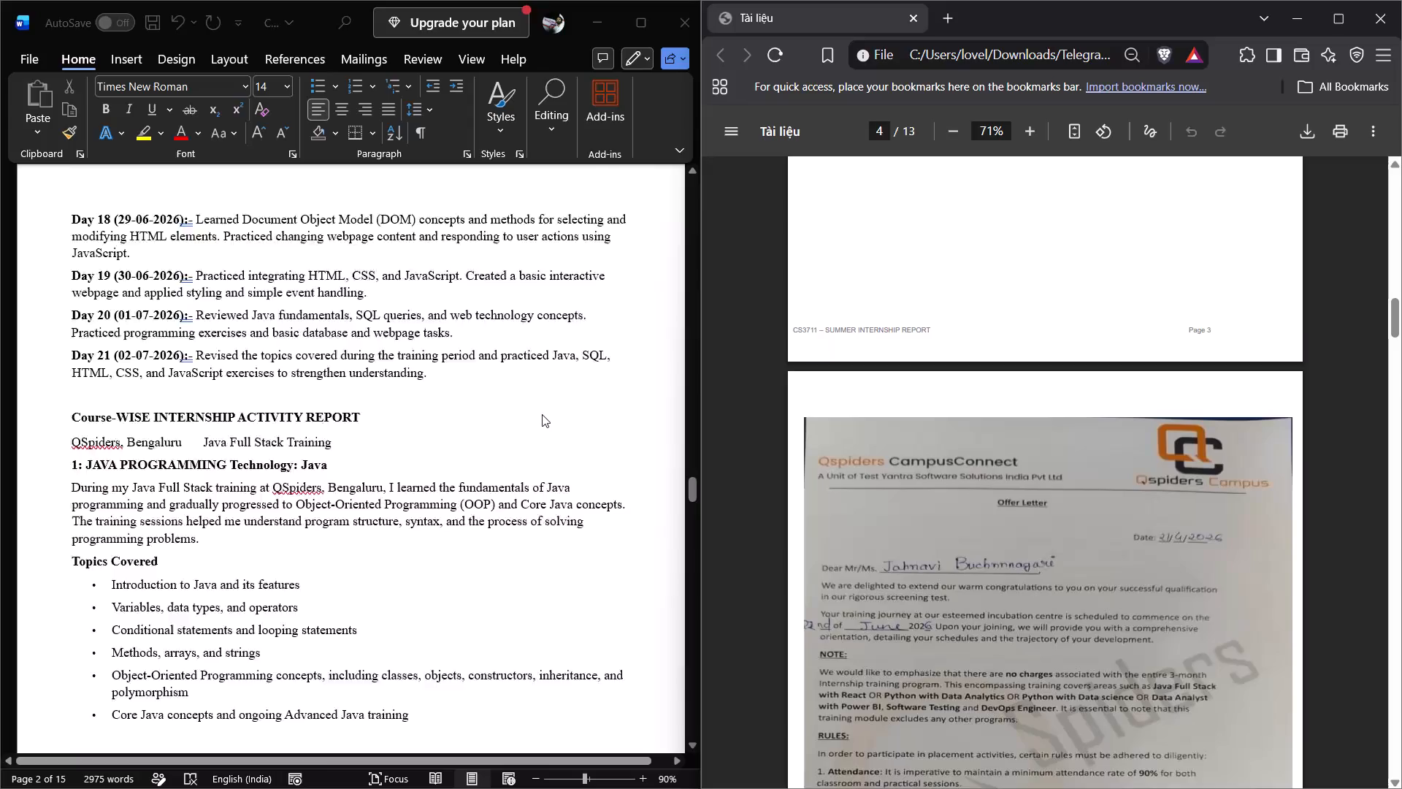
Copy the Word report's entire cover page text, from "CS3711 – SUMMER INTERNSHIP" through "STUDY WORLD COLLEGE OF ENGINEERING, COIMBATORE".
{"action": "scroll", "coordinate": [542, 414], "scroll_direction": "up", "scroll_amount": 12}
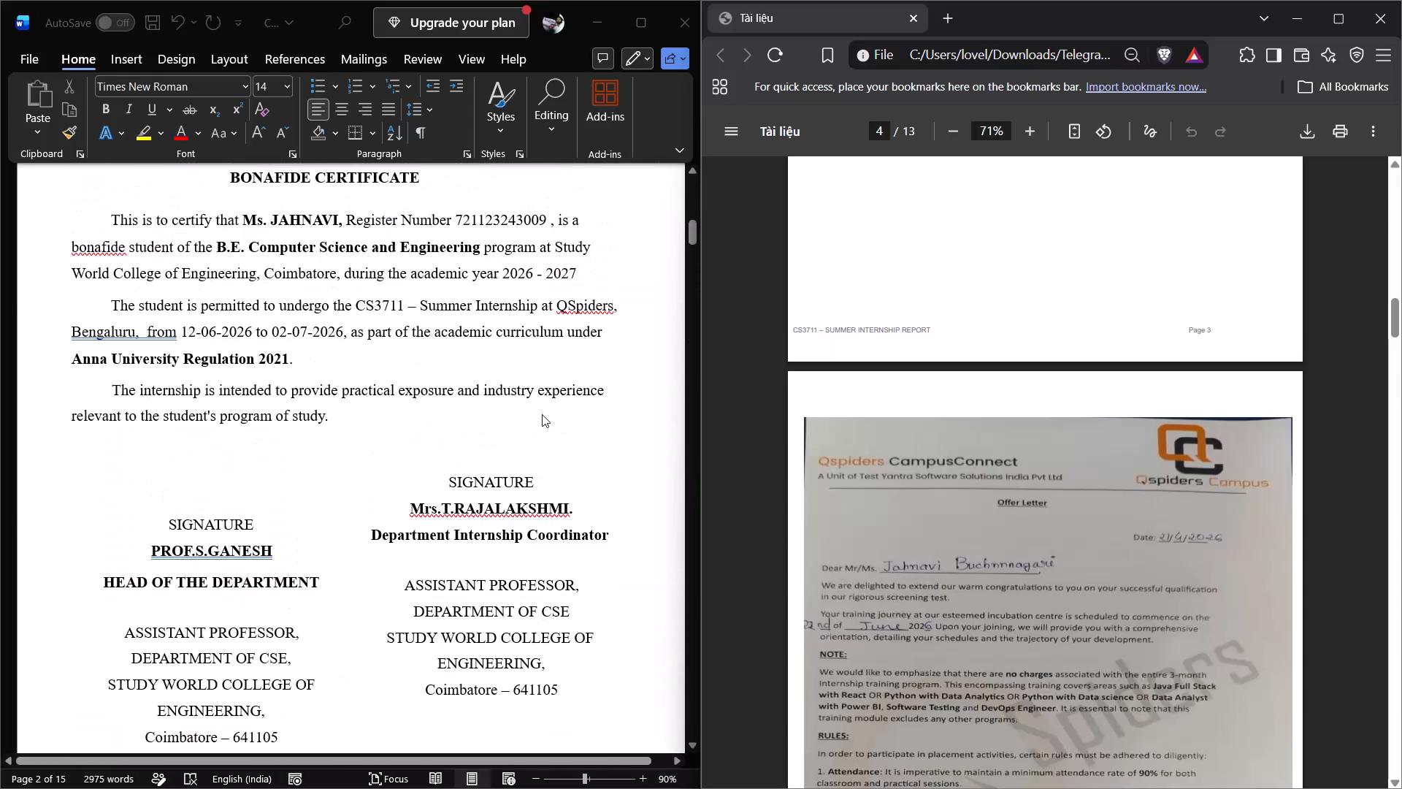
{"action": "scroll", "coordinate": [526, 433], "scroll_direction": "up", "scroll_amount": 5}
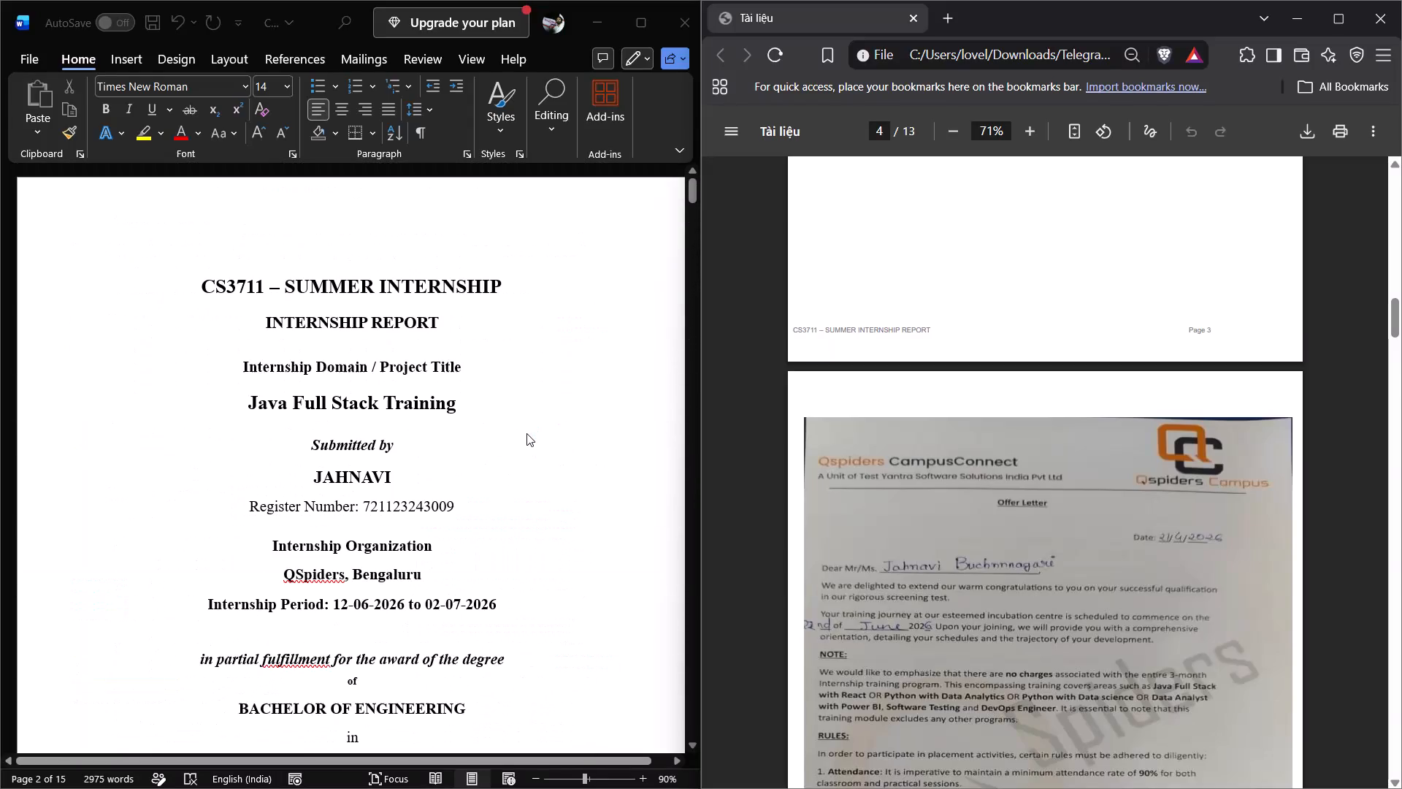
{"action": "scroll", "coordinate": [926, 445], "scroll_direction": "up", "scroll_amount": 12}
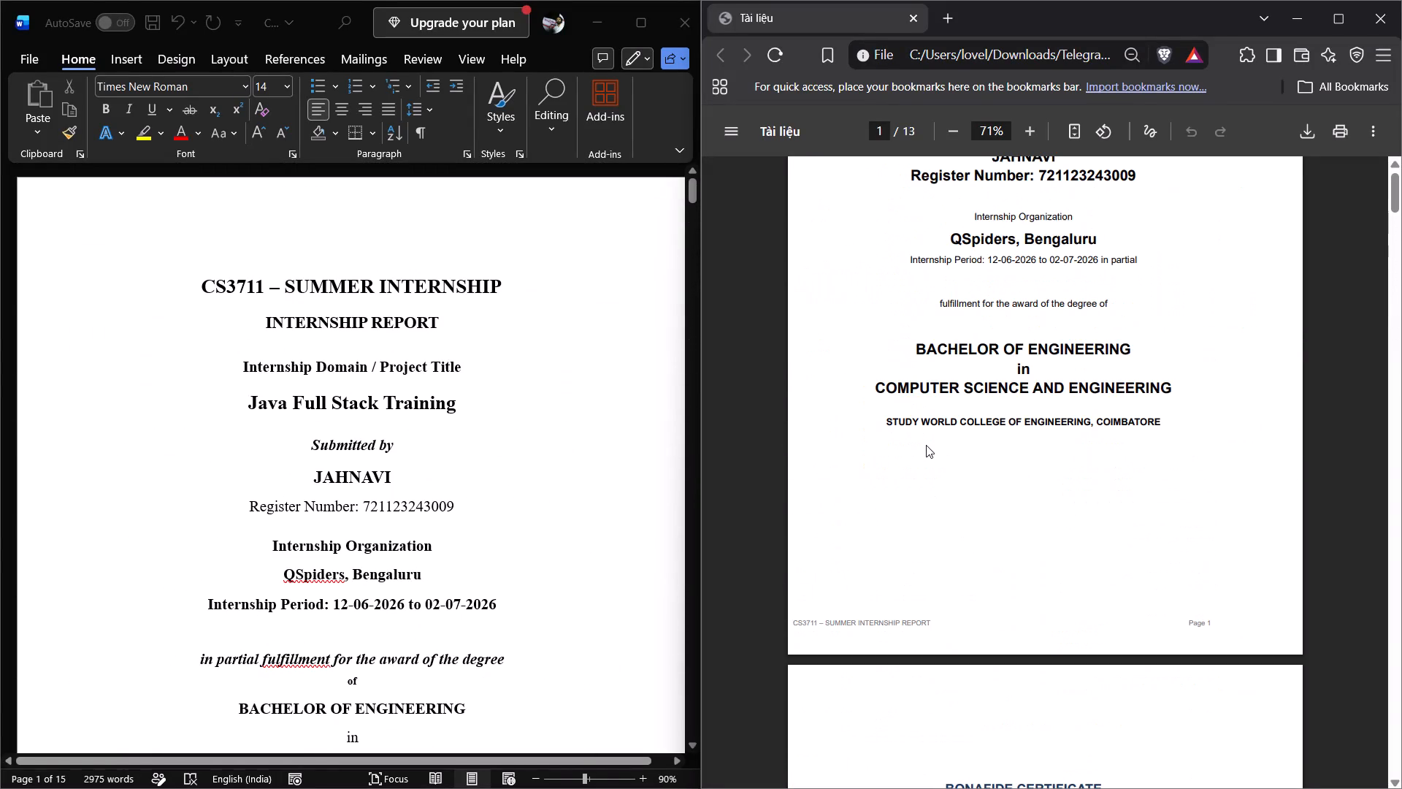
{"action": "scroll", "coordinate": [926, 445], "scroll_direction": "up", "scroll_amount": 1}
{"action": "left_click", "coordinate": [196, 278]}
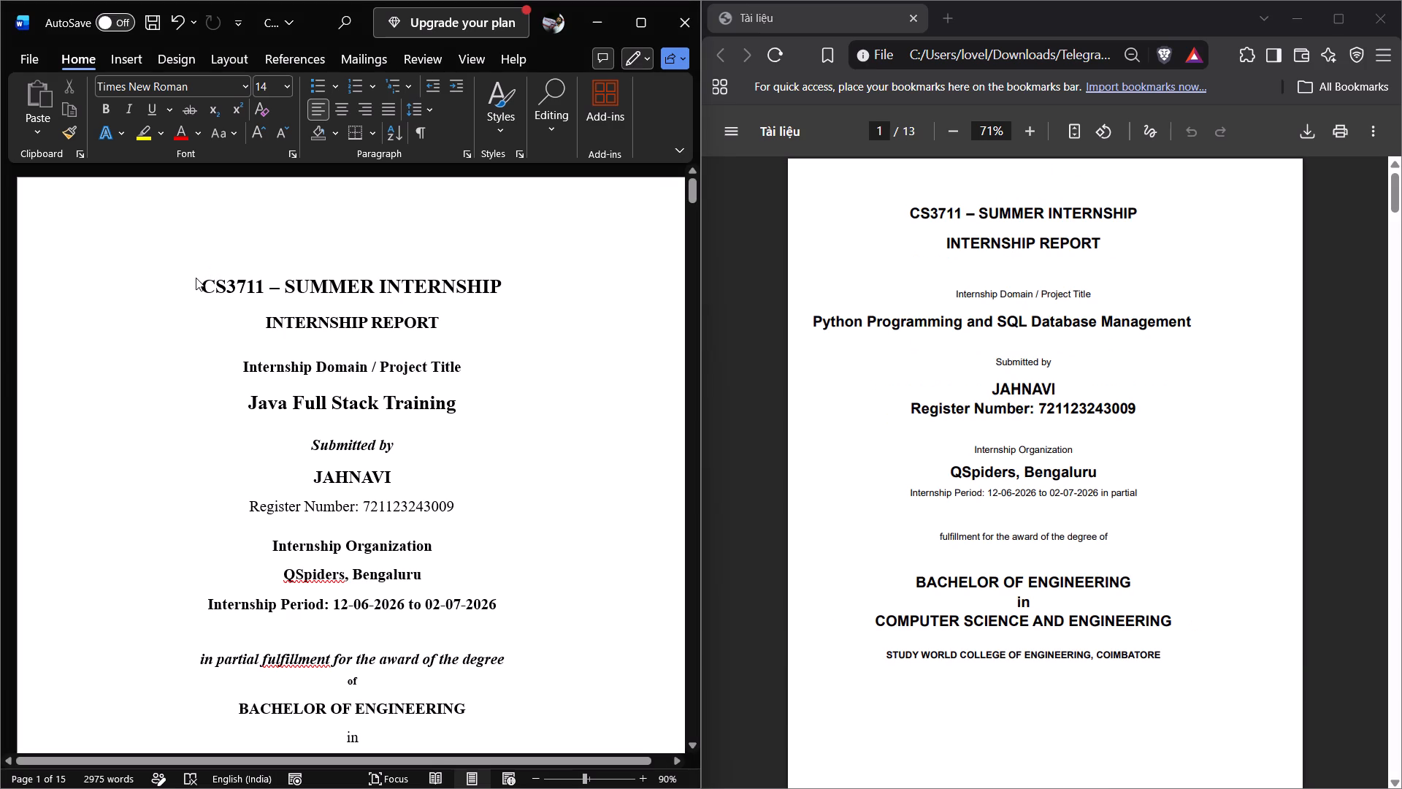
{"action": "left_click_drag", "start_coordinate": [199, 283], "coordinate": [388, 641]}
{"action": "scroll", "coordinate": [388, 641], "scroll_direction": "down", "scroll_amount": 1}
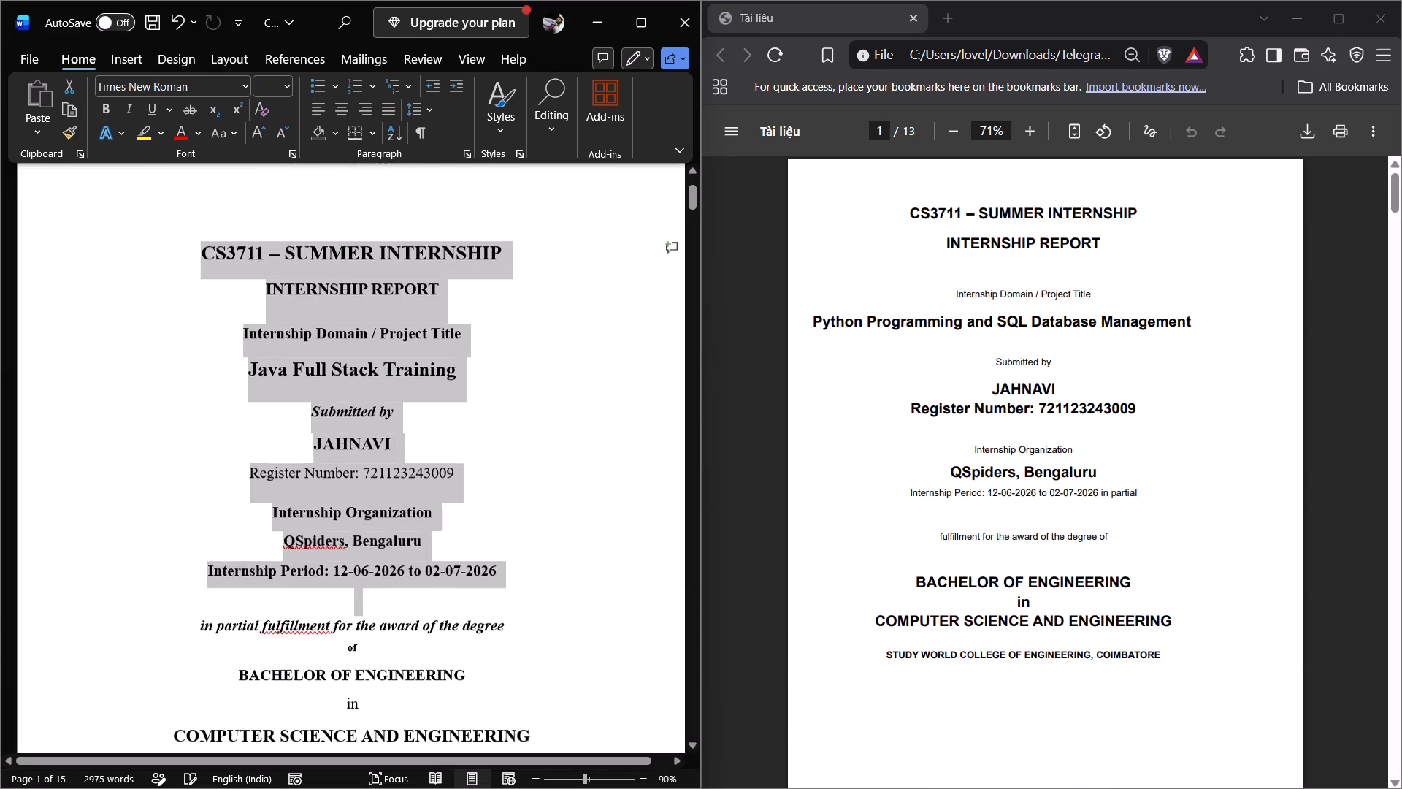
{"action": "scroll", "coordinate": [388, 641], "scroll_direction": "down", "scroll_amount": 2}
{"action": "left_click_drag", "start_coordinate": [583, 489], "coordinate": [314, 210]}
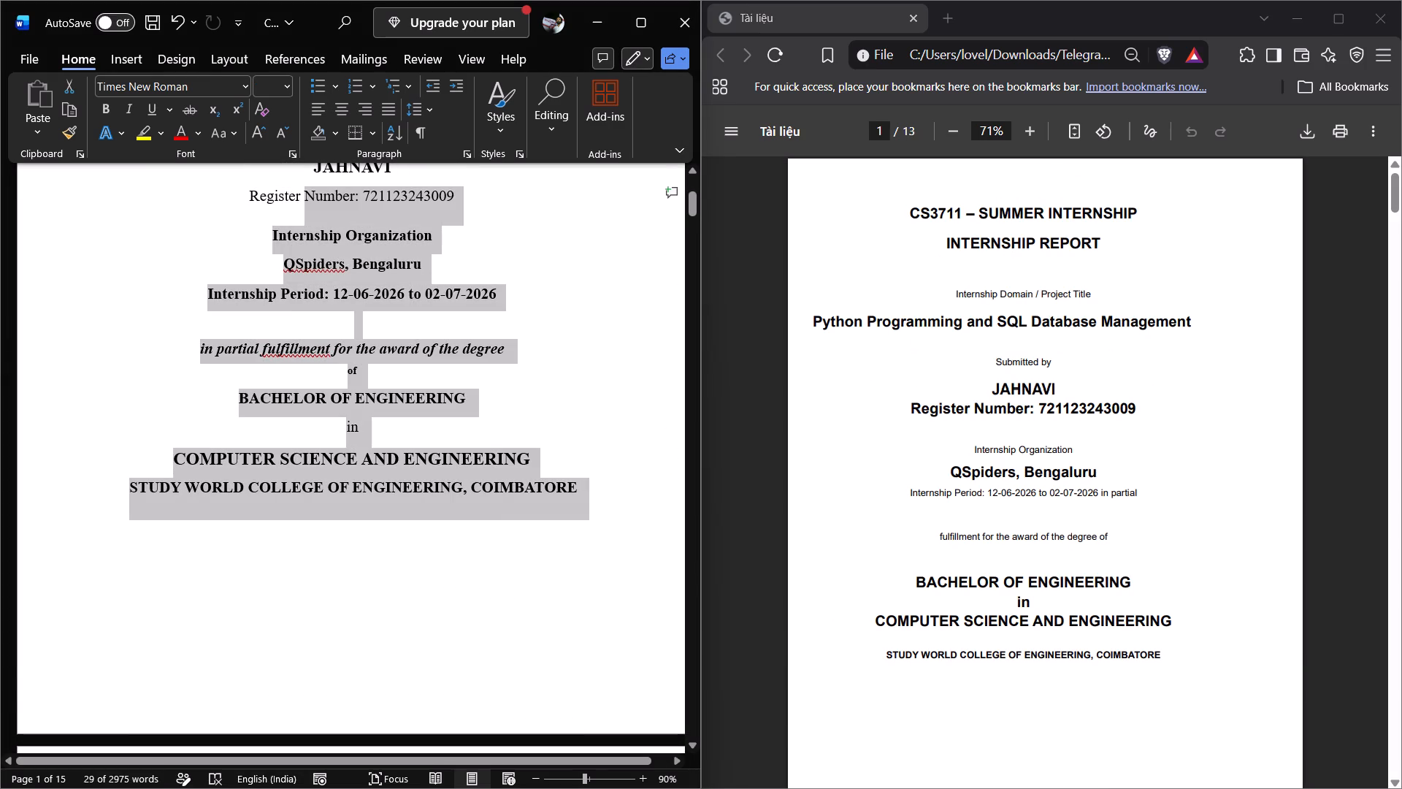
{"action": "left_click_drag", "start_coordinate": [314, 210], "coordinate": [198, 290]}
{"action": "key", "text": "ctrl+c"}
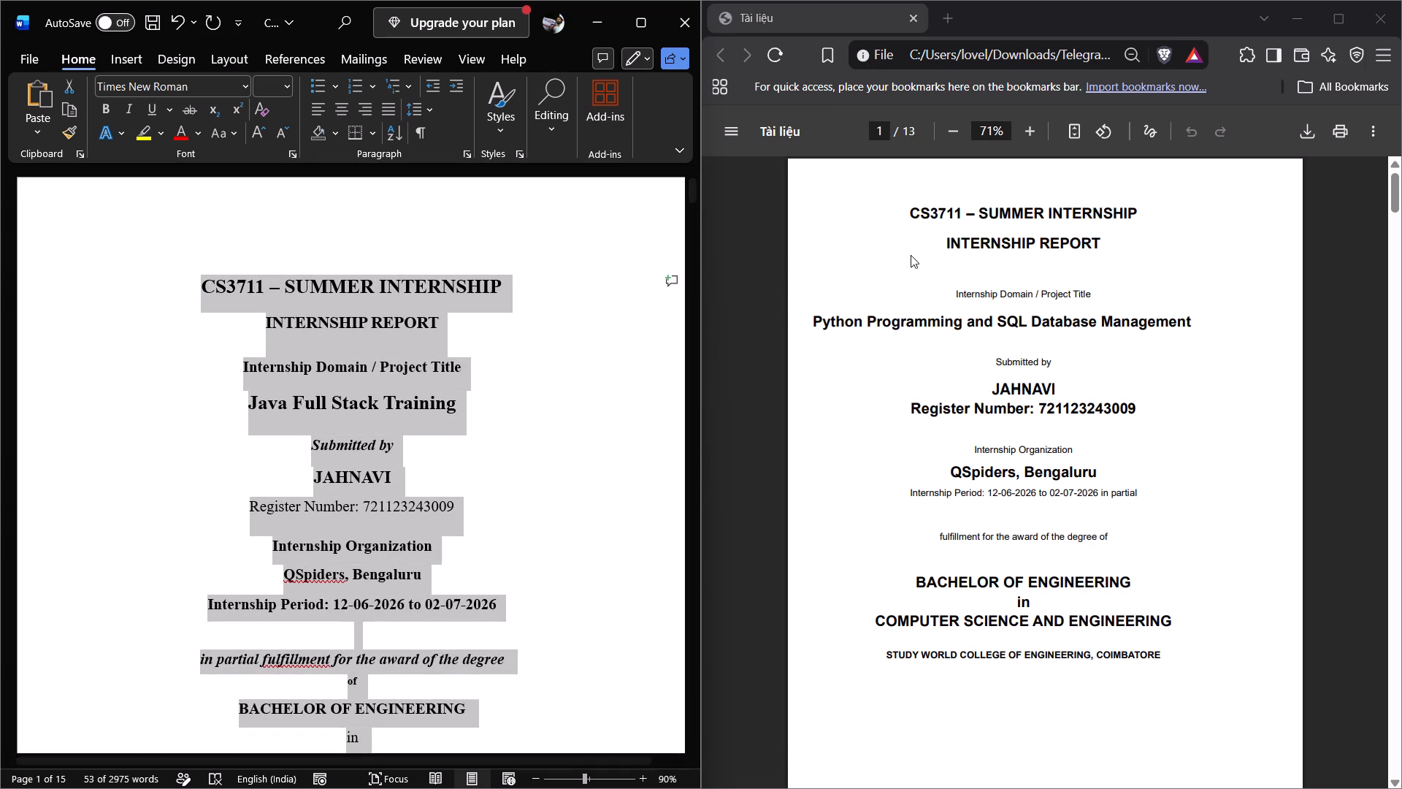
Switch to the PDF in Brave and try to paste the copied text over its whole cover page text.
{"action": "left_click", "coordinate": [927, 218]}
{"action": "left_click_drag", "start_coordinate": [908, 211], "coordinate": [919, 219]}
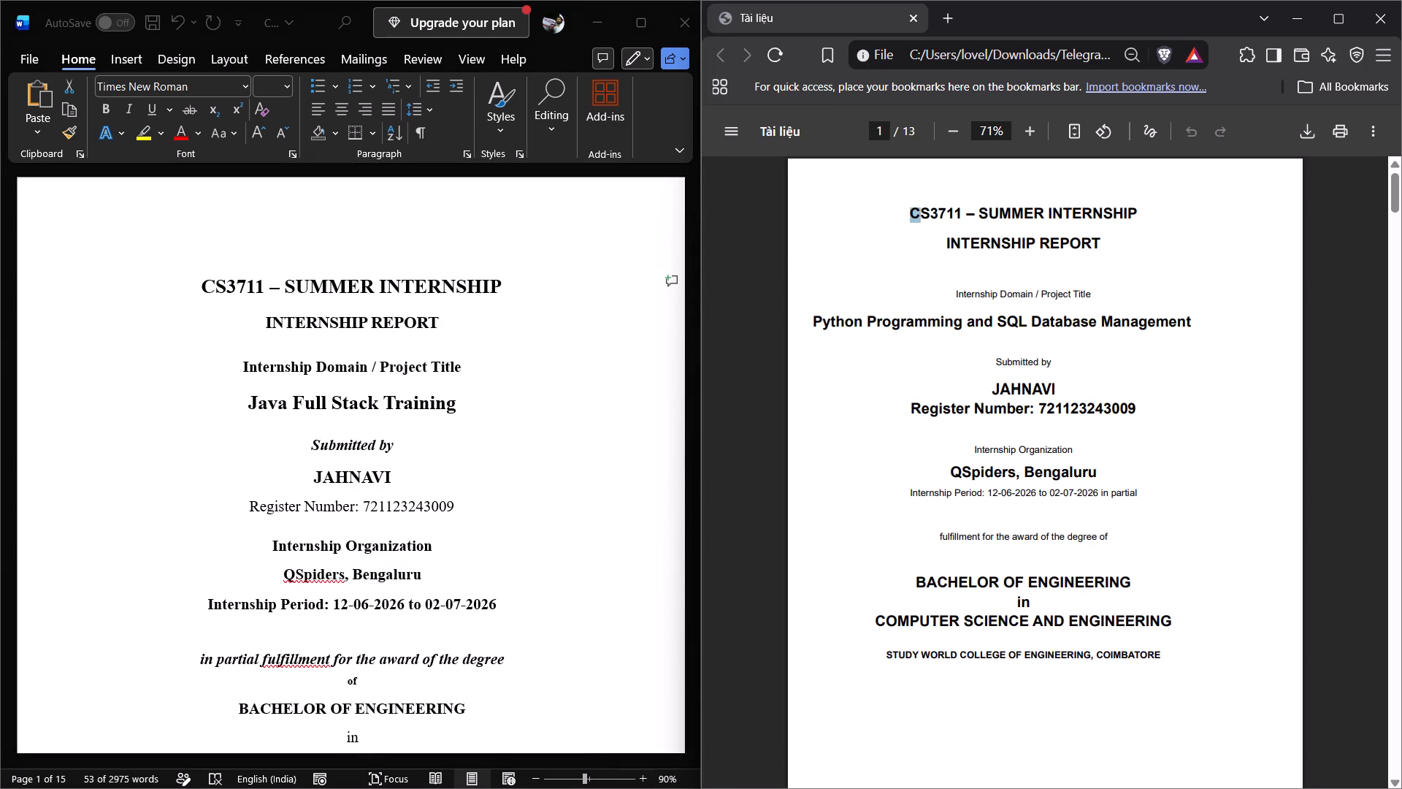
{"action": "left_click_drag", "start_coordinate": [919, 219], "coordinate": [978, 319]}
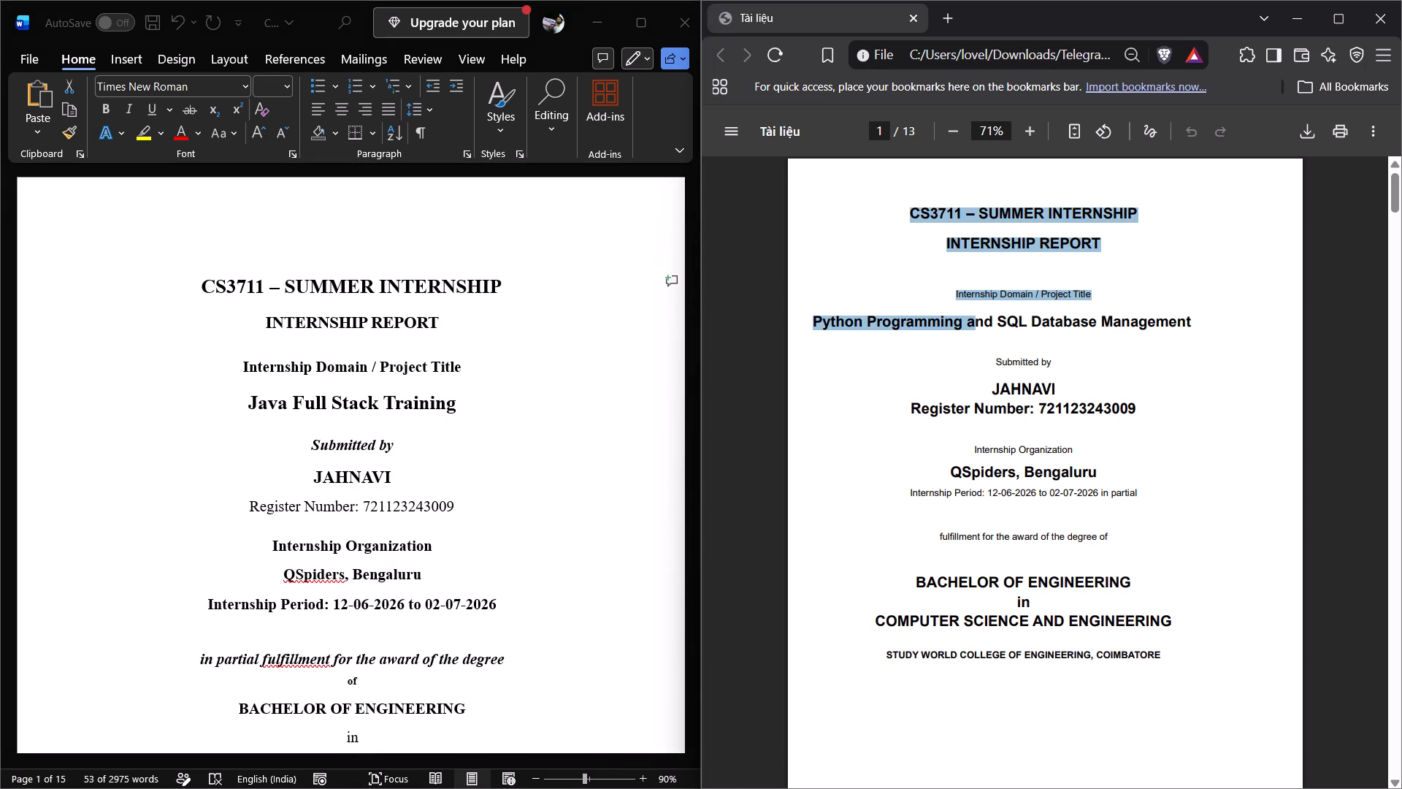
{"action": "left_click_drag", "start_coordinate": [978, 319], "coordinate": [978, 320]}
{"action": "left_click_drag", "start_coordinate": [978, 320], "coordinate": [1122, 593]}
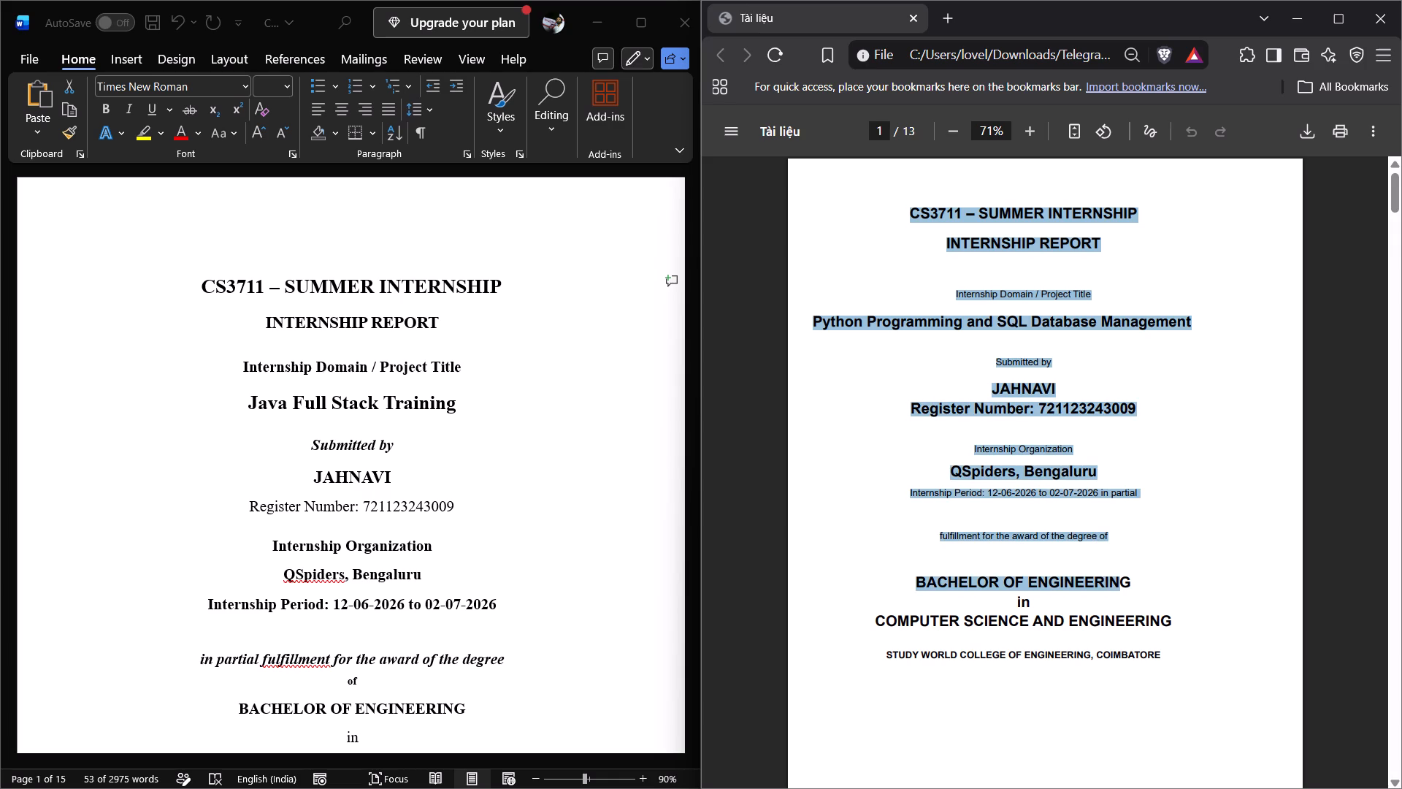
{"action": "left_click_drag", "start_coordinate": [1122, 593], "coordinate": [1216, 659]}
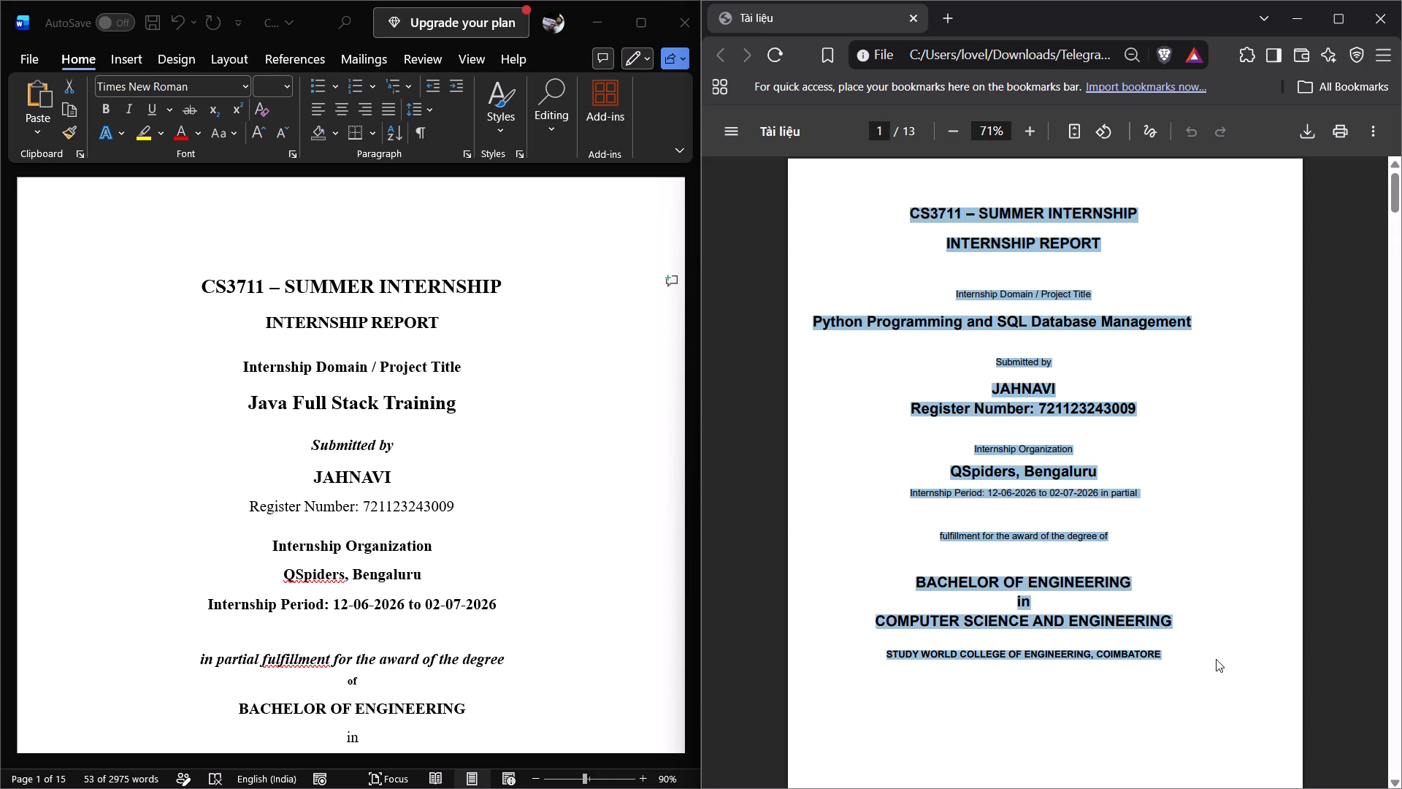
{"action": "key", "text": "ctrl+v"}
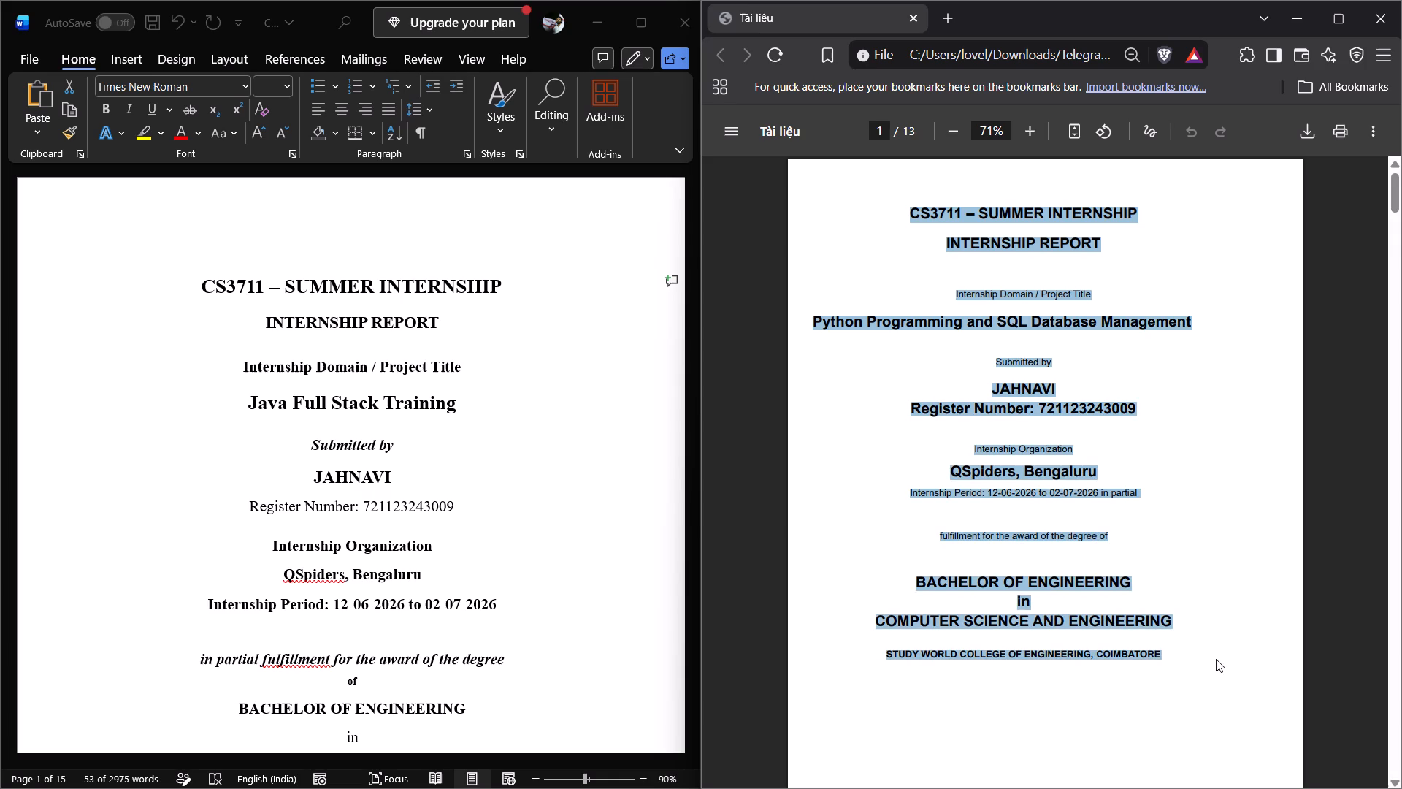
Reselect the PDF's cover page text from the college name line back up to the "CS3711 – SUMMER INTERNSHIP" heading.
{"action": "left_click", "coordinate": [1200, 652]}
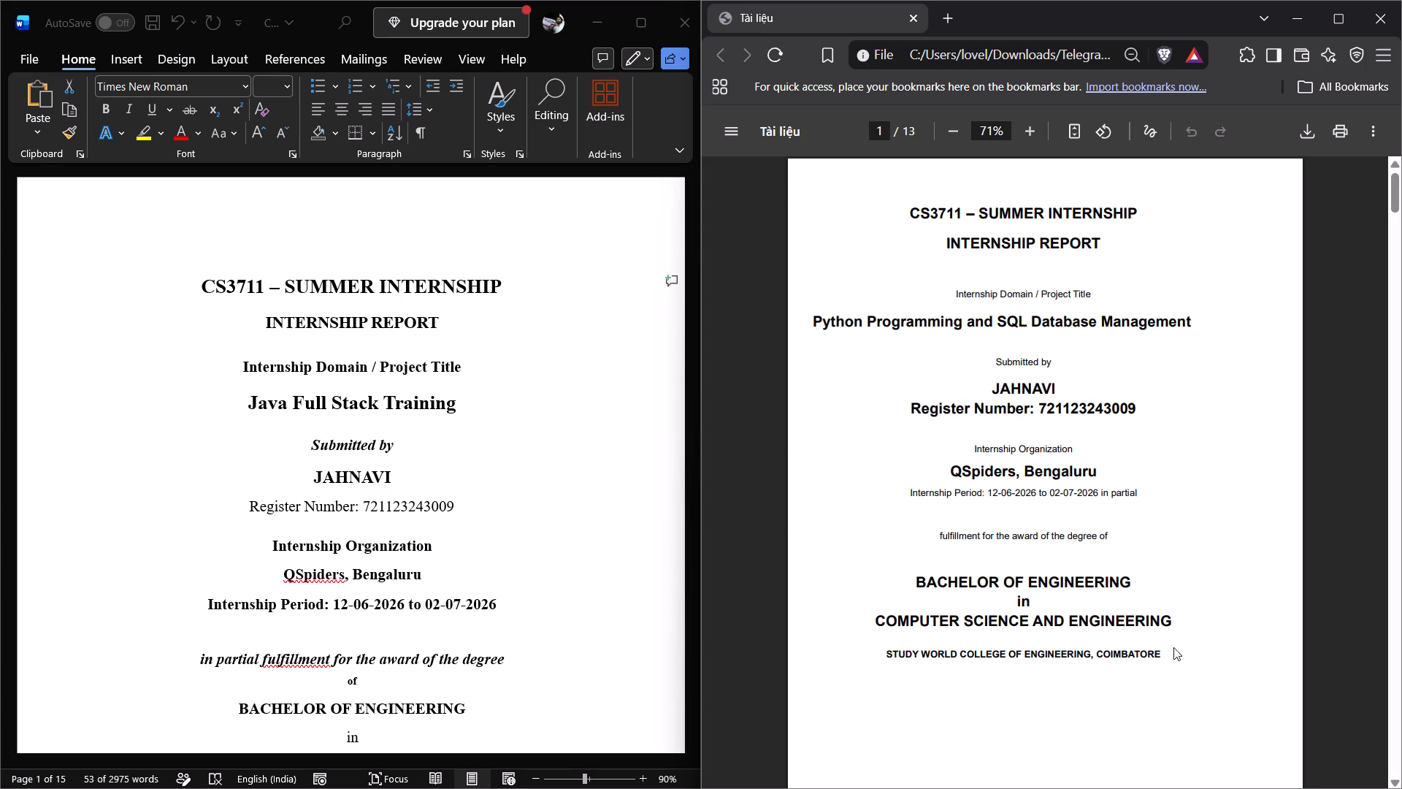
{"action": "left_click_drag", "start_coordinate": [1165, 647], "coordinate": [922, 188]}
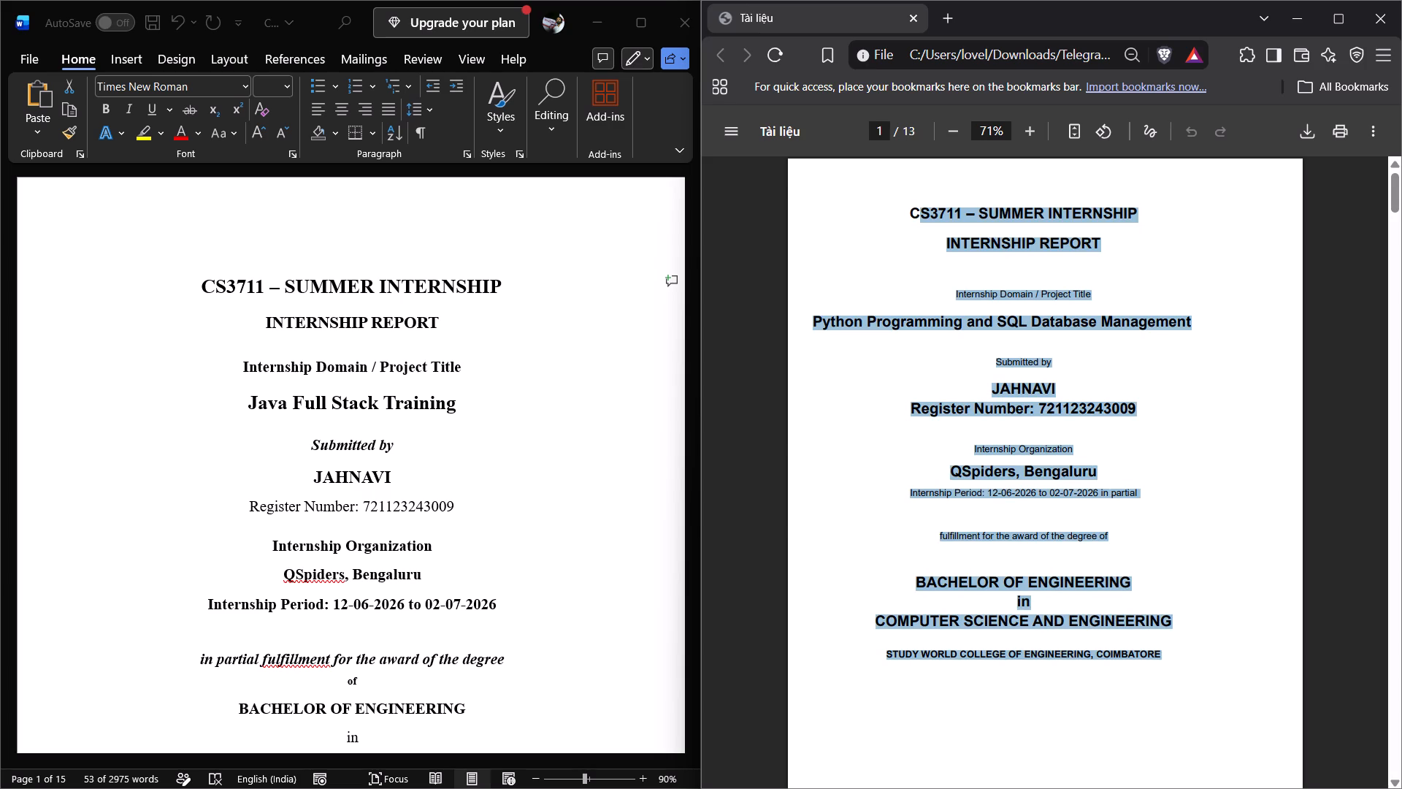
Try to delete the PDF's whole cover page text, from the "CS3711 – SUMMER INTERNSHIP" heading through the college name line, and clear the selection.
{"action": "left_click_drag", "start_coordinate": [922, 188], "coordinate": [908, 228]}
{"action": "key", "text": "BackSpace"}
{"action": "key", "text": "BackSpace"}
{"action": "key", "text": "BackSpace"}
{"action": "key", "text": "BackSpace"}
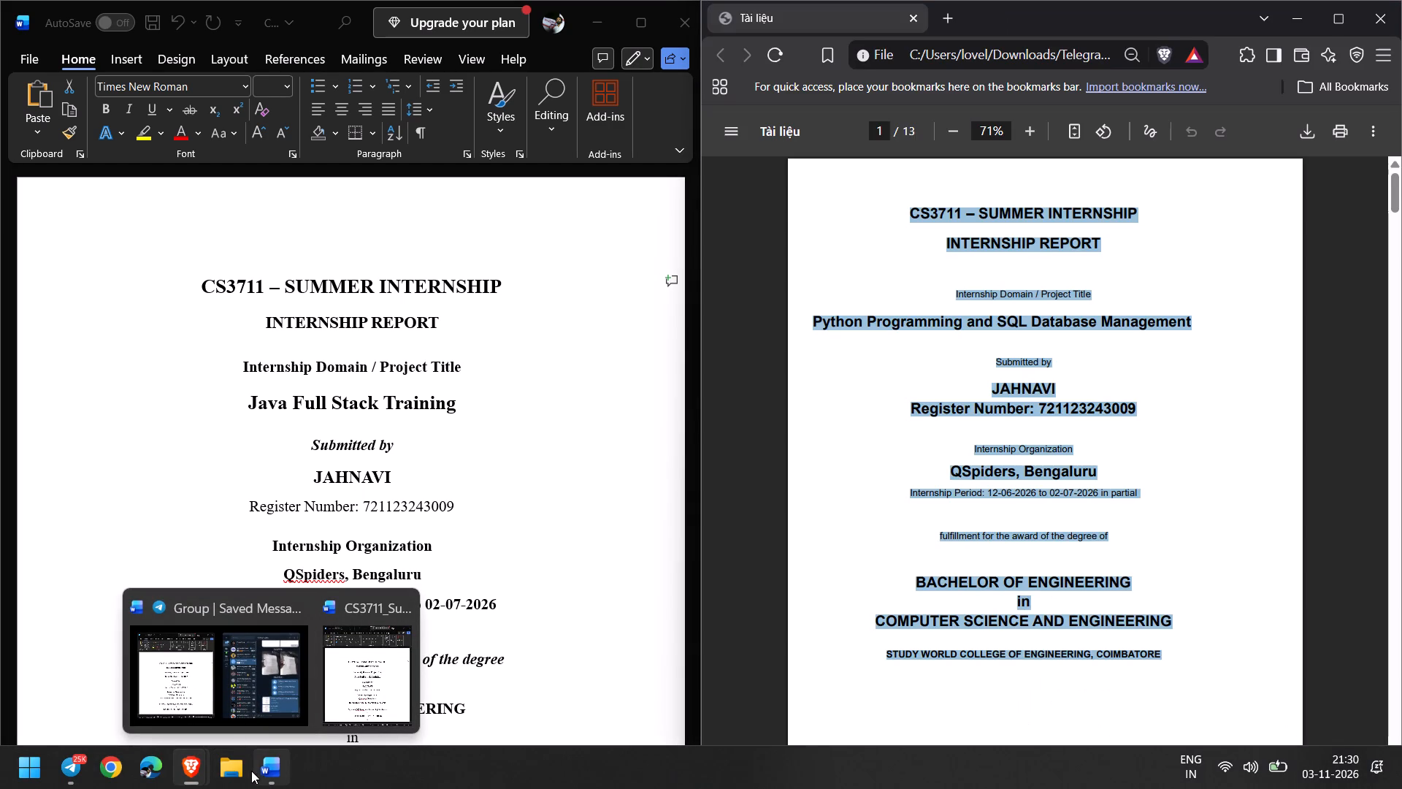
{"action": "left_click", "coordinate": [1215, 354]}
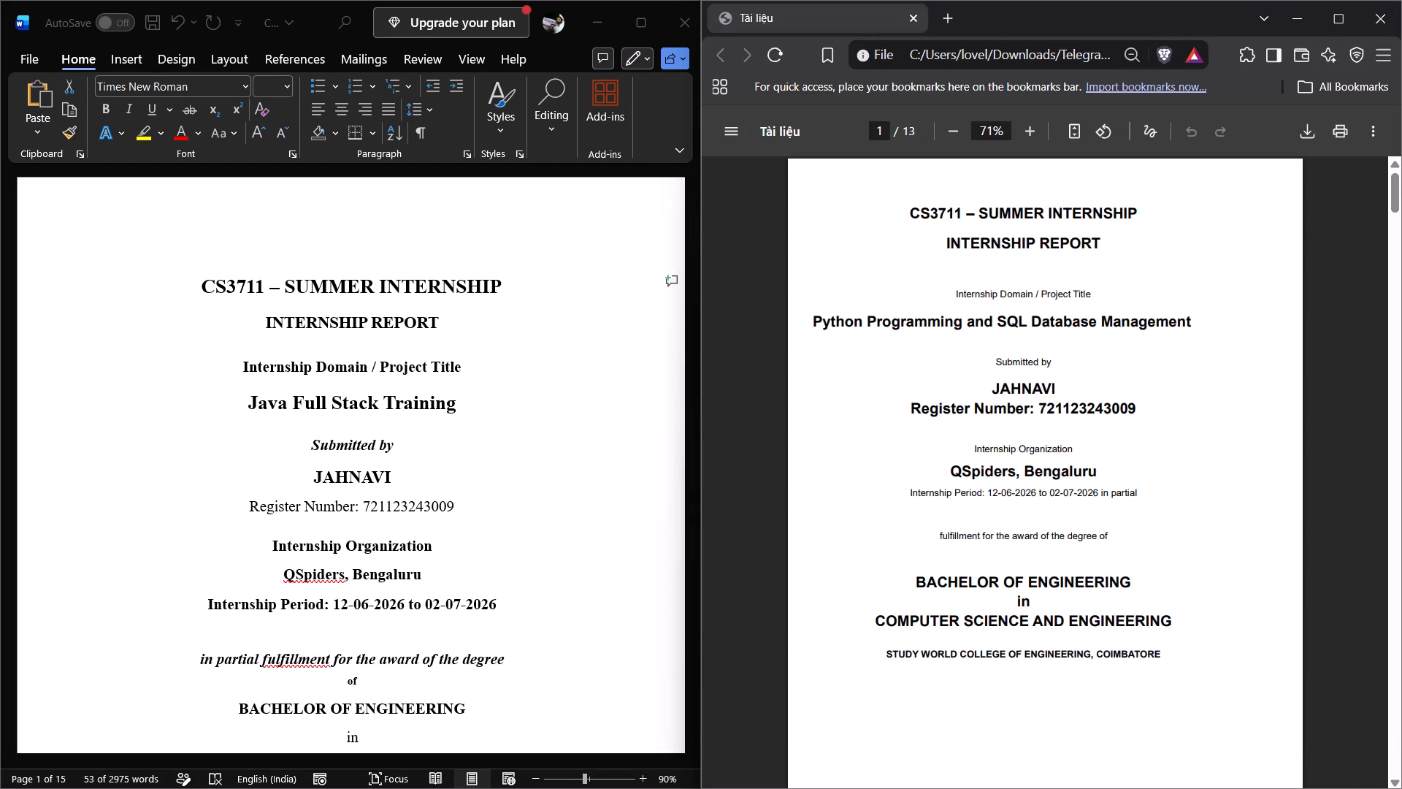
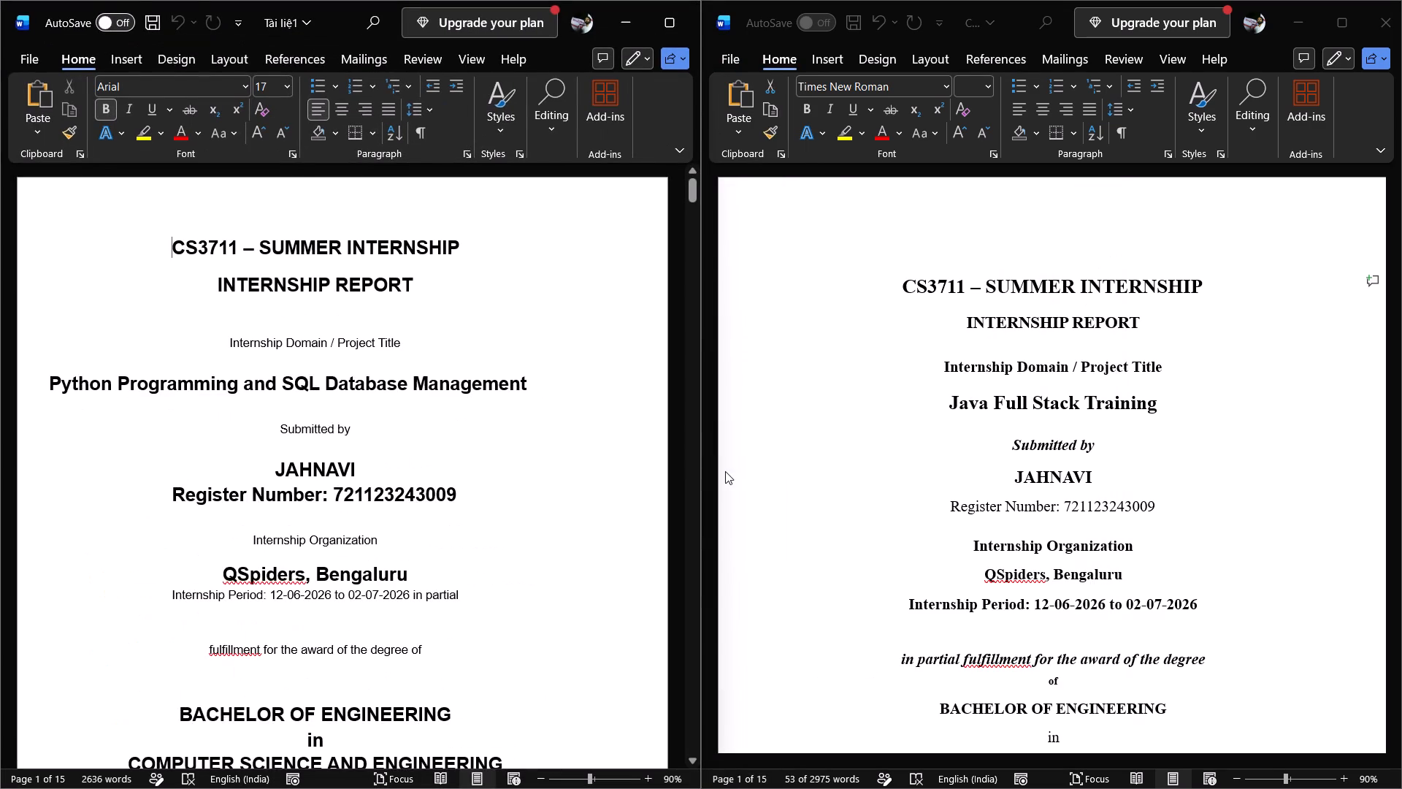
Select the Python and SQL report's cover page text from "CS3711 – SUMMER INTERNSHIP" through the dates on the "Internship Period" line.
{"action": "scroll", "coordinate": [949, 647], "scroll_direction": "down", "scroll_amount": 1}
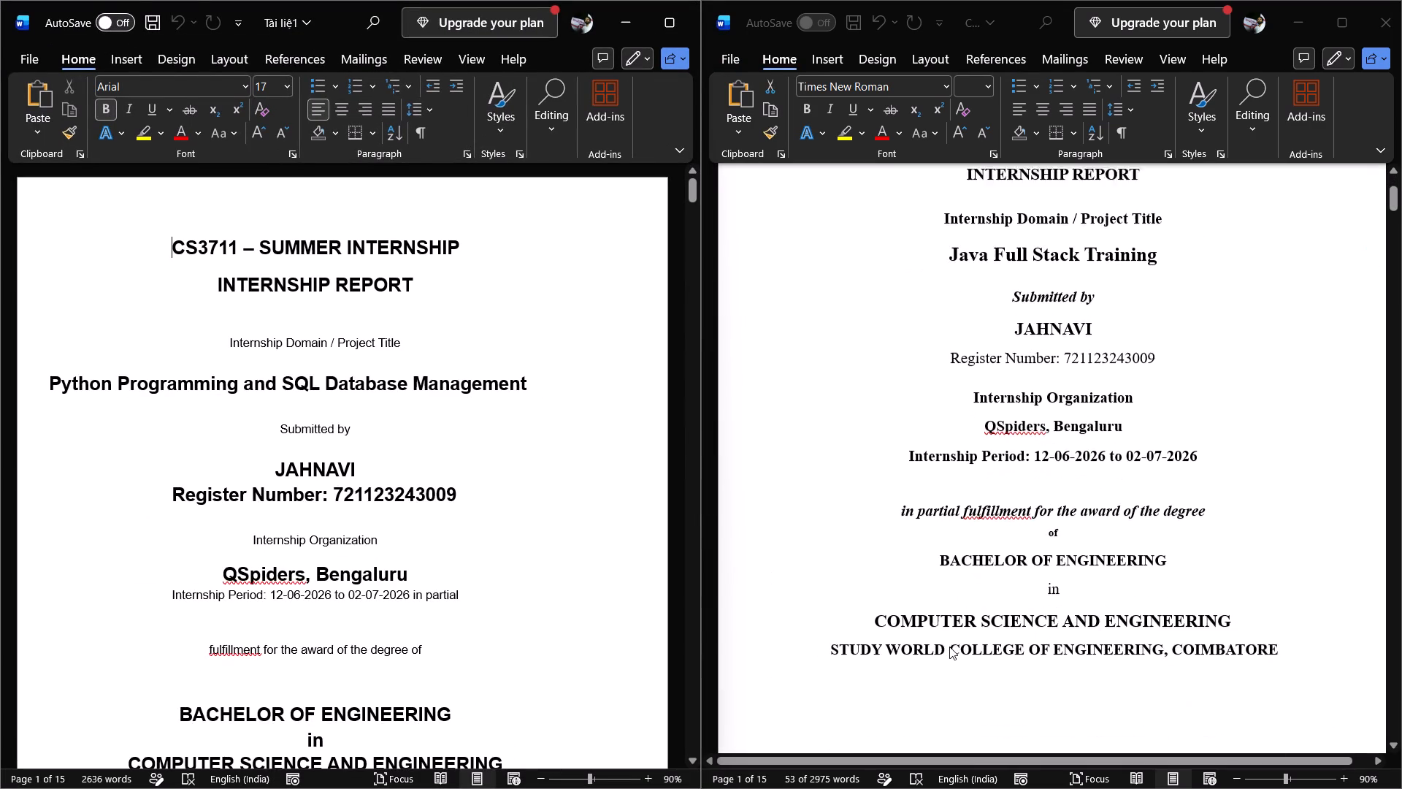
{"action": "scroll", "coordinate": [949, 647], "scroll_direction": "down", "scroll_amount": 1}
{"action": "scroll", "coordinate": [541, 602], "scroll_direction": "down", "scroll_amount": 3}
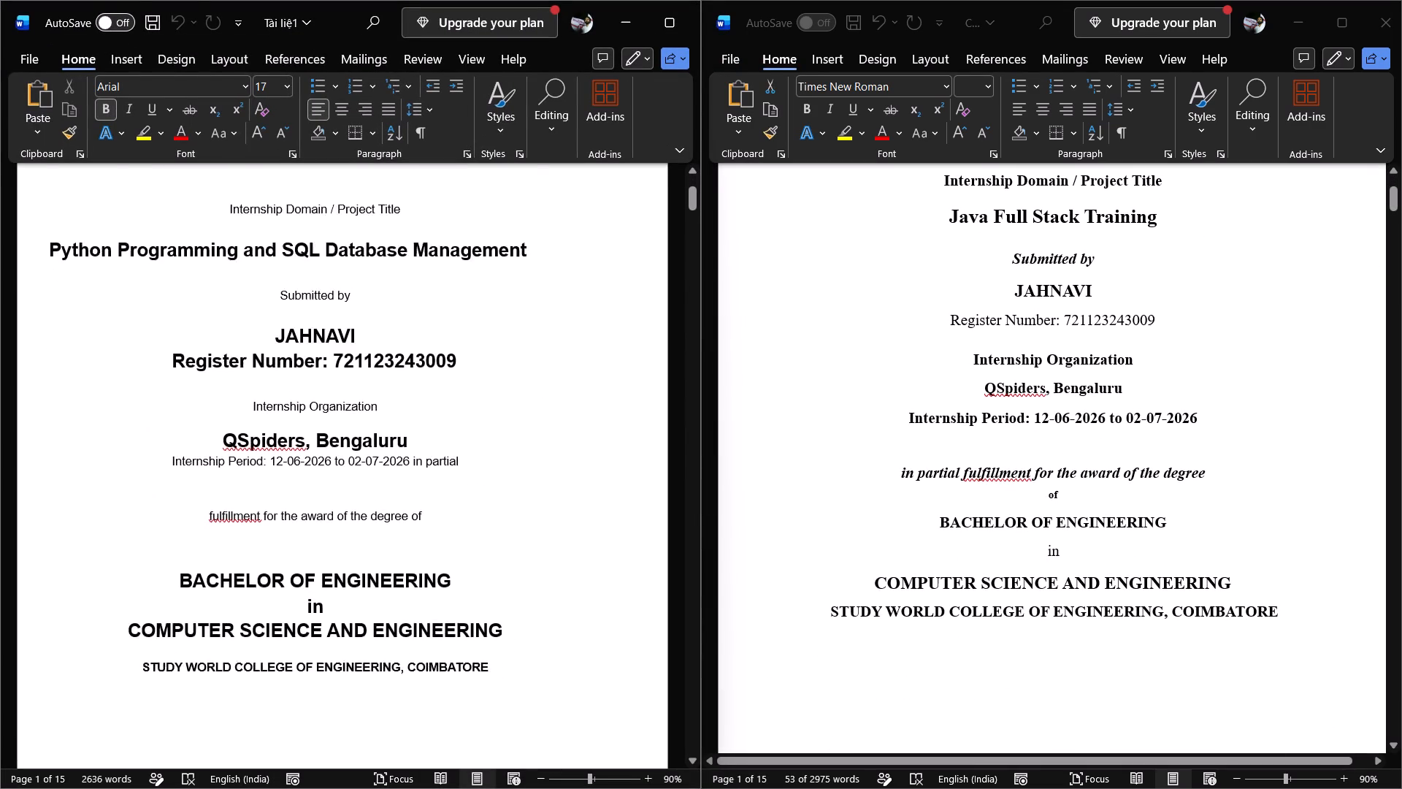
{"action": "scroll", "coordinate": [541, 602], "scroll_direction": "up", "scroll_amount": 3}
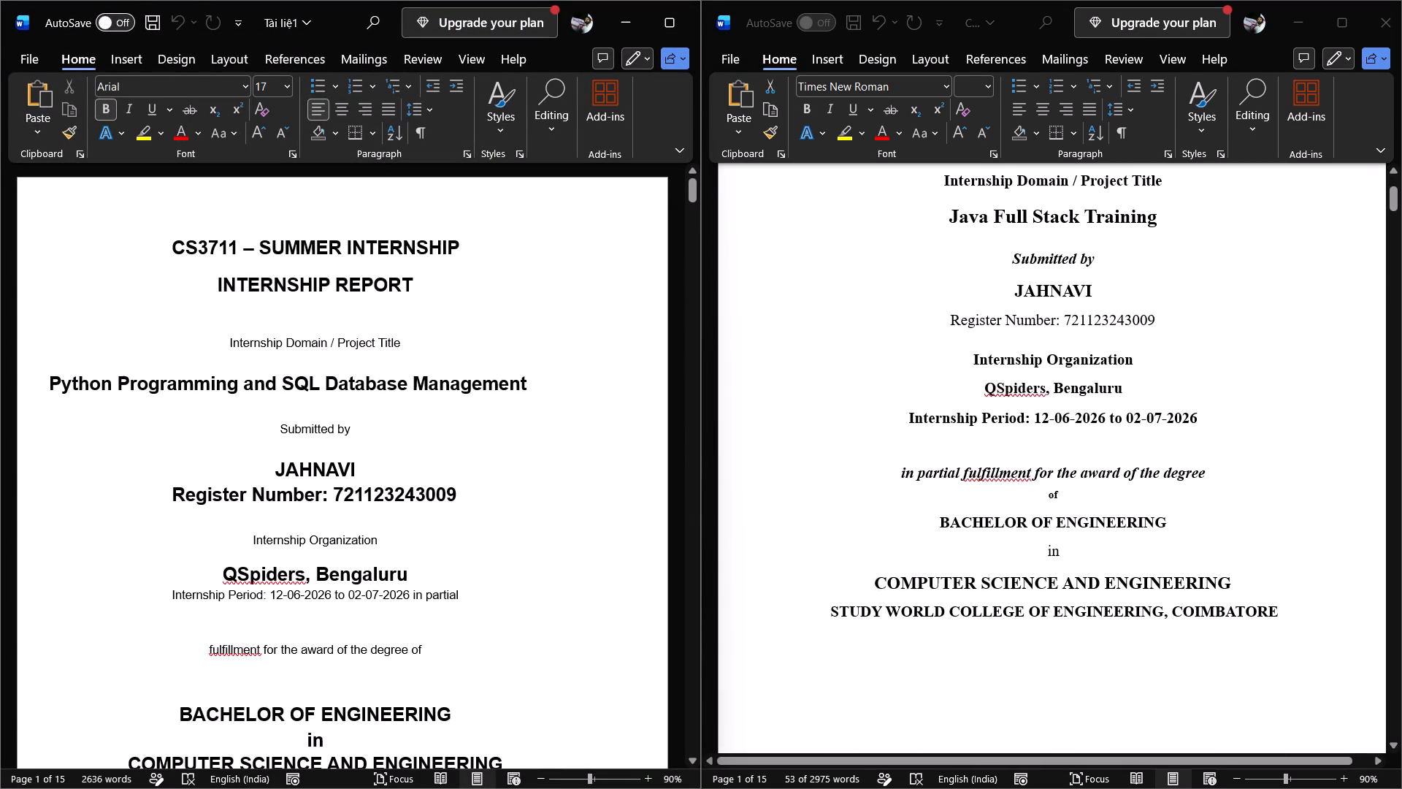
{"action": "left_click_drag", "start_coordinate": [167, 243], "coordinate": [412, 601]}
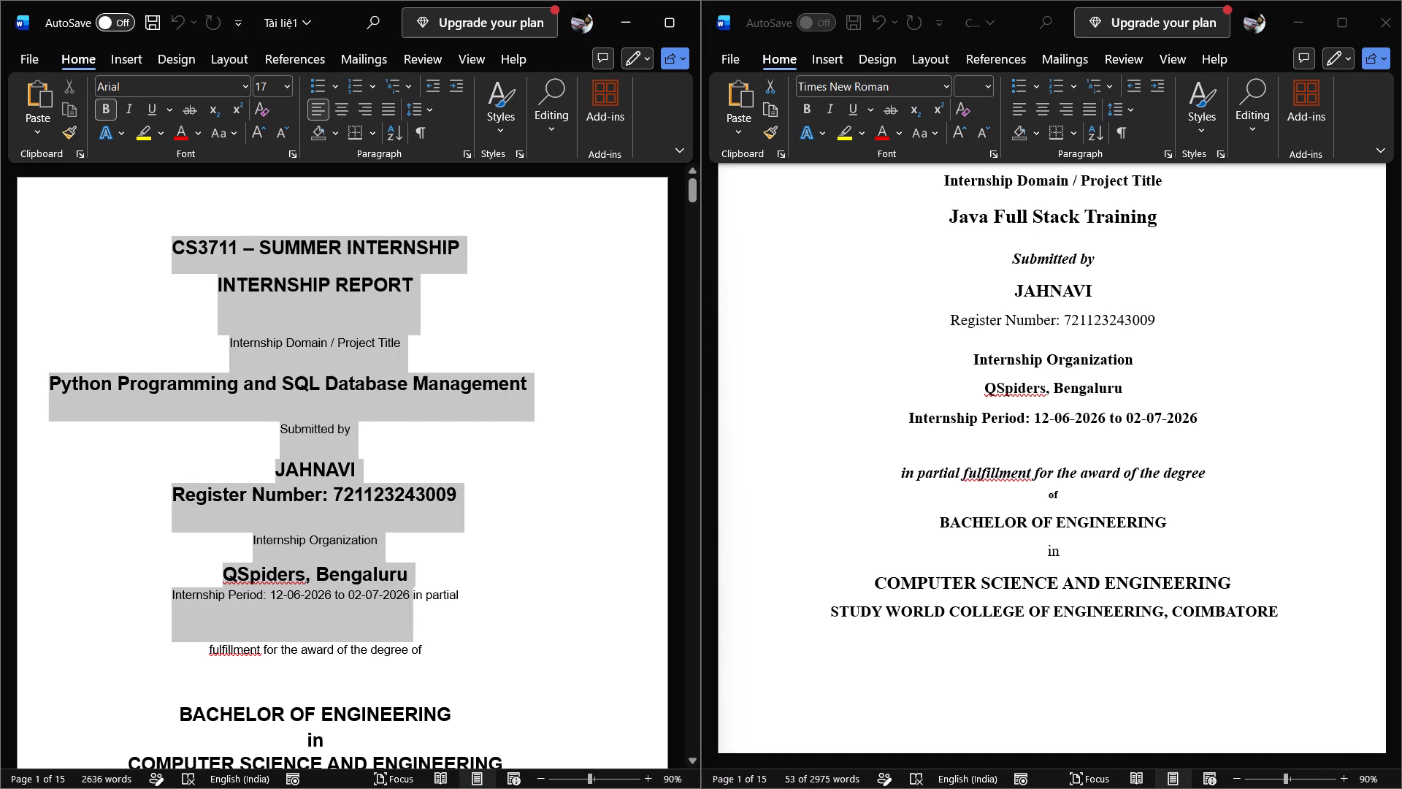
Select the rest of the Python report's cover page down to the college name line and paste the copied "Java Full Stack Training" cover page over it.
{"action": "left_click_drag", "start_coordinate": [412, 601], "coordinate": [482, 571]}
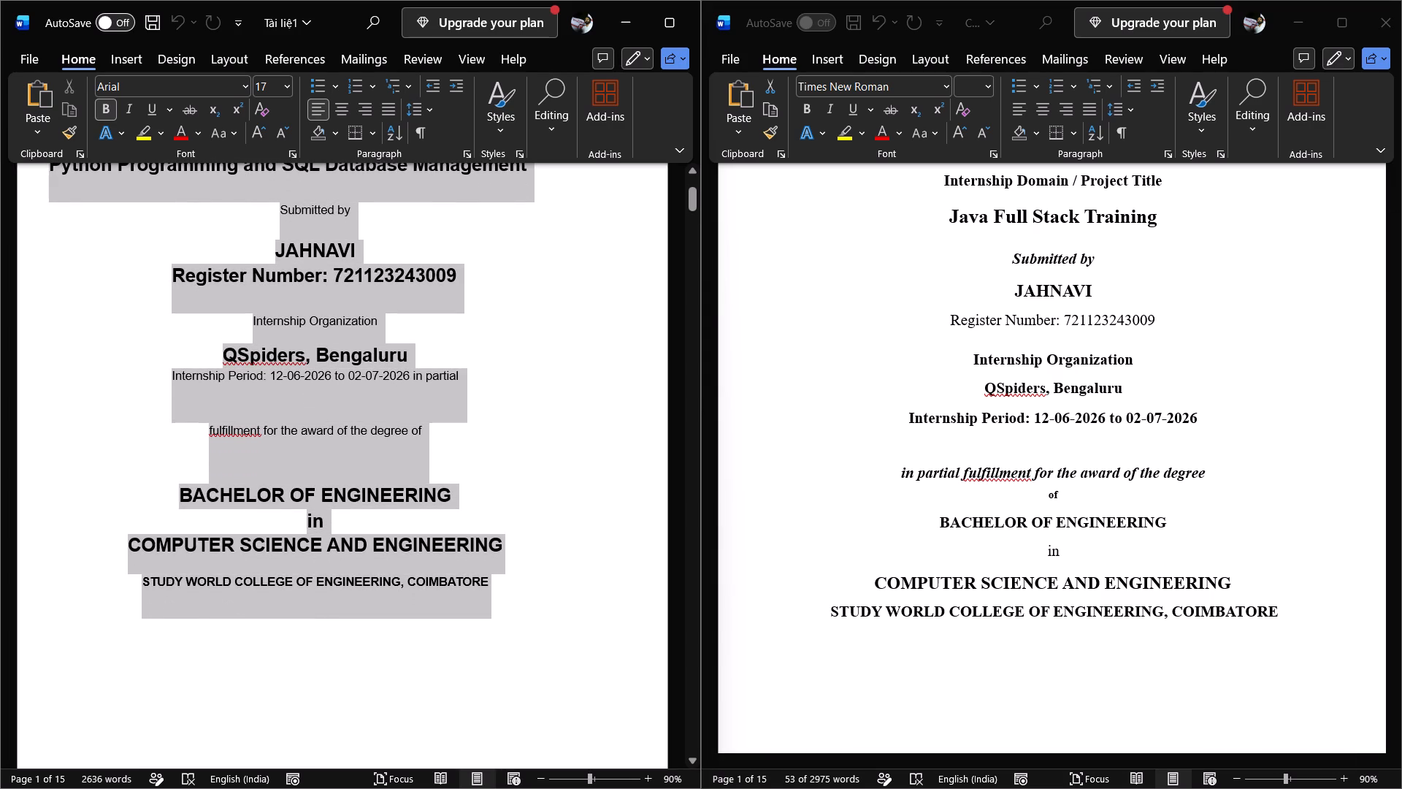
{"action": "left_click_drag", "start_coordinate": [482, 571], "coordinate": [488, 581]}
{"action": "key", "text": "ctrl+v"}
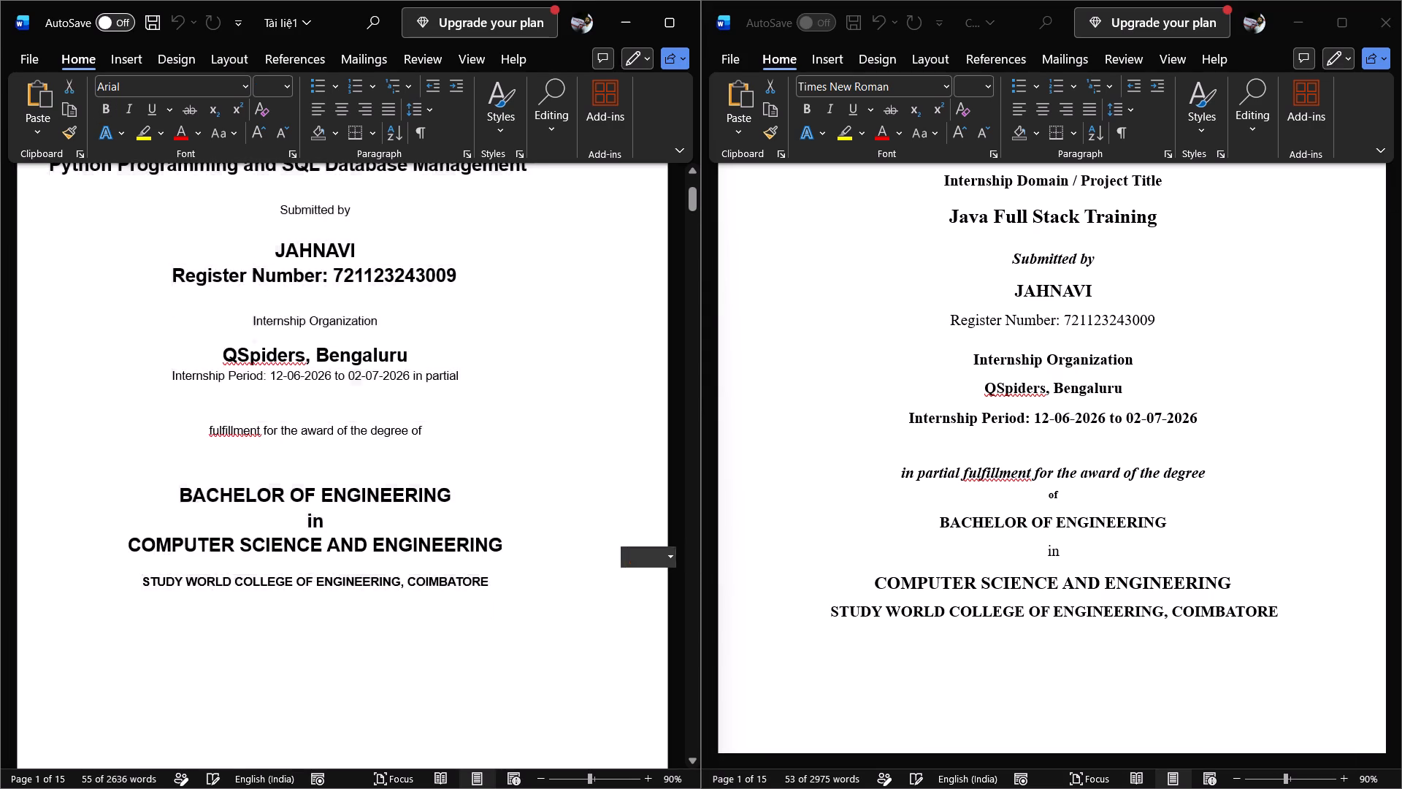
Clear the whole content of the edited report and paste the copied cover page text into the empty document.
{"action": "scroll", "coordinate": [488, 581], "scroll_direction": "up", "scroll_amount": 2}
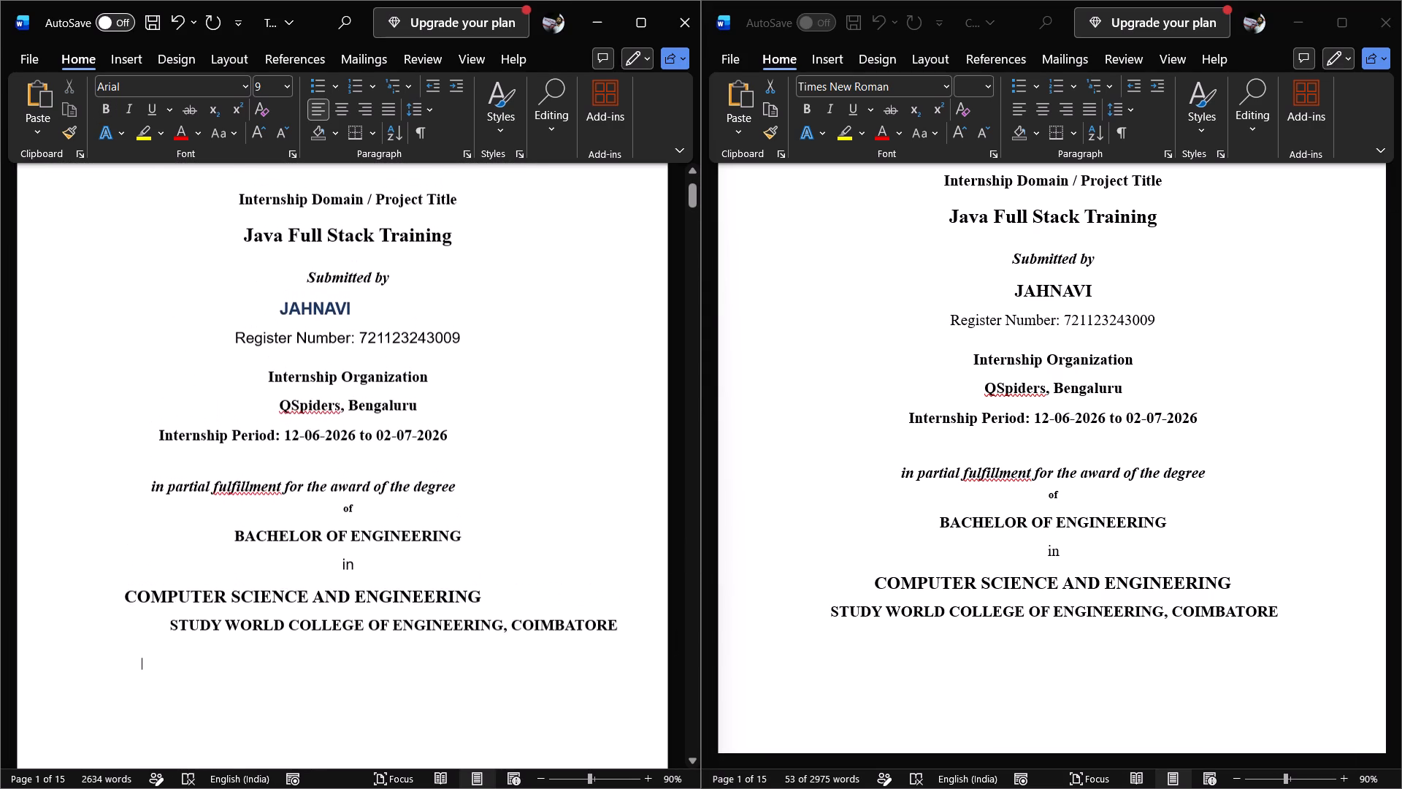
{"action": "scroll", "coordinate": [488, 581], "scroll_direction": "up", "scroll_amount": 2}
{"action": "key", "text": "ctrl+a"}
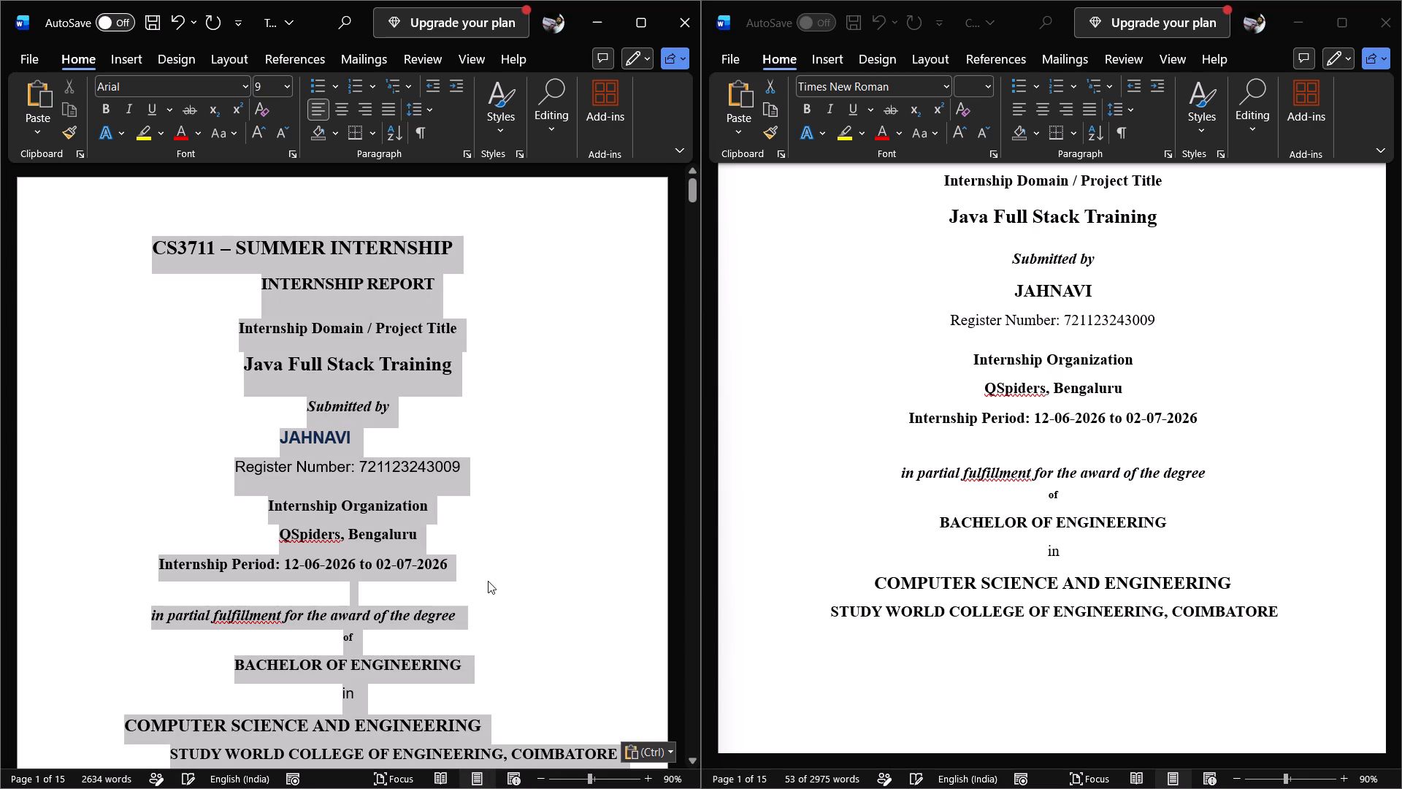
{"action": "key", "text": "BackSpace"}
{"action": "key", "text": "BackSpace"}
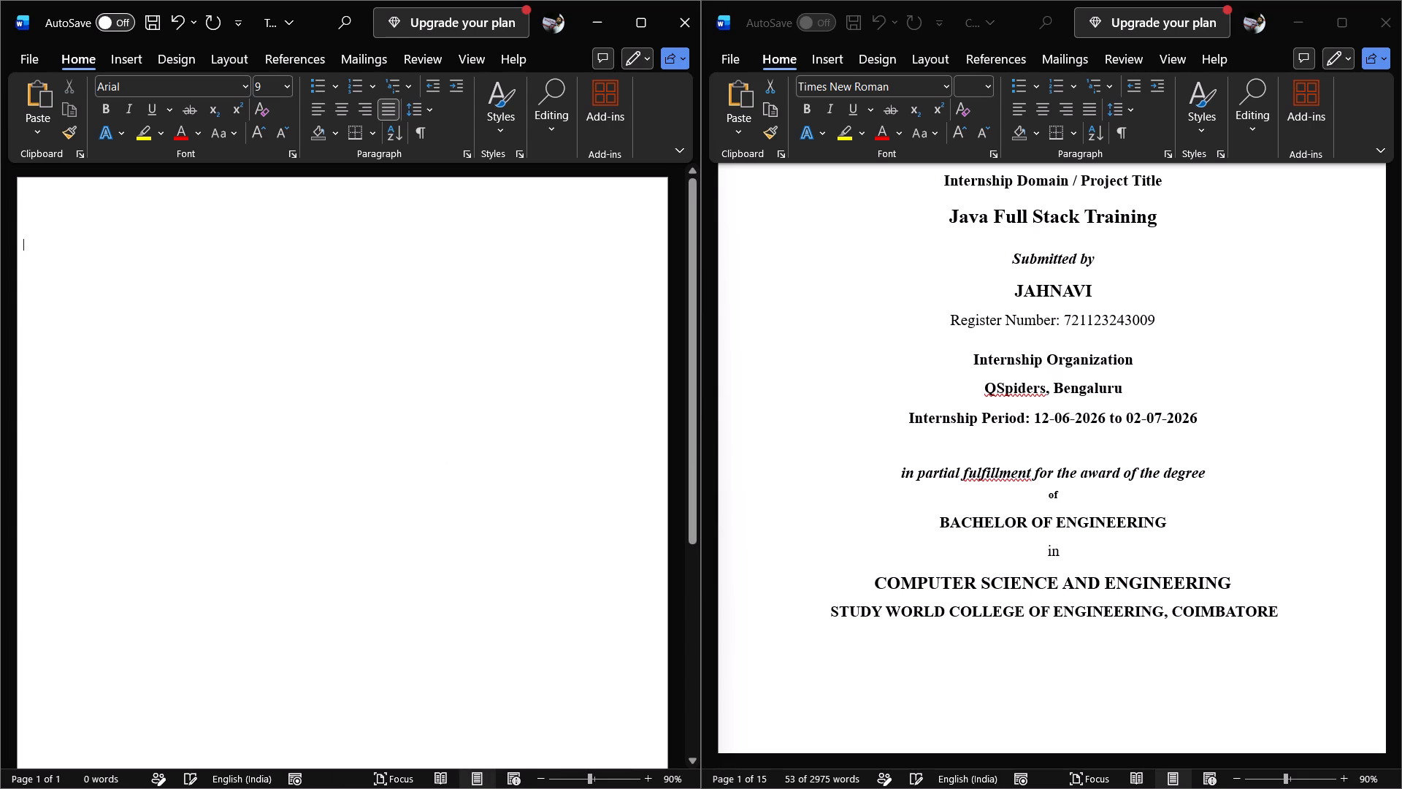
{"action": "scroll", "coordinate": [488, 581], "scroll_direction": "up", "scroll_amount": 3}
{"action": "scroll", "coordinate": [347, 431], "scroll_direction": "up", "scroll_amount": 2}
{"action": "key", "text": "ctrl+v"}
Examine the pasted cover page's layout against the cover page in the other report.
{"action": "scroll", "coordinate": [347, 431], "scroll_direction": "down", "scroll_amount": 1}
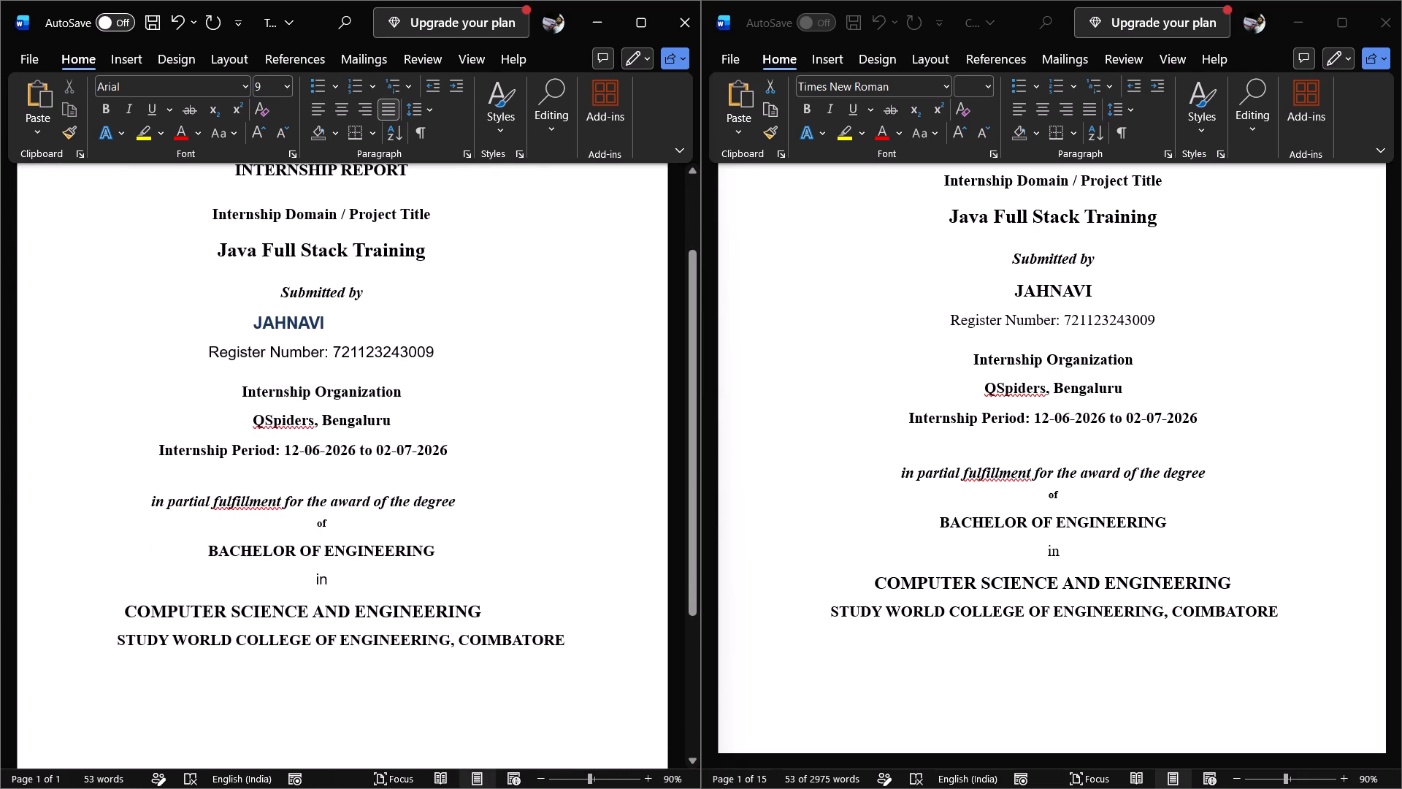
{"action": "scroll", "coordinate": [960, 521], "scroll_direction": "down", "scroll_amount": 1}
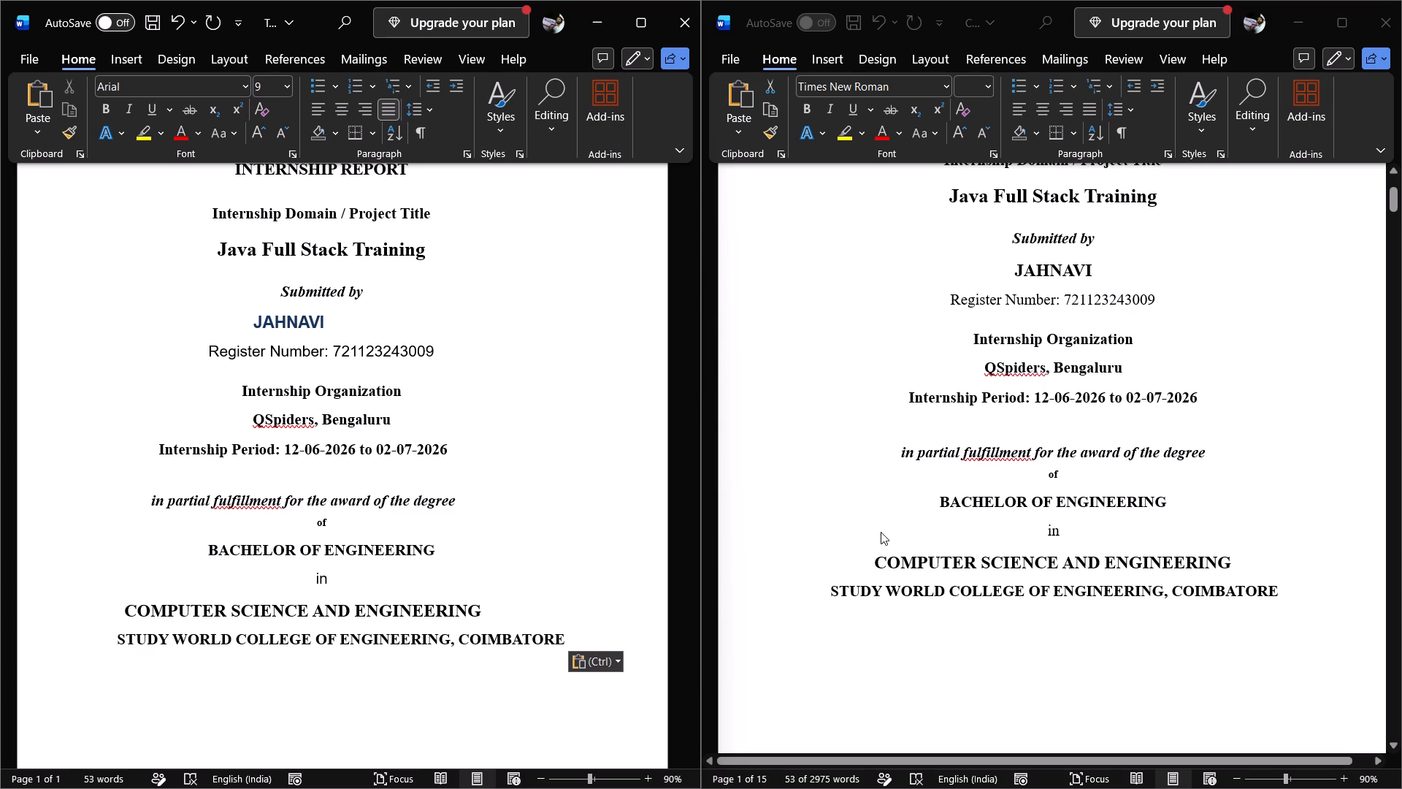
{"action": "scroll", "coordinate": [951, 593], "scroll_direction": "down", "scroll_amount": 3}
{"action": "scroll", "coordinate": [494, 661], "scroll_direction": "down", "scroll_amount": 2}
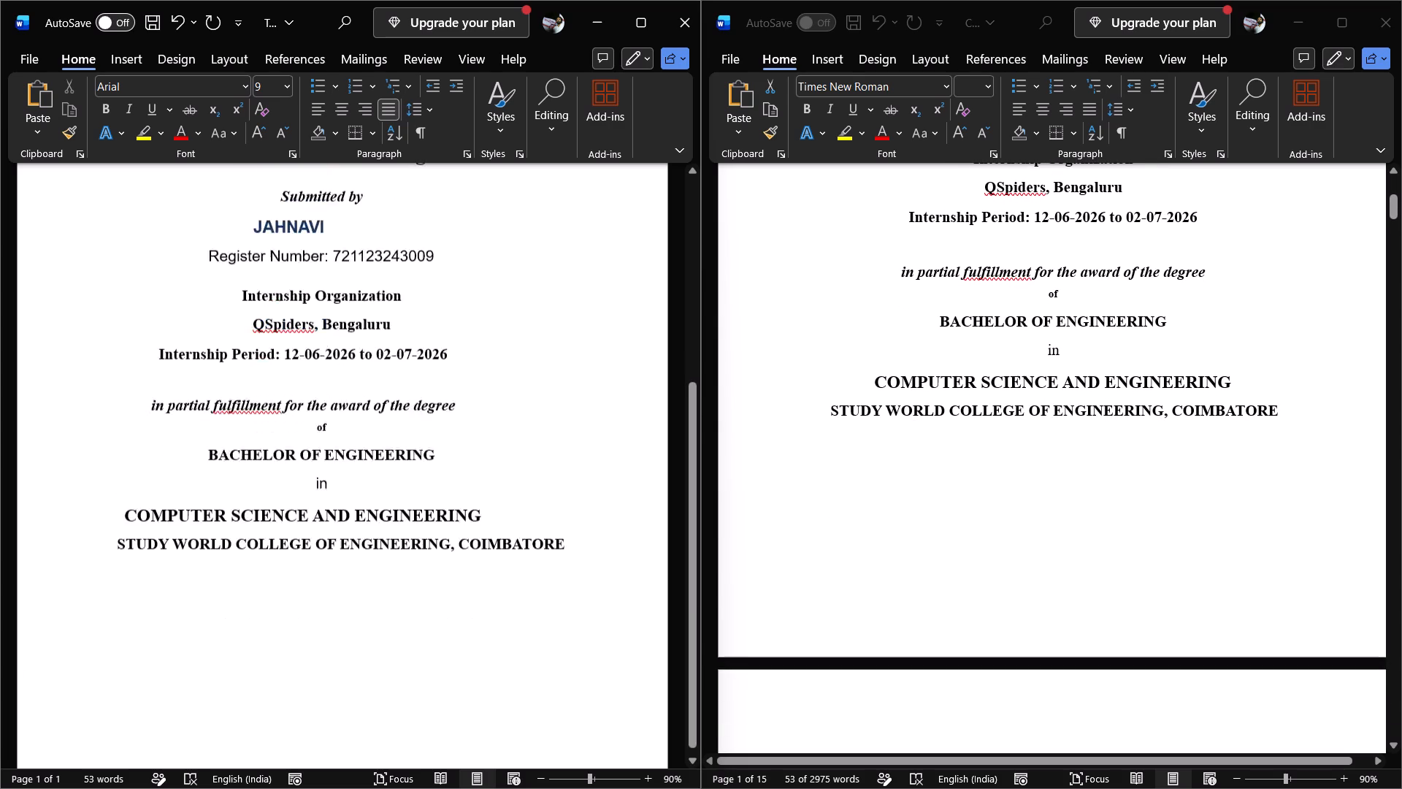
{"action": "scroll", "coordinate": [494, 661], "scroll_direction": "down", "scroll_amount": 5}
{"action": "scroll", "coordinate": [494, 661], "scroll_direction": "up", "scroll_amount": 5}
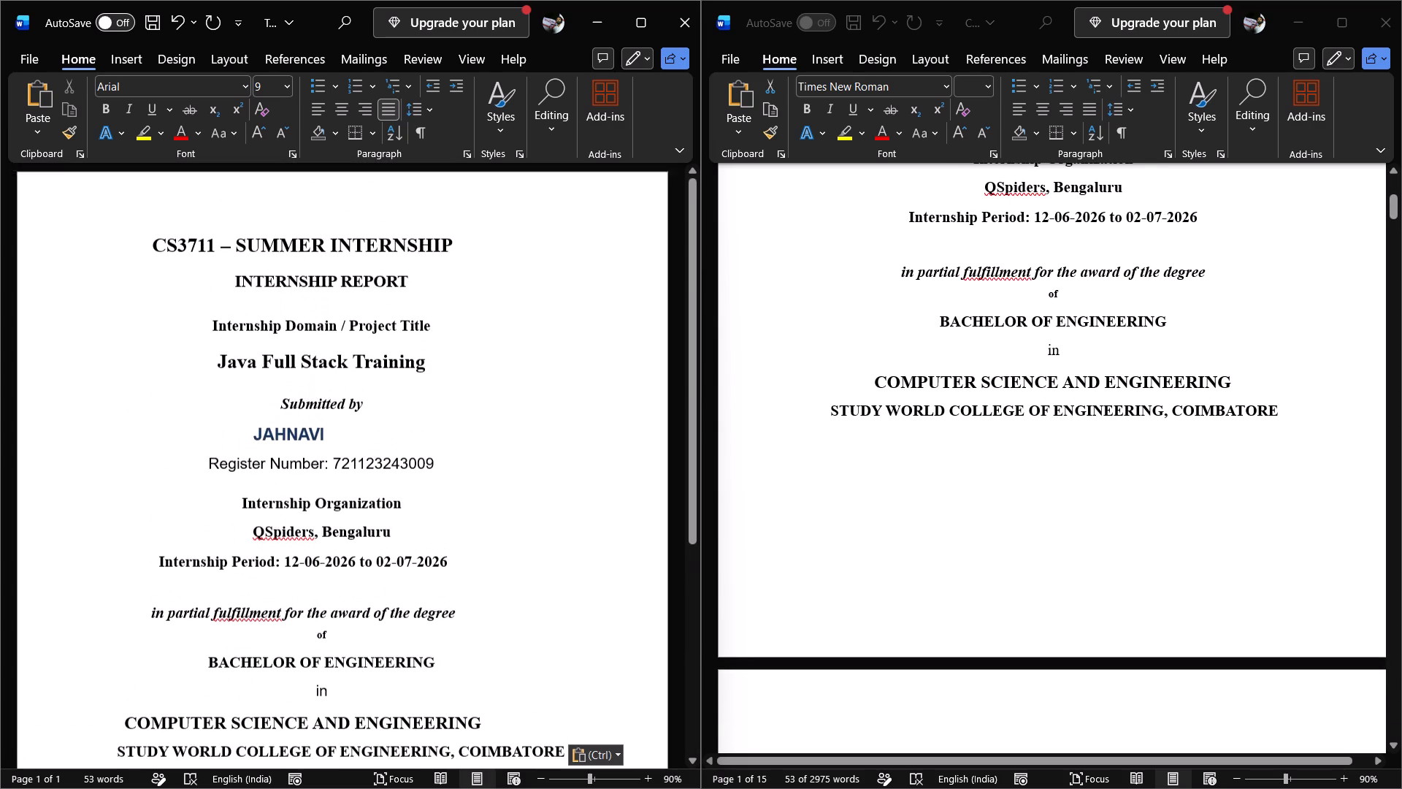
{"action": "scroll", "coordinate": [494, 661], "scroll_direction": "up", "scroll_amount": 5}
{"action": "scroll", "coordinate": [494, 661], "scroll_direction": "down", "scroll_amount": 20}
{"action": "scroll", "coordinate": [494, 661], "scroll_direction": "down", "scroll_amount": 3}
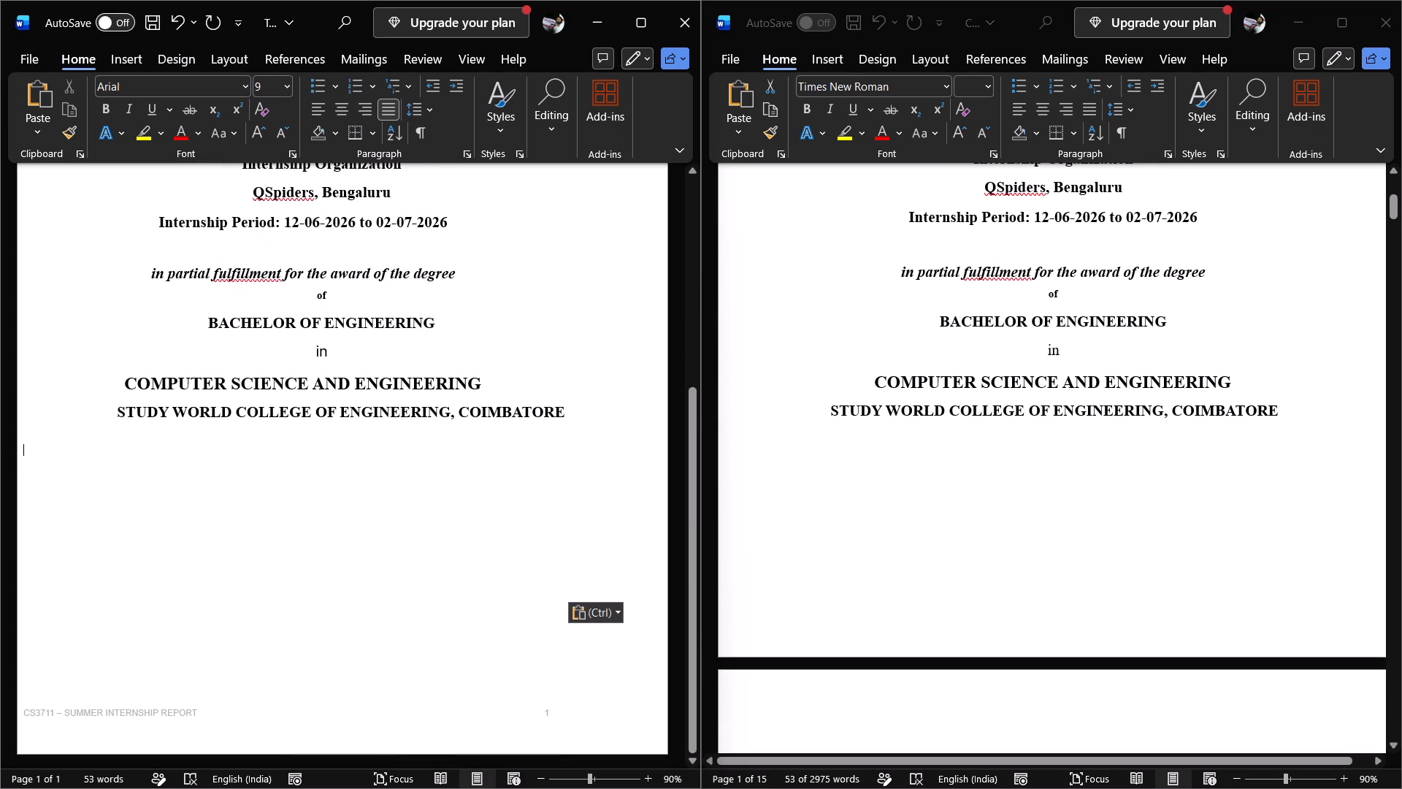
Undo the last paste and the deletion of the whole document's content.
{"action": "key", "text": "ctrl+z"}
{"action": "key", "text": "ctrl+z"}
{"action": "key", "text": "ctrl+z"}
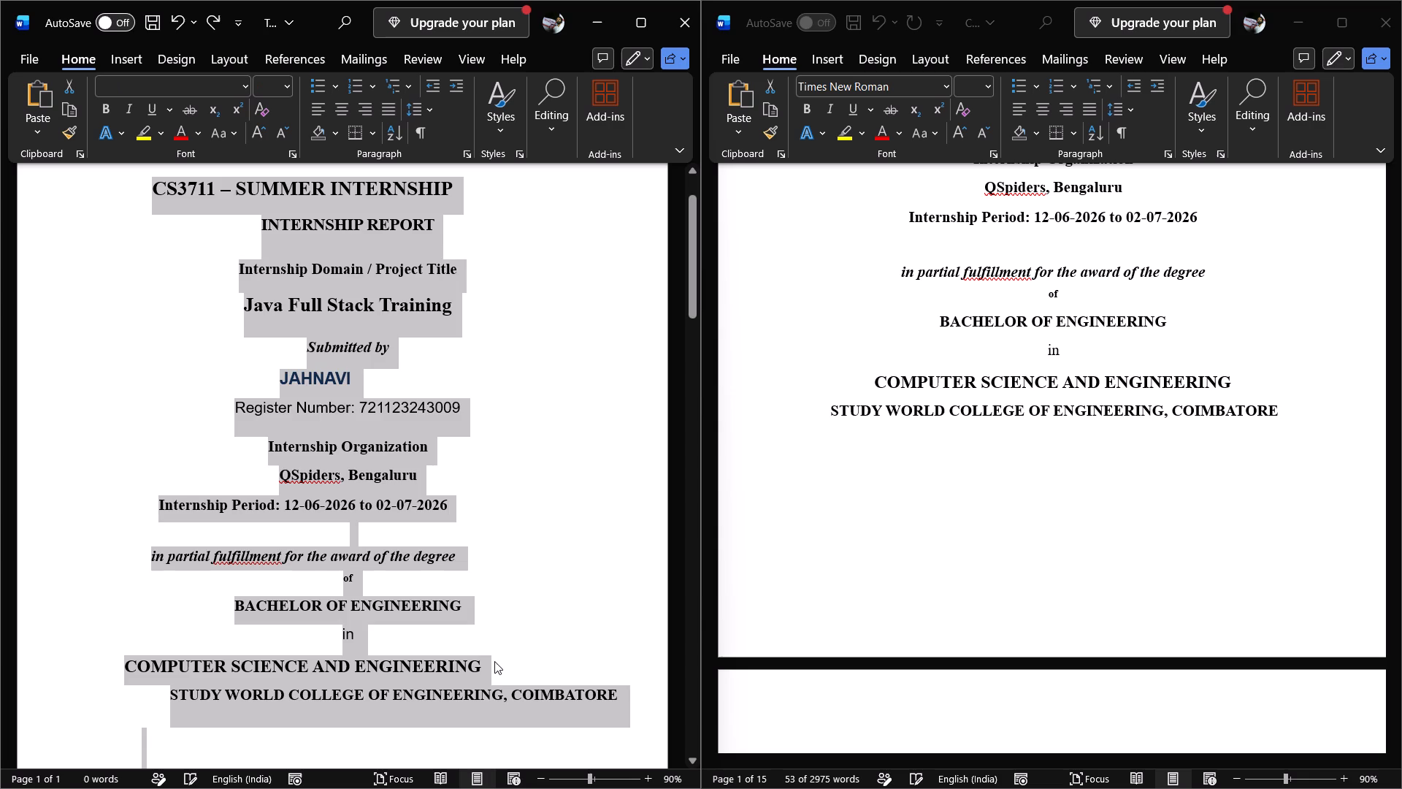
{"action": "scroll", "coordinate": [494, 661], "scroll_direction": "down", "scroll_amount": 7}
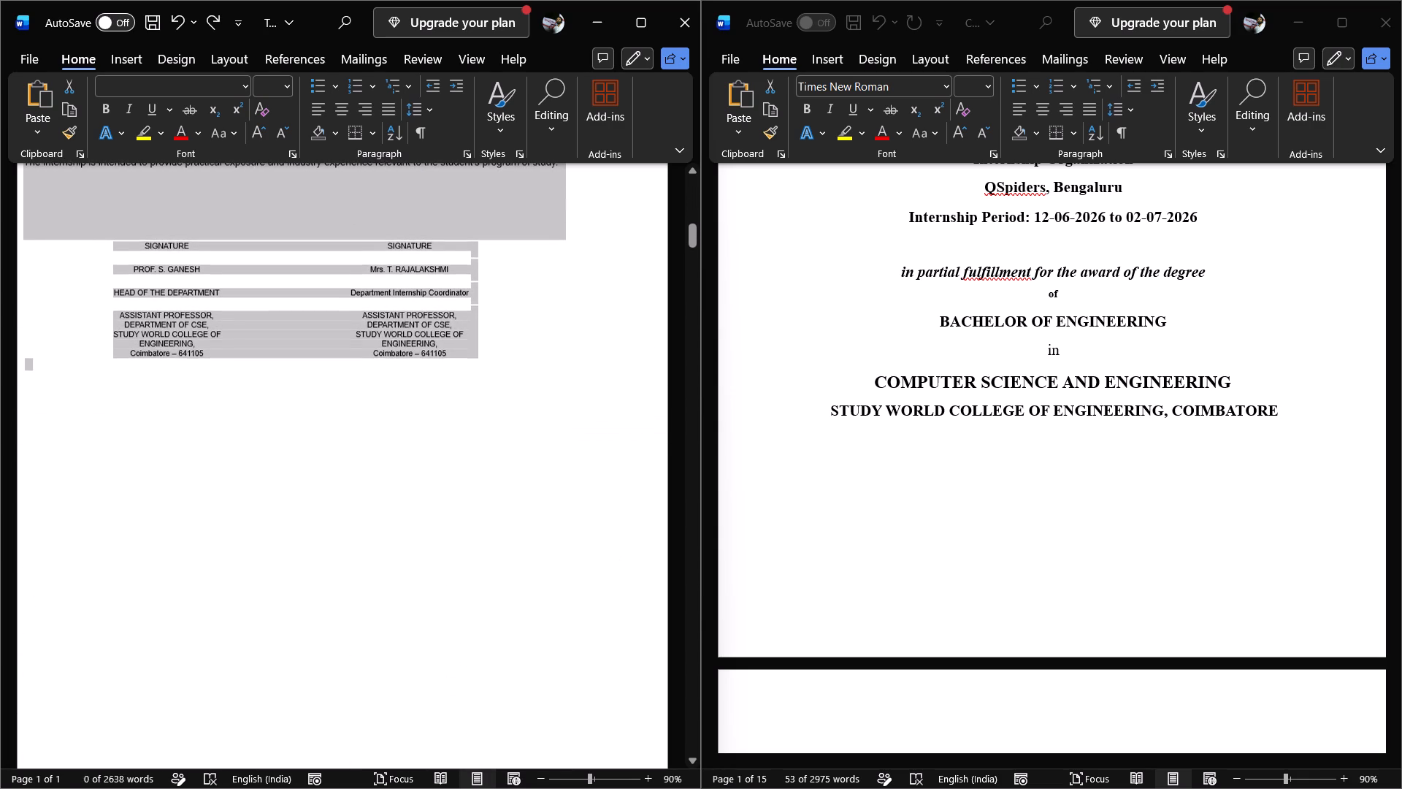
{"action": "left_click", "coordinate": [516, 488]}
Delete all of the cover page text, from "CS3711 – SUMMER INTERNSHIP" through "STUDY WORLD COLLEGE OF ENGINEERING, COIMBATORE".
{"action": "scroll", "coordinate": [516, 488], "scroll_direction": "up", "scroll_amount": 6}
{"action": "scroll", "coordinate": [516, 488], "scroll_direction": "down", "scroll_amount": 1}
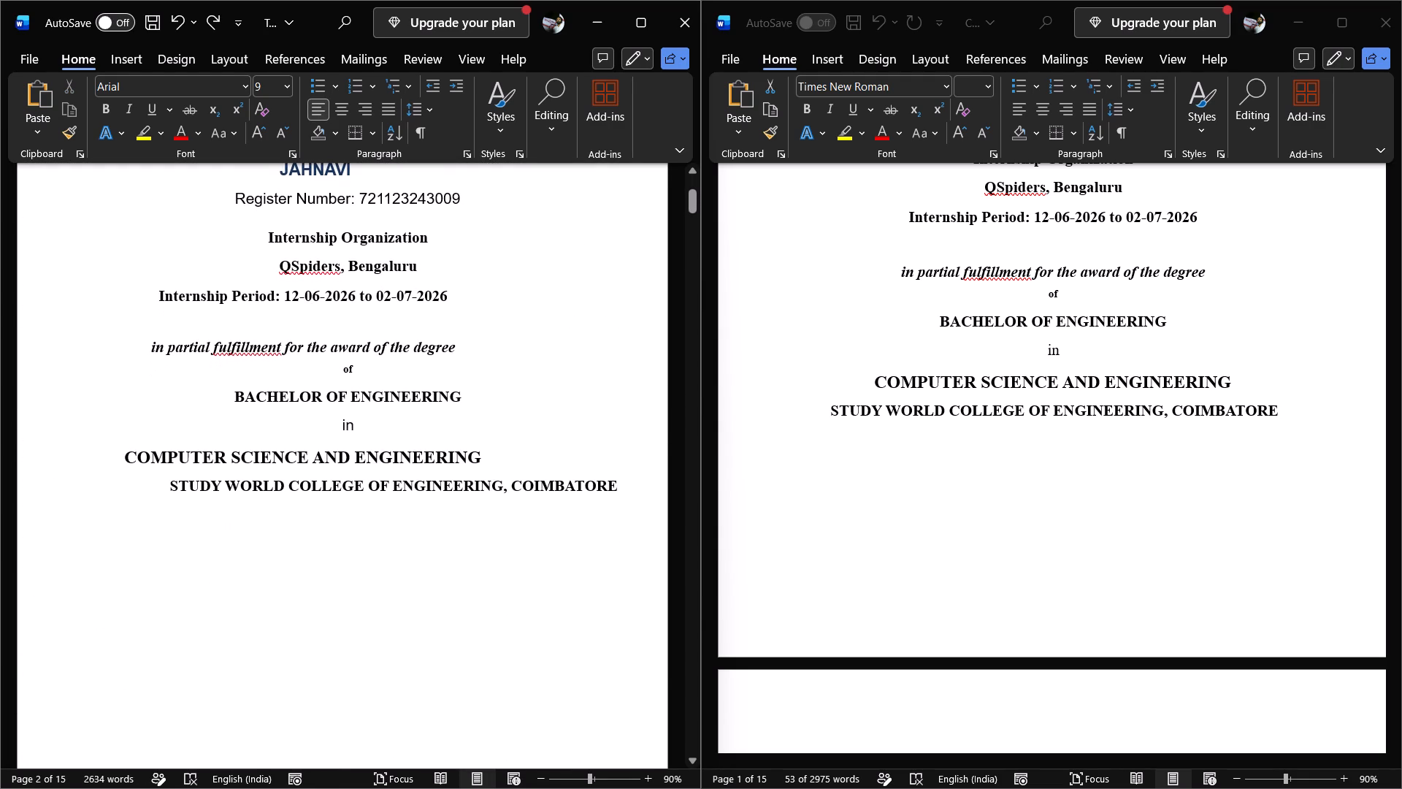
{"action": "left_click", "coordinate": [614, 512]}
{"action": "left_click_drag", "start_coordinate": [622, 493], "coordinate": [275, 116]}
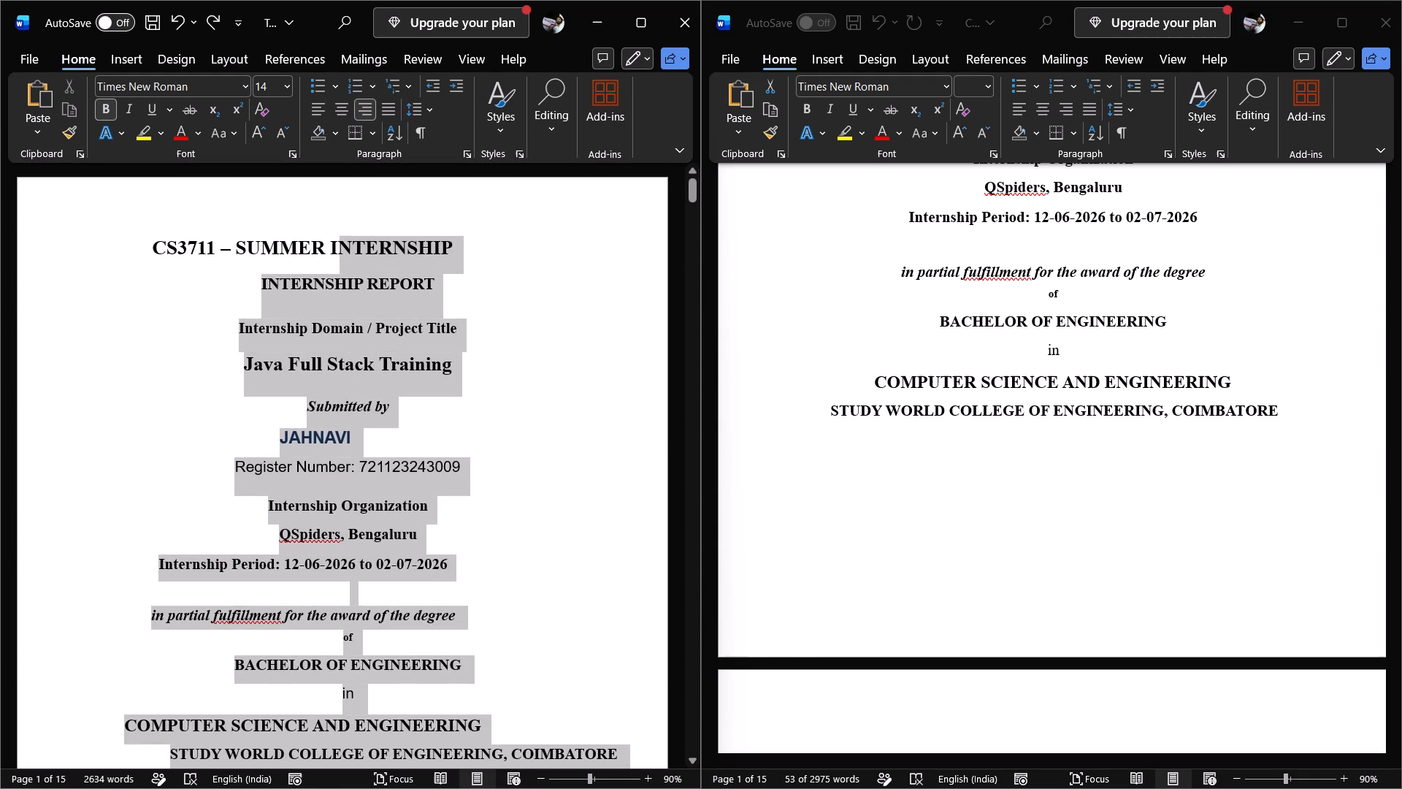
{"action": "left_click_drag", "start_coordinate": [275, 116], "coordinate": [87, 161]}
{"action": "key", "text": "BackSpace"}
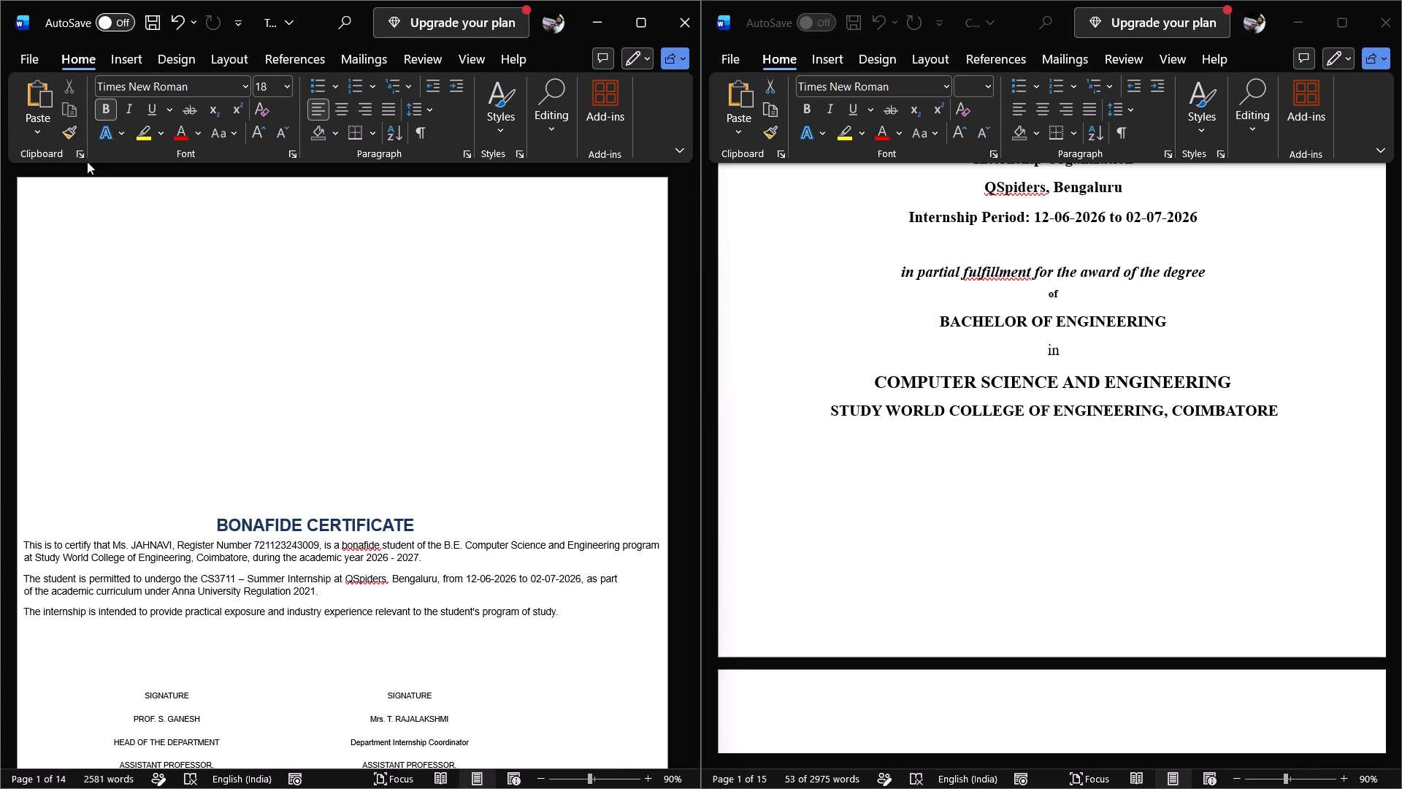
Remove most of the empty lines above the "BONAFIDE CERTIFICATE" heading.
{"action": "scroll", "coordinate": [87, 161], "scroll_direction": "up", "scroll_amount": 2}
{"action": "key", "text": "Down"}
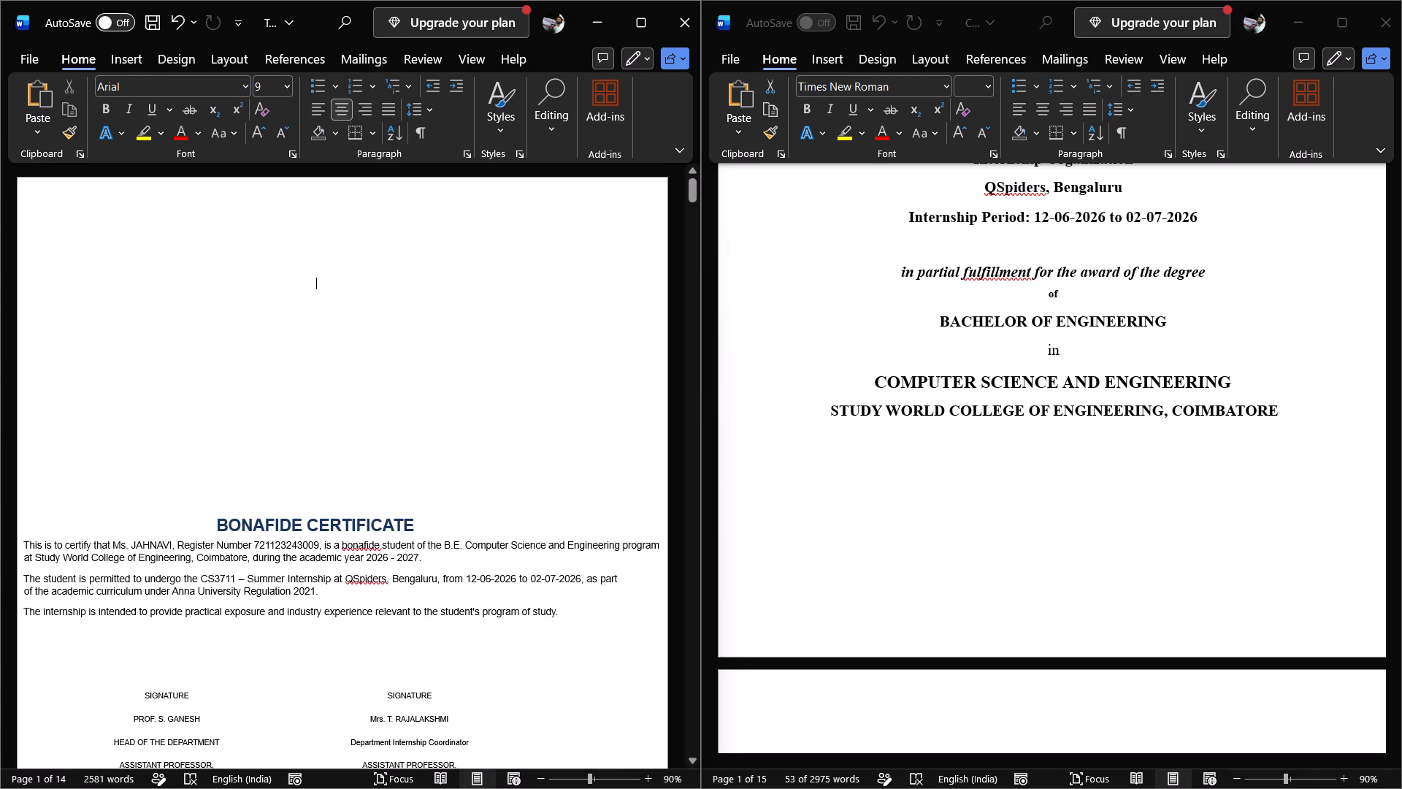
{"action": "key", "text": "Down"}
{"action": "key", "text": "Down"}
{"action": "key", "text": "Left"}
{"action": "key", "text": "Left"}
{"action": "key", "text": "Down"}
{"action": "left_click", "coordinate": [217, 509]}
{"action": "key", "text": "BackSpace"}
{"action": "key", "text": "BackSpace"}
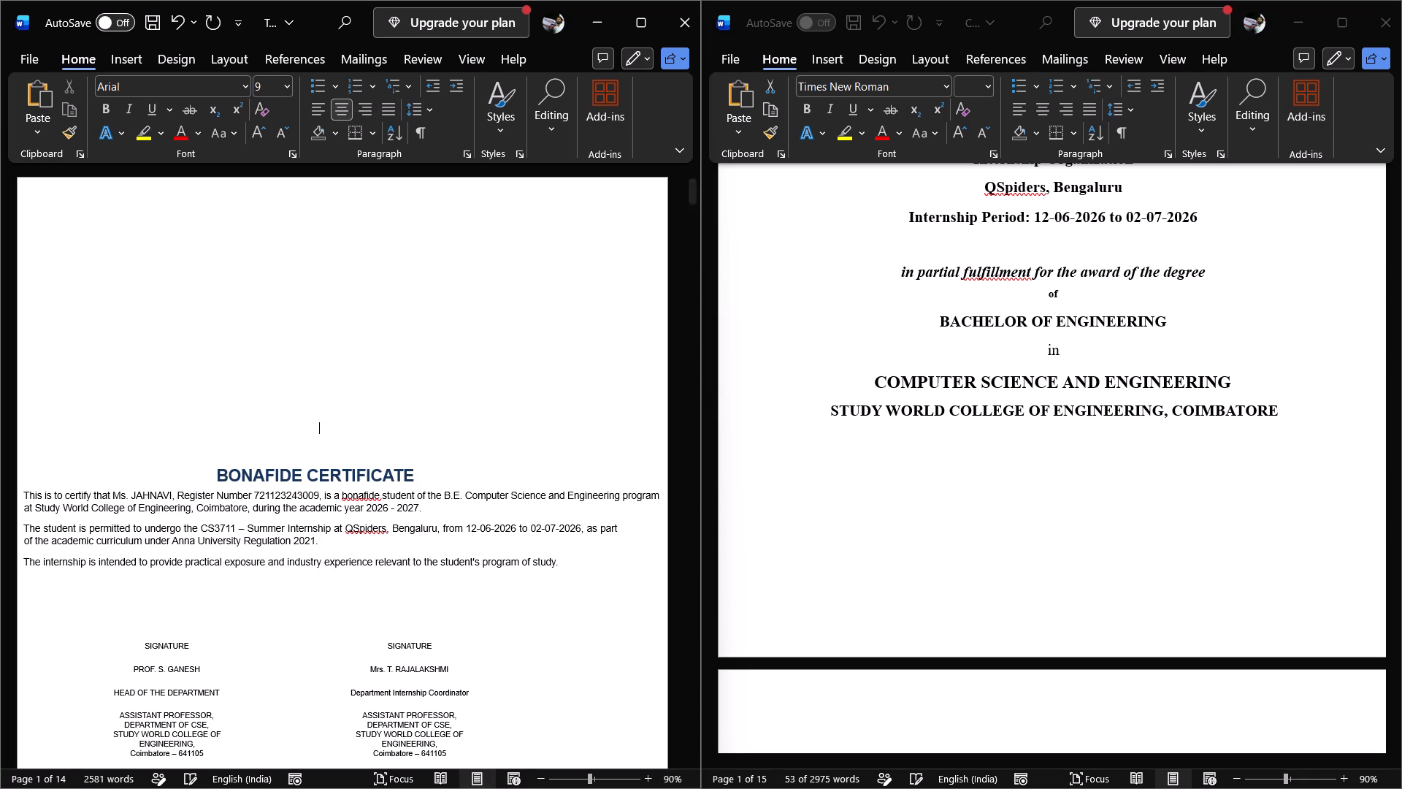
{"action": "key", "text": "BackSpace"}
{"action": "key", "text": "BackSpace"}
{"action": "key", "text": "BackSpace"}
{"action": "key", "text": "BackSpace"}
{"action": "key", "text": "BackSpace"}
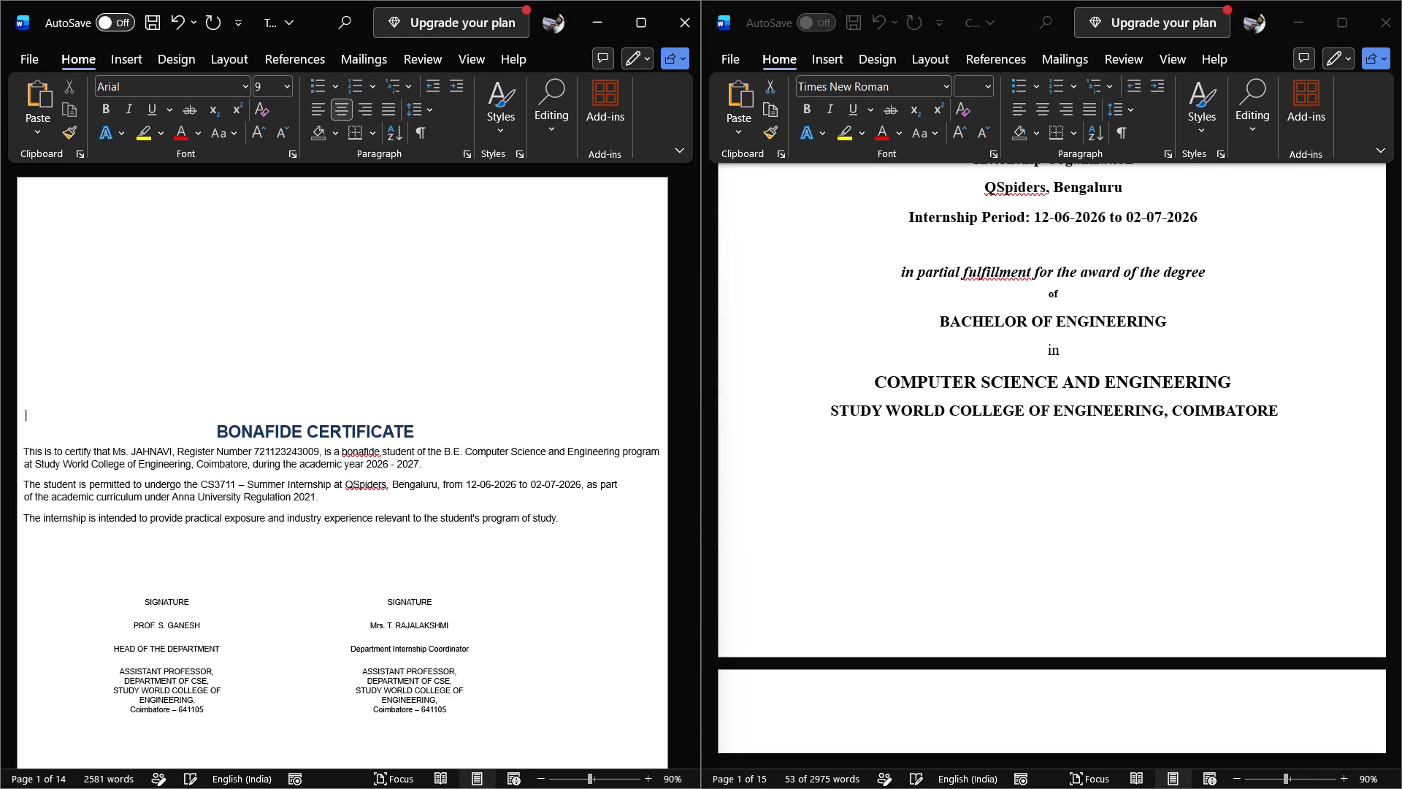
{"action": "key", "text": "BackSpace"}
{"action": "key", "text": "BackSpace"}
{"action": "key", "text": "BackSpace"}
{"action": "key", "text": "BackSpace"}
{"action": "key", "text": "BackSpace"}
{"action": "key", "text": "BackSpace"}
{"action": "key", "text": "BackSpace"}
{"action": "scroll", "coordinate": [216, 512], "scroll_direction": "up", "scroll_amount": 2}
Insert a blank page before the "BONAFIDE CERTIFICATE" heading.
{"action": "left_click", "coordinate": [120, 50]}
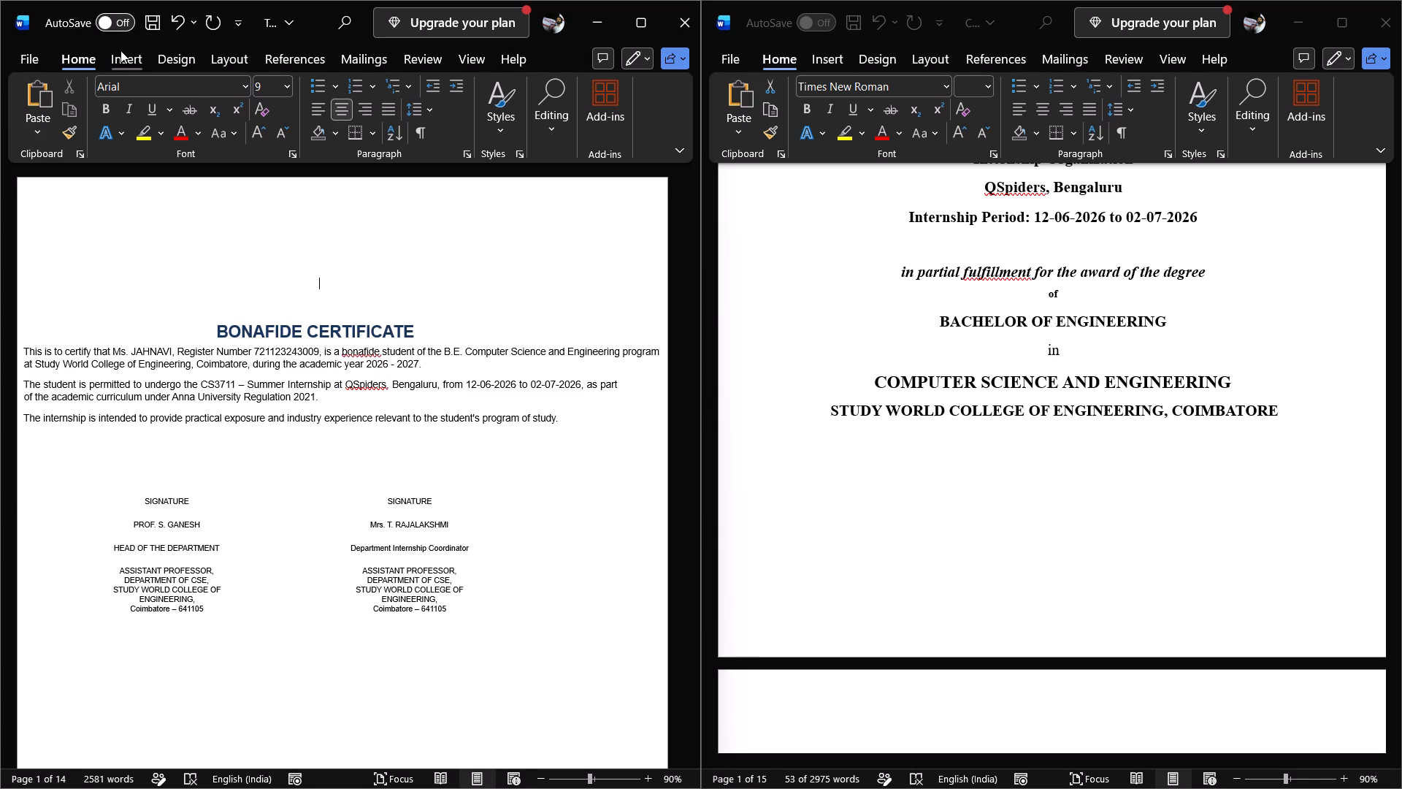
{"action": "left_click", "coordinate": [39, 102]}
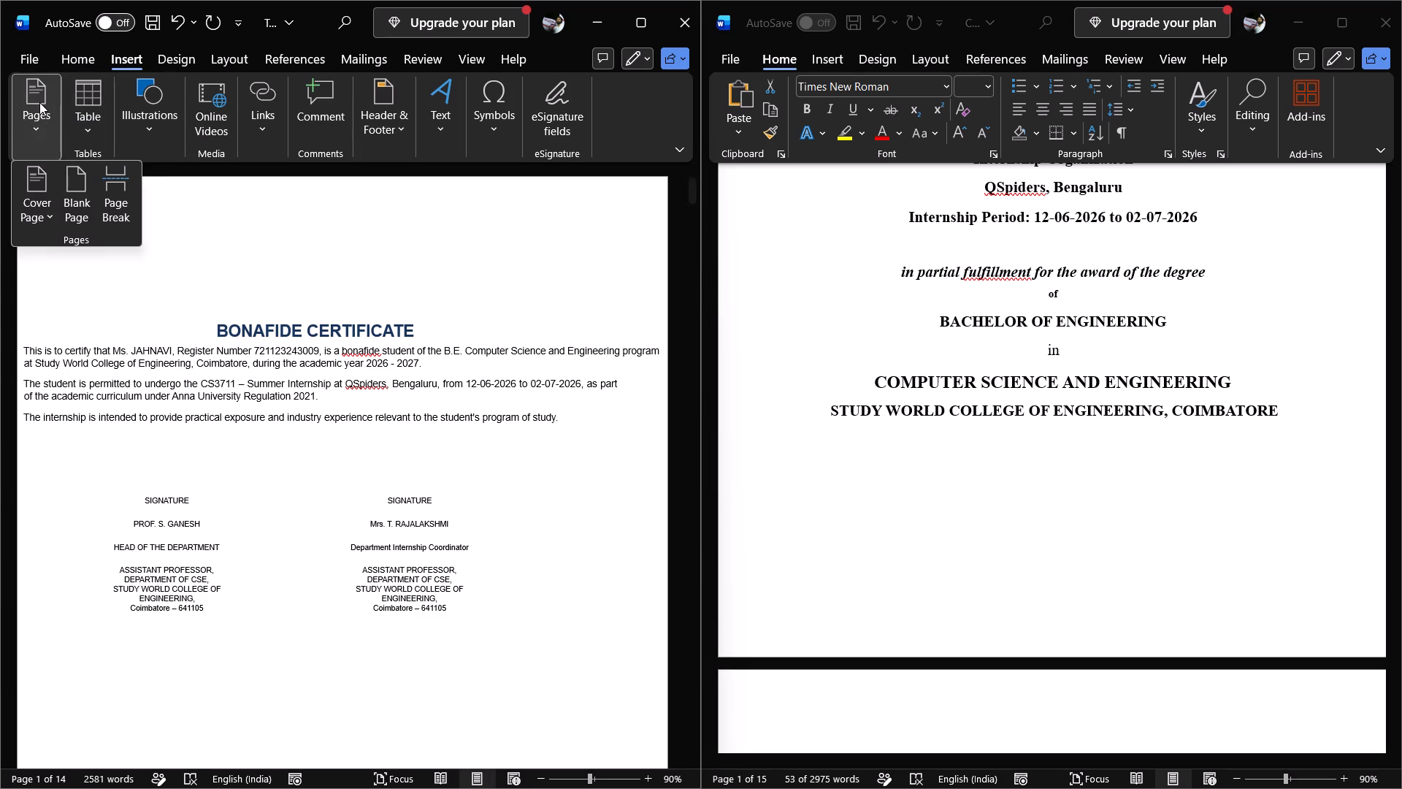
{"action": "left_click", "coordinate": [80, 182]}
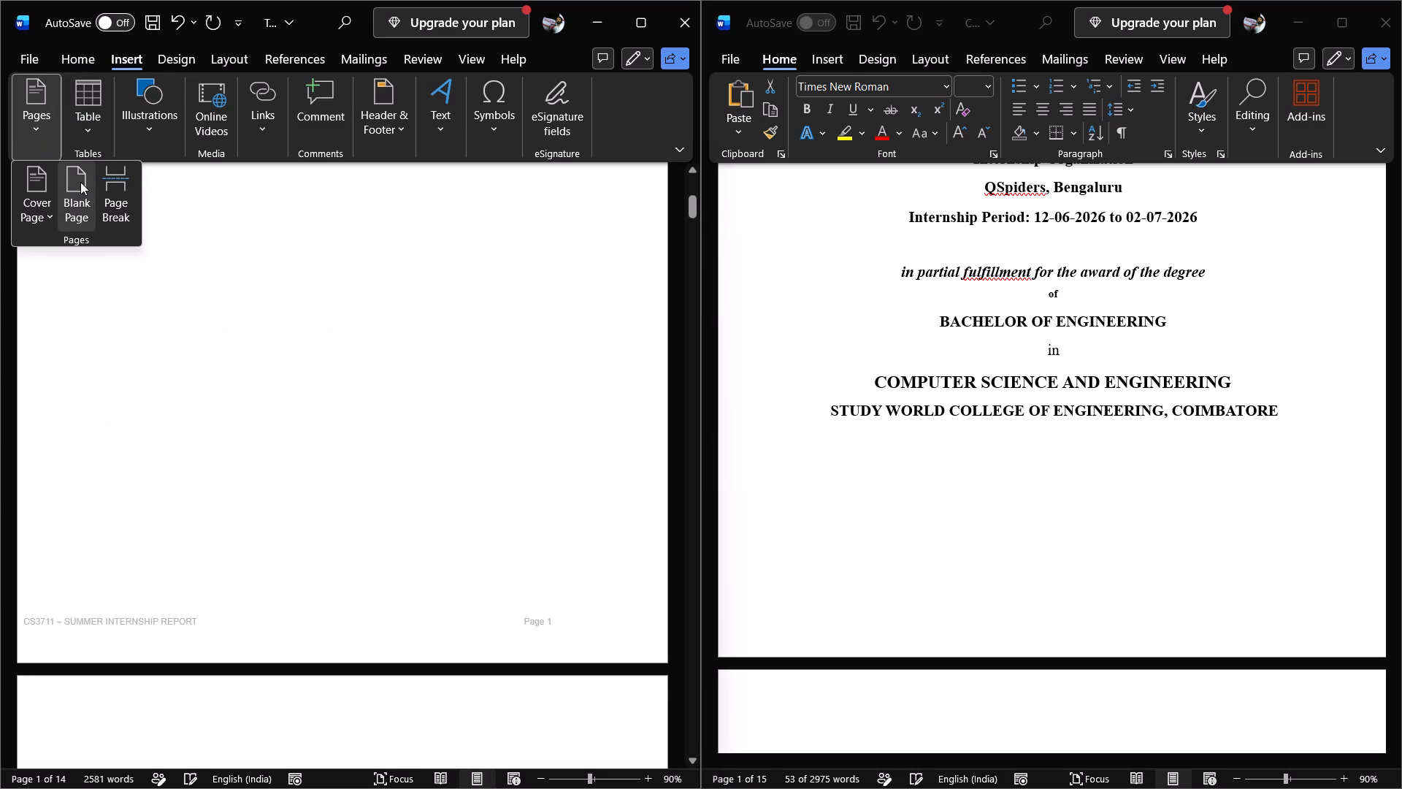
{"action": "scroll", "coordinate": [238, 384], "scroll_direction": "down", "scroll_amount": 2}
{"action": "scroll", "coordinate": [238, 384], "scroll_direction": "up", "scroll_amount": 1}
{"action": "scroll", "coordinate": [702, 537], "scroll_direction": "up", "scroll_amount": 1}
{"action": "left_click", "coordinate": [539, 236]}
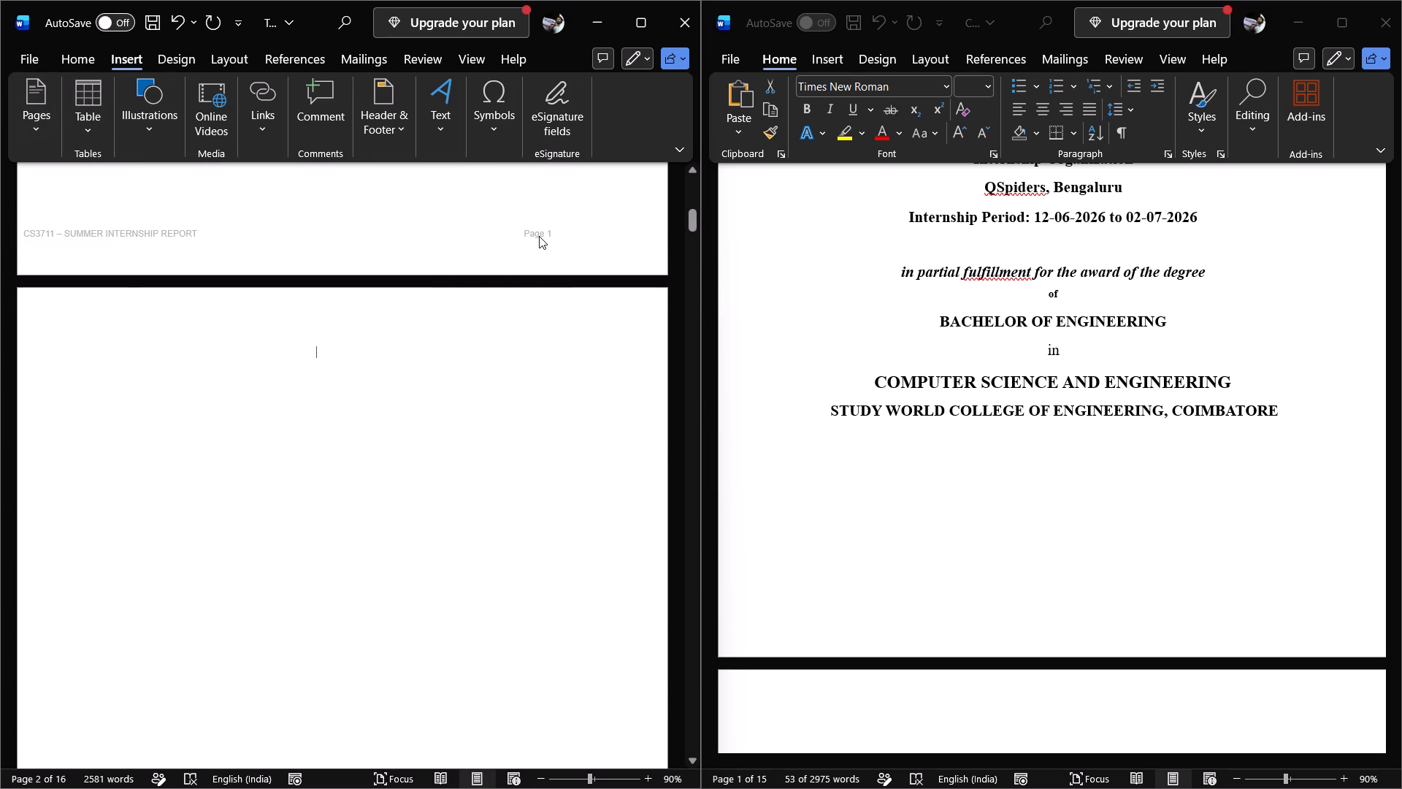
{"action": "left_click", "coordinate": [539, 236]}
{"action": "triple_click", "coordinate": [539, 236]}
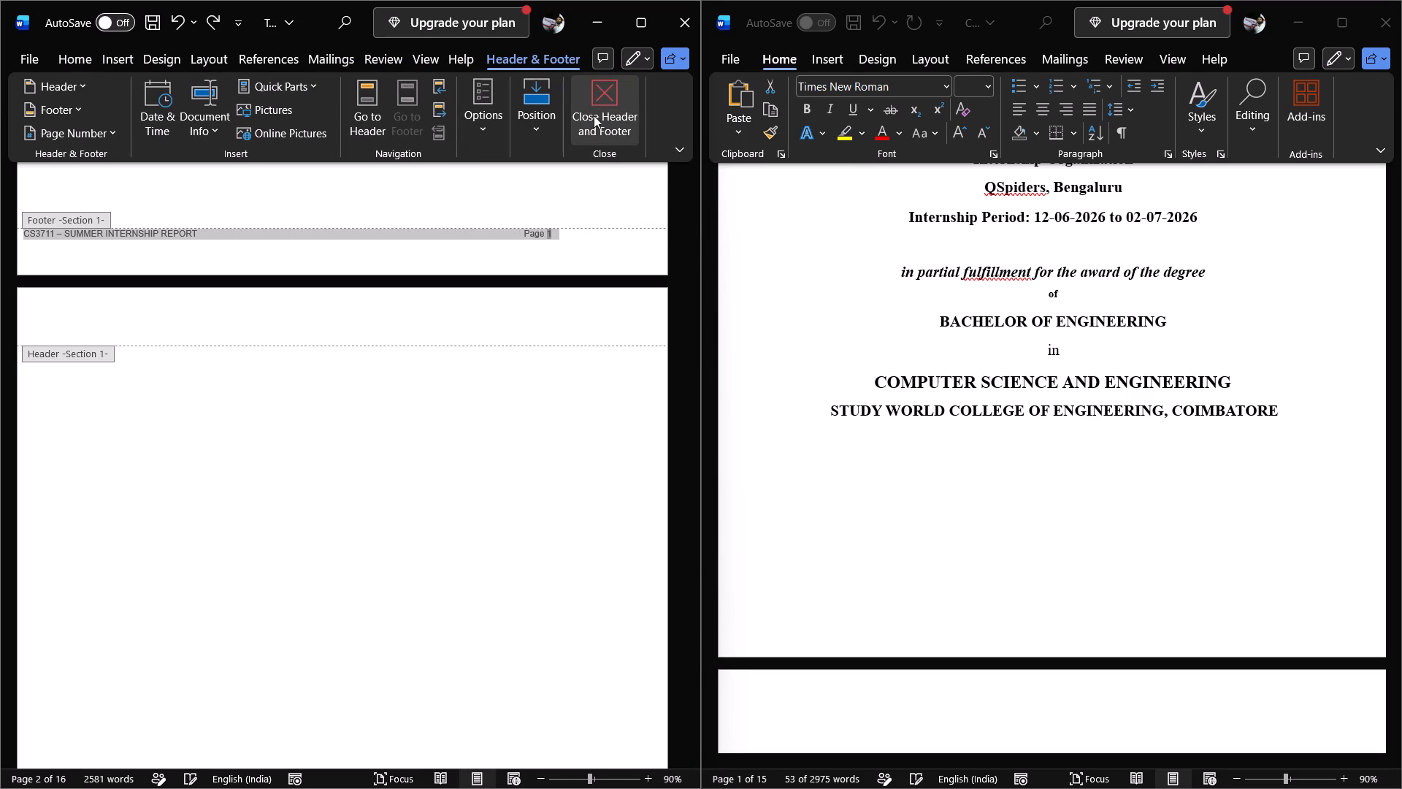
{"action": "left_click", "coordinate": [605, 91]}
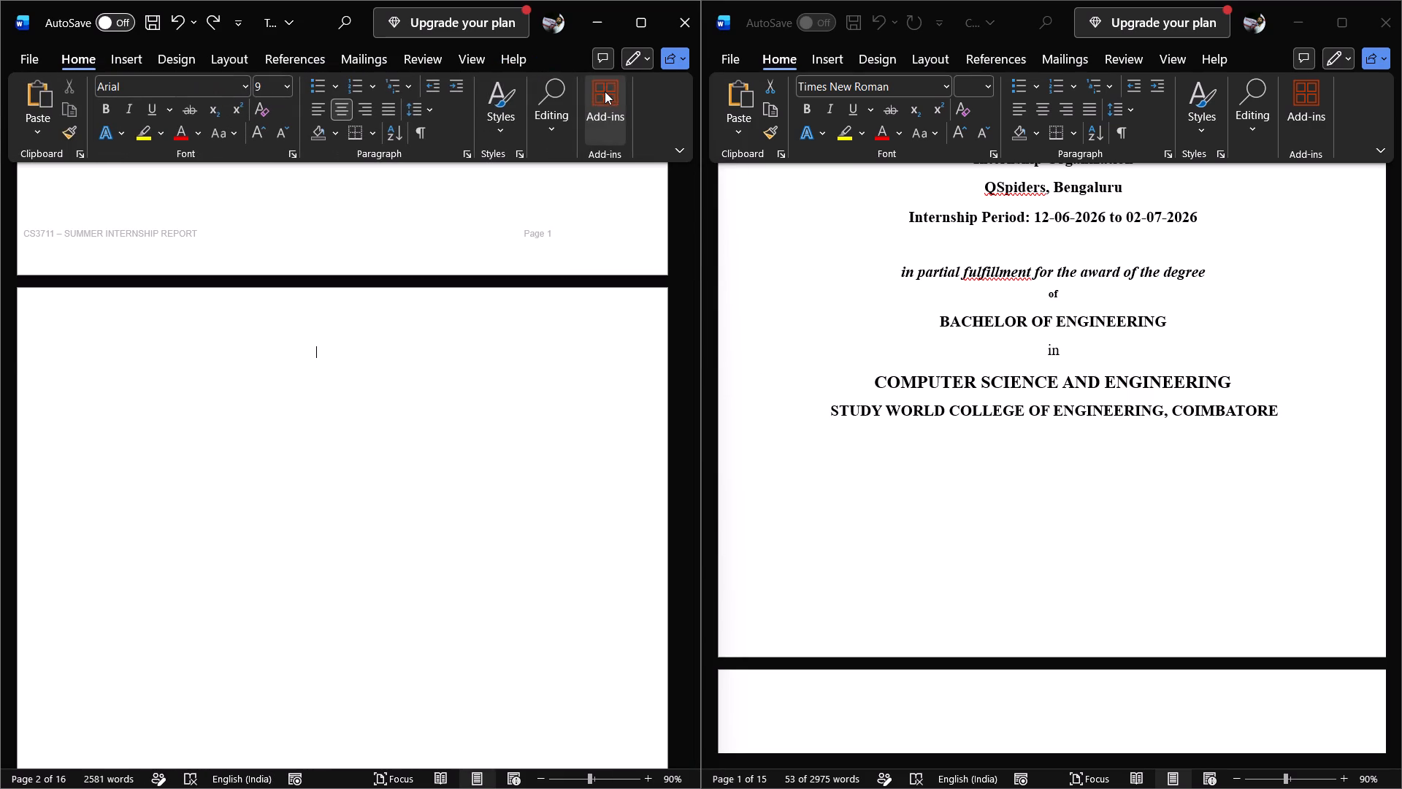
Open the first page's footer, delete one character from "CS3711 – SUMMER INTERNSHIP REPORT", and close the footer.
{"action": "left_click", "coordinate": [131, 230]}
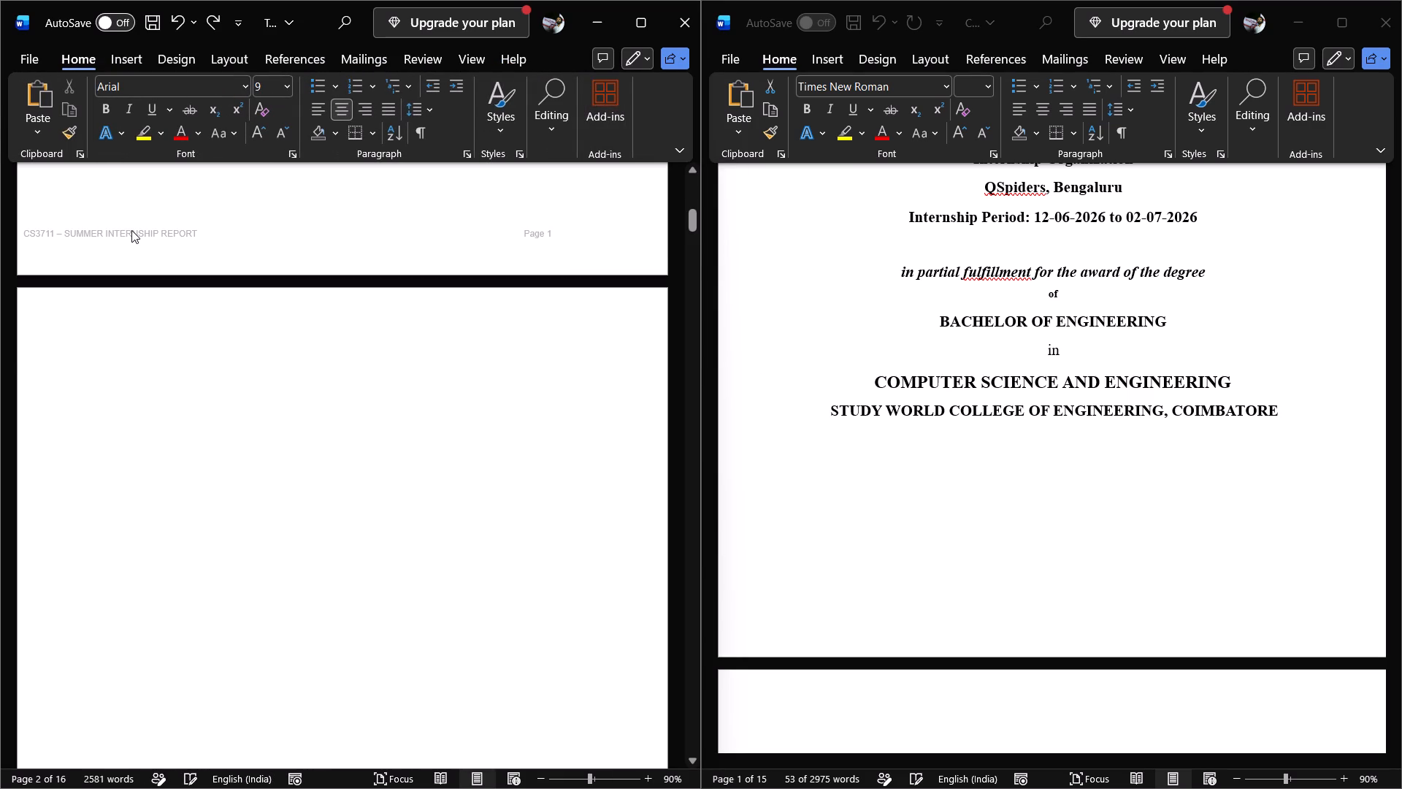
{"action": "left_click", "coordinate": [131, 230]}
{"action": "double_click", "coordinate": [131, 230]}
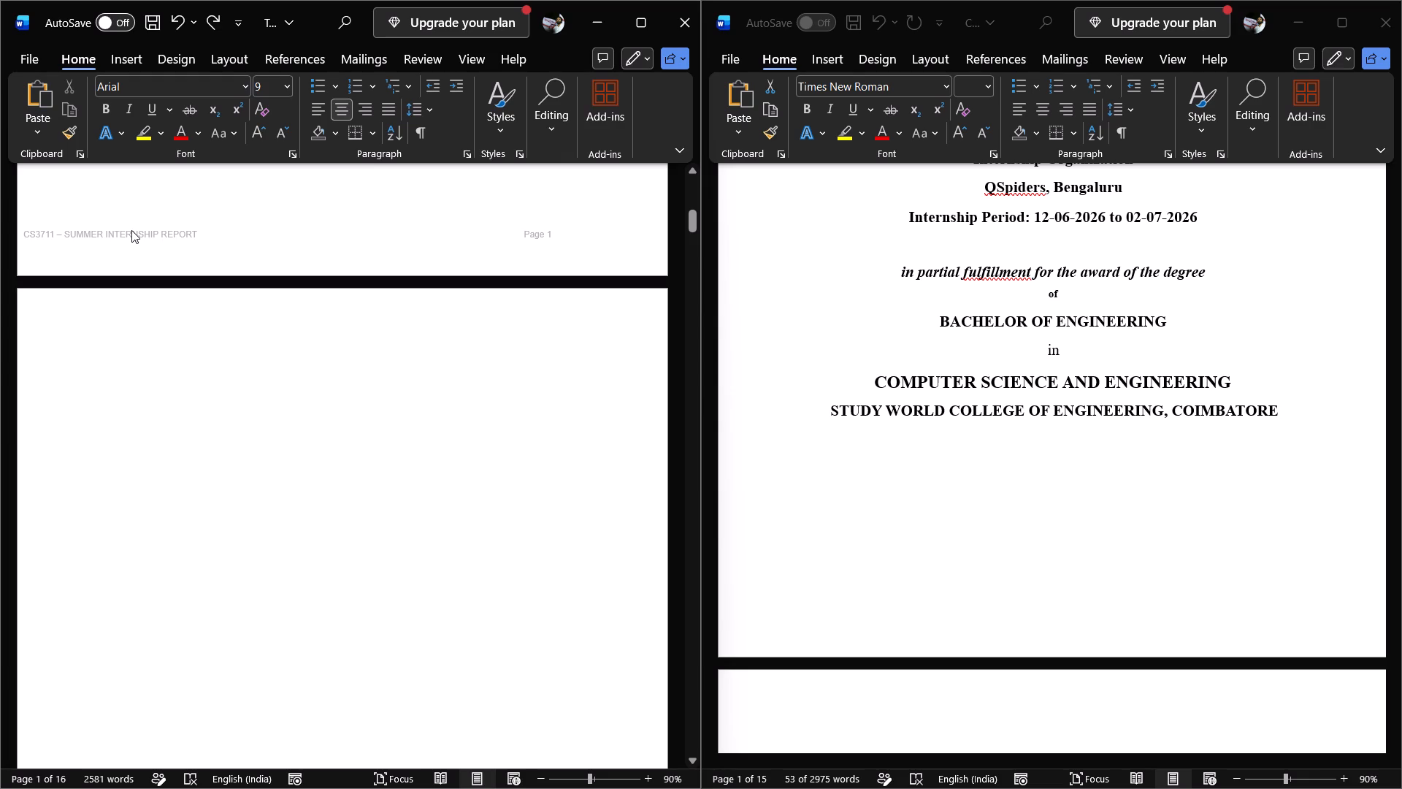
{"action": "right_click", "coordinate": [131, 230]}
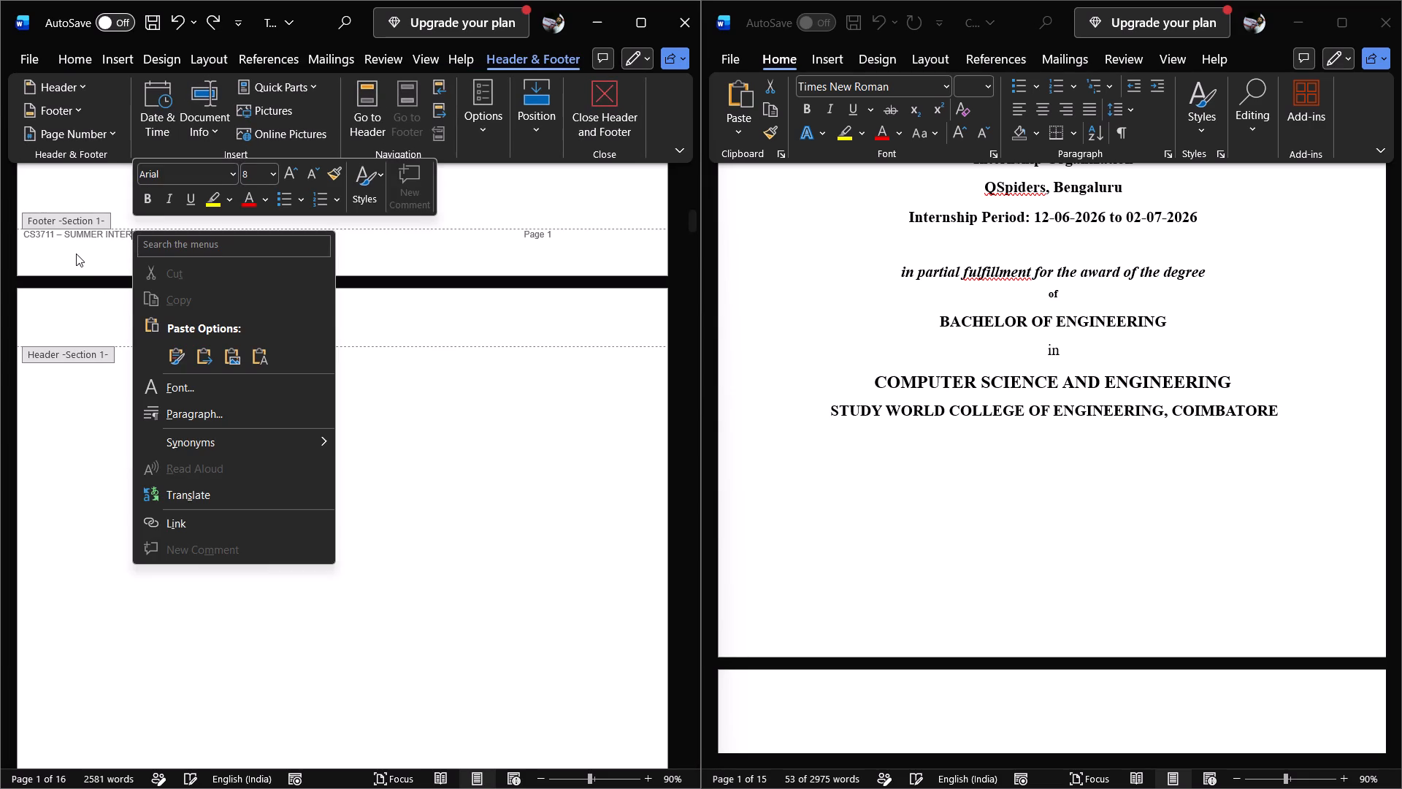
{"action": "left_click", "coordinate": [69, 229]}
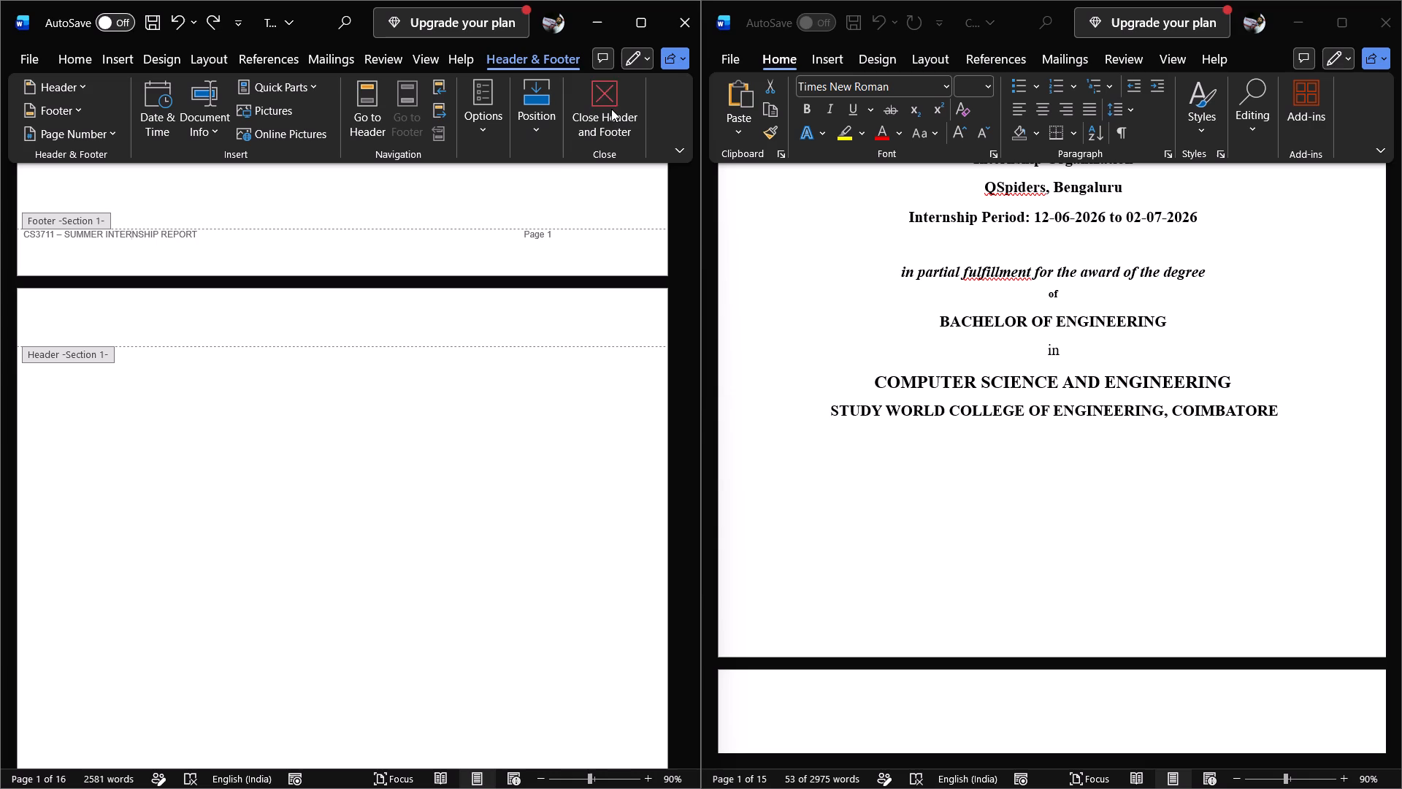
{"action": "left_click", "coordinate": [97, 221]}
{"action": "key", "text": "Delete"}
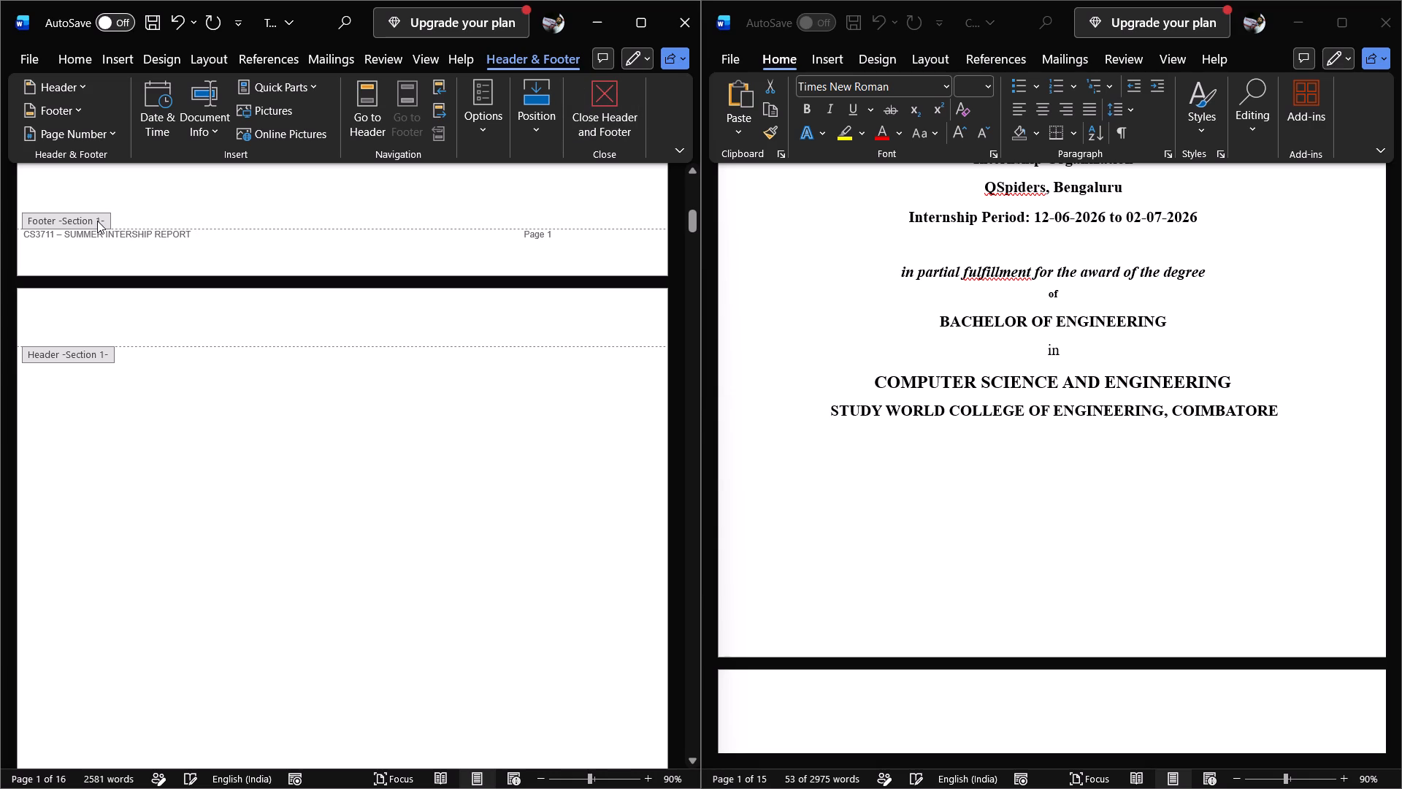
{"action": "double_click", "coordinate": [97, 221]}
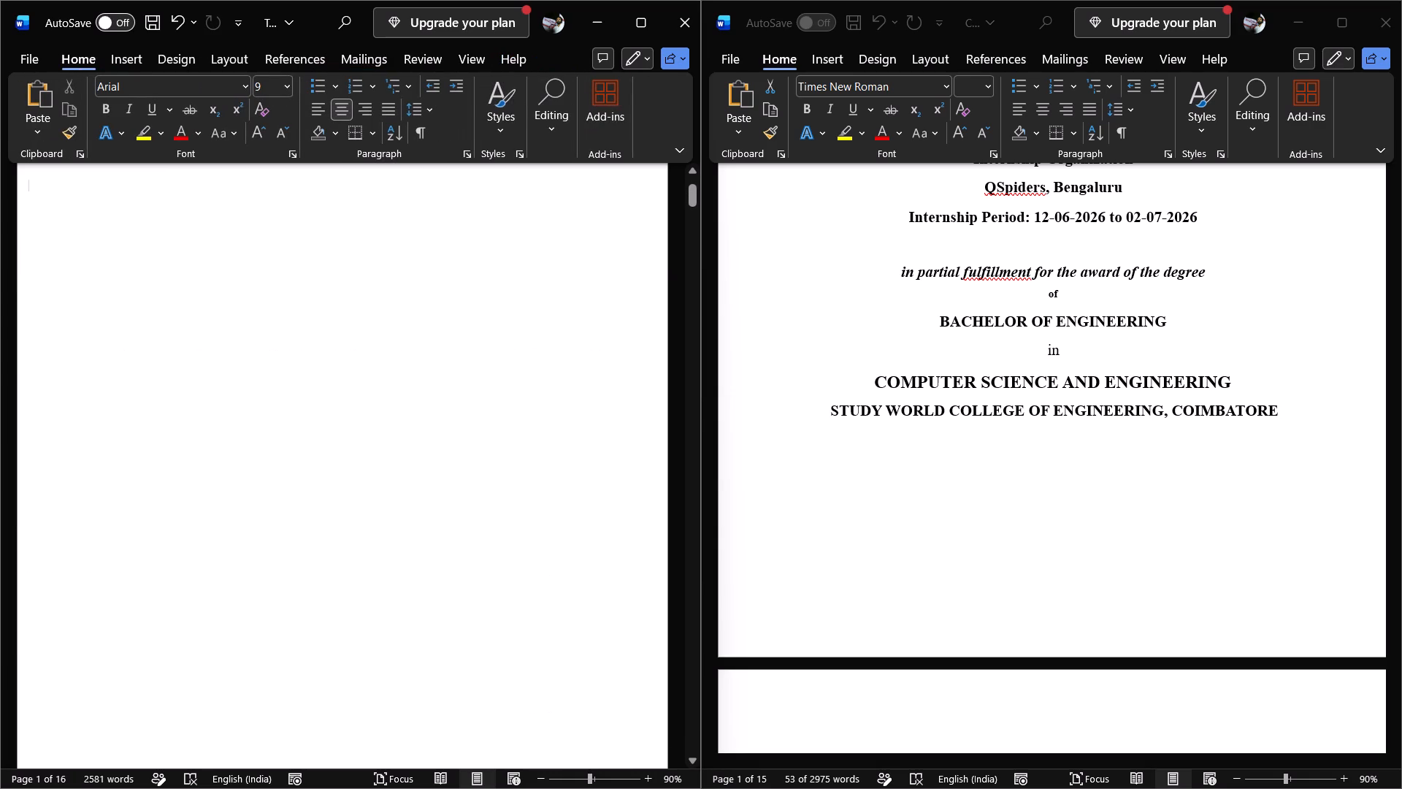
Close the report document with the emptied cover page without saving its changes.
{"action": "scroll", "coordinate": [97, 221], "scroll_direction": "down", "scroll_amount": 3}
{"action": "scroll", "coordinate": [97, 221], "scroll_direction": "up", "scroll_amount": 8}
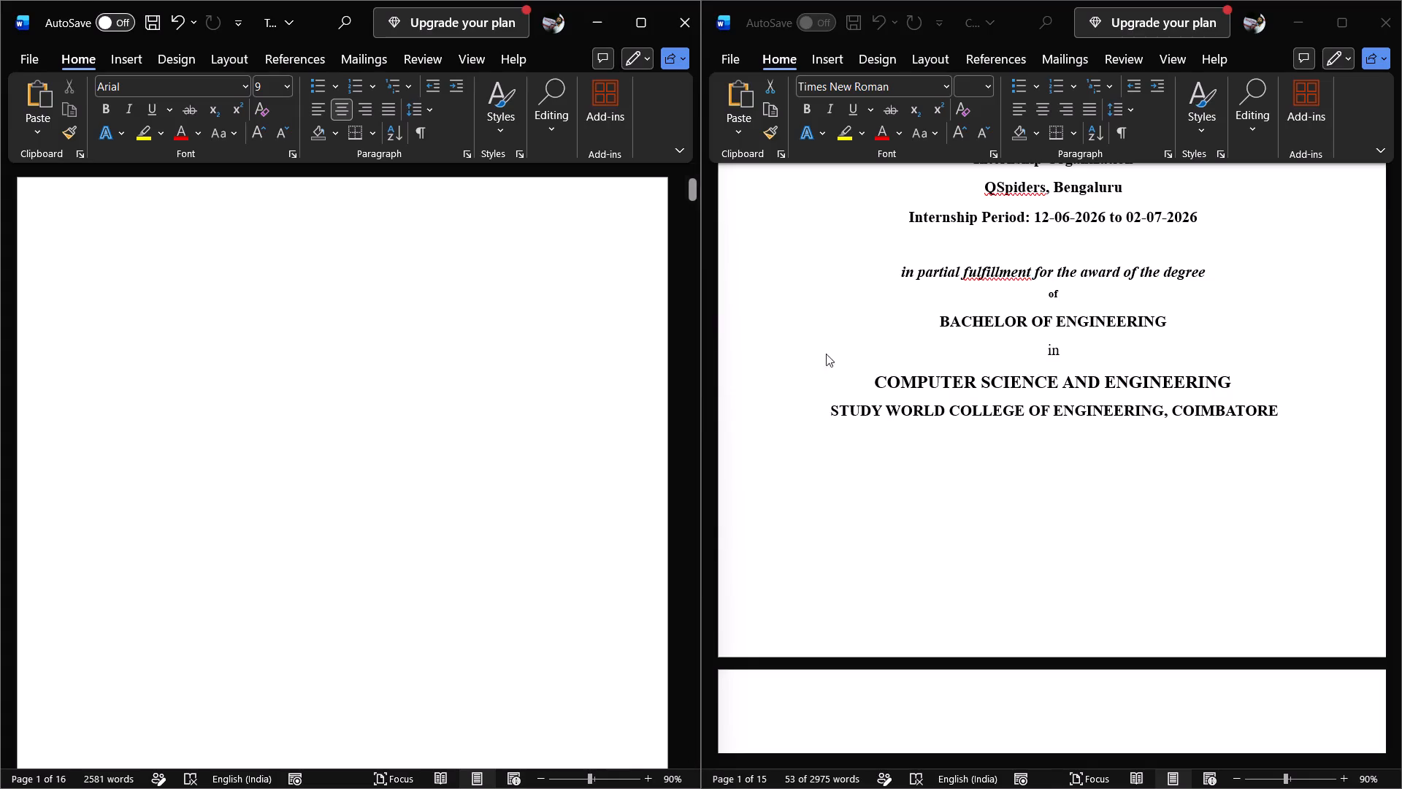
{"action": "scroll", "coordinate": [967, 389], "scroll_direction": "down", "scroll_amount": 8}
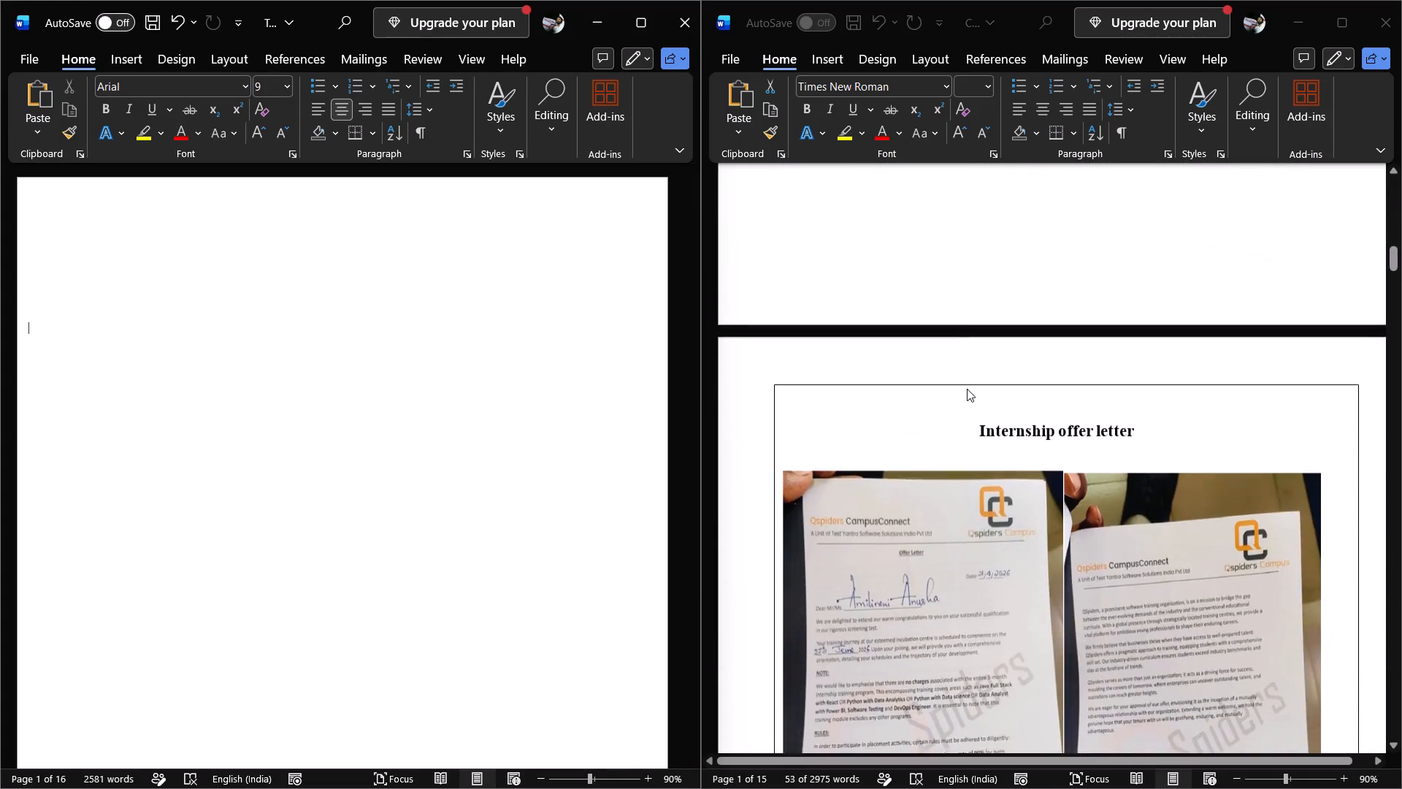
{"action": "scroll", "coordinate": [967, 389], "scroll_direction": "down", "scroll_amount": 1}
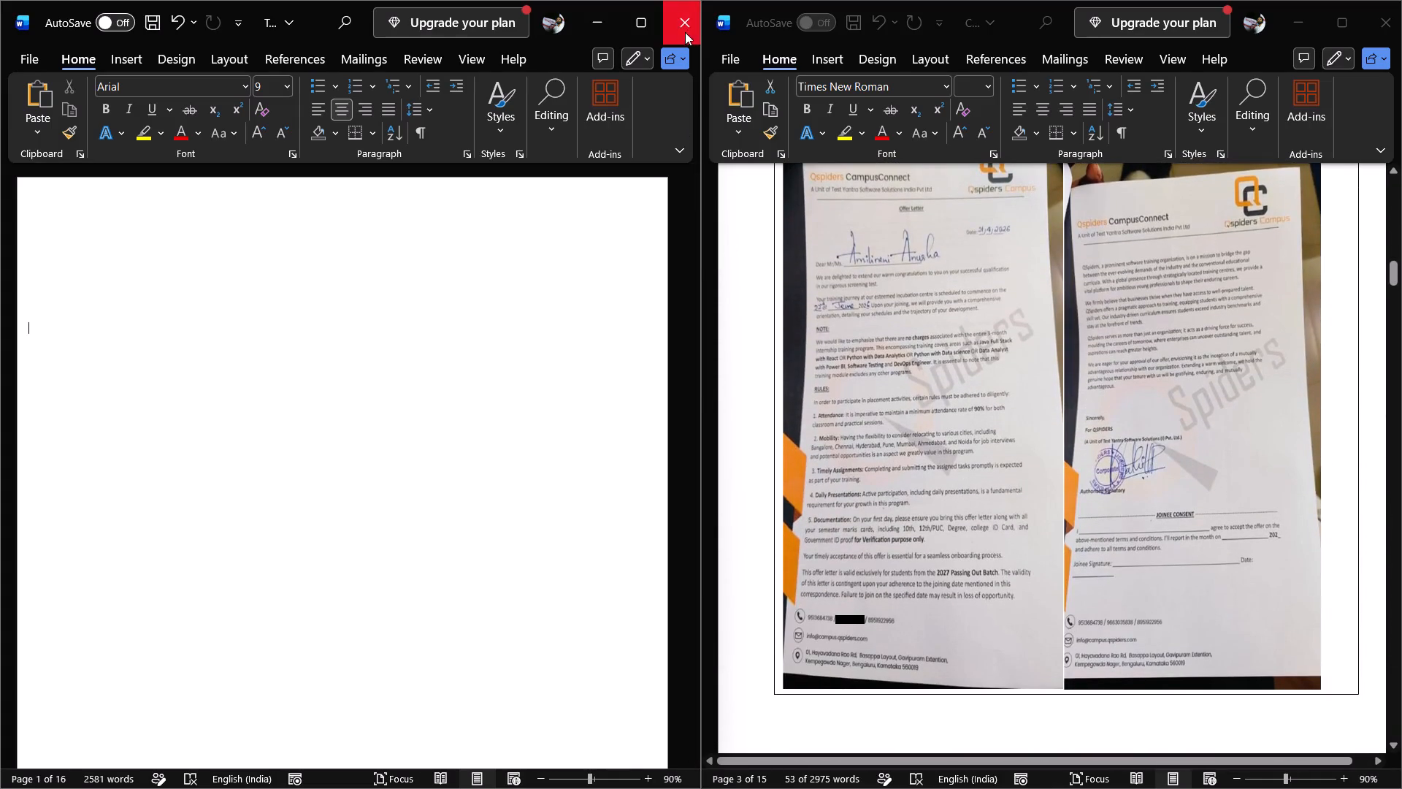
{"action": "left_click", "coordinate": [685, 32]}
{"action": "left_click", "coordinate": [808, 436]}
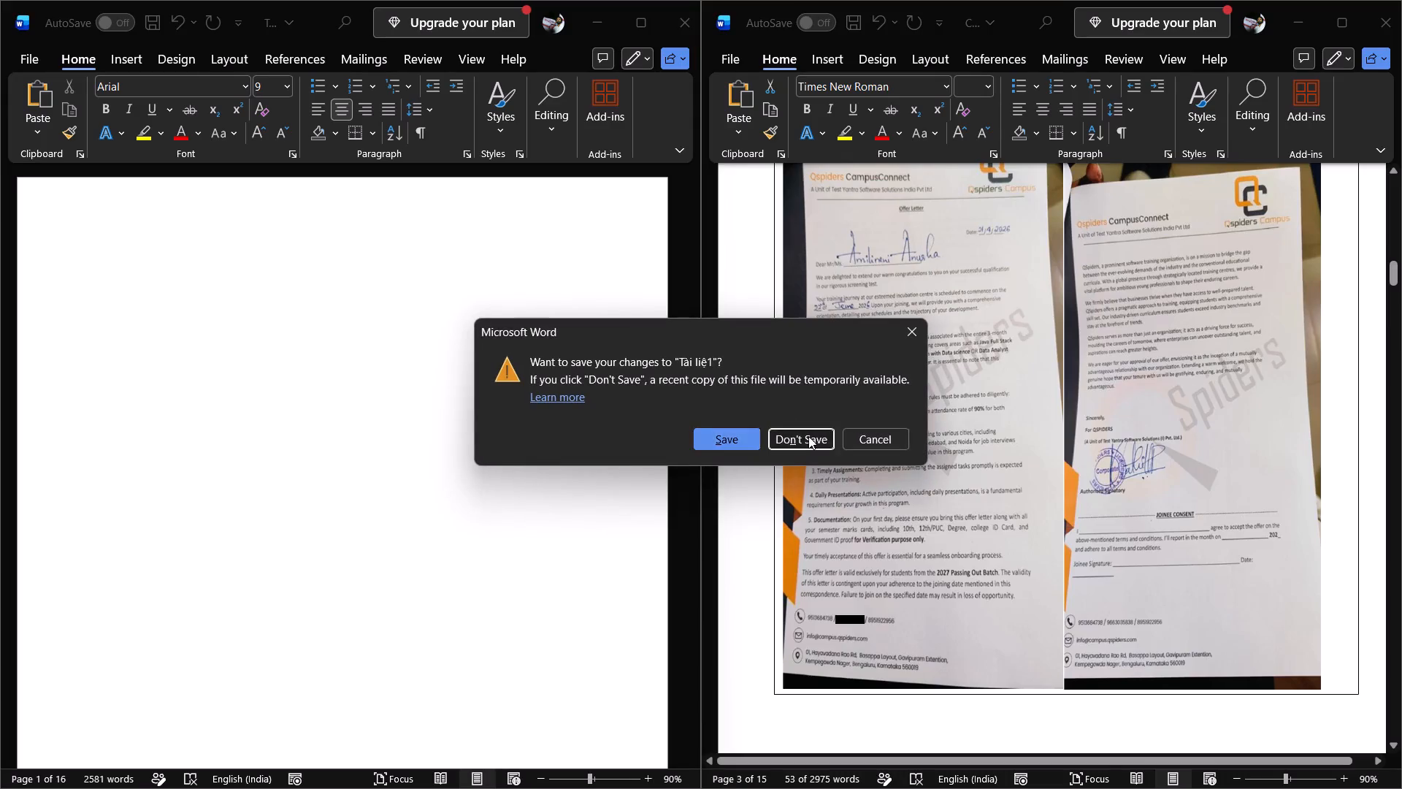
Compare the cover page, bonafide certificate and internship offer letter pages of the CS3711 report PDF with the Word report.
{"action": "scroll", "coordinate": [487, 360], "scroll_direction": "up", "scroll_amount": 3}
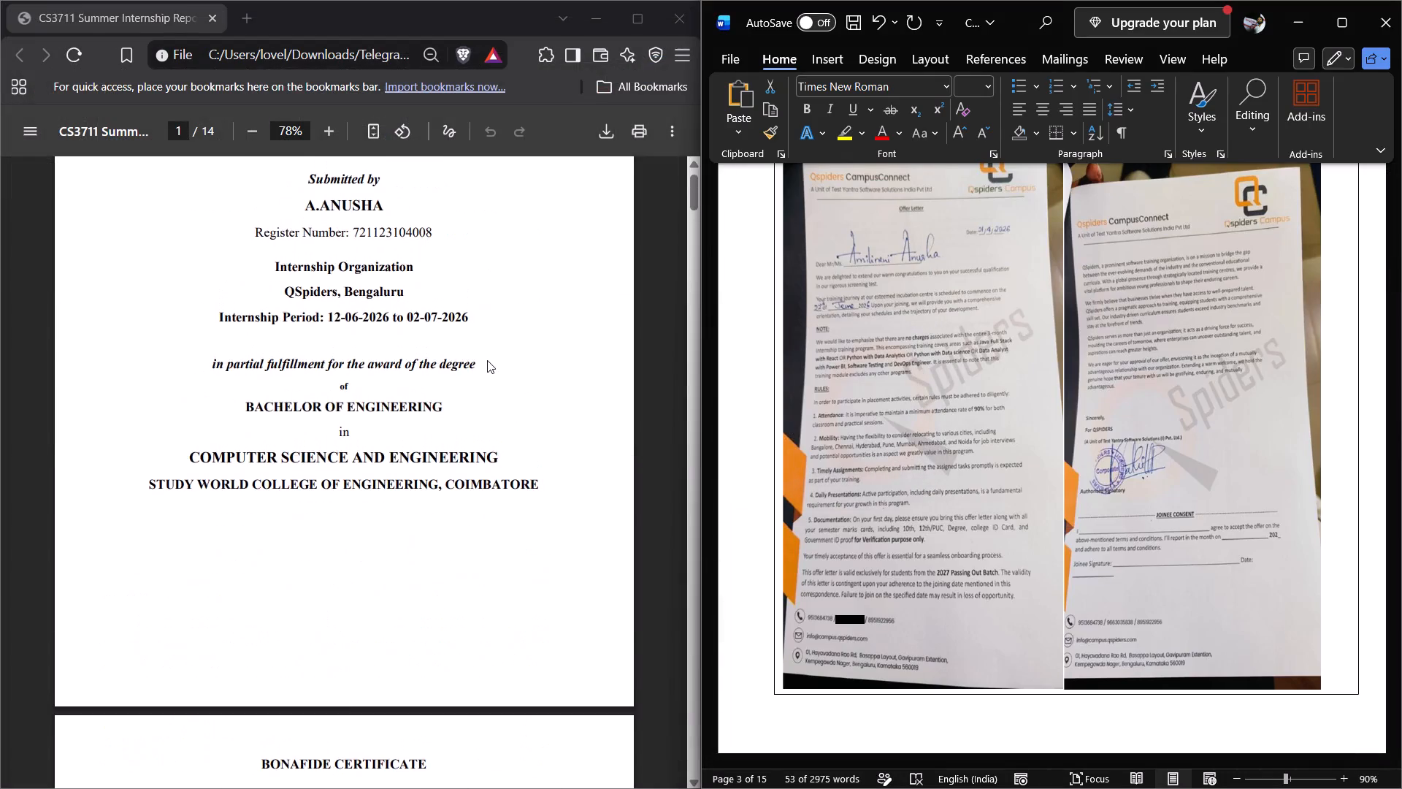
{"action": "scroll", "coordinate": [487, 360], "scroll_direction": "up", "scroll_amount": 1}
{"action": "scroll", "coordinate": [487, 360], "scroll_direction": "down", "scroll_amount": 1}
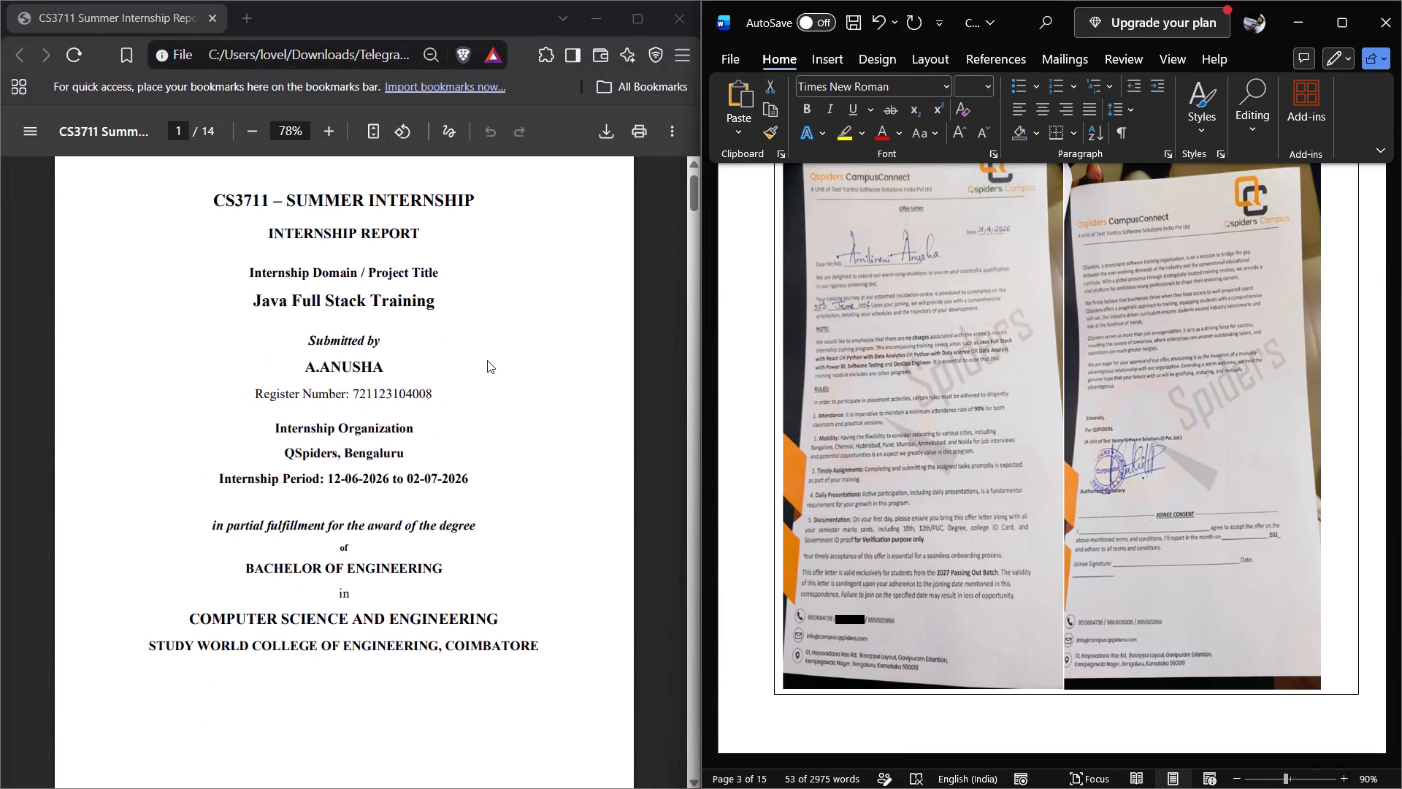
{"action": "scroll", "coordinate": [487, 360], "scroll_direction": "down", "scroll_amount": 1}
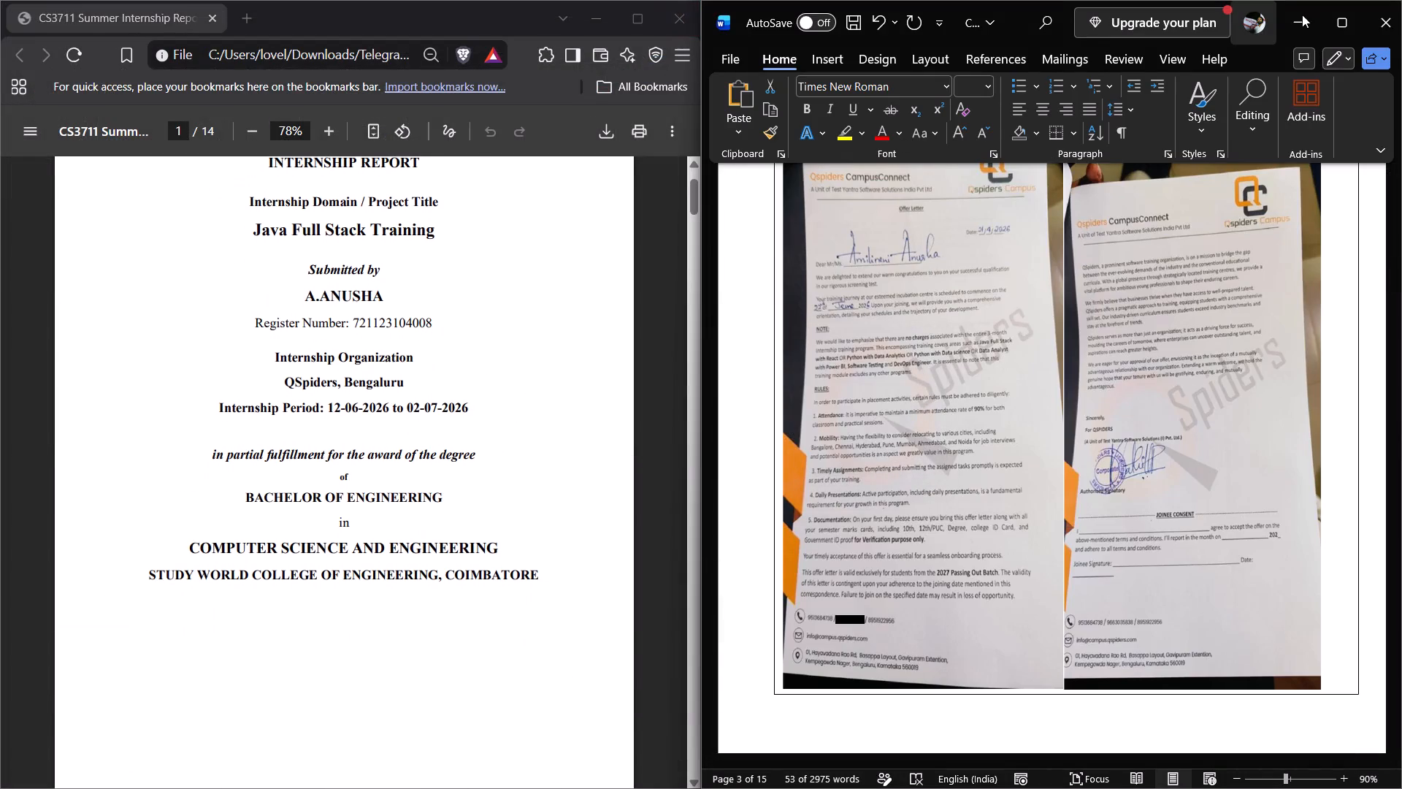
{"action": "scroll", "coordinate": [1138, 362], "scroll_direction": "up", "scroll_amount": 7}
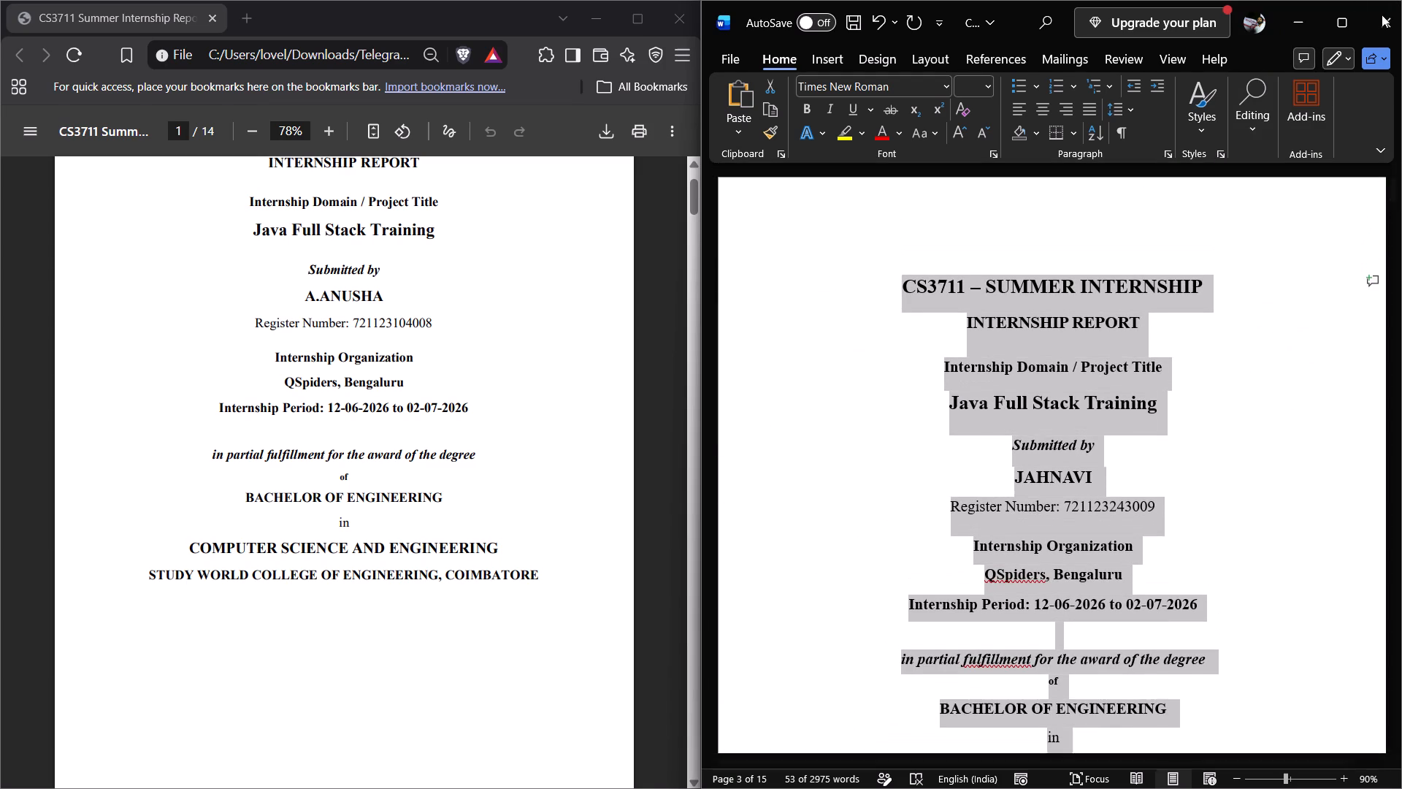
{"action": "left_click", "coordinate": [1183, 460]}
{"action": "scroll", "coordinate": [505, 580], "scroll_direction": "up", "scroll_amount": 1}
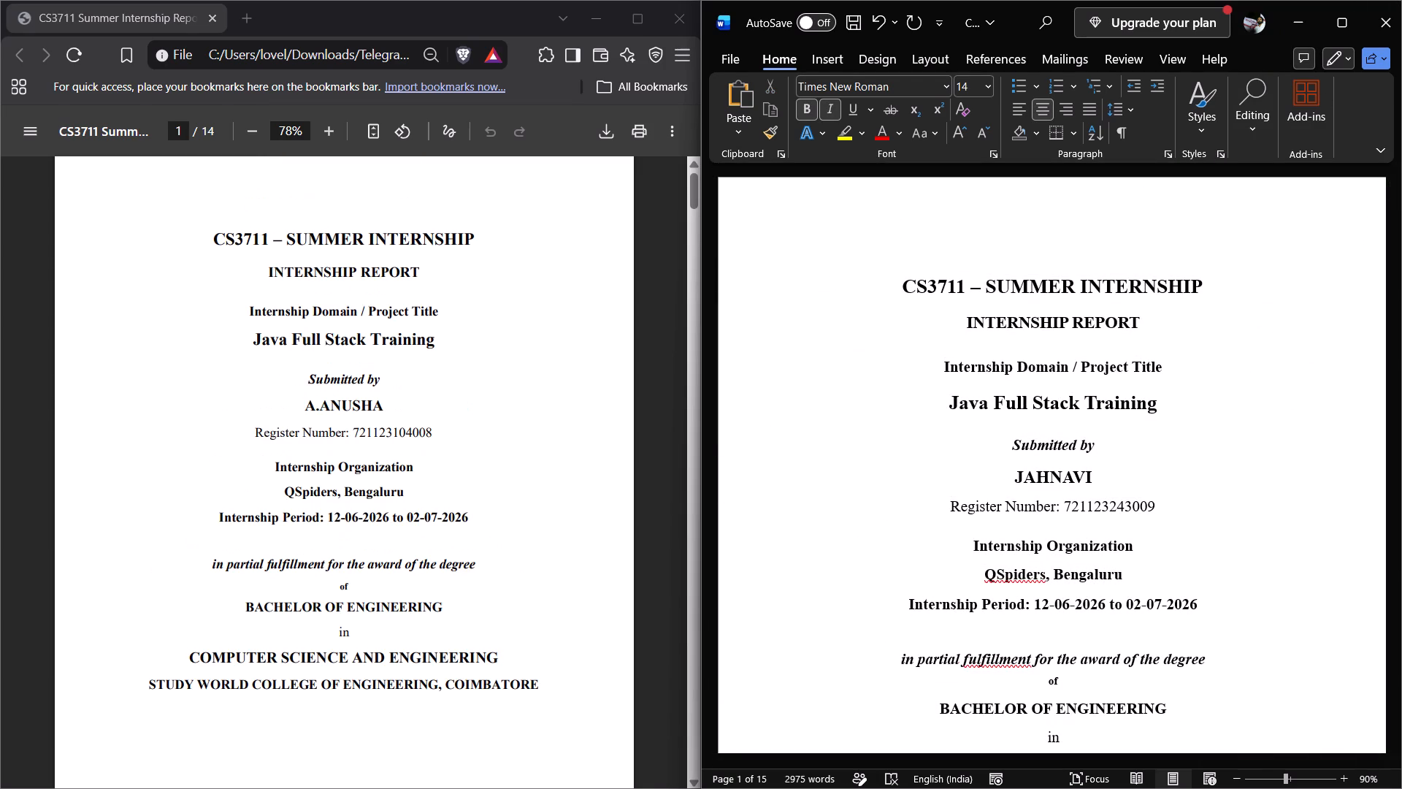
{"action": "scroll", "coordinate": [505, 580], "scroll_direction": "up", "scroll_amount": 1}
{"action": "scroll", "coordinate": [505, 580], "scroll_direction": "down", "scroll_amount": 6}
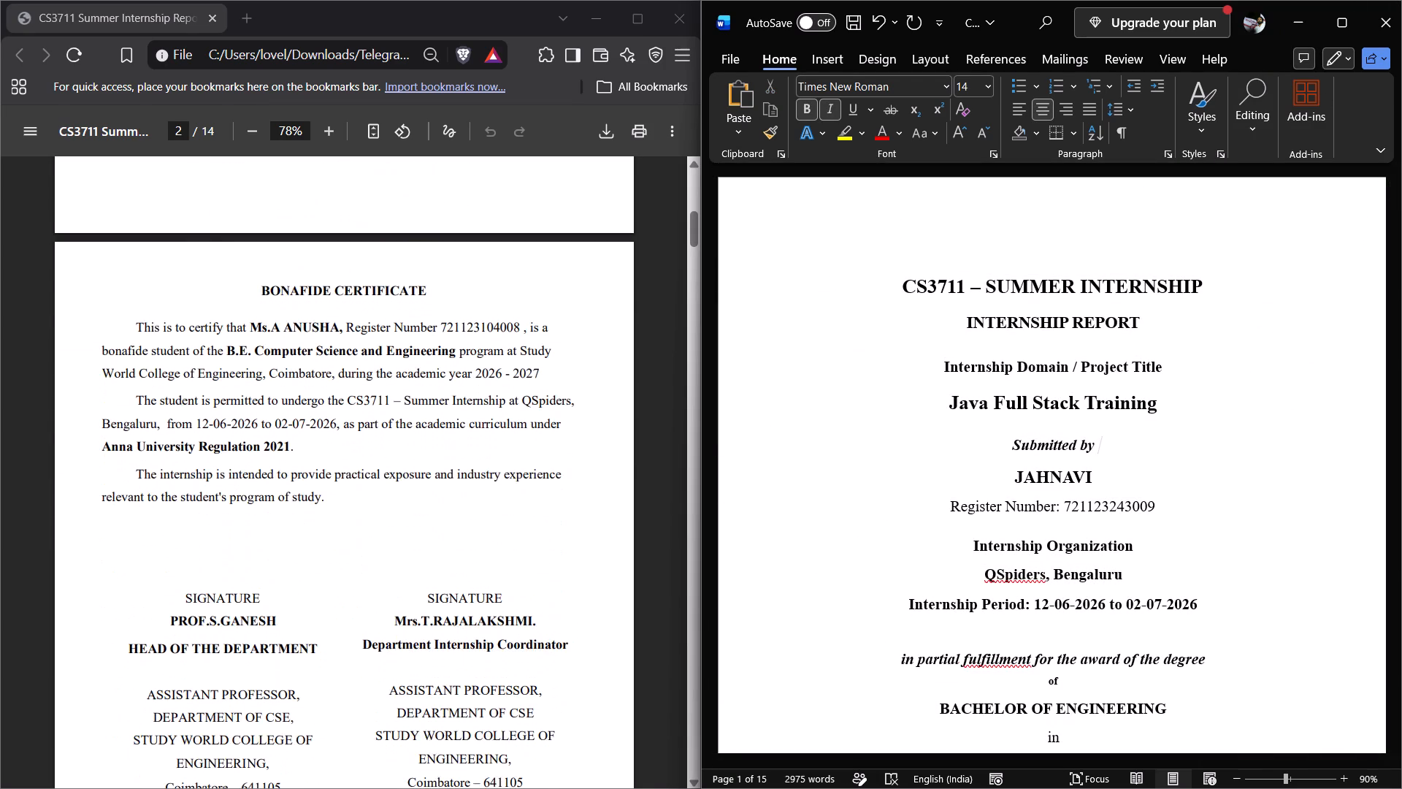
{"action": "scroll", "coordinate": [505, 580], "scroll_direction": "down", "scroll_amount": 2}
{"action": "scroll", "coordinate": [1011, 556], "scroll_direction": "down", "scroll_amount": 3}
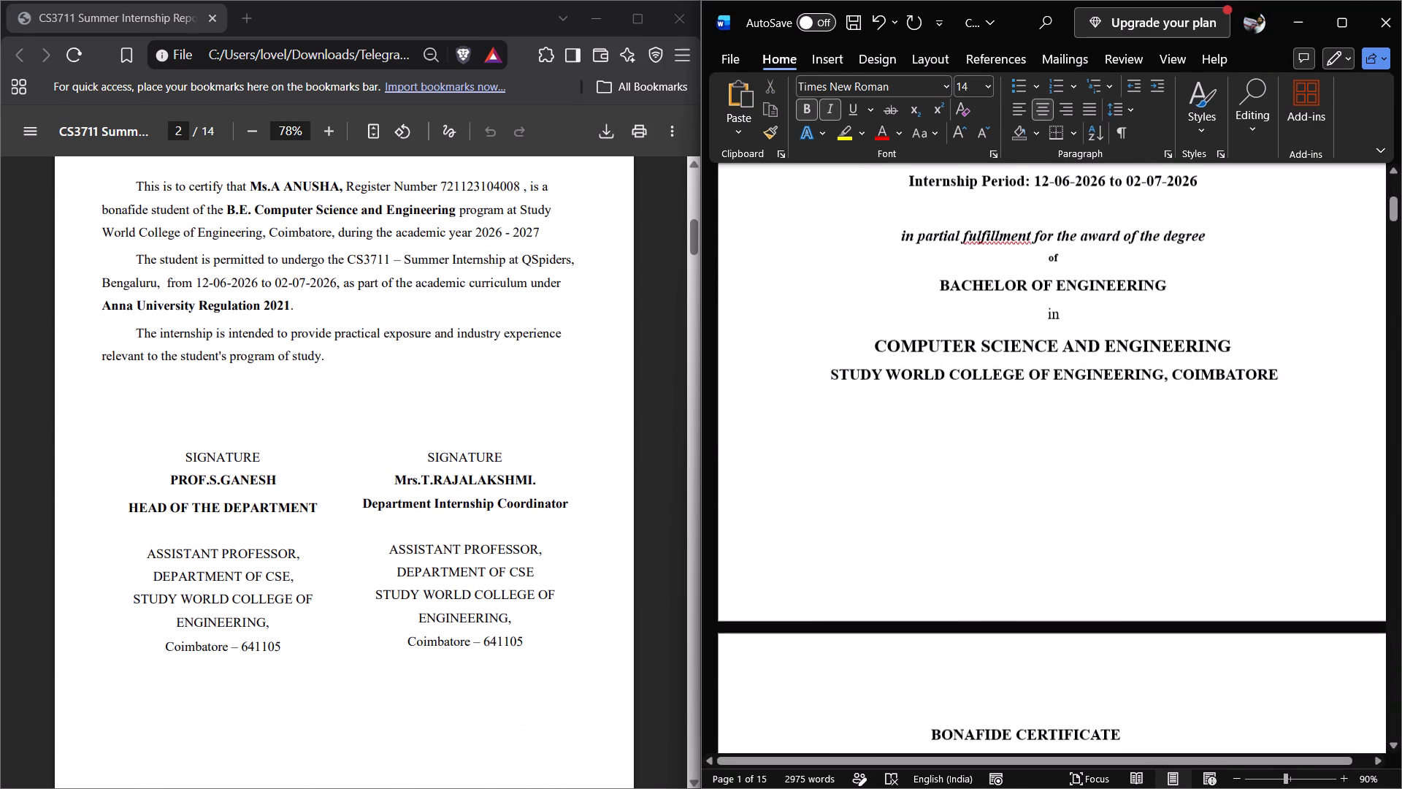
{"action": "scroll", "coordinate": [1011, 556], "scroll_direction": "down", "scroll_amount": 6}
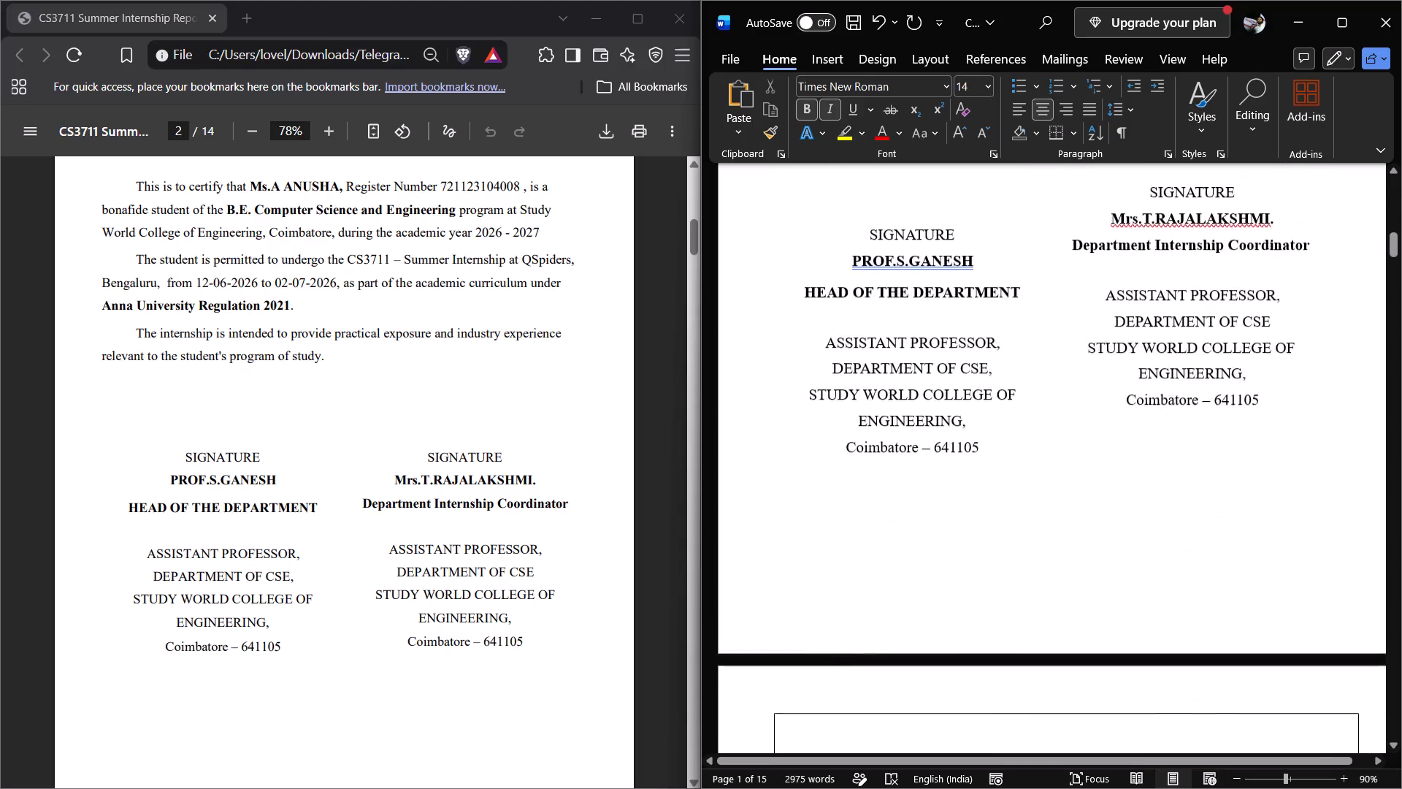
{"action": "scroll", "coordinate": [1011, 556], "scroll_direction": "down", "scroll_amount": 2}
{"action": "scroll", "coordinate": [358, 642], "scroll_direction": "down", "scroll_amount": 3}
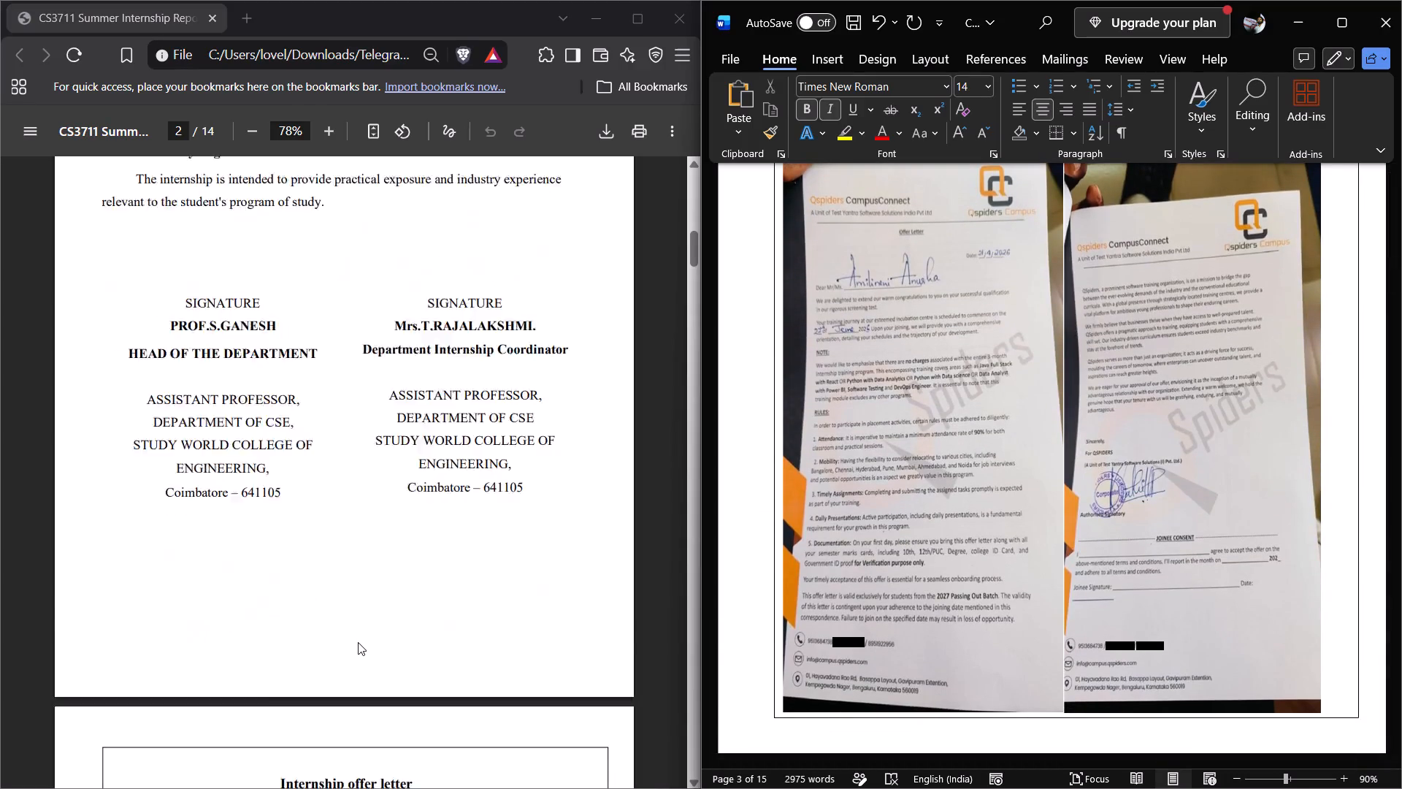
{"action": "scroll", "coordinate": [358, 642], "scroll_direction": "down", "scroll_amount": 1}
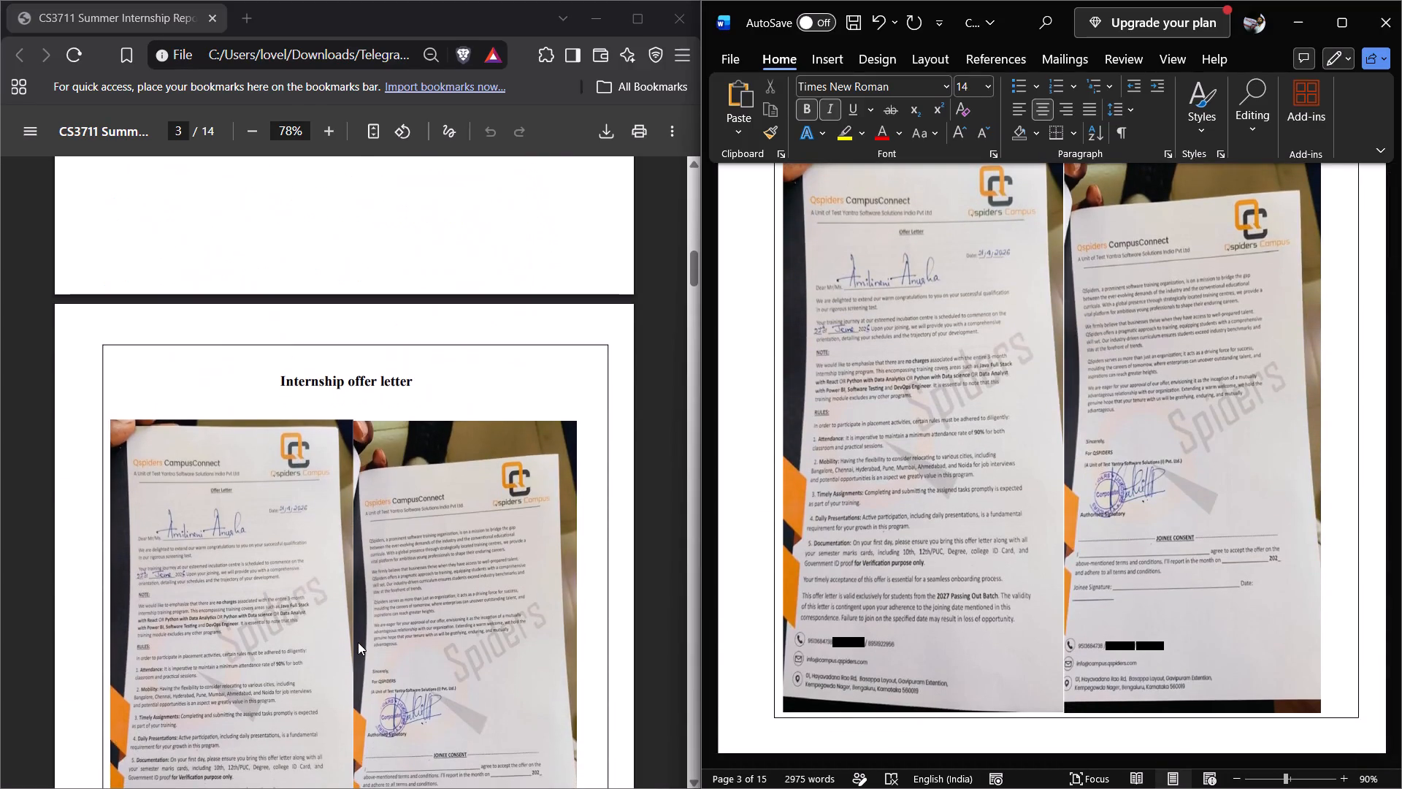
{"action": "scroll", "coordinate": [865, 554], "scroll_direction": "up", "scroll_amount": 1}
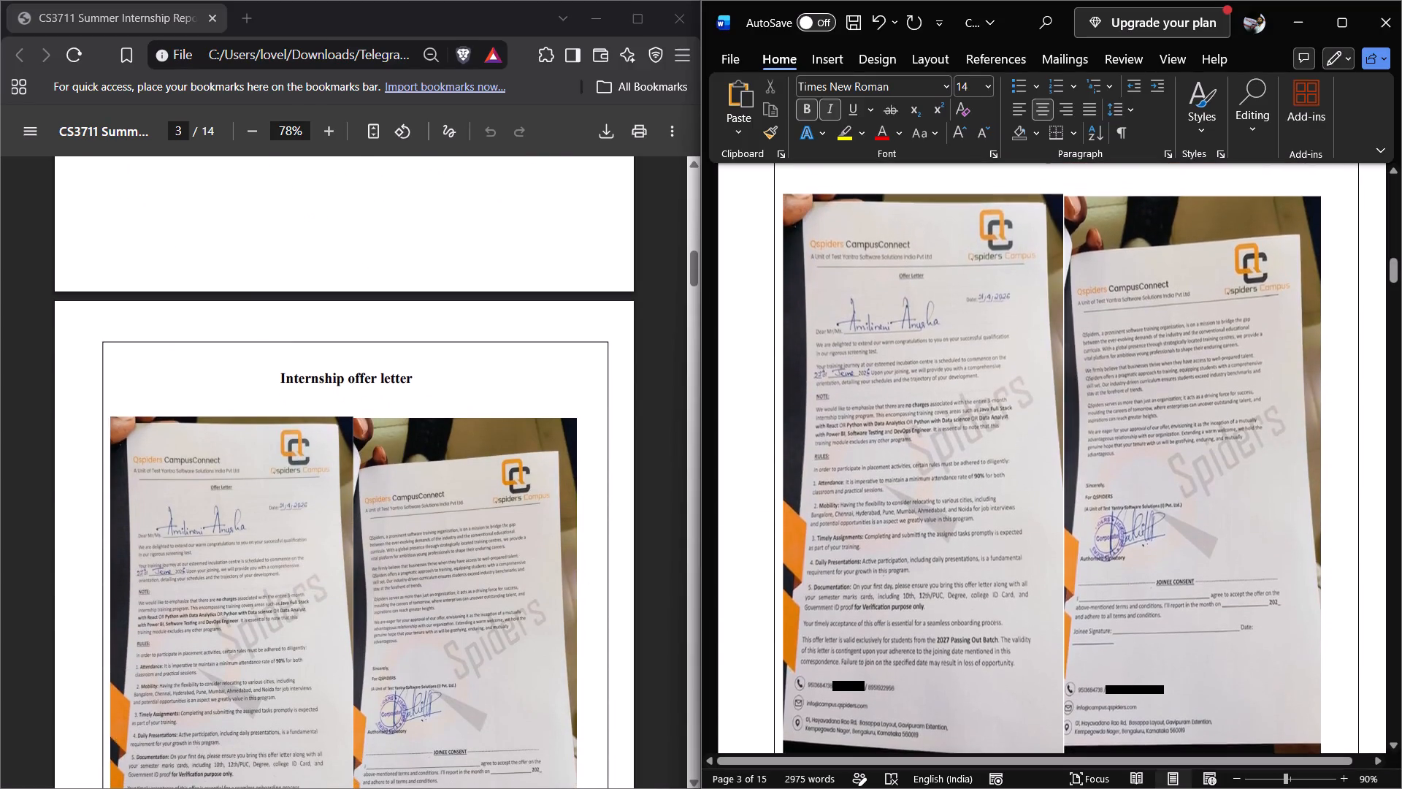
{"action": "scroll", "coordinate": [865, 554], "scroll_direction": "up", "scroll_amount": 1}
{"action": "scroll", "coordinate": [593, 357], "scroll_direction": "up", "scroll_amount": 3}
Close the CS3711 report PDF and place the "Tài liệu" PDF window side by side with the Word report.
{"action": "left_click", "coordinate": [683, 26]}
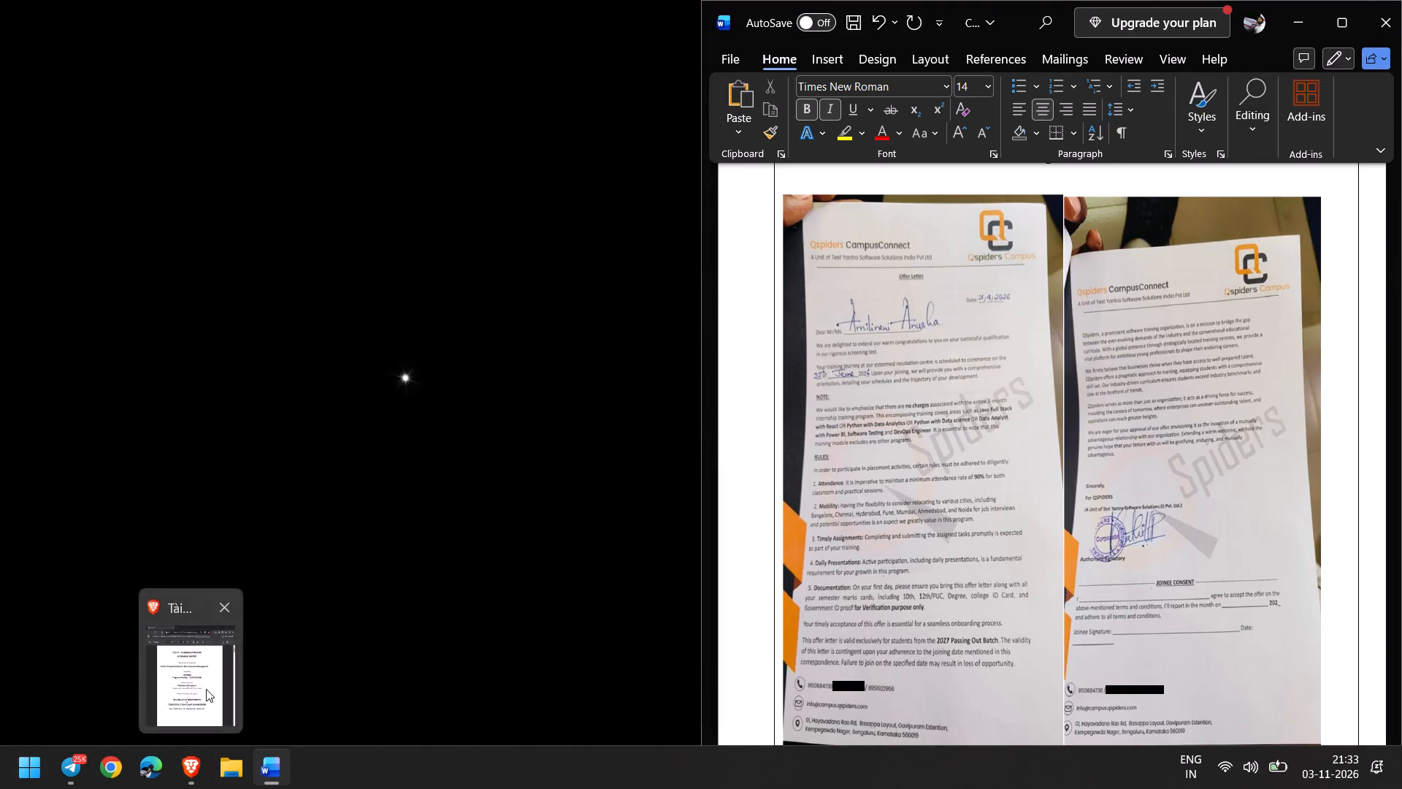
{"action": "left_click", "coordinate": [206, 689]}
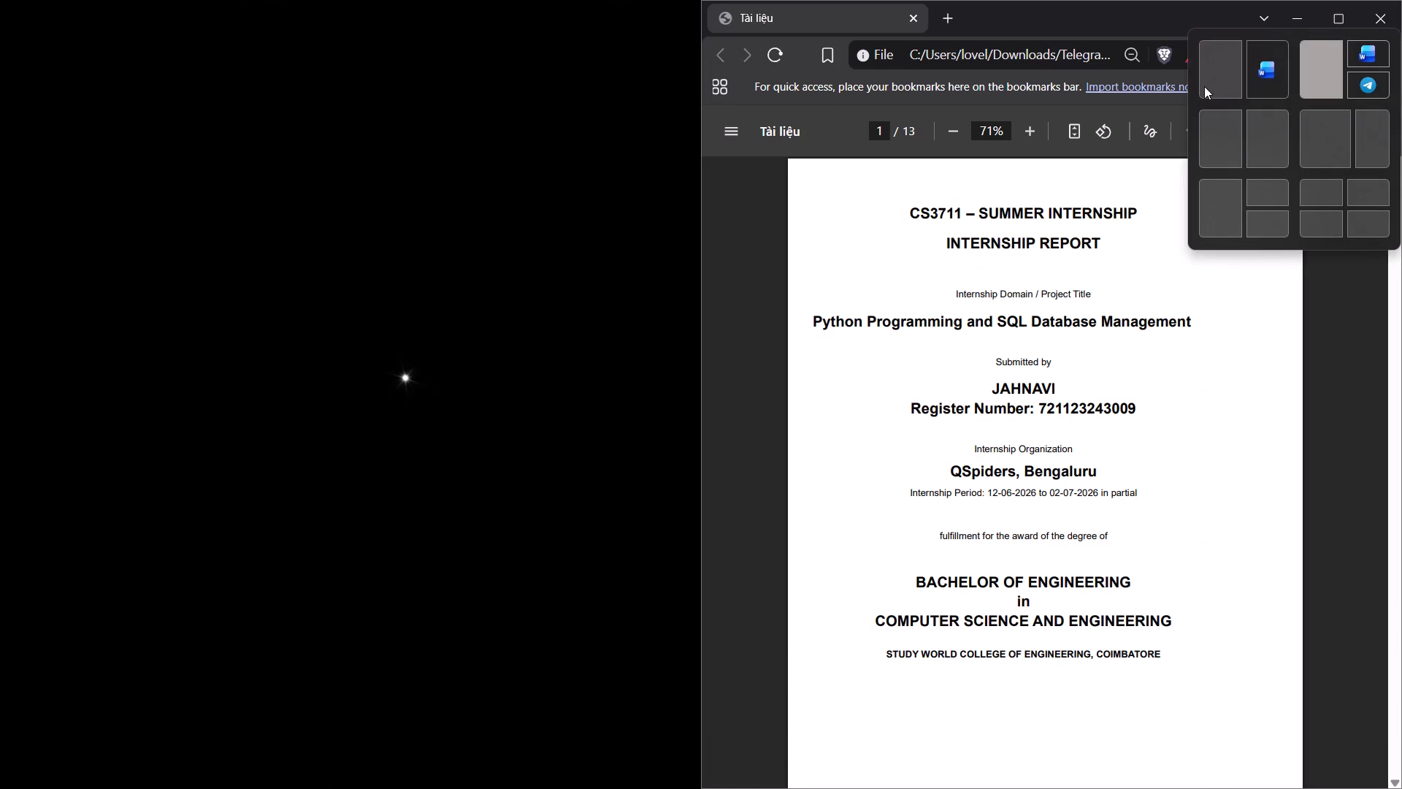
{"action": "left_click", "coordinate": [1204, 86]}
Examine the "Tài liệu" PDF's opening pages and QSpiders certificate alongside the Word report's "Internship offer letter" page.
{"action": "scroll", "coordinate": [545, 600], "scroll_direction": "down", "scroll_amount": 2}
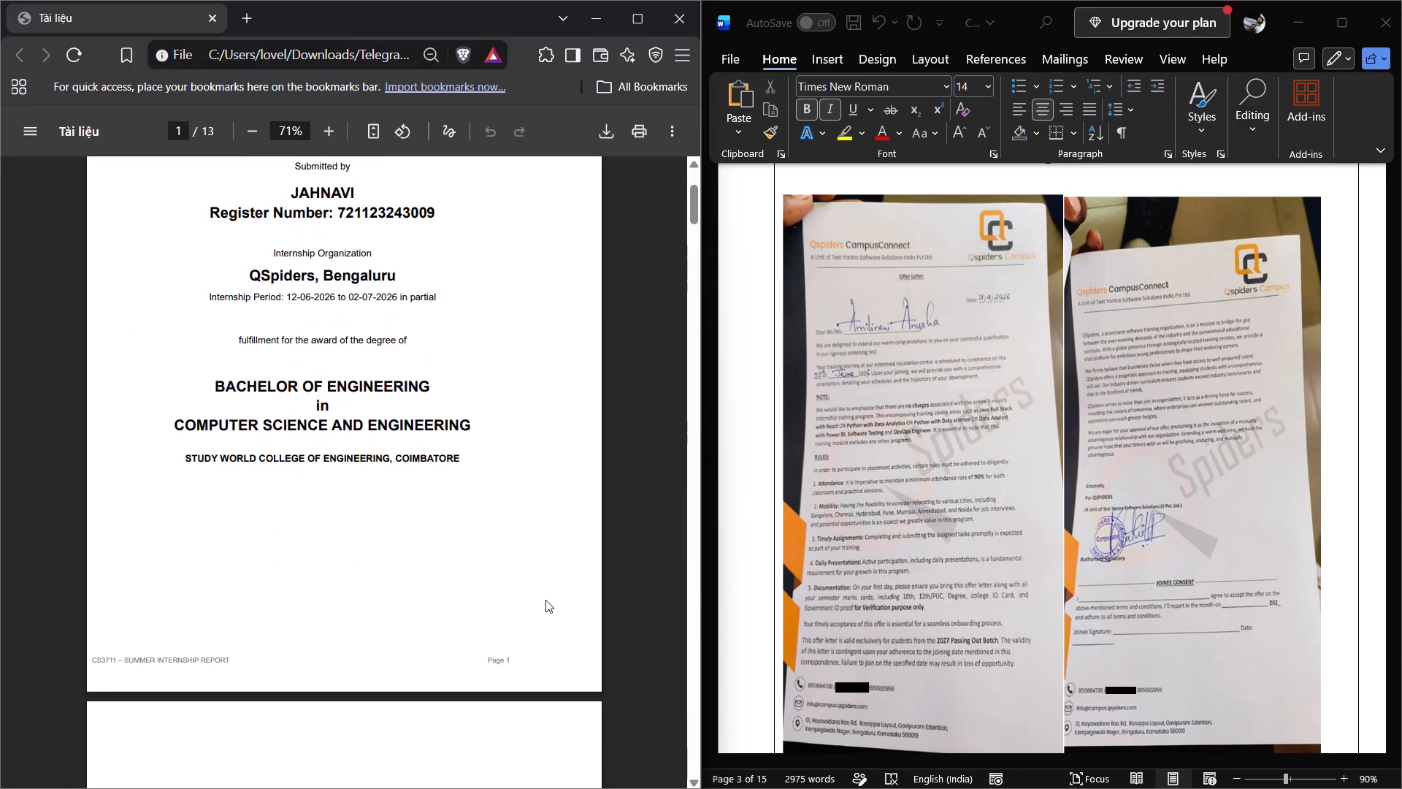
{"action": "scroll", "coordinate": [545, 600], "scroll_direction": "down", "scroll_amount": 5}
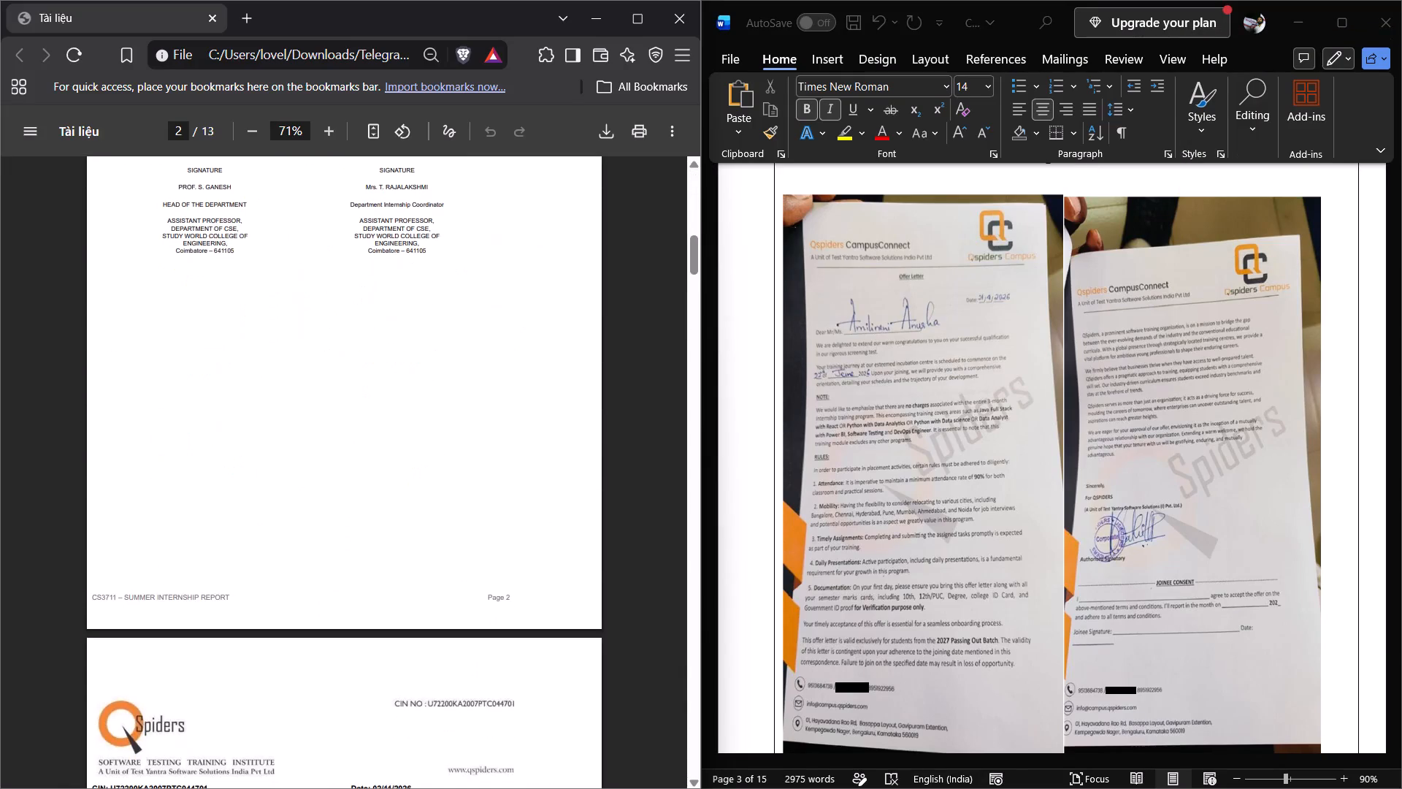
{"action": "scroll", "coordinate": [502, 593], "scroll_direction": "down", "scroll_amount": 3}
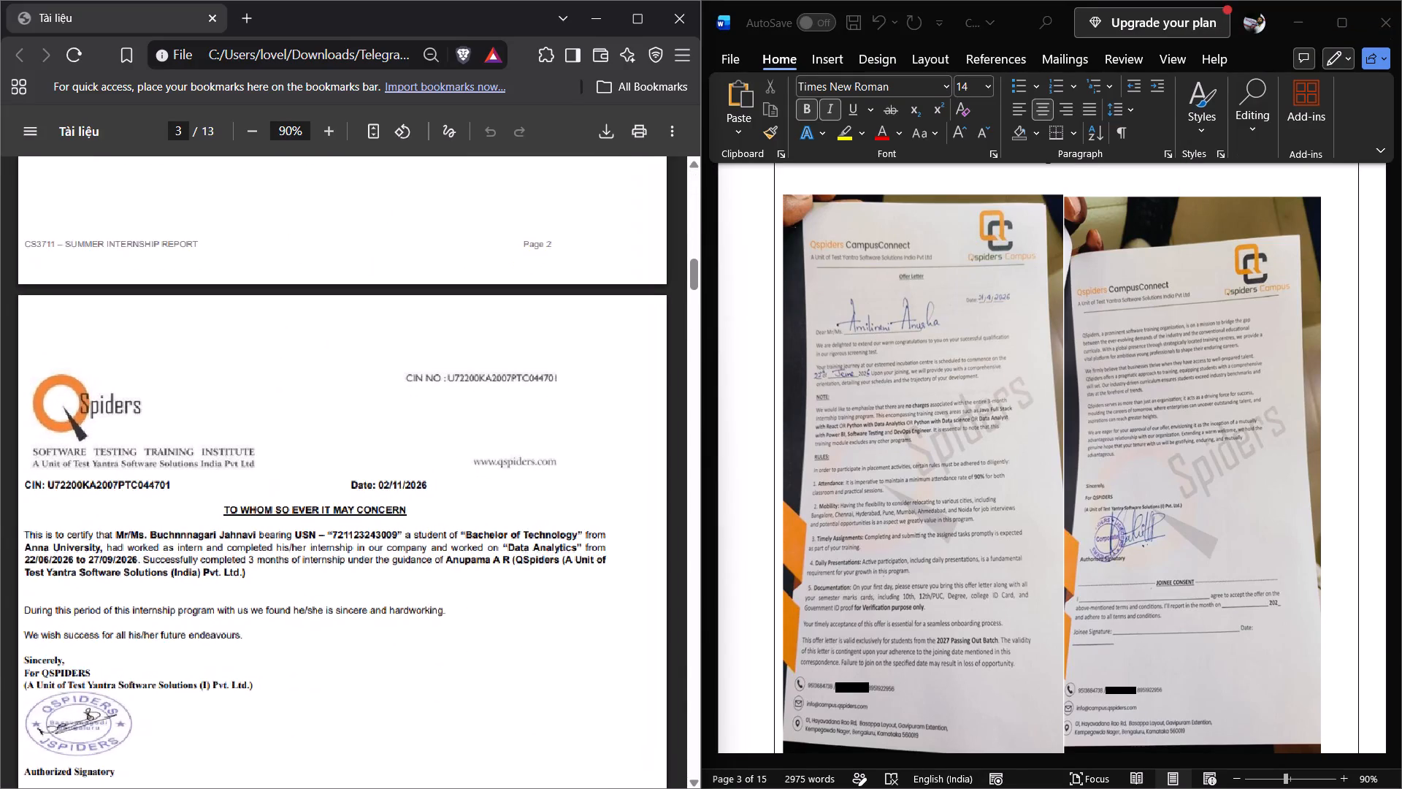
{"action": "scroll", "coordinate": [430, 500], "scroll_direction": "right", "scroll_amount": 1}
{"action": "scroll", "coordinate": [430, 500], "scroll_direction": "down", "scroll_amount": 1}
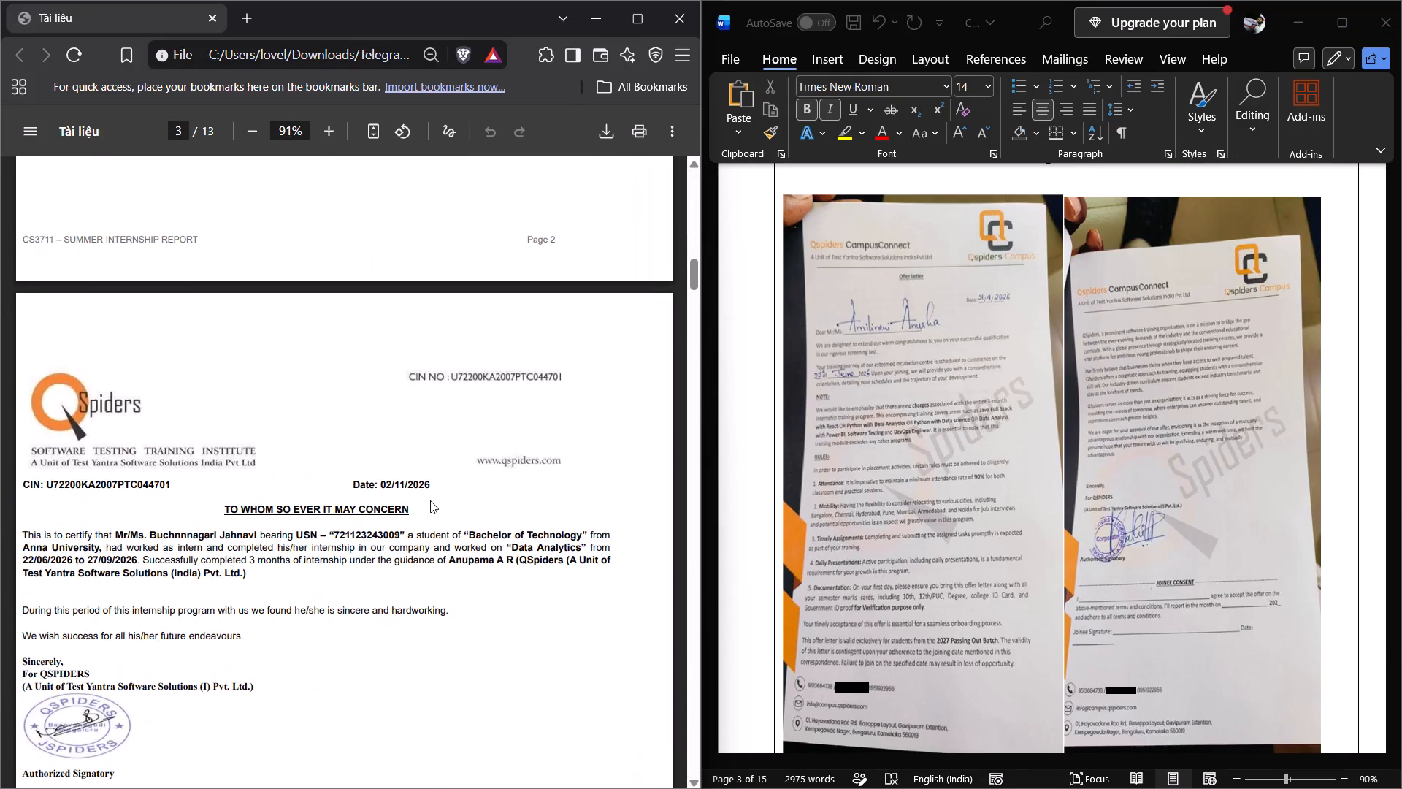
{"action": "scroll", "coordinate": [430, 500], "scroll_direction": "down", "scroll_amount": 1}
{"action": "scroll", "coordinate": [822, 511], "scroll_direction": "down", "scroll_amount": 4}
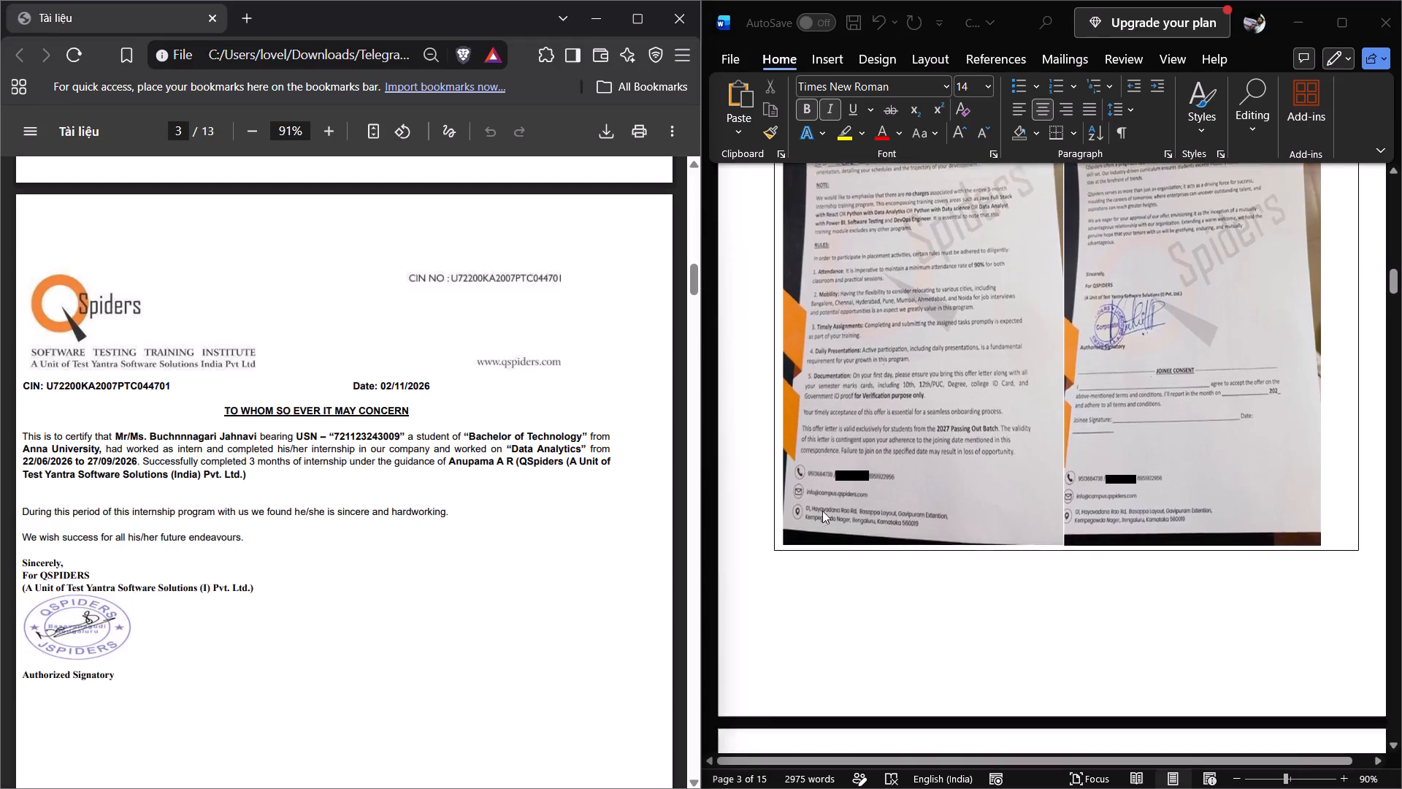
{"action": "scroll", "coordinate": [822, 511], "scroll_direction": "up", "scroll_amount": 2}
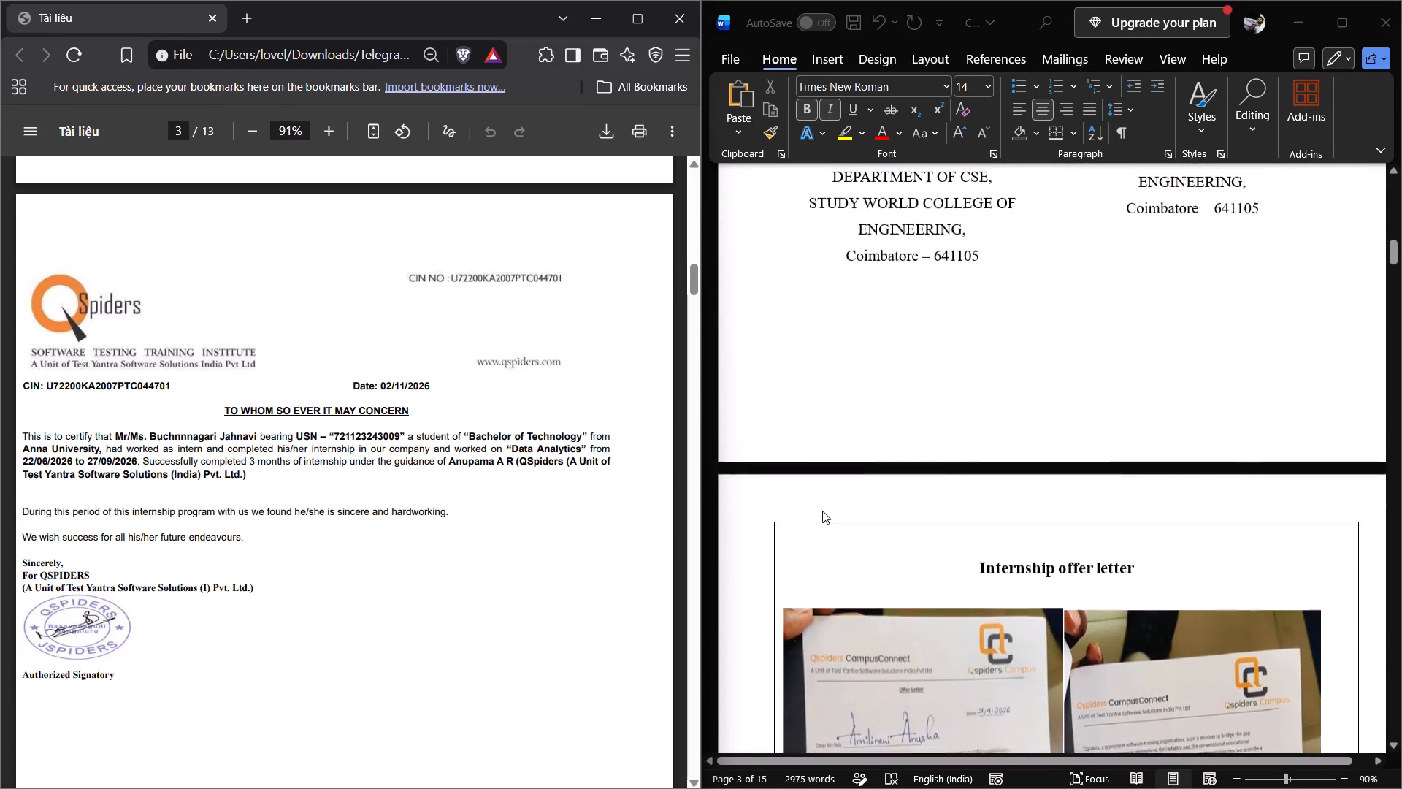
{"action": "scroll", "coordinate": [880, 549], "scroll_direction": "down", "scroll_amount": 1}
{"action": "scroll", "coordinate": [434, 522], "scroll_direction": "down", "scroll_amount": 3}
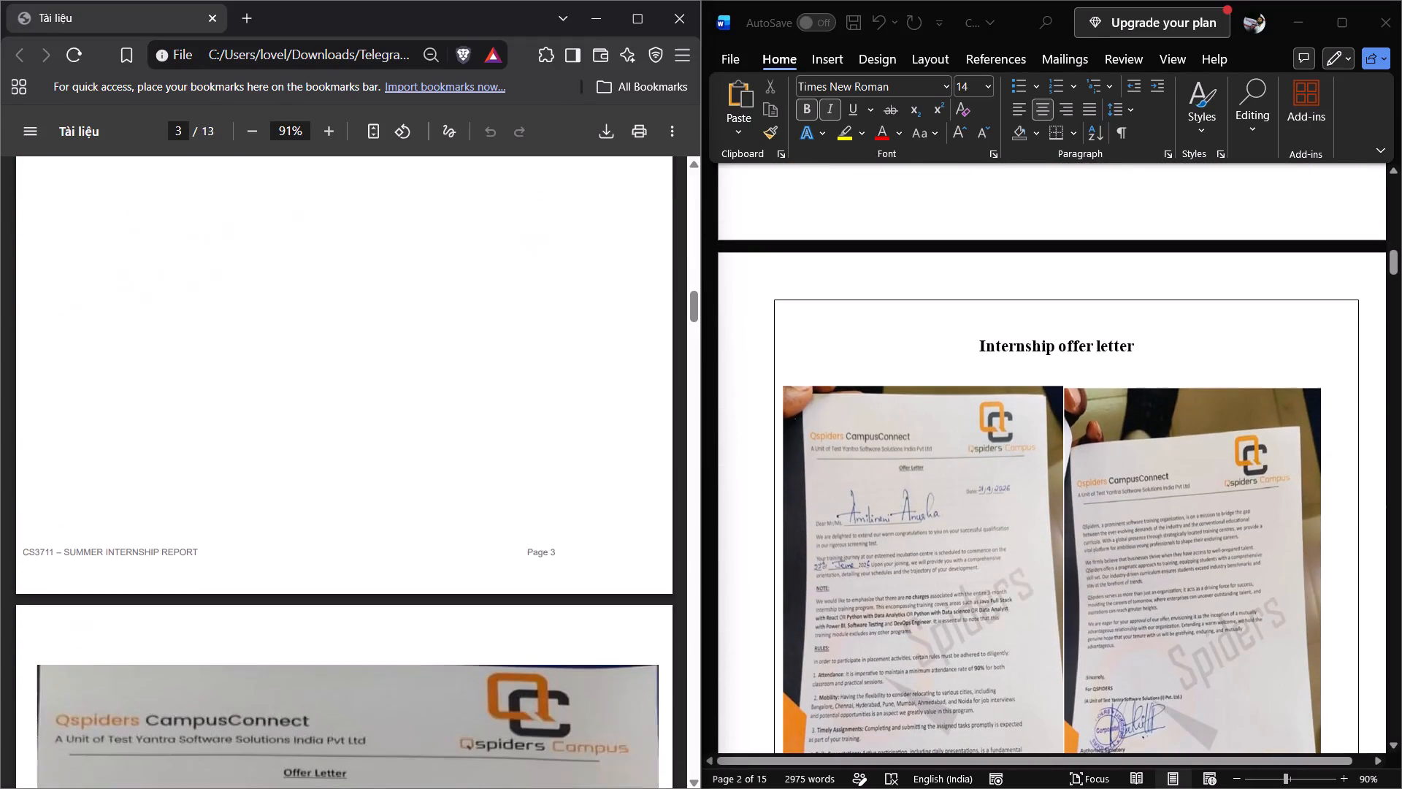
Fit the offer letter on page 4 of the "Tài liệu" PDF in view and capture it as a screenshot.
{"action": "scroll", "coordinate": [434, 522], "scroll_direction": "down", "scroll_amount": 2}
{"action": "left_click", "coordinate": [401, 511]}
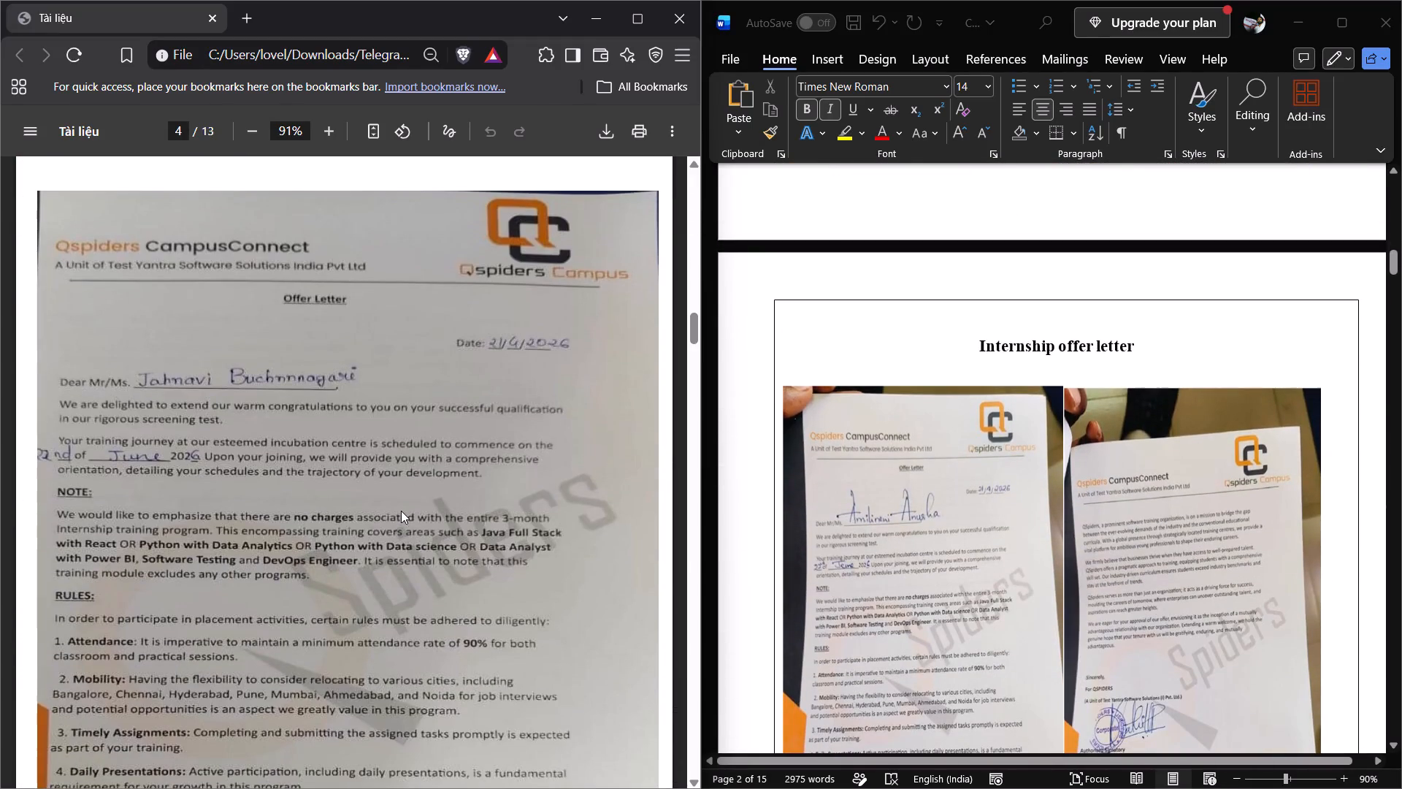
{"action": "scroll", "coordinate": [401, 511], "scroll_direction": "up", "scroll_amount": 1}
{"action": "left_click", "coordinate": [406, 517]}
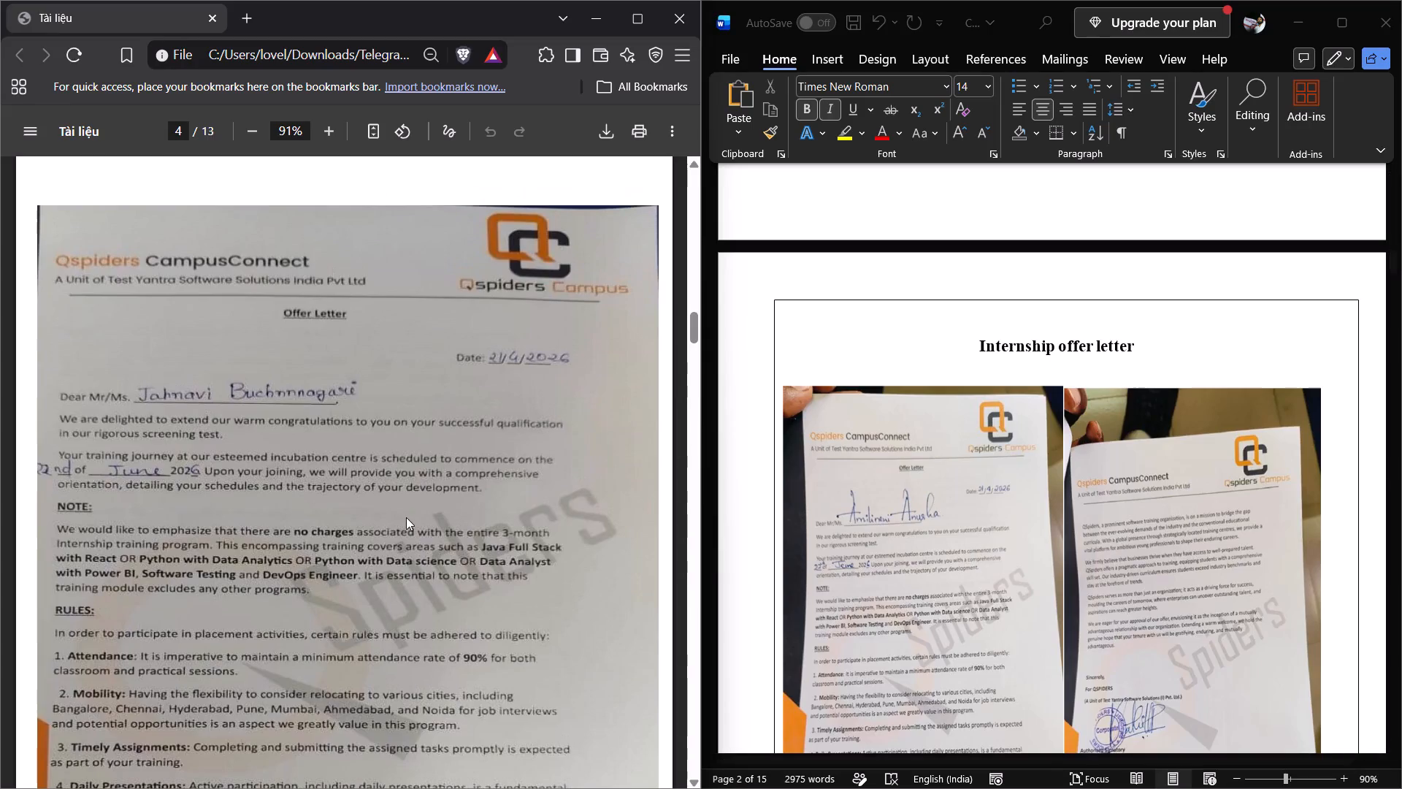
{"action": "scroll", "coordinate": [406, 517], "scroll_direction": "down", "scroll_amount": 1}
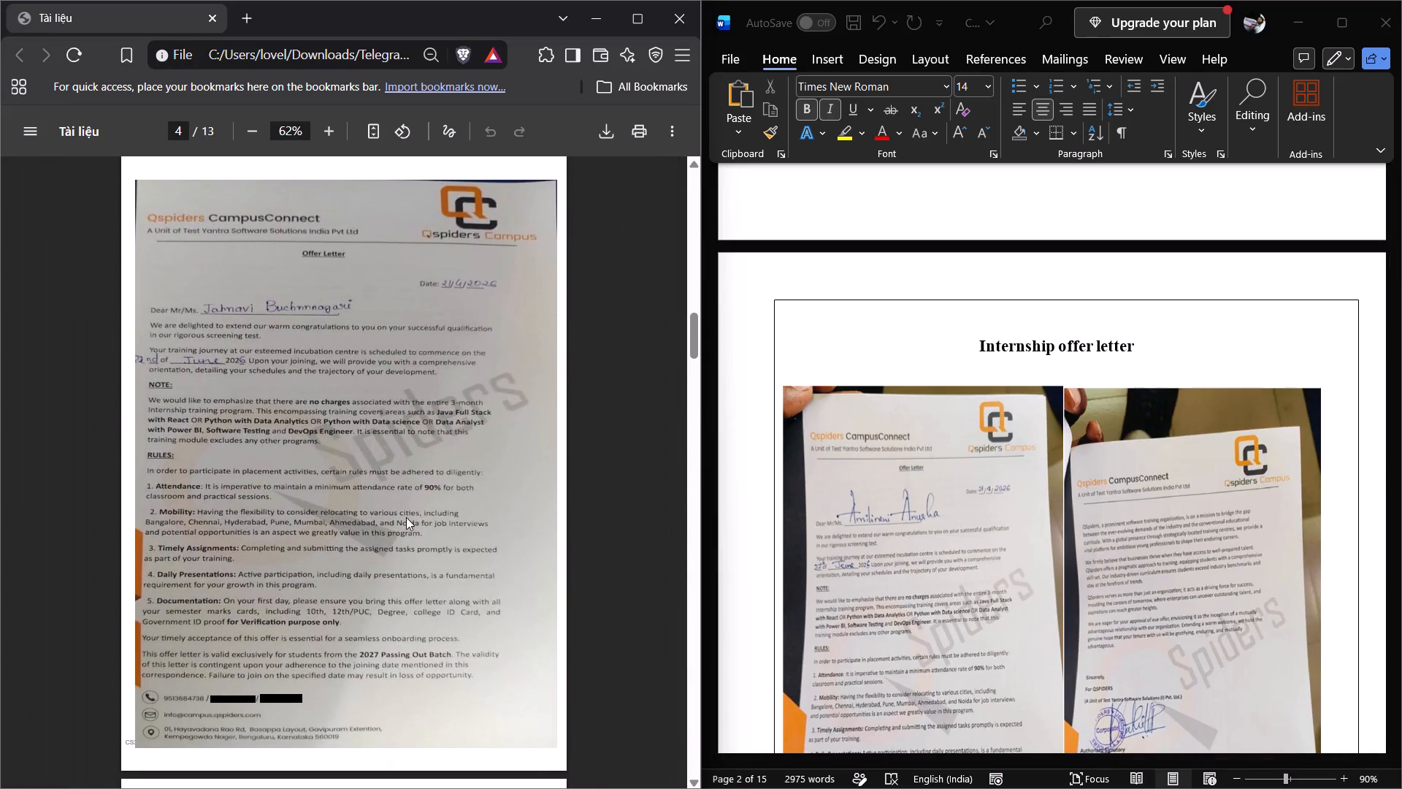
{"action": "scroll", "coordinate": [406, 517], "scroll_direction": "down", "scroll_amount": 1}
{"action": "key", "text": "Print"}
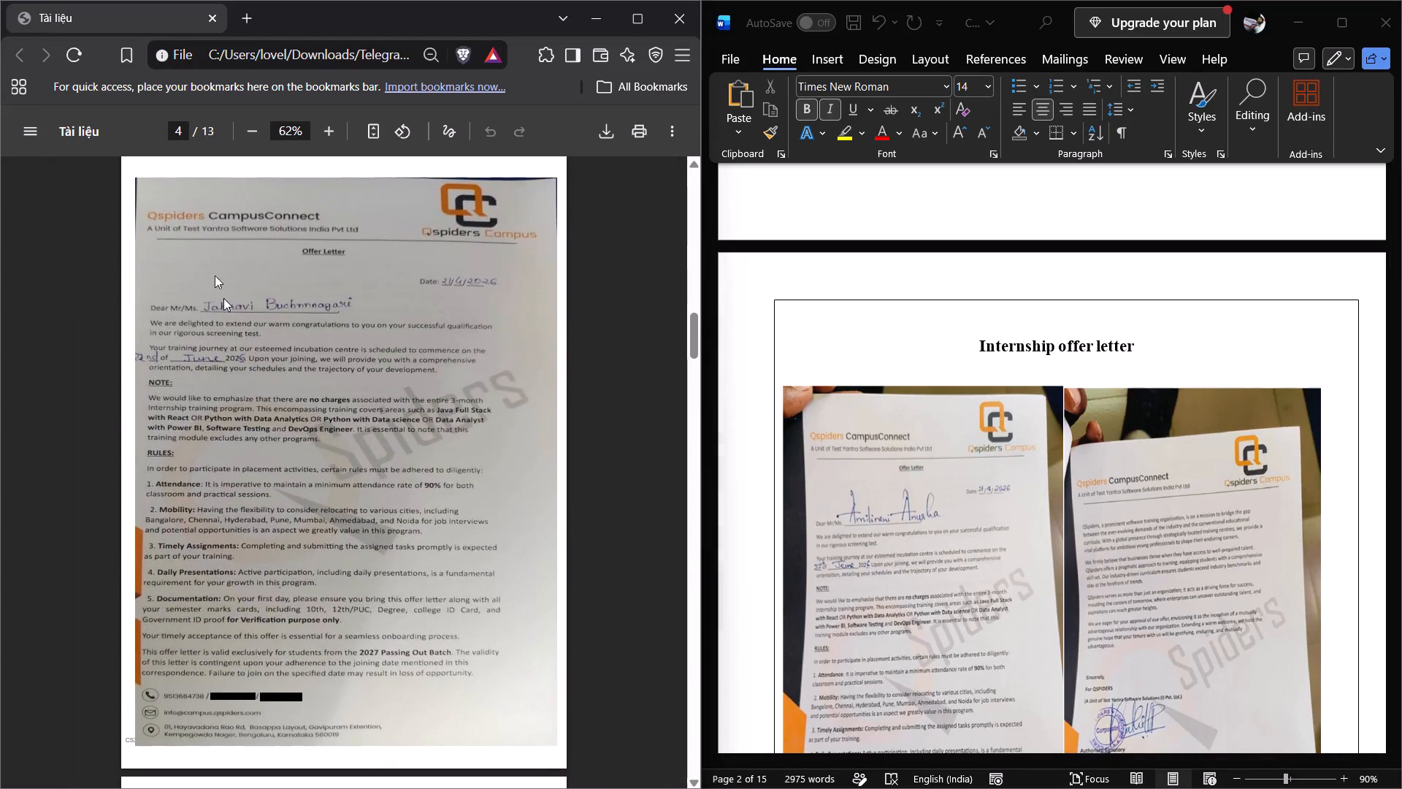
{"action": "left_click_drag", "start_coordinate": [134, 176], "coordinate": [562, 745]}
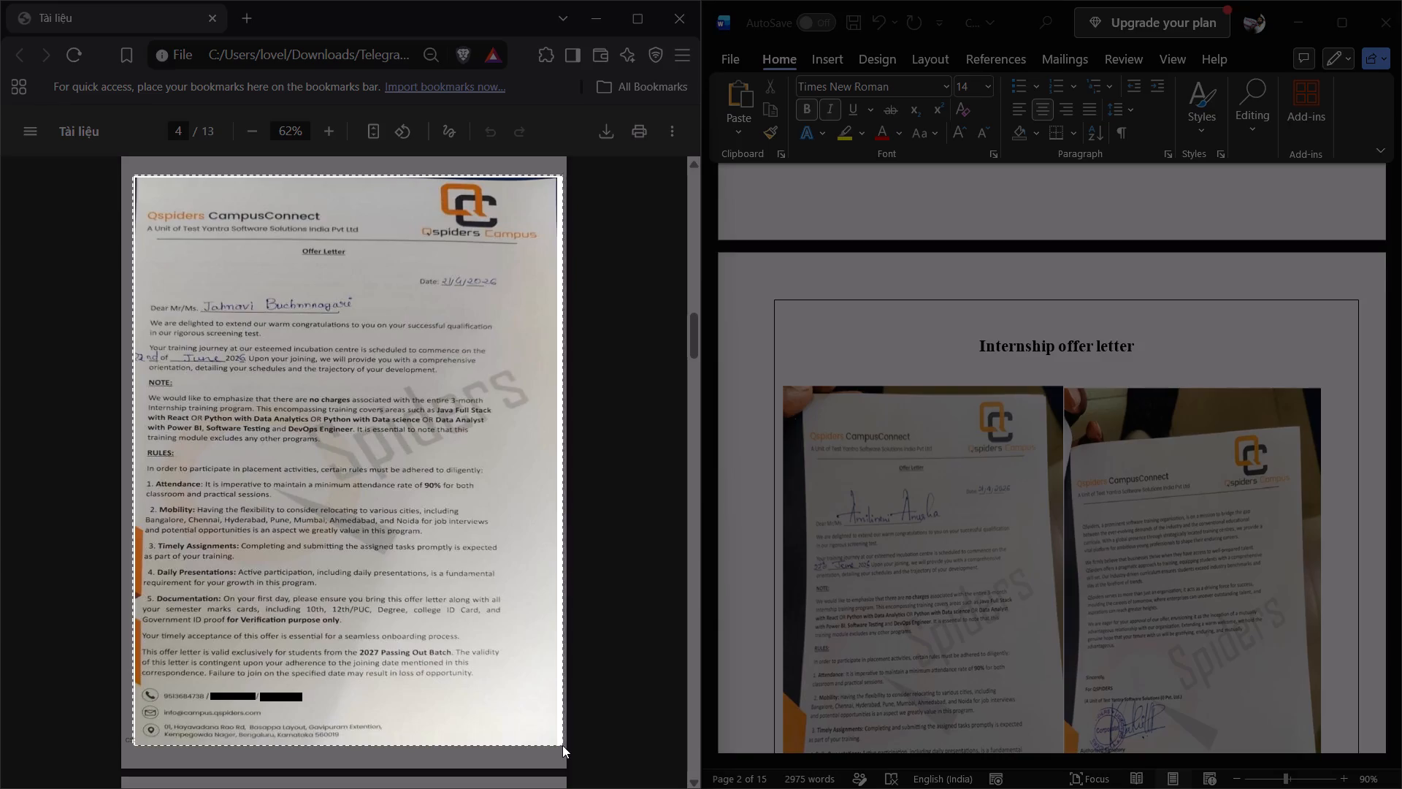
{"action": "left_click_drag", "start_coordinate": [562, 745], "coordinate": [559, 745]}
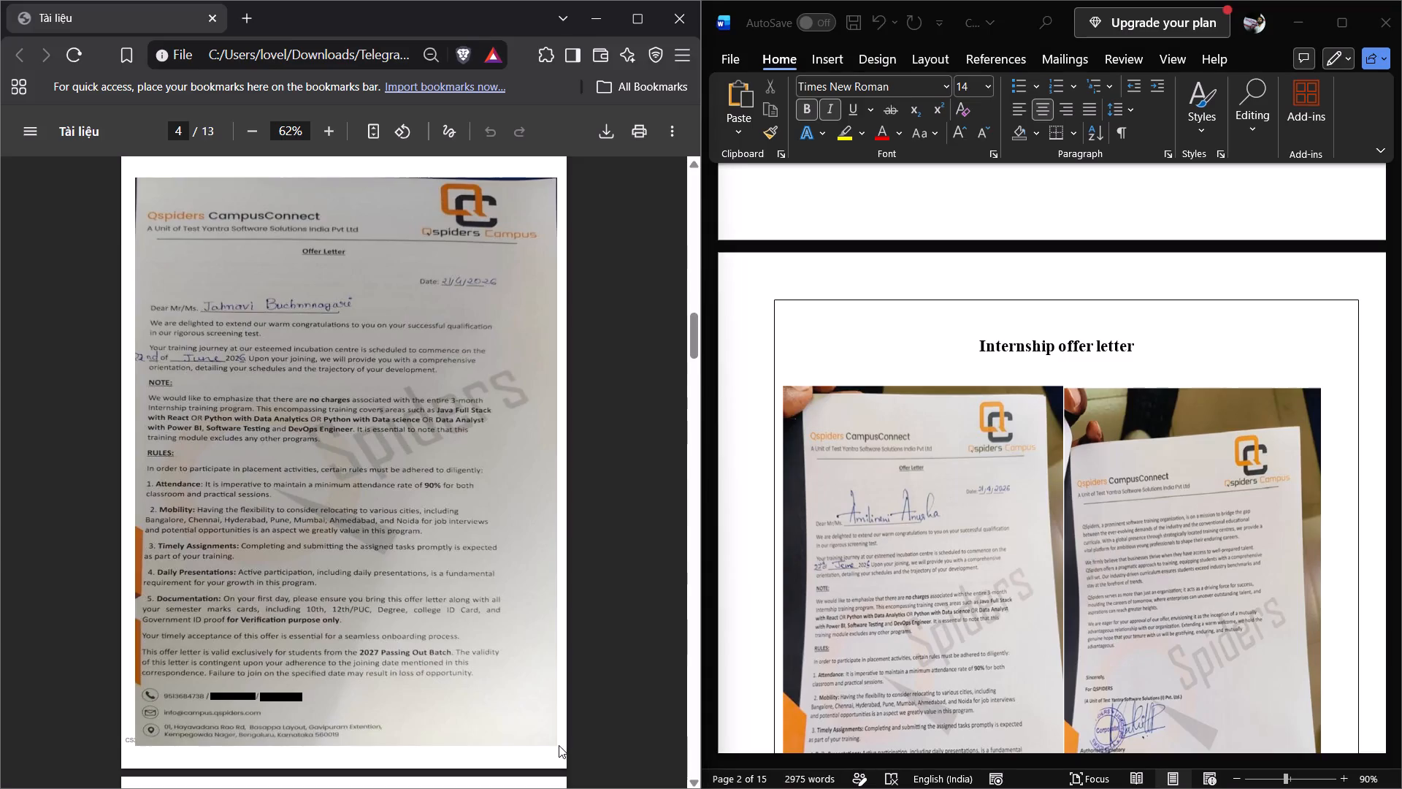
Replace the first offer letter photo under the Word report's "Internship offer letter" heading by deleting it and pasting the captured screenshot.
{"action": "left_click", "coordinate": [946, 557]}
{"action": "left_click", "coordinate": [946, 557]}
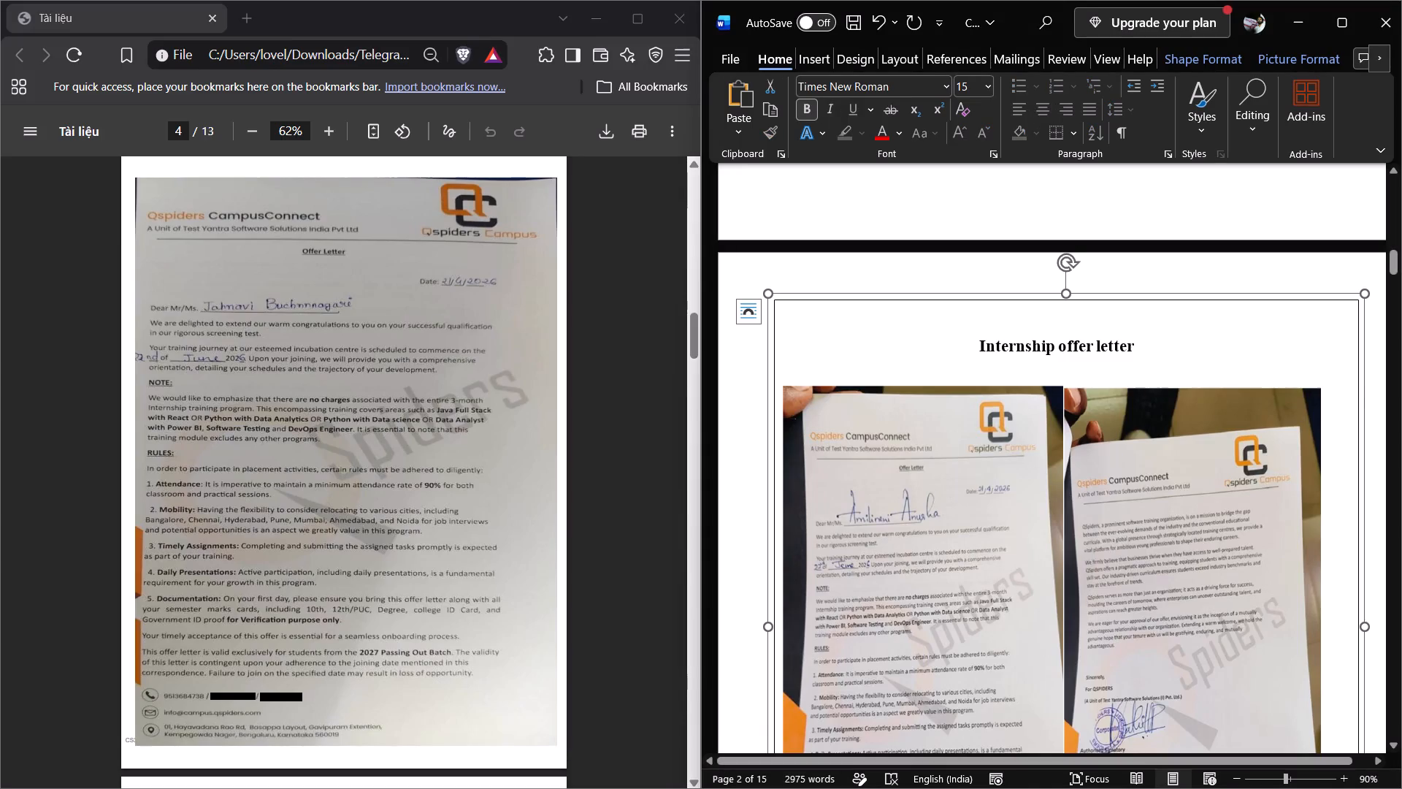
{"action": "left_click", "coordinate": [946, 557]}
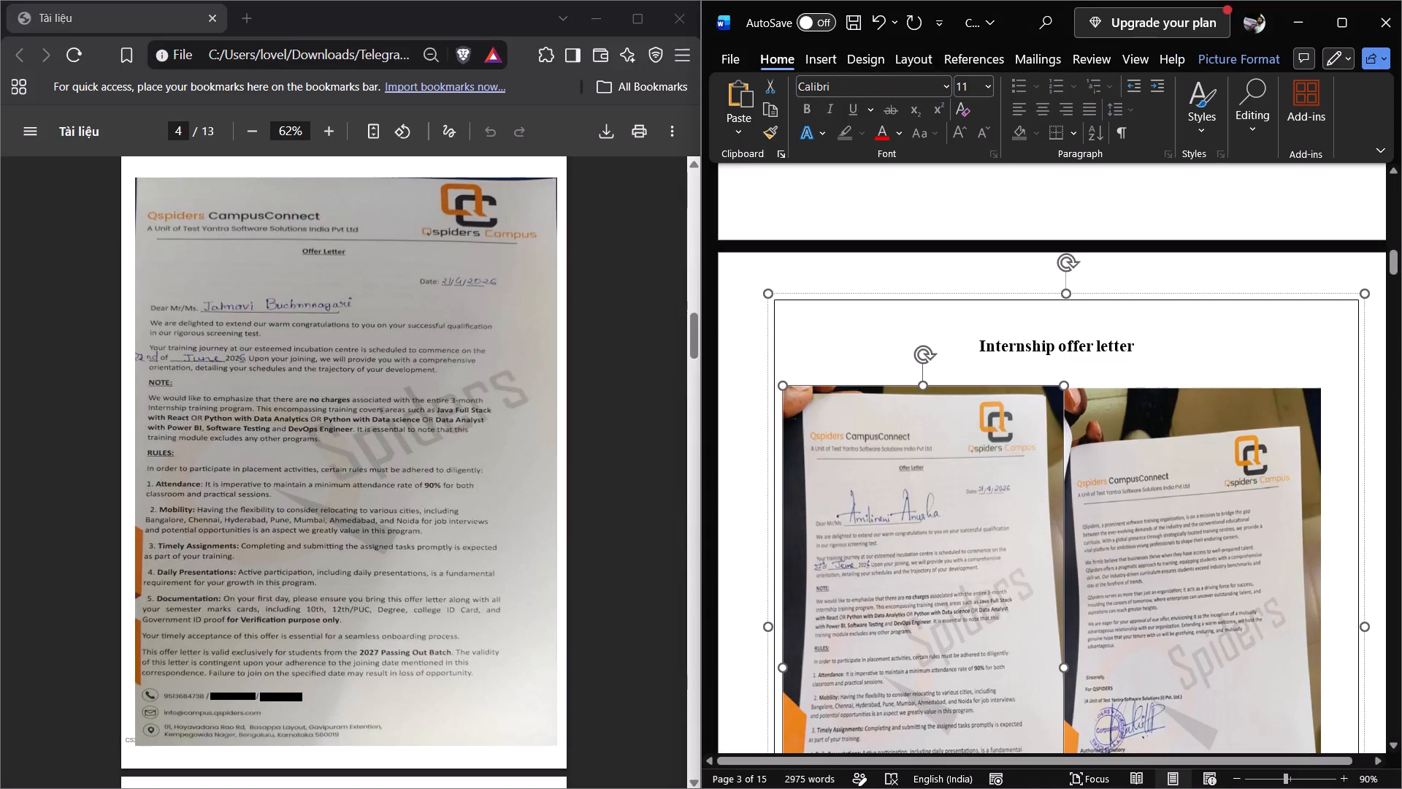
{"action": "key", "text": "Delete"}
{"action": "key", "text": "ctrl+v"}
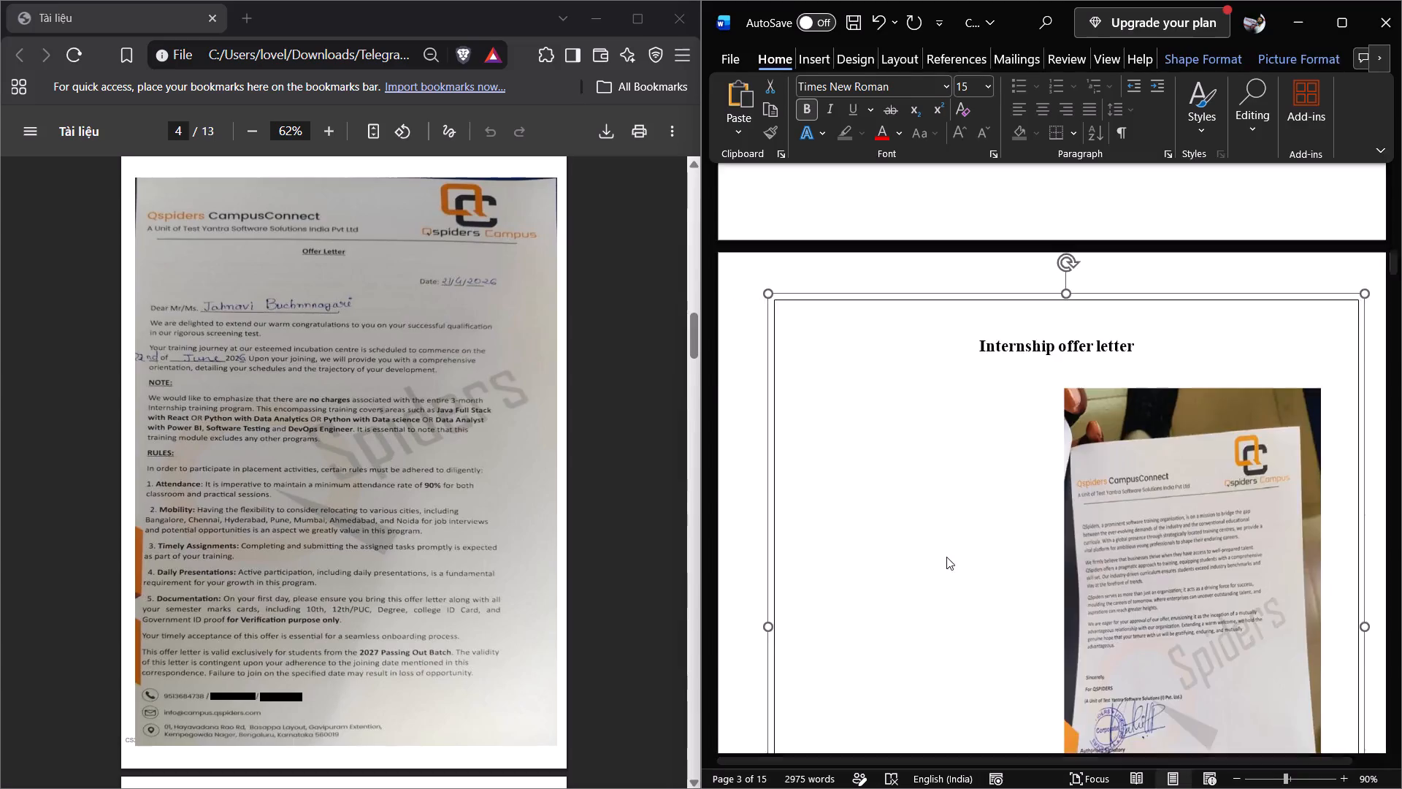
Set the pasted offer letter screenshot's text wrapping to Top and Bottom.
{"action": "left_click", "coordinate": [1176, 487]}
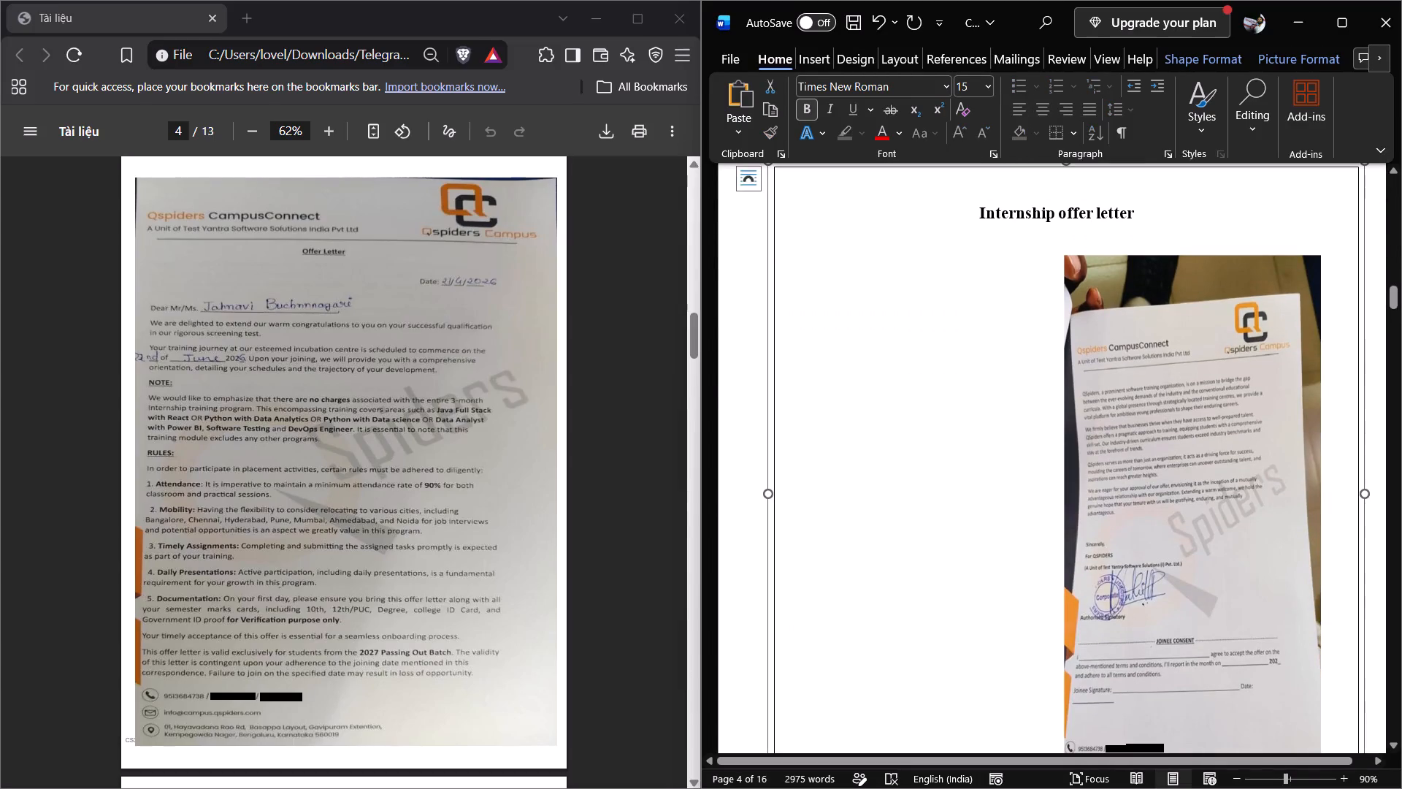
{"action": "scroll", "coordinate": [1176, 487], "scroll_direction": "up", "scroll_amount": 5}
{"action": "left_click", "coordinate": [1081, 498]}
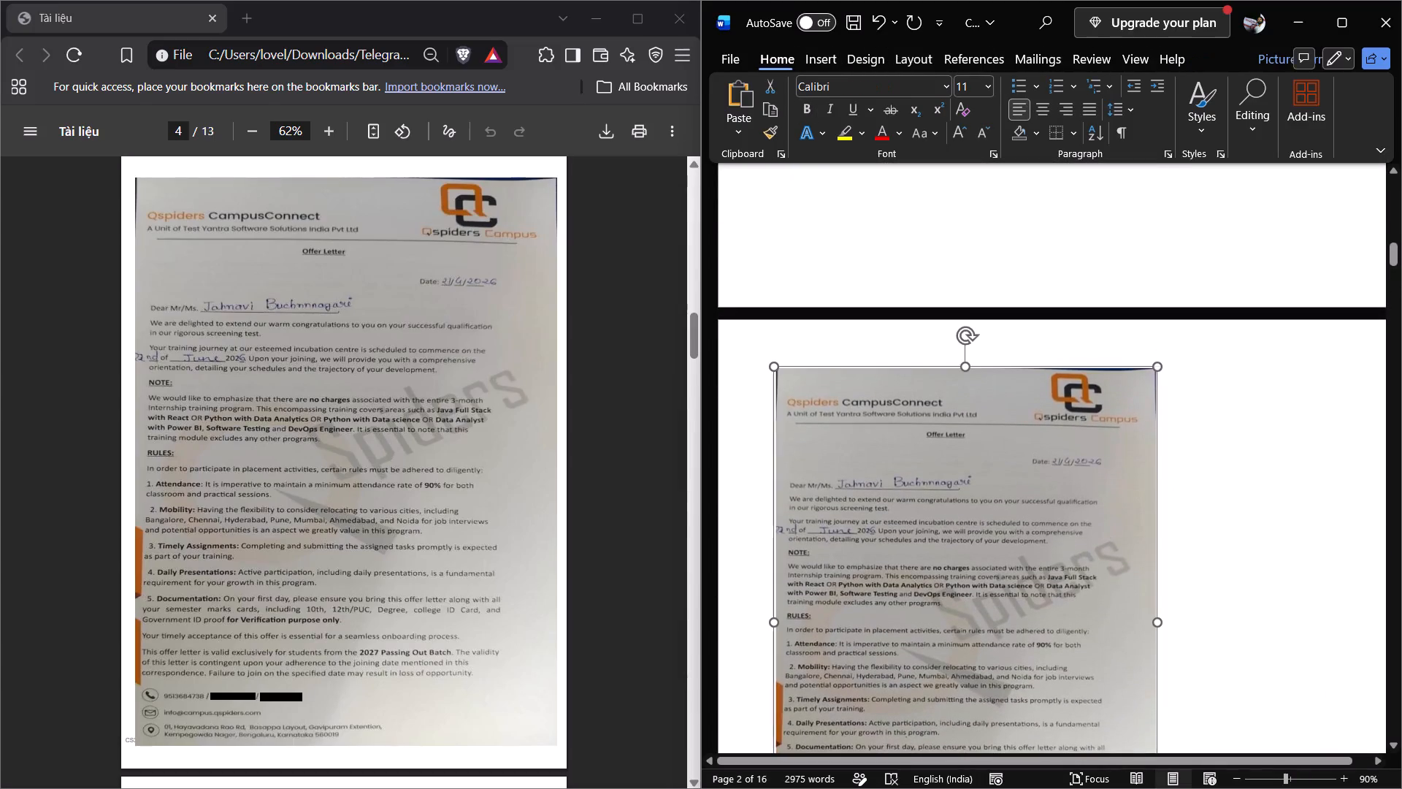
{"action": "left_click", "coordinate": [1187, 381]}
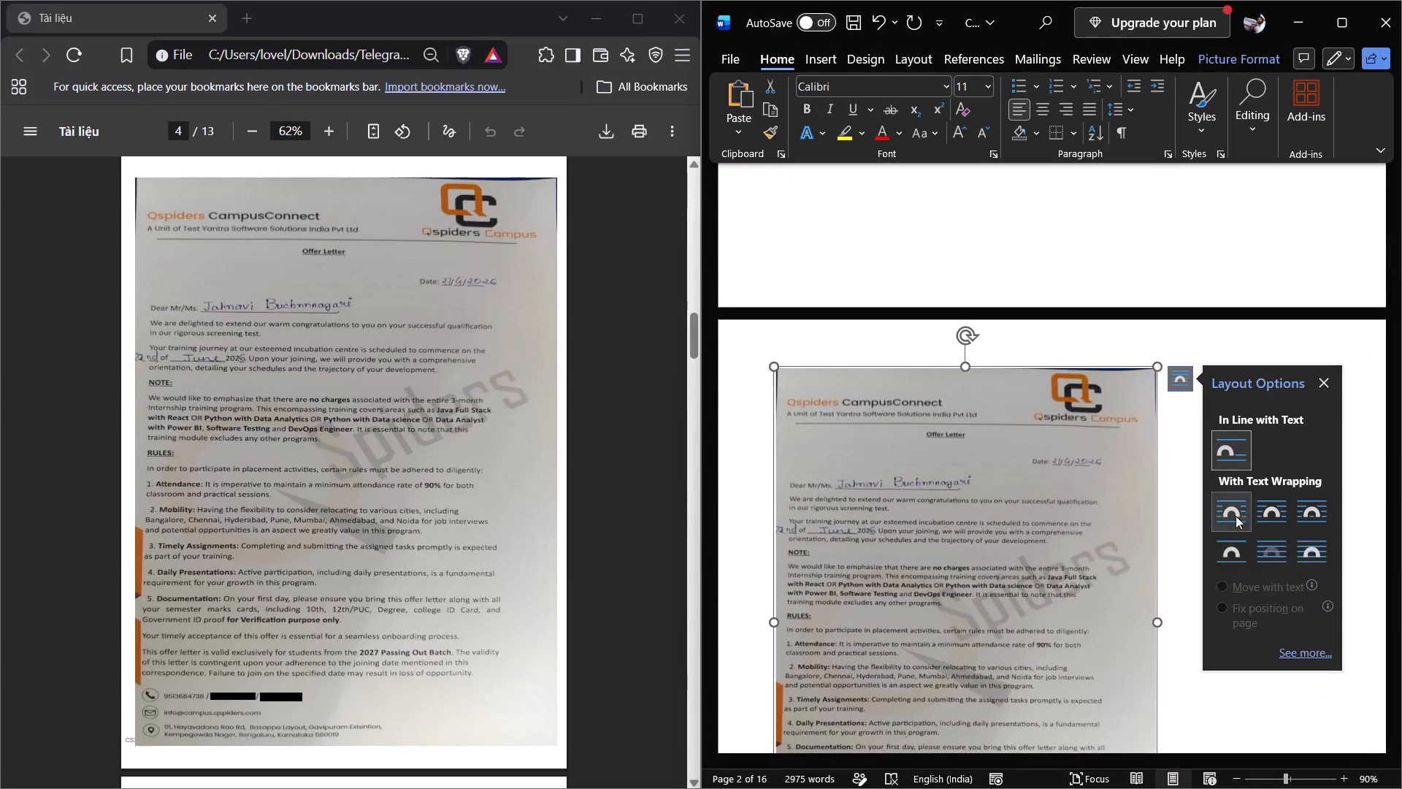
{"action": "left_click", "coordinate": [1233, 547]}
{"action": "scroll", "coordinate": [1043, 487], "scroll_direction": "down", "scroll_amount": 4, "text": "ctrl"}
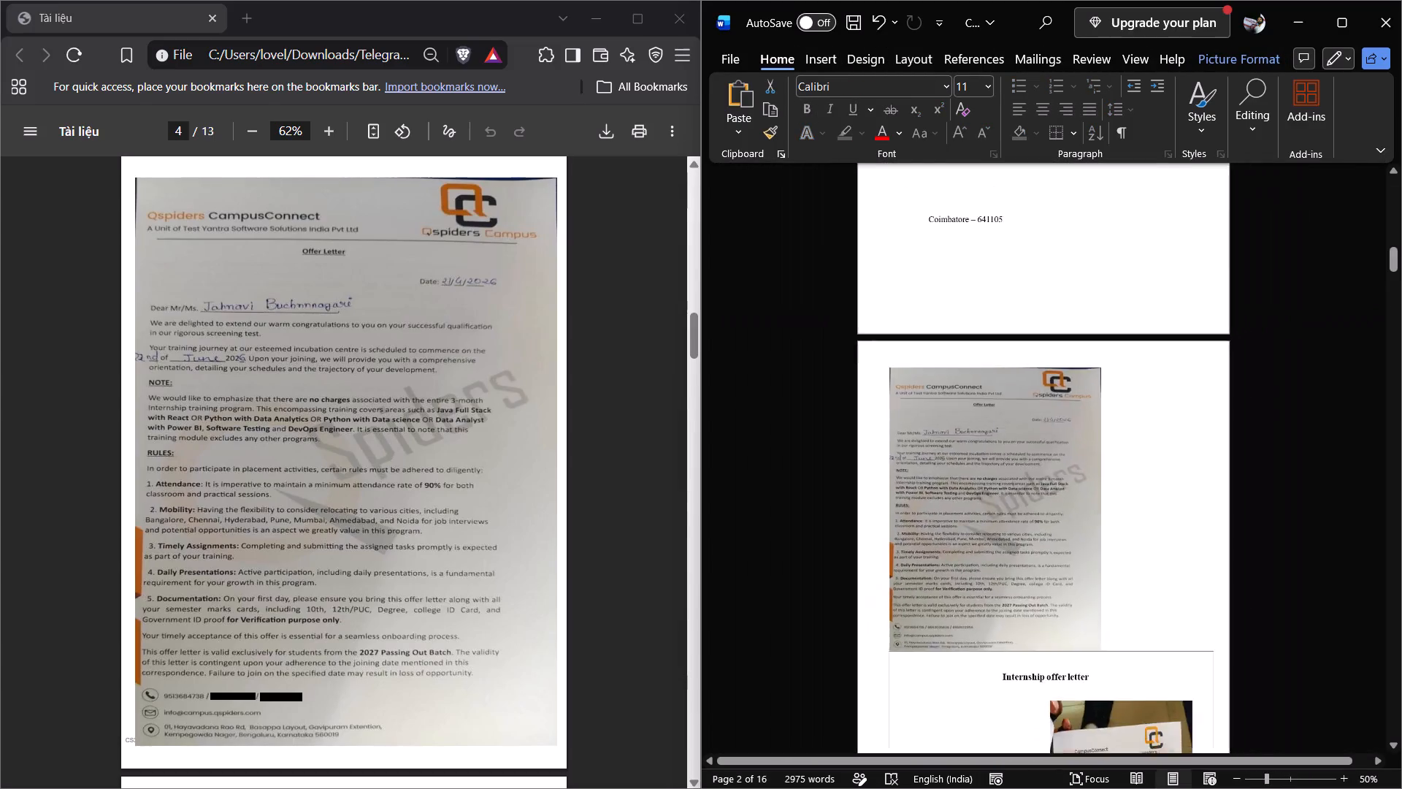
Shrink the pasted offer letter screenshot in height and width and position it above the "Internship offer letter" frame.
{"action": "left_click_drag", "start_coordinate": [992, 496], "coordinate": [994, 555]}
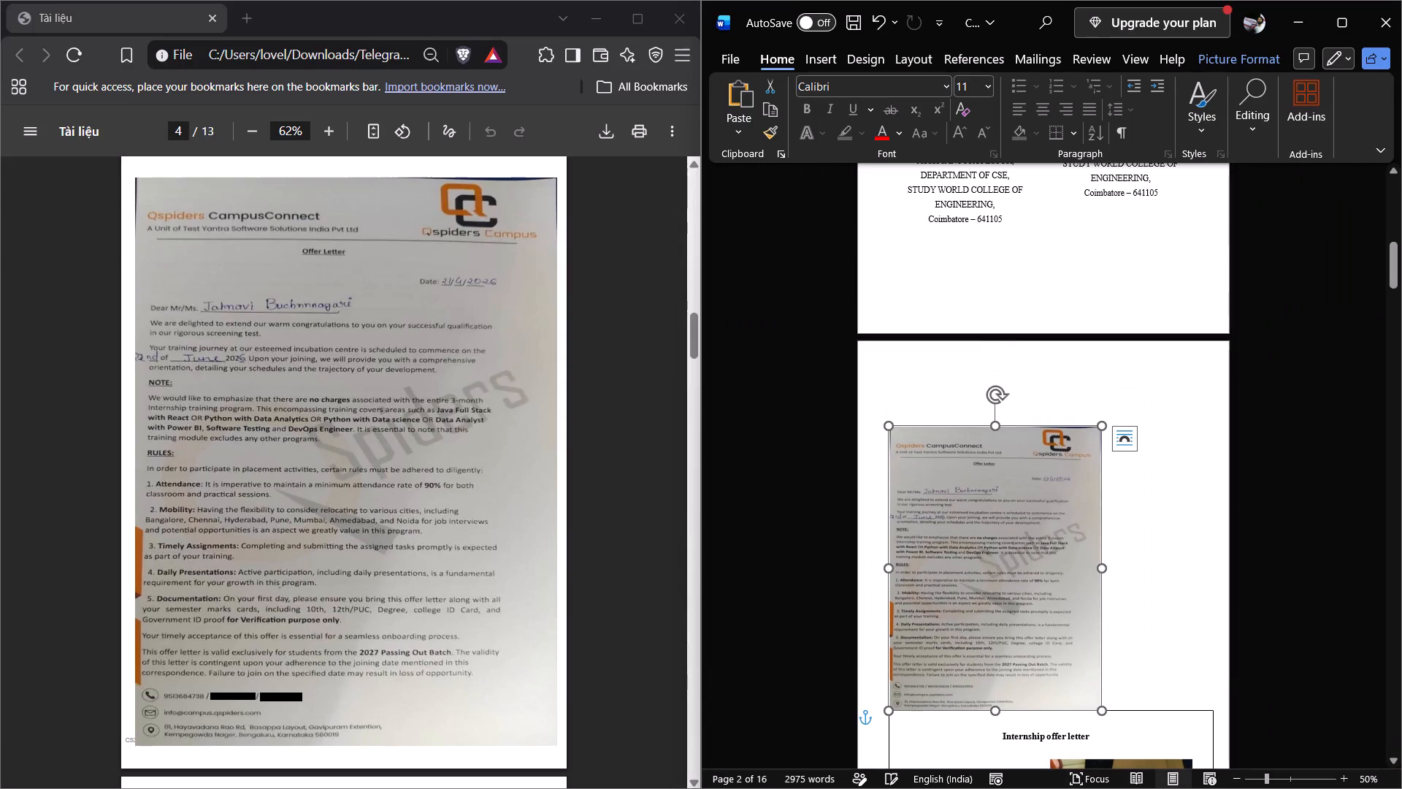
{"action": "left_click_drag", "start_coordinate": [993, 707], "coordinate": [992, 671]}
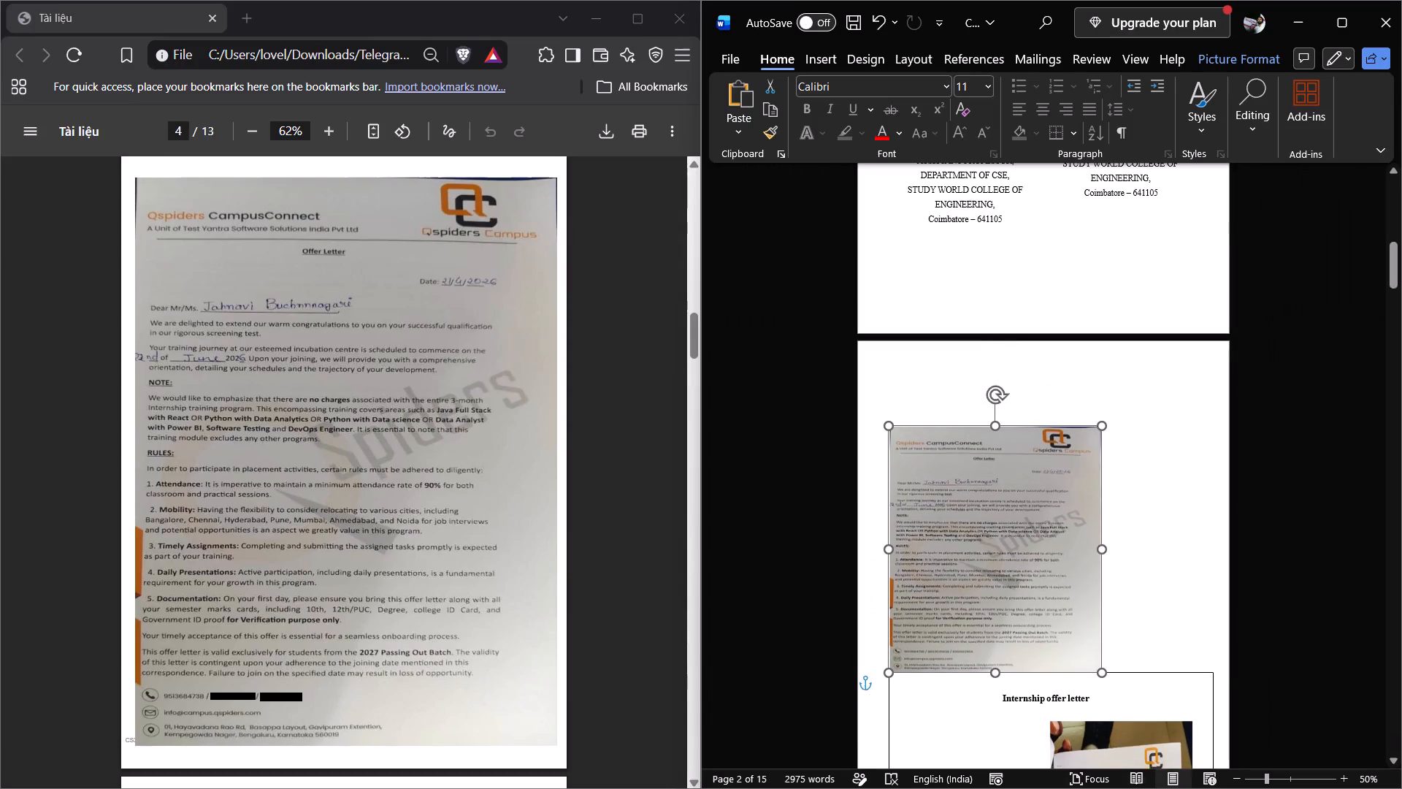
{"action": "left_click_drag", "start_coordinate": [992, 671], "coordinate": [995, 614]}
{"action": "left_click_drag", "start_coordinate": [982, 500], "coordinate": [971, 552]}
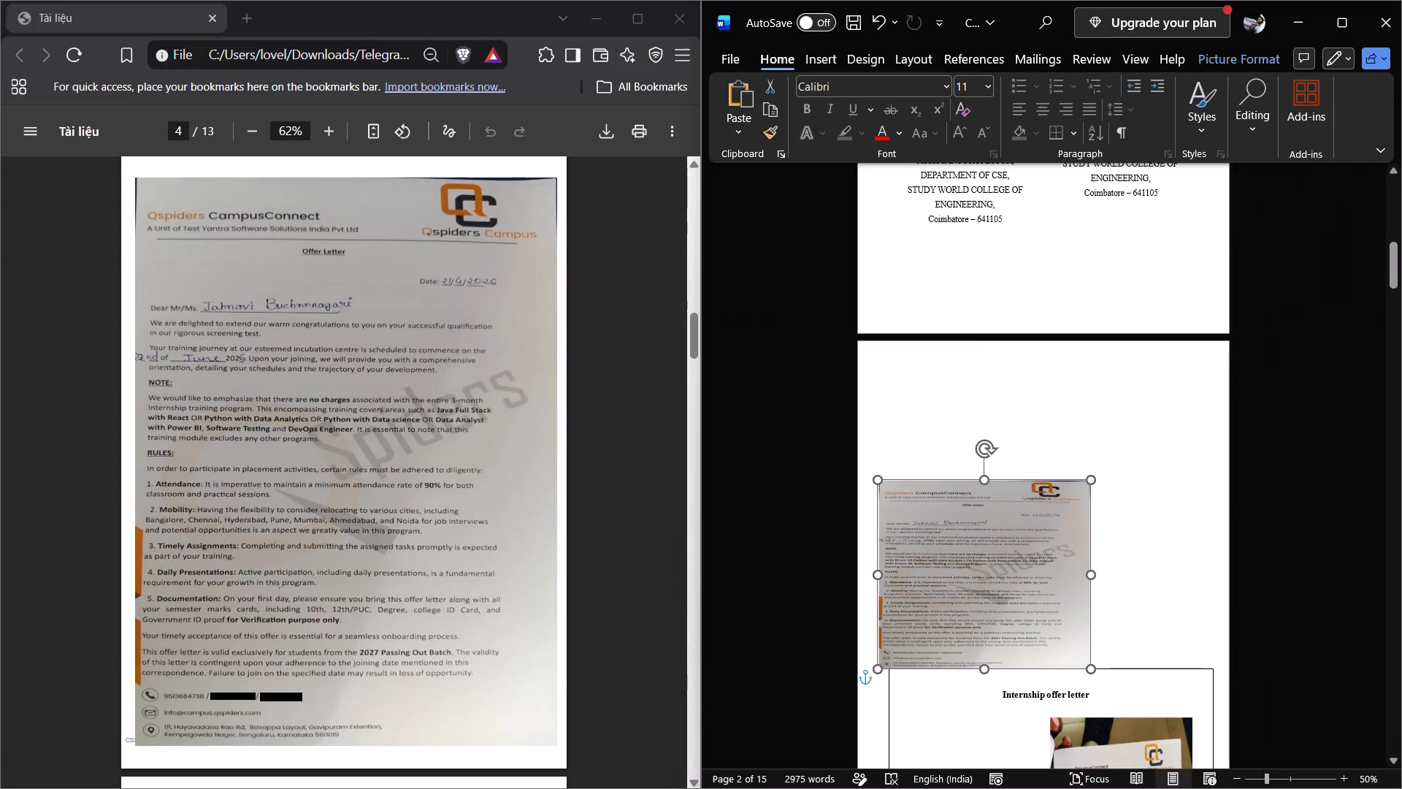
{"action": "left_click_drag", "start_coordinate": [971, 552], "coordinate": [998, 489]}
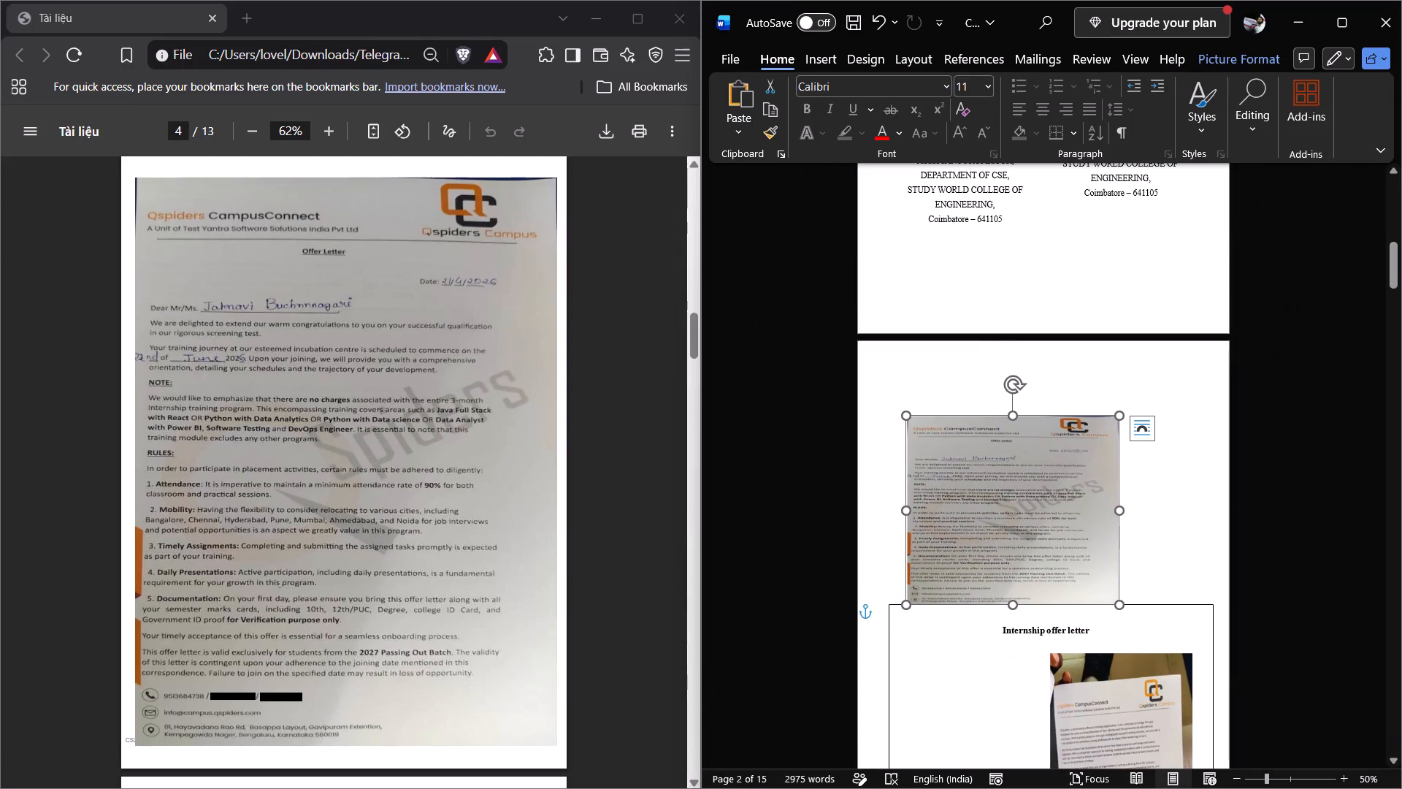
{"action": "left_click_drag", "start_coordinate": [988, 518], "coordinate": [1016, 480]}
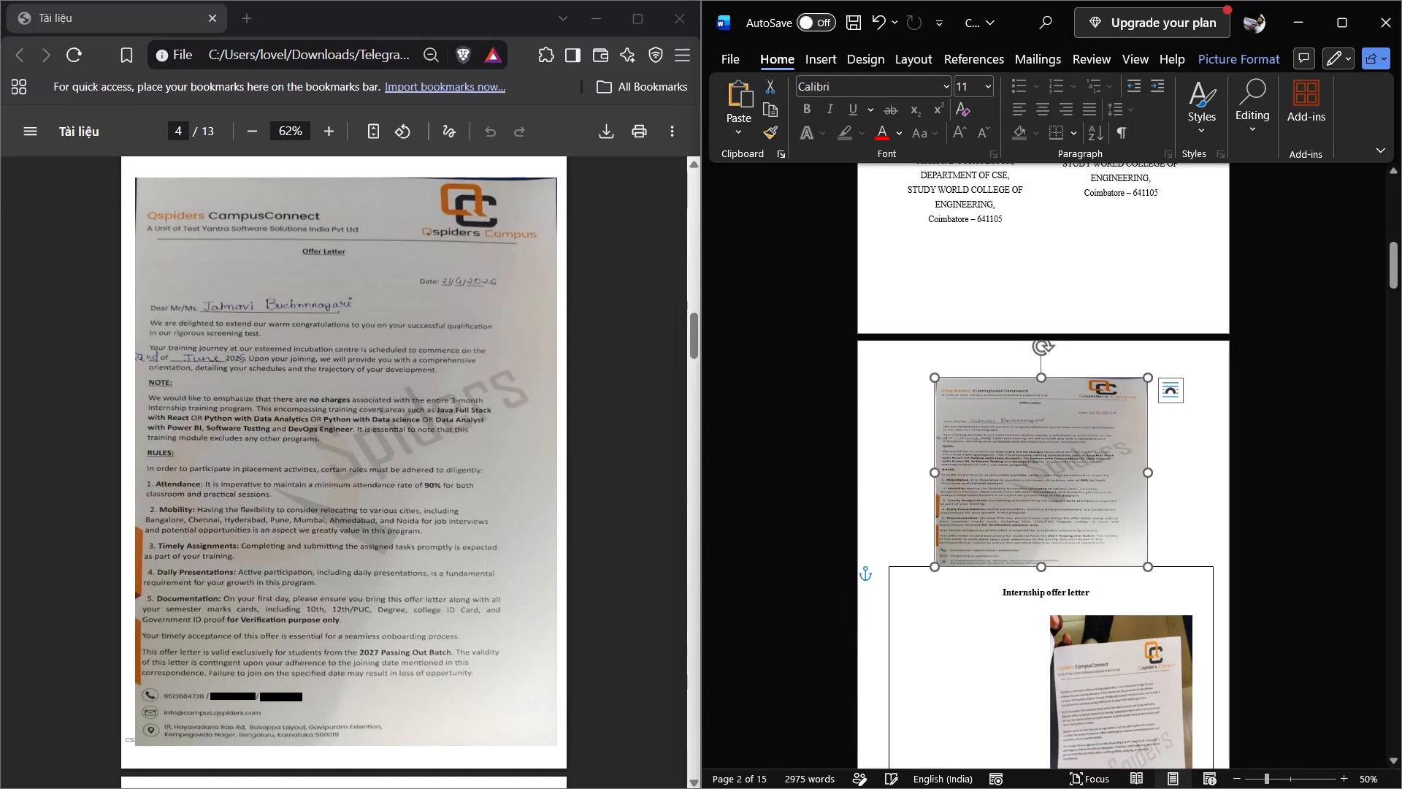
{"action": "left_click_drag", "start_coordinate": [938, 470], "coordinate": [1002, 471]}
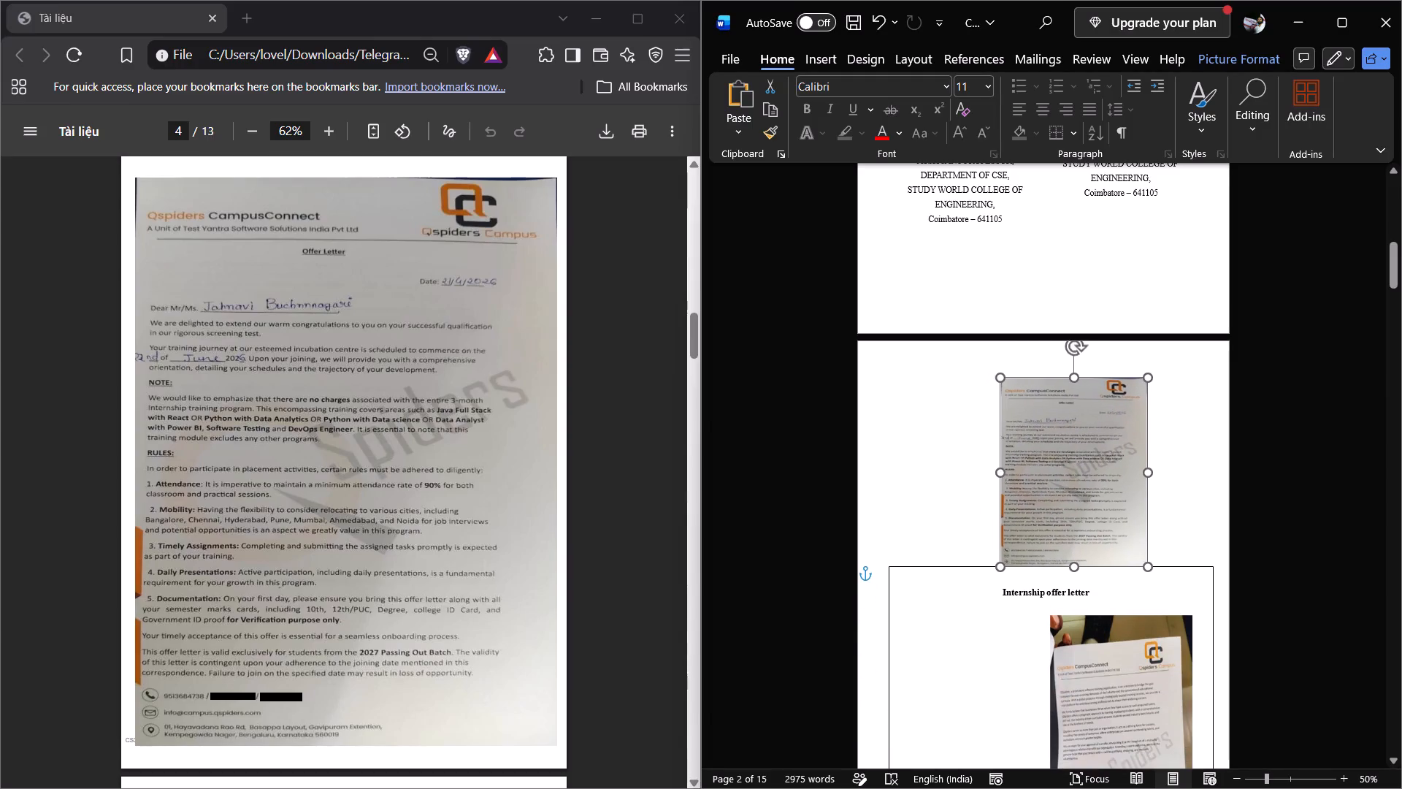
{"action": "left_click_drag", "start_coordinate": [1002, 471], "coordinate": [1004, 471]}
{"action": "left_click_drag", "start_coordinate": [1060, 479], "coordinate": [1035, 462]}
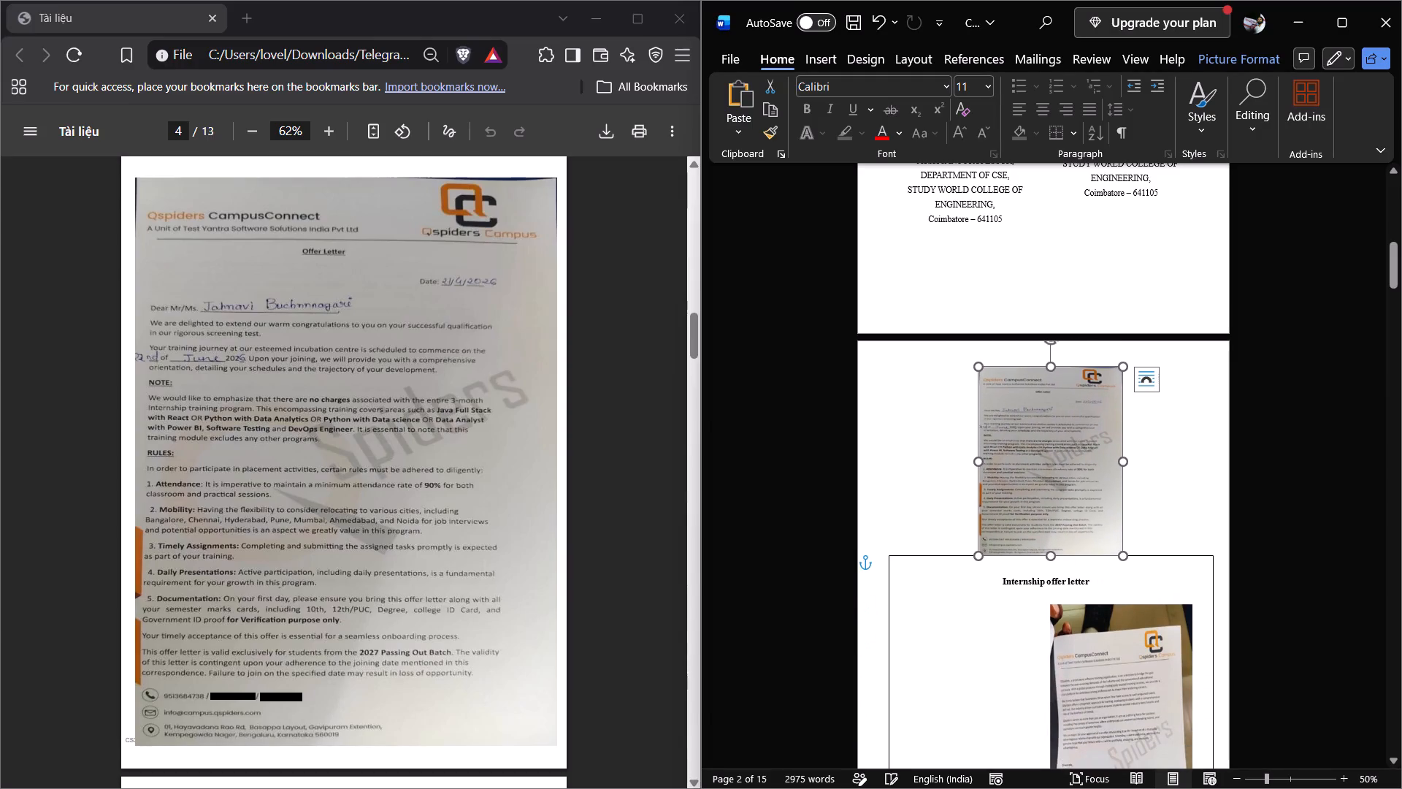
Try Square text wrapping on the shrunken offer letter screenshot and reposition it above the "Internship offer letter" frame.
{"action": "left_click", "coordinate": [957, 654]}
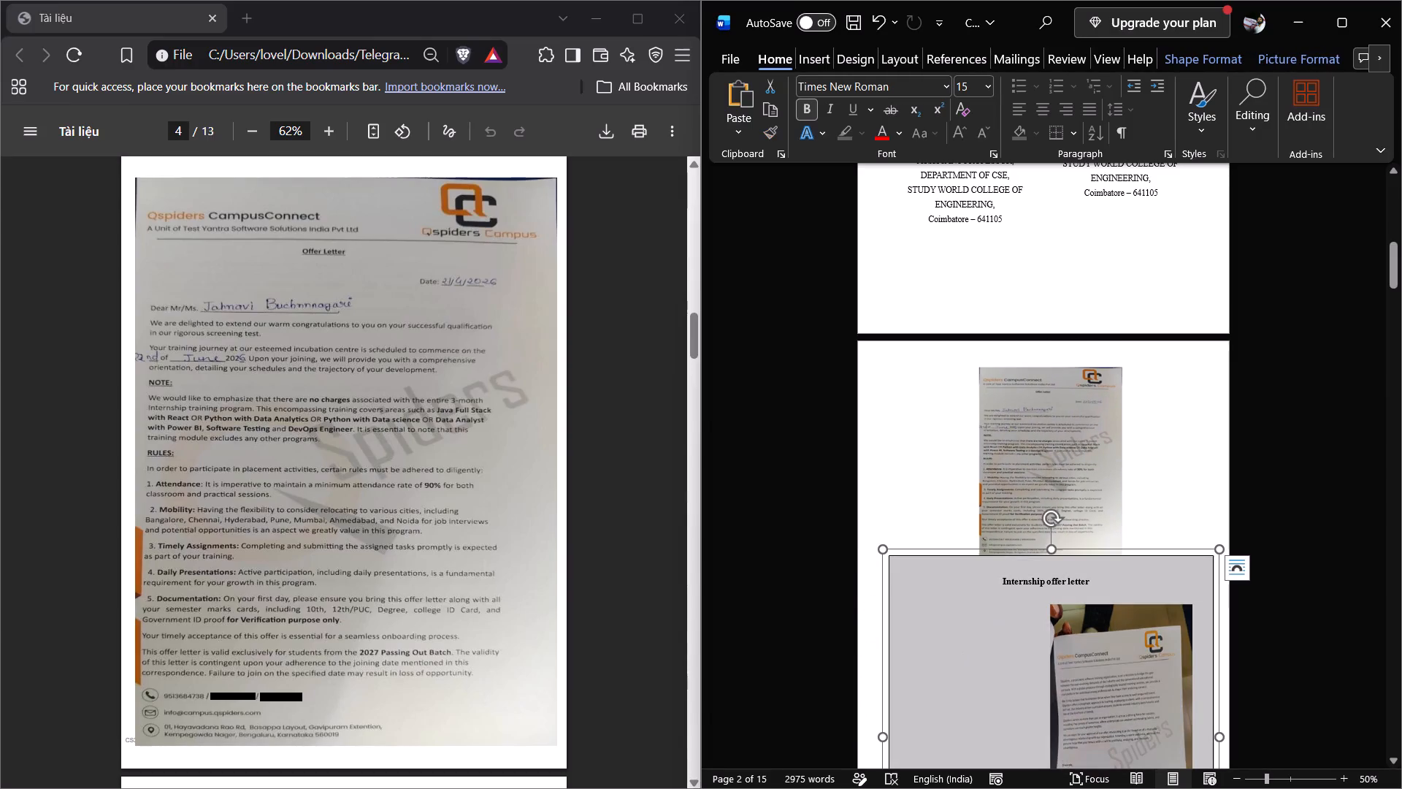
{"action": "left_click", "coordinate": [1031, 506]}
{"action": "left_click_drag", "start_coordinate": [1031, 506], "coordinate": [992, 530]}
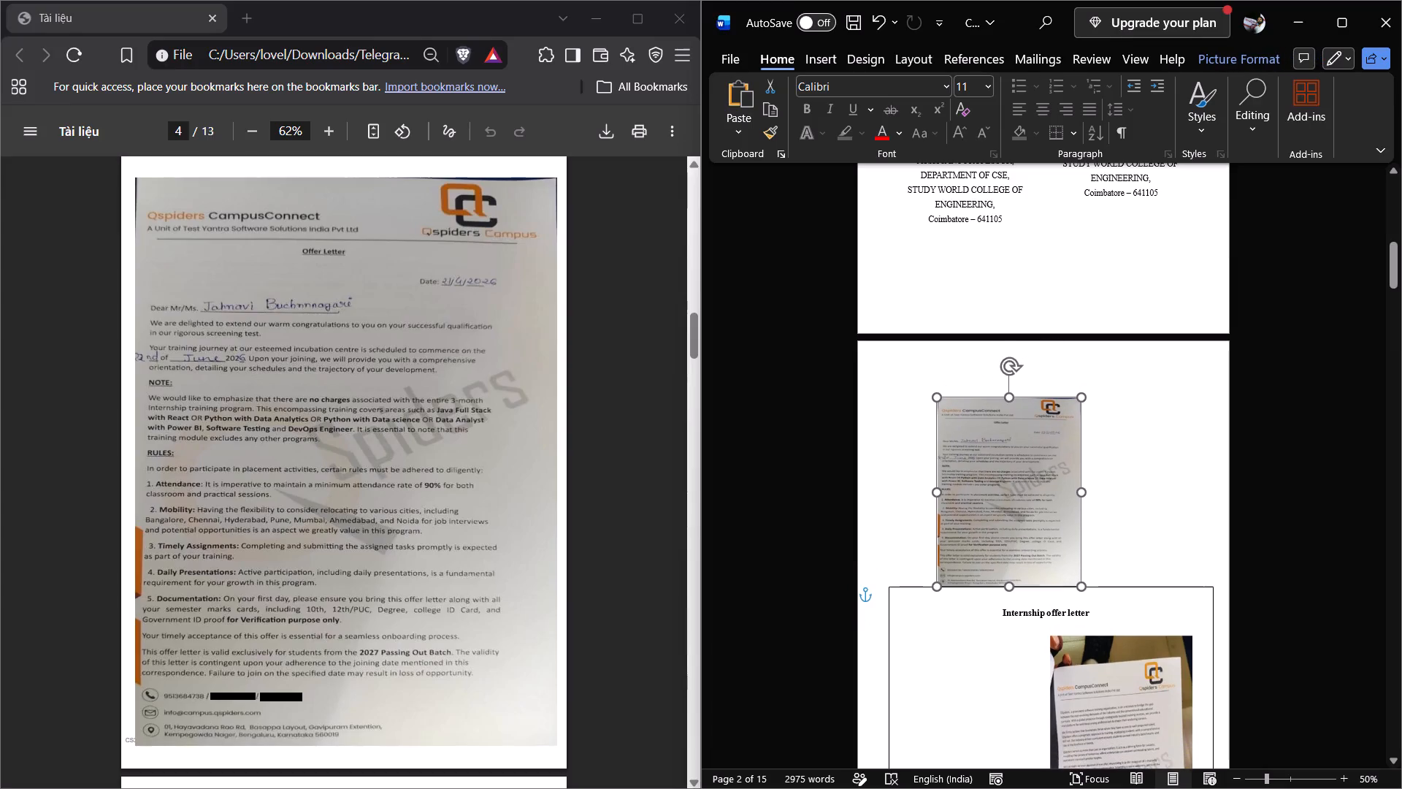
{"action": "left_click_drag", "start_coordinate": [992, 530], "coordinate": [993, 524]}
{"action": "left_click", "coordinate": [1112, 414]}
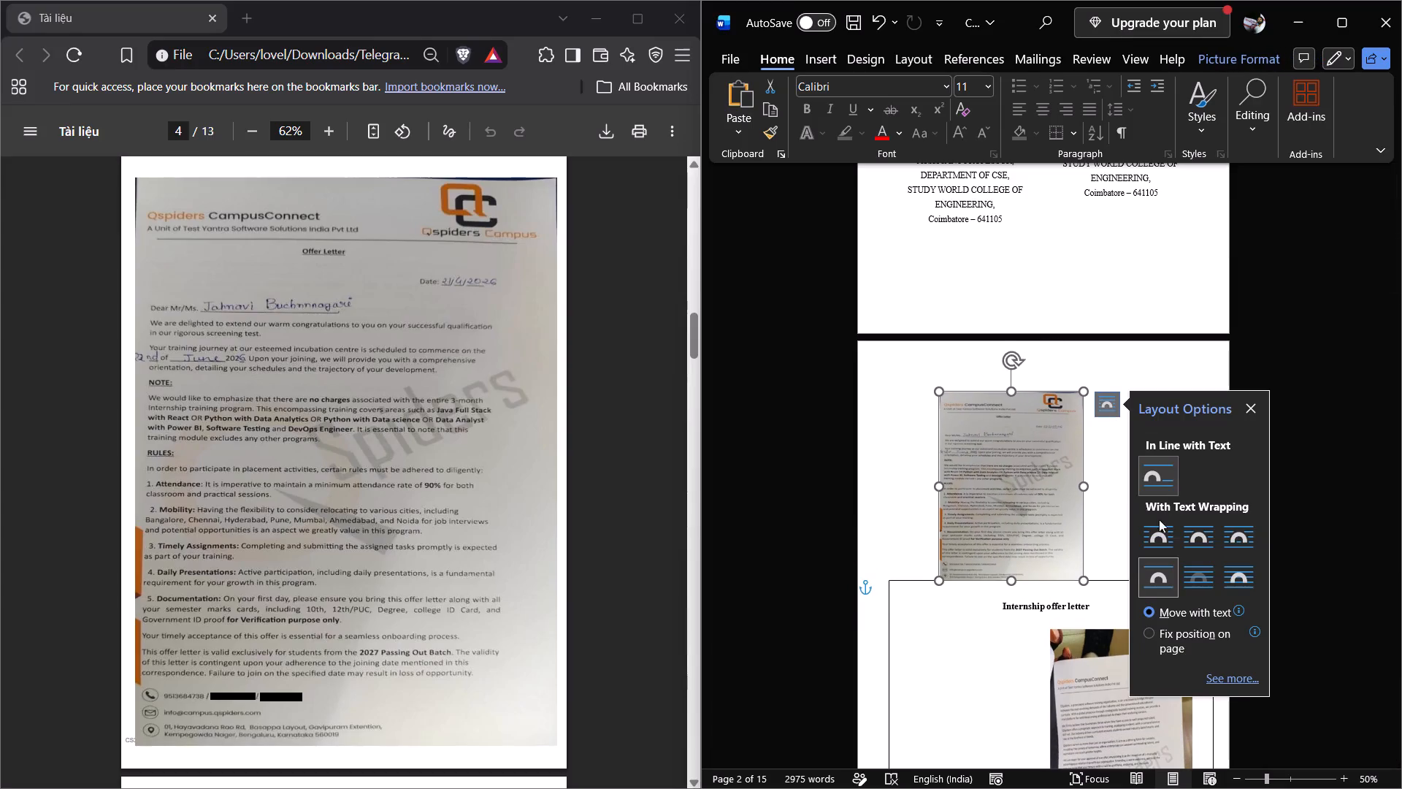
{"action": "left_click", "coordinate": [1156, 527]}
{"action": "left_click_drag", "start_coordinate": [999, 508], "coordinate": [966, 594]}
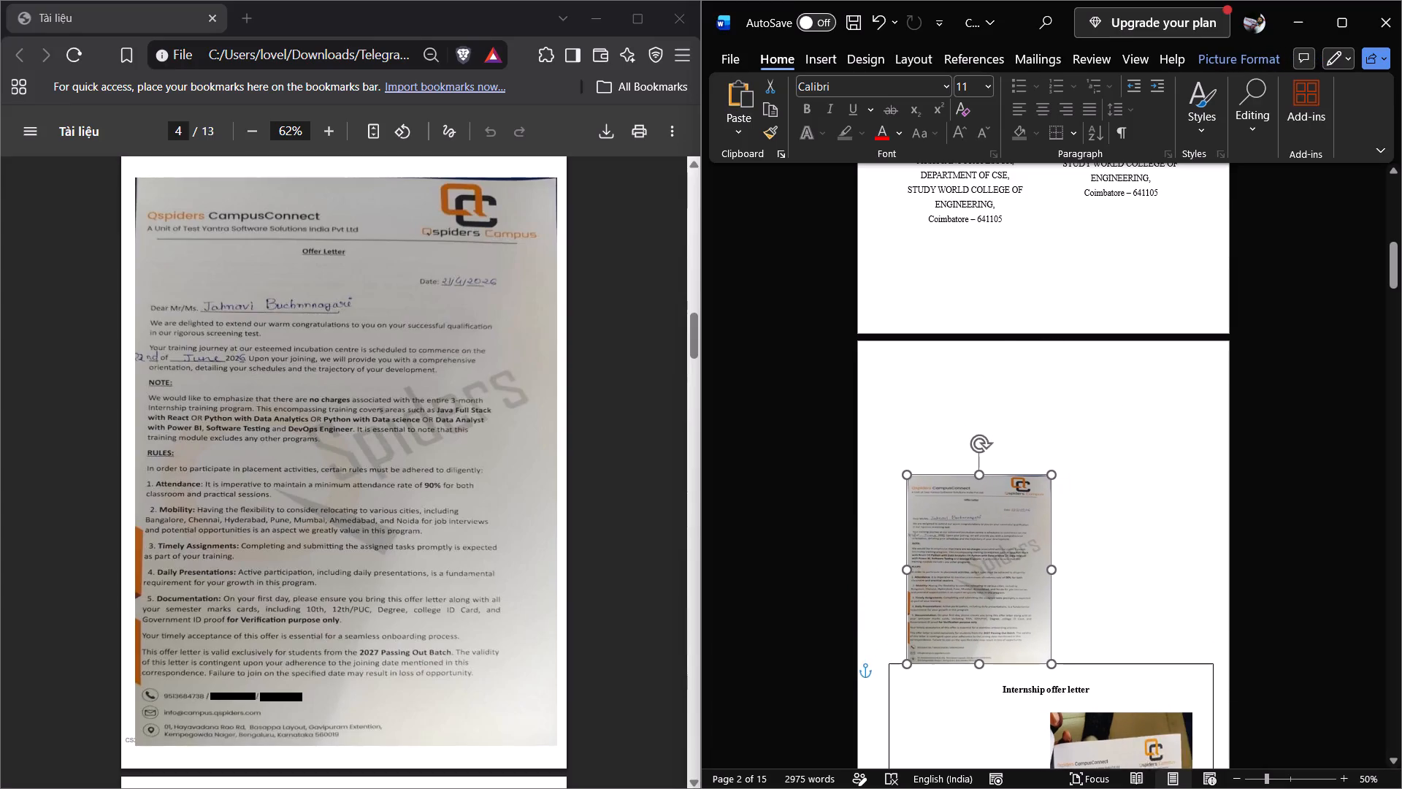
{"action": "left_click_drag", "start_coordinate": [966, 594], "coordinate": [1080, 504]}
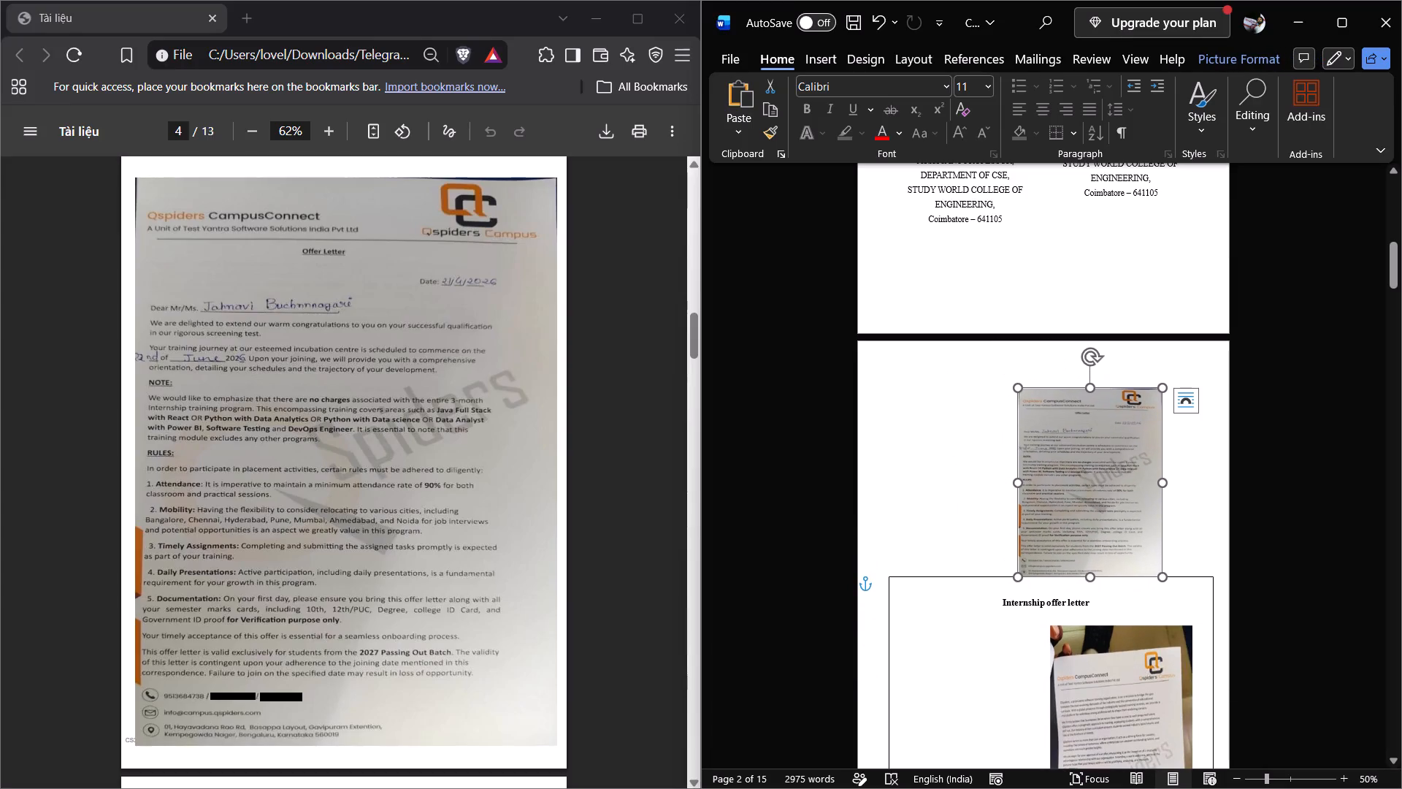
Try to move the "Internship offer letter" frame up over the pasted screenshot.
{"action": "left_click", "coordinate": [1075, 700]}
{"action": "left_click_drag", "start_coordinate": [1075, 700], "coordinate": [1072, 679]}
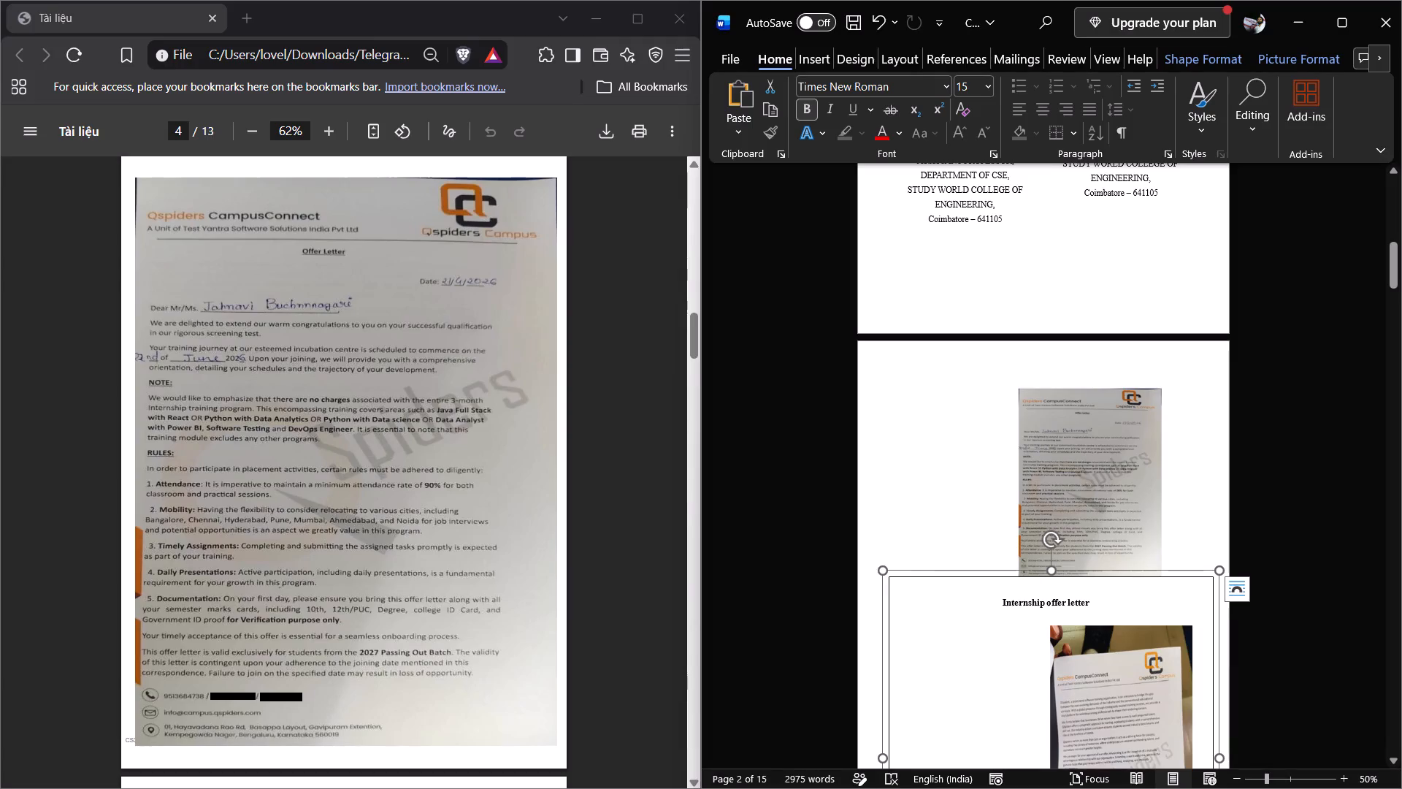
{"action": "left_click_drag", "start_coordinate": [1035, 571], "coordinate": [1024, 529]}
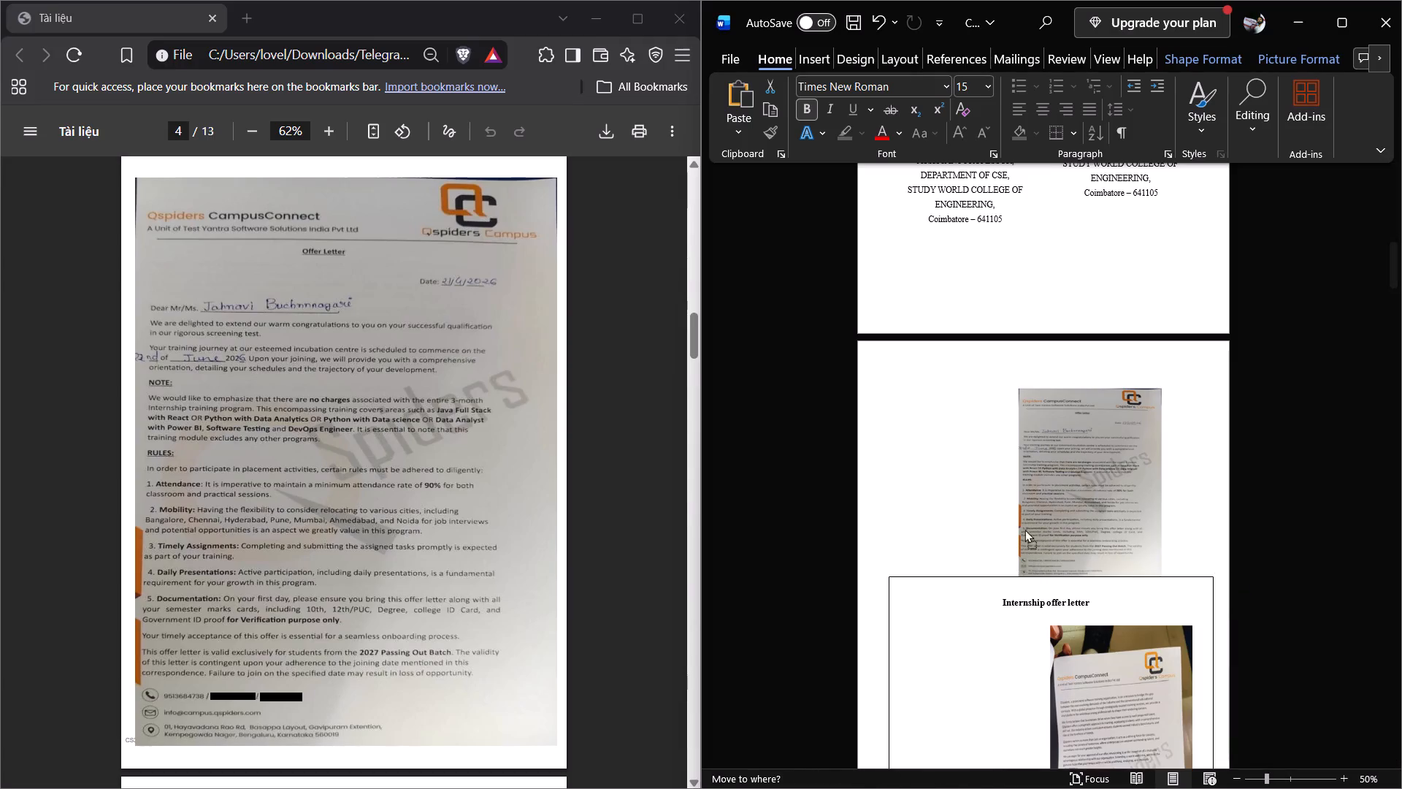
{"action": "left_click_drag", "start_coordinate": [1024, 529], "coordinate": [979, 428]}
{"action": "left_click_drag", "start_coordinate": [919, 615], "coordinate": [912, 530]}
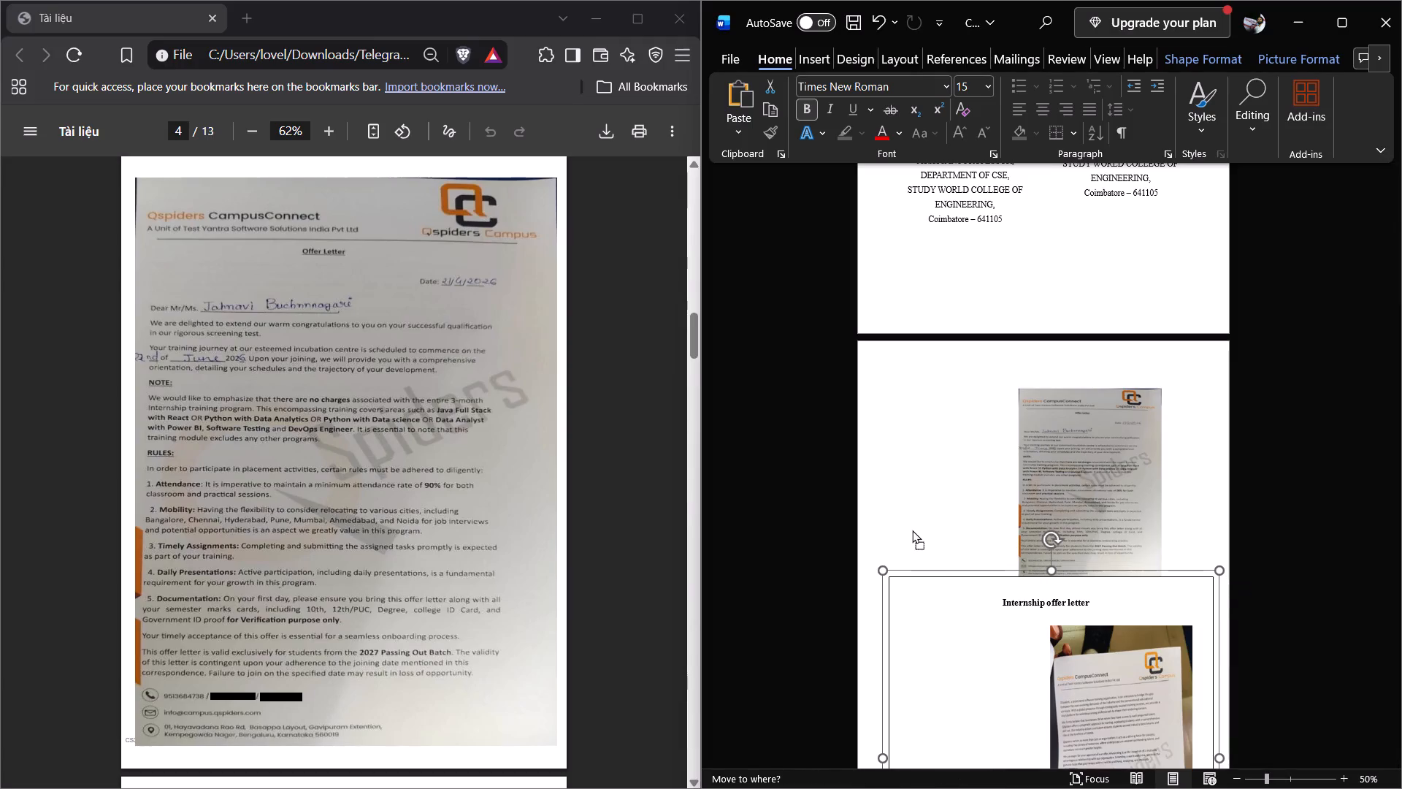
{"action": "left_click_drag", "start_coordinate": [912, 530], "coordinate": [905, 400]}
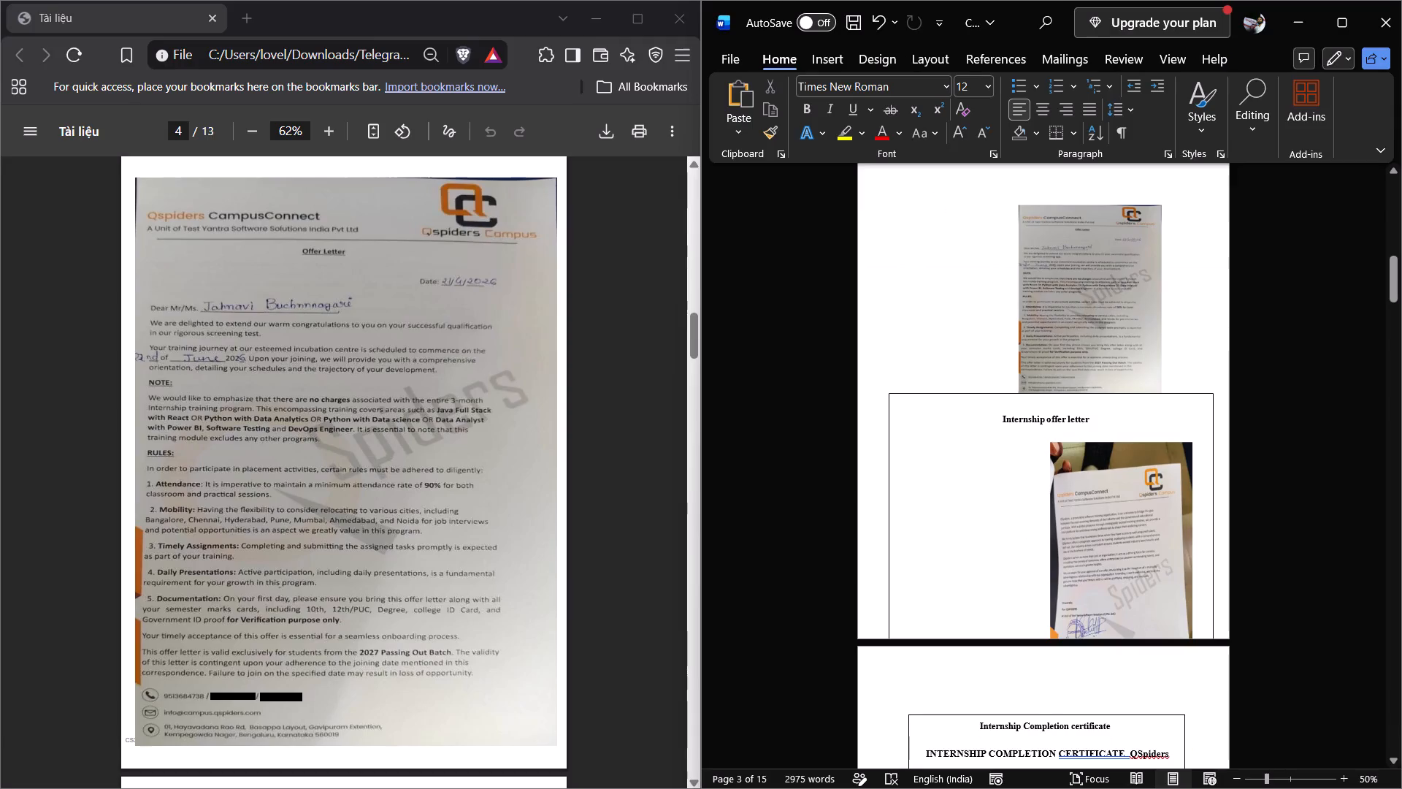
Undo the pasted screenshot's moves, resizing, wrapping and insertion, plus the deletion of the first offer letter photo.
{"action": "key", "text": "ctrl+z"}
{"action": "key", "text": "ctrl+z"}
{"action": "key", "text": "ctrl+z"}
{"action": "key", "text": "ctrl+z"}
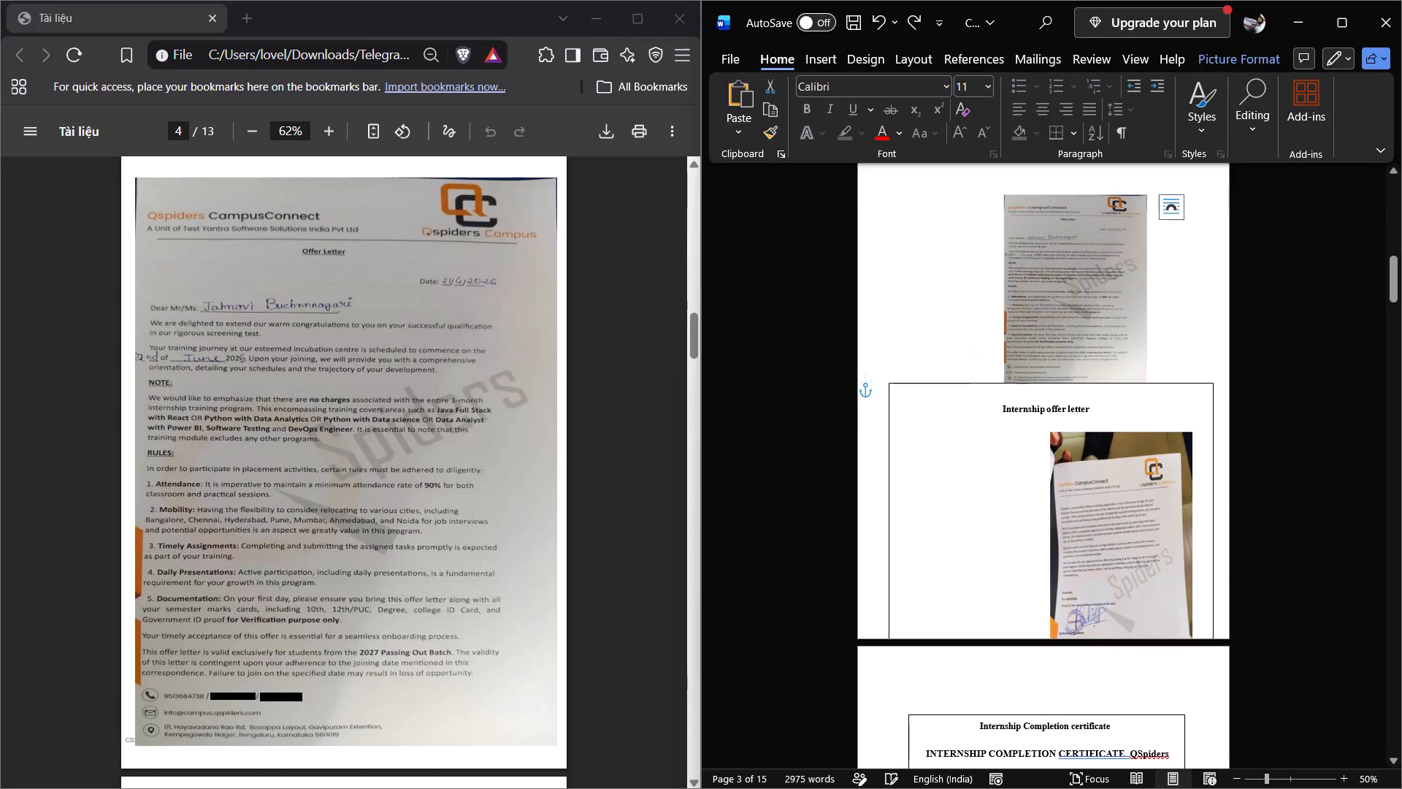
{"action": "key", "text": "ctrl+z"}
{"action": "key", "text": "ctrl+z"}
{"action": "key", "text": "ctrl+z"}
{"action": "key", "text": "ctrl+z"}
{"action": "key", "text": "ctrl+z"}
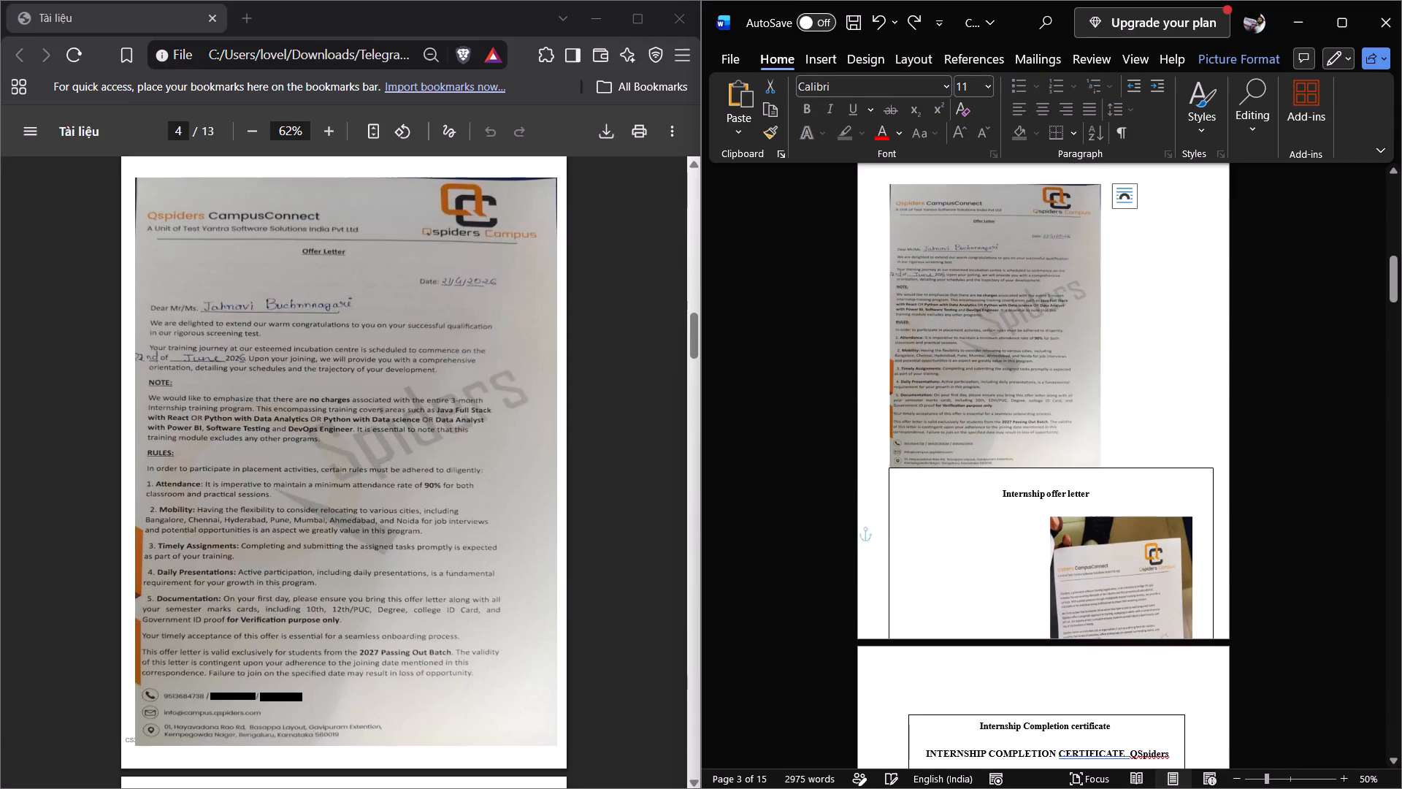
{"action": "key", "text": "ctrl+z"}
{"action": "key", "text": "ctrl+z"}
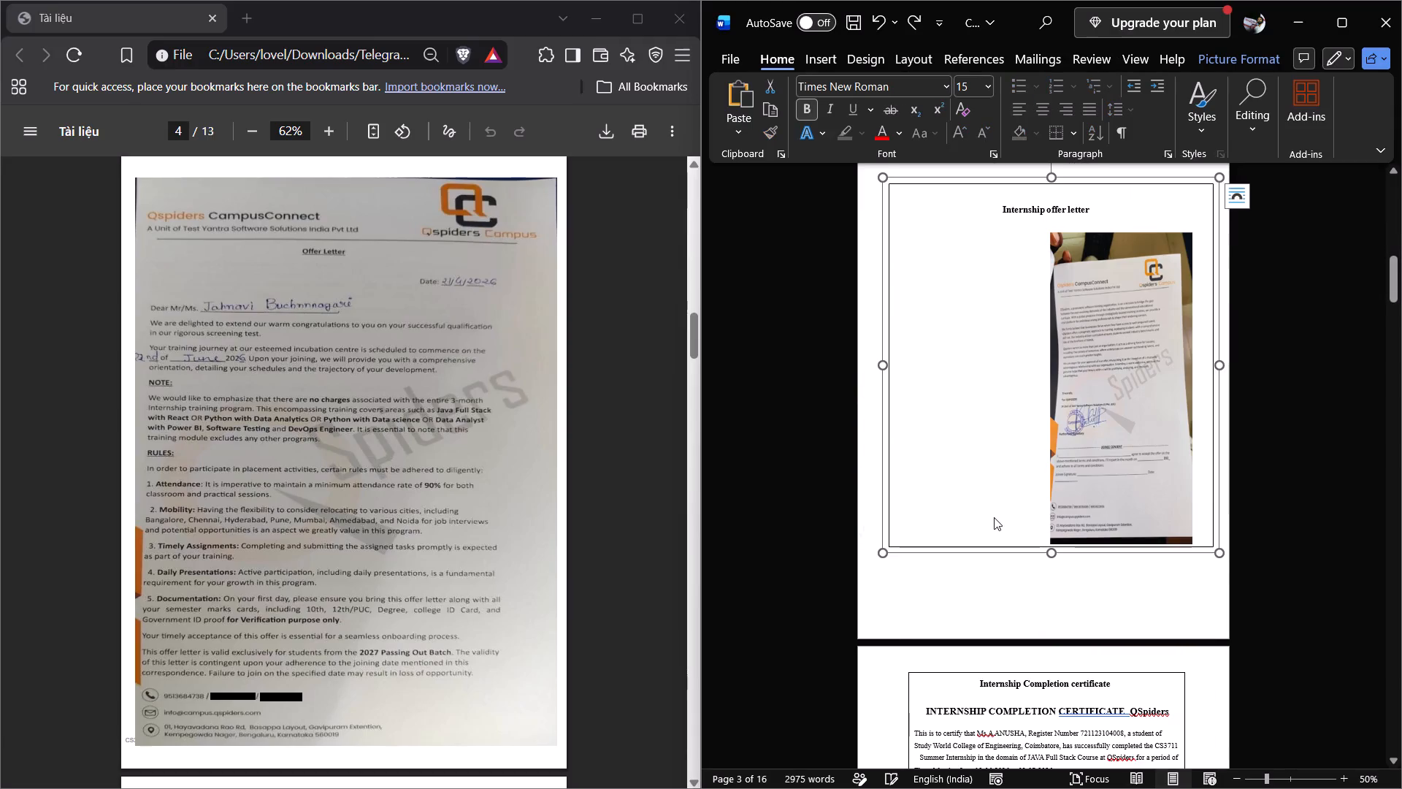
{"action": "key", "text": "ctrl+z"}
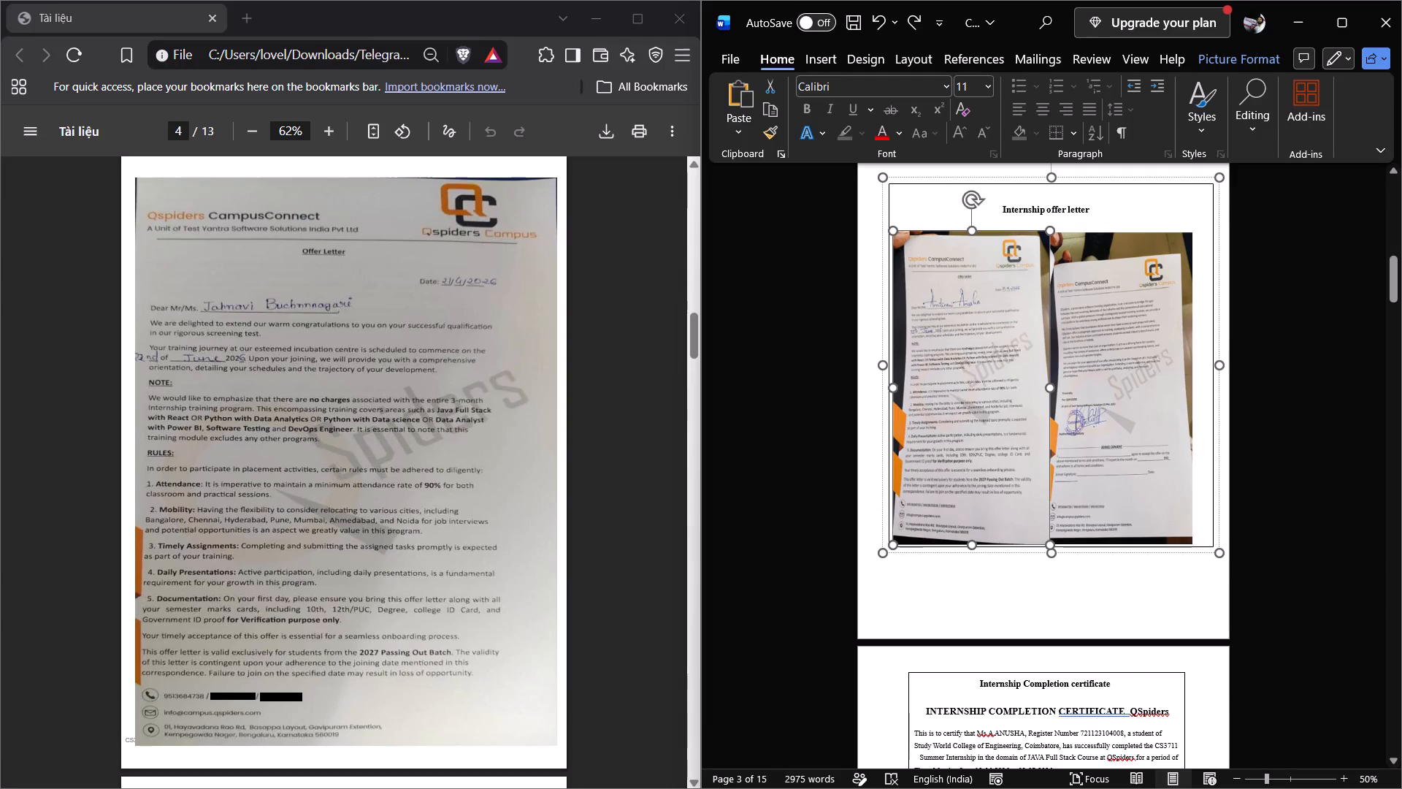
Bring the offer letter's "Joinee Consent" page, page 5 of the "Tài liệu" PDF, fully into view.
{"action": "left_click", "coordinate": [968, 408]}
{"action": "scroll", "coordinate": [483, 403], "scroll_direction": "up", "scroll_amount": 2}
{"action": "scroll", "coordinate": [483, 403], "scroll_direction": "down", "scroll_amount": 1}
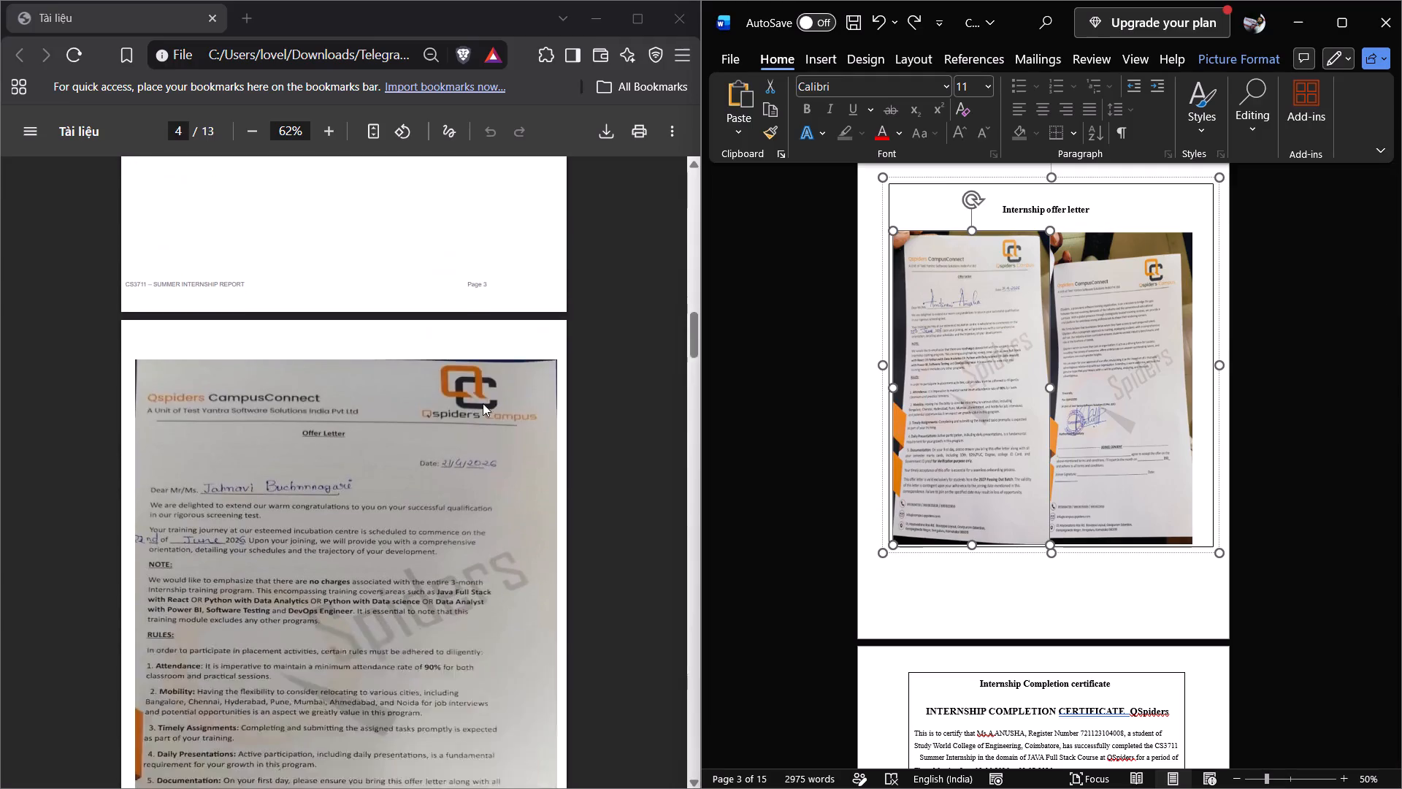
{"action": "scroll", "coordinate": [483, 403], "scroll_direction": "down", "scroll_amount": 2}
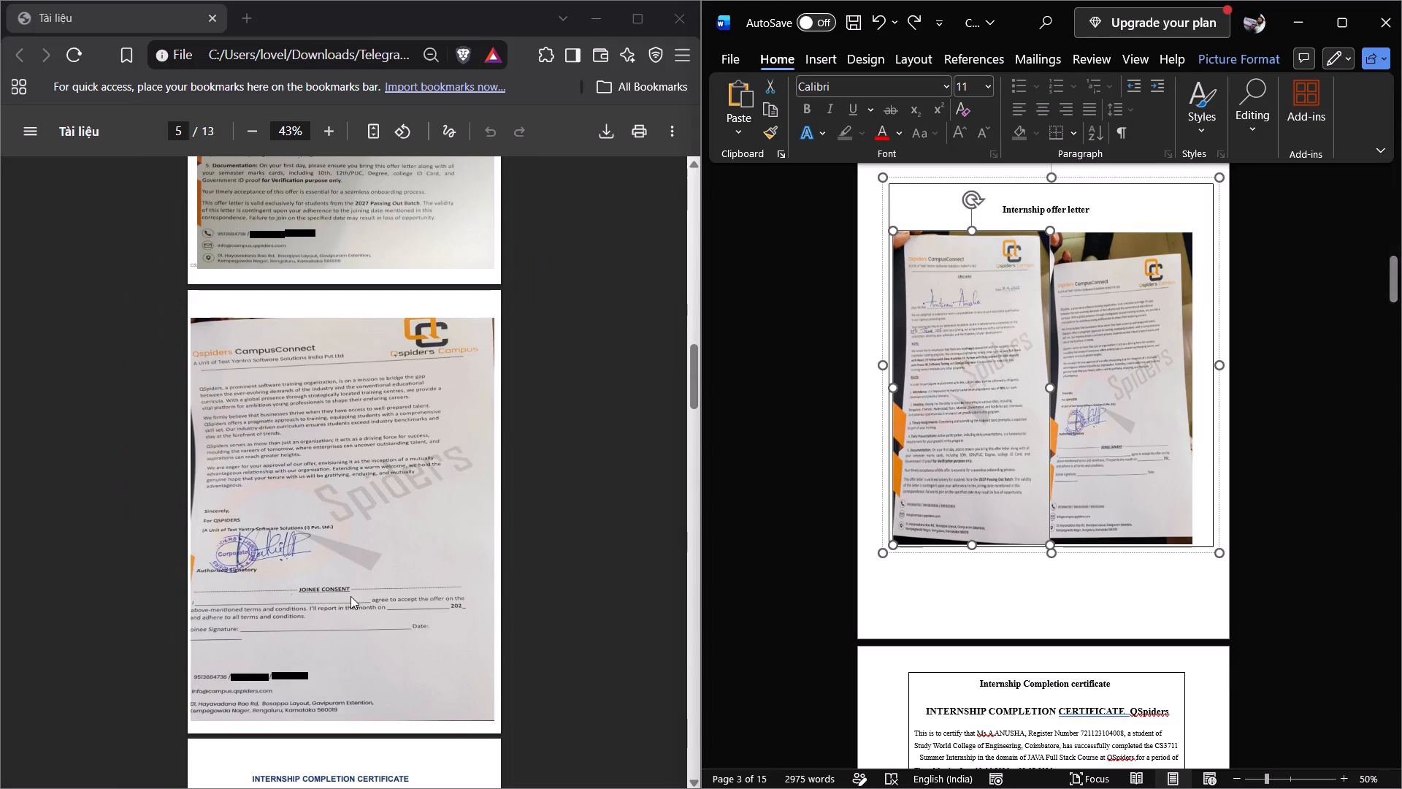
Delete both old offer letter photos from the "Internship offer letter" frame in the Word report.
{"action": "scroll", "coordinate": [953, 609], "scroll_direction": "up", "scroll_amount": 2}
{"action": "left_click", "coordinate": [978, 535]}
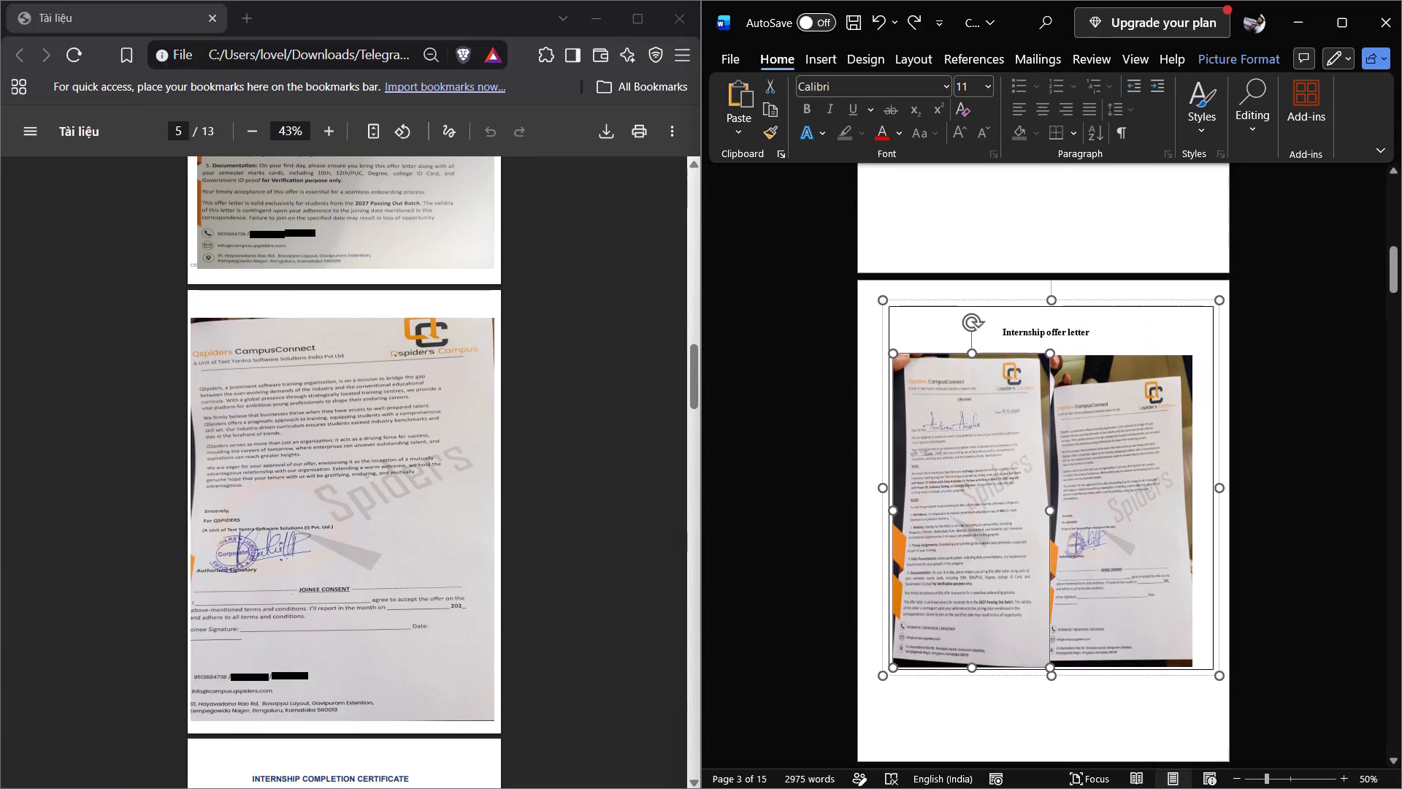
{"action": "left_click", "coordinate": [1124, 538]}
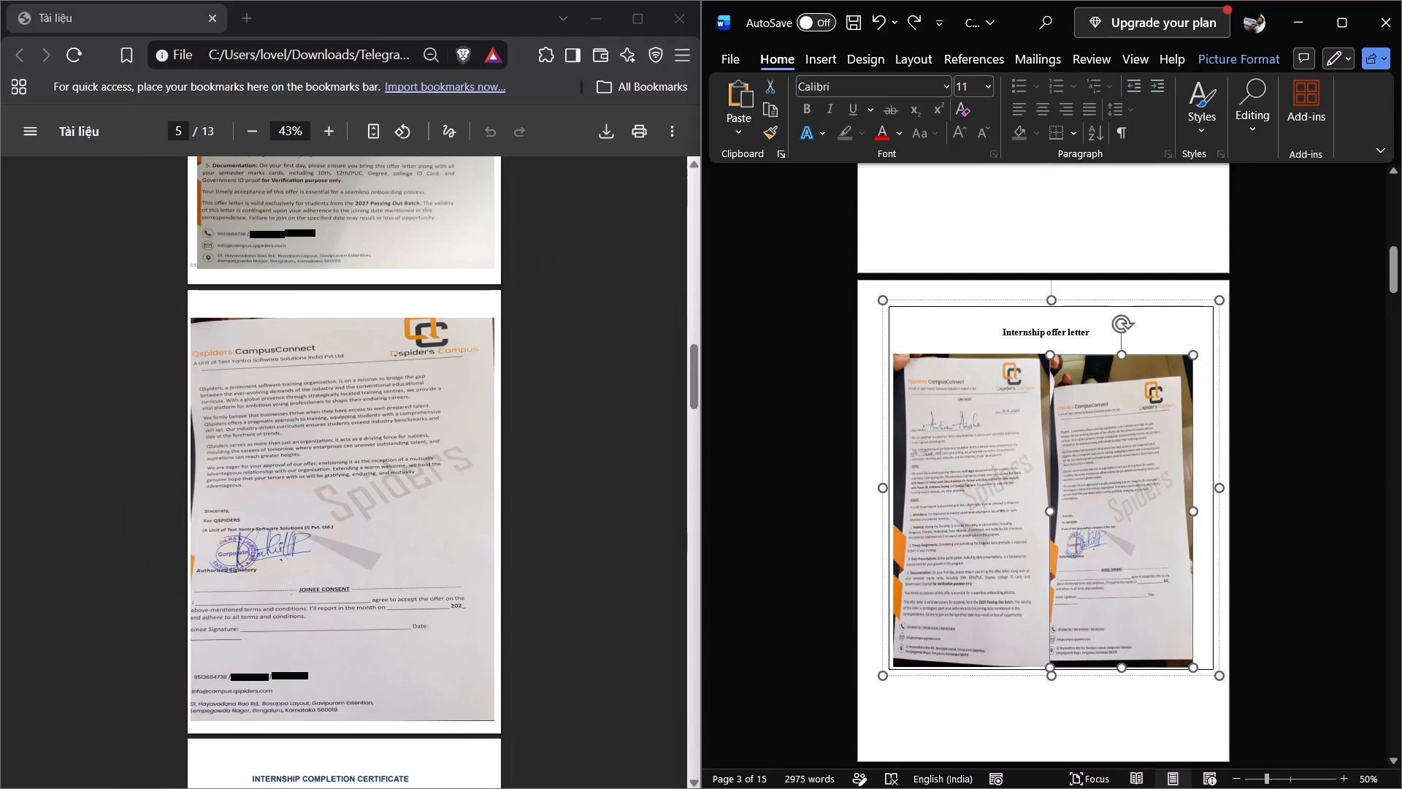
{"action": "key", "text": "Delete"}
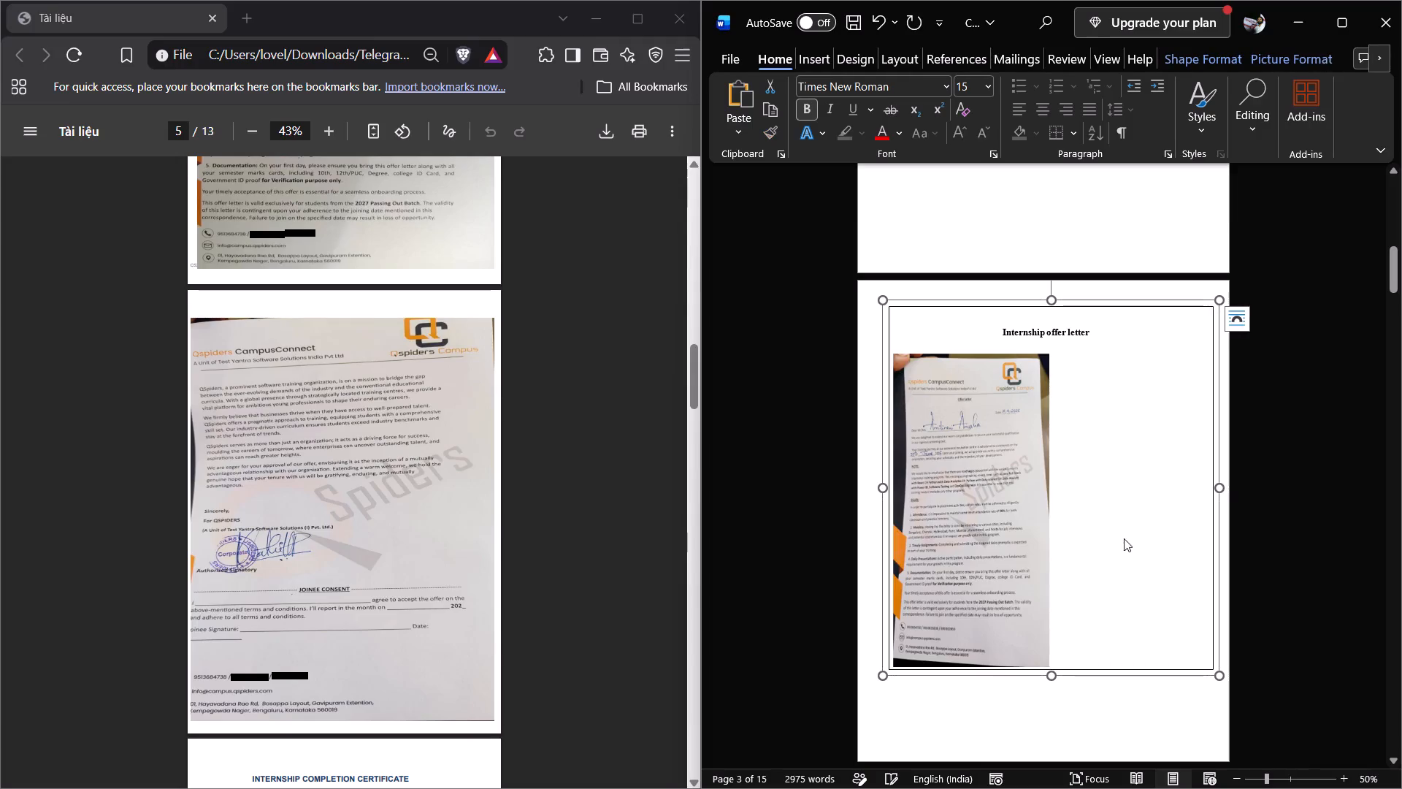
{"action": "left_click", "coordinate": [1001, 549]}
{"action": "key", "text": "Delete"}
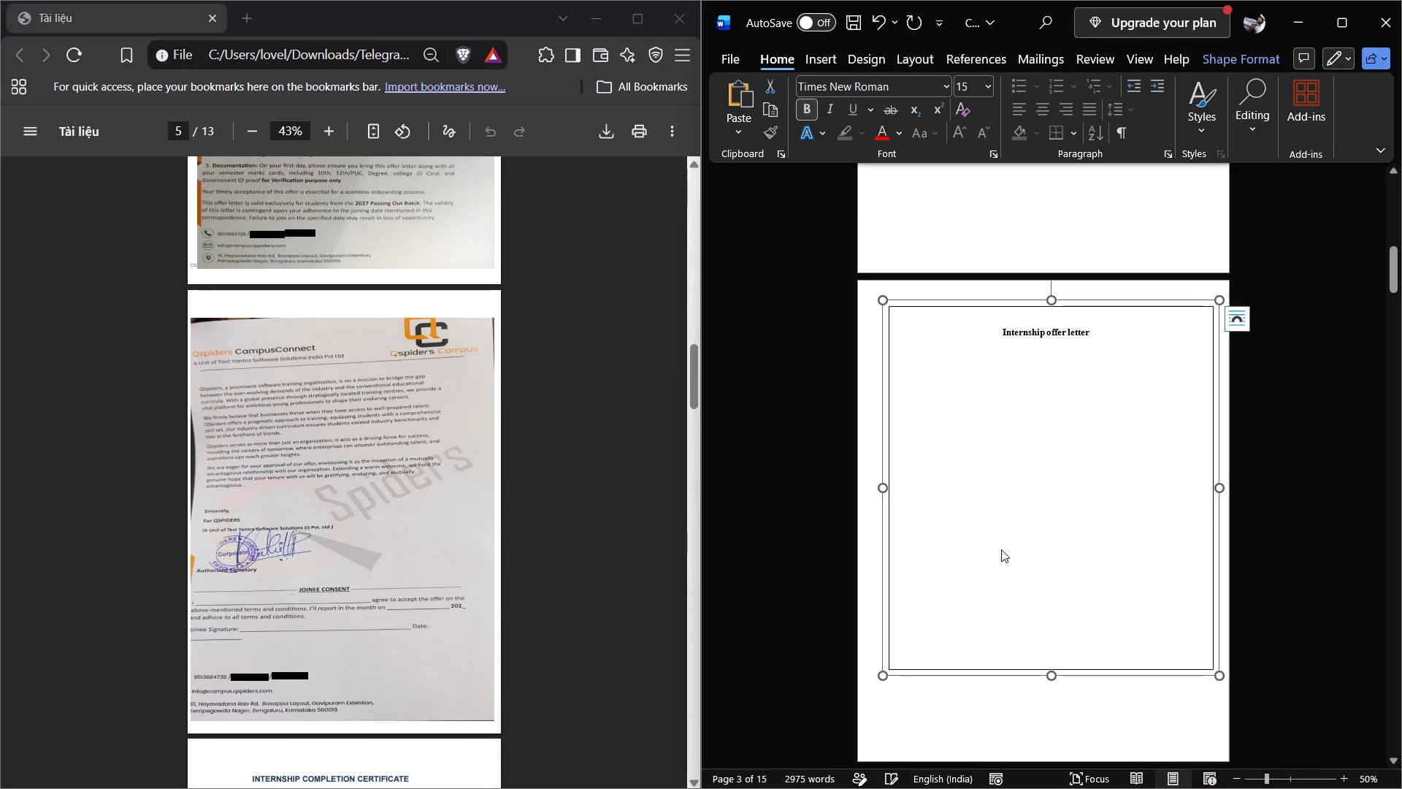
Paste the first offer letter page's screenshot into the report, set its wrapping to Top and Bottom, and shift it slightly toward the page's middle.
{"action": "left_click", "coordinate": [1010, 468]}
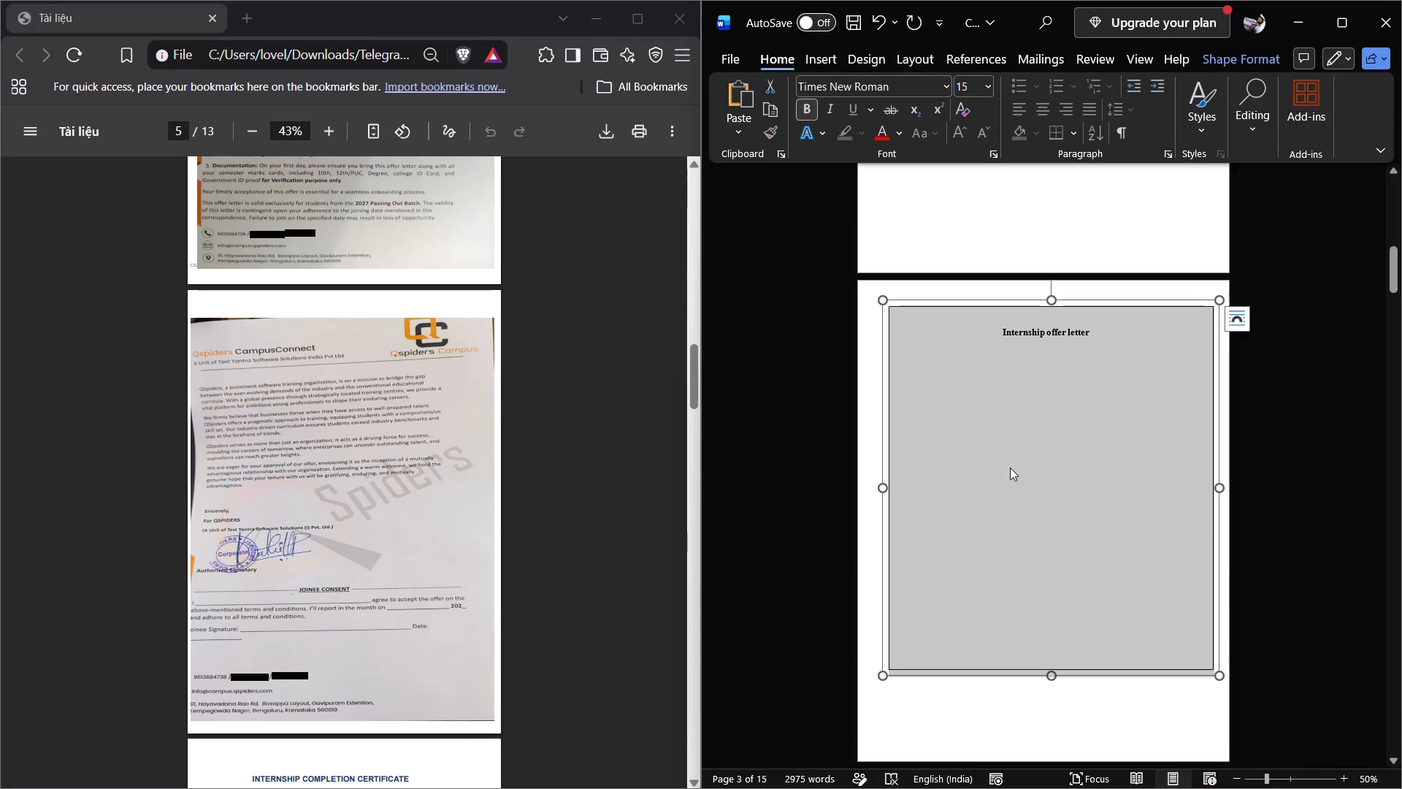
{"action": "left_click", "coordinate": [1010, 468]}
{"action": "left_click", "coordinate": [1010, 468]}
{"action": "key", "text": "ctrl+v"}
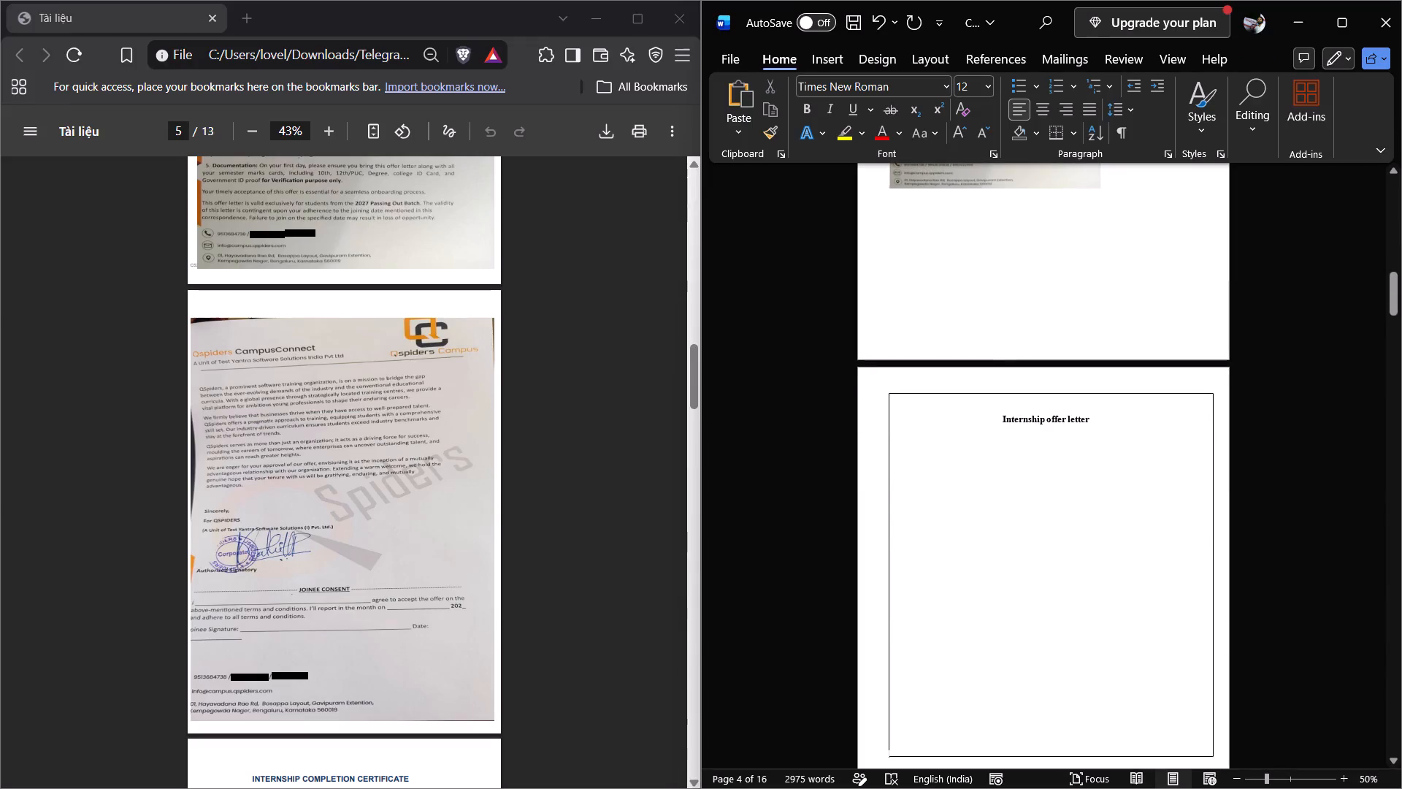
{"action": "scroll", "coordinate": [990, 475], "scroll_direction": "up", "scroll_amount": 4}
{"action": "left_click_drag", "start_coordinate": [990, 461], "coordinate": [1033, 612]}
{"action": "left_click", "coordinate": [1135, 399]}
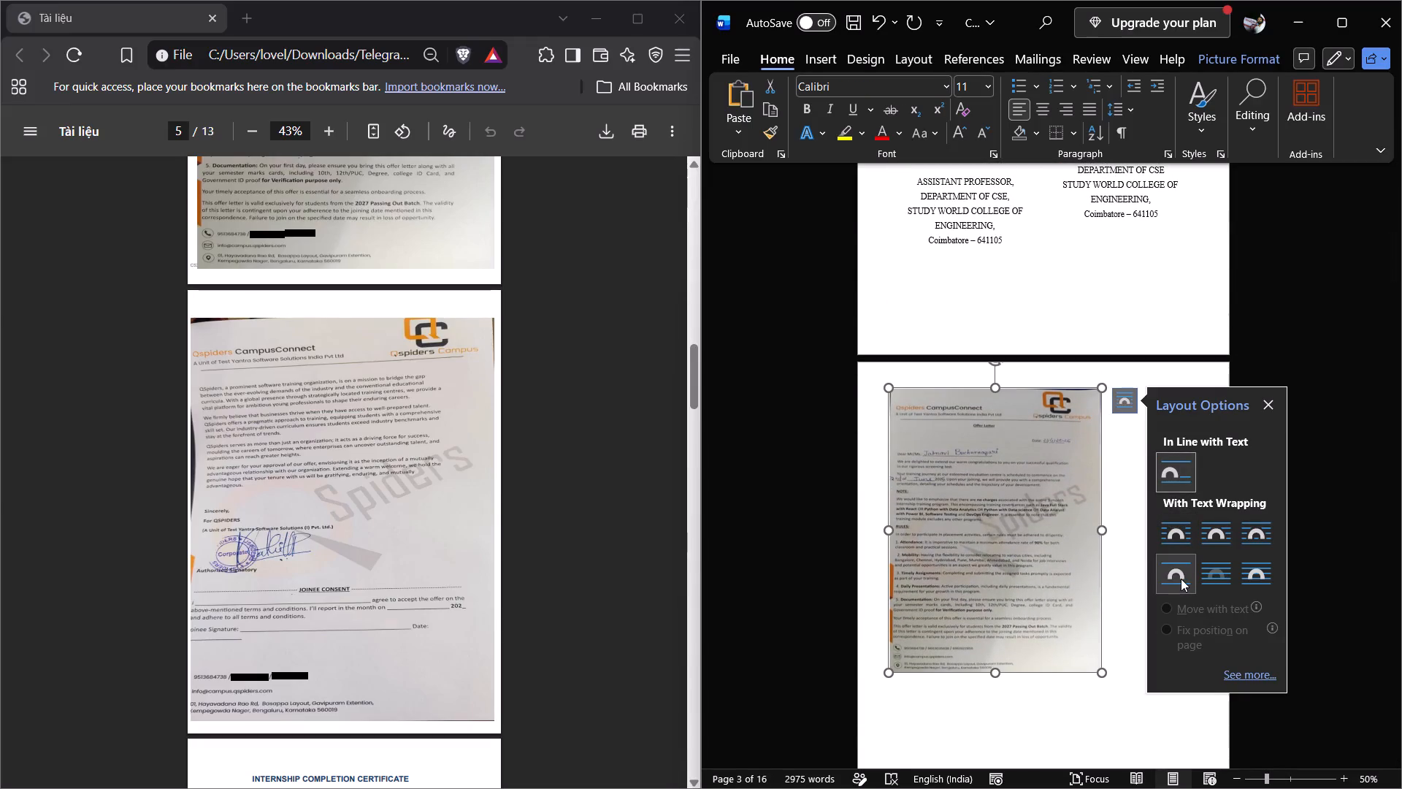
{"action": "left_click", "coordinate": [1181, 579]}
{"action": "left_click_drag", "start_coordinate": [986, 503], "coordinate": [1007, 529]}
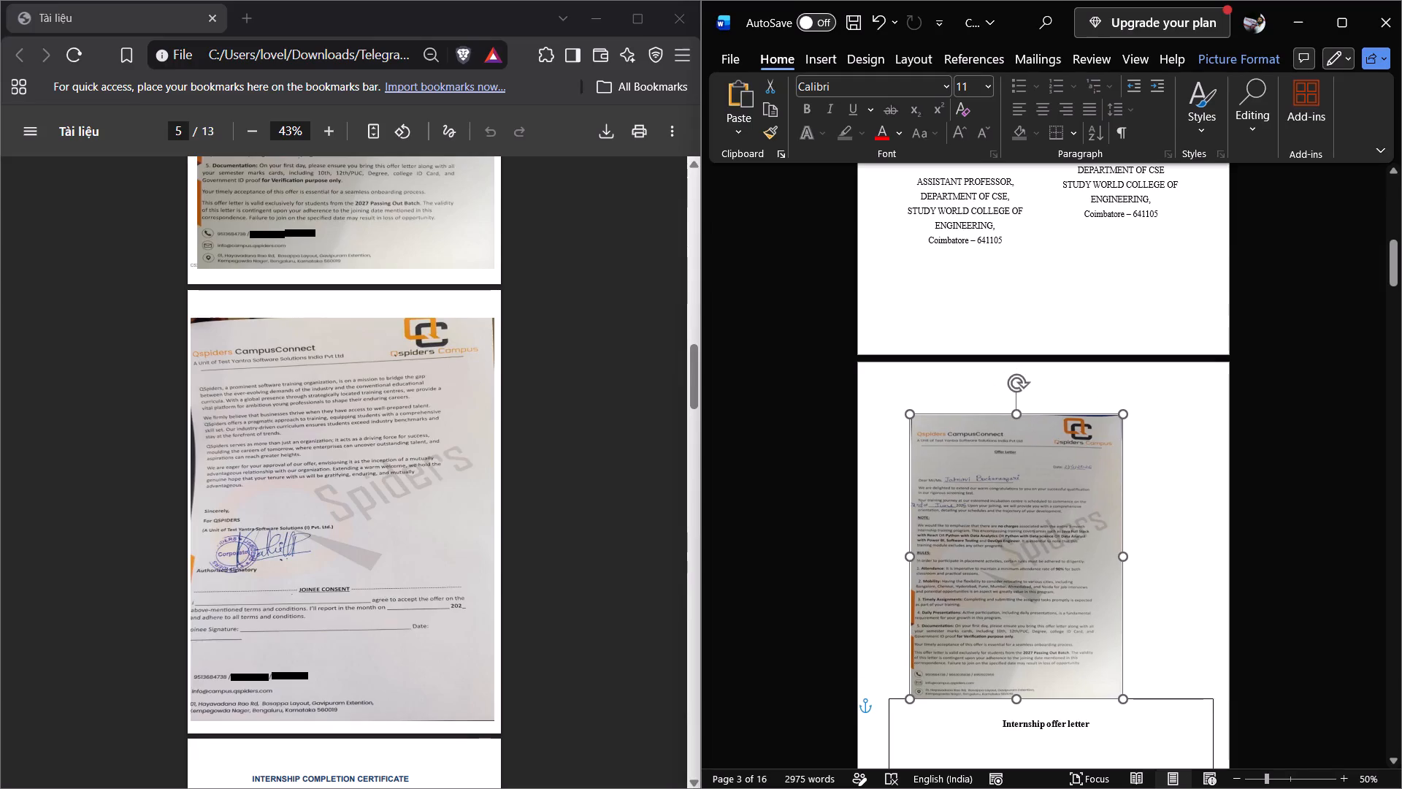
{"action": "left_click_drag", "start_coordinate": [1007, 529], "coordinate": [1009, 530]}
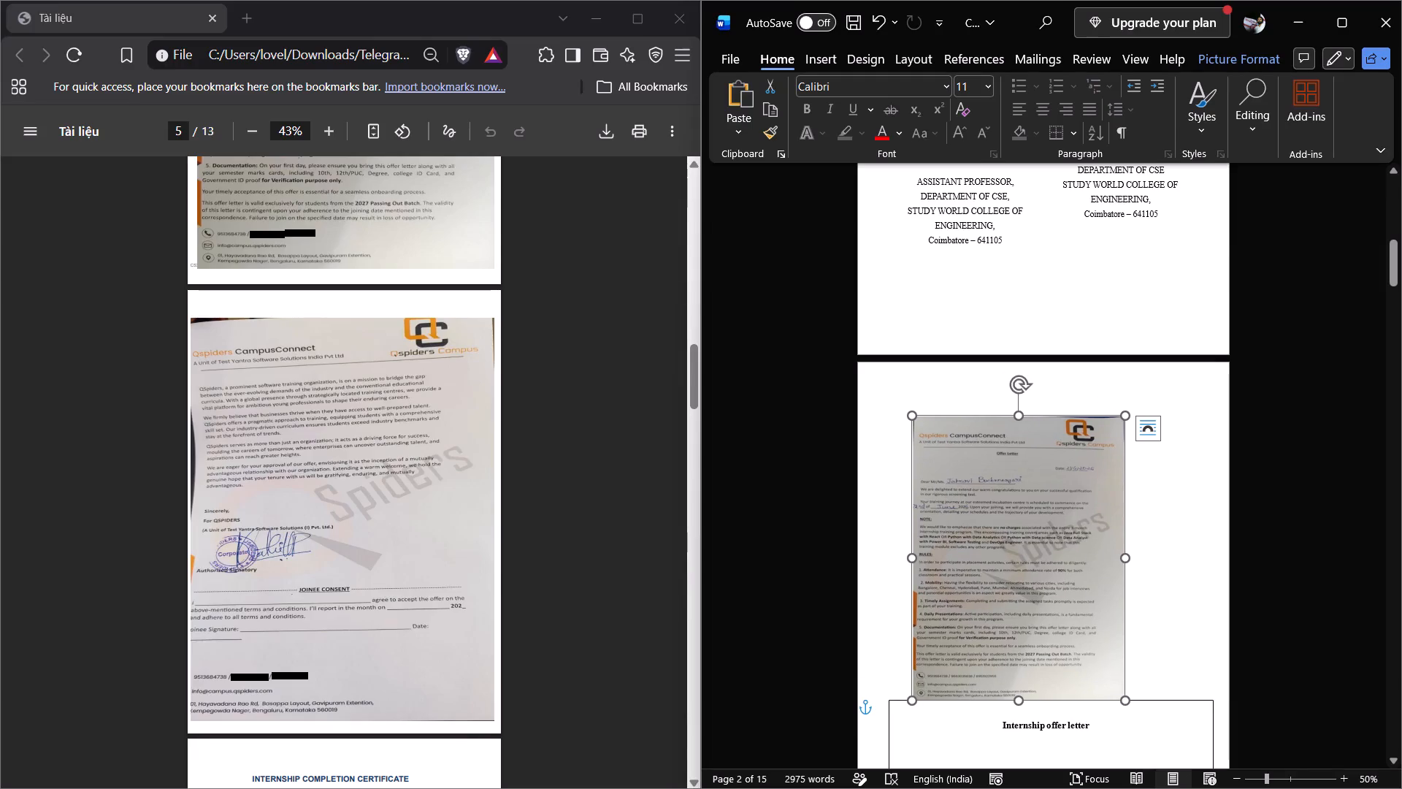
Delete the empty "Internship offer letter" frame beneath the pasted photo.
{"action": "left_click", "coordinate": [892, 701]}
{"action": "key", "text": "Delete"}
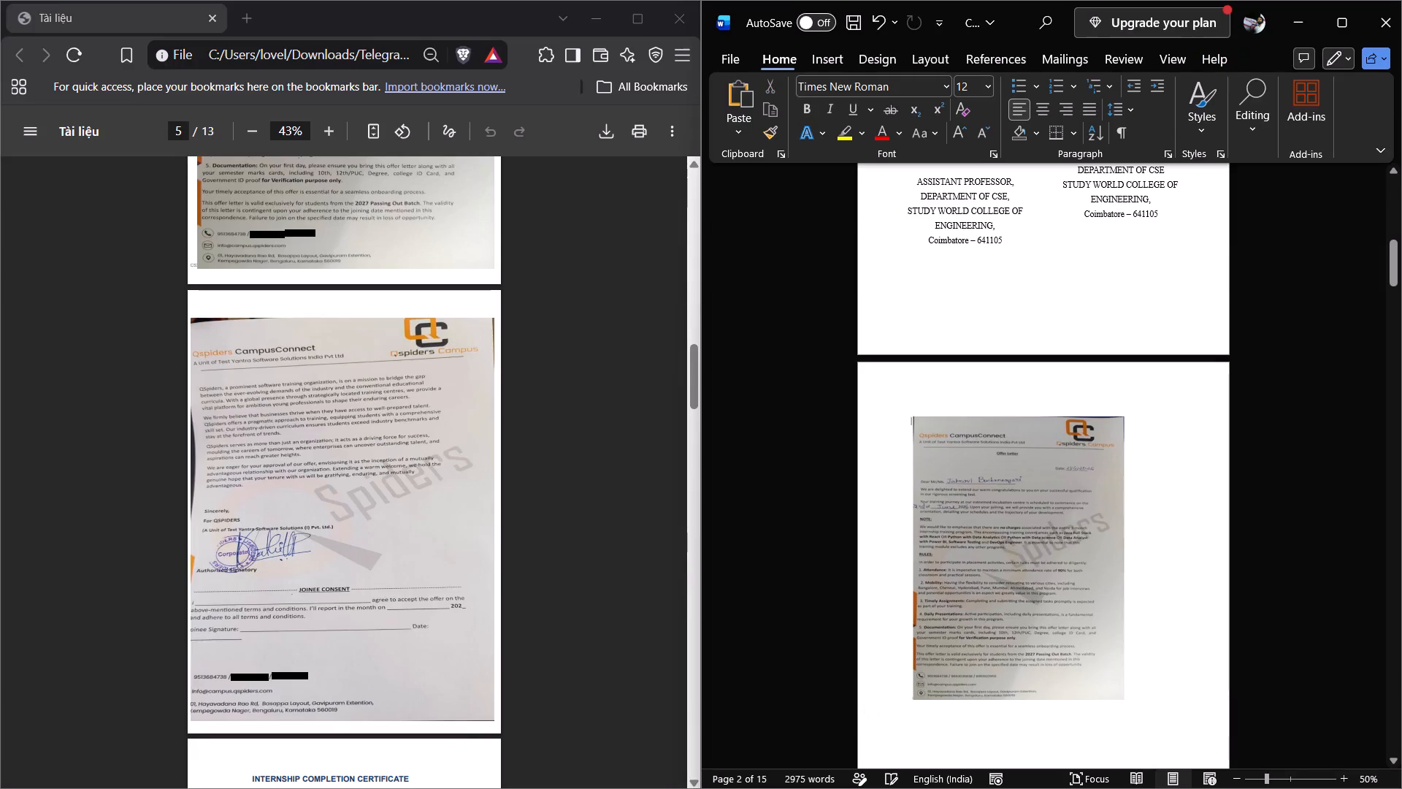
Reposition the first offer letter photo near the top middle of page 3 in the report.
{"action": "left_click_drag", "start_coordinate": [1000, 542], "coordinate": [1005, 582]}
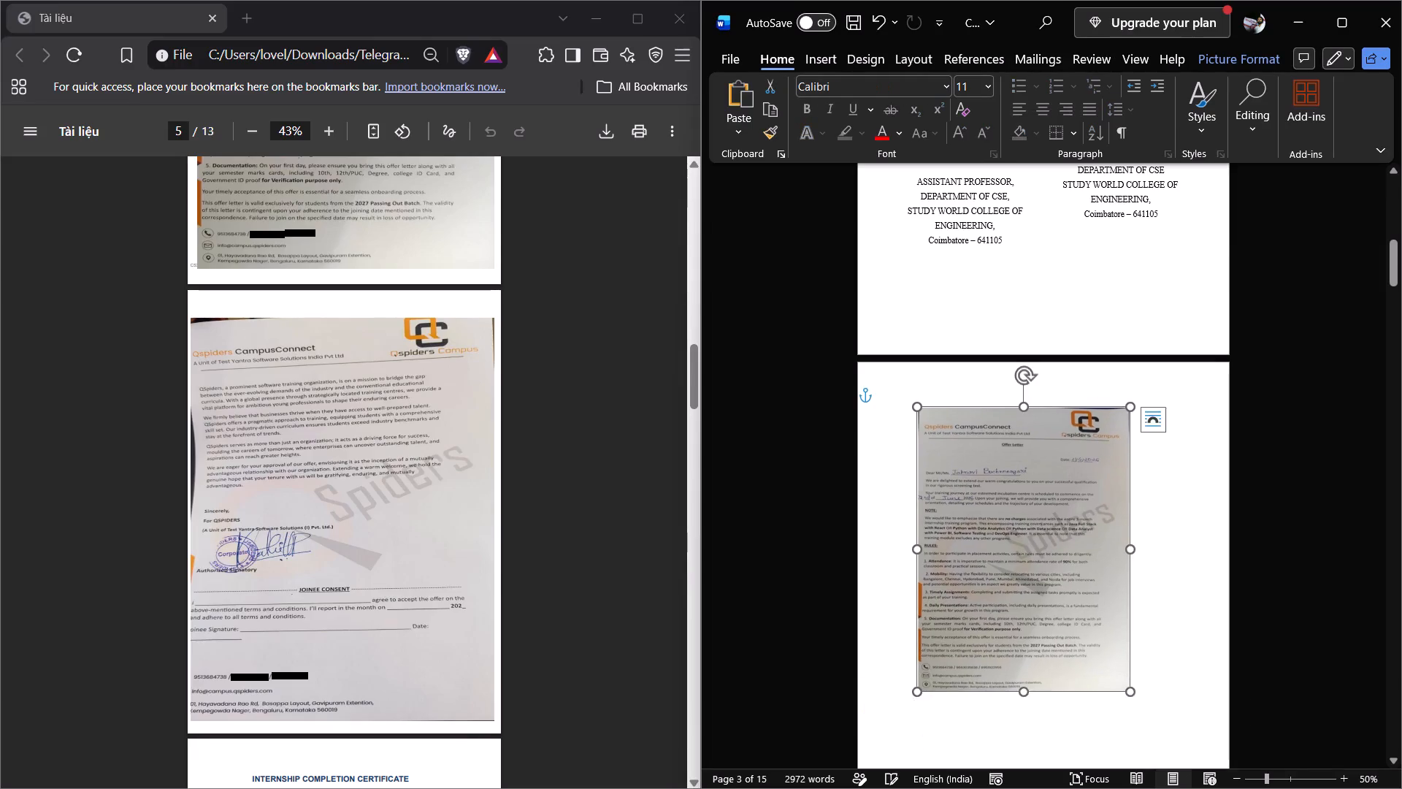
{"action": "scroll", "coordinate": [1005, 582], "scroll_direction": "down", "scroll_amount": 2}
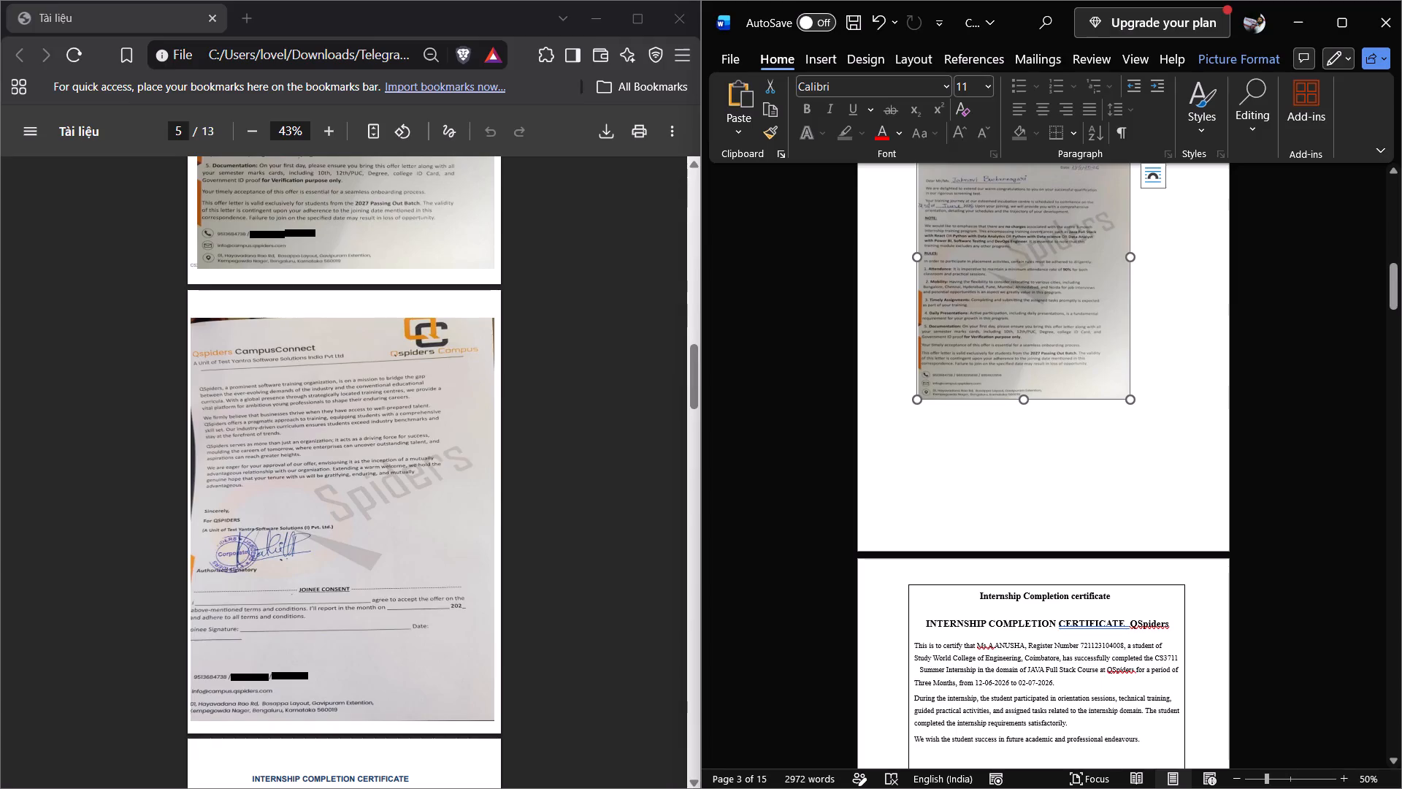
{"action": "left_click_drag", "start_coordinate": [1013, 360], "coordinate": [1029, 426]}
{"action": "scroll", "coordinate": [1029, 426], "scroll_direction": "up", "scroll_amount": 3}
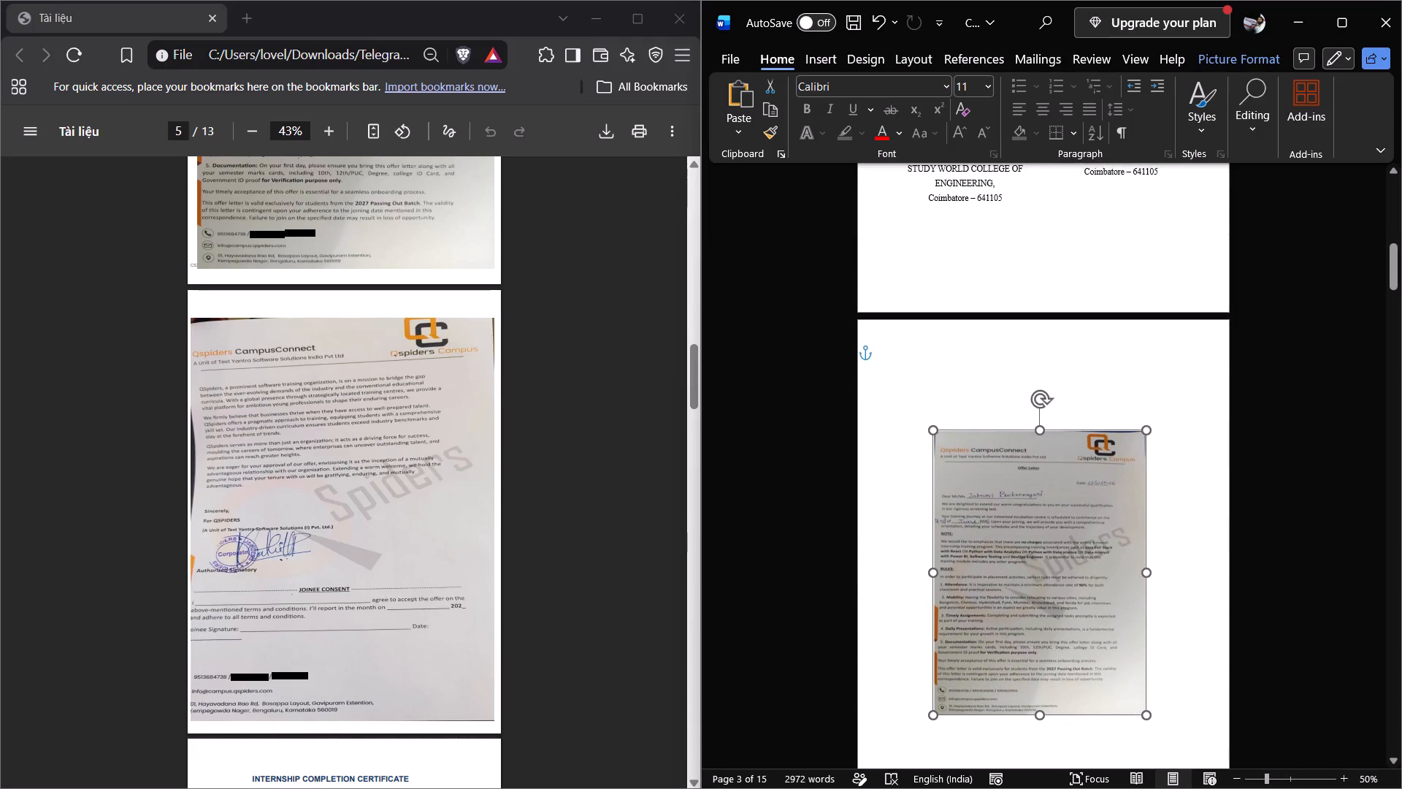
{"action": "left_click_drag", "start_coordinate": [992, 500], "coordinate": [946, 438]}
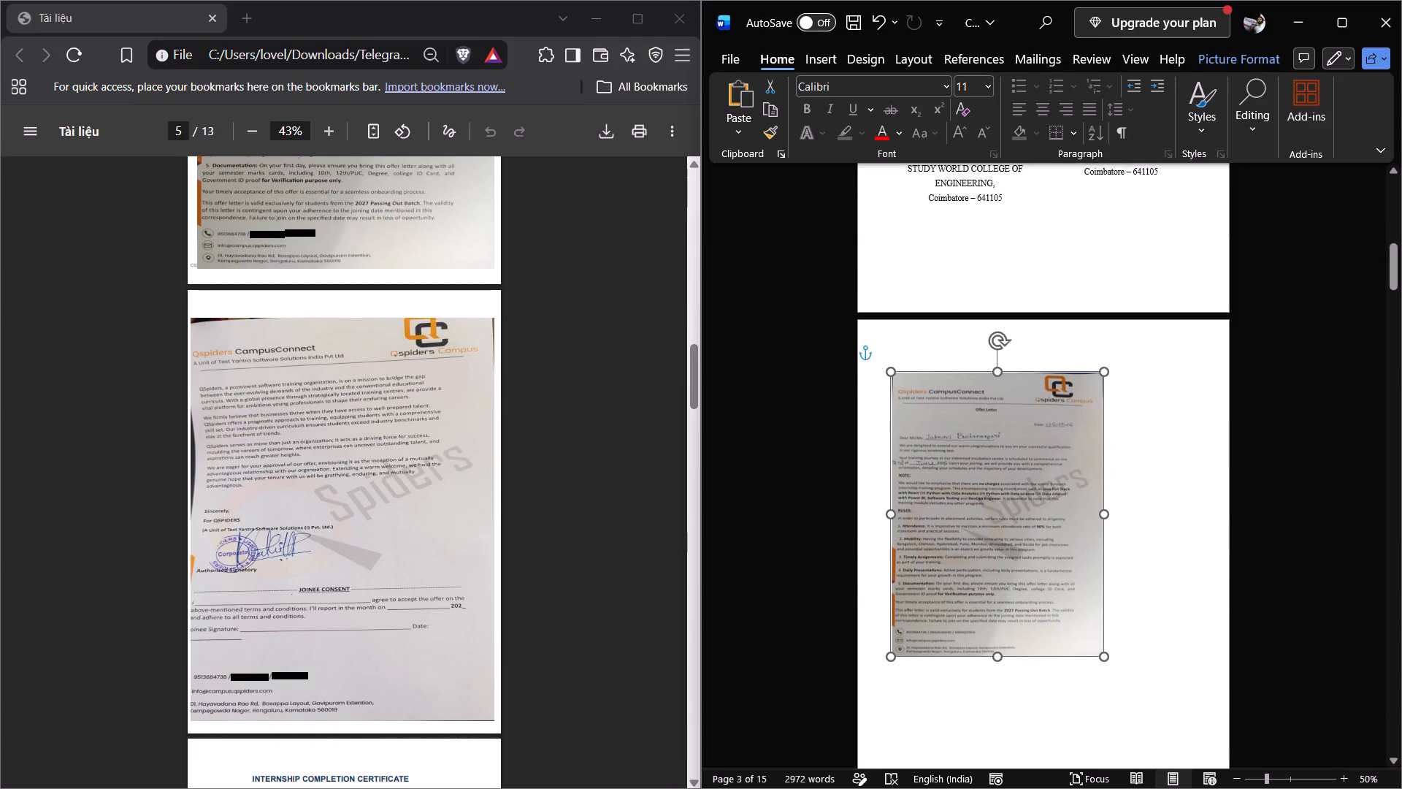
{"action": "left_click_drag", "start_coordinate": [946, 438], "coordinate": [947, 449]}
{"action": "scroll", "coordinate": [386, 441], "scroll_direction": "right", "scroll_amount": 1}
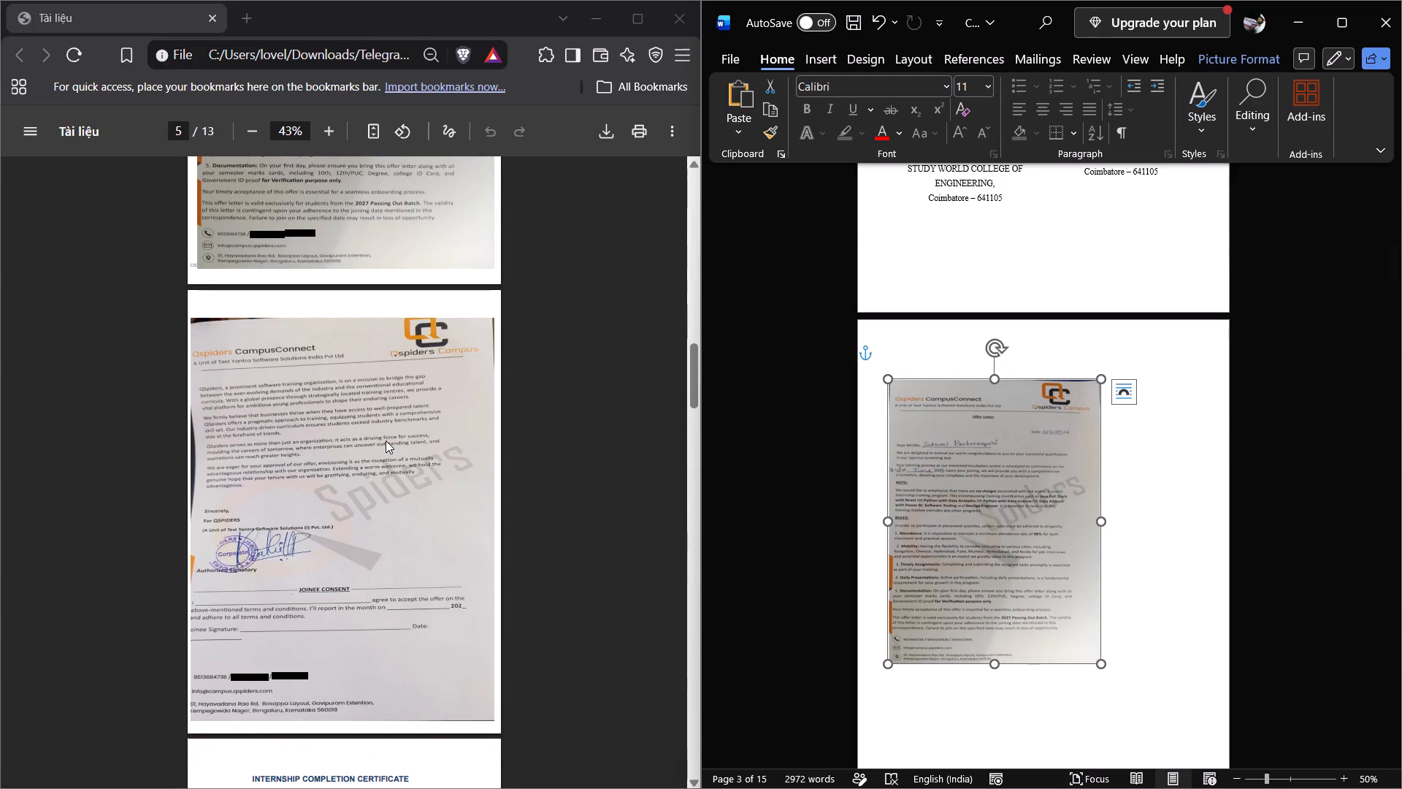
{"action": "scroll", "coordinate": [386, 441], "scroll_direction": "right", "scroll_amount": 1}
{"action": "scroll", "coordinate": [386, 441], "scroll_direction": "down", "scroll_amount": 1}
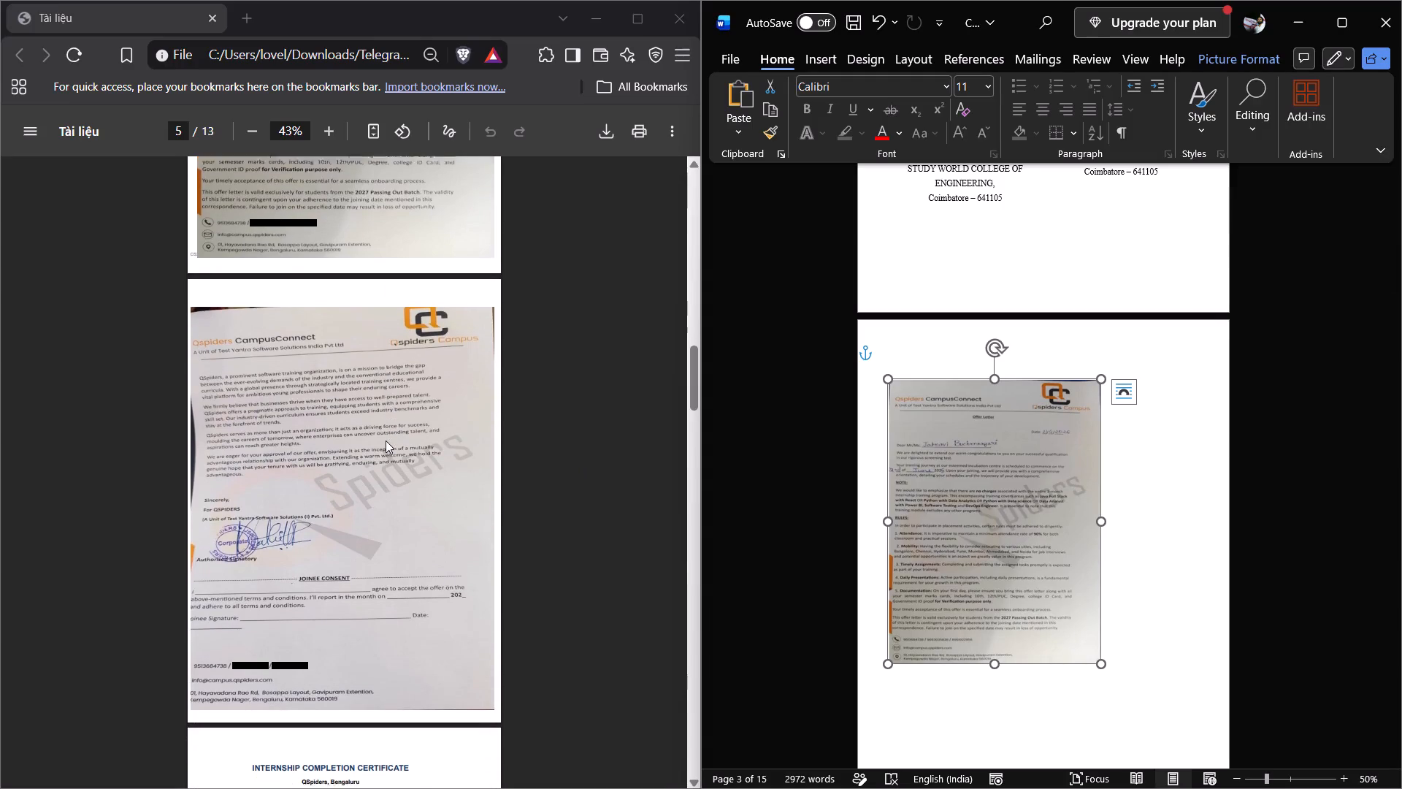
{"action": "scroll", "coordinate": [386, 441], "scroll_direction": "down", "scroll_amount": 1}
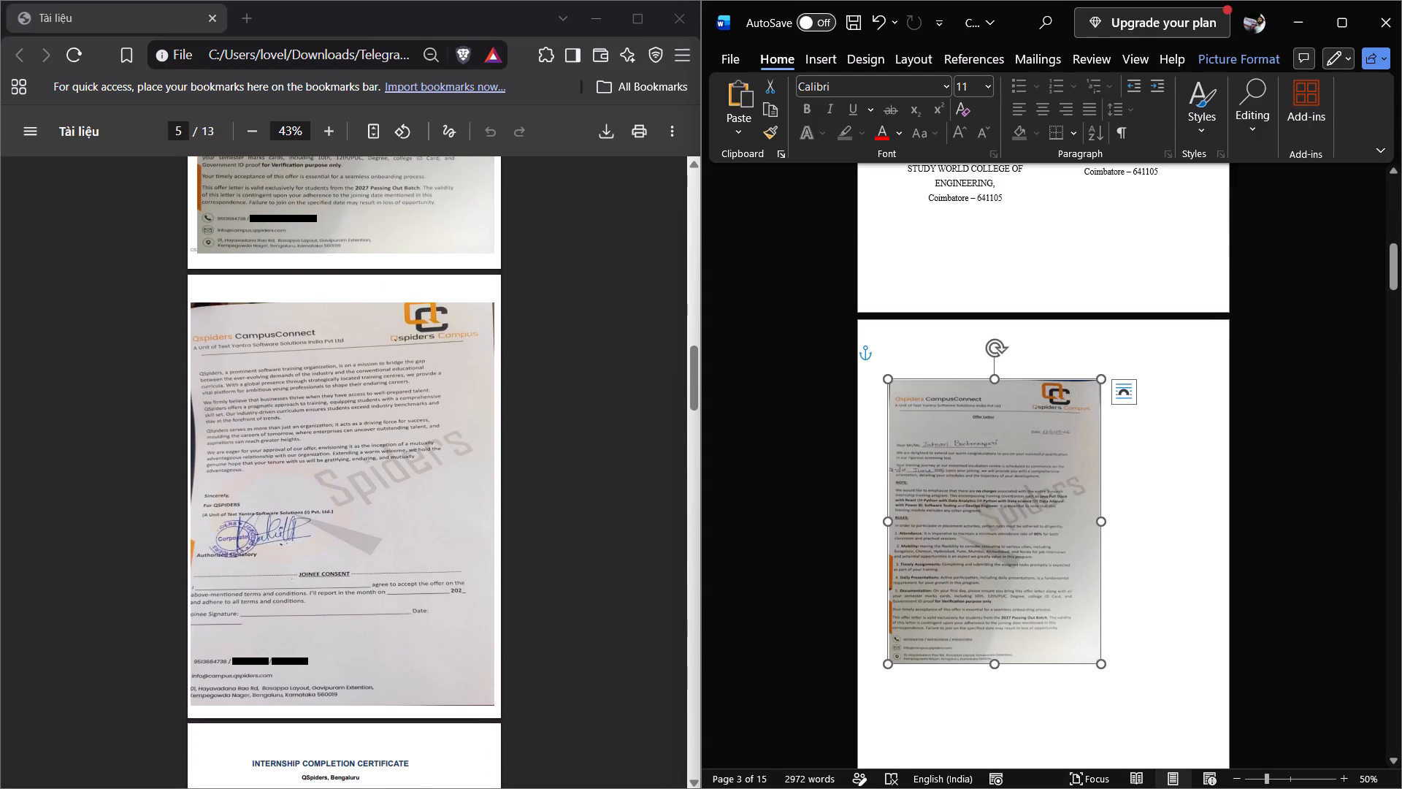
{"action": "left_click_drag", "start_coordinate": [1016, 565], "coordinate": [1038, 532]}
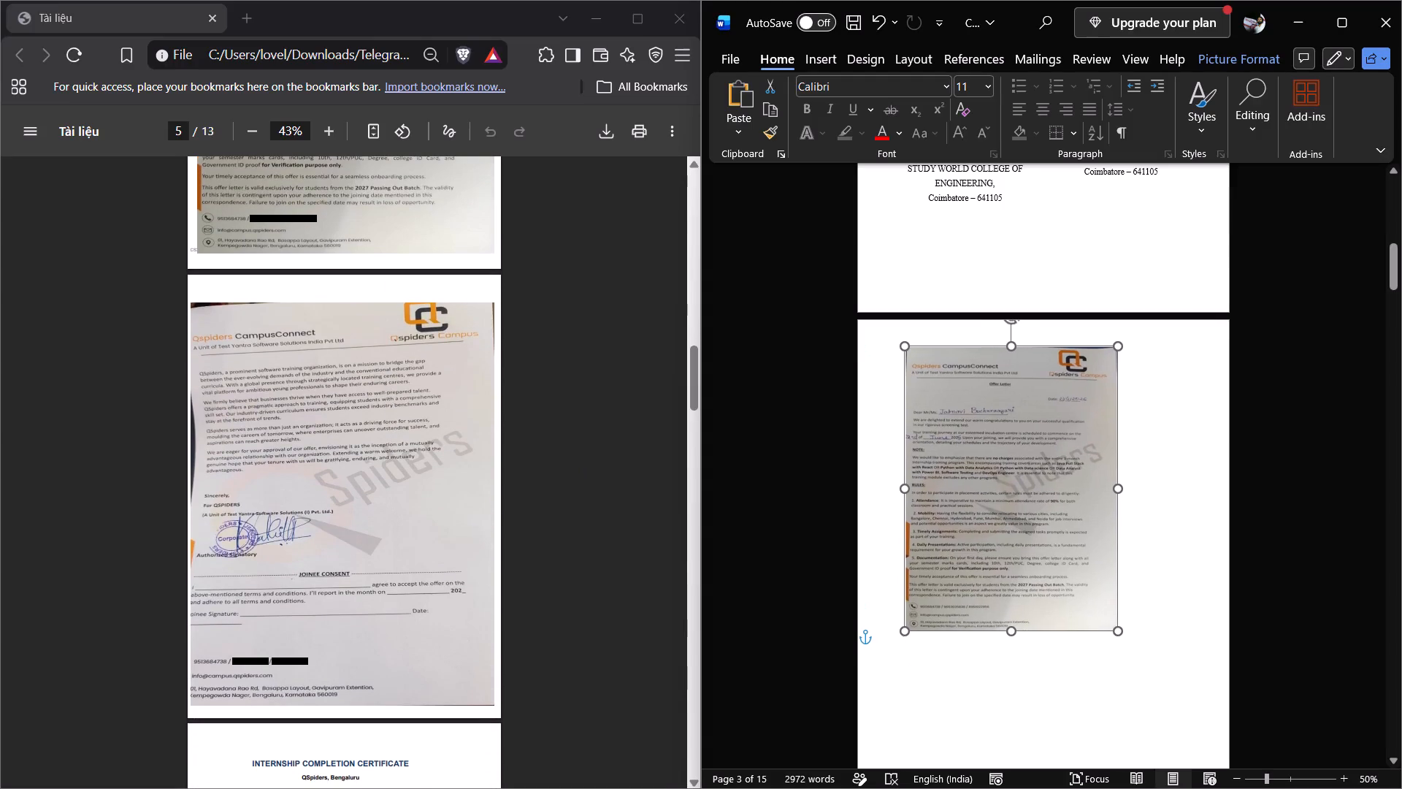
{"action": "left_click_drag", "start_coordinate": [1038, 532], "coordinate": [1042, 527]}
Capture a screenshot of the "Joinee Consent" letter photo on page 5 of the "Tài liệu" PDF.
{"action": "left_click", "coordinate": [380, 486]}
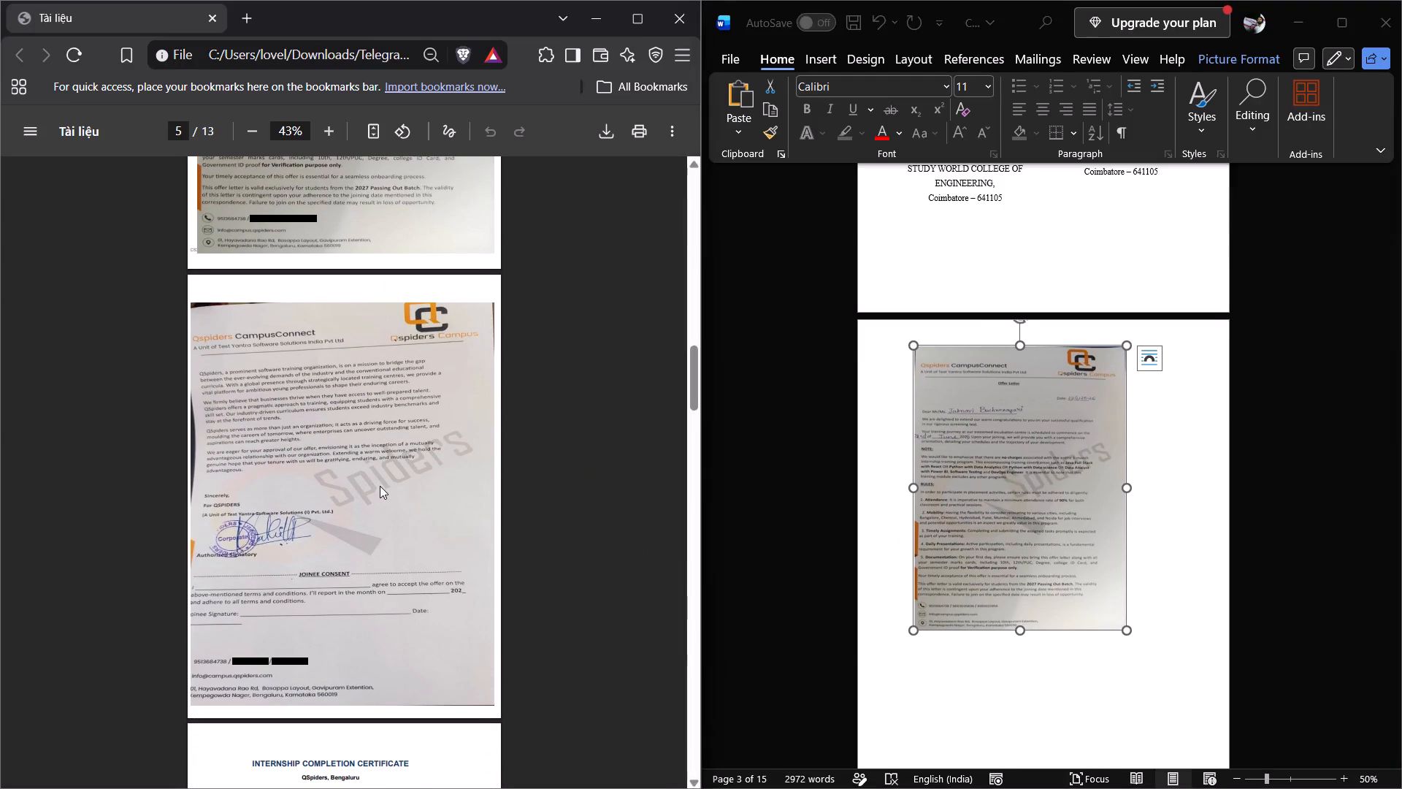
{"action": "left_click", "coordinate": [380, 486]}
{"action": "right_click", "coordinate": [380, 486]}
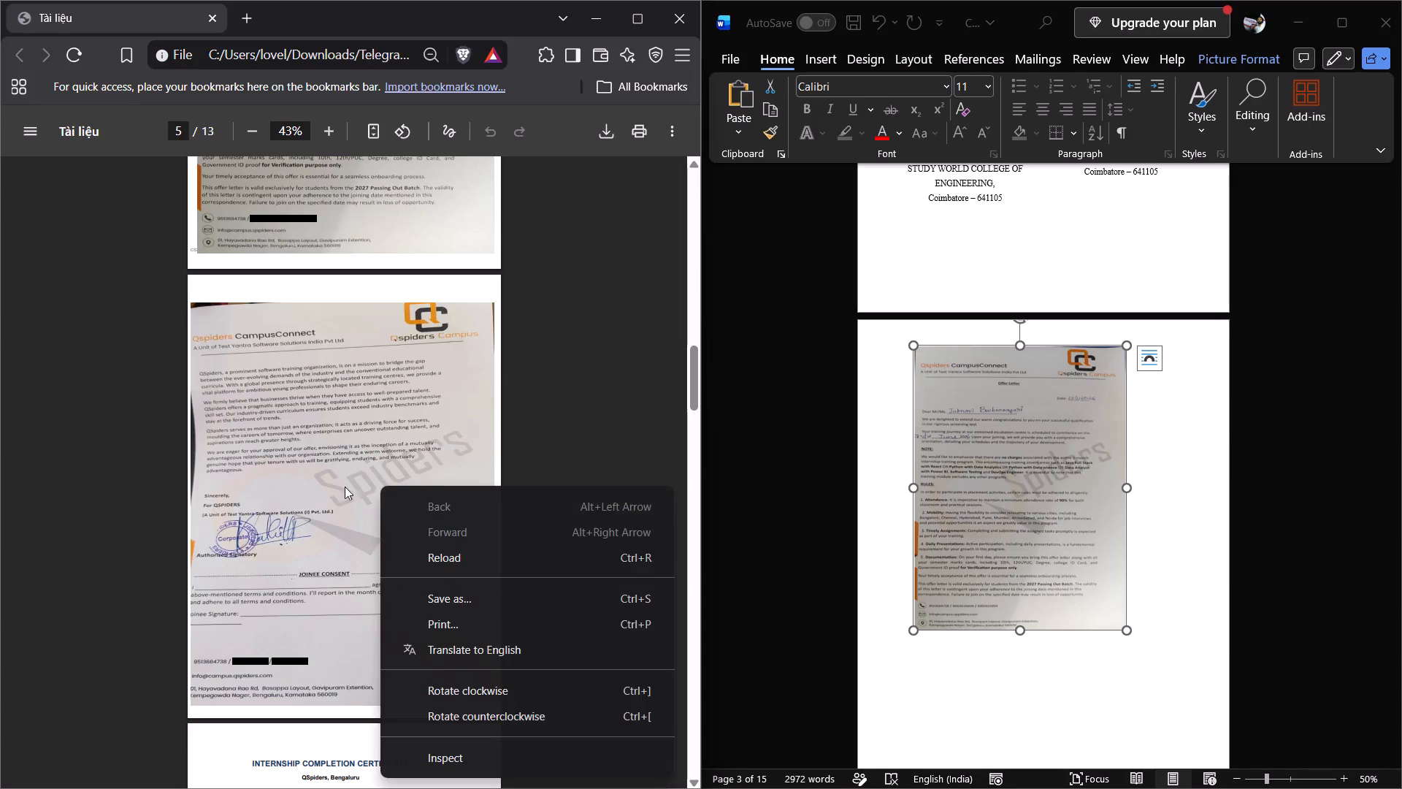
{"action": "left_click", "coordinate": [281, 470]}
{"action": "key", "text": "Print"}
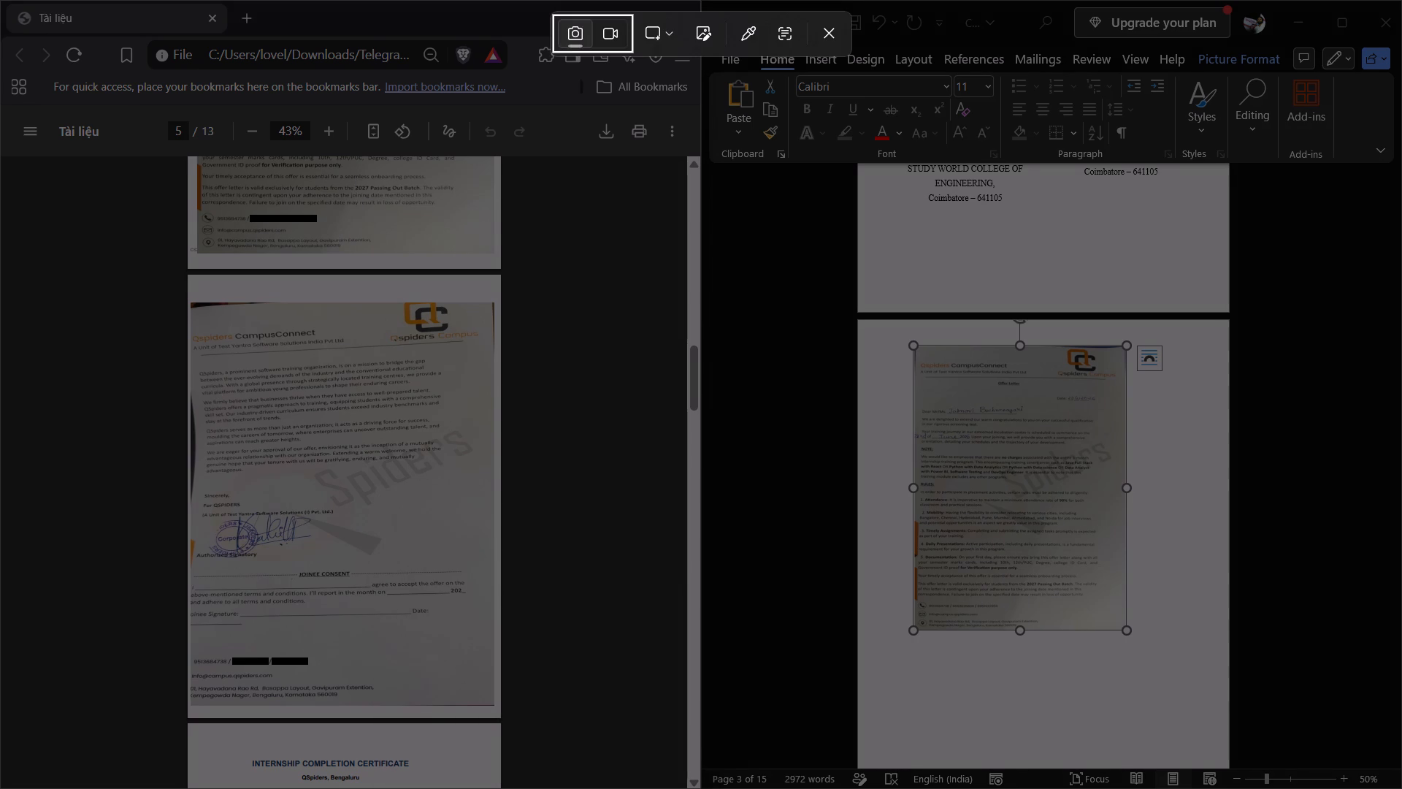
{"action": "left_click_drag", "start_coordinate": [196, 304], "coordinate": [495, 704]}
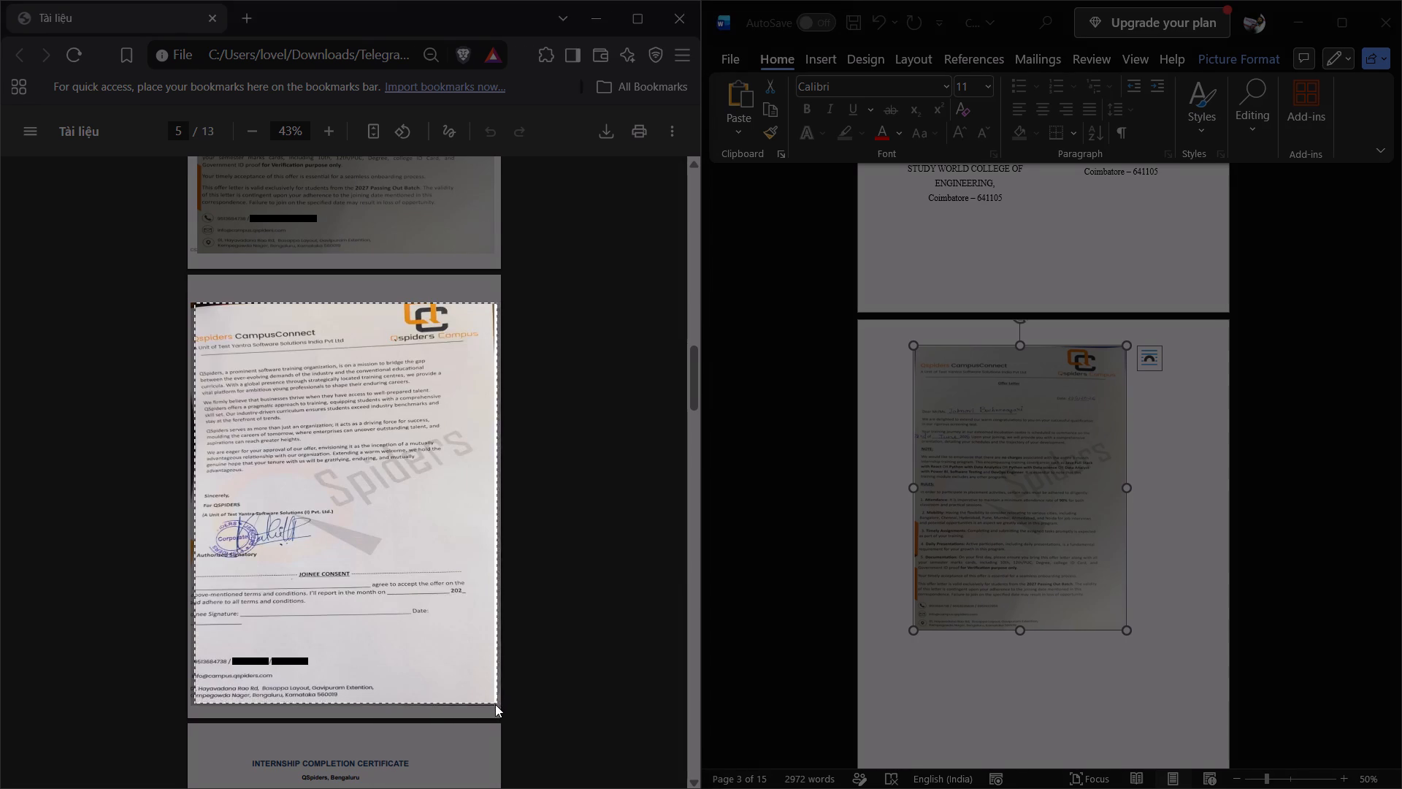
{"action": "left_click_drag", "start_coordinate": [495, 704], "coordinate": [498, 708]}
Paste the "Joinee Consent" screenshot below the first offer letter photo in the Word report and set its wrapping to Top and Bottom.
{"action": "left_click", "coordinate": [1011, 686]}
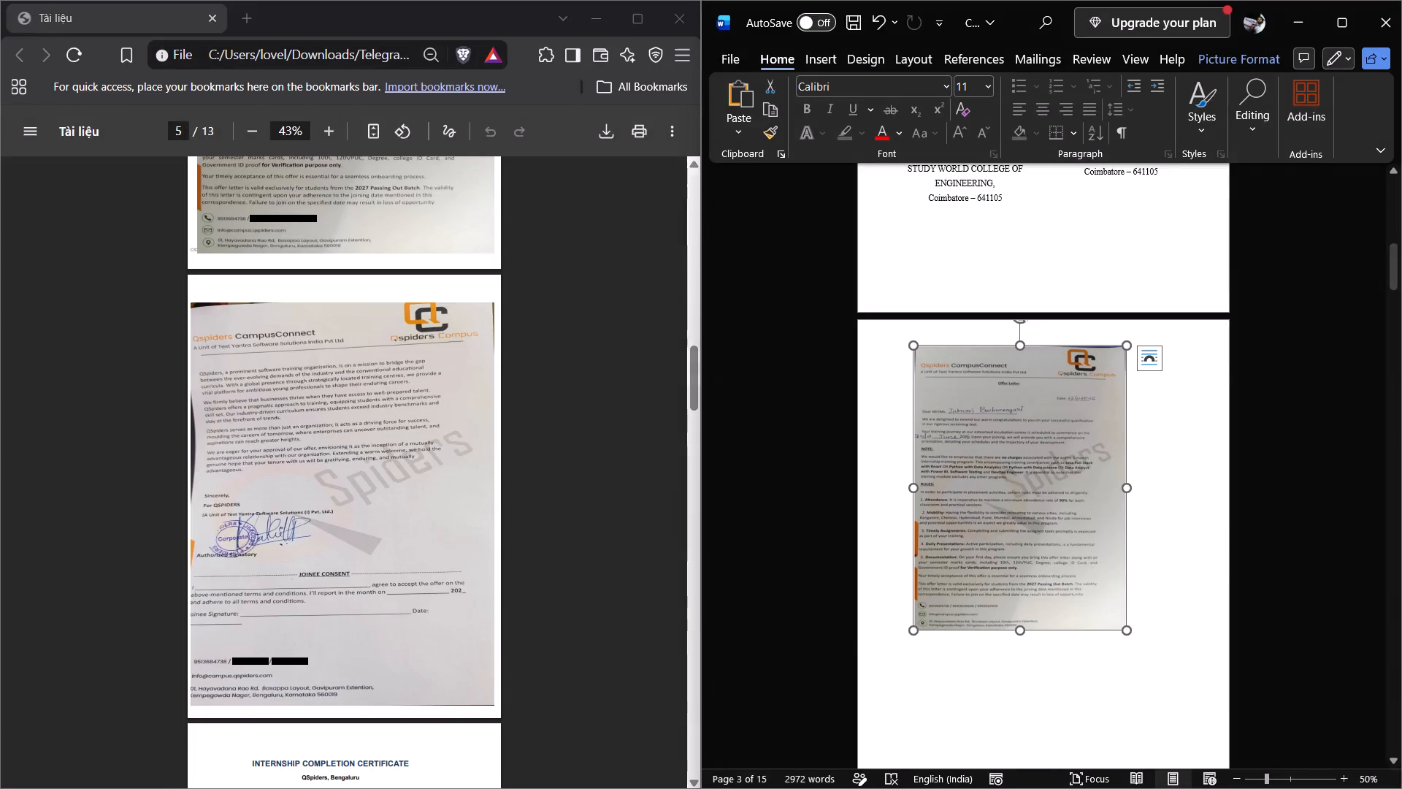
{"action": "key", "text": "ctrl+v"}
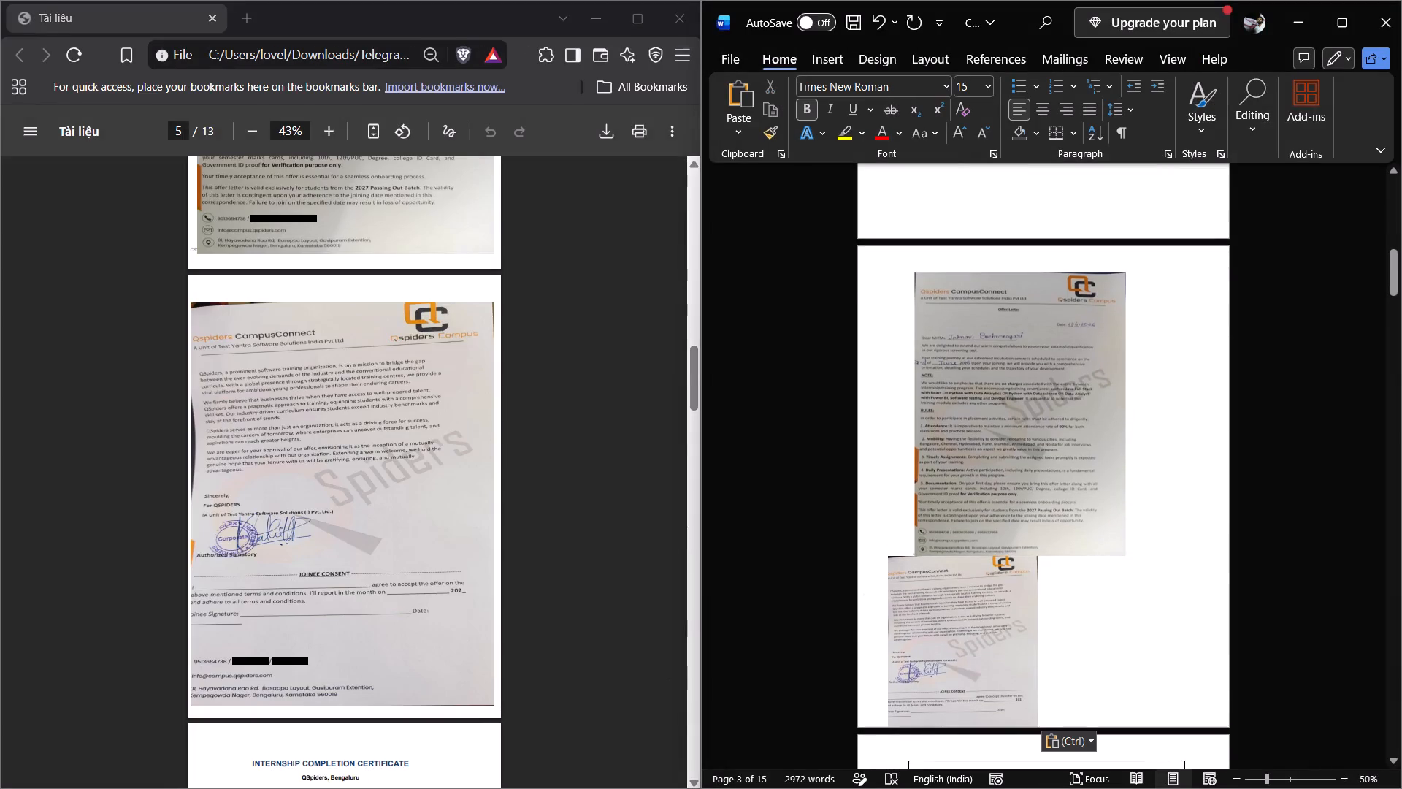
{"action": "left_click", "coordinate": [979, 600]}
{"action": "left_click", "coordinate": [1060, 575]}
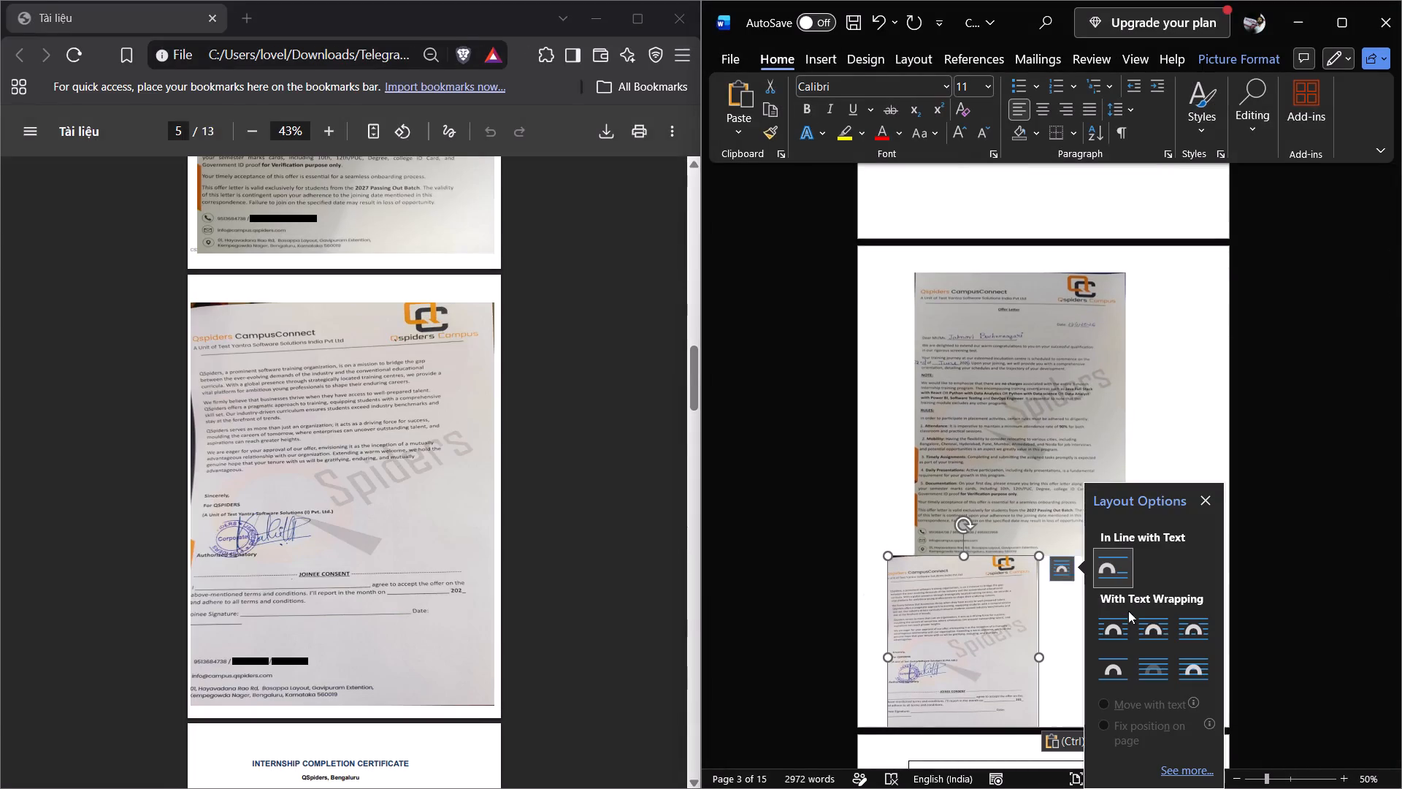
{"action": "left_click", "coordinate": [1115, 668]}
Arrange the photos side by side on page 3, with the first offer letter page on the left and "Joinee Consent" on the right.
{"action": "left_click_drag", "start_coordinate": [971, 606], "coordinate": [983, 605]}
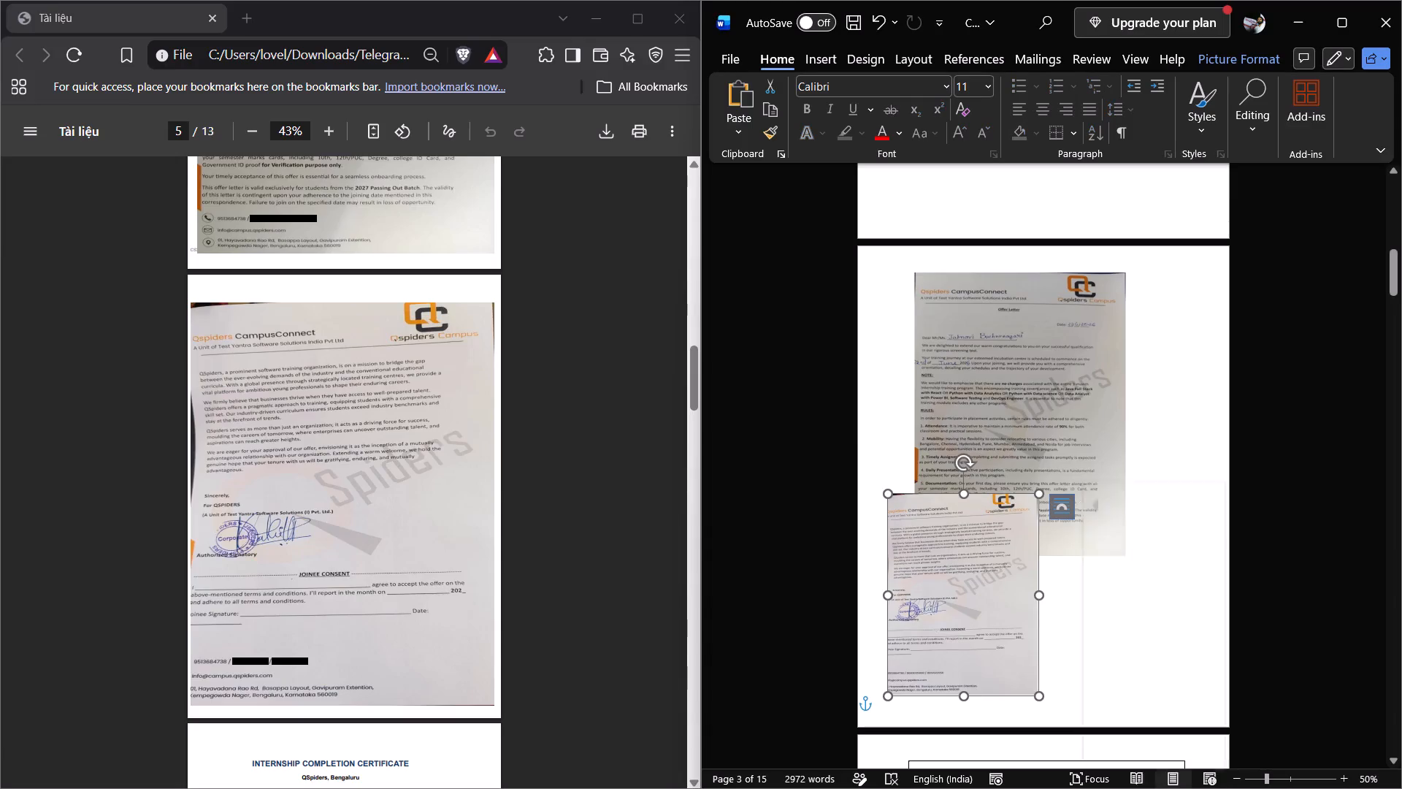
{"action": "left_click_drag", "start_coordinate": [983, 605], "coordinate": [1127, 636]}
{"action": "left_click_drag", "start_coordinate": [998, 447], "coordinate": [967, 508]}
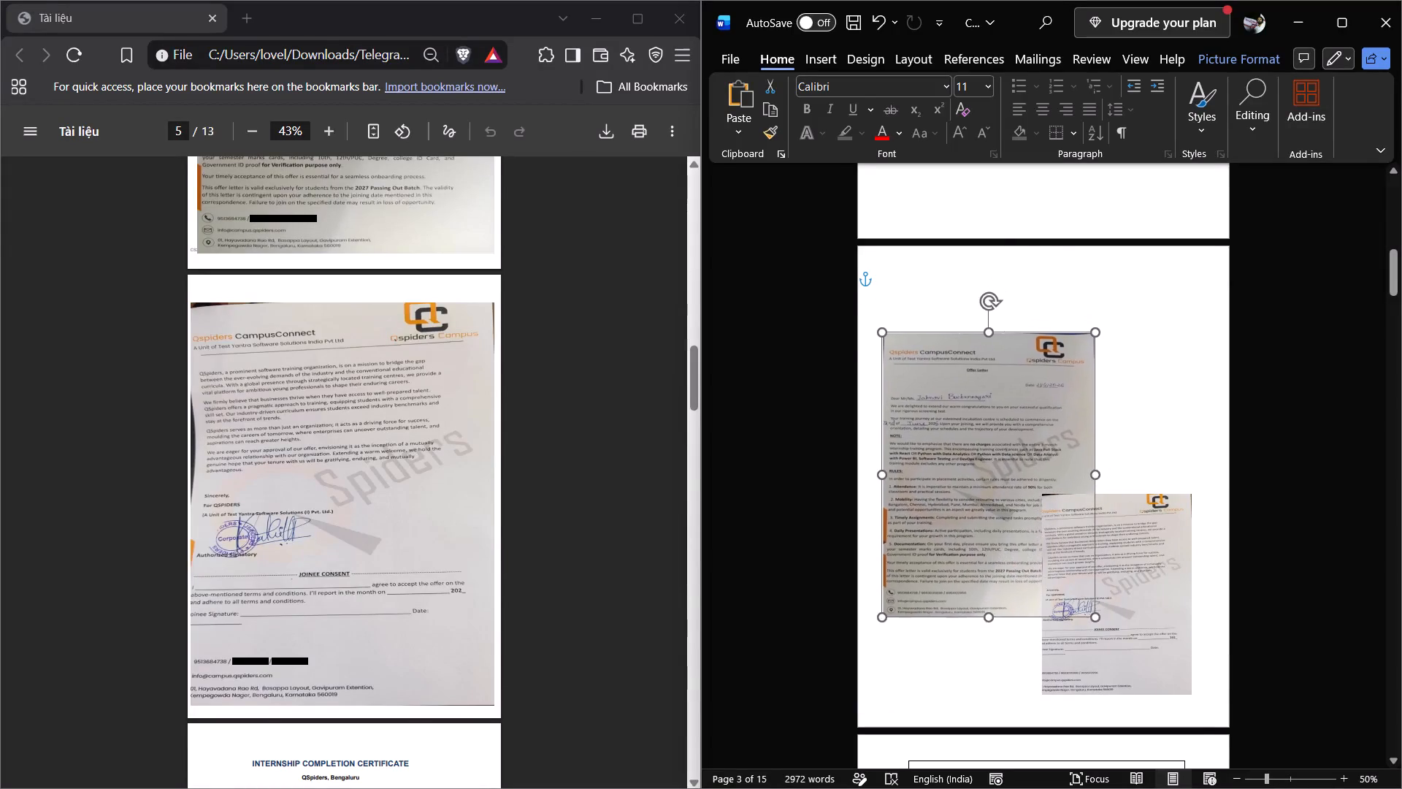
{"action": "left_click_drag", "start_coordinate": [967, 508], "coordinate": [951, 526]}
{"action": "left_click_drag", "start_coordinate": [1100, 549], "coordinate": [1120, 470]}
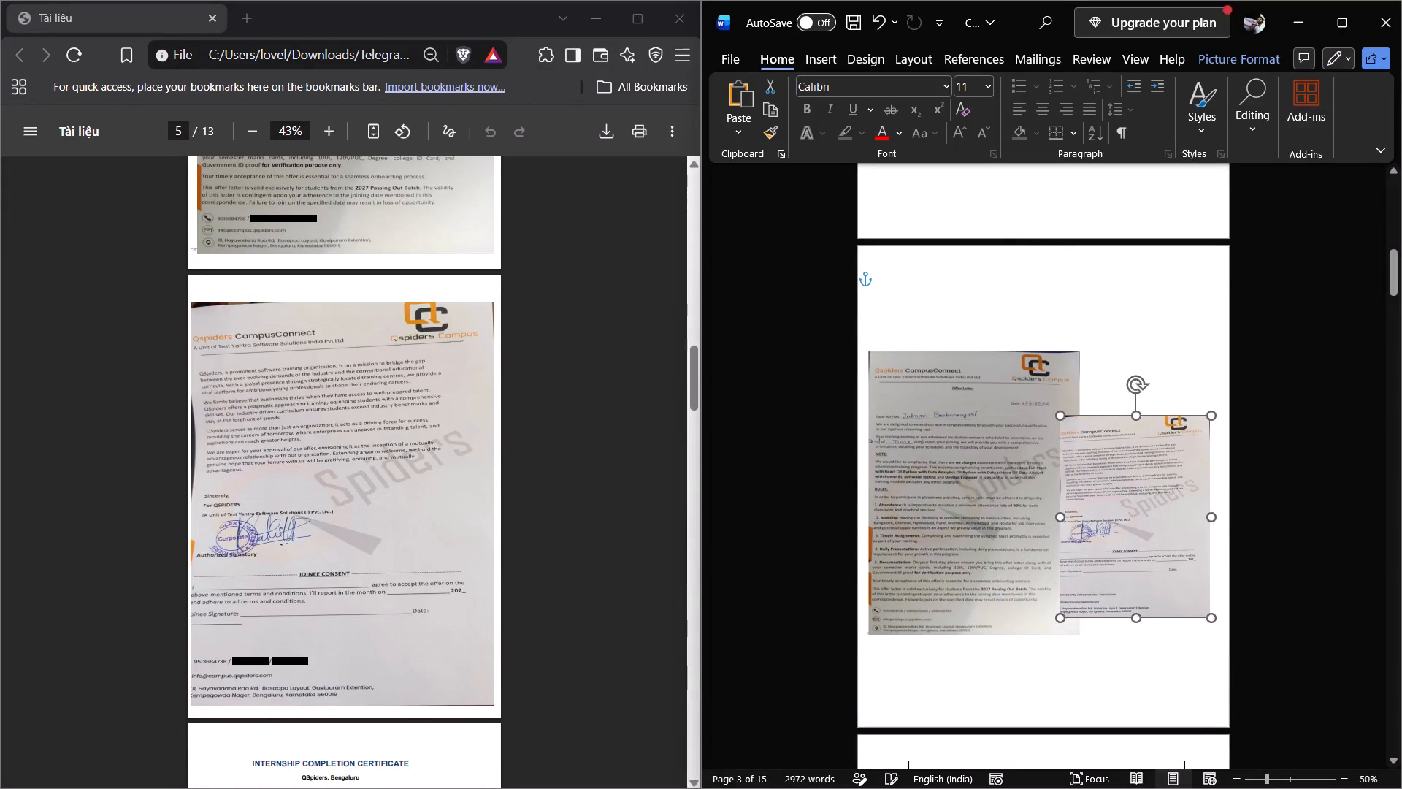
{"action": "left_click_drag", "start_coordinate": [1120, 470], "coordinate": [1122, 468]}
Insert a blank page between the offer letter photos' page and the "Internship Completion certificate" page.
{"action": "scroll", "coordinate": [1029, 659], "scroll_direction": "down", "scroll_amount": 1}
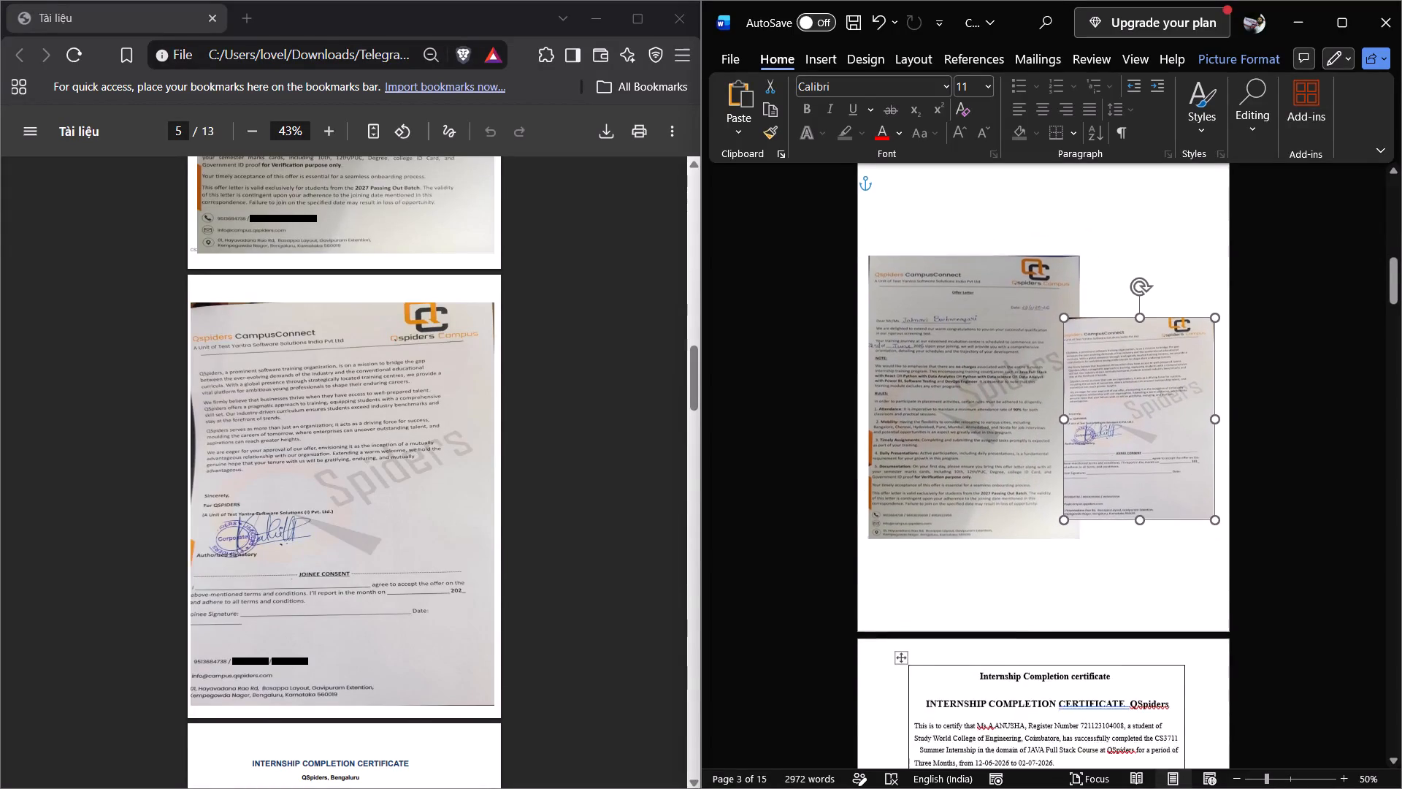
{"action": "scroll", "coordinate": [1029, 659], "scroll_direction": "down", "scroll_amount": 1}
{"action": "left_click", "coordinate": [1012, 589]}
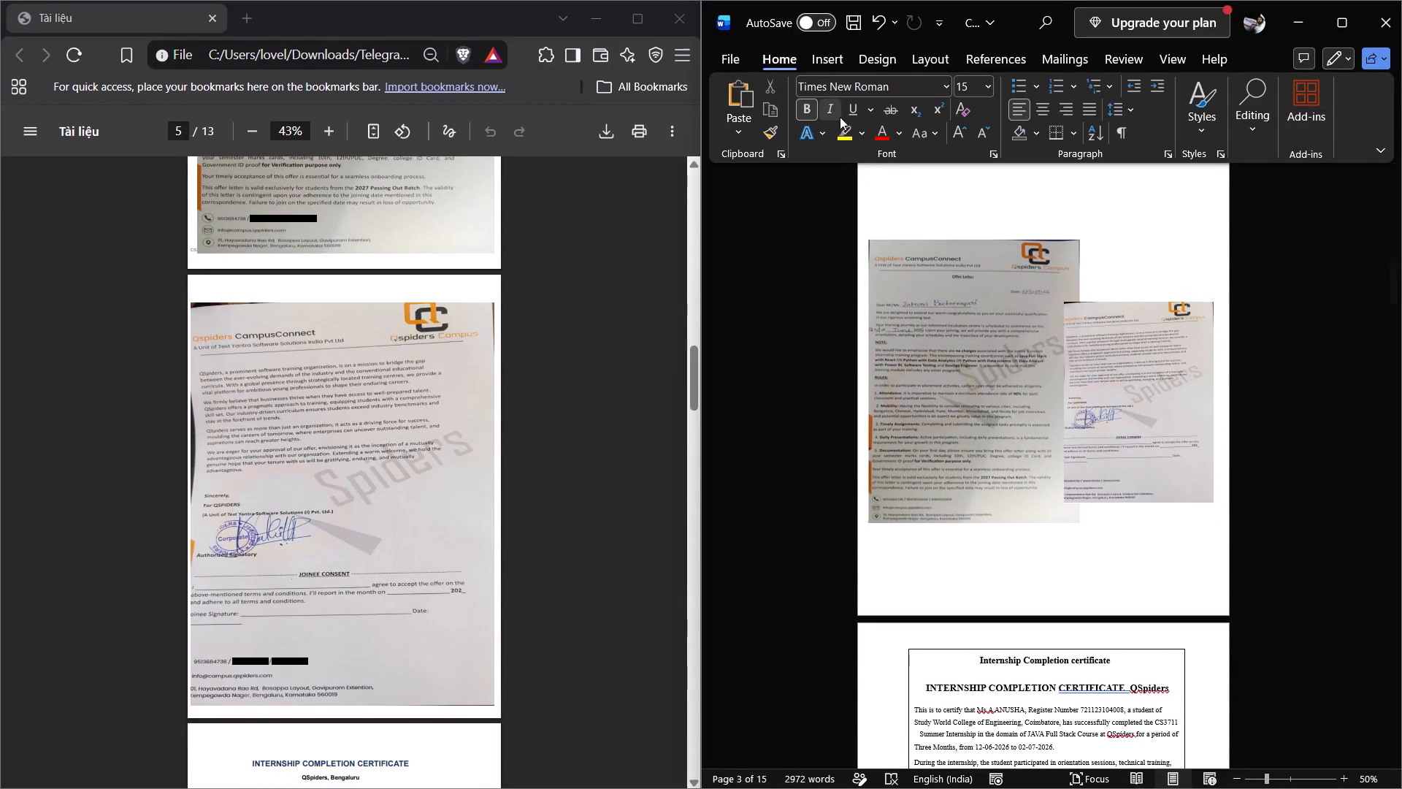
{"action": "left_click", "coordinate": [831, 60]}
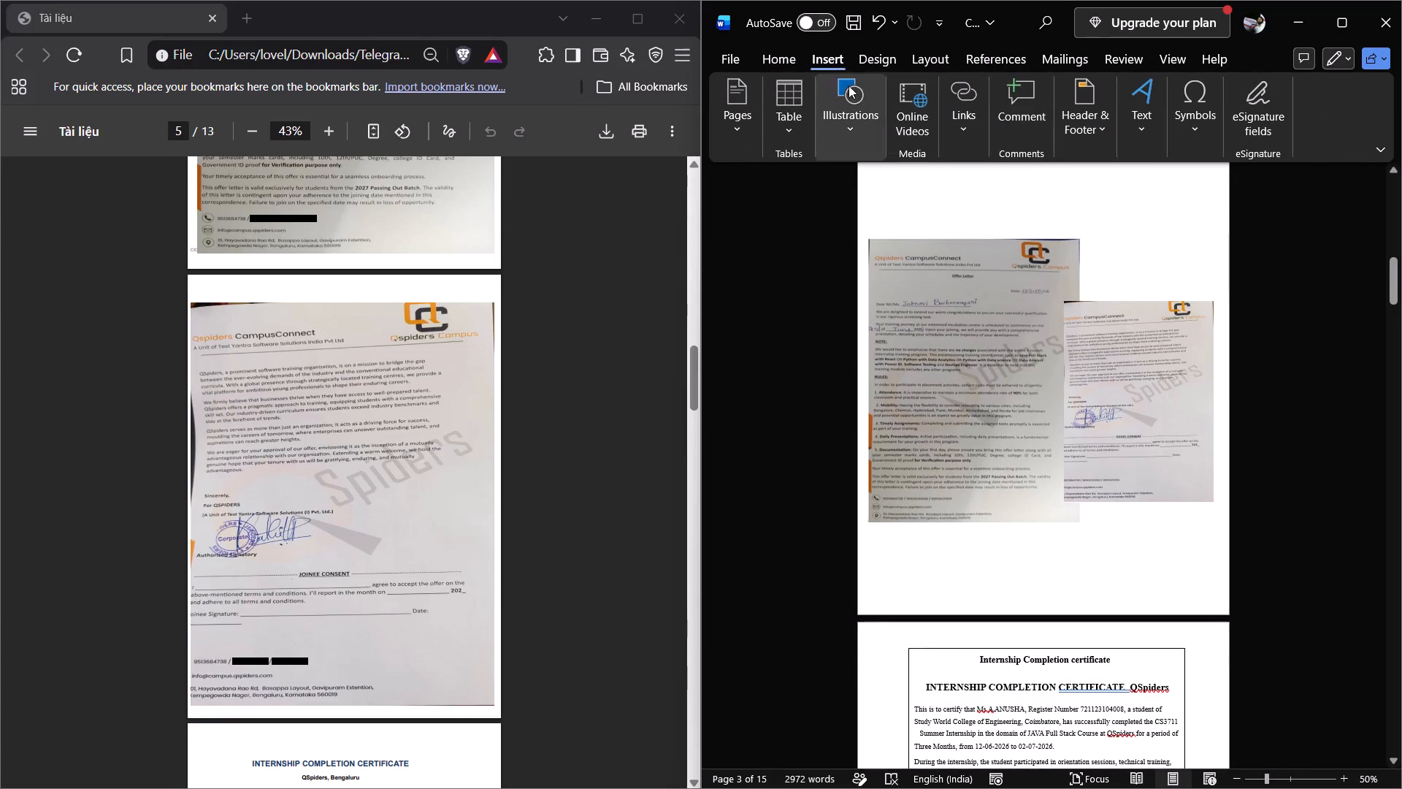
{"action": "left_click", "coordinate": [733, 105]}
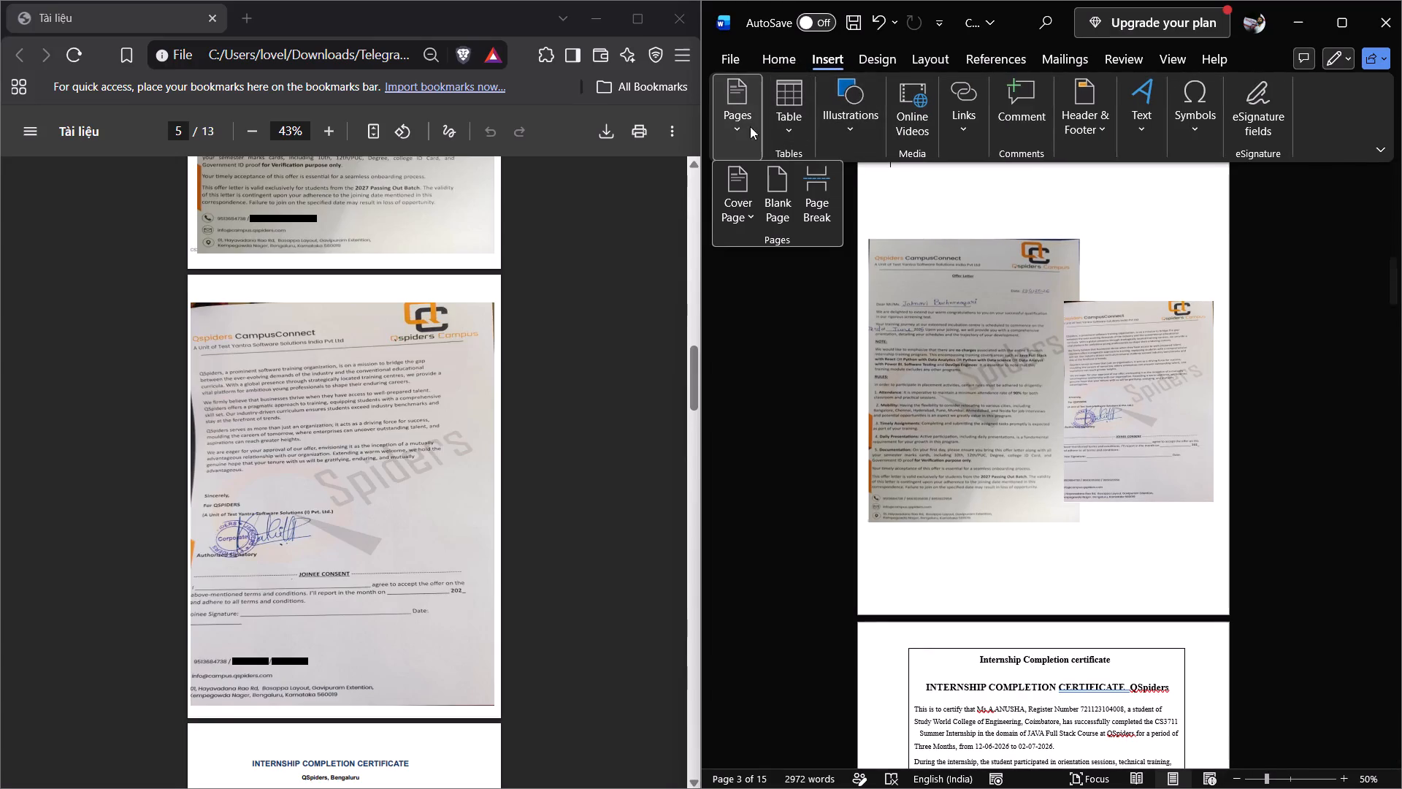
{"action": "left_click", "coordinate": [773, 194]}
{"action": "scroll", "coordinate": [1041, 386], "scroll_direction": "up", "scroll_amount": 3}
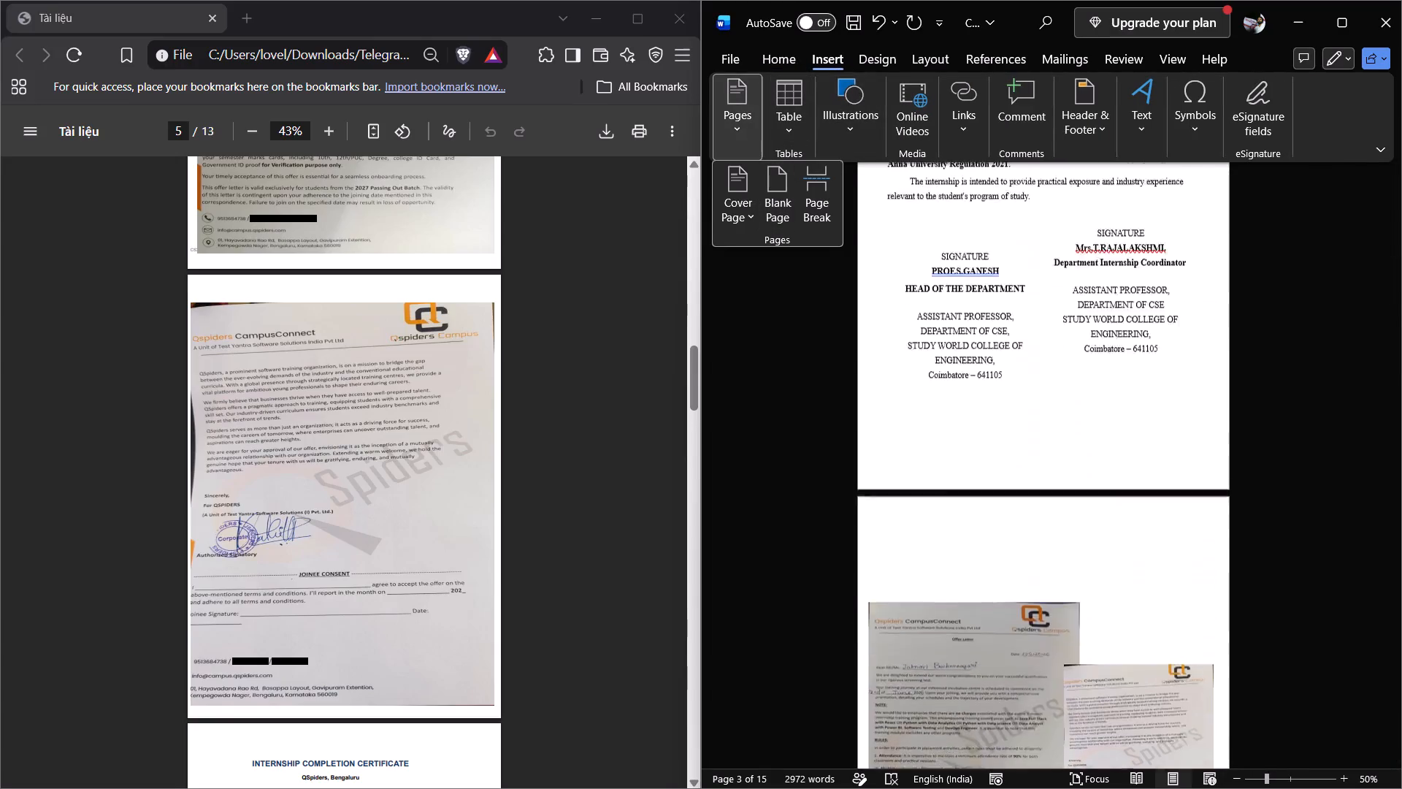
{"action": "scroll", "coordinate": [1041, 386], "scroll_direction": "down", "scroll_amount": 2}
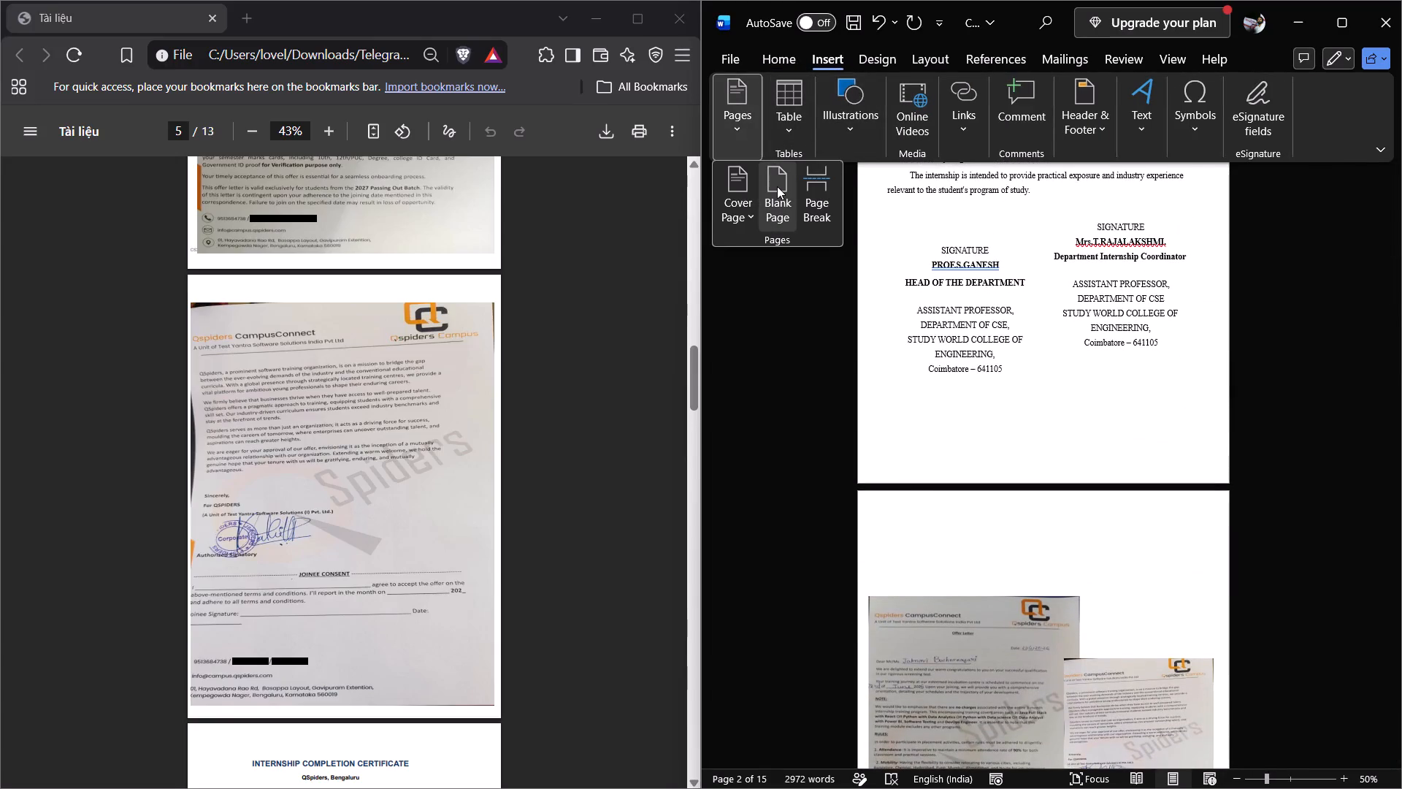
{"action": "left_click", "coordinate": [777, 186]}
Move the "Joinee Consent" photo onto the new blank page, near its middle.
{"action": "scroll", "coordinate": [1008, 456], "scroll_direction": "up", "scroll_amount": 2}
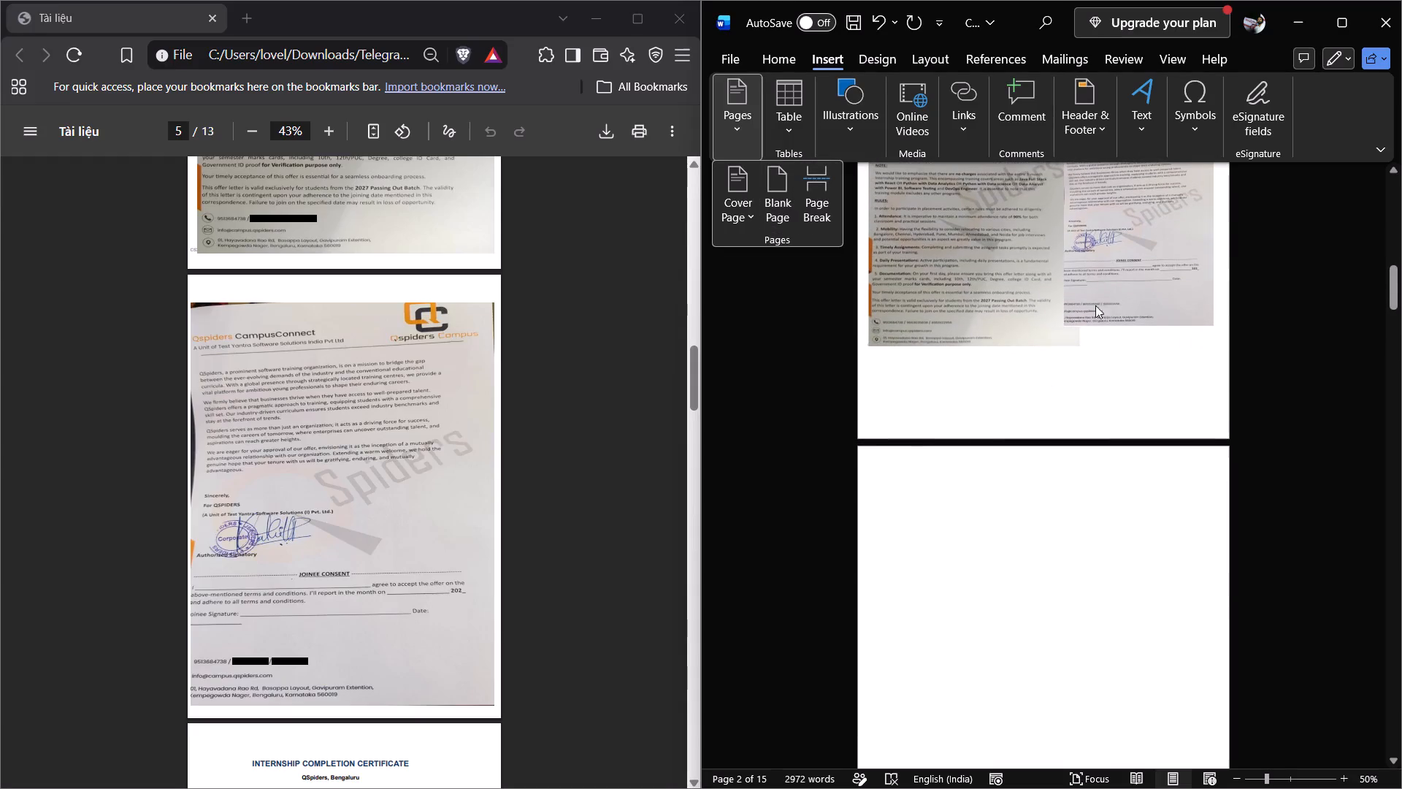
{"action": "left_click_drag", "start_coordinate": [1108, 277], "coordinate": [1043, 559]}
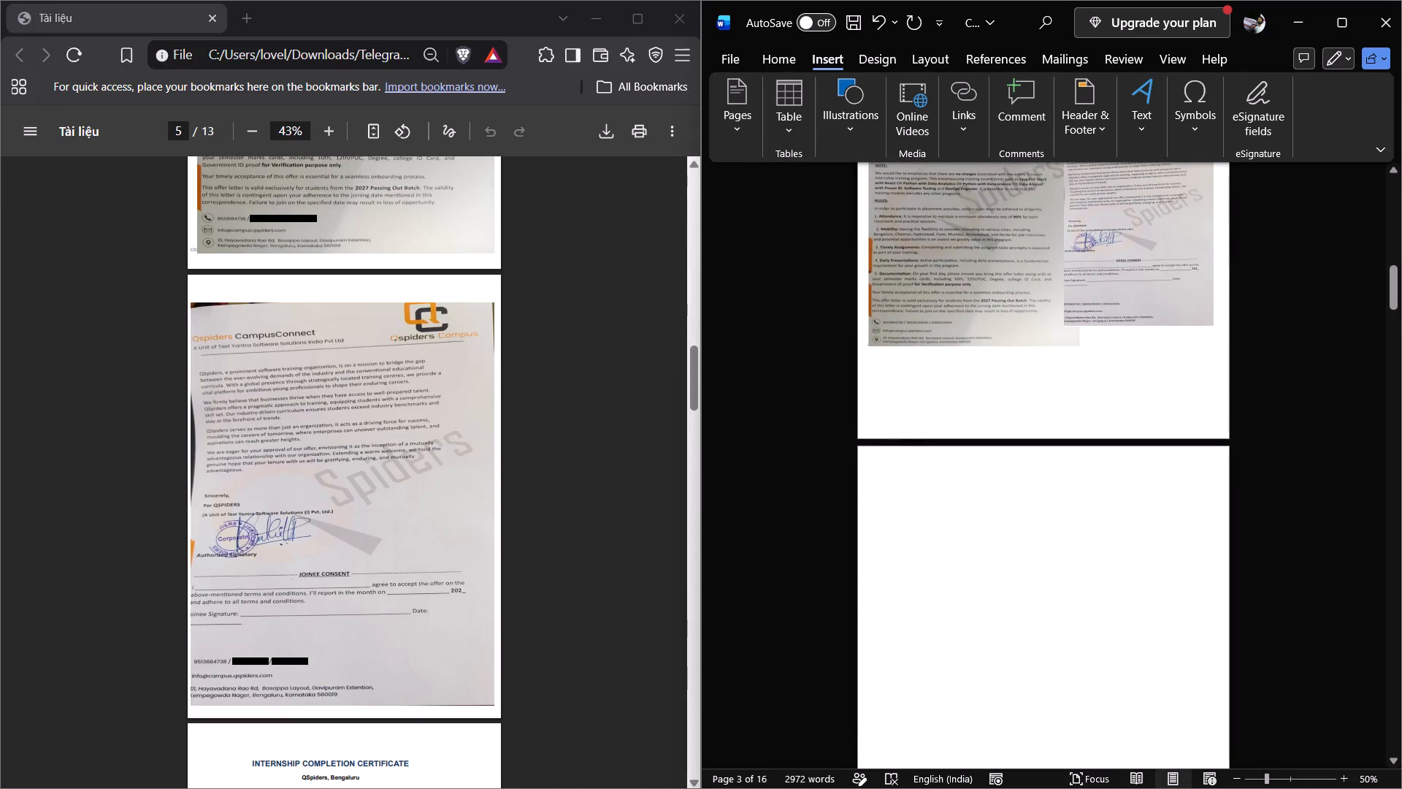
{"action": "left_click", "coordinate": [1108, 262]}
{"action": "left_click_drag", "start_coordinate": [1108, 262], "coordinate": [1034, 592]}
{"action": "scroll", "coordinate": [1034, 592], "scroll_direction": "down", "scroll_amount": 1}
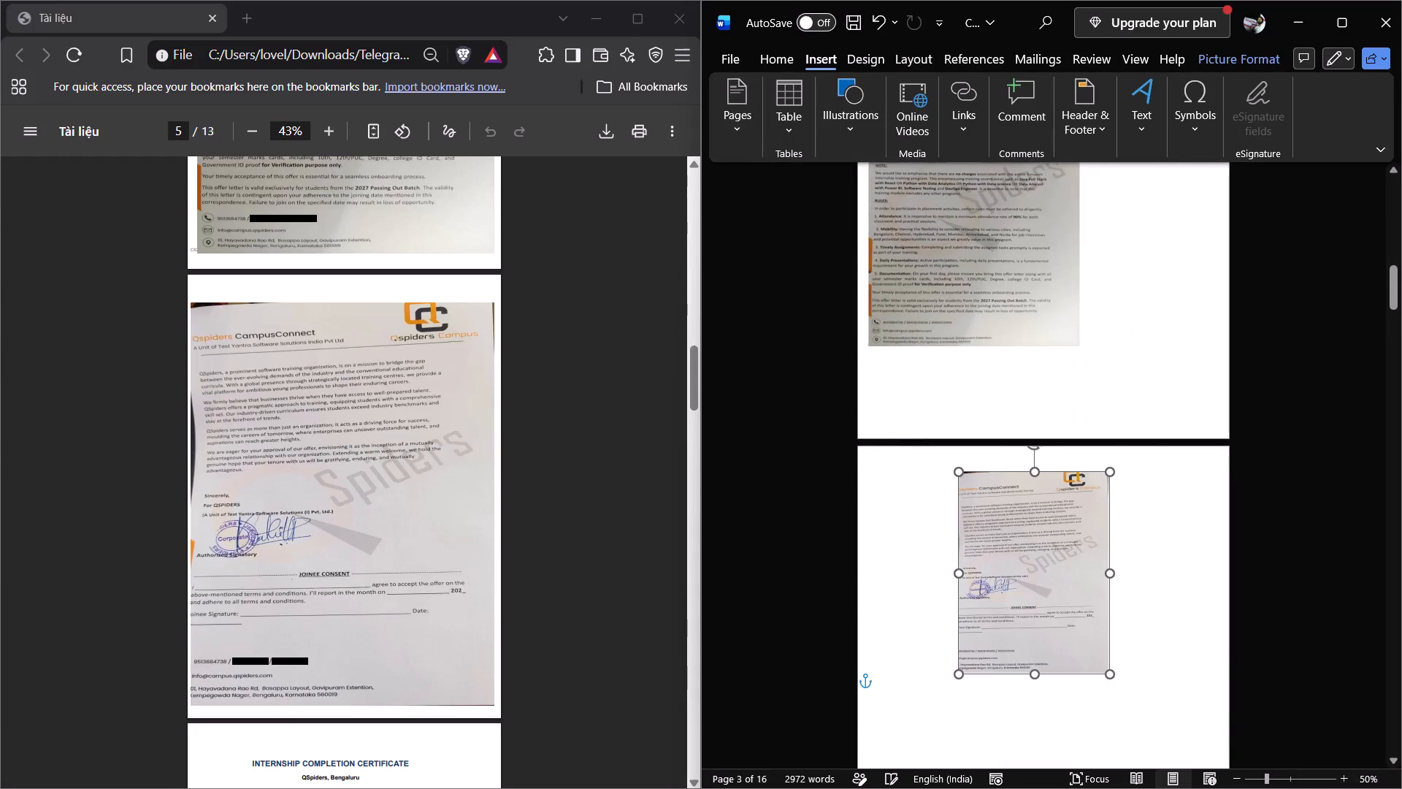
{"action": "scroll", "coordinate": [1034, 592], "scroll_direction": "down", "scroll_amount": 1}
{"action": "left_click_drag", "start_coordinate": [1032, 473], "coordinate": [1041, 612]}
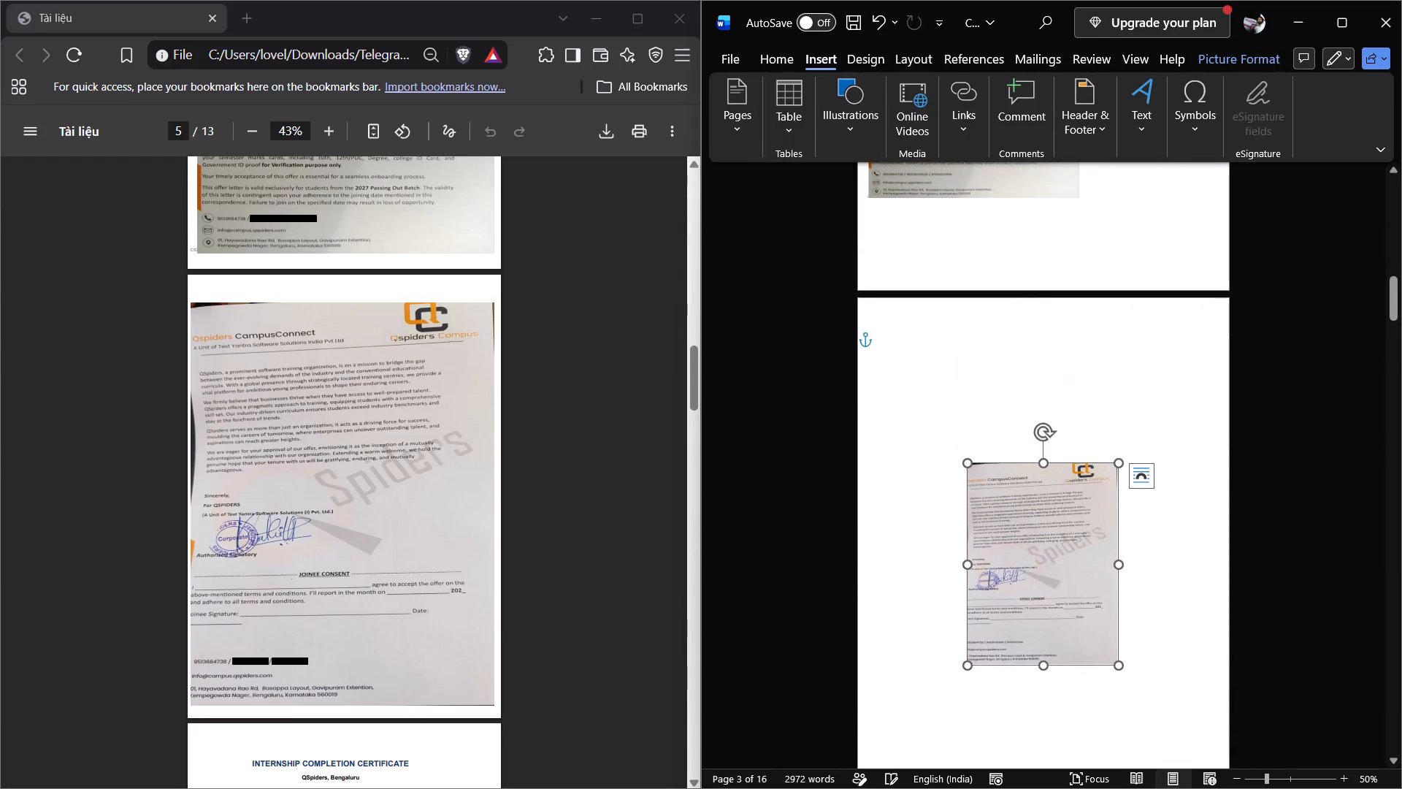
Enlarge the "Joinee Consent" photo on page 4 so that it fills most of the page.
{"action": "left_click_drag", "start_coordinate": [970, 460], "coordinate": [921, 414]}
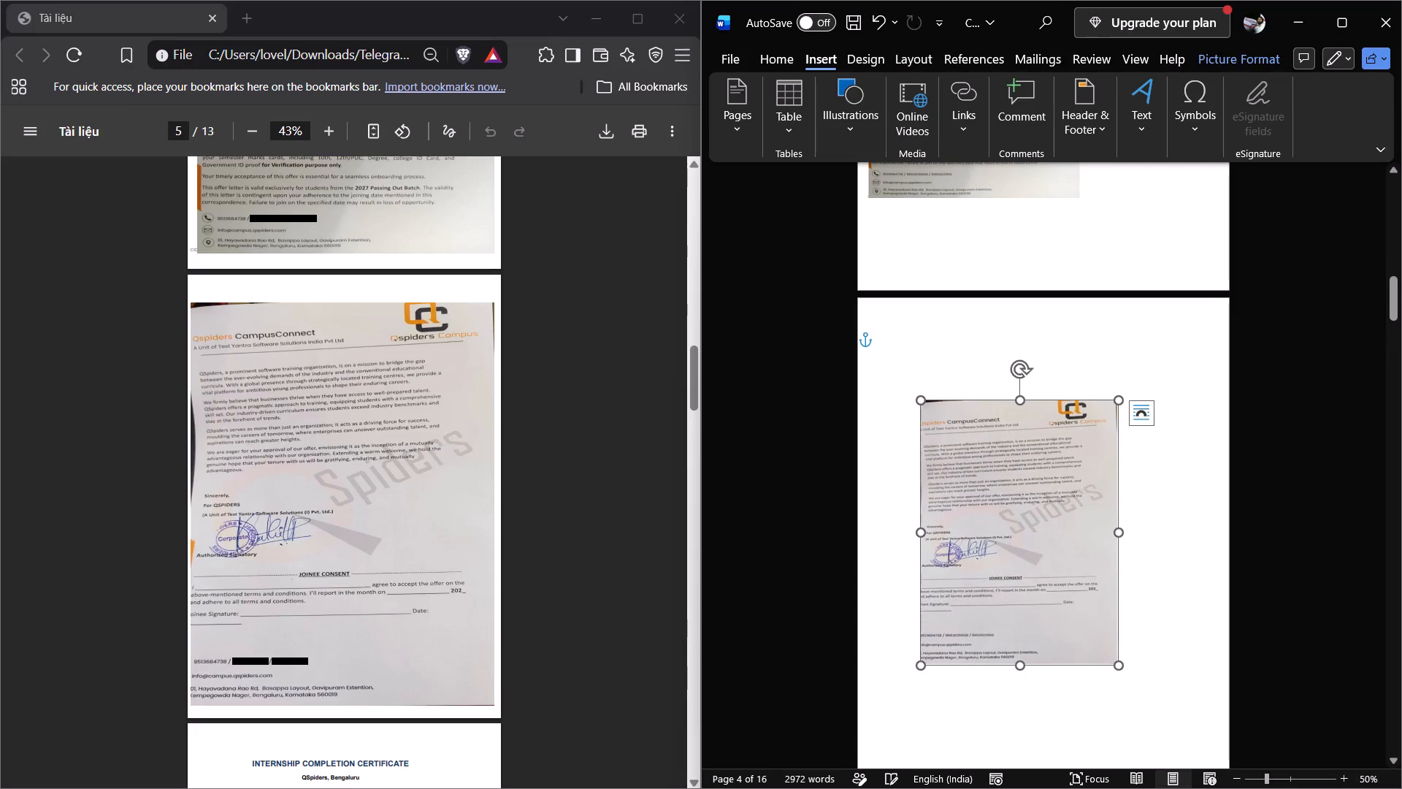
{"action": "left_click_drag", "start_coordinate": [1118, 663], "coordinate": [1196, 714]}
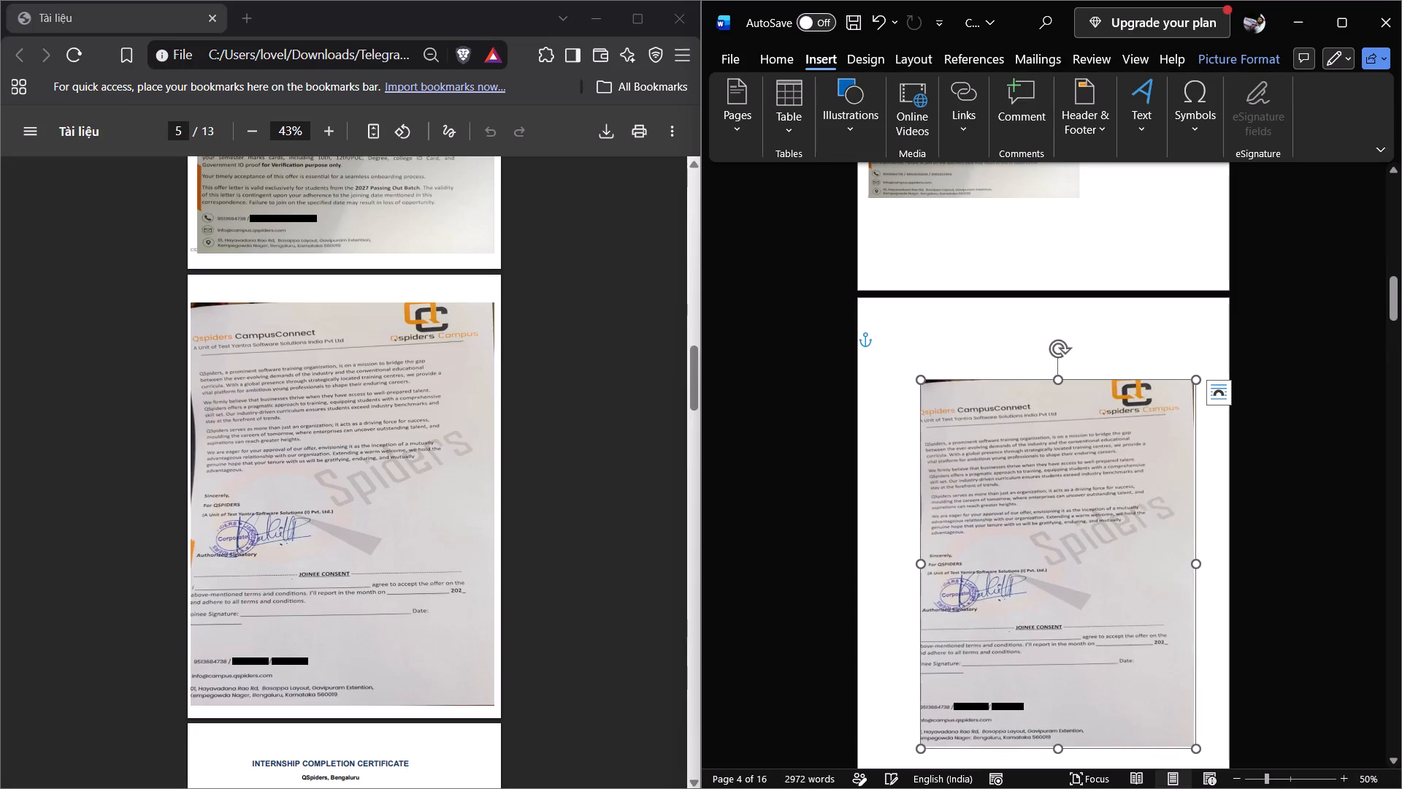
{"action": "left_click_drag", "start_coordinate": [1112, 622], "coordinate": [1111, 694]}
Enlarge the first offer letter photo on page 3 to about the size of the "Joinee Consent" photo and centre it on the page.
{"action": "scroll", "coordinate": [1277, 596], "scroll_direction": "down", "scroll_amount": 1}
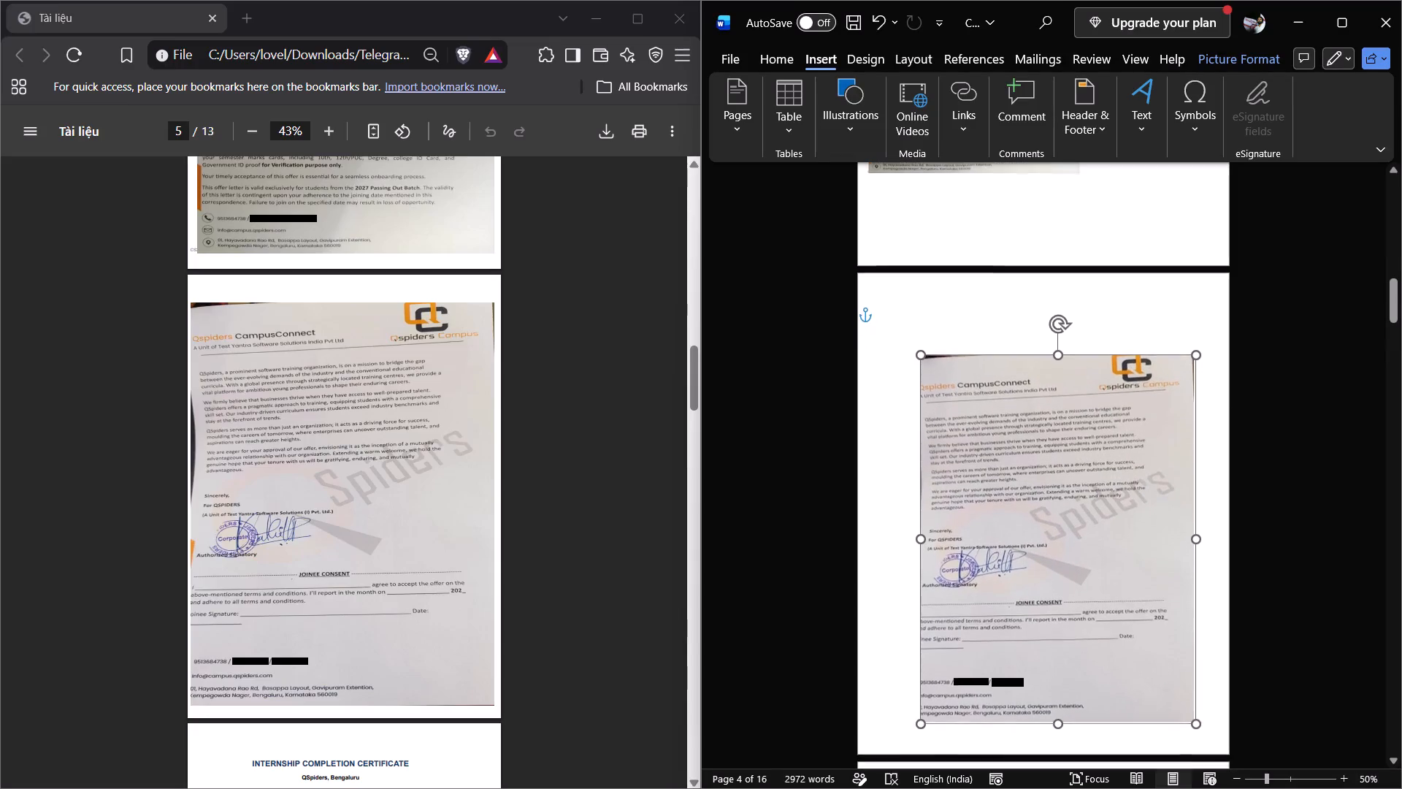
{"action": "scroll", "coordinate": [1277, 596], "scroll_direction": "down", "scroll_amount": 1, "text": "ctrl"}
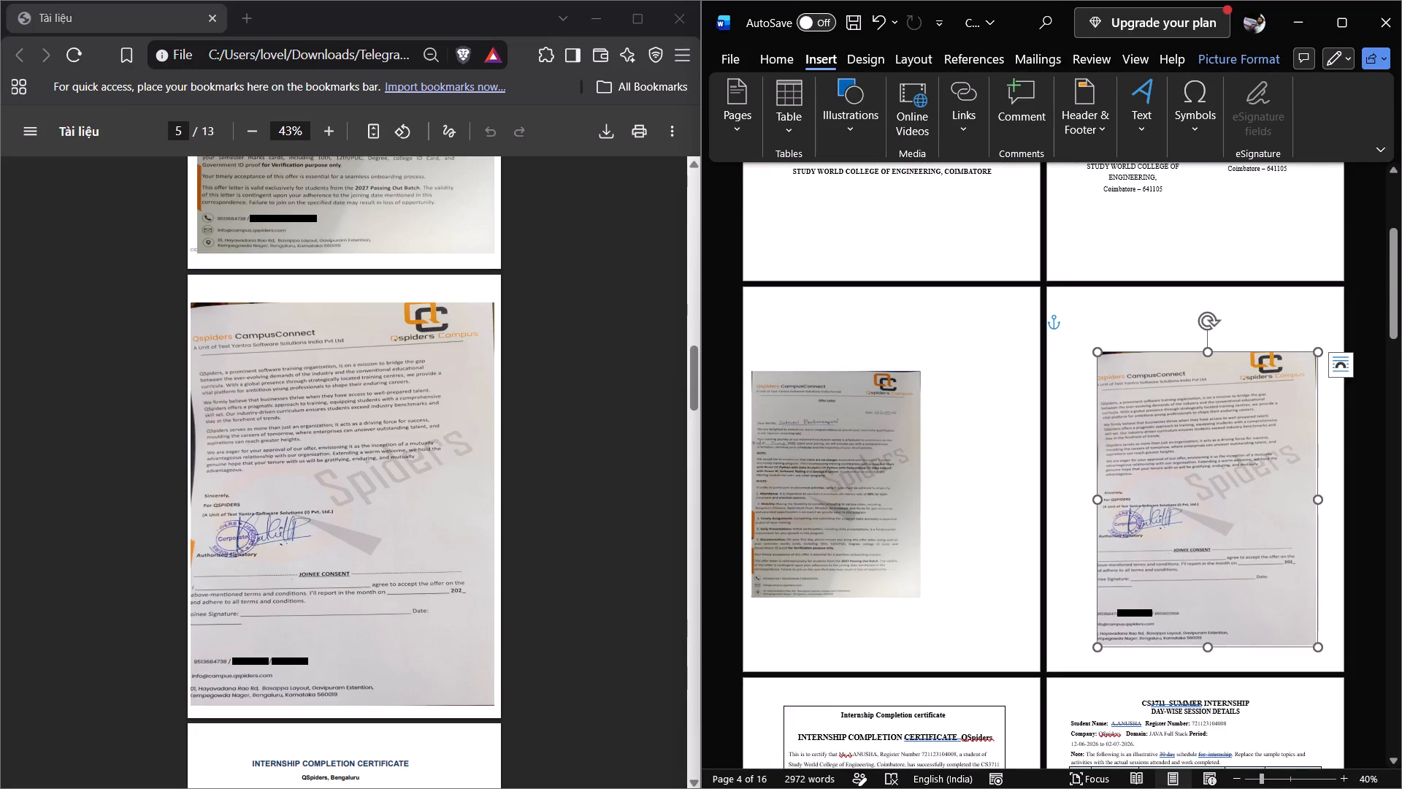
{"action": "left_click", "coordinate": [848, 457]}
{"action": "left_click_drag", "start_coordinate": [919, 367], "coordinate": [970, 357]}
{"action": "left_click_drag", "start_coordinate": [857, 422], "coordinate": [876, 434]}
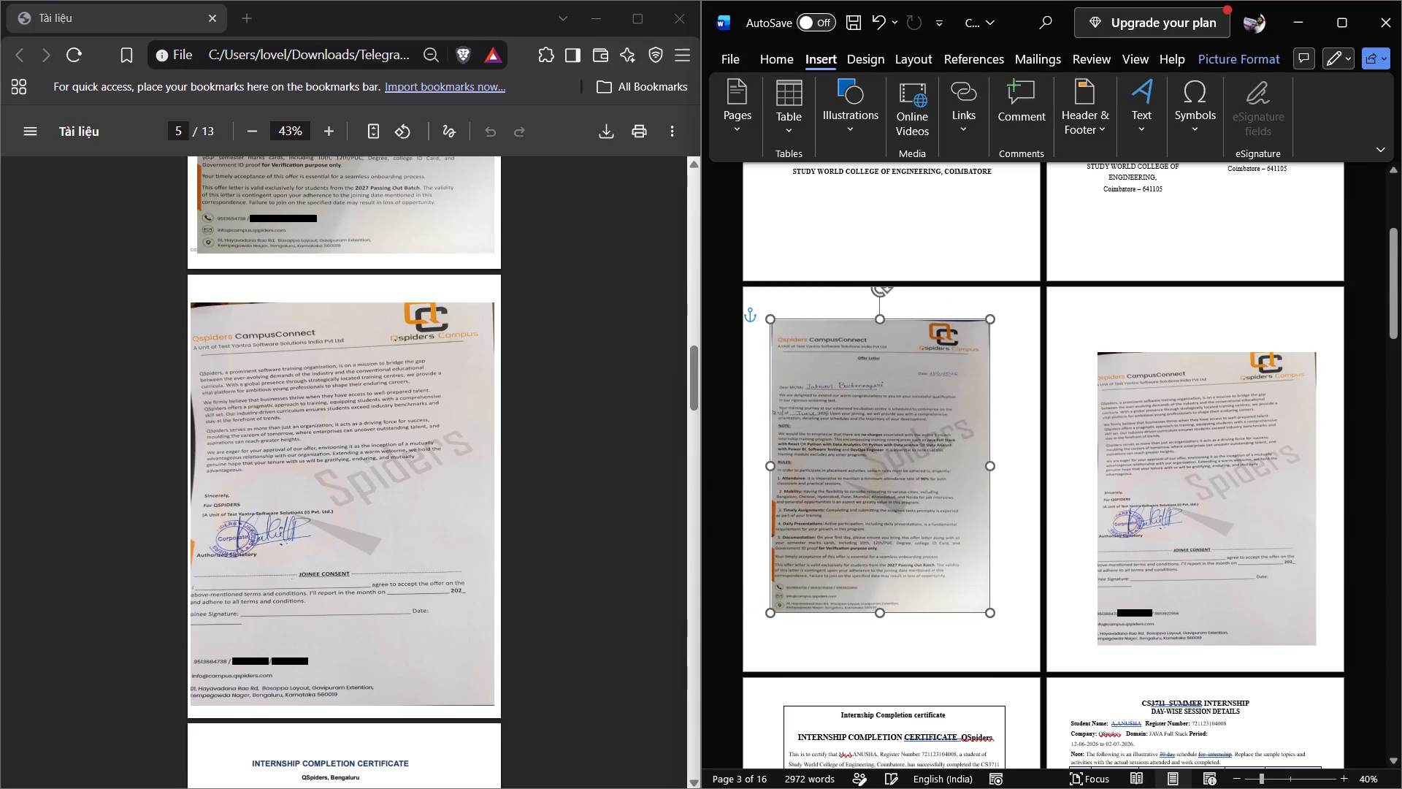
{"action": "left_click_drag", "start_coordinate": [876, 434], "coordinate": [878, 455]}
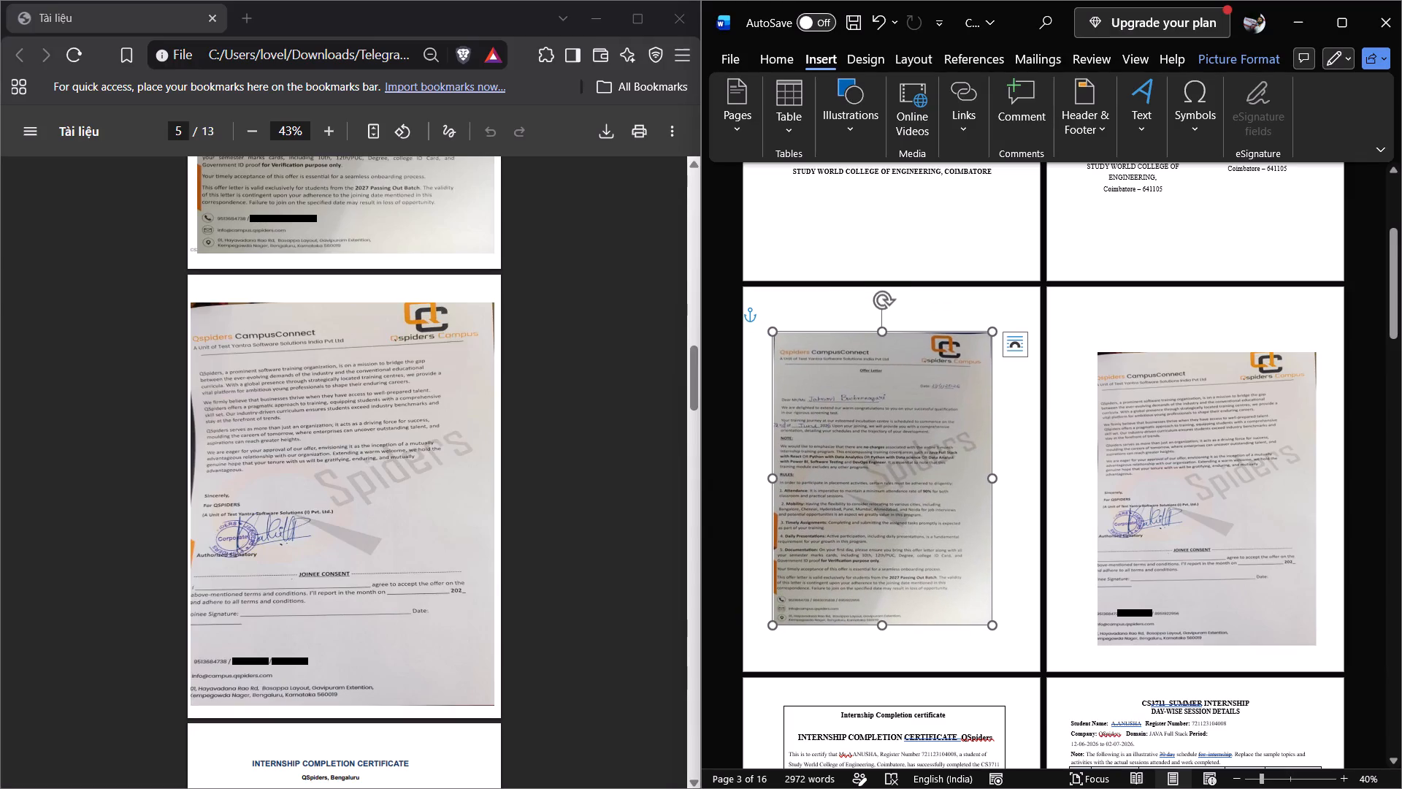
{"action": "left_click", "coordinate": [850, 311]}
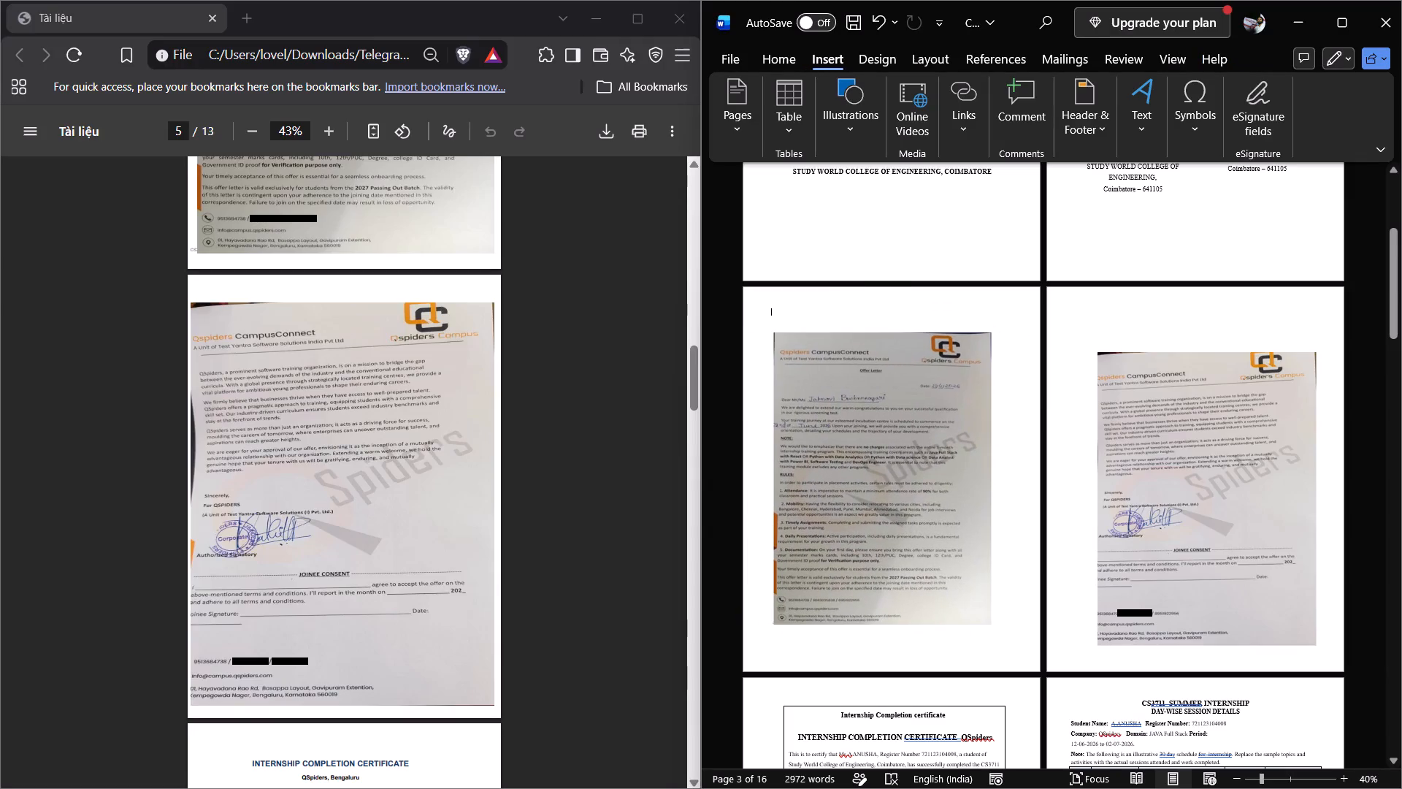
Replace the student's name after "Ms." in the report's "Internship Completion certificate" with the name given in the PDF's certificate.
{"action": "scroll", "coordinate": [353, 382], "scroll_direction": "up", "scroll_amount": 5}
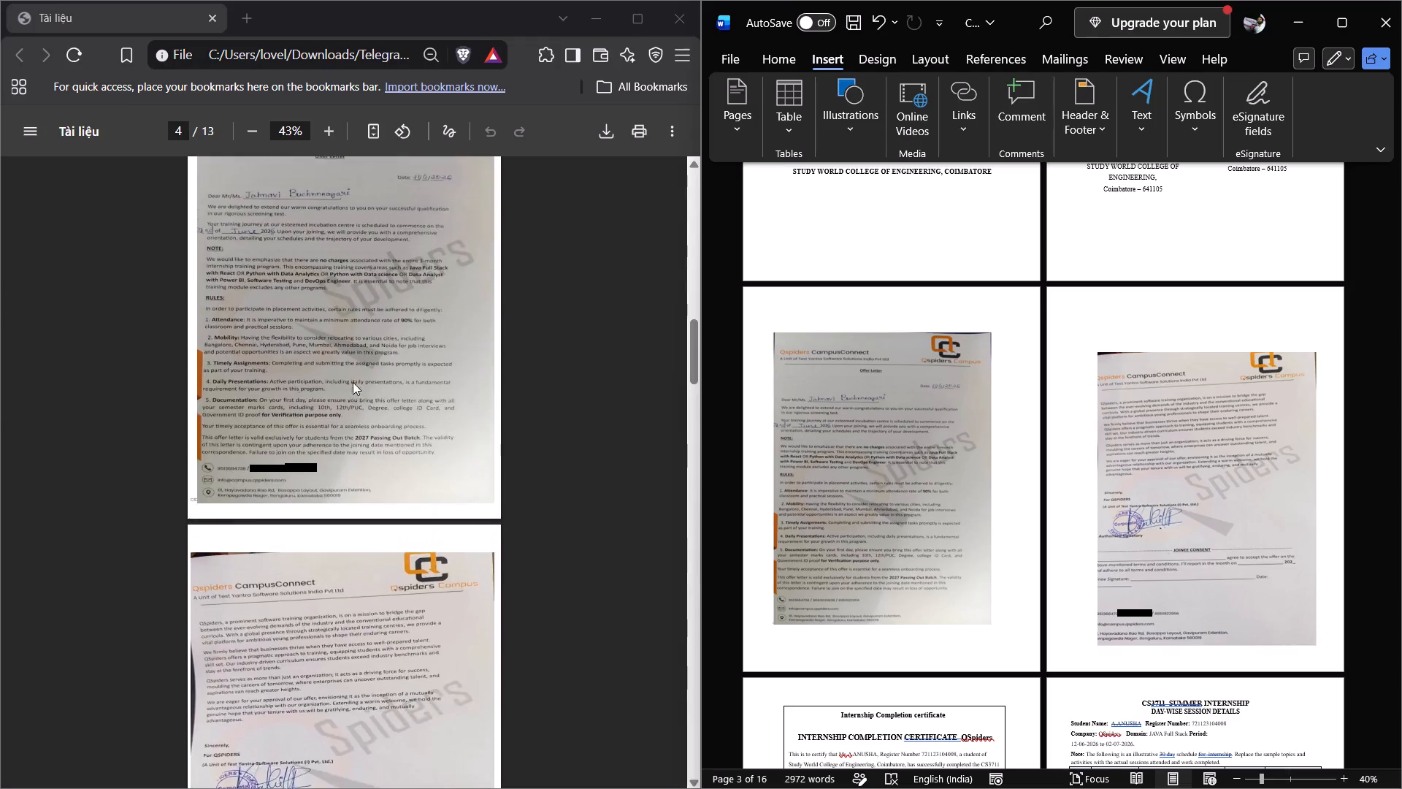
{"action": "scroll", "coordinate": [353, 382], "scroll_direction": "up", "scroll_amount": 2}
{"action": "scroll", "coordinate": [832, 516], "scroll_direction": "down", "scroll_amount": 2}
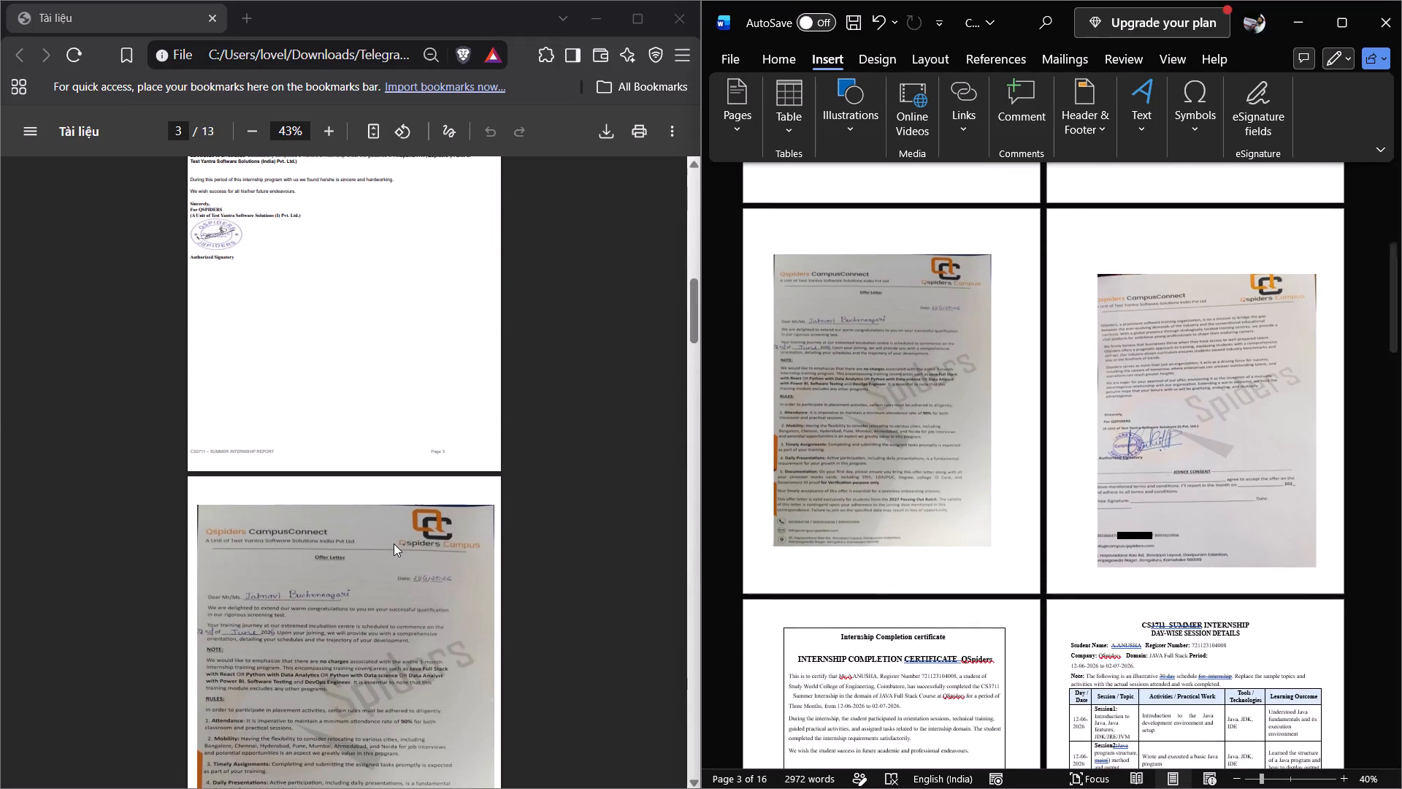
{"action": "scroll", "coordinate": [394, 544], "scroll_direction": "down", "scroll_amount": 8}
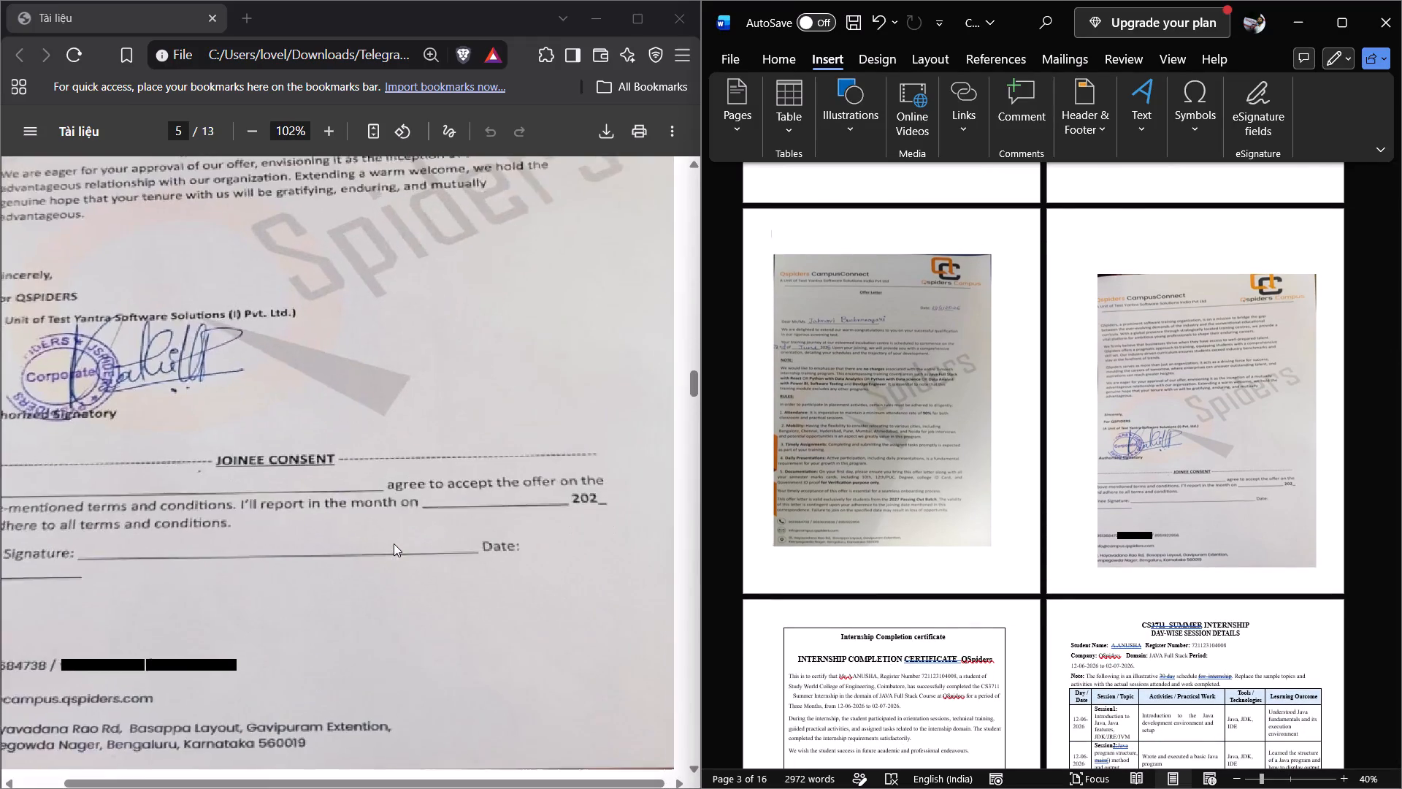
{"action": "scroll", "coordinate": [394, 544], "scroll_direction": "down", "scroll_amount": 4}
{"action": "scroll", "coordinate": [394, 544], "scroll_direction": "right", "scroll_amount": 1}
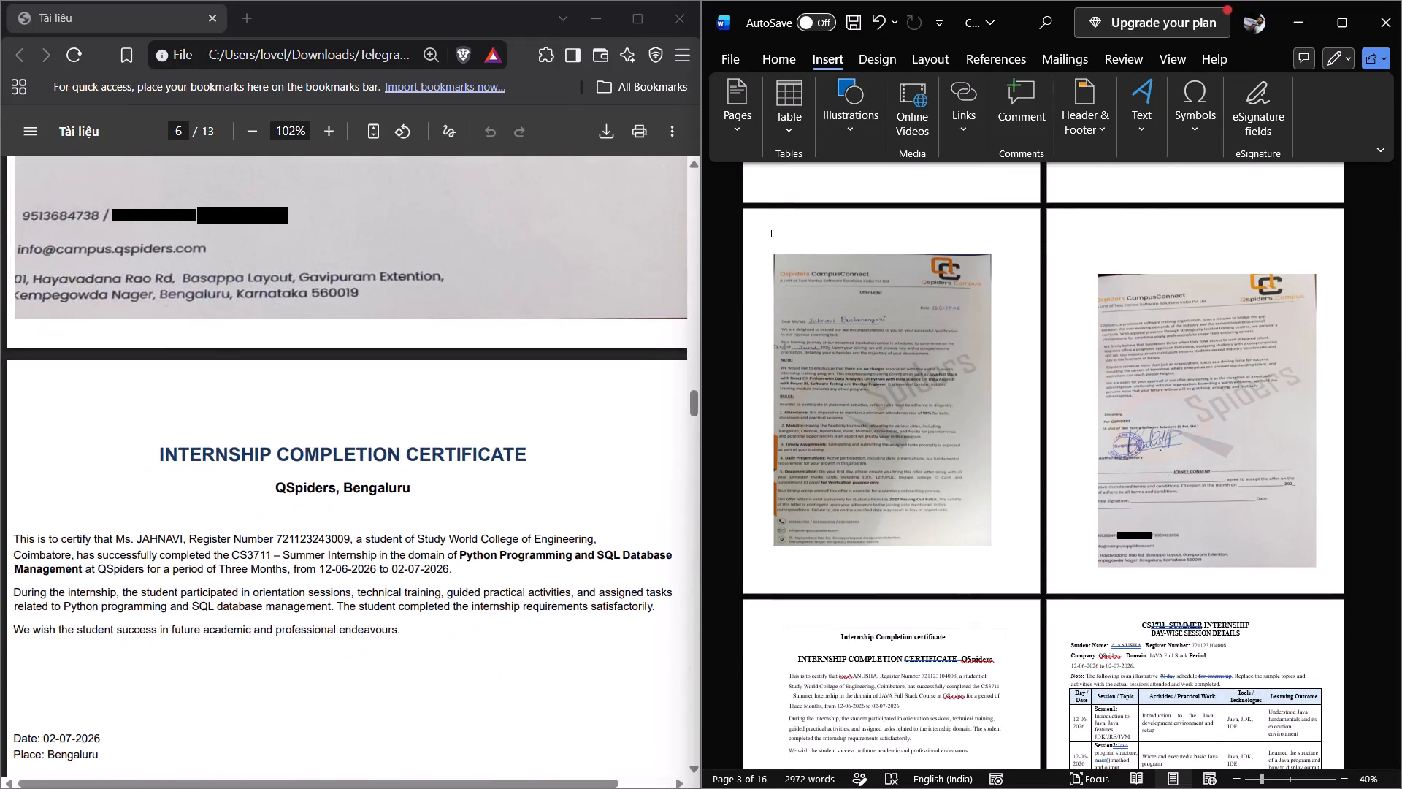
{"action": "scroll", "coordinate": [885, 663], "scroll_direction": "up", "scroll_amount": 3, "text": "ctrl"}
{"action": "scroll", "coordinate": [885, 663], "scroll_direction": "down", "scroll_amount": 3}
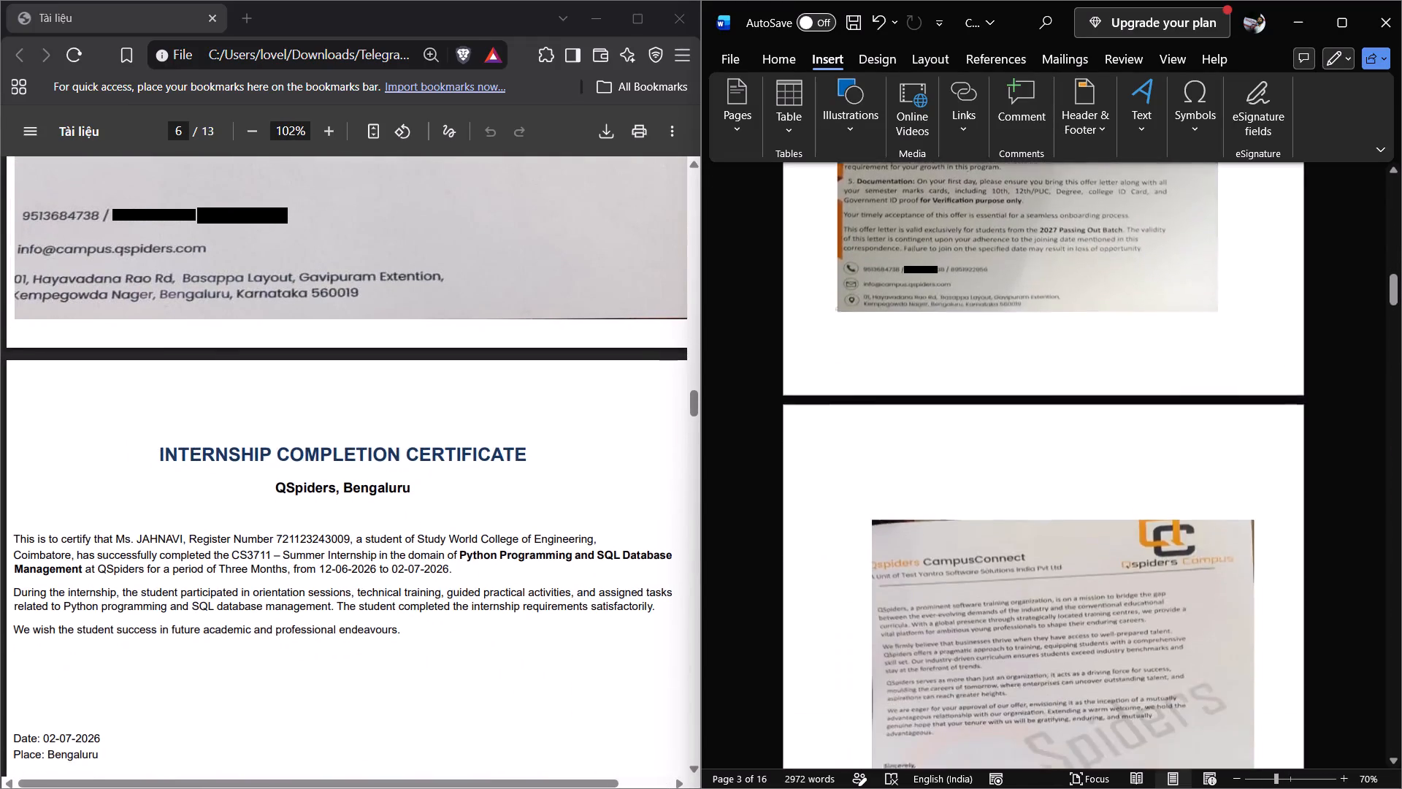
{"action": "scroll", "coordinate": [885, 663], "scroll_direction": "down", "scroll_amount": 5}
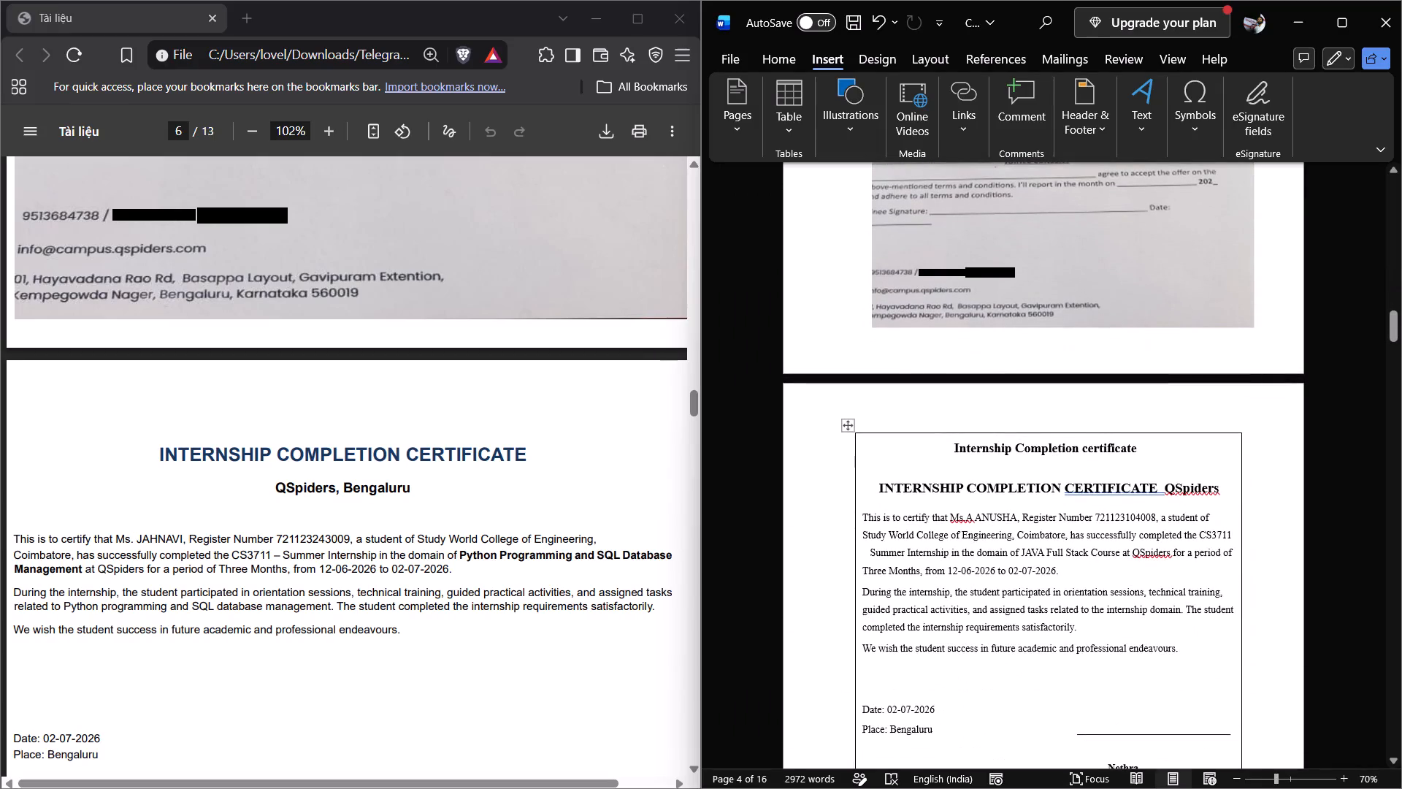
{"action": "scroll", "coordinate": [1031, 693], "scroll_direction": "up", "scroll_amount": 1, "text": "ctrl"}
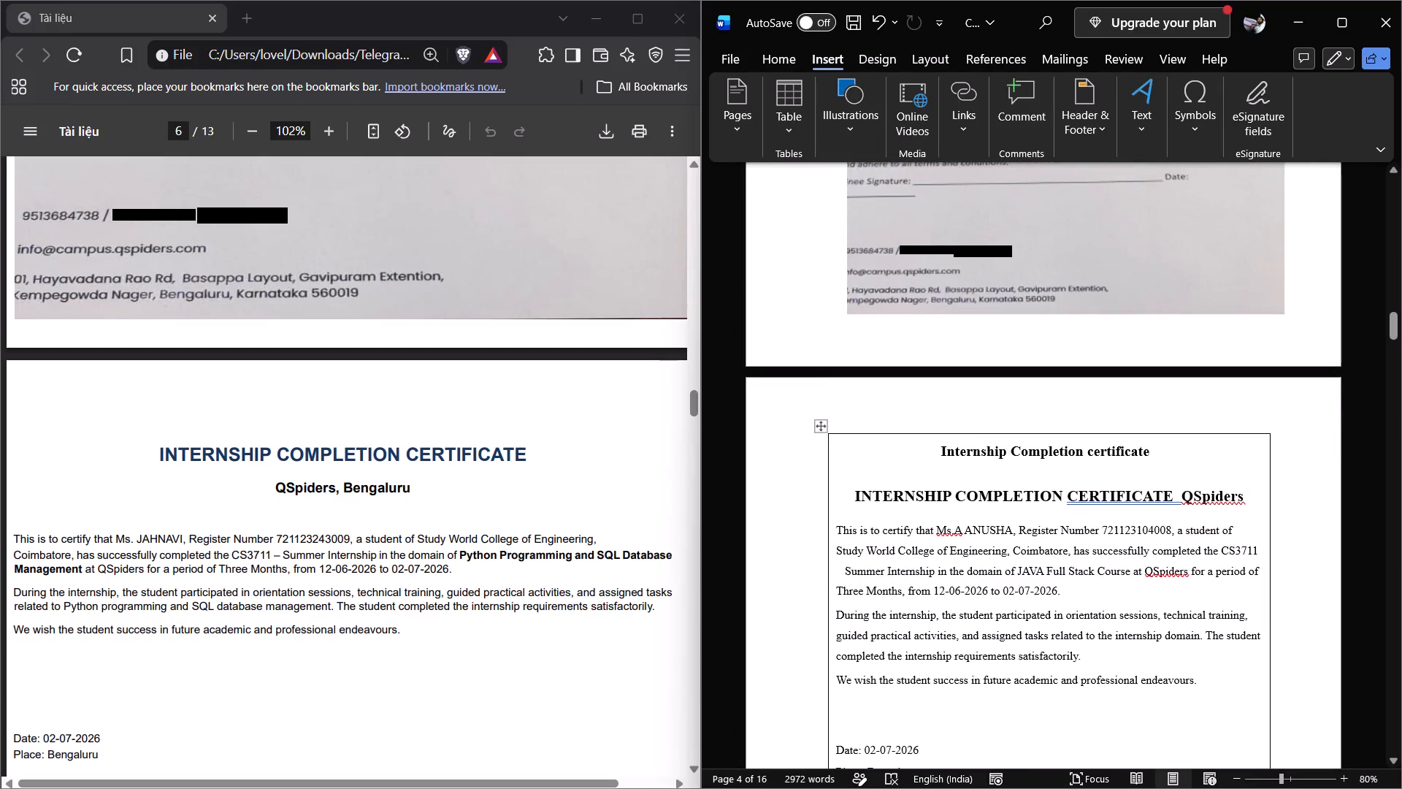
{"action": "left_click", "coordinate": [1011, 528]}
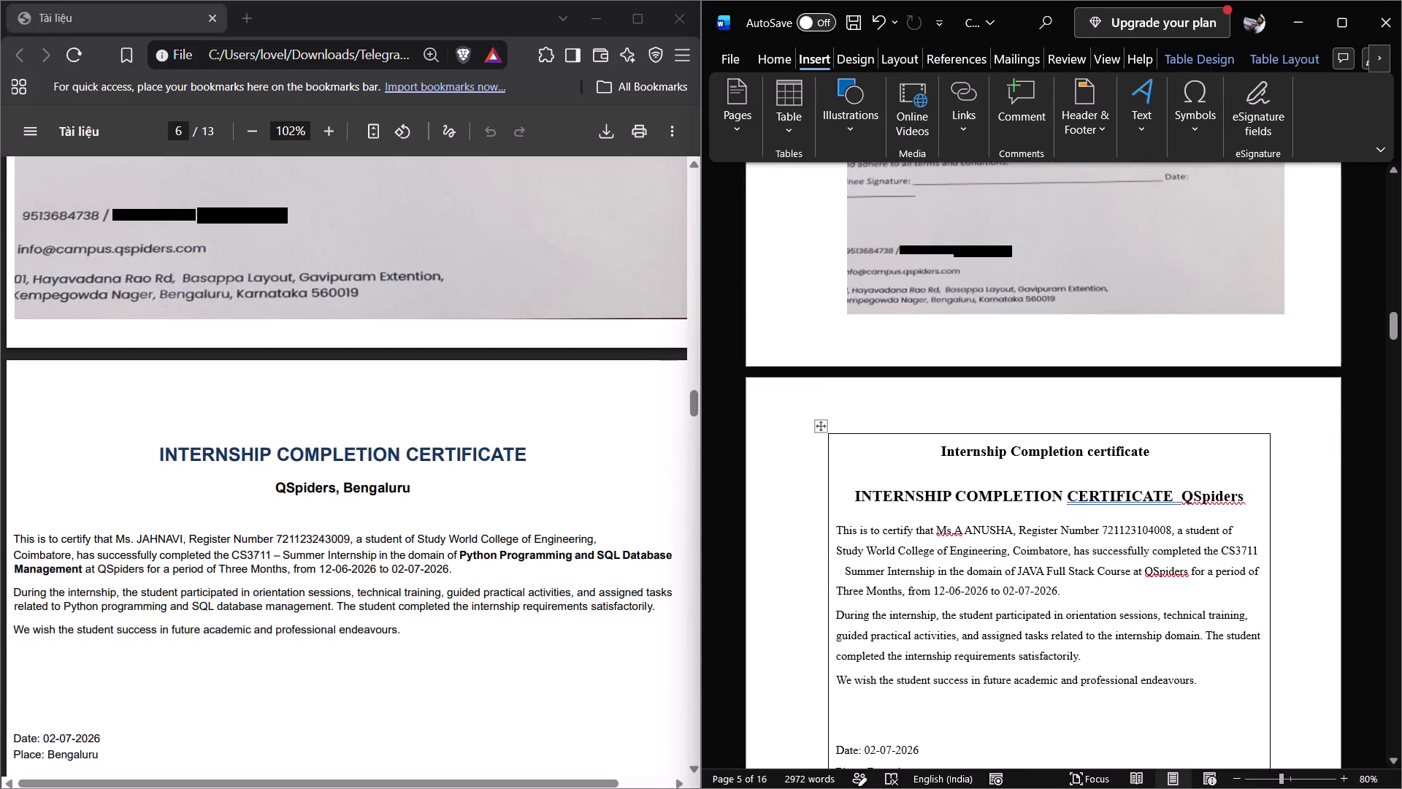
{"action": "key", "text": "BackSpace"}
{"action": "key", "text": "BackSpace"}
{"action": "key", "text": "BackSpace"}
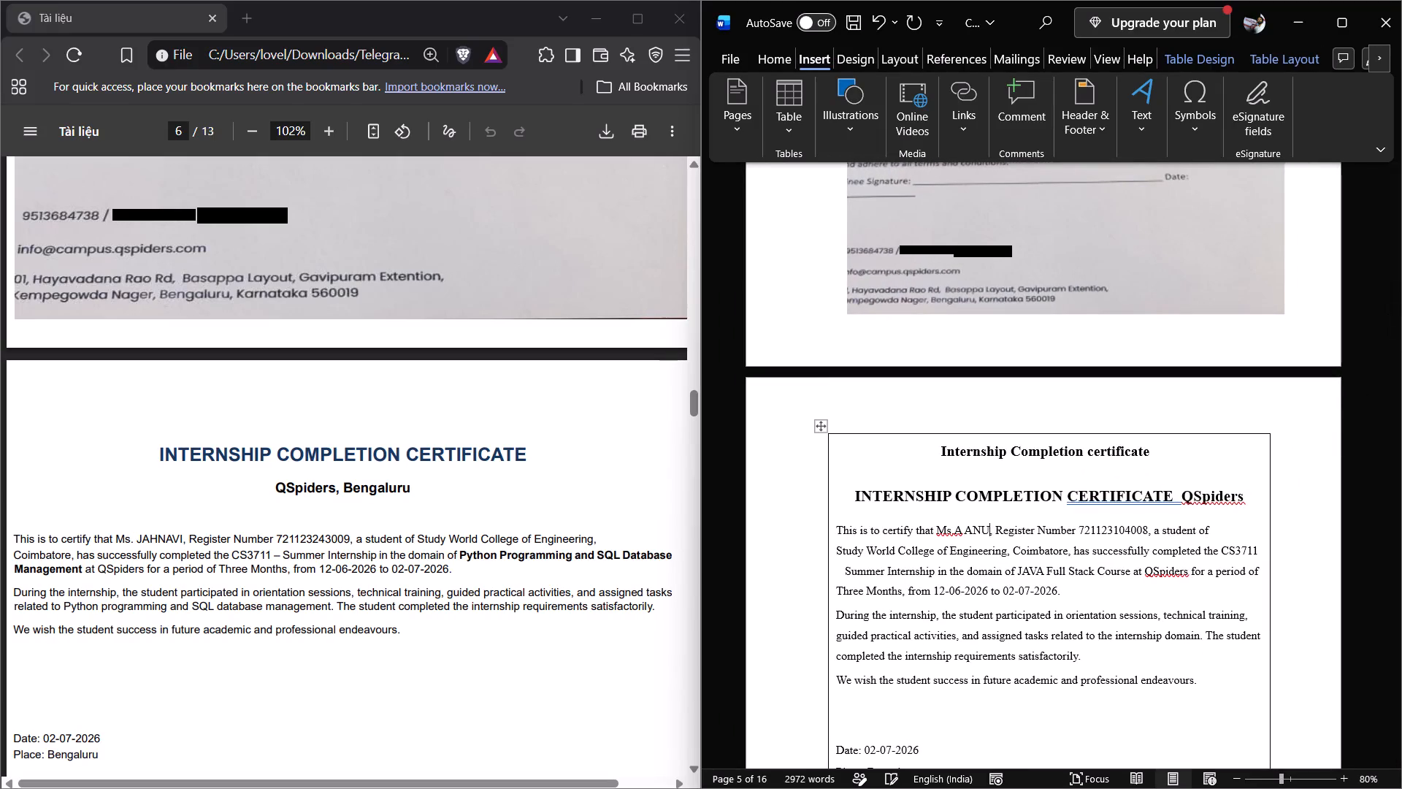
{"action": "key", "text": "BackSpace"}
{"action": "key", "text": "BackSpace"}
{"action": "key", "text": "BackSpace"}
{"action": "key", "text": "BackSpace"}
{"action": "key", "text": "BackSpace"}
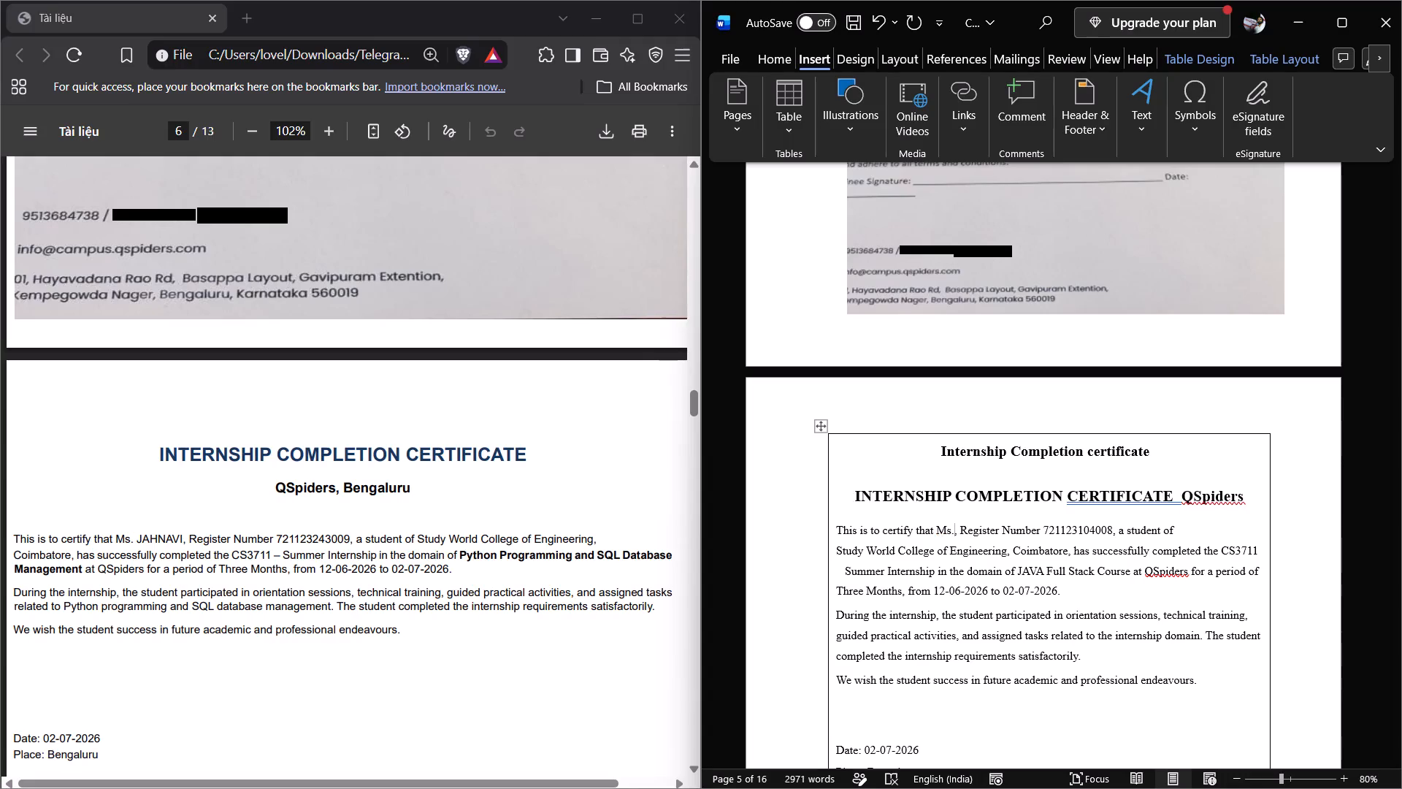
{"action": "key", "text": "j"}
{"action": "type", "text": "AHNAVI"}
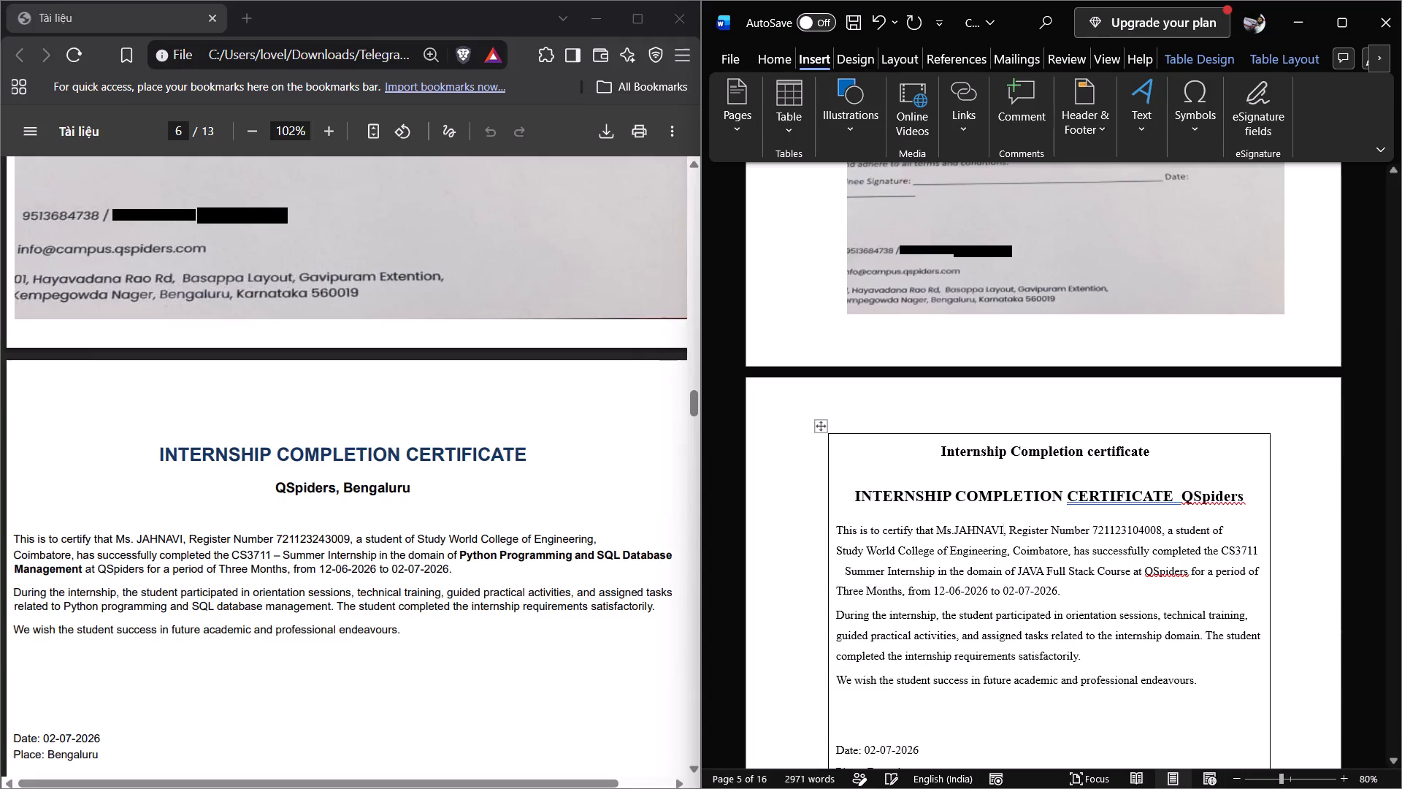
Replace the student's register number in the completion certificate with the register number given in the PDF's certificate.
{"action": "left_click", "coordinate": [1163, 533]}
{"action": "key", "text": "Left"}
{"action": "key", "text": "BackSpace"}
{"action": "key", "text": "BackSpace"}
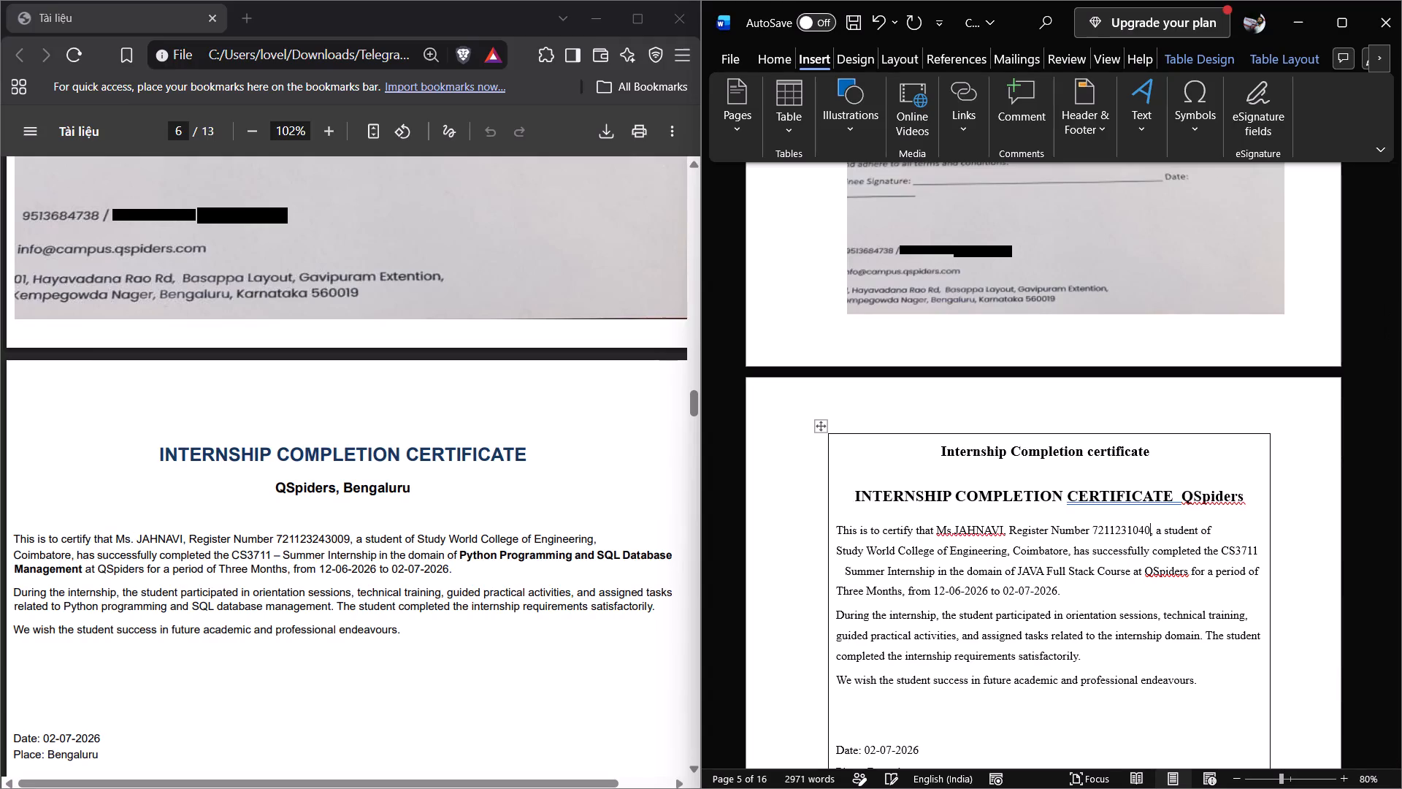
{"action": "key", "text": "BackSpace"}
{"action": "key", "text": "BackSpace"}
{"action": "key", "text": "BackSpace"}
{"action": "key", "text": "BackSpace"}
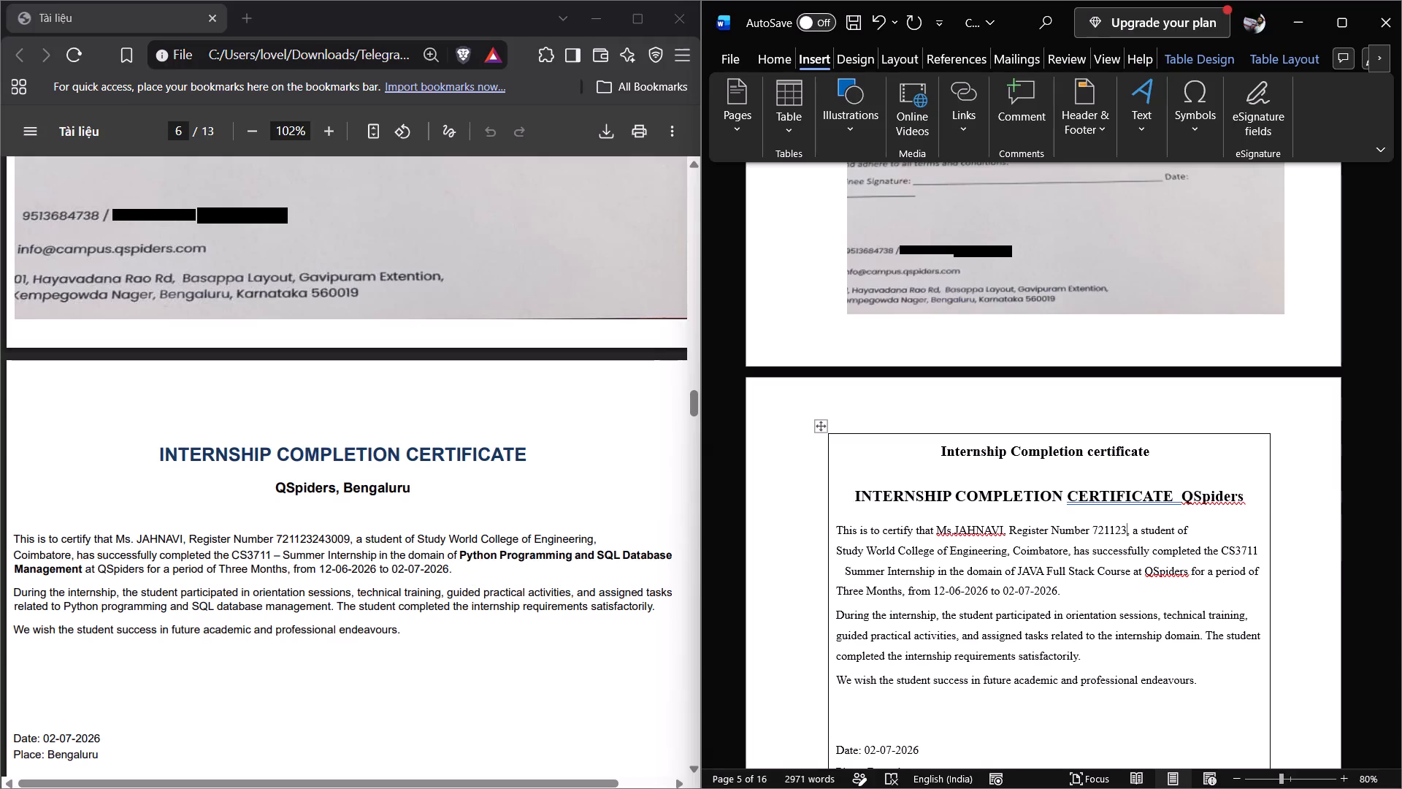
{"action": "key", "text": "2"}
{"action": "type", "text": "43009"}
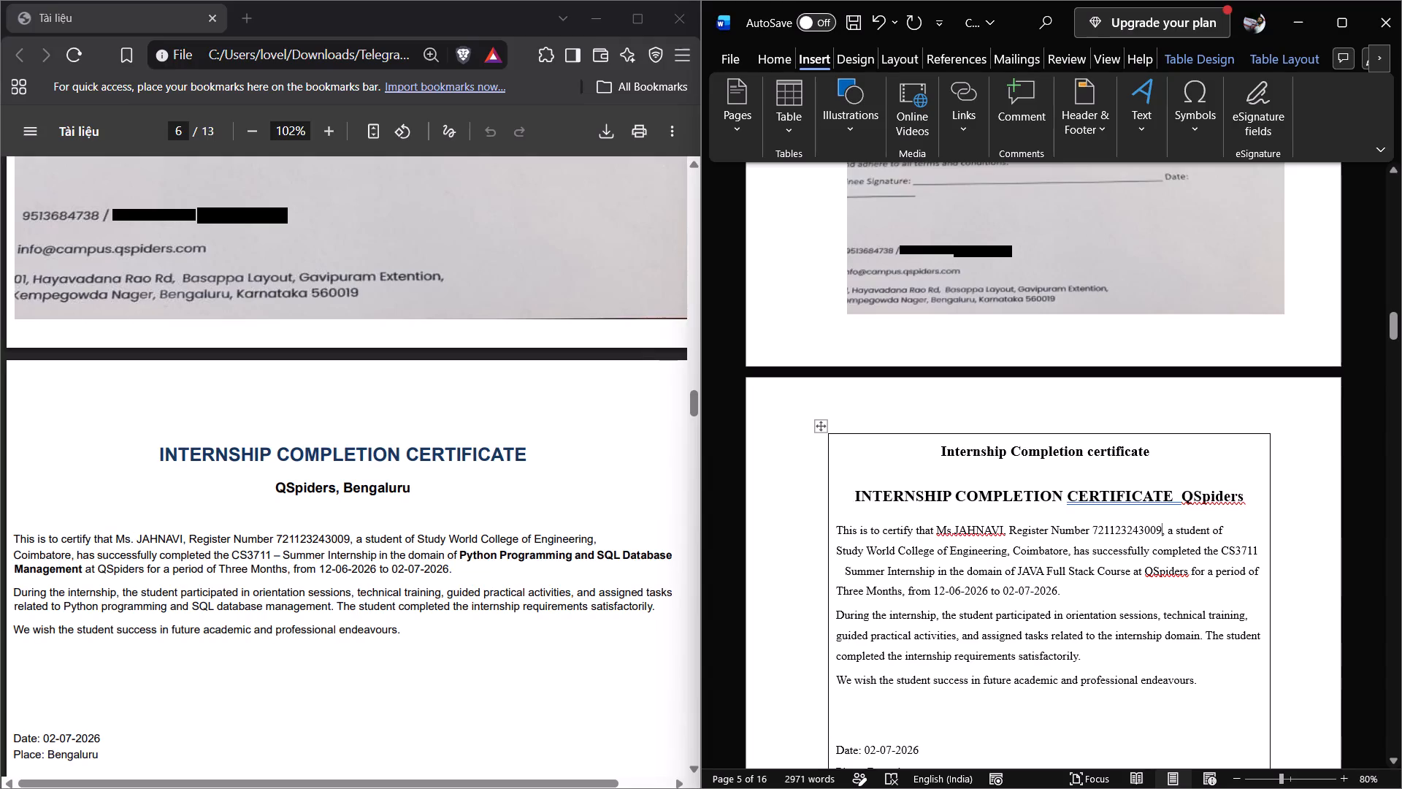
Replace the domain "JAVA Full Stack Course" in the report's completion certificate with "Python Programming and SQL Database MANAGEMENT".
{"action": "left_click", "coordinate": [1130, 573]}
{"action": "key", "text": "BackSpace"}
{"action": "key", "text": "BackSpace"}
{"action": "key", "text": "BackSpace"}
{"action": "key", "text": "BackSpace"}
{"action": "key", "text": "BackSpace"}
{"action": "key", "text": "BackSpace"}
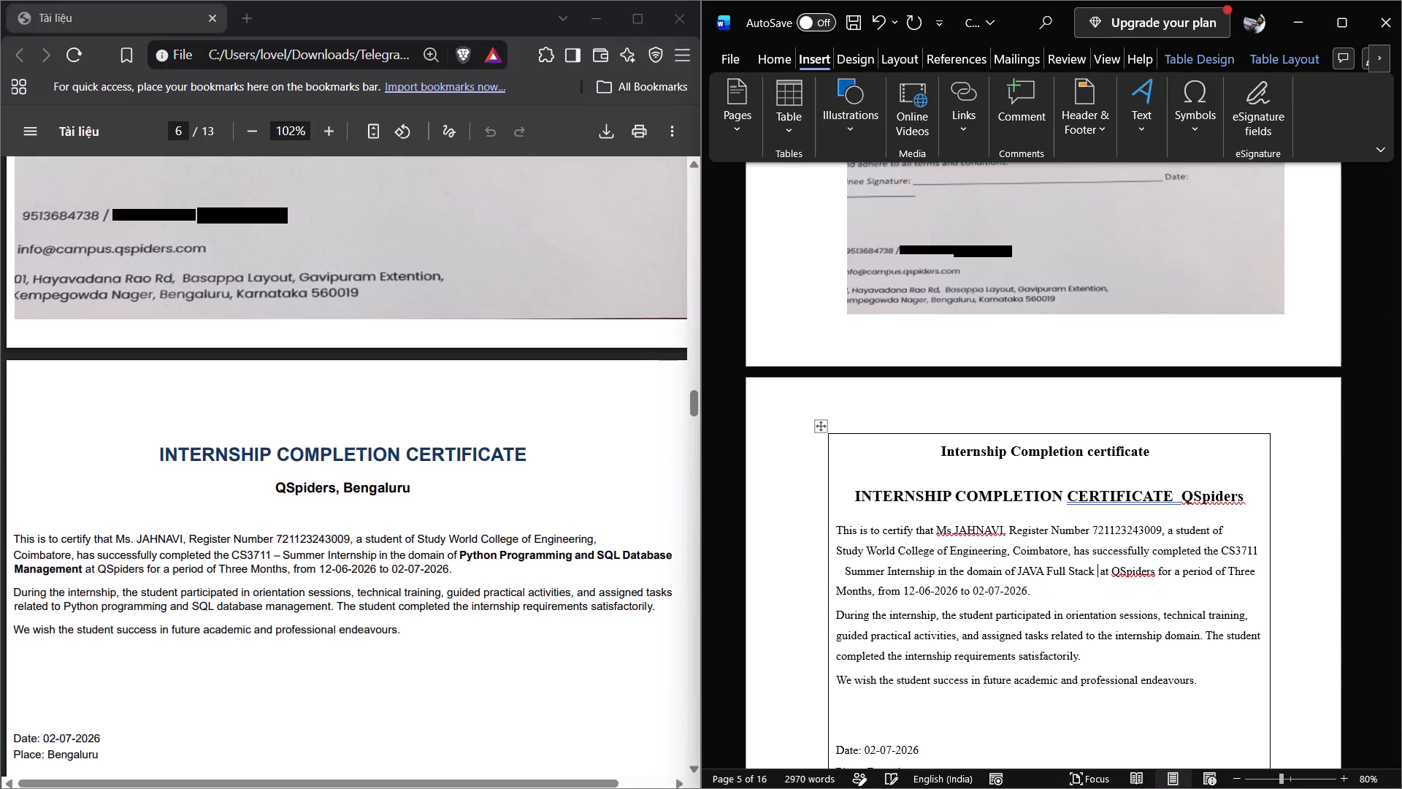
{"action": "key", "text": "BackSpace"}
{"action": "key", "text": "BackSpace"}
{"action": "key", "text": "BackSpace"}
{"action": "key", "text": "BackSpace"}
{"action": "key", "text": "BackSpace"}
{"action": "key", "text": "BackSpace"}
{"action": "key", "text": "BackSpace"}
{"action": "key", "text": "BackSpace"}
{"action": "key", "text": "BackSpace"}
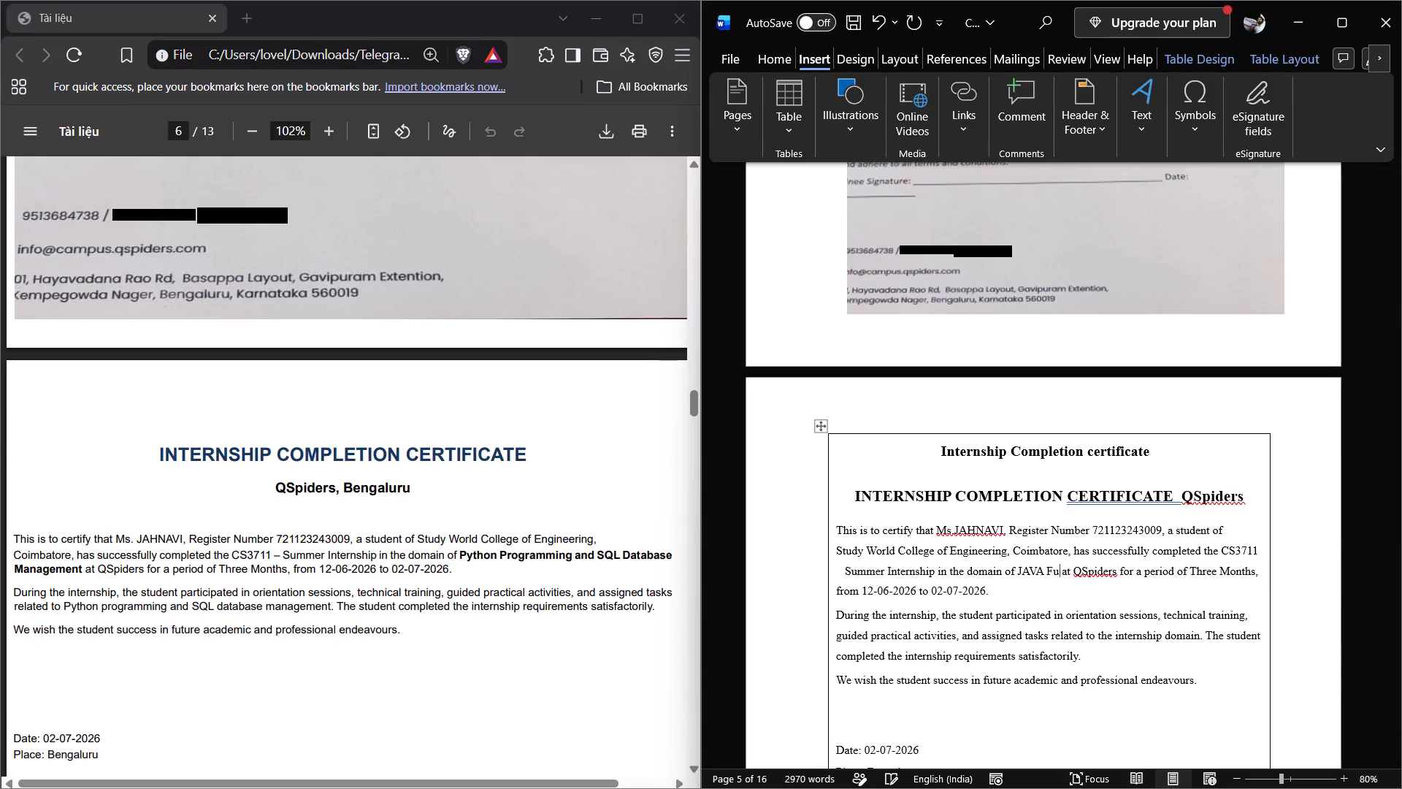
{"action": "key", "text": "BackSpace"}
{"action": "key", "text": "BackSpace"}
{"action": "key", "text": "BackSpace"}
{"action": "key", "text": "BackSpace"}
{"action": "key", "text": "BackSpace"}
{"action": "key", "text": "BackSpace"}
{"action": "key", "text": "BackSpace"}
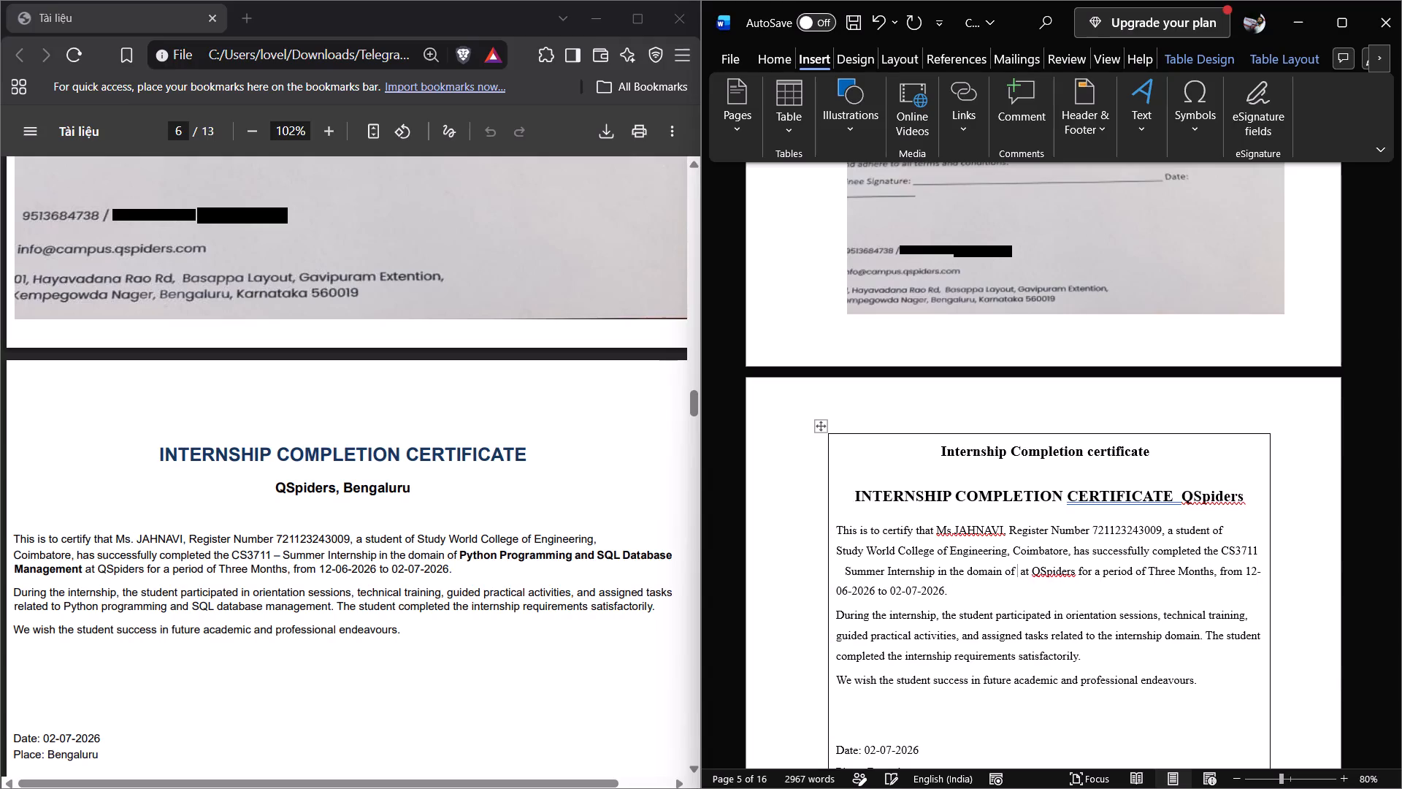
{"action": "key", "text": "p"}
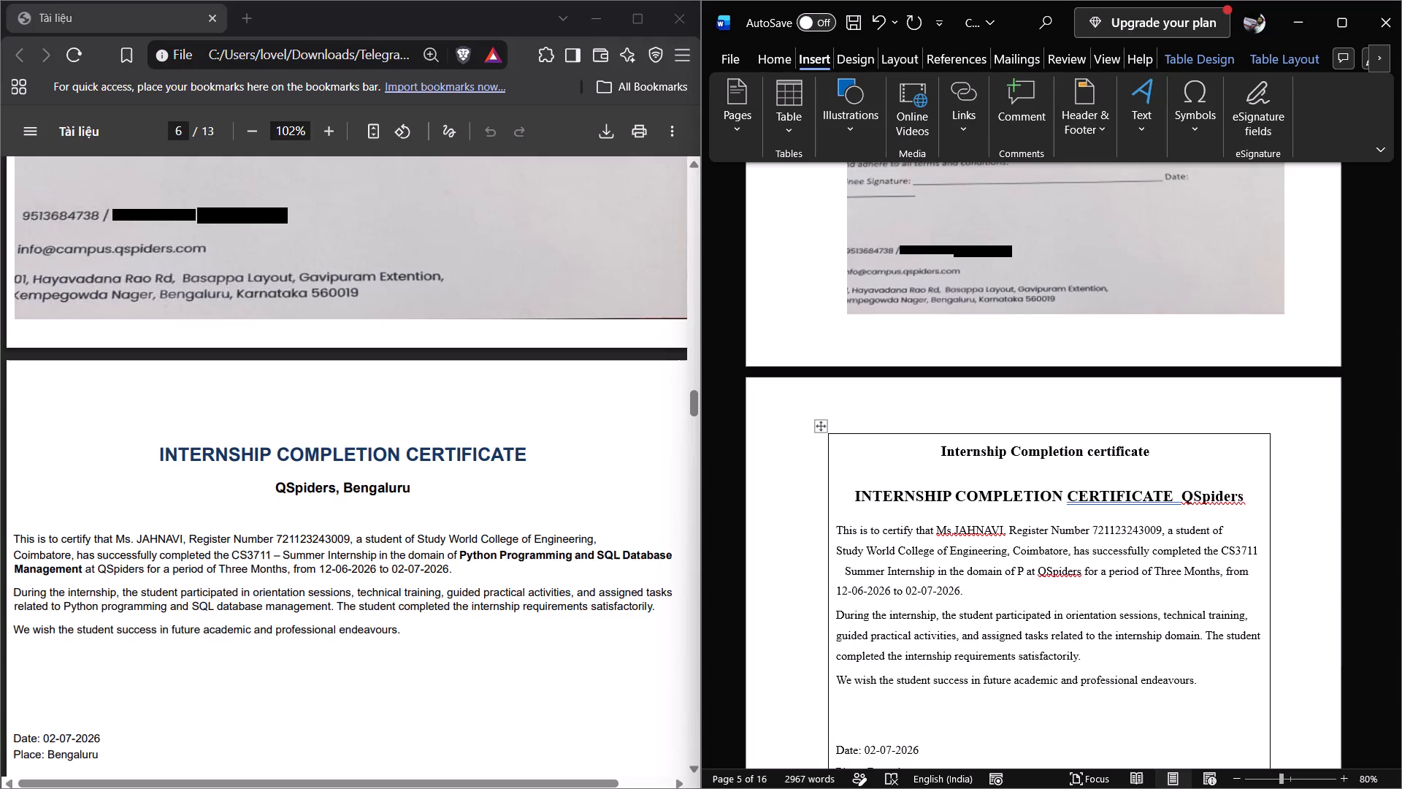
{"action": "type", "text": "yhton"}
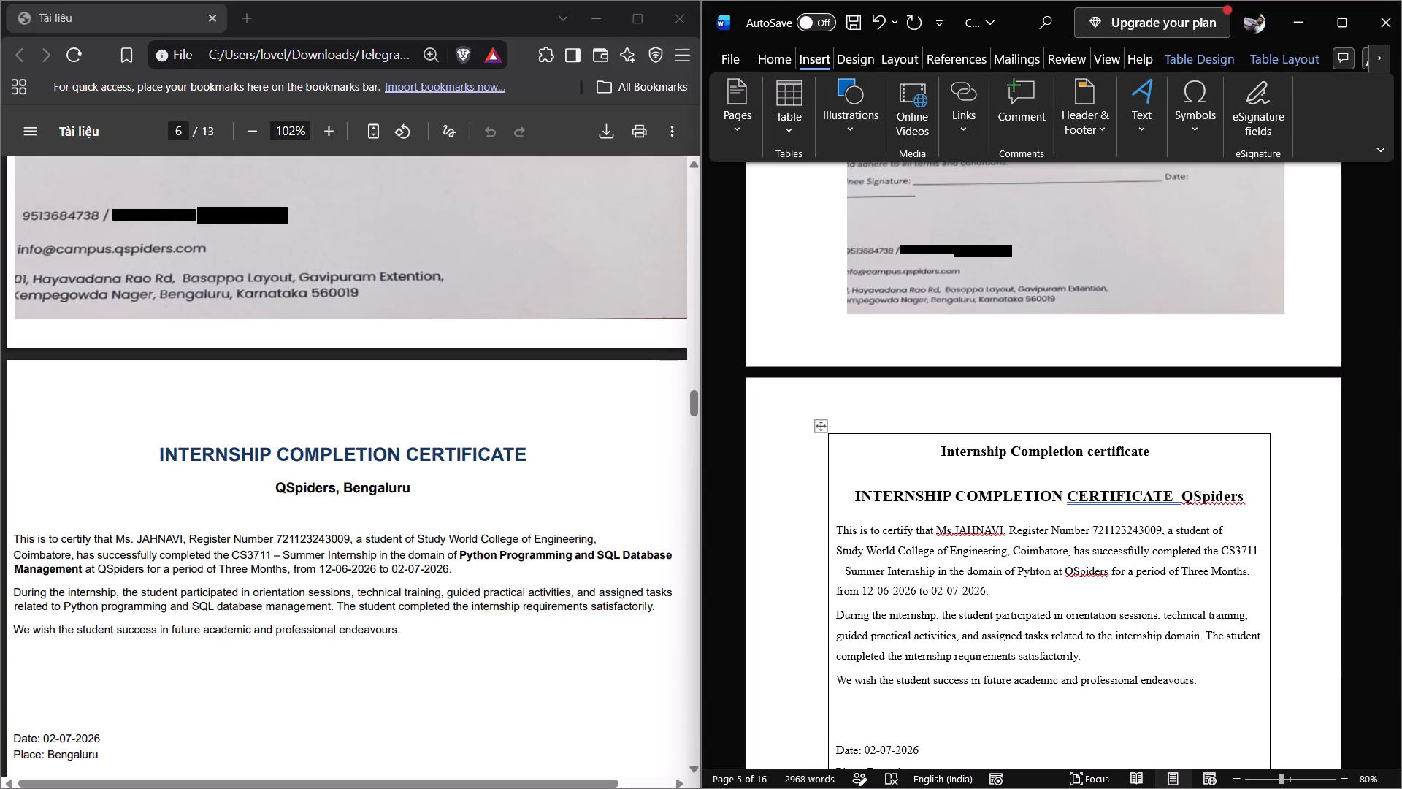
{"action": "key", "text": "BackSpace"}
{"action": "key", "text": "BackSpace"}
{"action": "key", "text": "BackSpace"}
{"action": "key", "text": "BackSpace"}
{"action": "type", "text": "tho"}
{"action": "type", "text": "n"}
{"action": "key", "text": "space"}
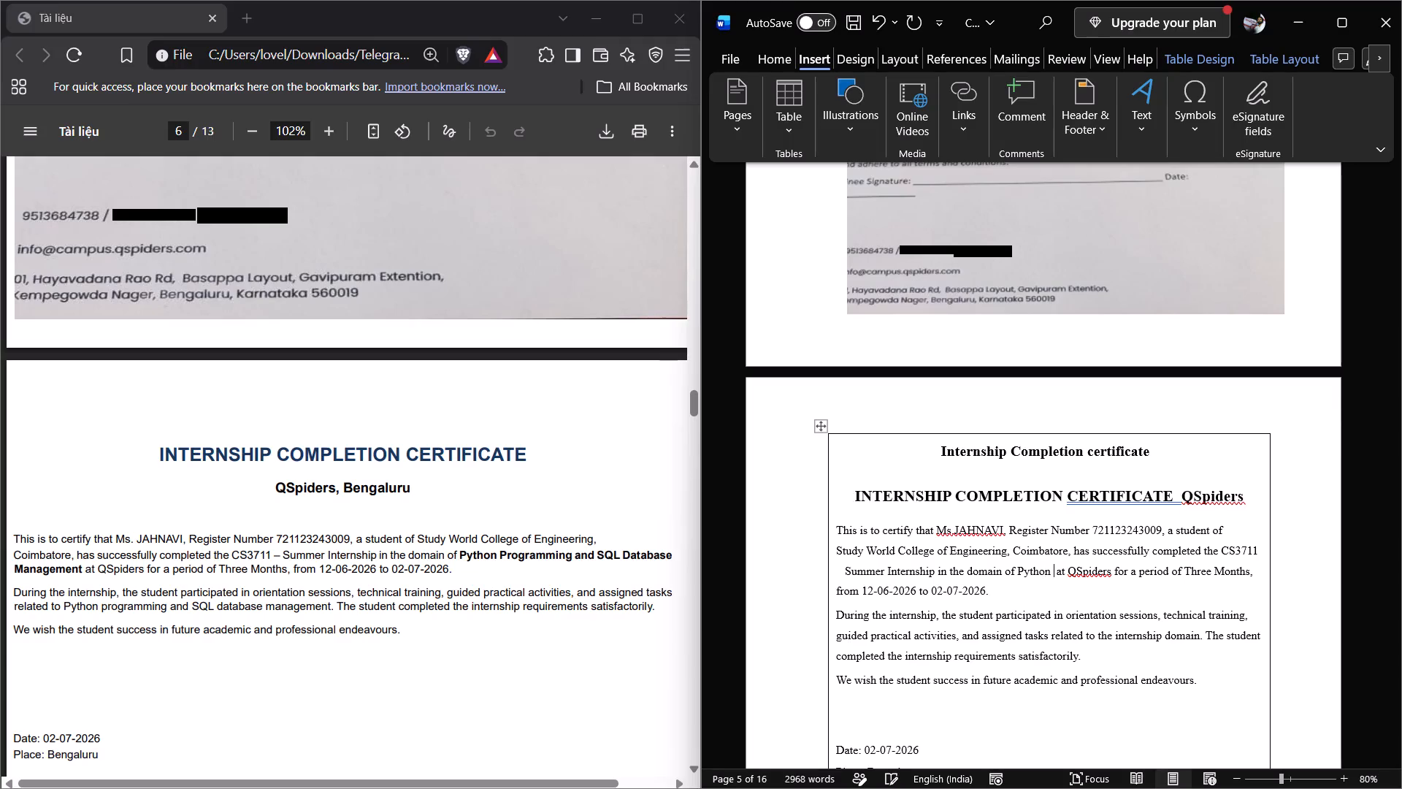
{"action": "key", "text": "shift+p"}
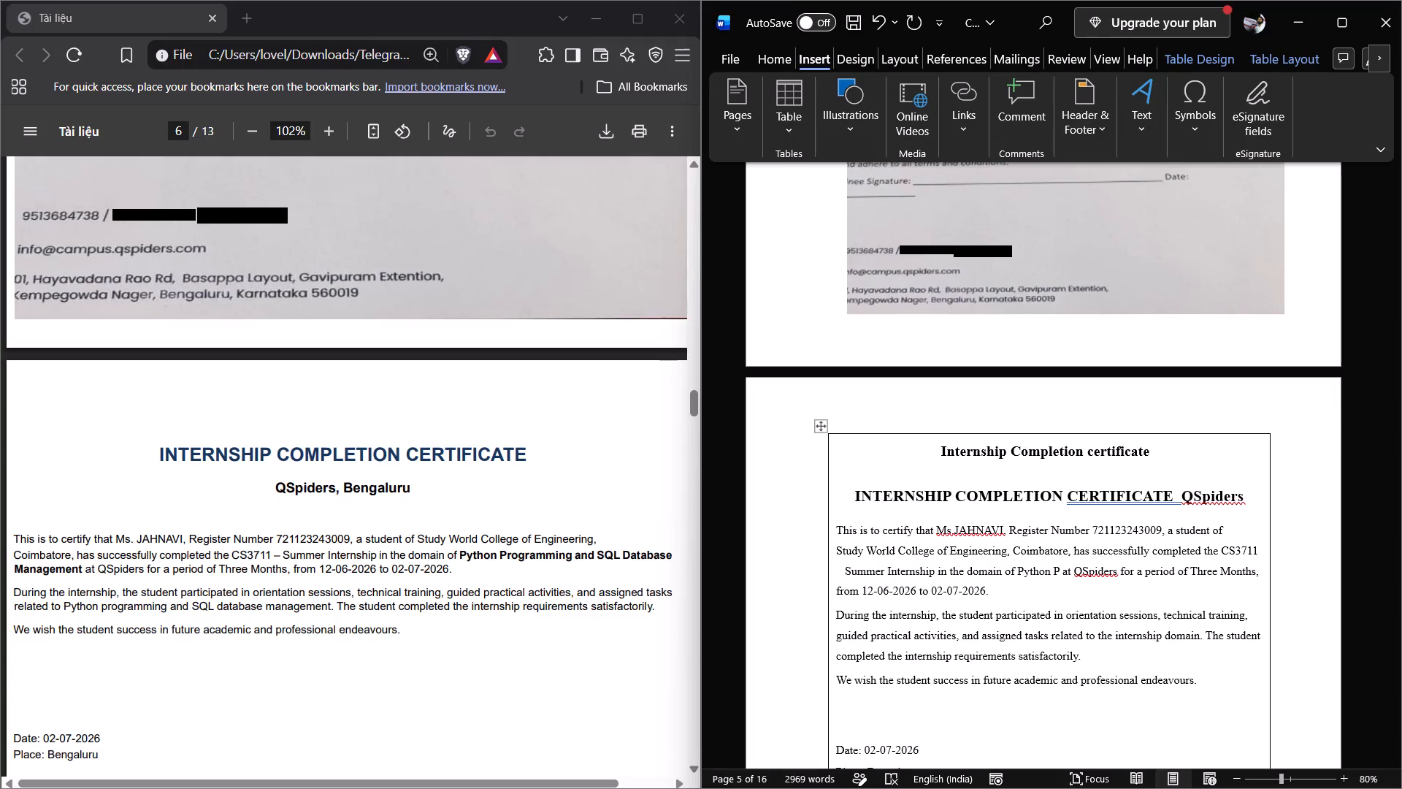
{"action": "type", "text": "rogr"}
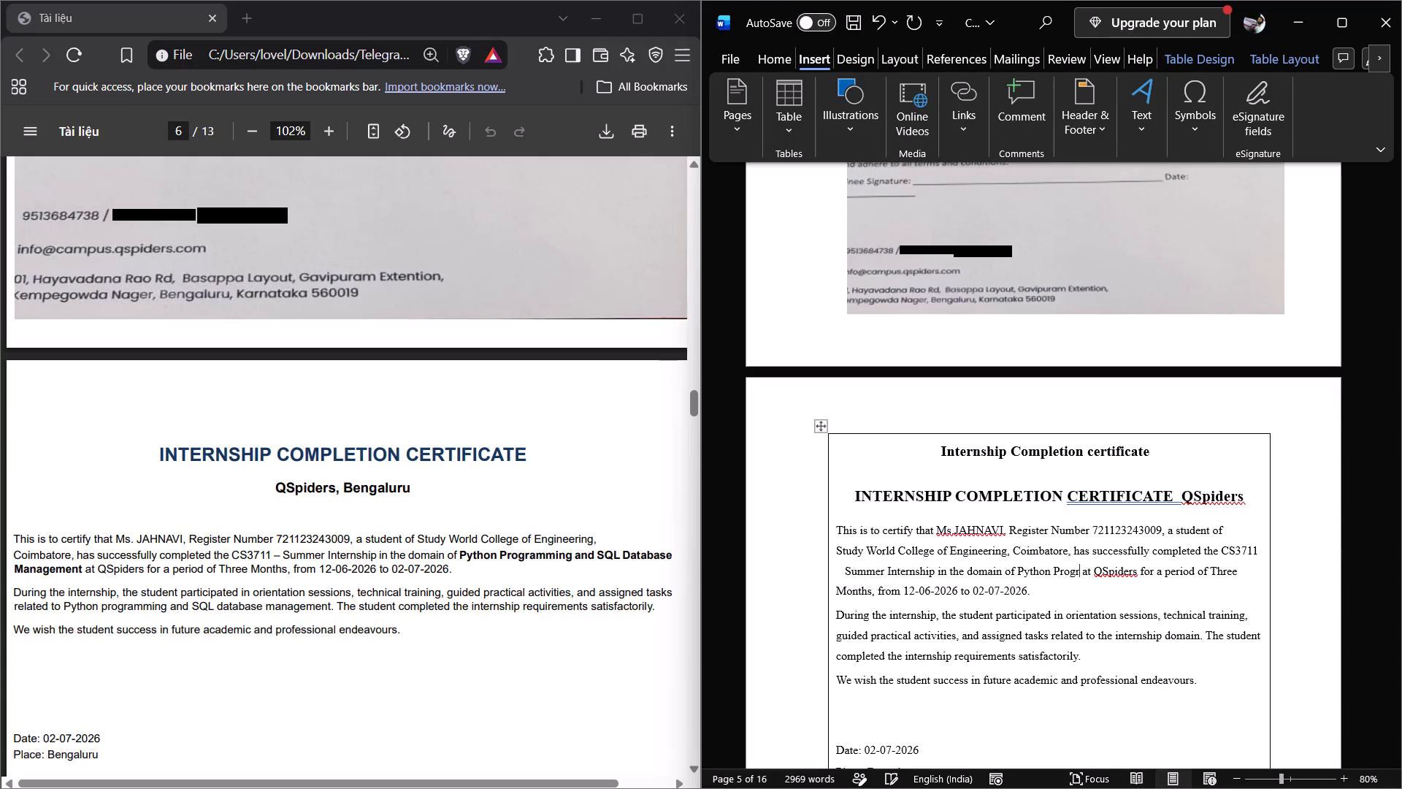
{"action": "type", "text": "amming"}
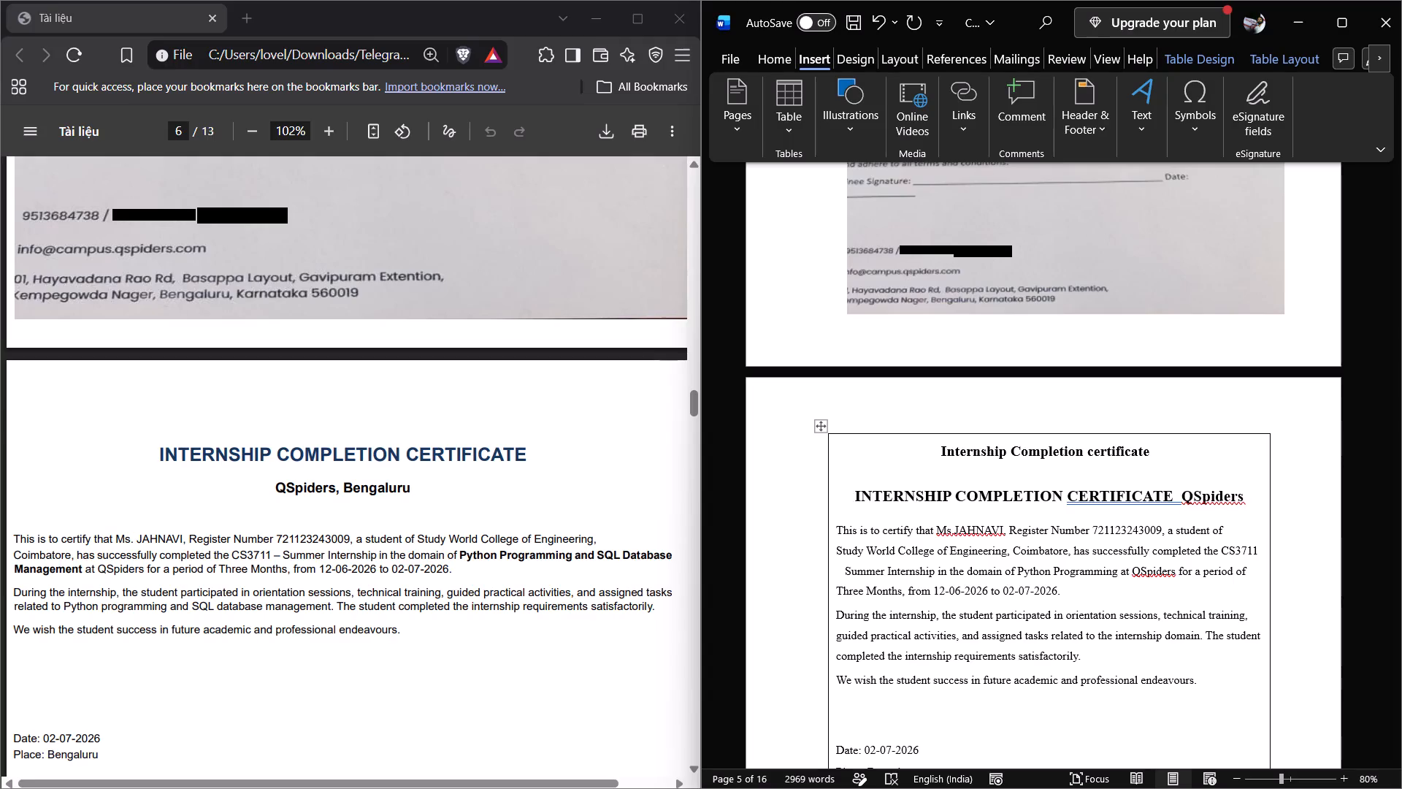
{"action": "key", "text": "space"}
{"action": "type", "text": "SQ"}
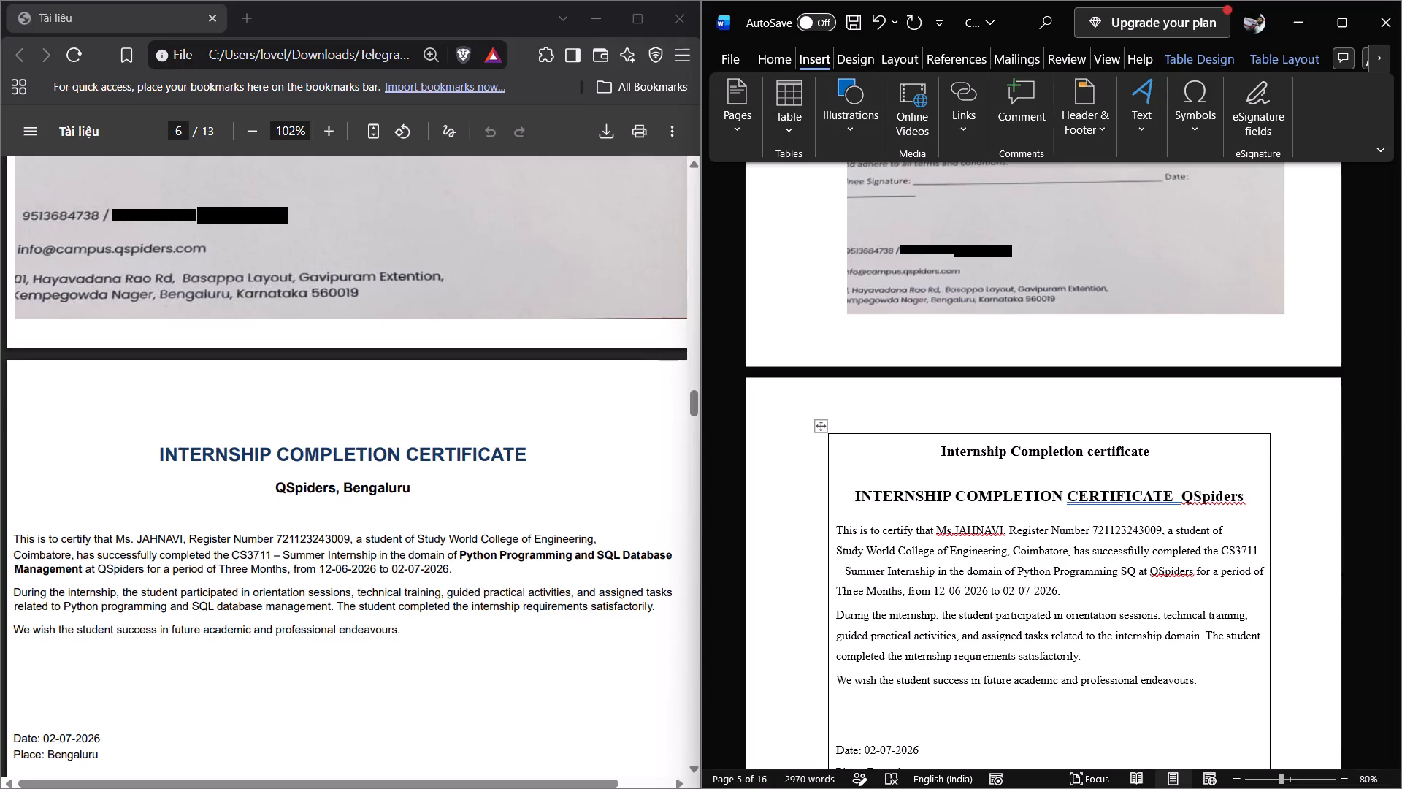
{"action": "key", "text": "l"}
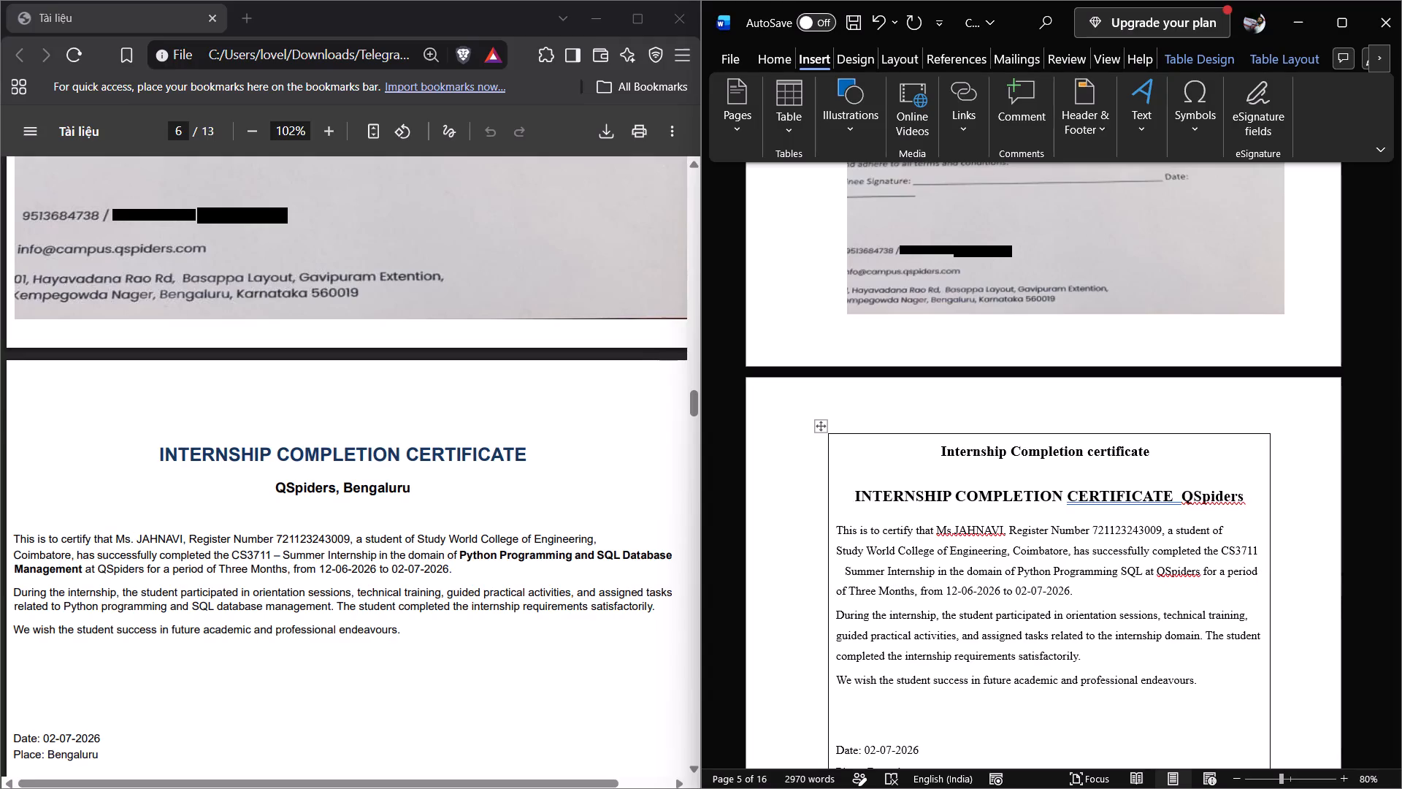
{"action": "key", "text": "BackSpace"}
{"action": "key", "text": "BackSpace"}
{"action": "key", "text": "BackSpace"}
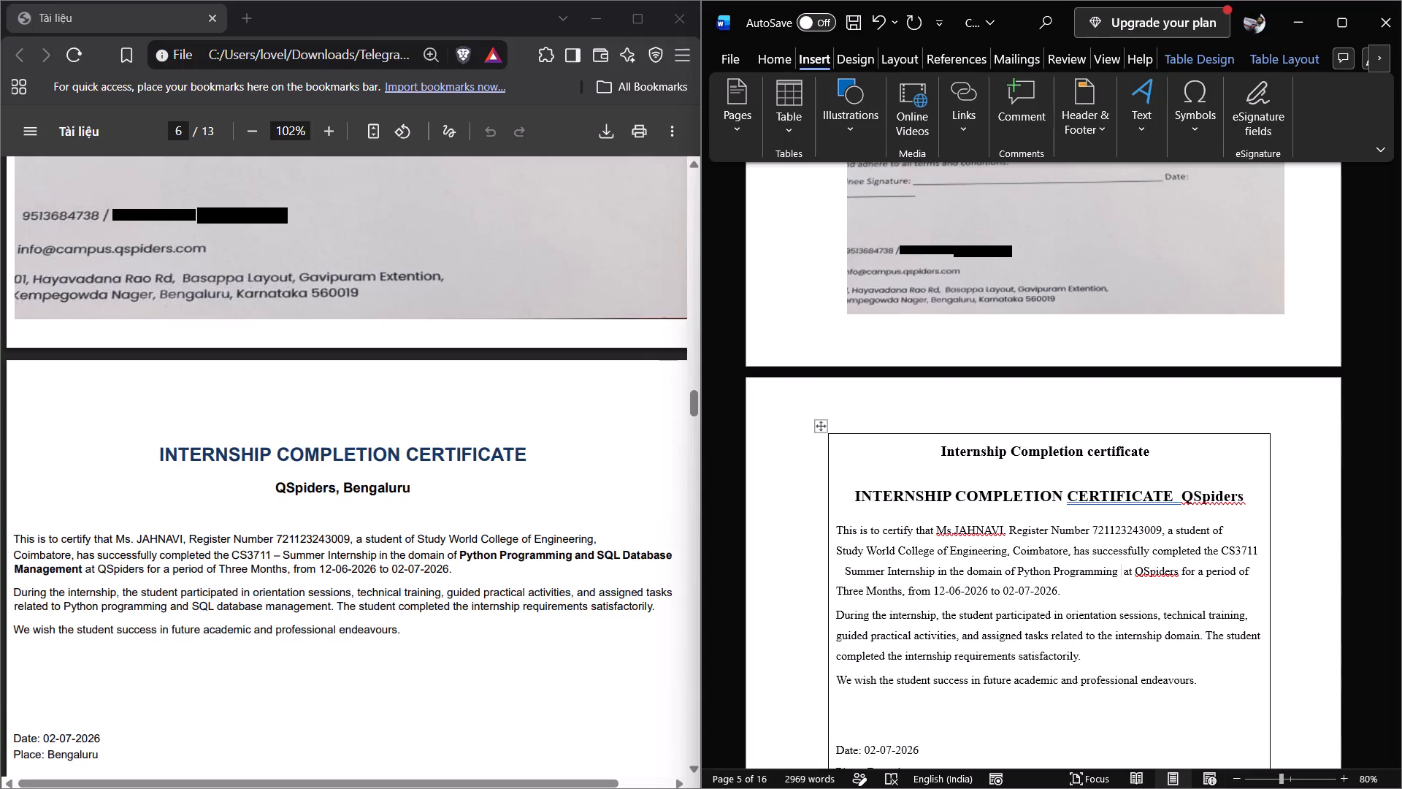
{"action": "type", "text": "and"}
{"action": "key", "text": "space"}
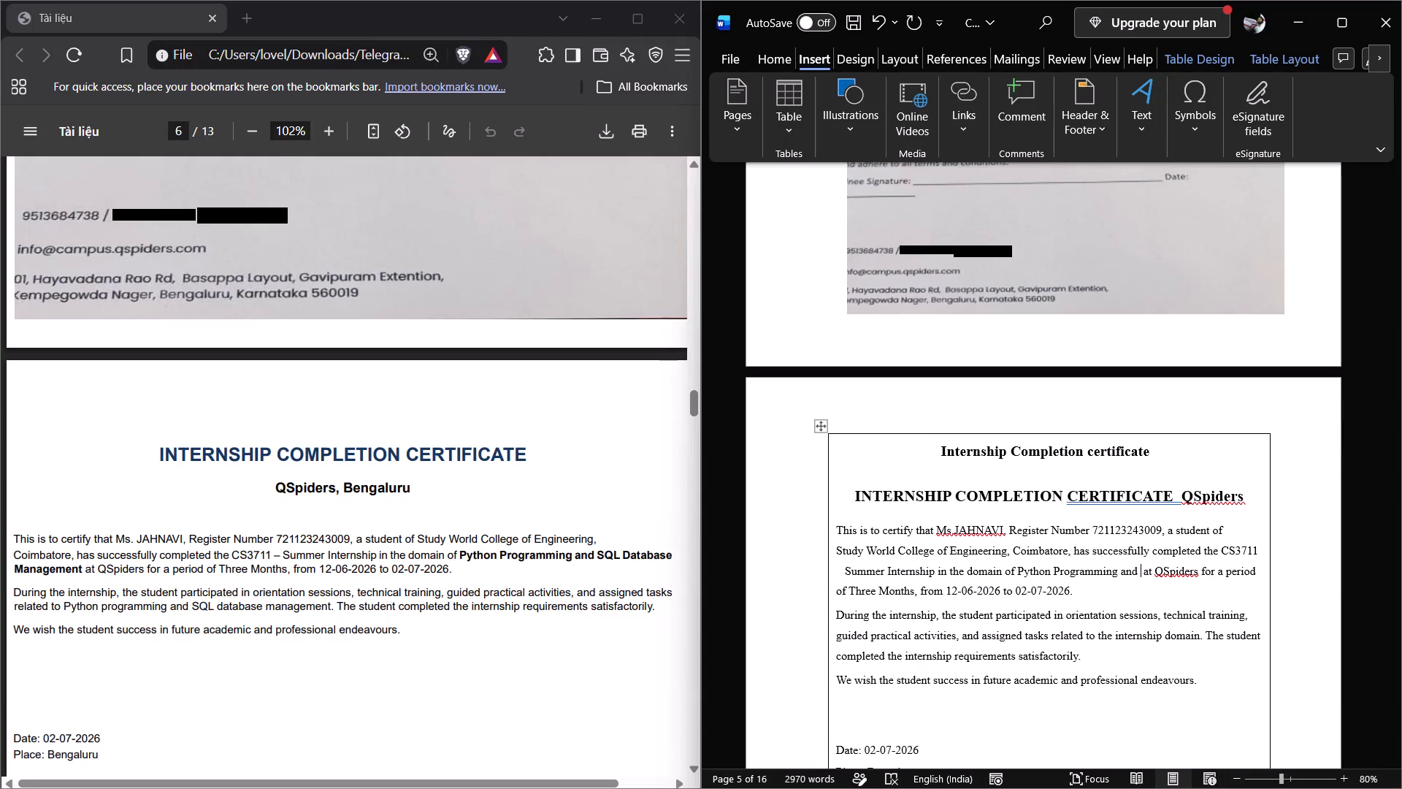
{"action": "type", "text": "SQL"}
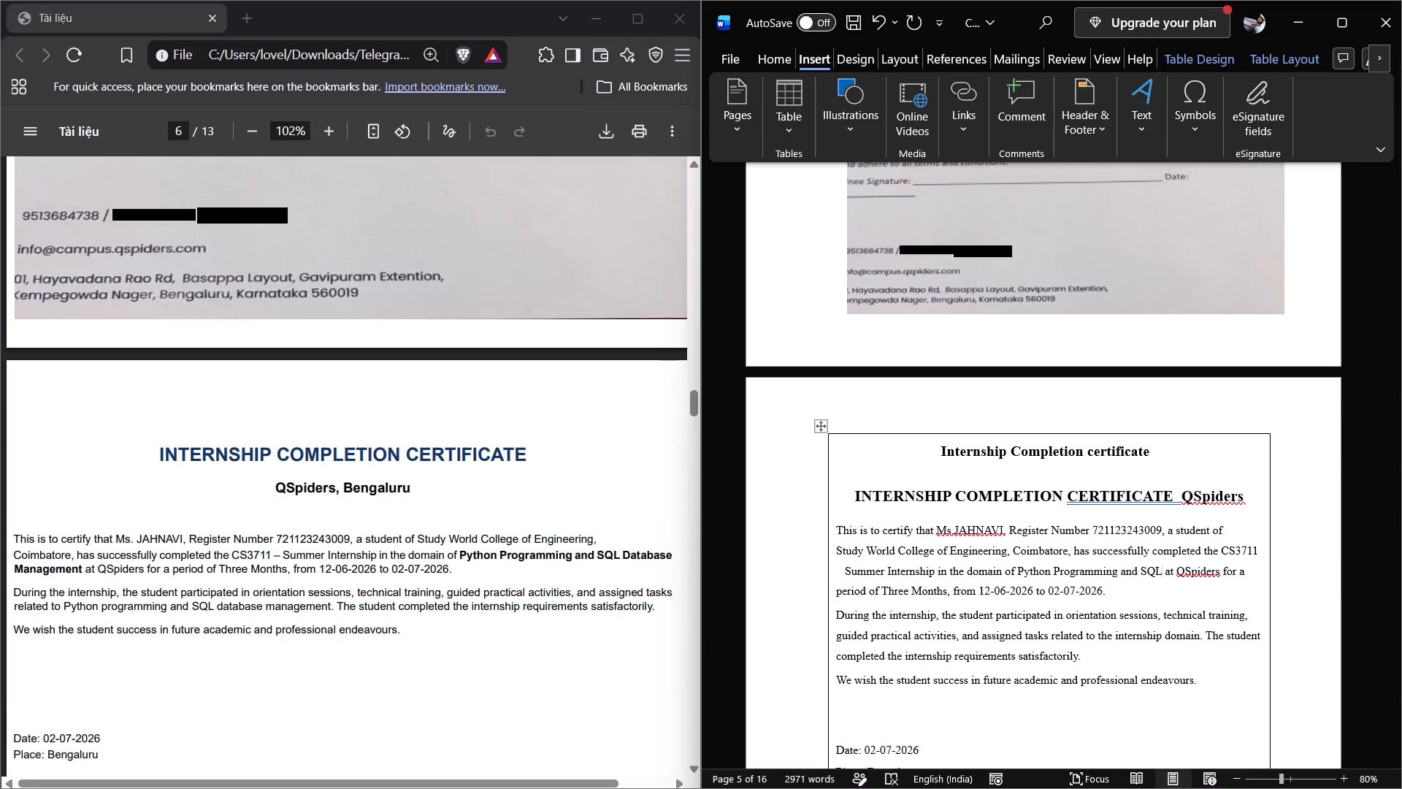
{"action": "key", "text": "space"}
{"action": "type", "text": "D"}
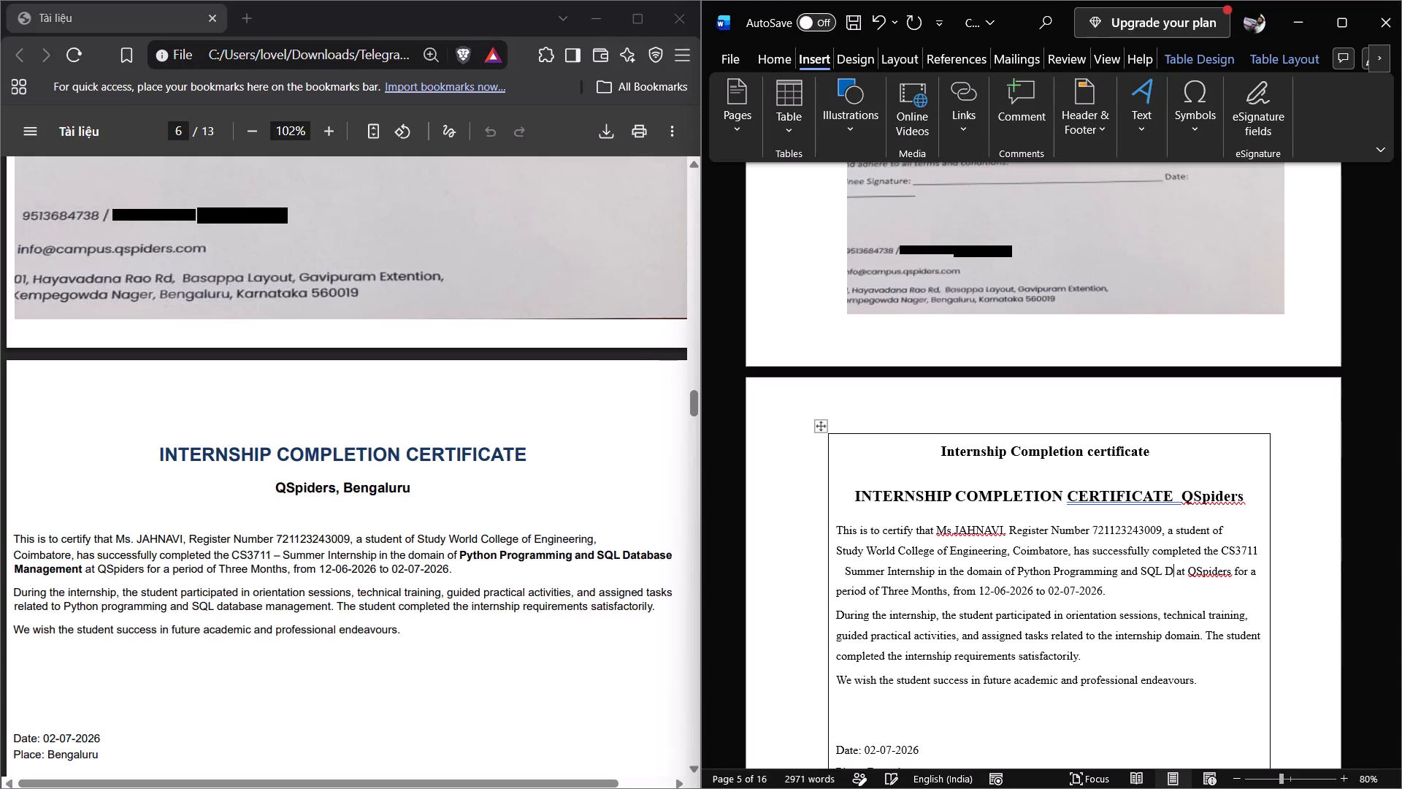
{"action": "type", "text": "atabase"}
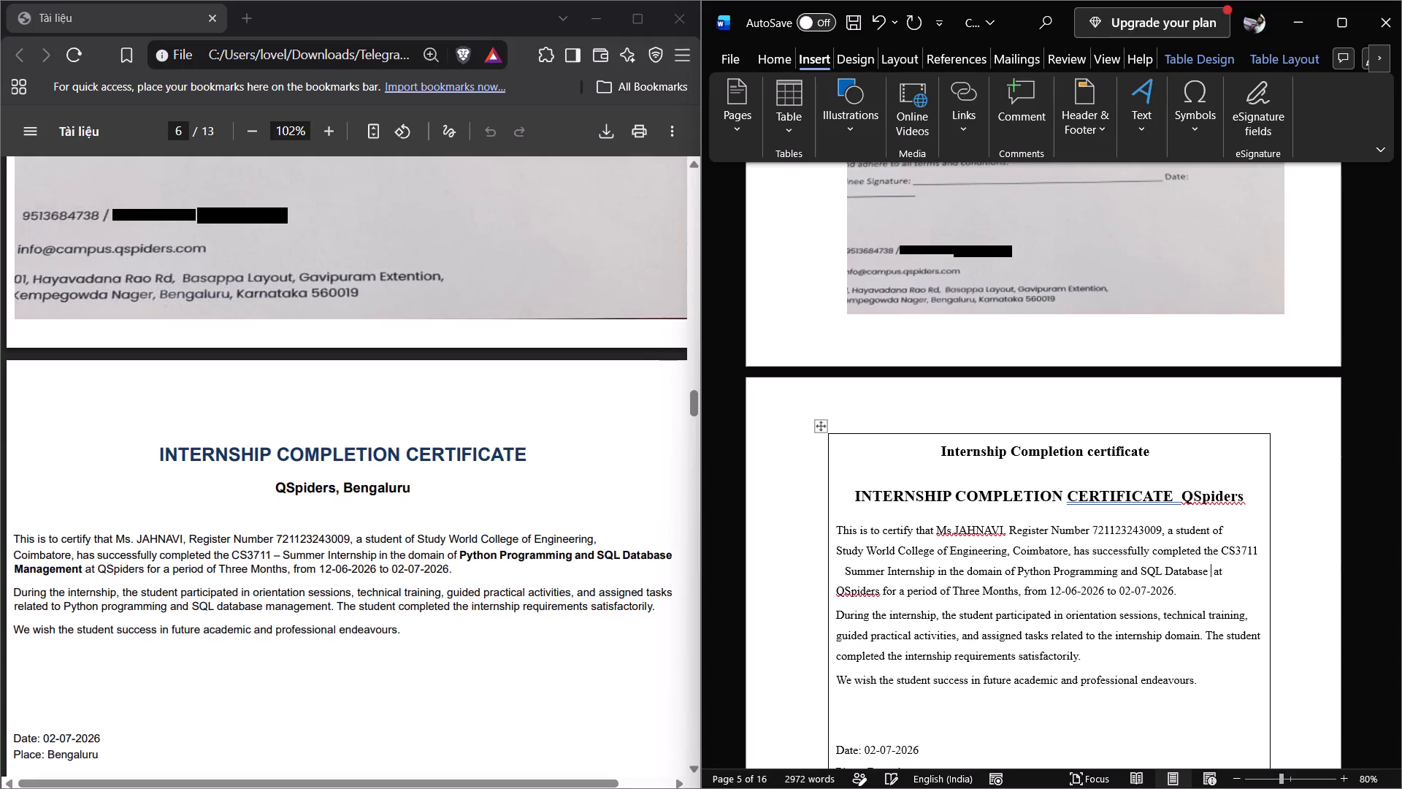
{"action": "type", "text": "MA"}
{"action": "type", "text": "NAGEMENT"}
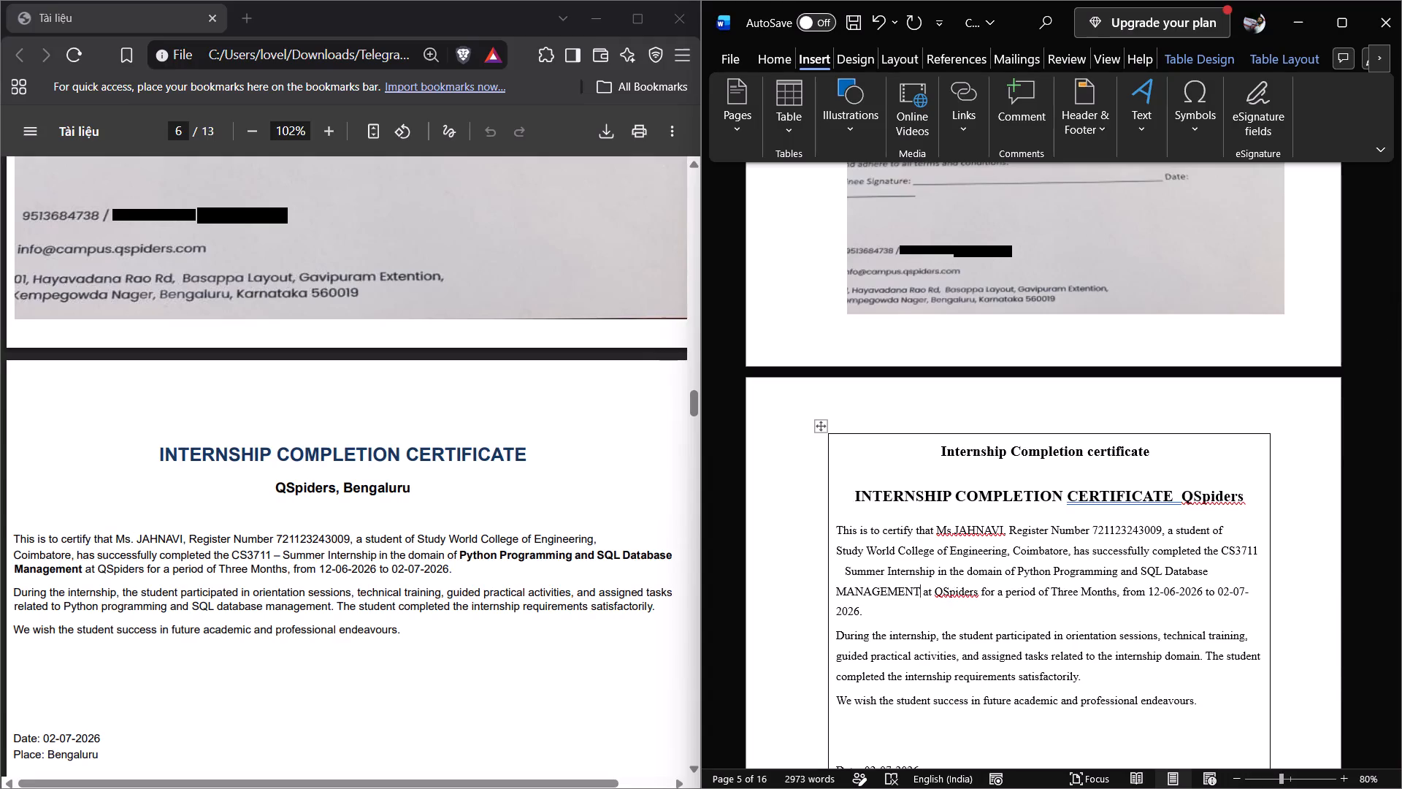
{"action": "scroll", "coordinate": [502, 602], "scroll_direction": "down", "scroll_amount": 1}
{"action": "scroll", "coordinate": [1007, 588], "scroll_direction": "down", "scroll_amount": 1}
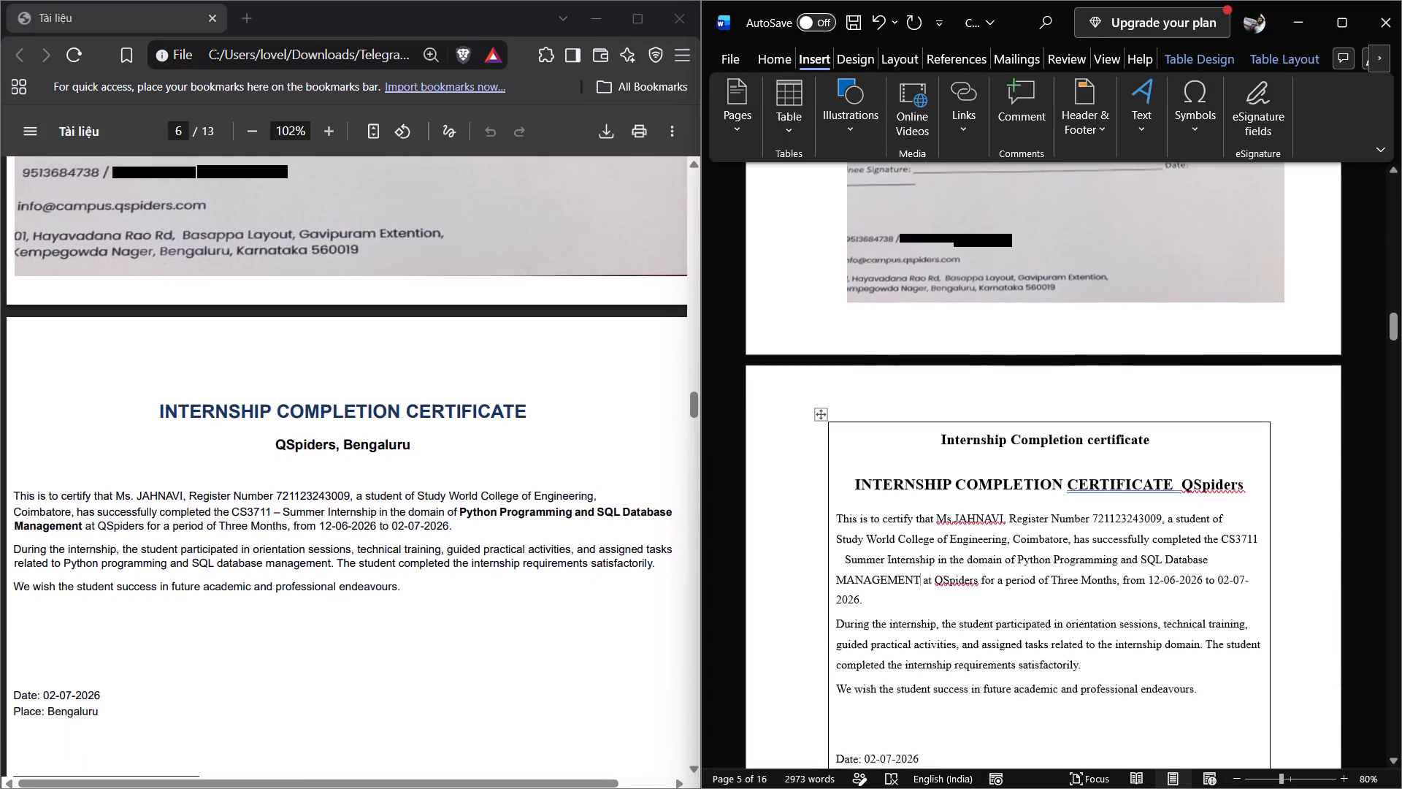
{"action": "scroll", "coordinate": [1007, 588], "scroll_direction": "down", "scroll_amount": 1}
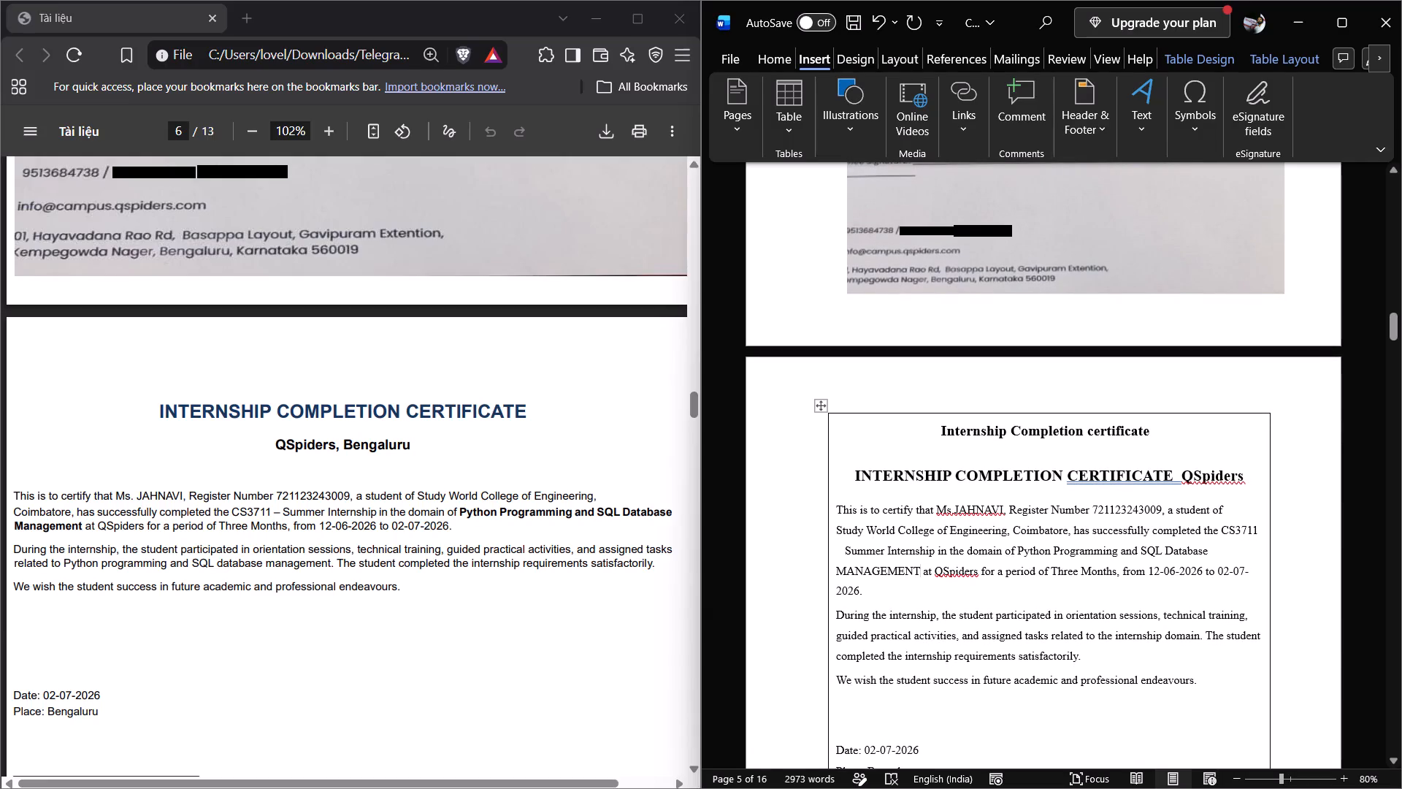
{"action": "scroll", "coordinate": [1007, 588], "scroll_direction": "down", "scroll_amount": 1}
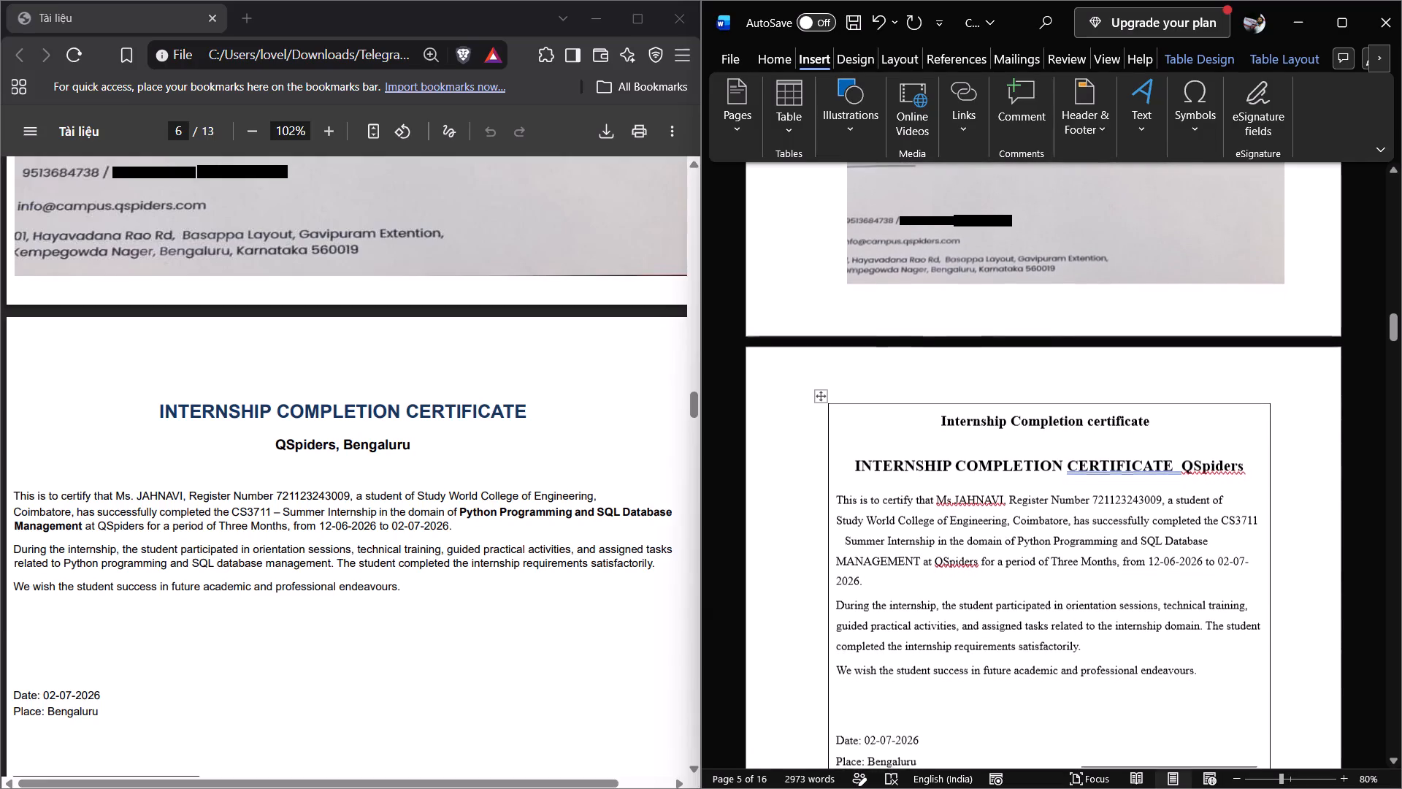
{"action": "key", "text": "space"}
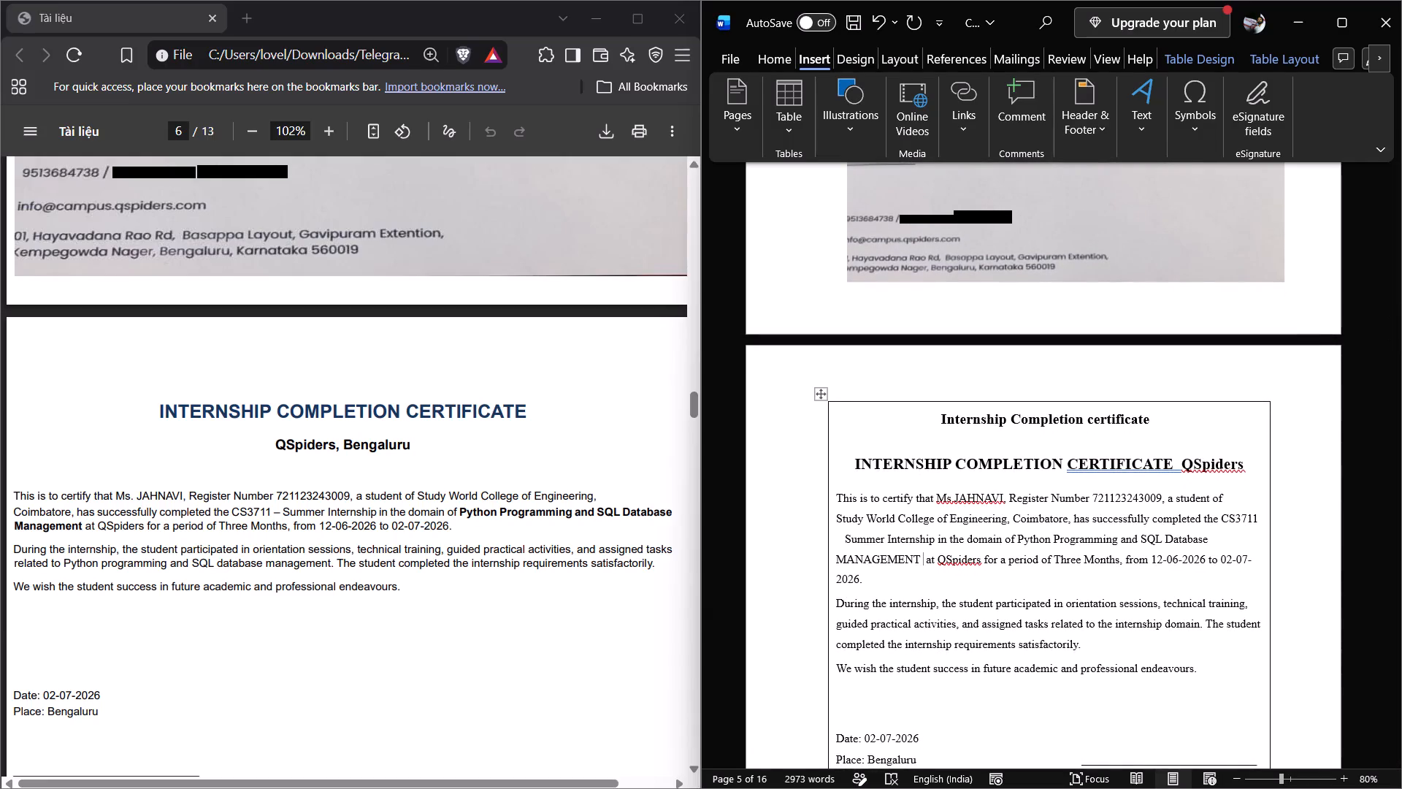
{"action": "key", "text": "BackSpace"}
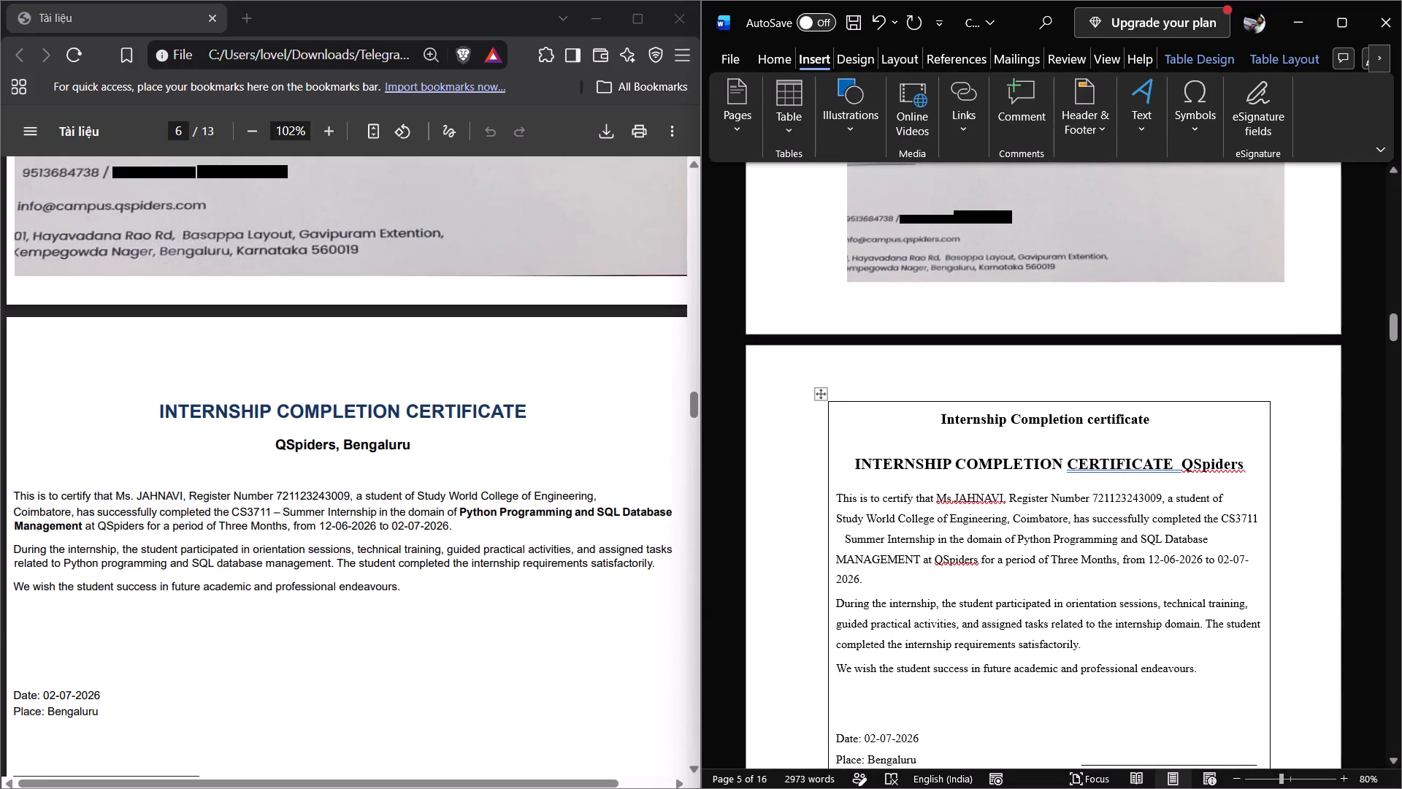
Replace the student's name in the report's "DAY-WISE SESSION DETAILS" heading block with the name given in the PDF's matching section.
{"action": "scroll", "coordinate": [995, 607], "scroll_direction": "down", "scroll_amount": 1}
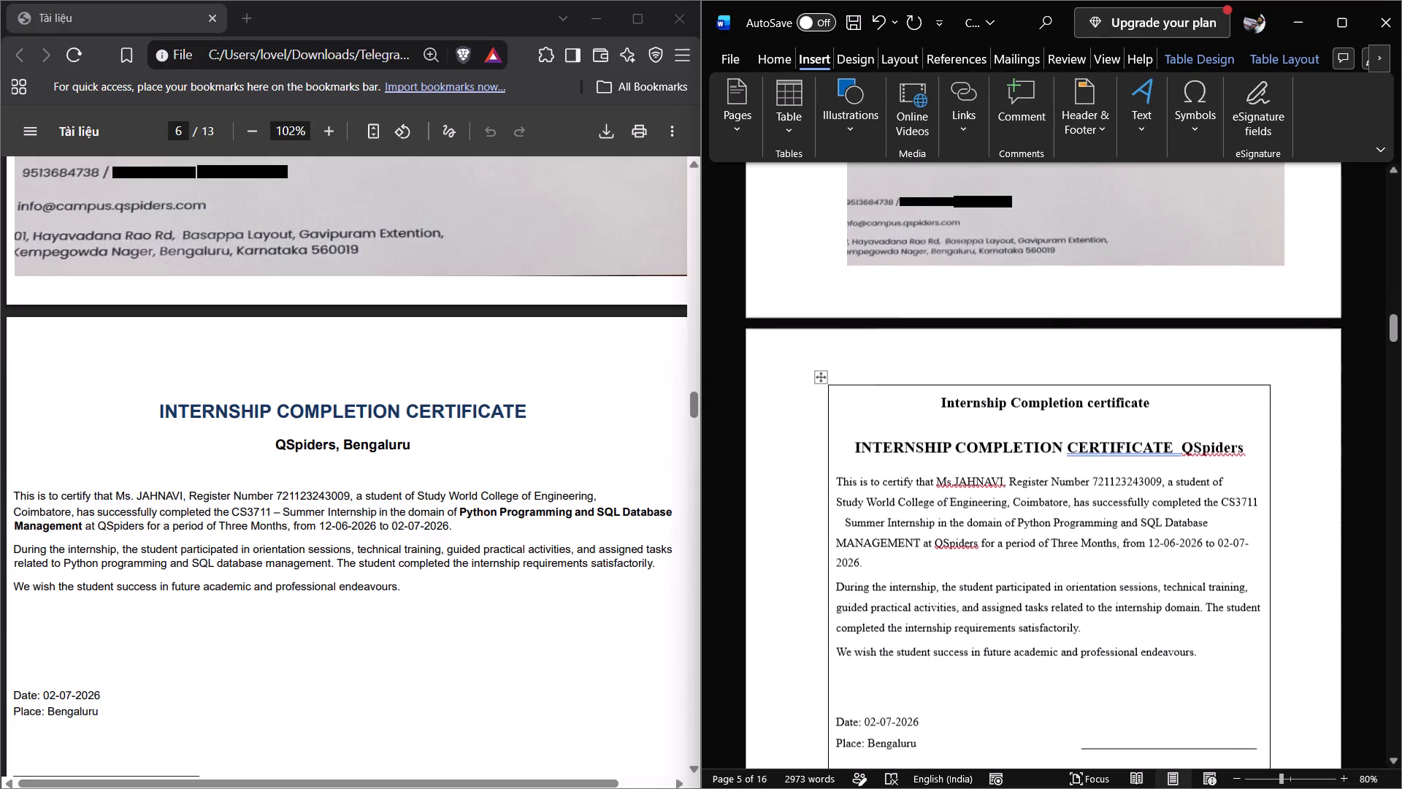
{"action": "scroll", "coordinate": [995, 607], "scroll_direction": "down", "scroll_amount": 1}
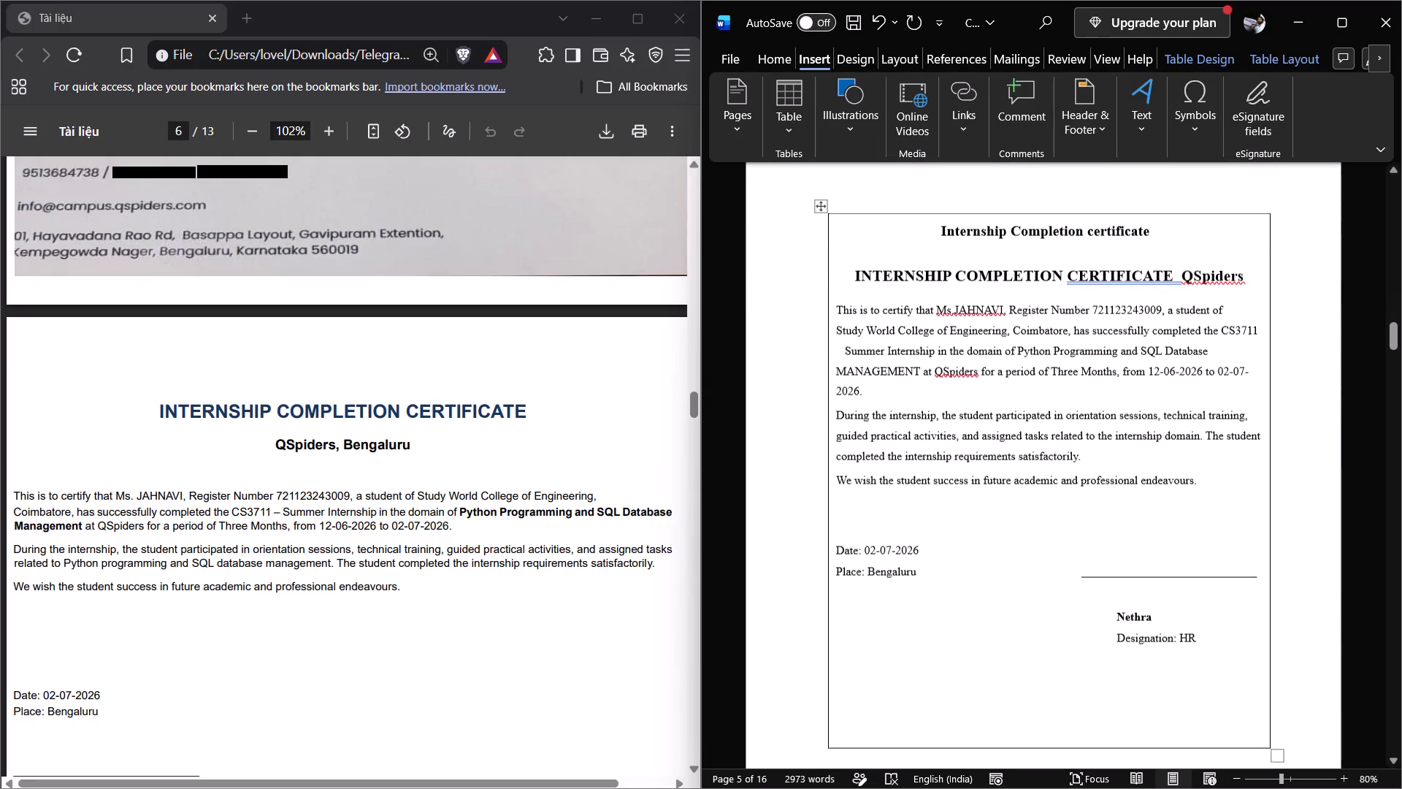
{"action": "scroll", "coordinate": [536, 626], "scroll_direction": "down", "scroll_amount": 2}
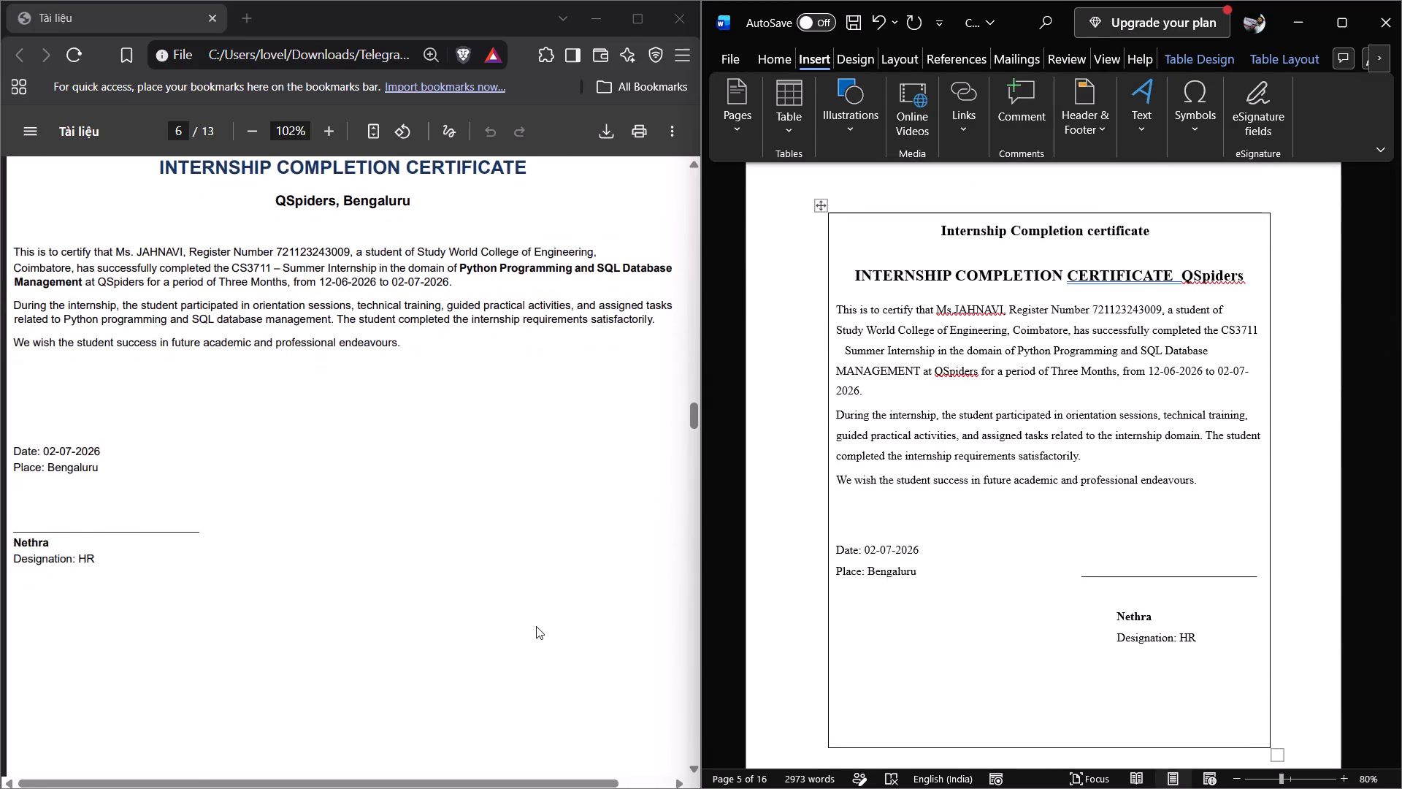
{"action": "scroll", "coordinate": [536, 626], "scroll_direction": "down", "scroll_amount": 6}
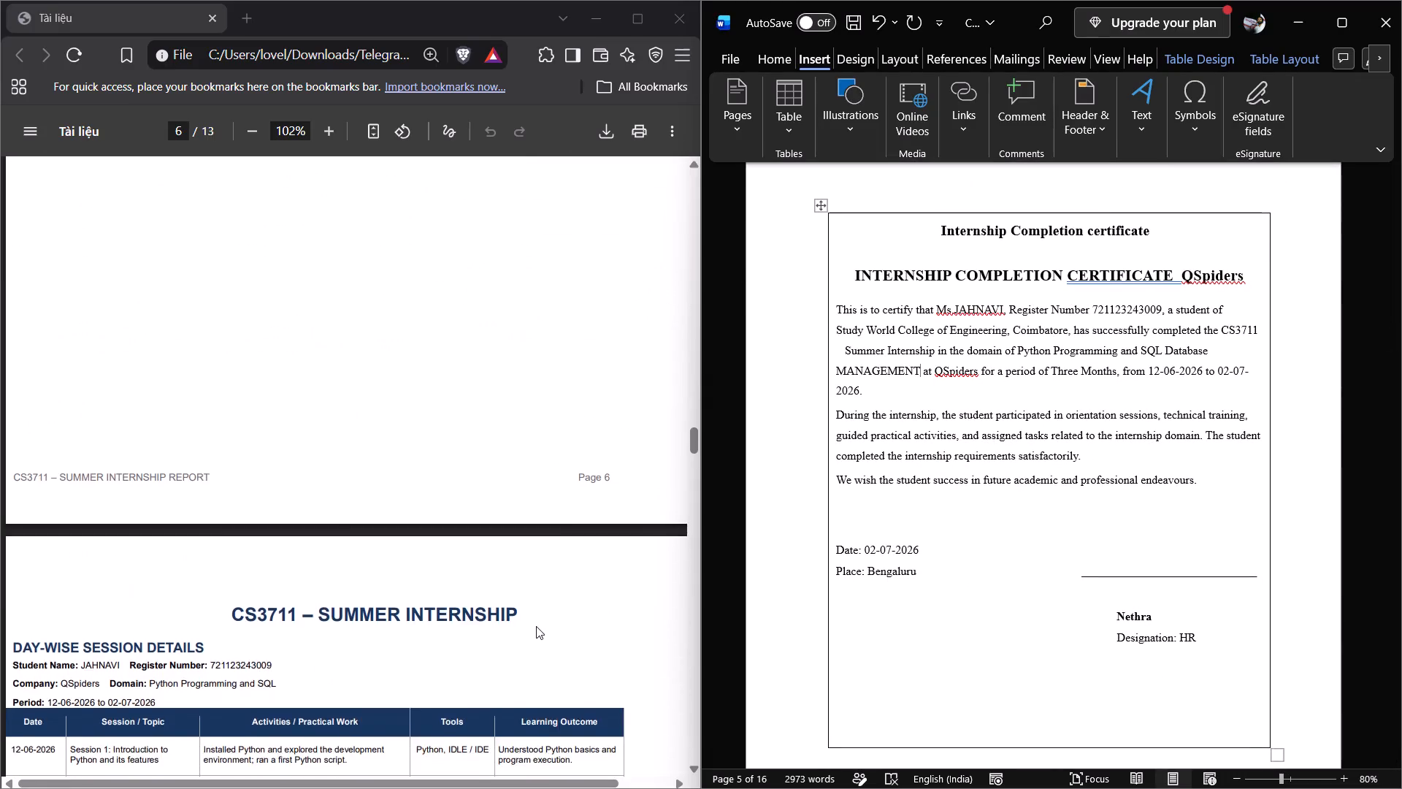
{"action": "scroll", "coordinate": [536, 626], "scroll_direction": "down", "scroll_amount": 2}
{"action": "scroll", "coordinate": [1000, 575], "scroll_direction": "down", "scroll_amount": 2}
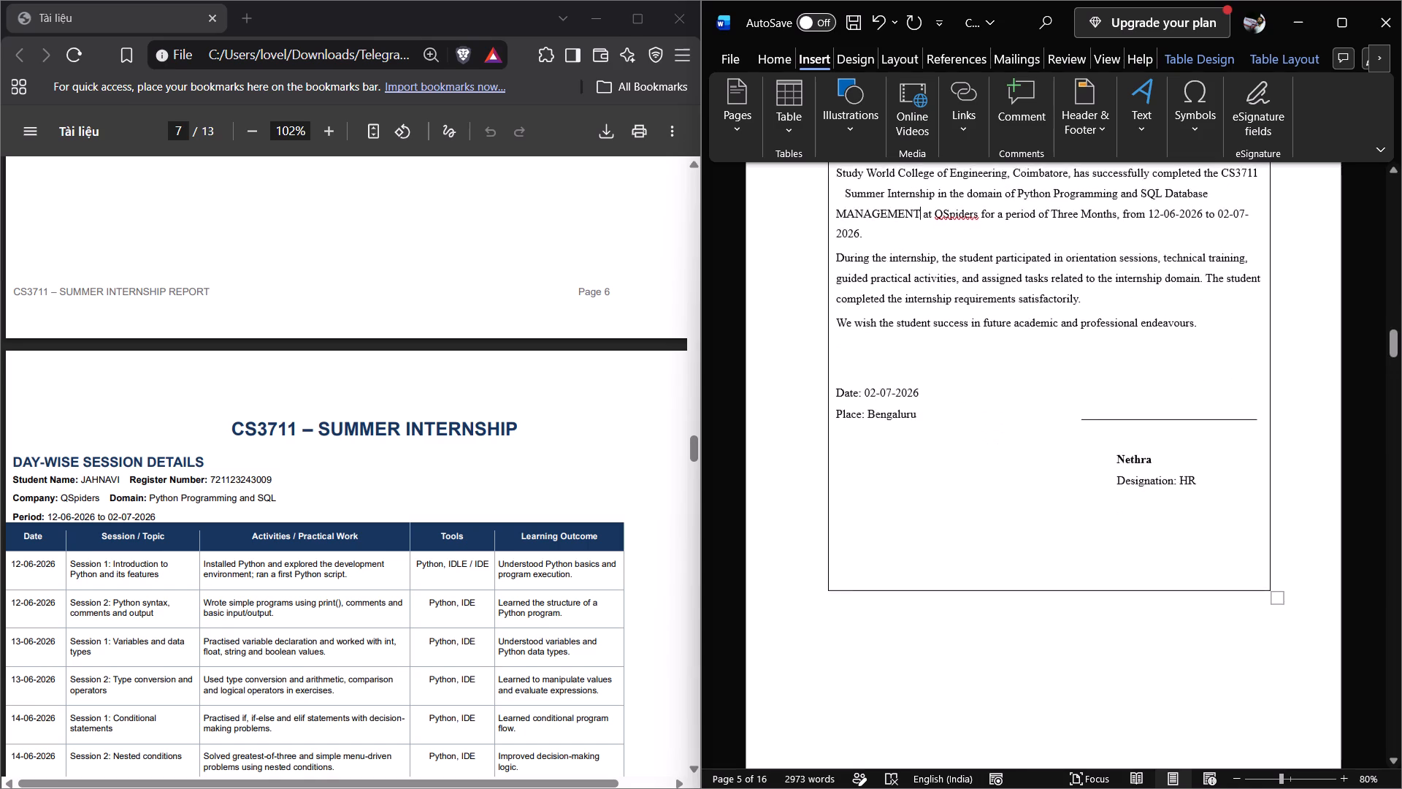
{"action": "scroll", "coordinate": [1000, 575], "scroll_direction": "down", "scroll_amount": 3}
{"action": "scroll", "coordinate": [1000, 575], "scroll_direction": "up", "scroll_amount": 2}
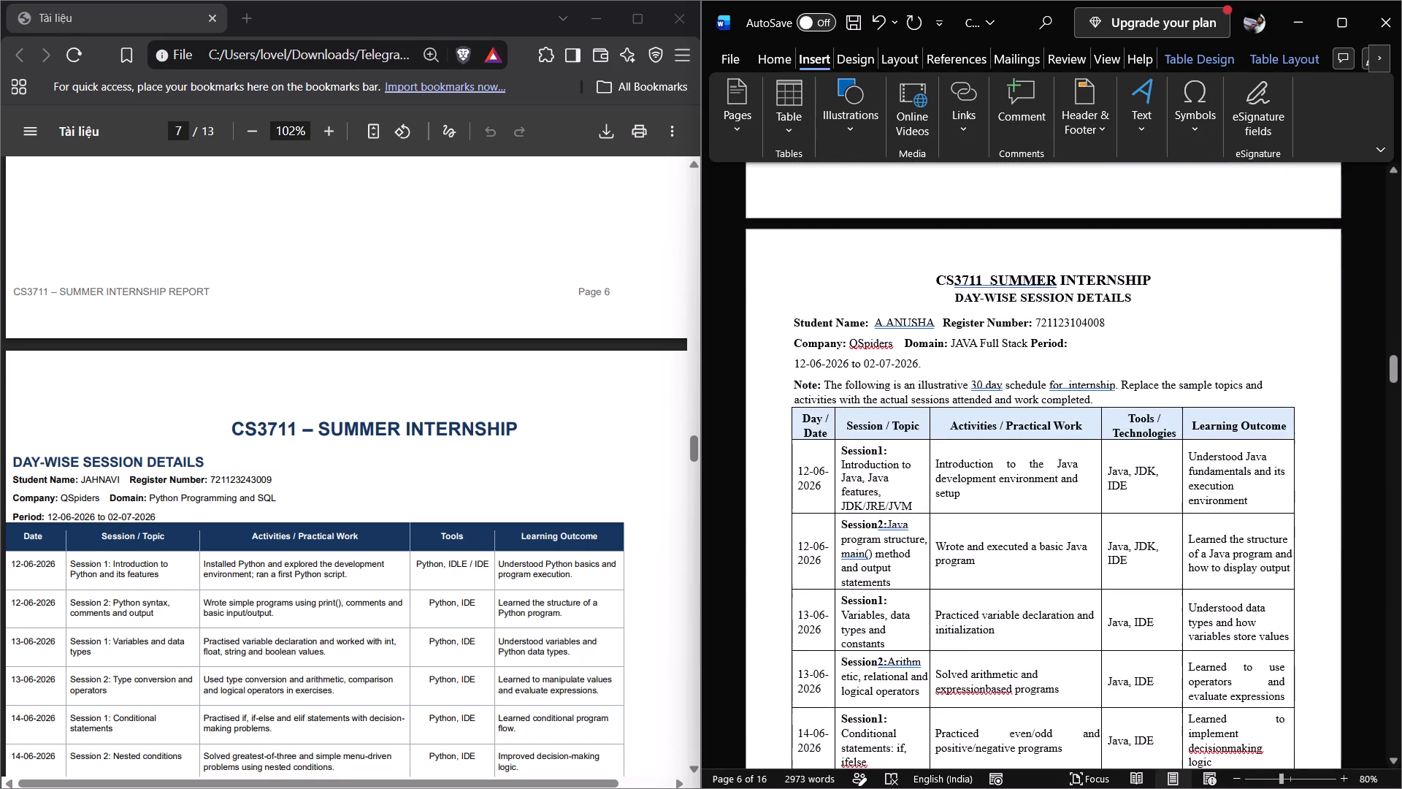
{"action": "scroll", "coordinate": [1000, 575], "scroll_direction": "up", "scroll_amount": 1}
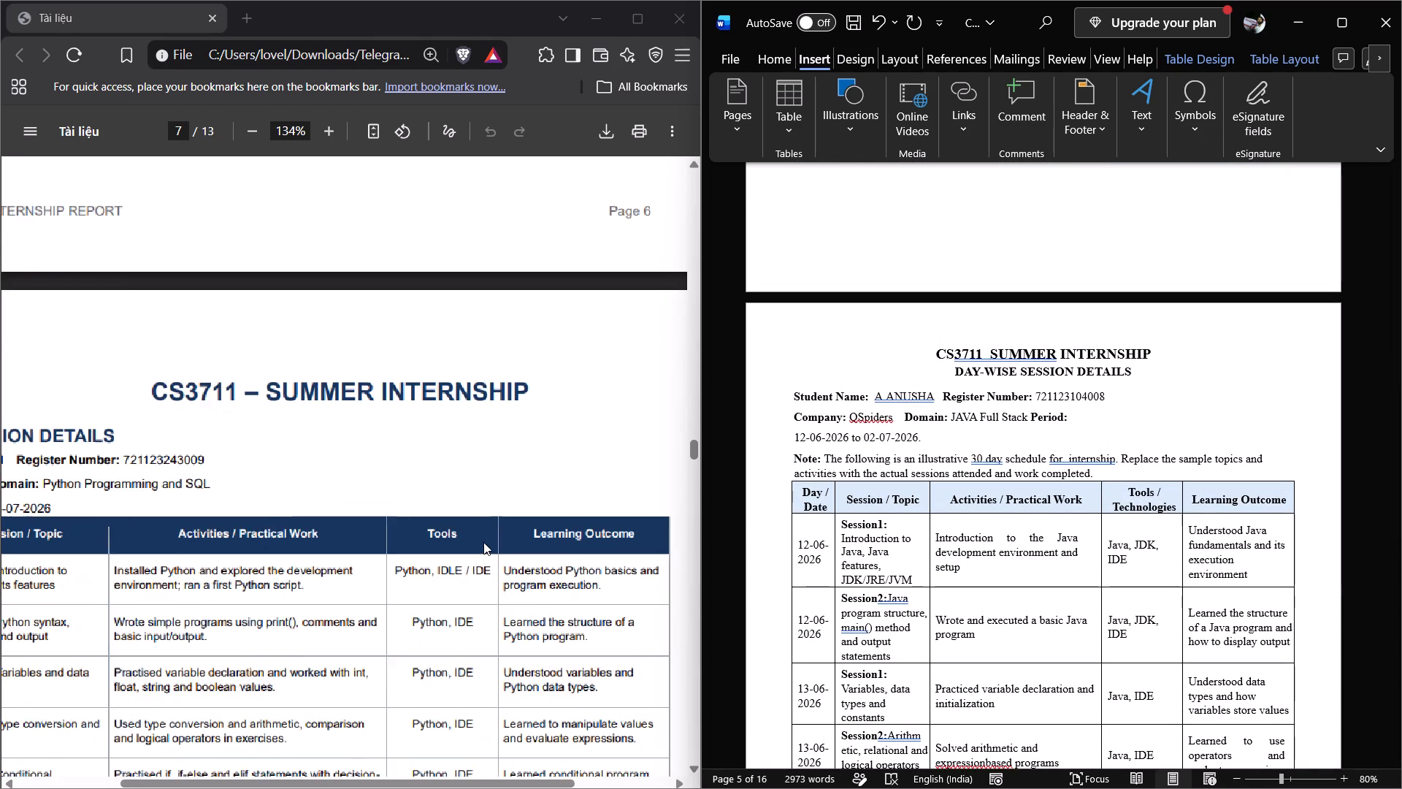
{"action": "scroll", "coordinate": [483, 542], "scroll_direction": "right", "scroll_amount": 3}
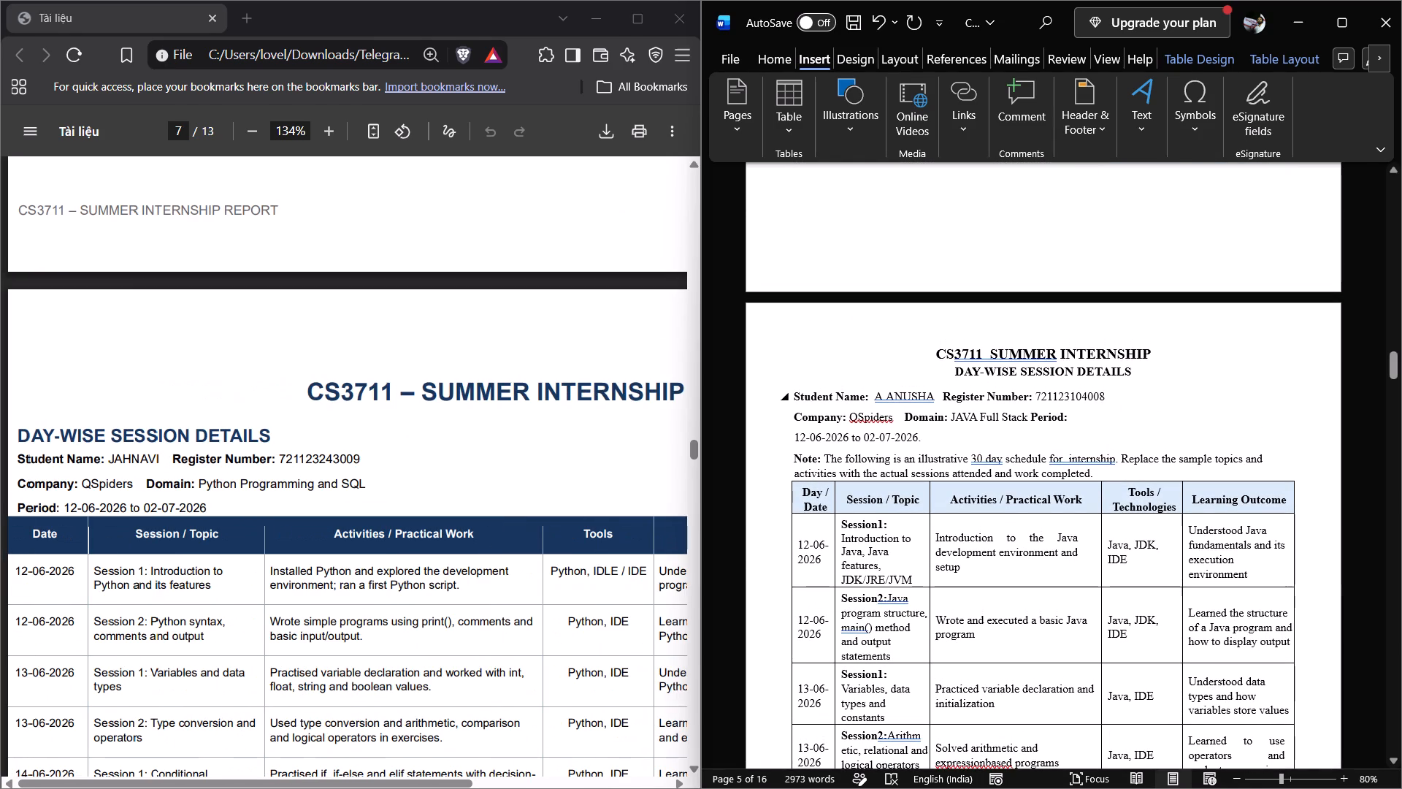
{"action": "left_click", "coordinate": [932, 396]}
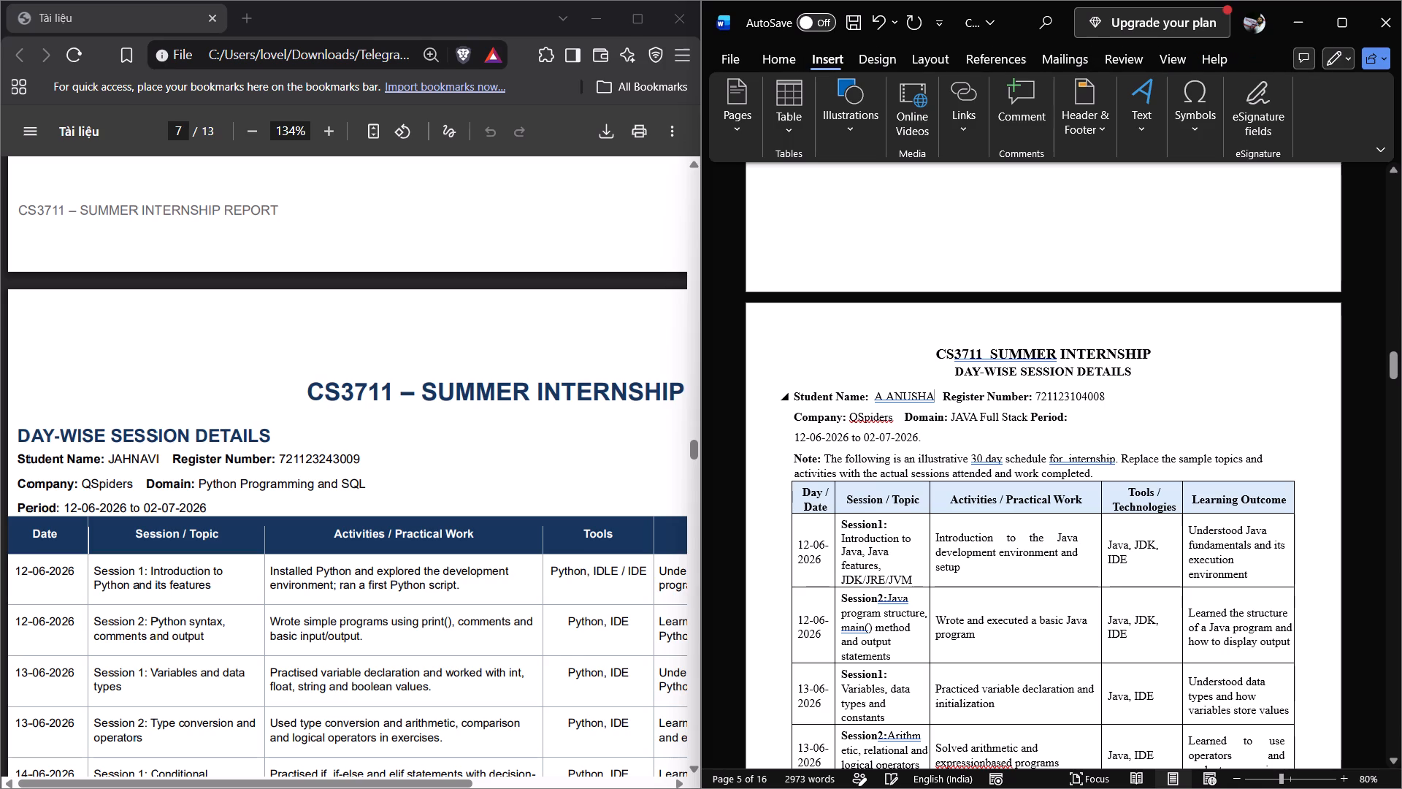
{"action": "key", "text": "BackSpace"}
{"action": "key", "text": "BackSpace"}
{"action": "key", "text": "BackSpace"}
{"action": "key", "text": "BackSpace"}
{"action": "key", "text": "BackSpace"}
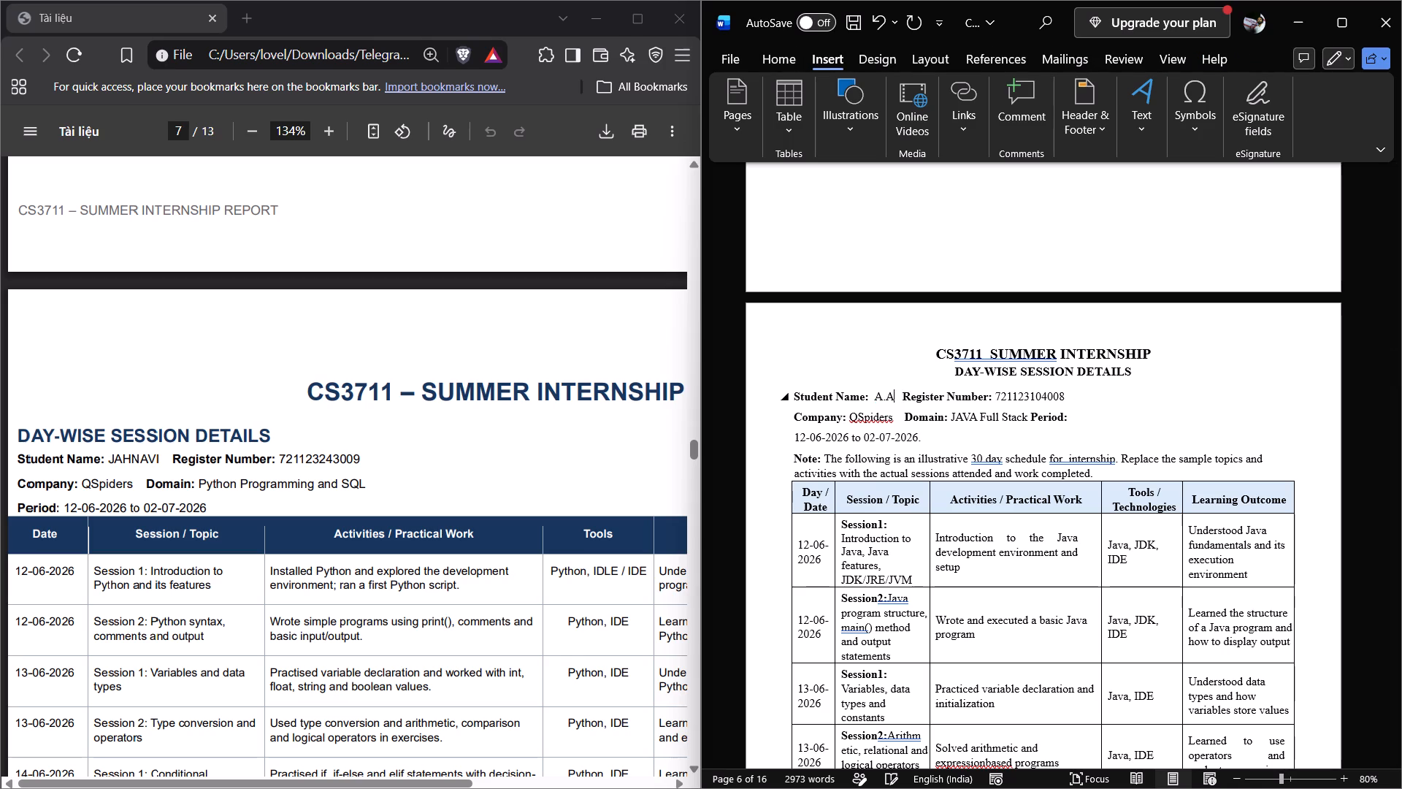
{"action": "key", "text": "BackSpace"}
{"action": "key", "text": "BackSpace"}
{"action": "key", "text": "BackSpace"}
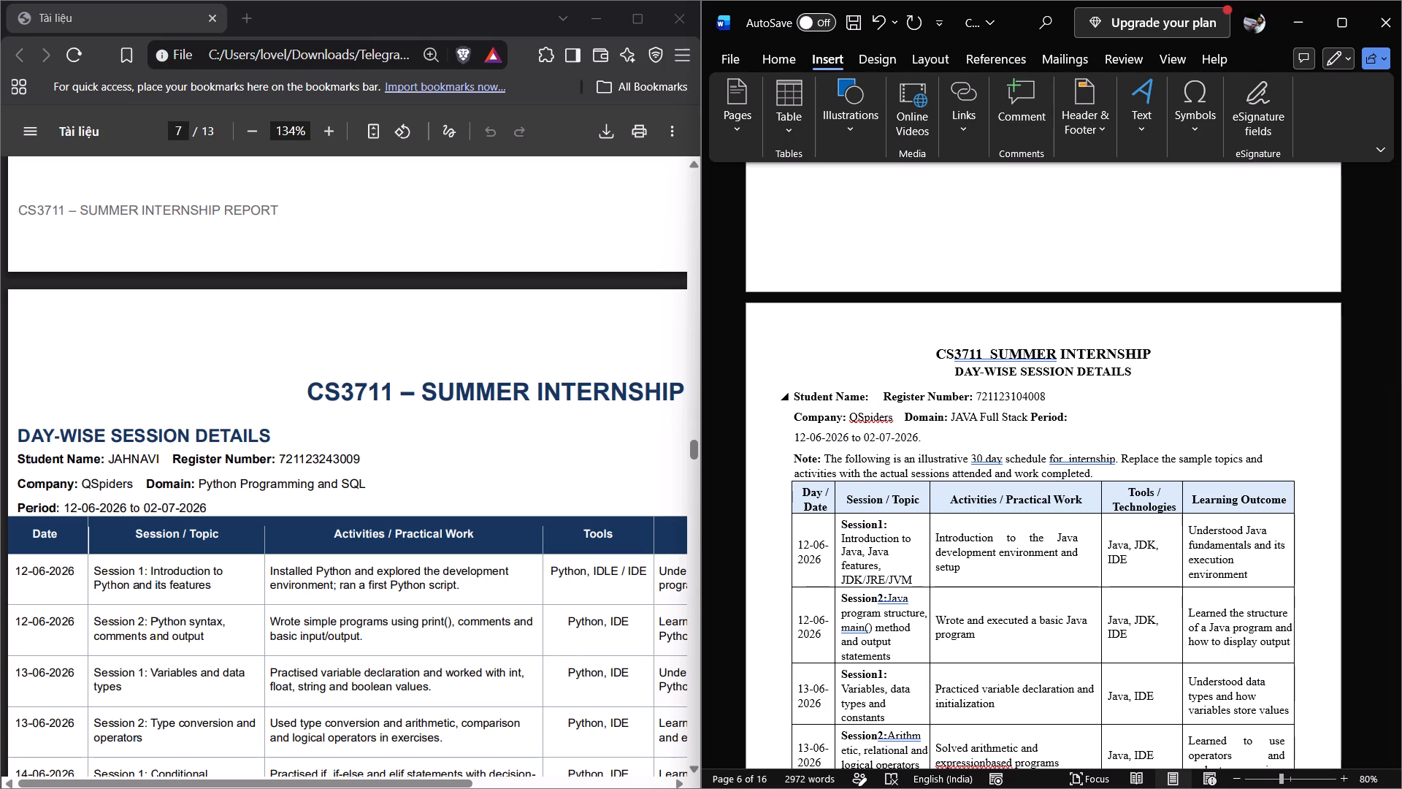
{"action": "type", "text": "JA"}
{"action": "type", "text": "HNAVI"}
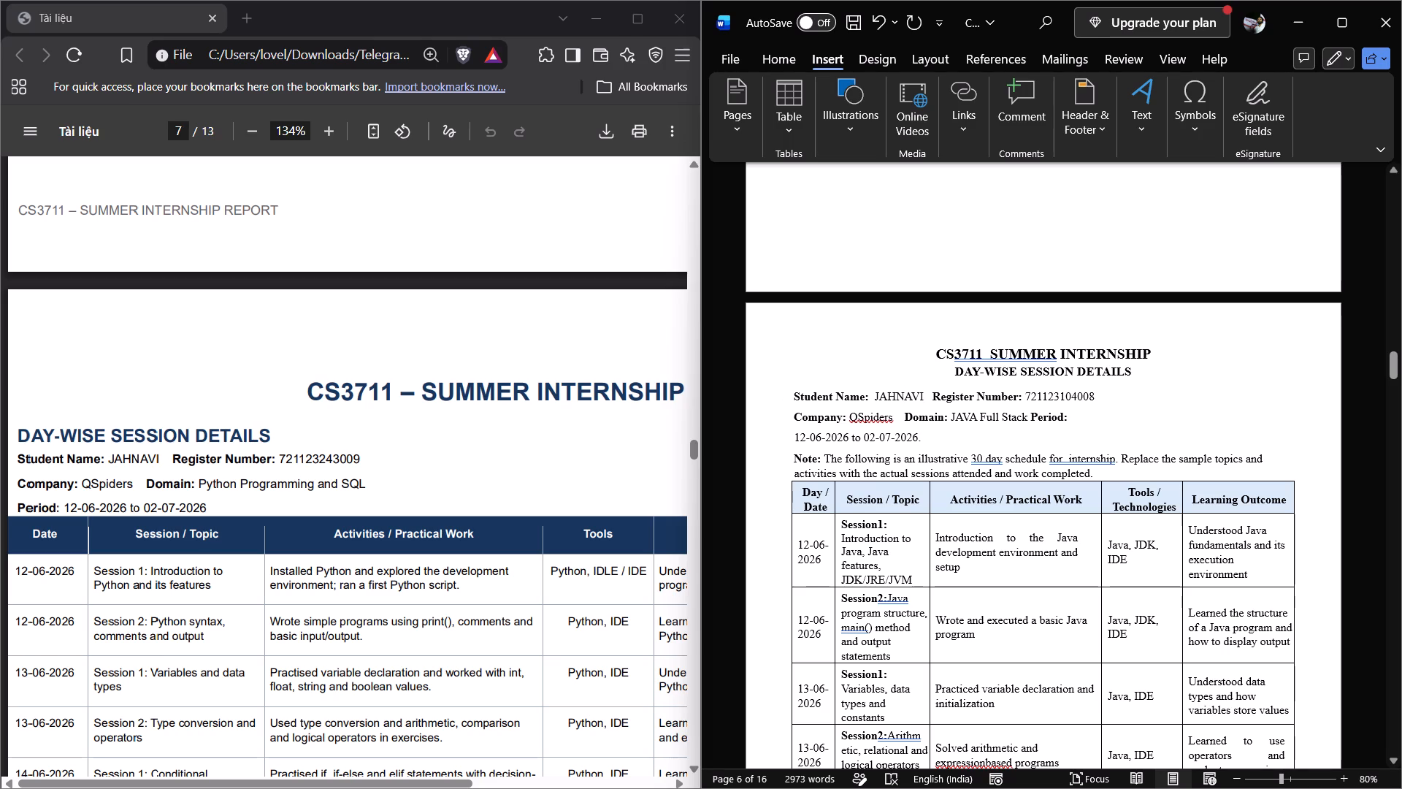
Replace the student's register number in the report's day-wise session details with the register number given in the PDF.
{"action": "left_click", "coordinate": [1095, 395]}
{"action": "key", "text": "BackSpace"}
{"action": "key", "text": "BackSpace"}
{"action": "key", "text": "BackSpace"}
{"action": "key", "text": "BackSpace"}
{"action": "key", "text": "BackSpace"}
{"action": "key", "text": "BackSpace"}
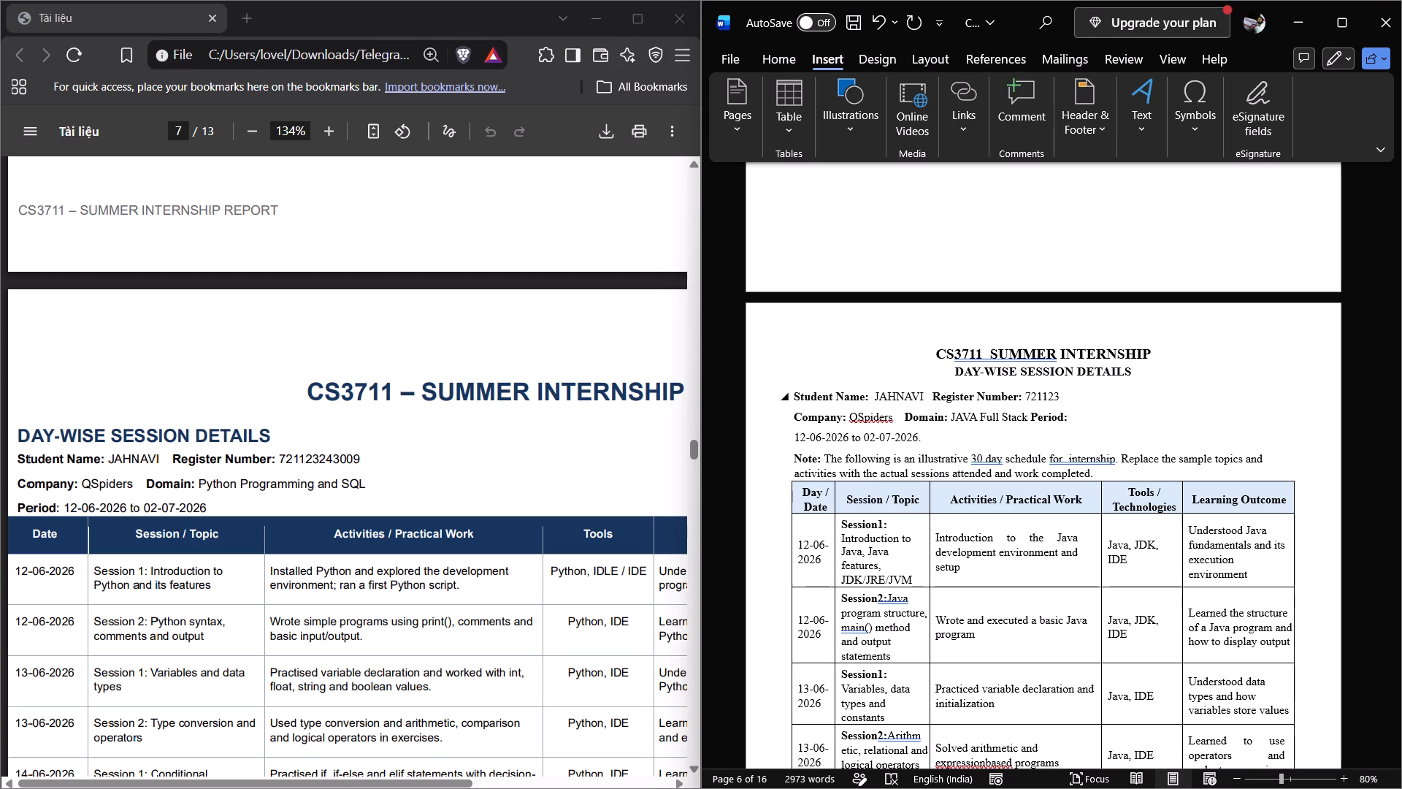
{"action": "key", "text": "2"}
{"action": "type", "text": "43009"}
Replace the domain "JAVA Full Stack" in the report's day-wise session details with "Python programming and".
{"action": "left_click", "coordinate": [1030, 418]}
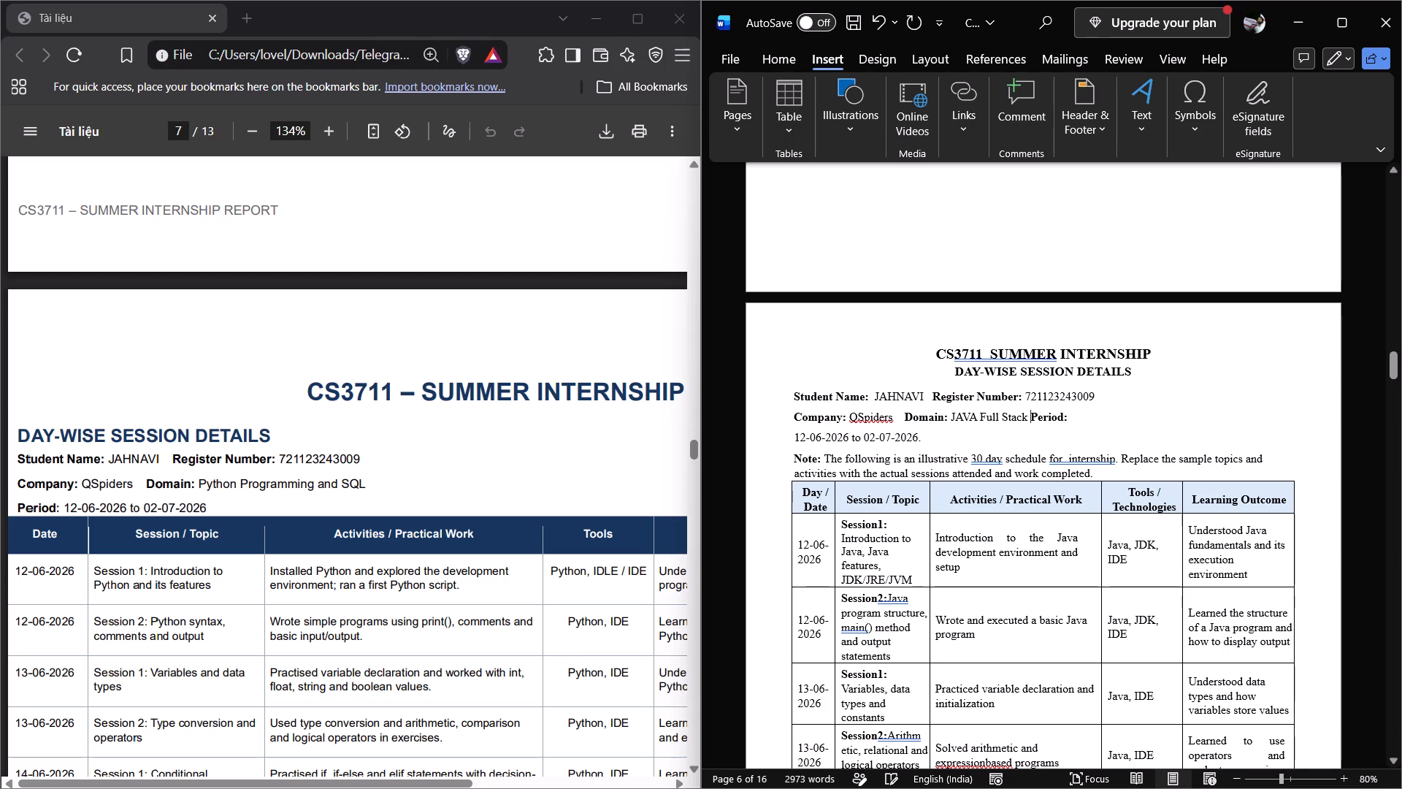
{"action": "key", "text": "Left"}
{"action": "key", "text": "BackSpace"}
{"action": "key", "text": "BackSpace"}
{"action": "key", "text": "BackSpace"}
{"action": "key", "text": "BackSpace"}
{"action": "key", "text": "BackSpace"}
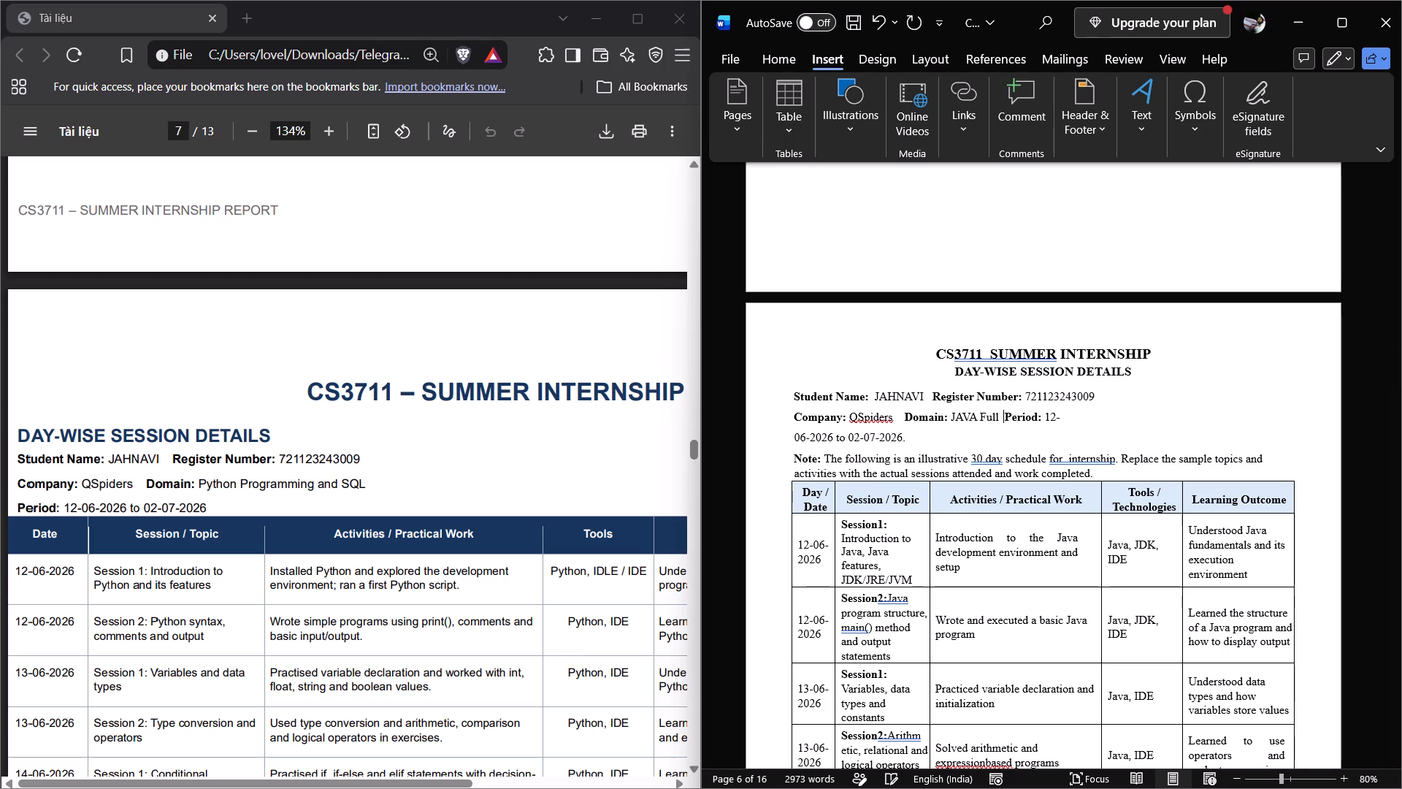
{"action": "key", "text": "BackSpace"}
{"action": "key", "text": "BackSpace"}
{"action": "key", "text": "BackSpace"}
{"action": "key", "text": "BackSpace"}
{"action": "key", "text": "BackSpace"}
{"action": "key", "text": "BackSpace"}
{"action": "key", "text": "BackSpace"}
{"action": "key", "text": "BackSpace"}
{"action": "key", "text": "BackSpace"}
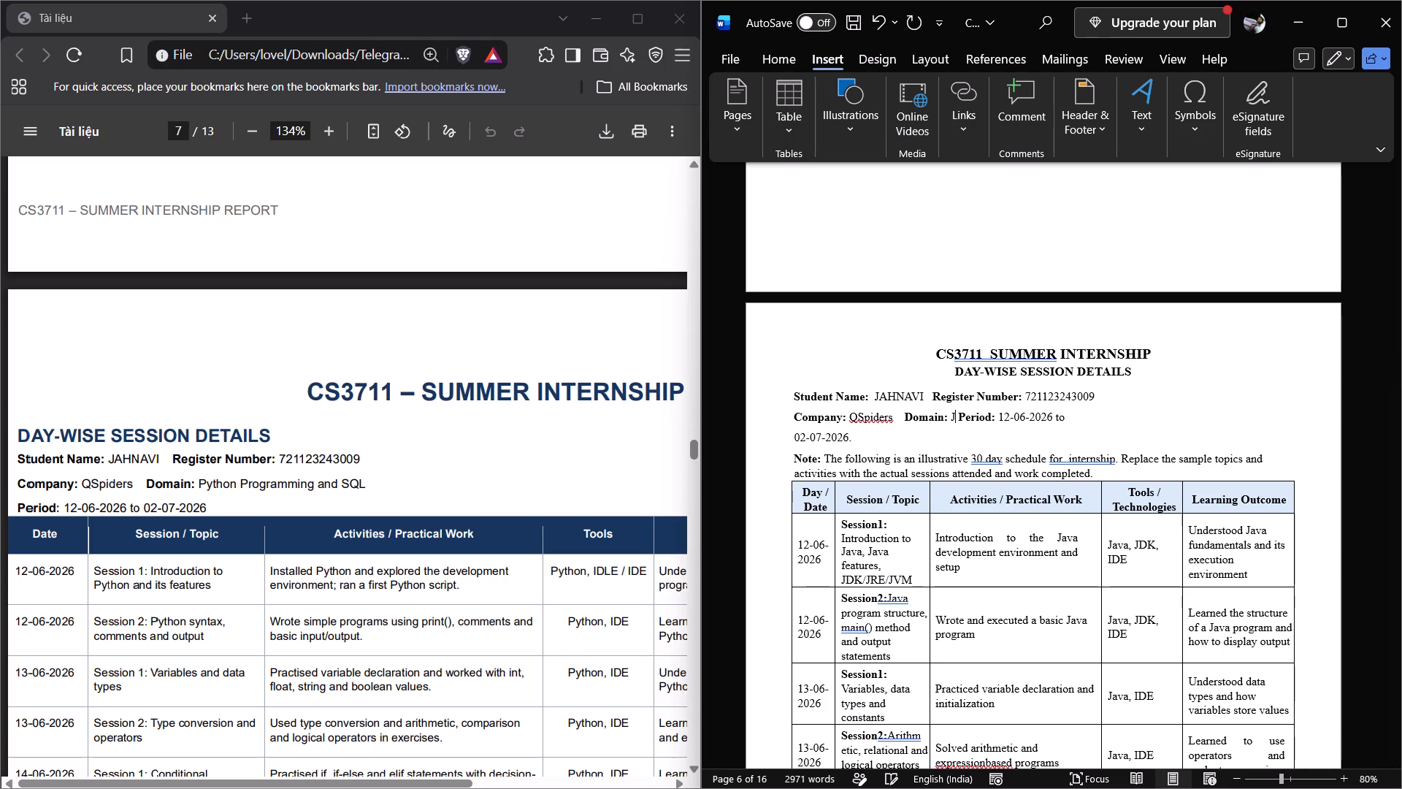
{"action": "key", "text": "BackSpace"}
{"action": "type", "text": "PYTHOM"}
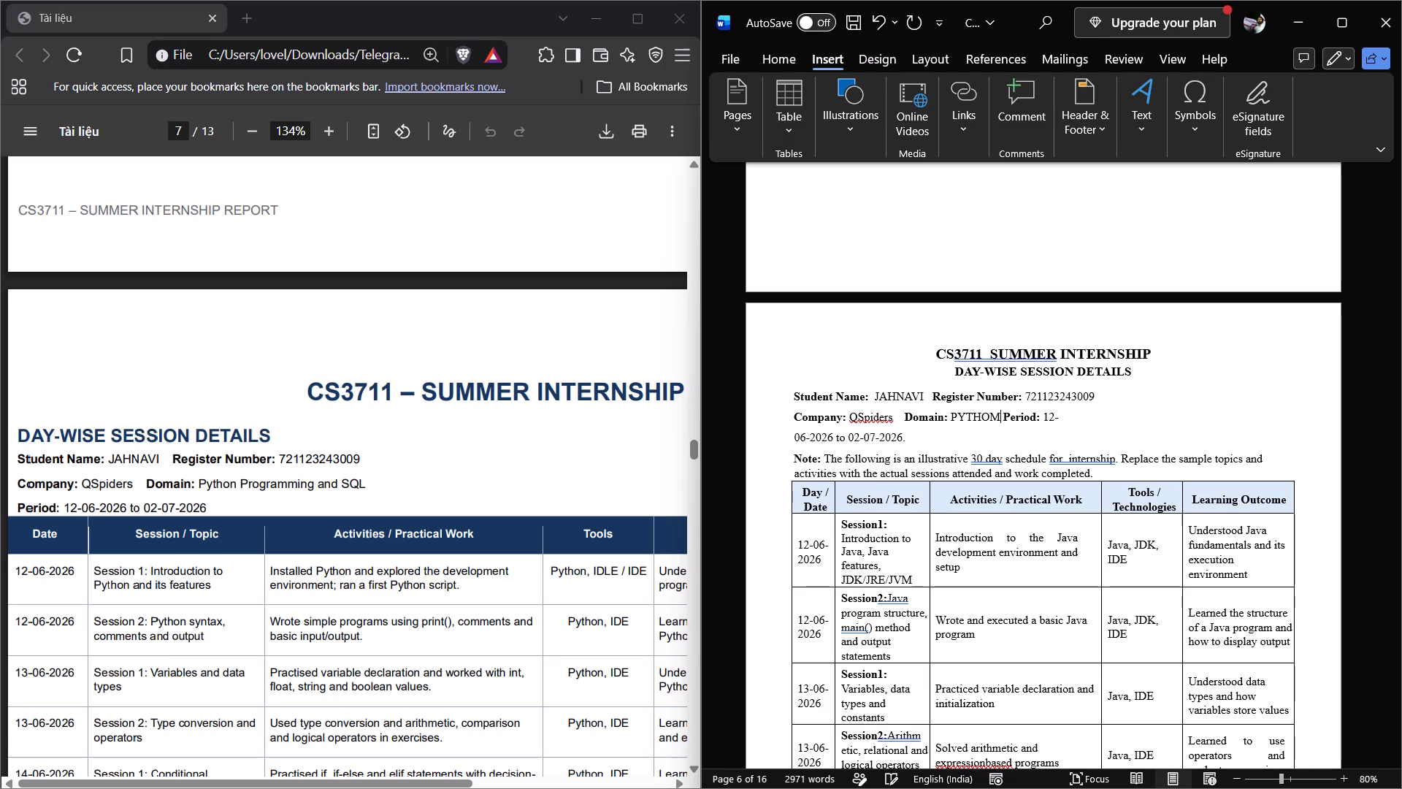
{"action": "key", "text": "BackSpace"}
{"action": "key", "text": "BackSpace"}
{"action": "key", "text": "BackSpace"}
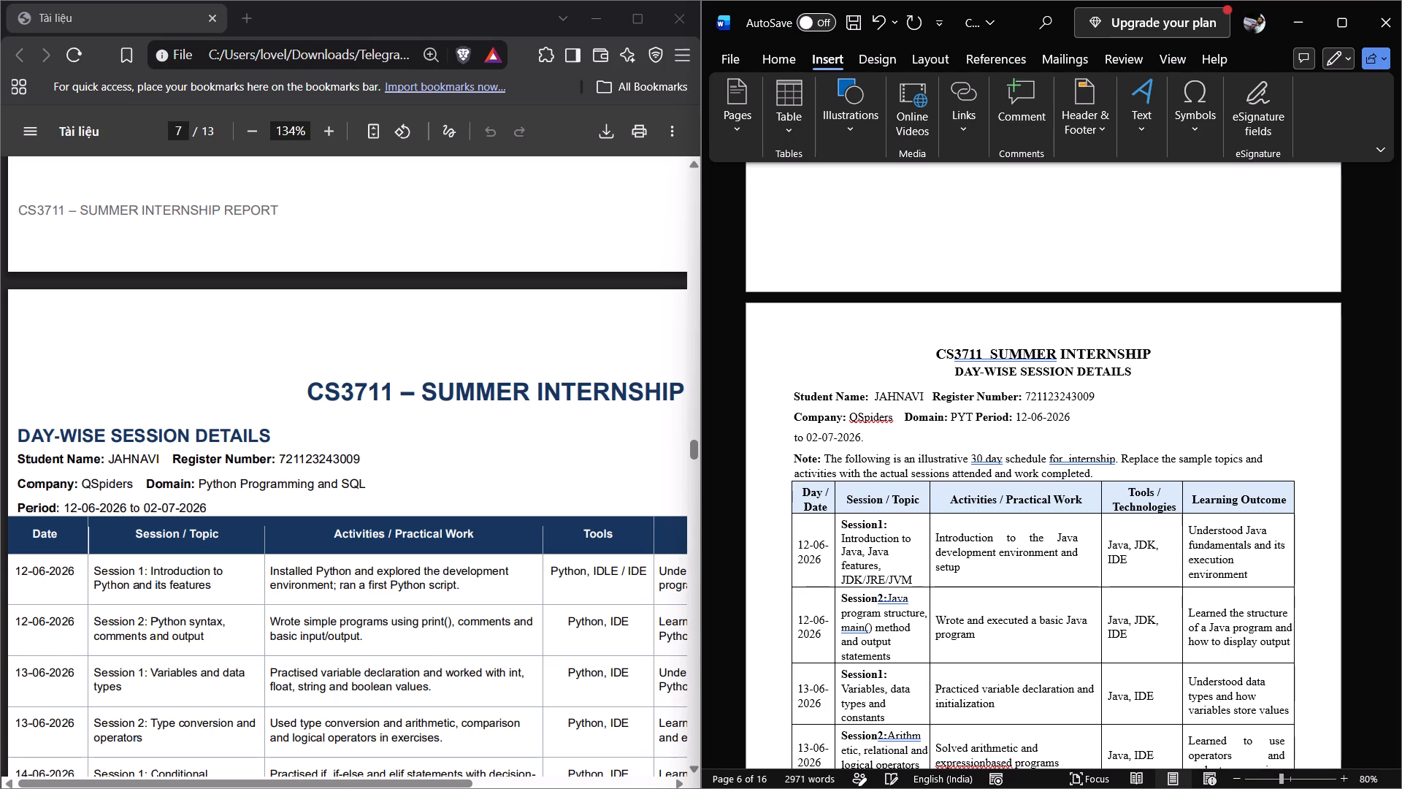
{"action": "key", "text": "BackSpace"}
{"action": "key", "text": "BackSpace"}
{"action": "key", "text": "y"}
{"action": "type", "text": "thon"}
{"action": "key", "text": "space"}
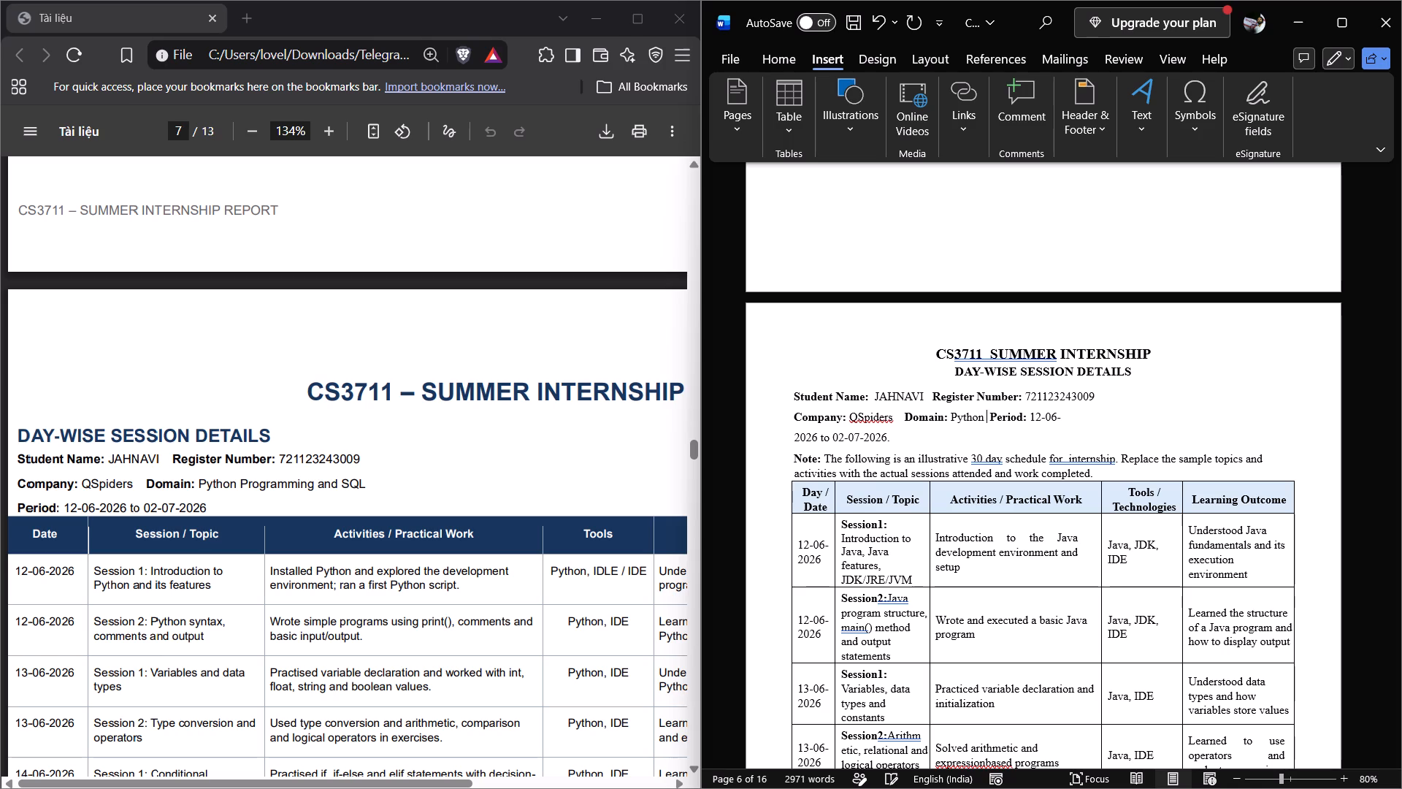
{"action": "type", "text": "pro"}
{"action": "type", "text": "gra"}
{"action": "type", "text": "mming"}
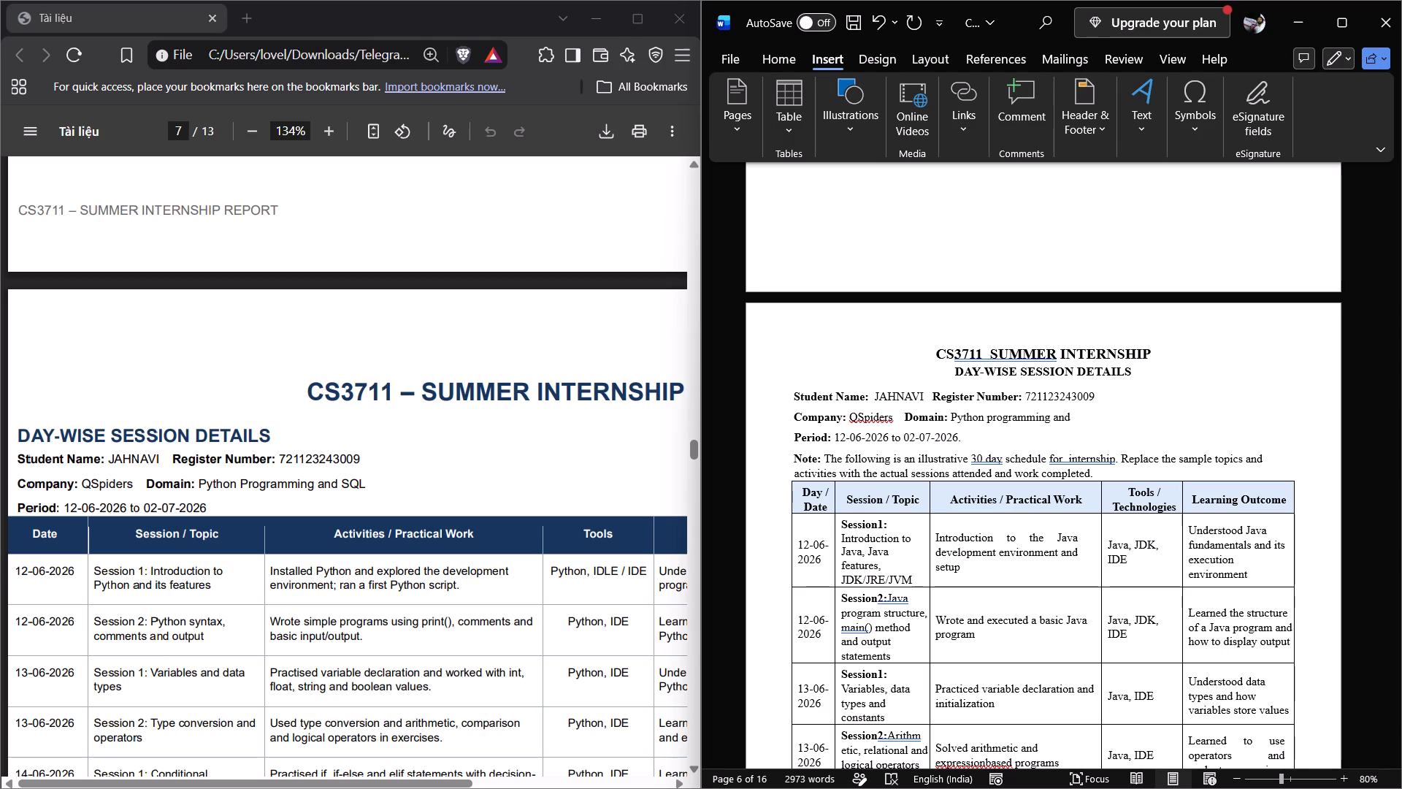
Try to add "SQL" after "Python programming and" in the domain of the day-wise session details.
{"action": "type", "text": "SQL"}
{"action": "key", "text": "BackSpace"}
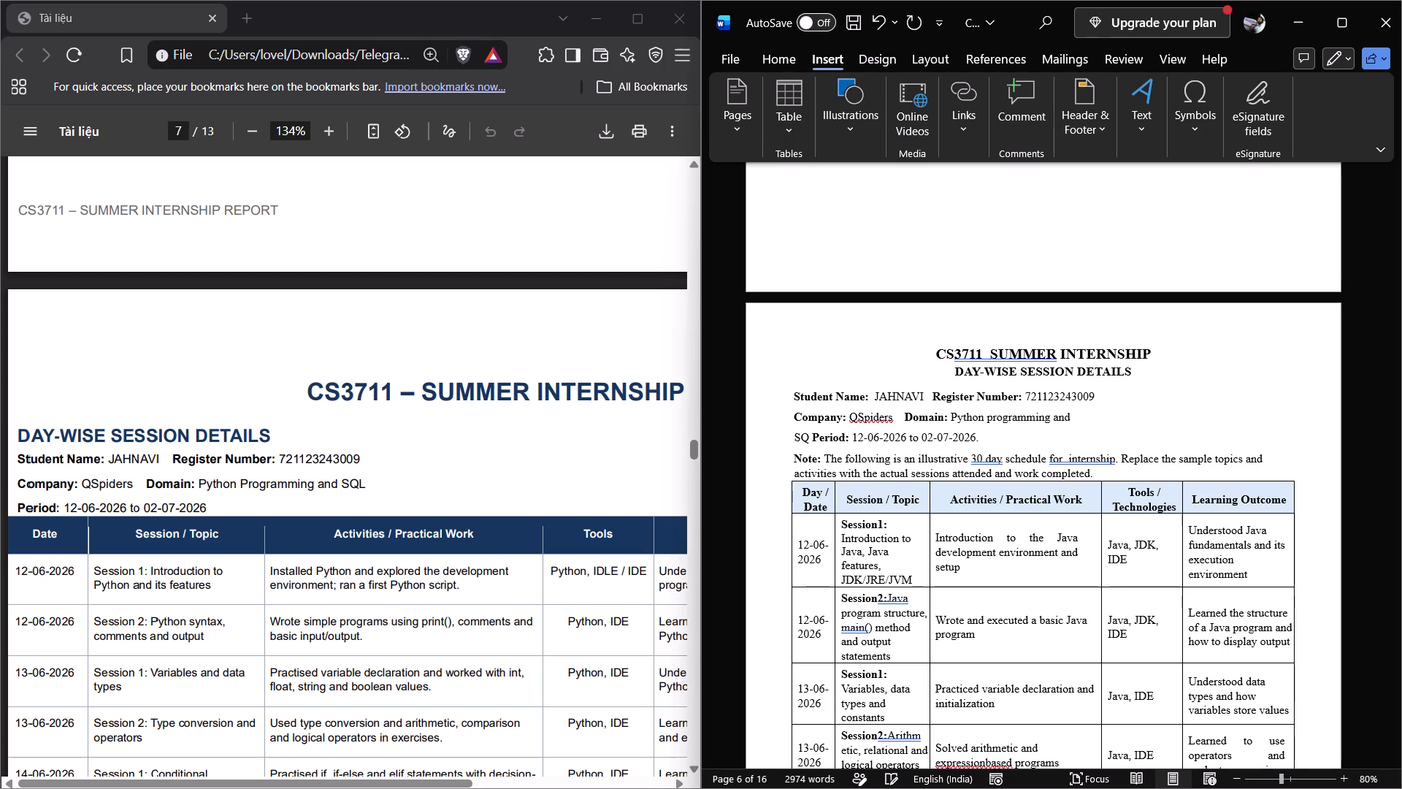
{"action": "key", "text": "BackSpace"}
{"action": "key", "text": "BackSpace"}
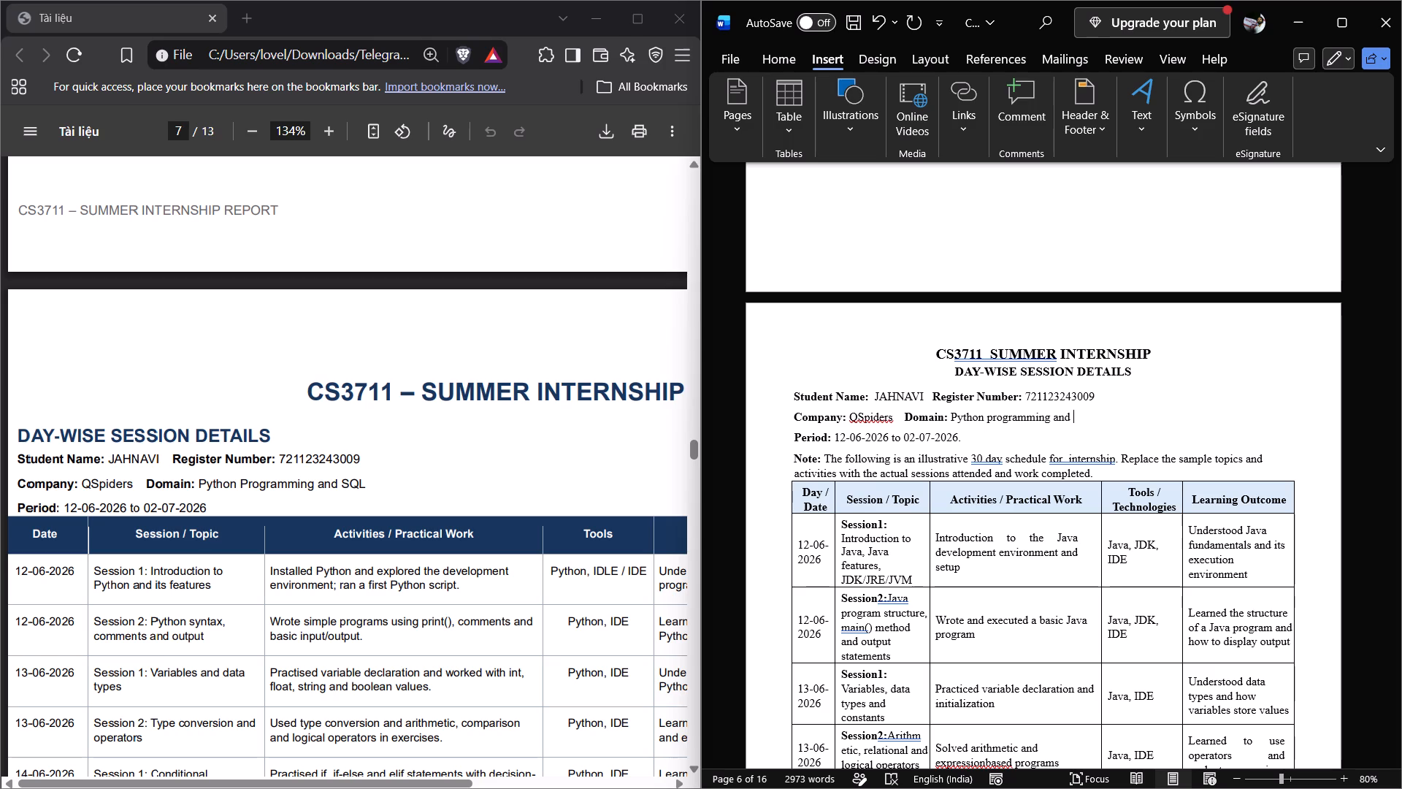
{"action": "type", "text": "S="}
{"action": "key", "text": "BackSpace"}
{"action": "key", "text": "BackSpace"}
Compare the report's day-wise session table with the PDF's table, checking dates, session topics, activities, tools and learning outcomes.
{"action": "scroll", "coordinate": [459, 636], "scroll_direction": "down", "scroll_amount": 1}
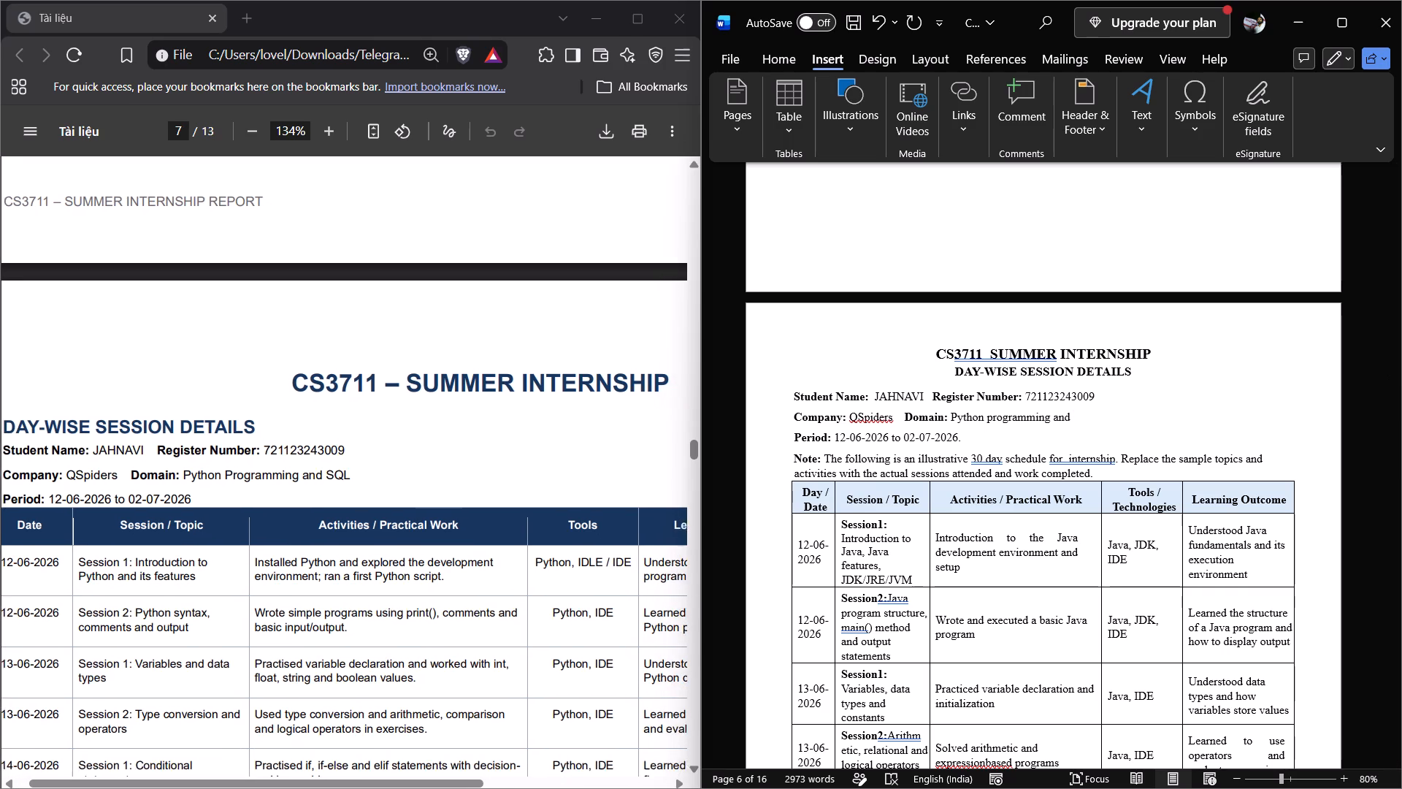
{"action": "scroll", "coordinate": [459, 636], "scroll_direction": "down", "scroll_amount": 2}
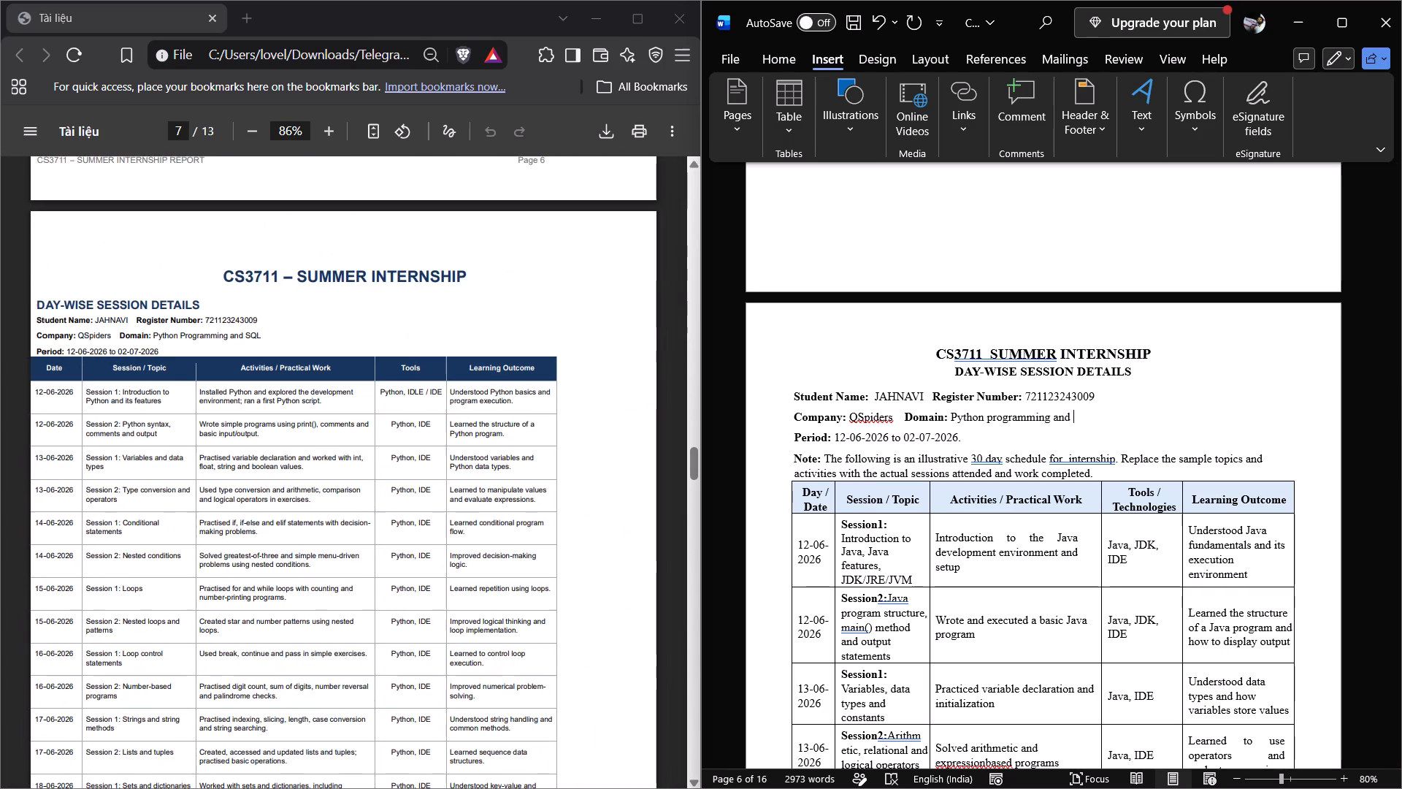
{"action": "scroll", "coordinate": [332, 561], "scroll_direction": "right", "scroll_amount": 1}
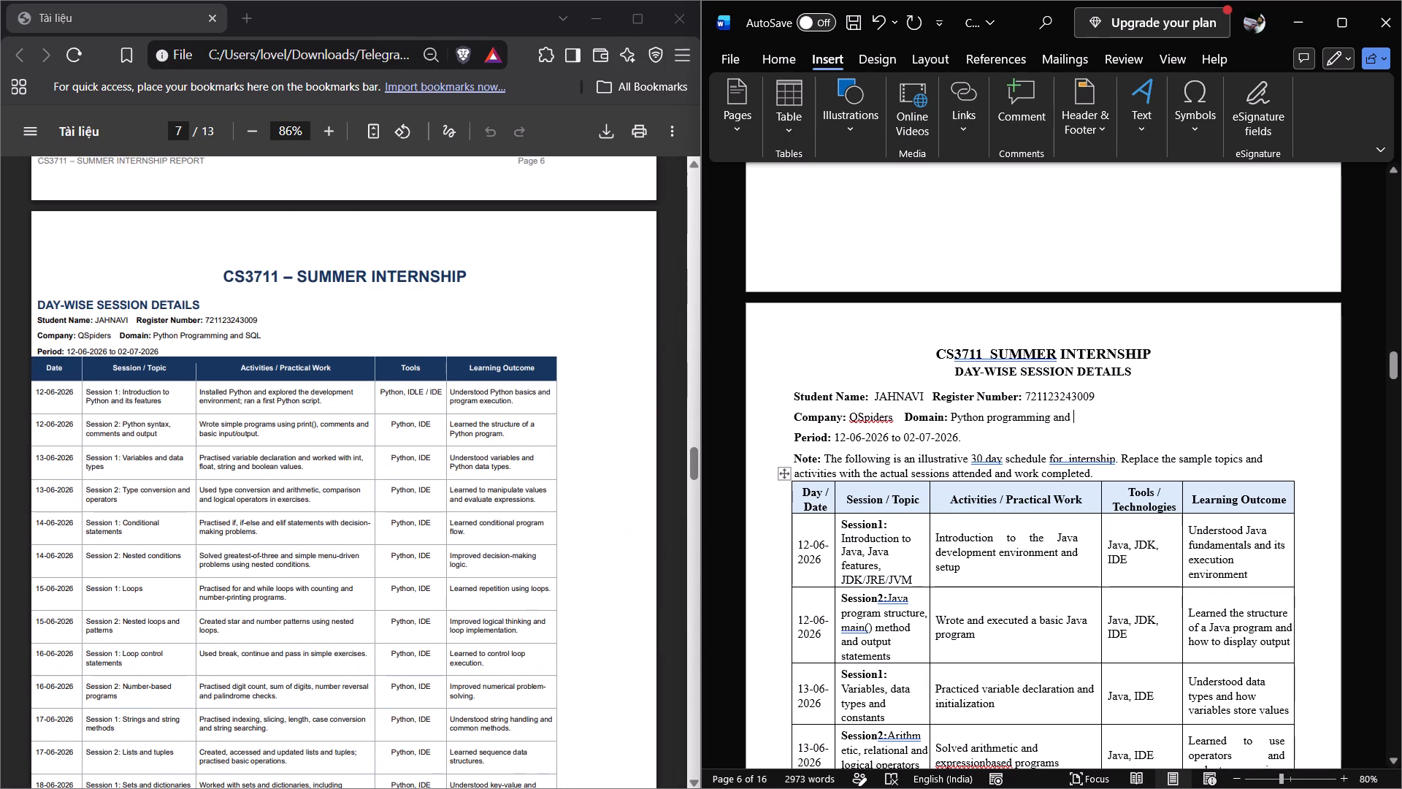
{"action": "left_click", "coordinate": [801, 541]}
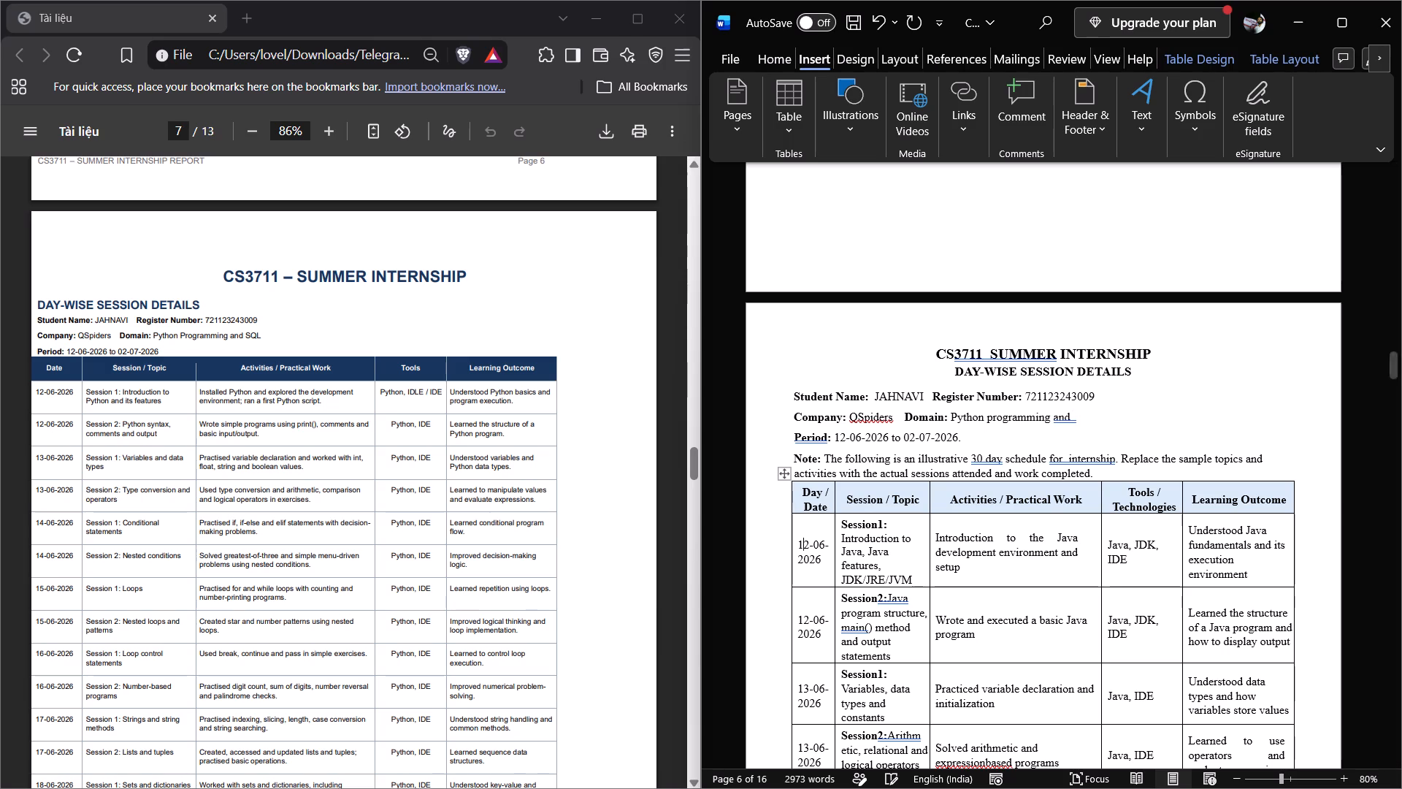
{"action": "scroll", "coordinate": [798, 579], "scroll_direction": "up", "scroll_amount": 1, "text": "ctrl"}
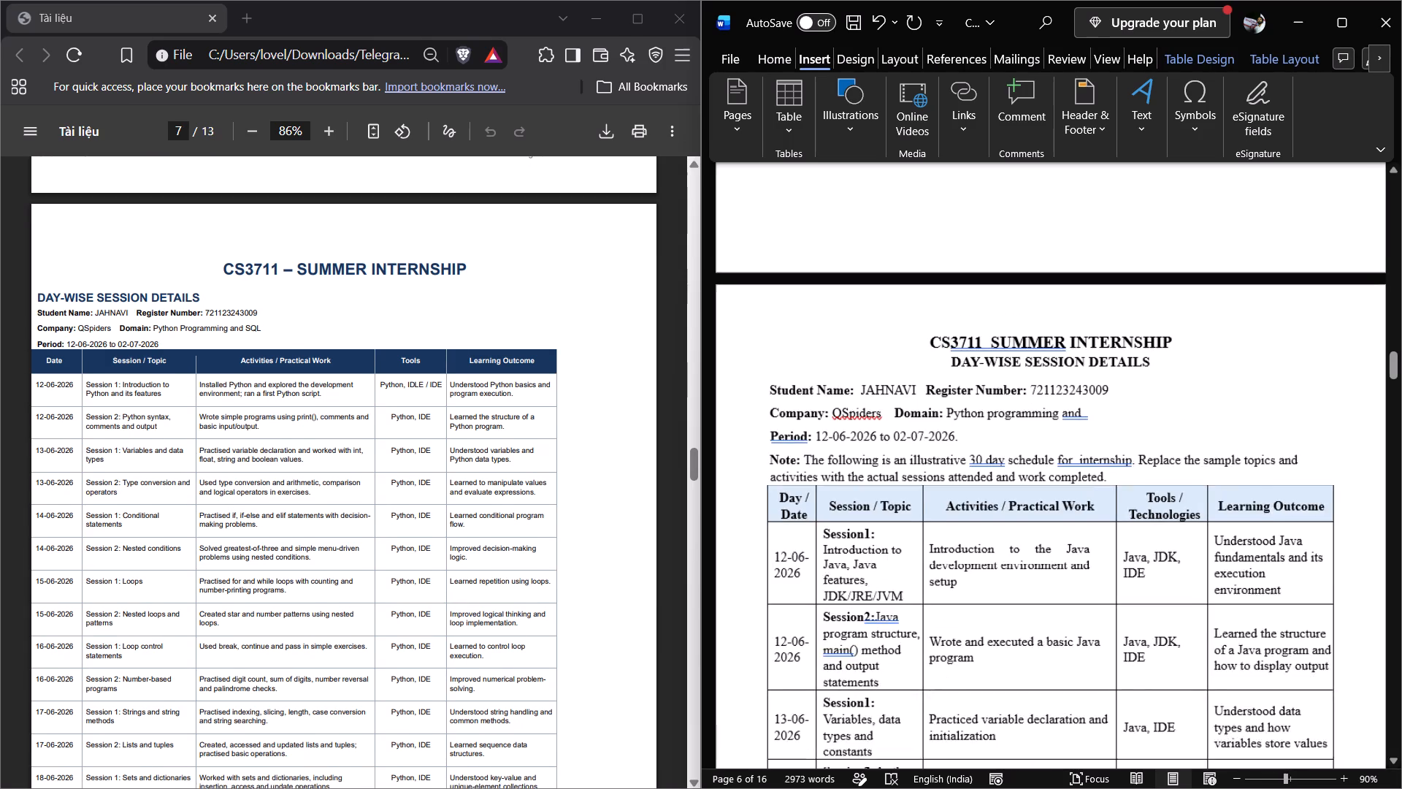
{"action": "scroll", "coordinate": [856, 628], "scroll_direction": "down", "scroll_amount": 1}
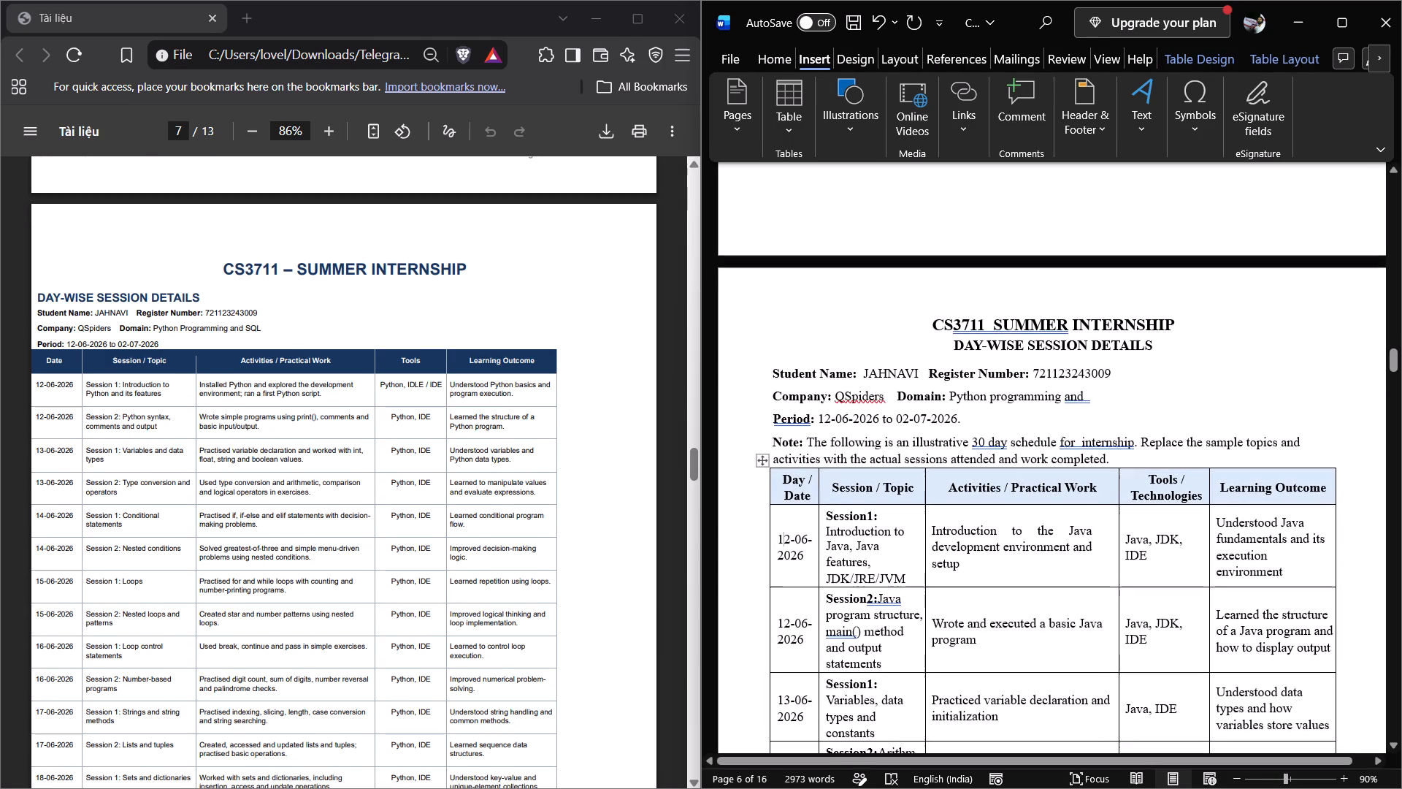
{"action": "scroll", "coordinate": [856, 628], "scroll_direction": "down", "scroll_amount": 2}
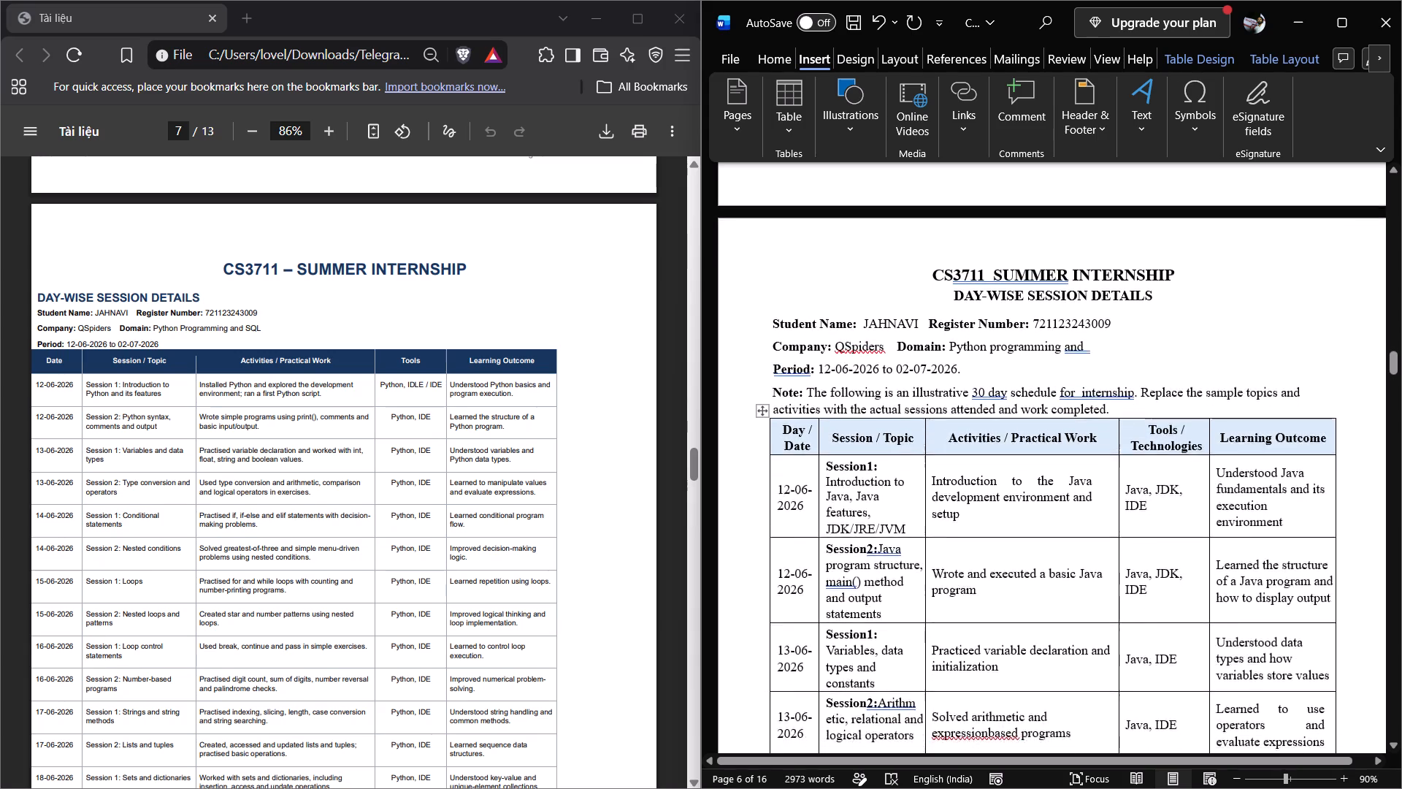
Review the Java session rows in the report's day-wise table, from 12-06-2026 to 18-06-2026, against the PDF's table.
{"action": "scroll", "coordinate": [856, 628], "scroll_direction": "down", "scroll_amount": 4}
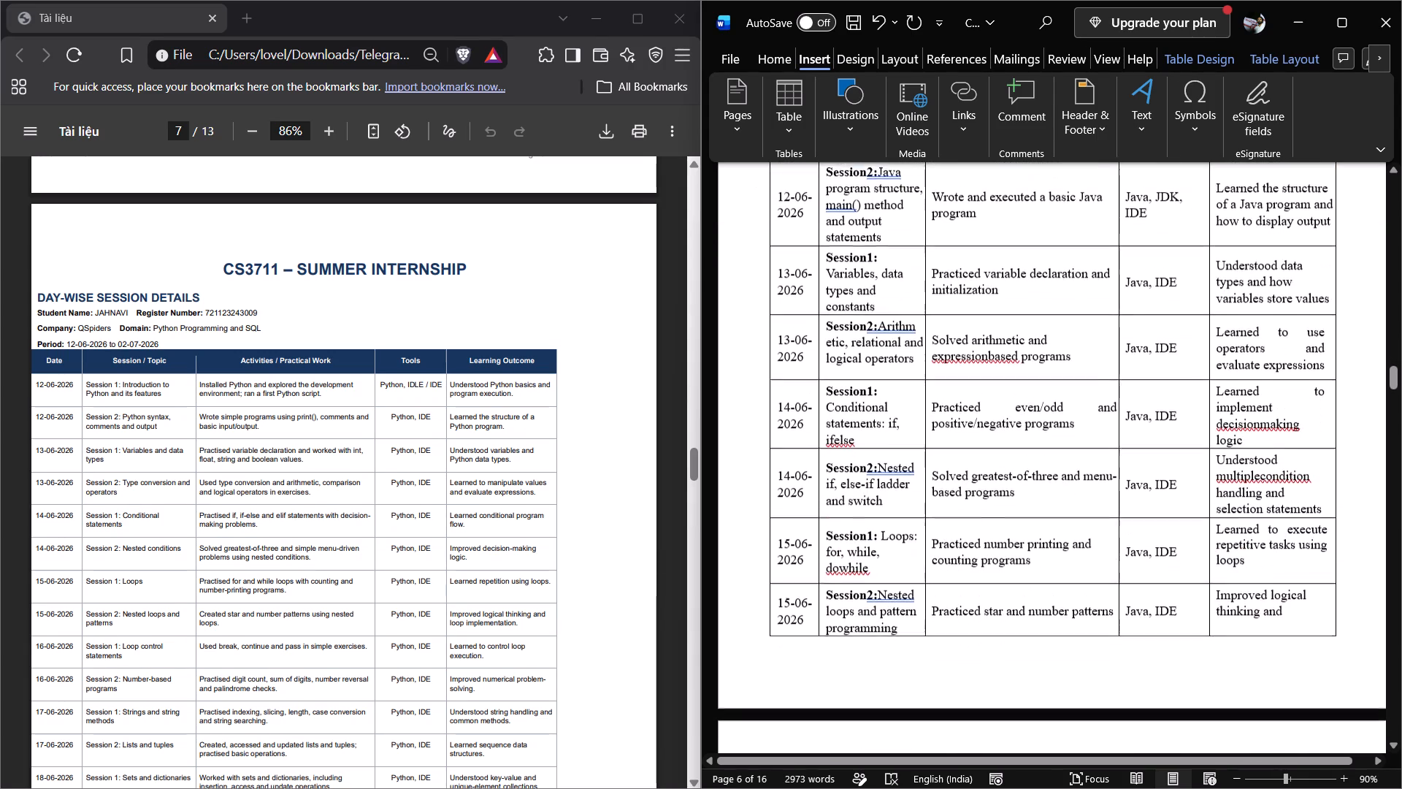
{"action": "scroll", "coordinate": [856, 628], "scroll_direction": "down", "scroll_amount": 4}
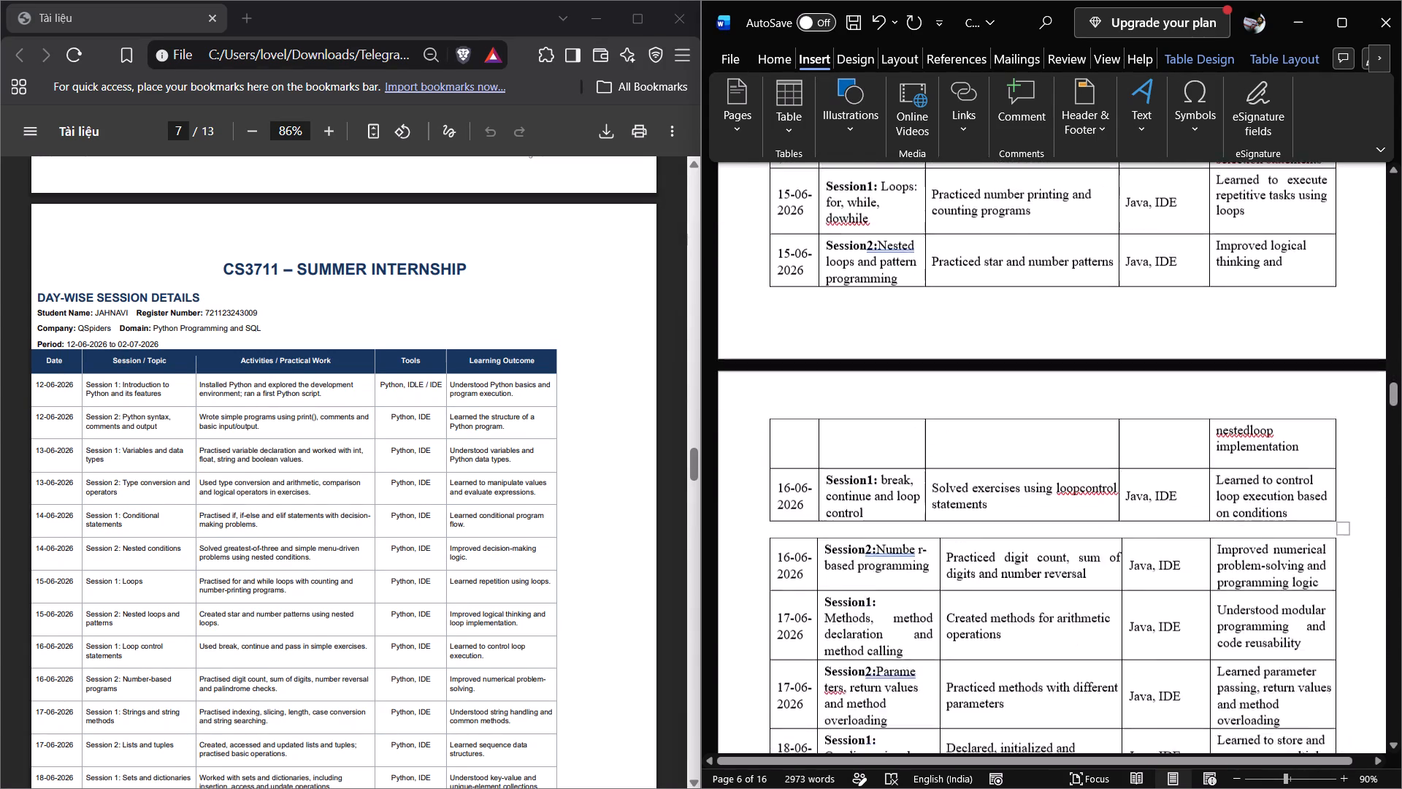
{"action": "scroll", "coordinate": [455, 564], "scroll_direction": "right", "scroll_amount": 1}
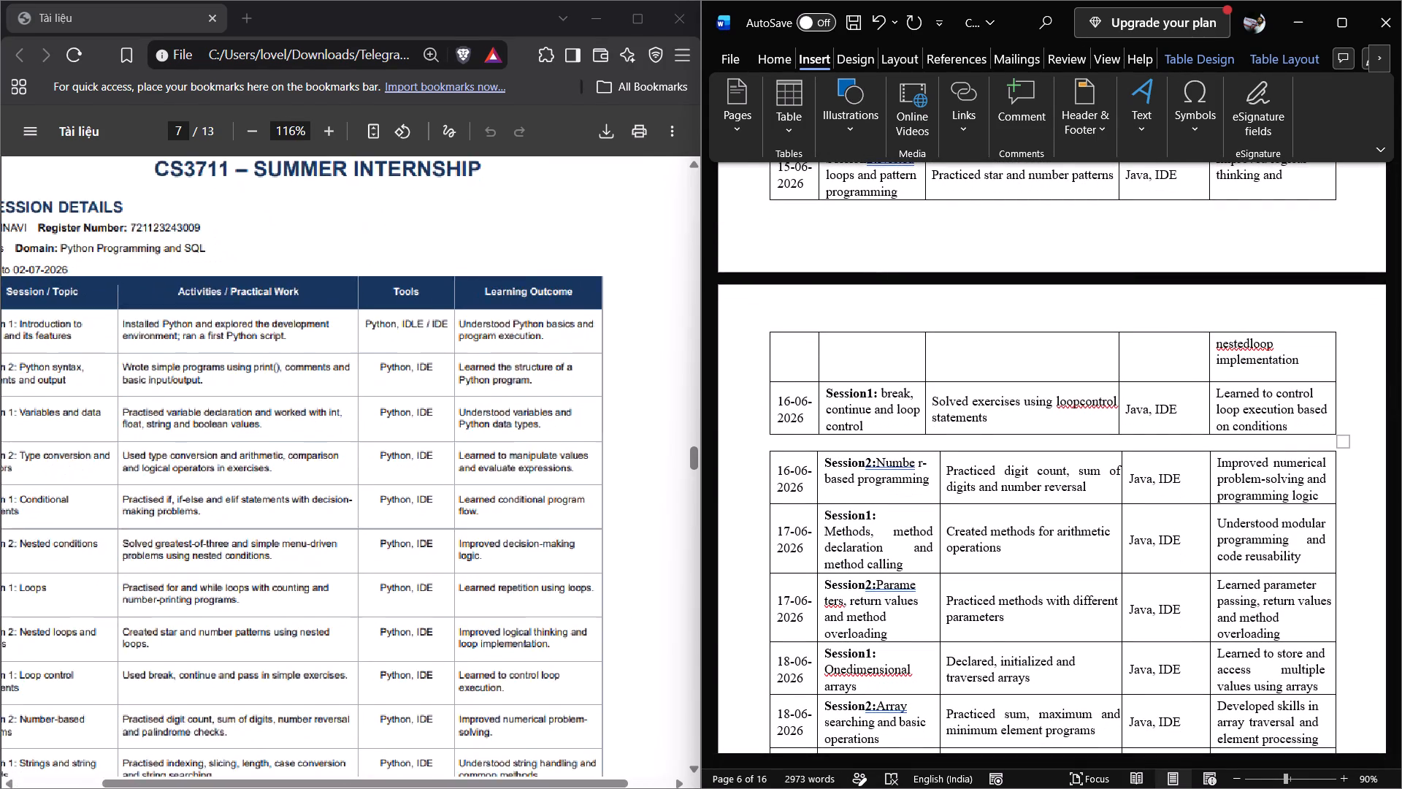
{"action": "scroll", "coordinate": [455, 564], "scroll_direction": "right", "scroll_amount": 2}
{"action": "scroll", "coordinate": [455, 564], "scroll_direction": "up", "scroll_amount": 2}
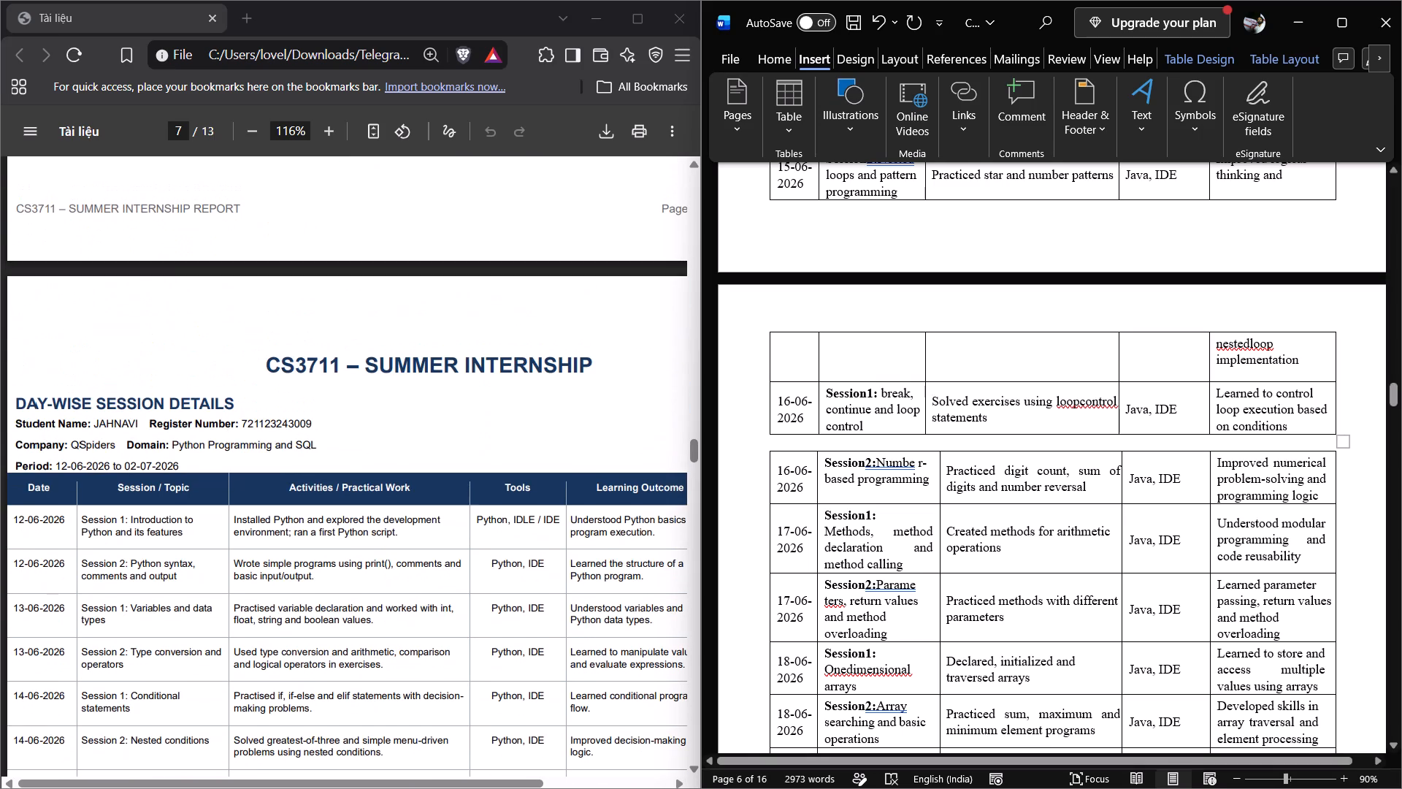
{"action": "scroll", "coordinate": [928, 476], "scroll_direction": "up", "scroll_amount": 4}
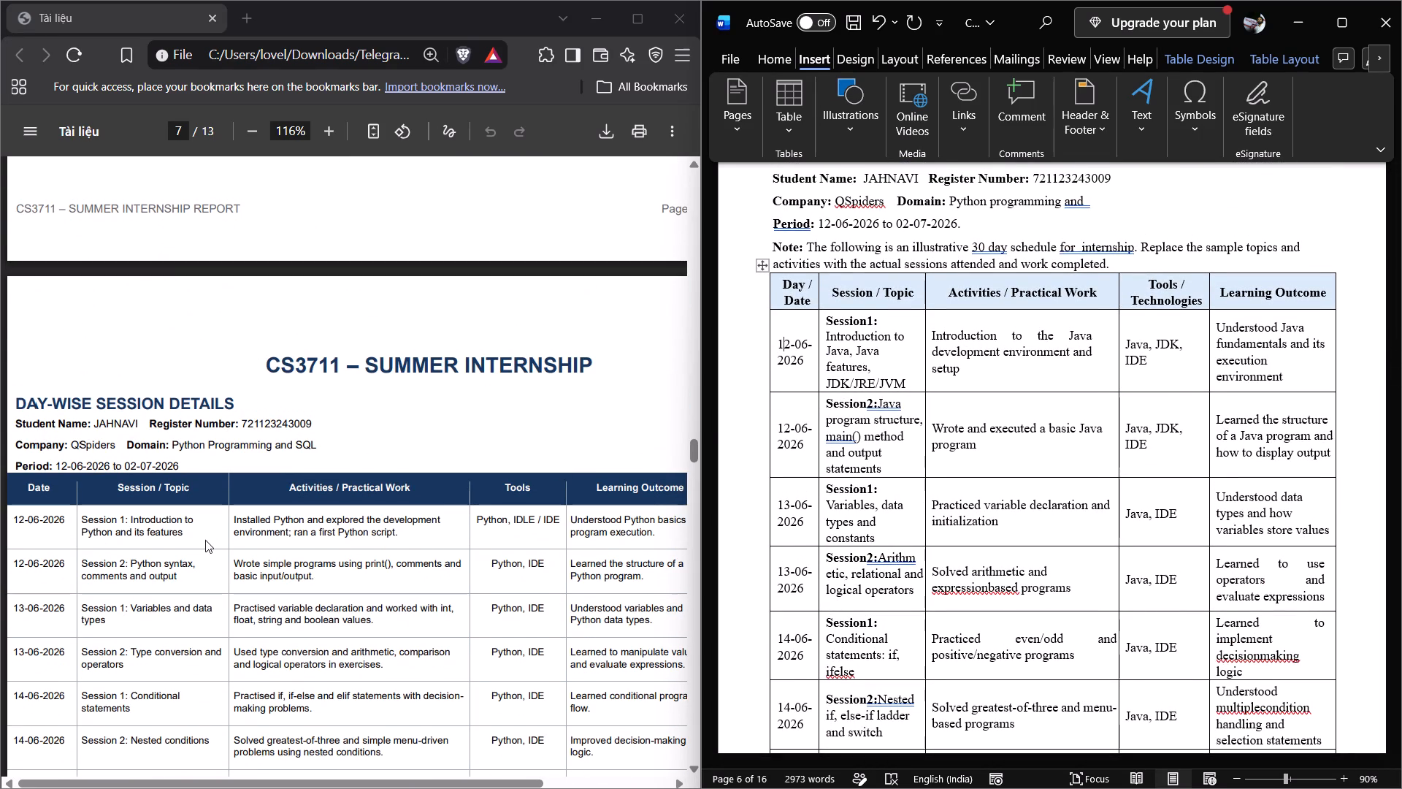
Replace the first 12-06-2026 row's session topic in the report with the PDF's "Session 1: Introduction to Python and its features".
{"action": "left_click_drag", "start_coordinate": [182, 529], "coordinate": [80, 522]}
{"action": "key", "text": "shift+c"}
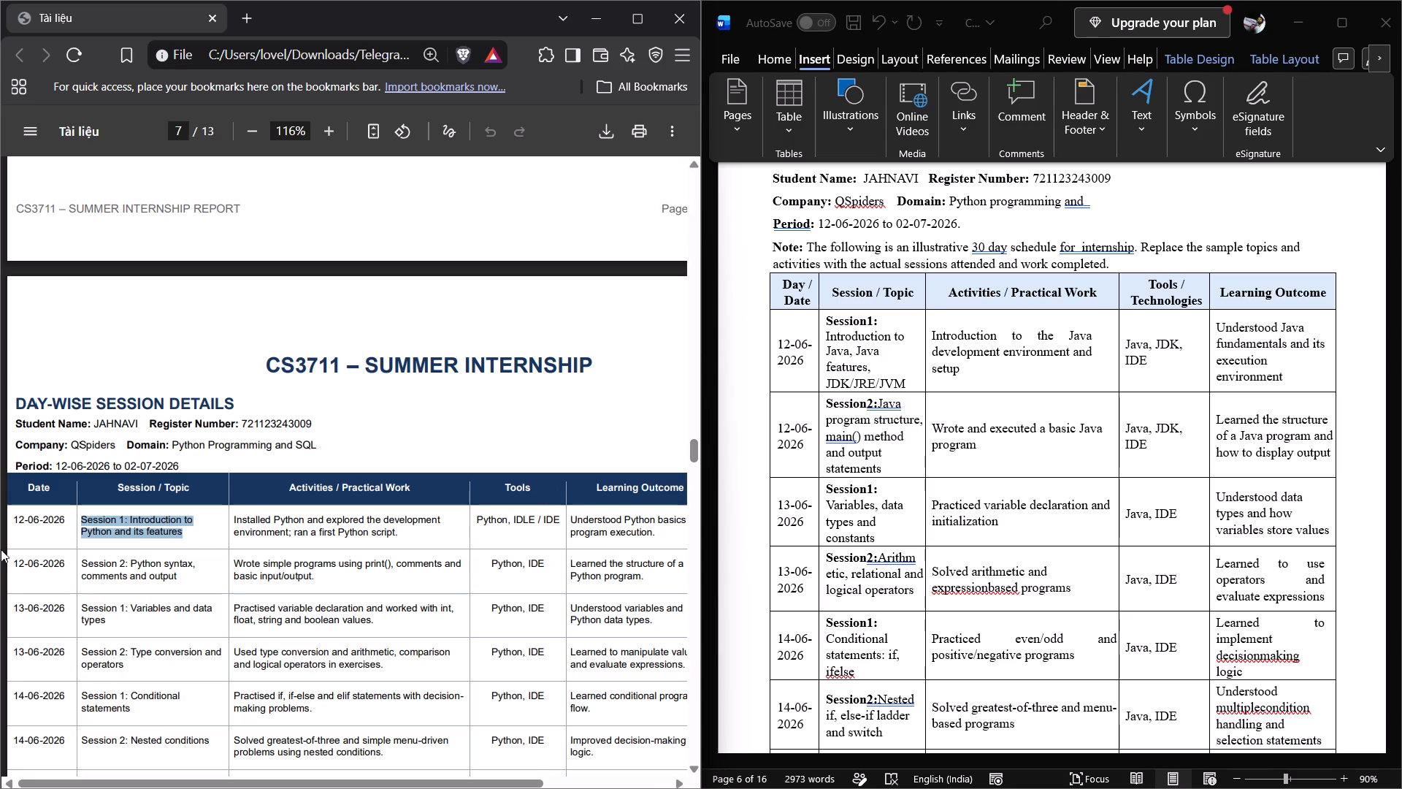
{"action": "left_click", "coordinate": [192, 535]}
{"action": "left_click_drag", "start_coordinate": [192, 535], "coordinate": [143, 527]}
{"action": "left_click_drag", "start_coordinate": [143, 527], "coordinate": [183, 530]}
{"action": "left_click_drag", "start_coordinate": [183, 530], "coordinate": [81, 522]}
{"action": "key", "text": "ctrl+c"}
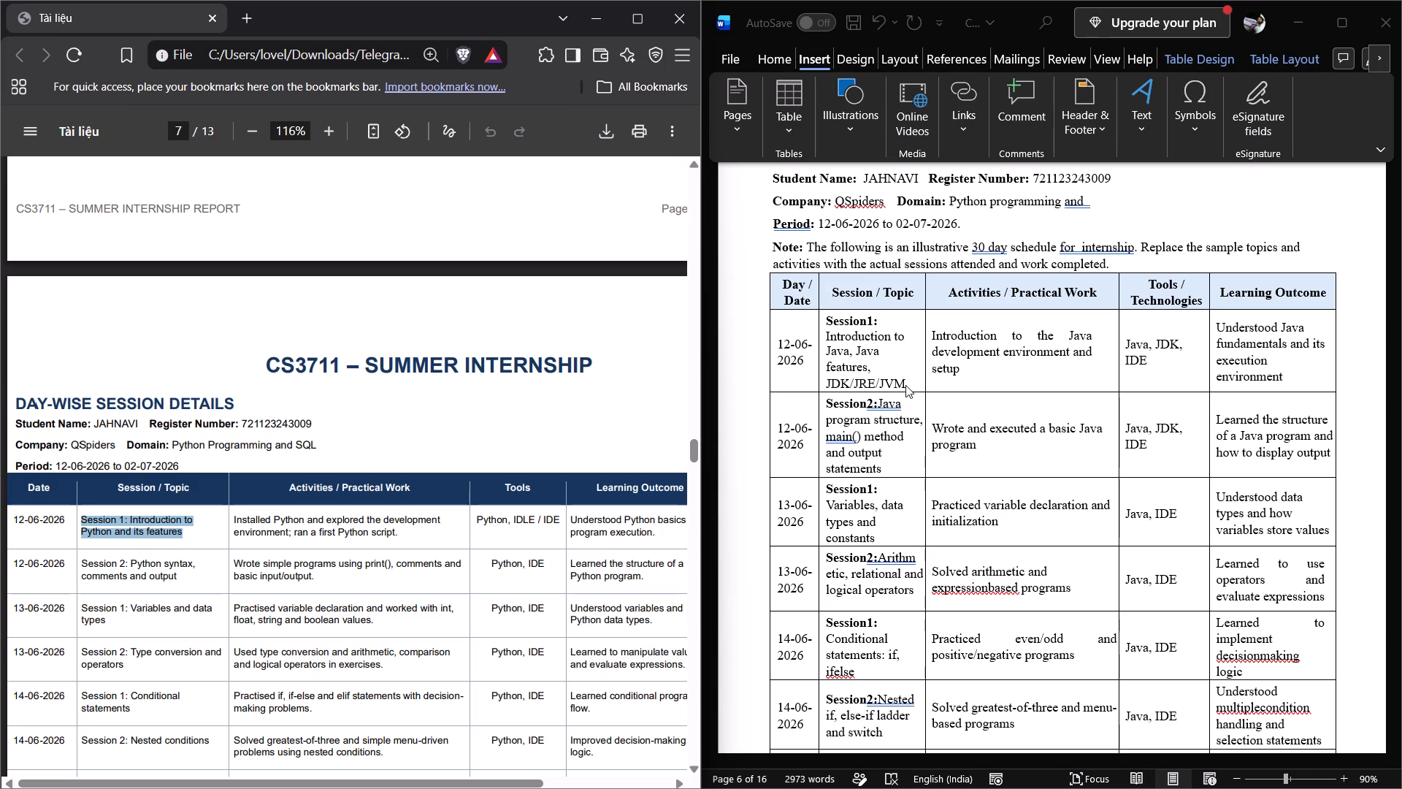
{"action": "left_click", "coordinate": [907, 381]}
{"action": "left_click", "coordinate": [905, 381]}
{"action": "left_click_drag", "start_coordinate": [905, 381], "coordinate": [830, 325]}
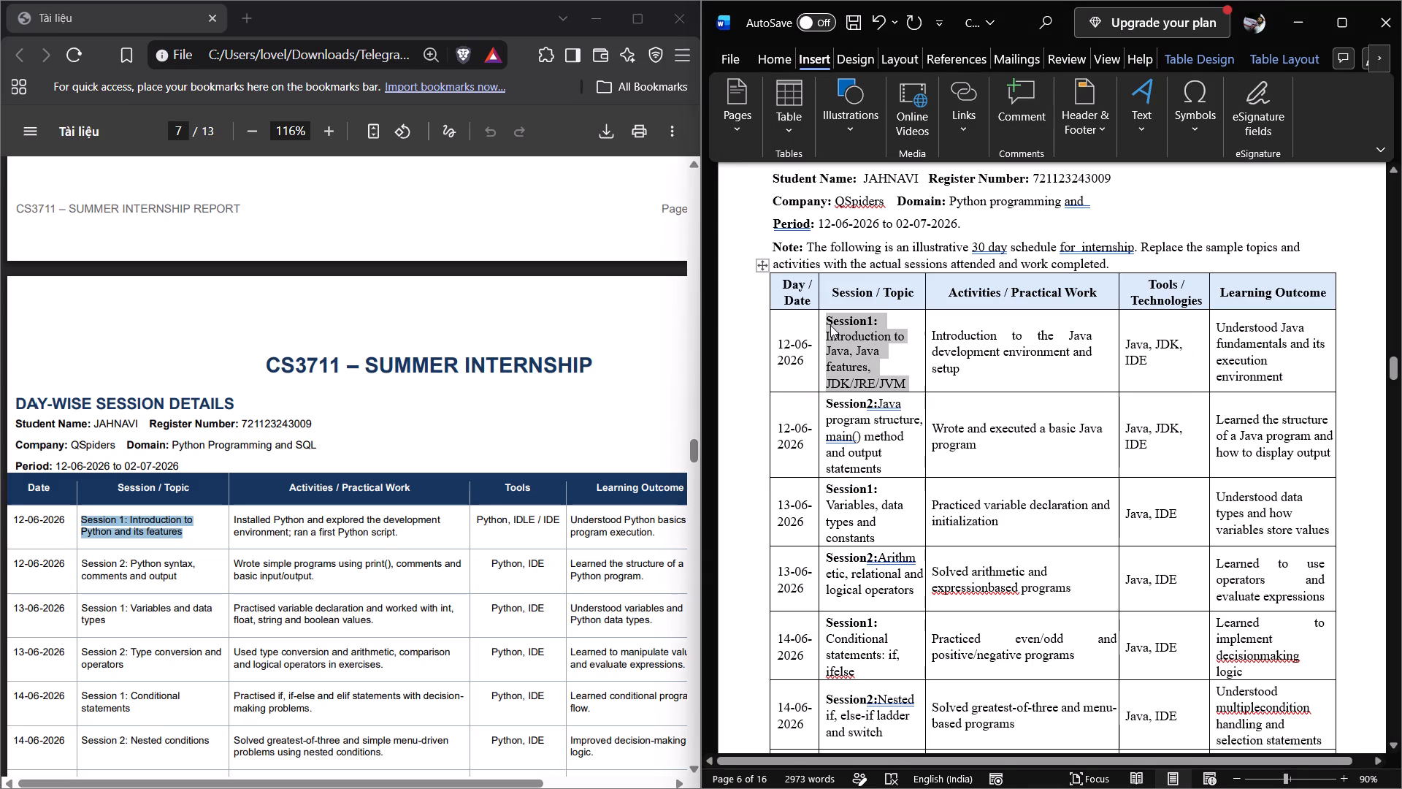
{"action": "key", "text": "ctrl+v"}
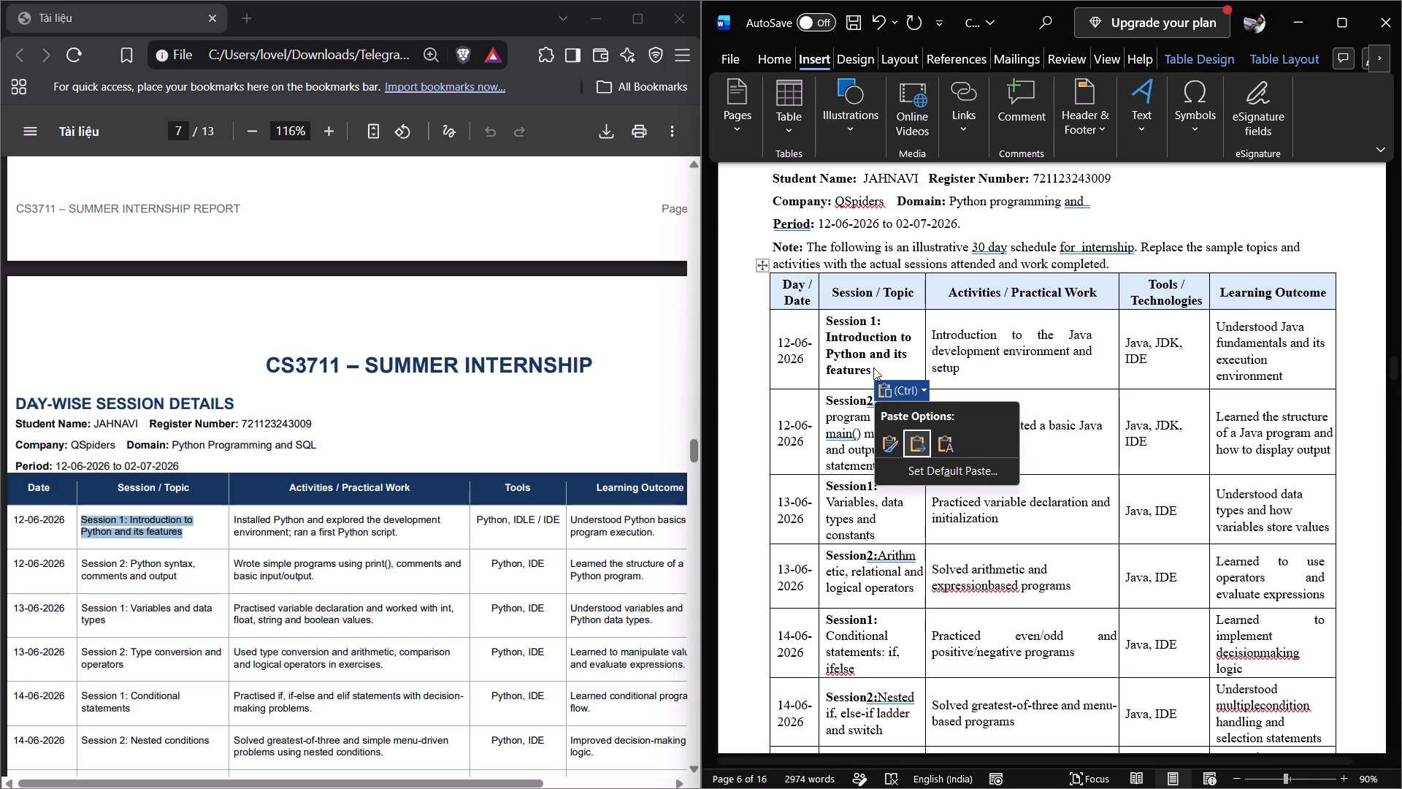
Remove the bold formatting from "Introduction to Python and its features" in the first row's session topic.
{"action": "left_click", "coordinate": [873, 367]}
{"action": "left_click_drag", "start_coordinate": [873, 367], "coordinate": [849, 350]}
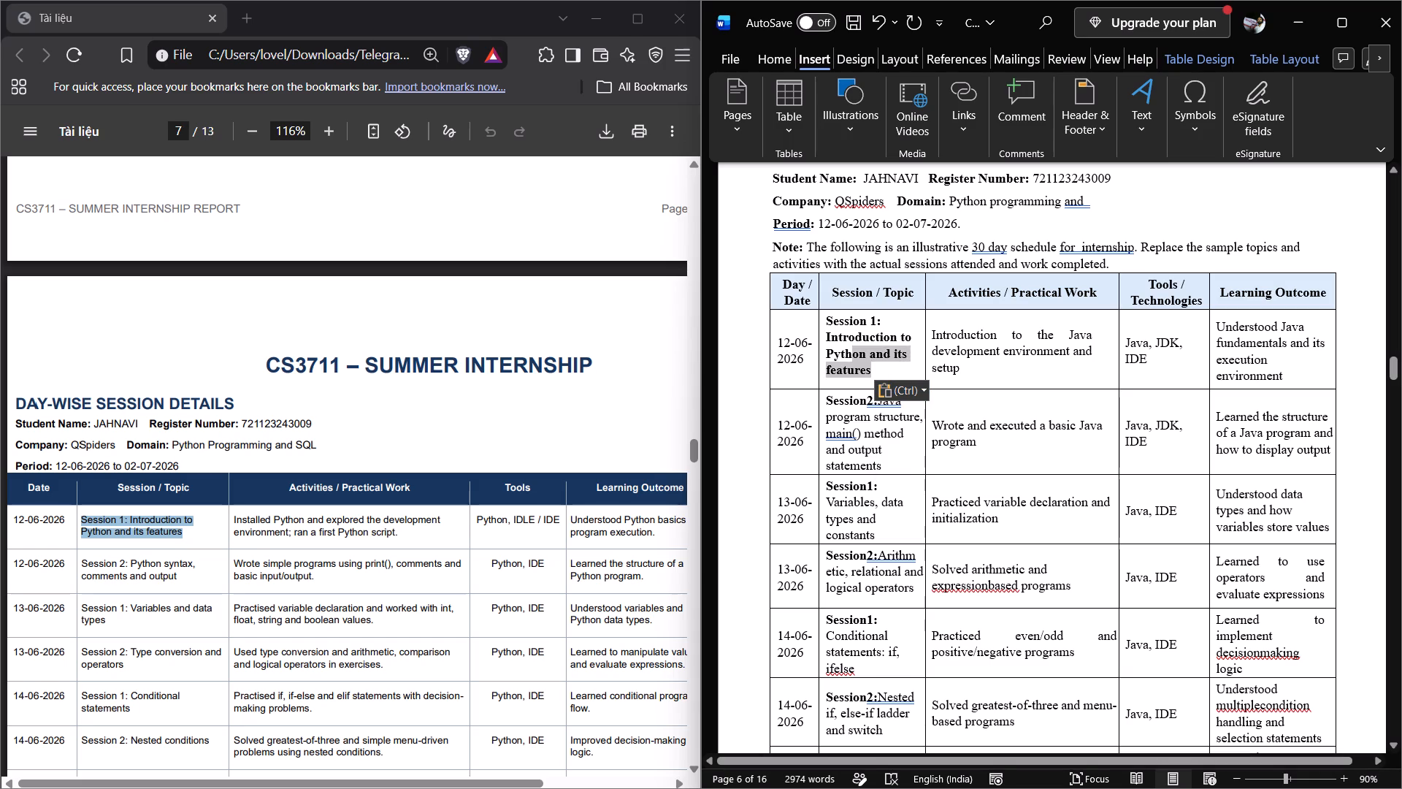
{"action": "left_click_drag", "start_coordinate": [849, 350], "coordinate": [843, 342]}
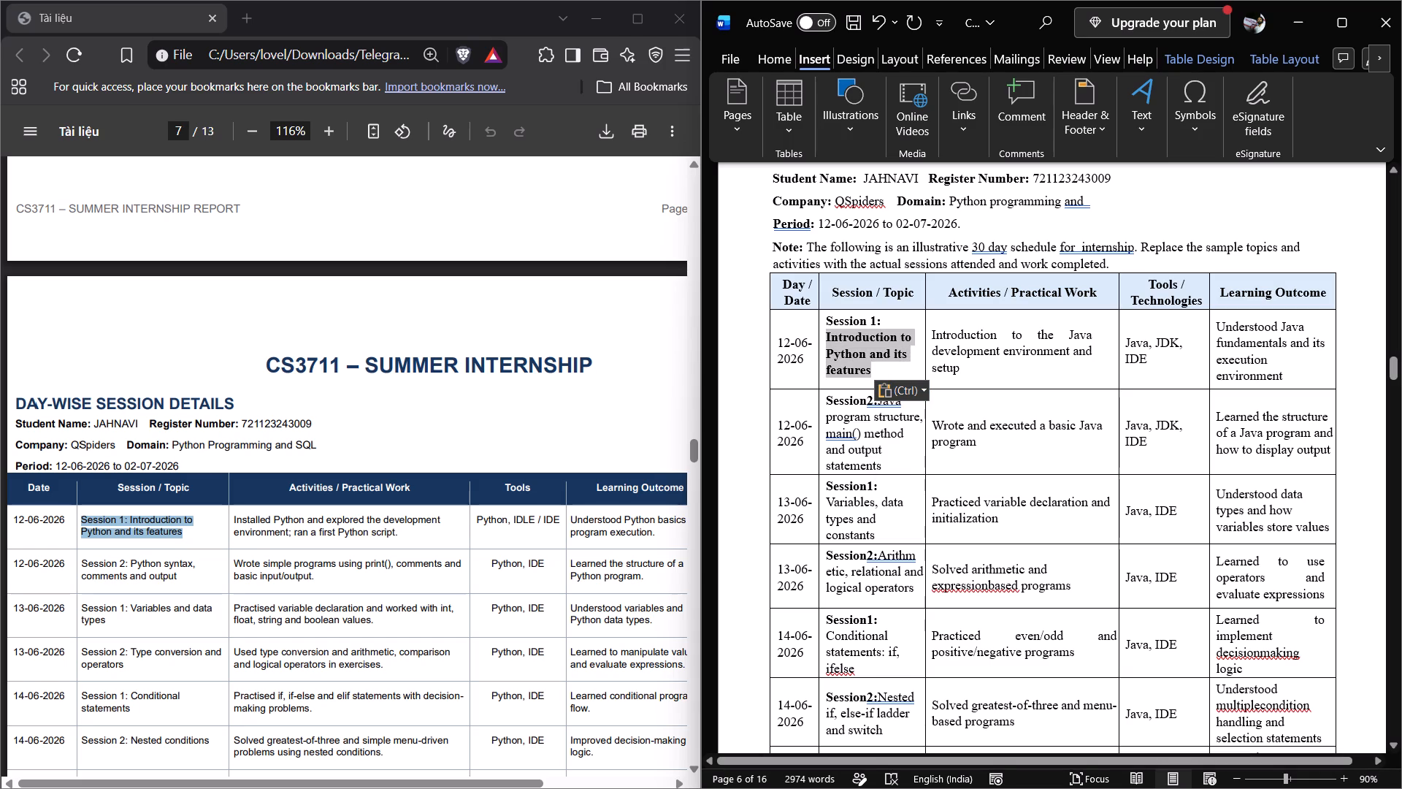
{"action": "left_click_drag", "start_coordinate": [843, 342], "coordinate": [839, 342]}
{"action": "key", "text": "ctrl+b"}
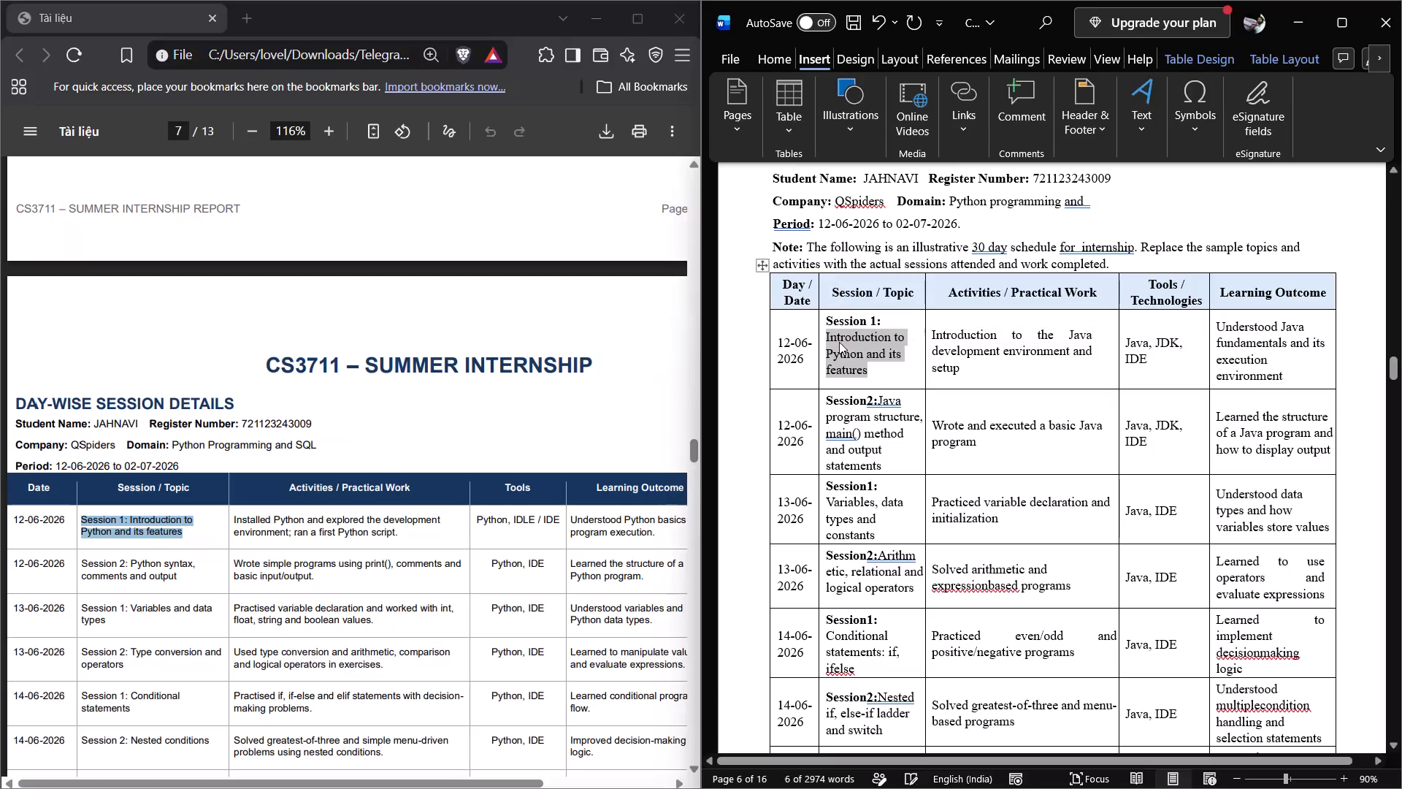
{"action": "left_click", "coordinate": [877, 365]}
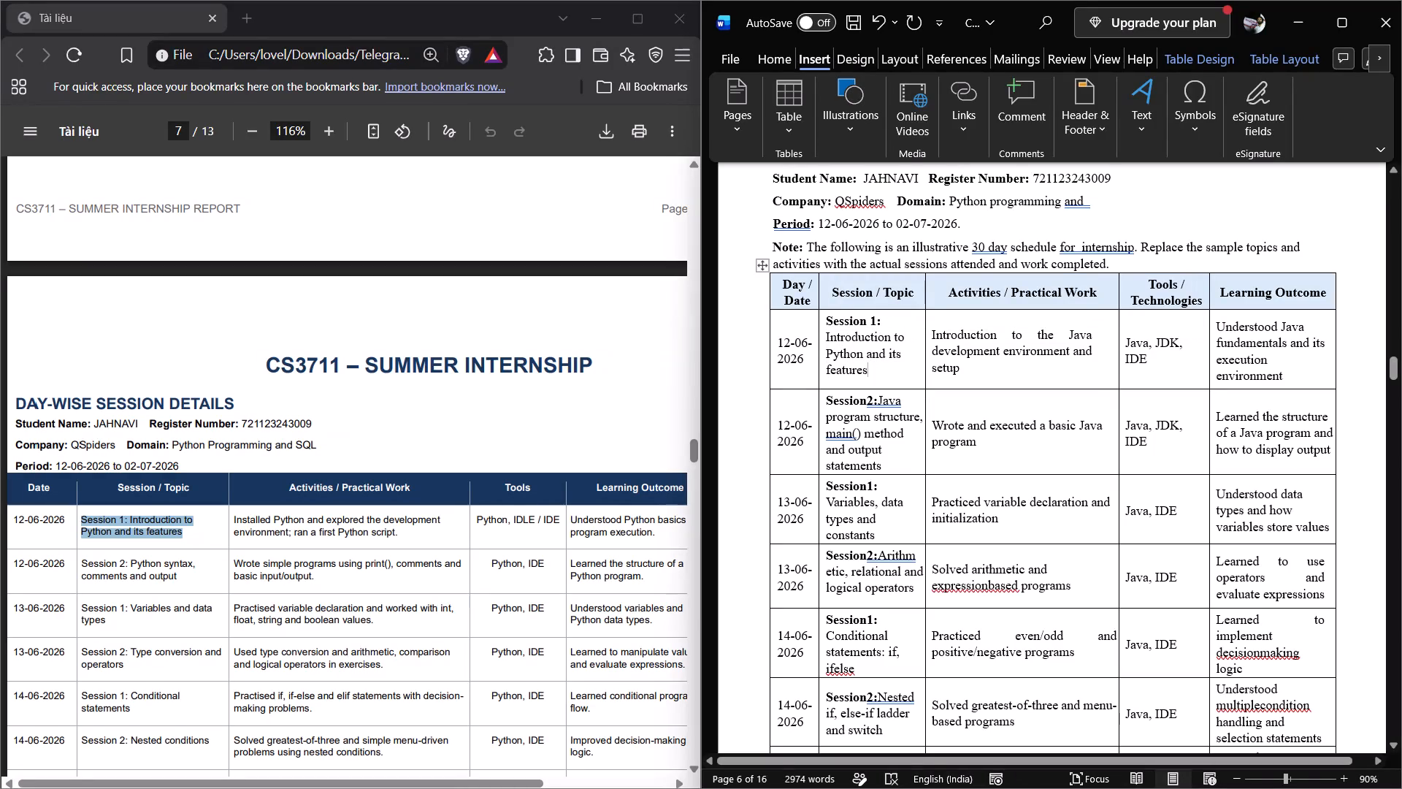
Replace the first row's activities with the PDF's text "Installed Python and explored the development environment; ran a first Python script.".
{"action": "left_click_drag", "start_coordinate": [235, 519], "coordinate": [380, 517]}
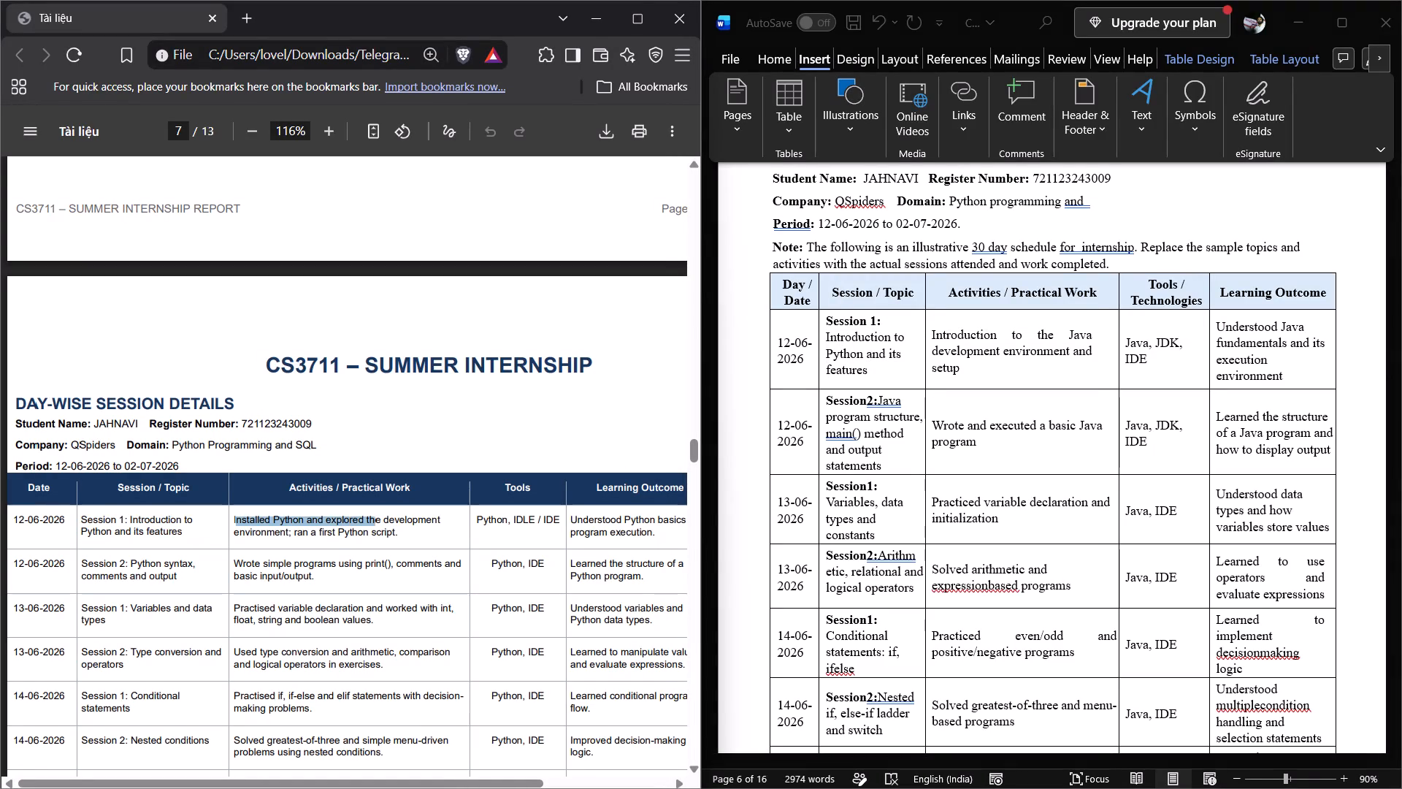
{"action": "left_click_drag", "start_coordinate": [380, 517], "coordinate": [402, 532]}
{"action": "key", "text": "ctrl+c"}
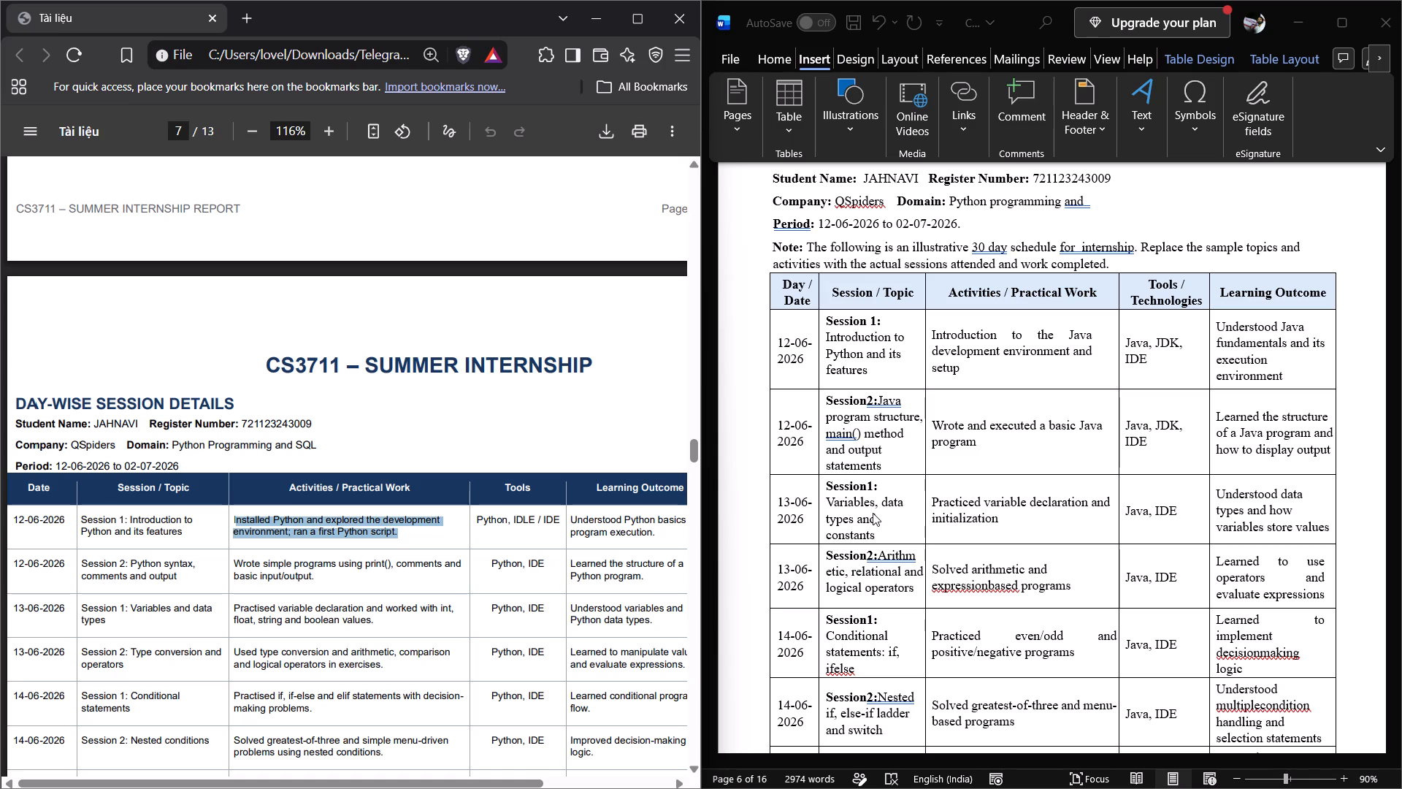
{"action": "left_click", "coordinate": [968, 371]}
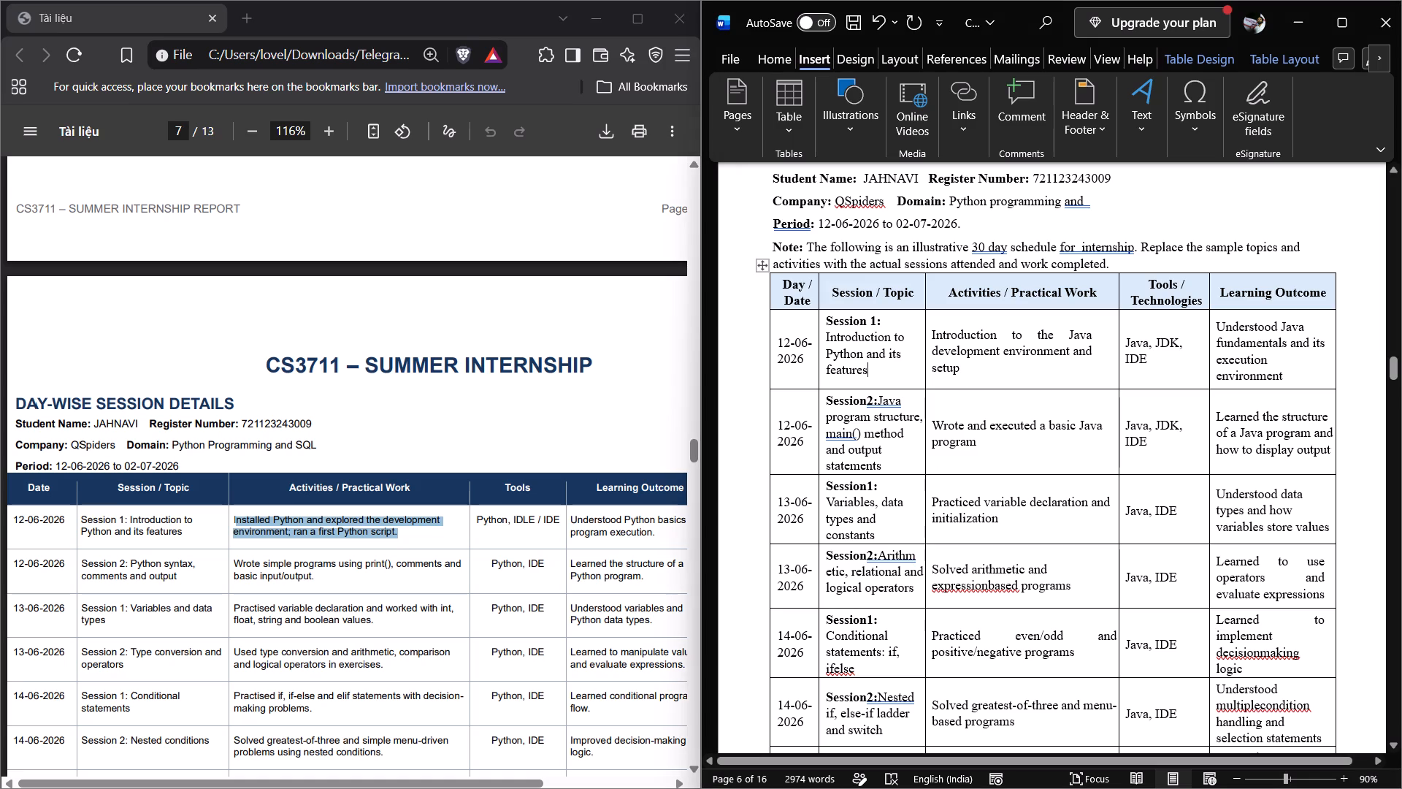
{"action": "left_click_drag", "start_coordinate": [966, 370], "coordinate": [935, 339]}
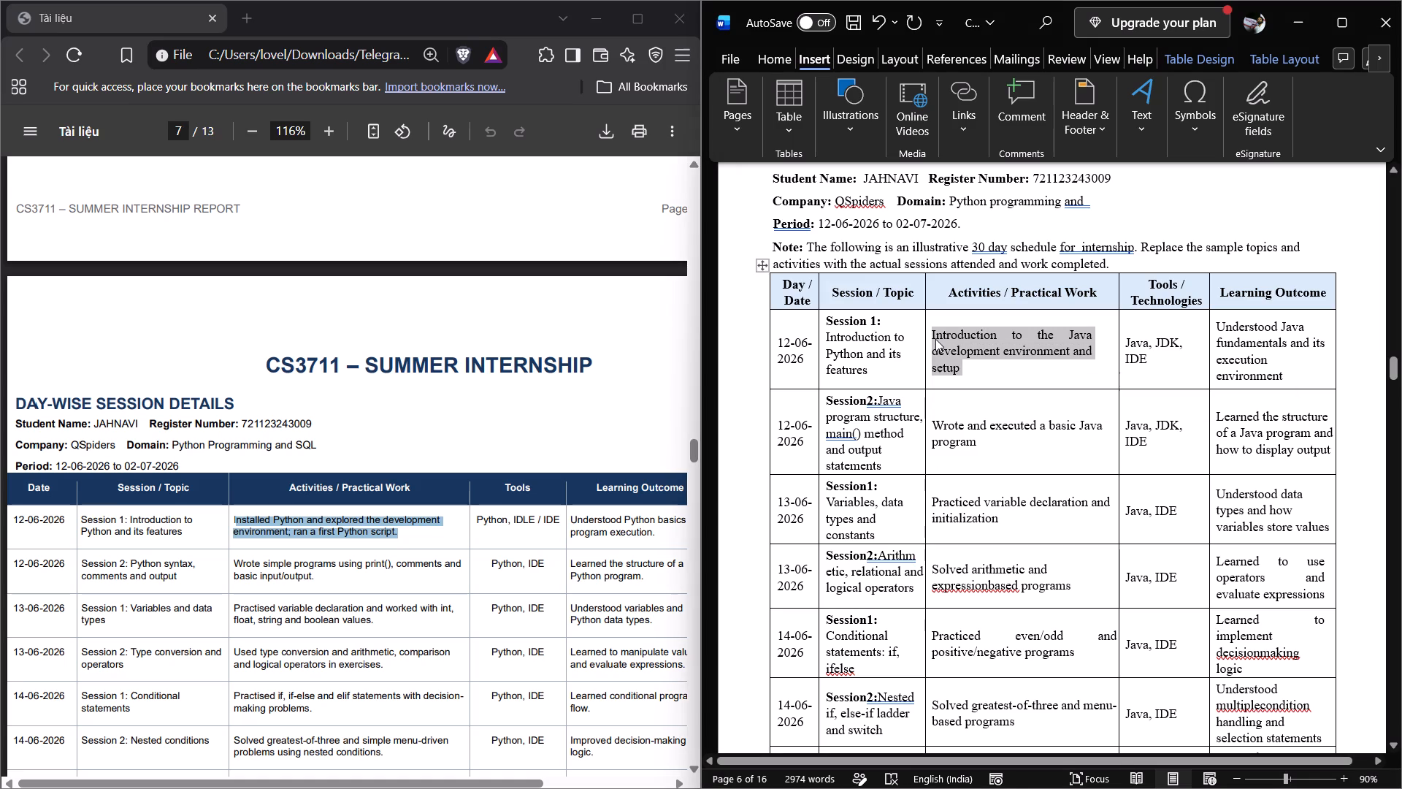
{"action": "key", "text": "ctrl+v"}
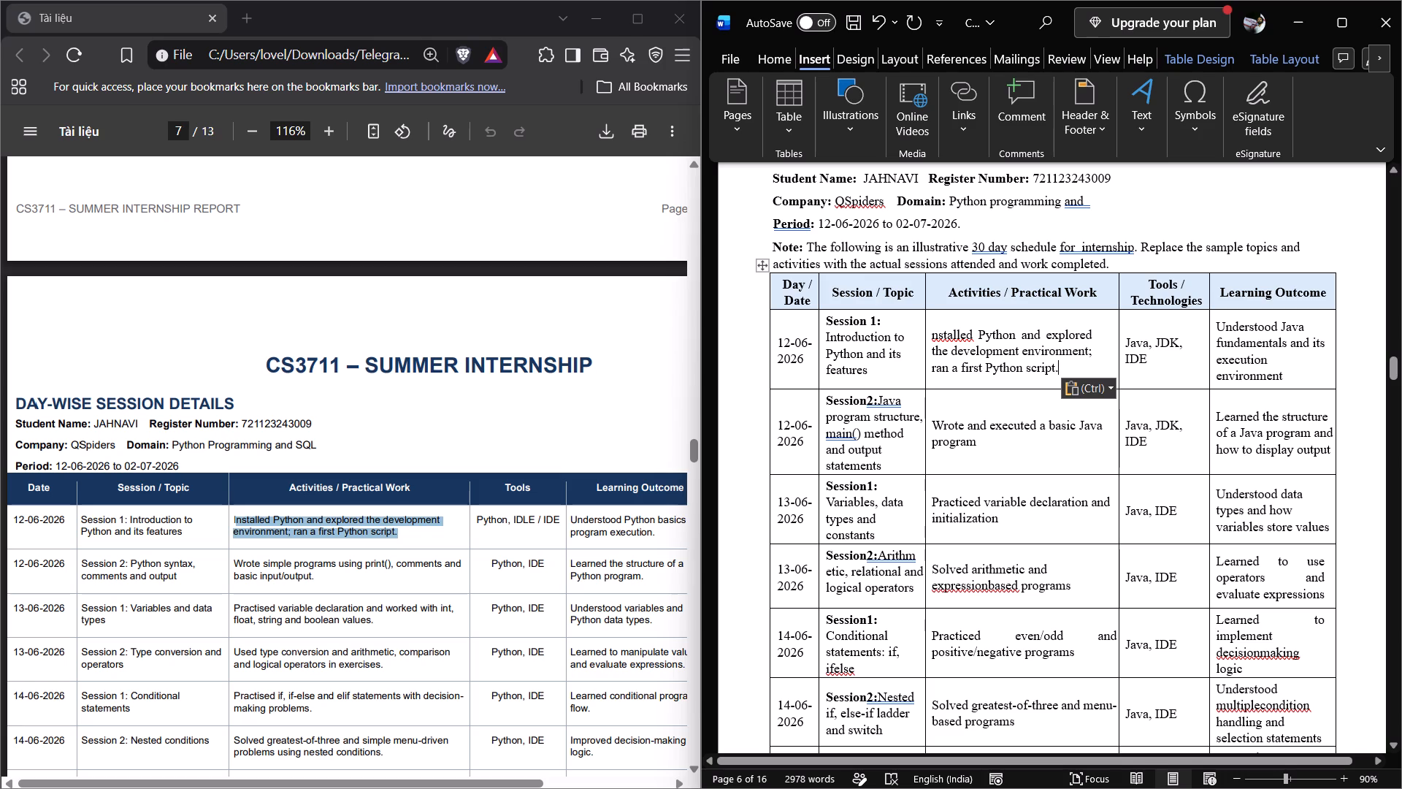
{"action": "left_click", "coordinate": [932, 332]}
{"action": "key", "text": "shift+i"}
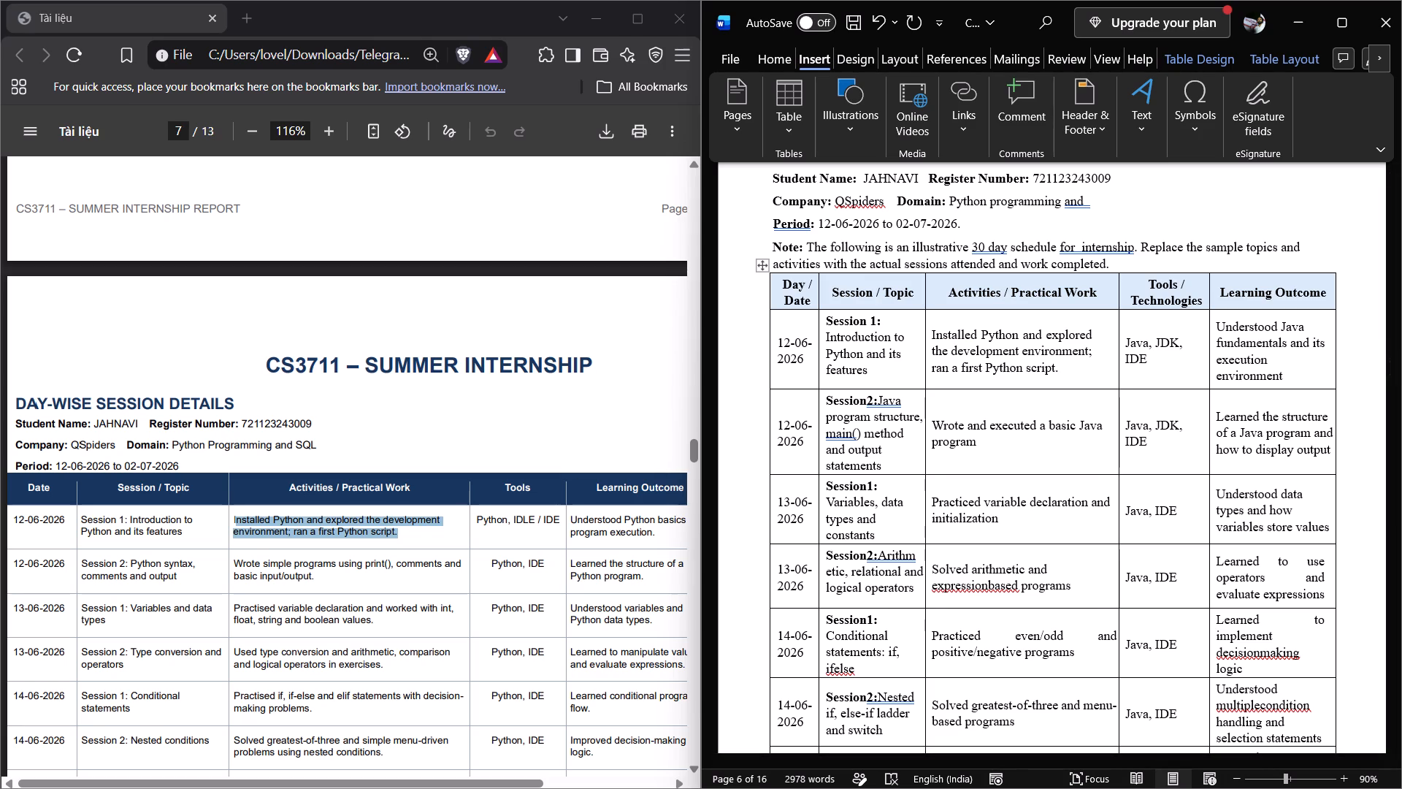
Replace the first row's tools and technologies entry with "Python, IDLE / IDE" copied from the PDF.
{"action": "left_click_drag", "start_coordinate": [556, 519], "coordinate": [480, 525]}
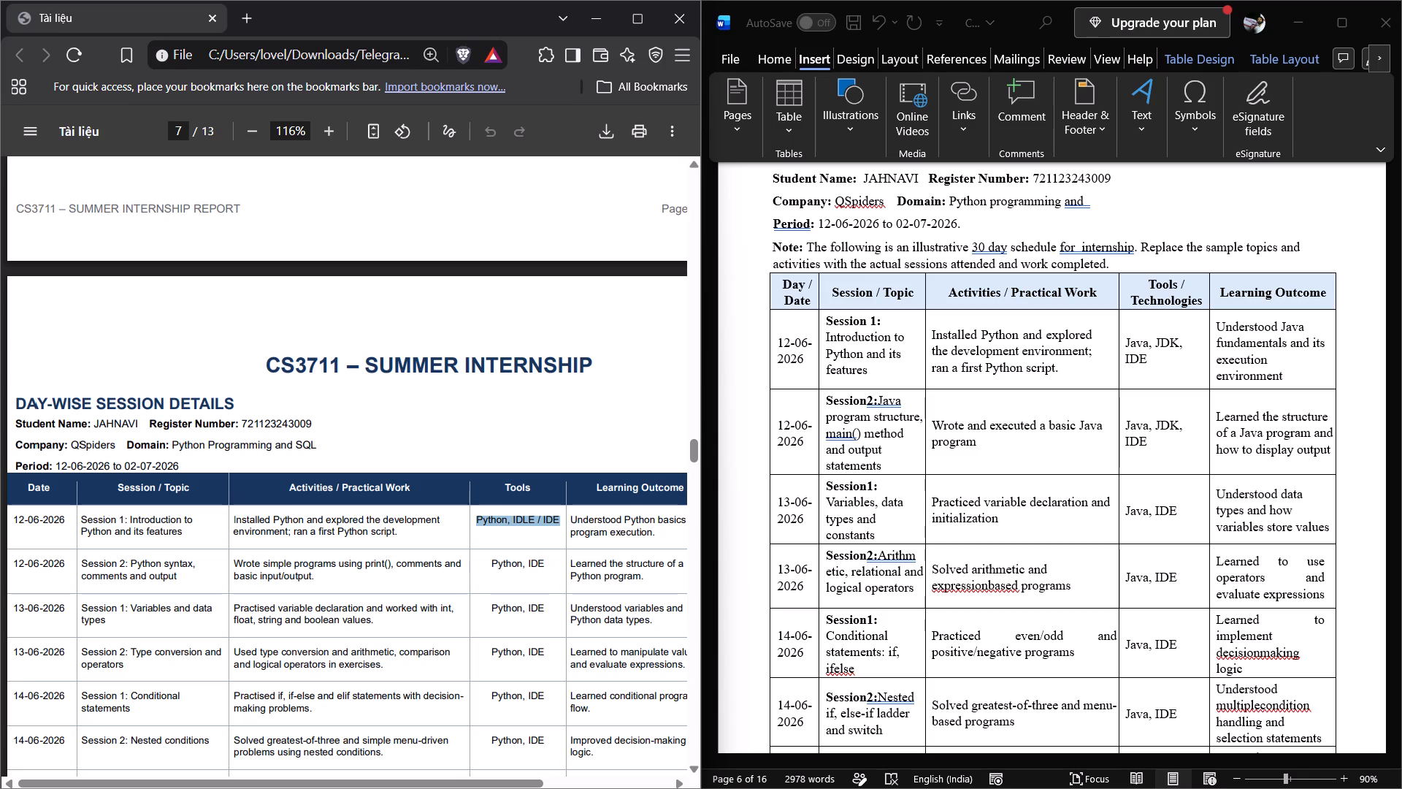
{"action": "key", "text": "ctrl+c"}
{"action": "left_click", "coordinate": [1149, 355]}
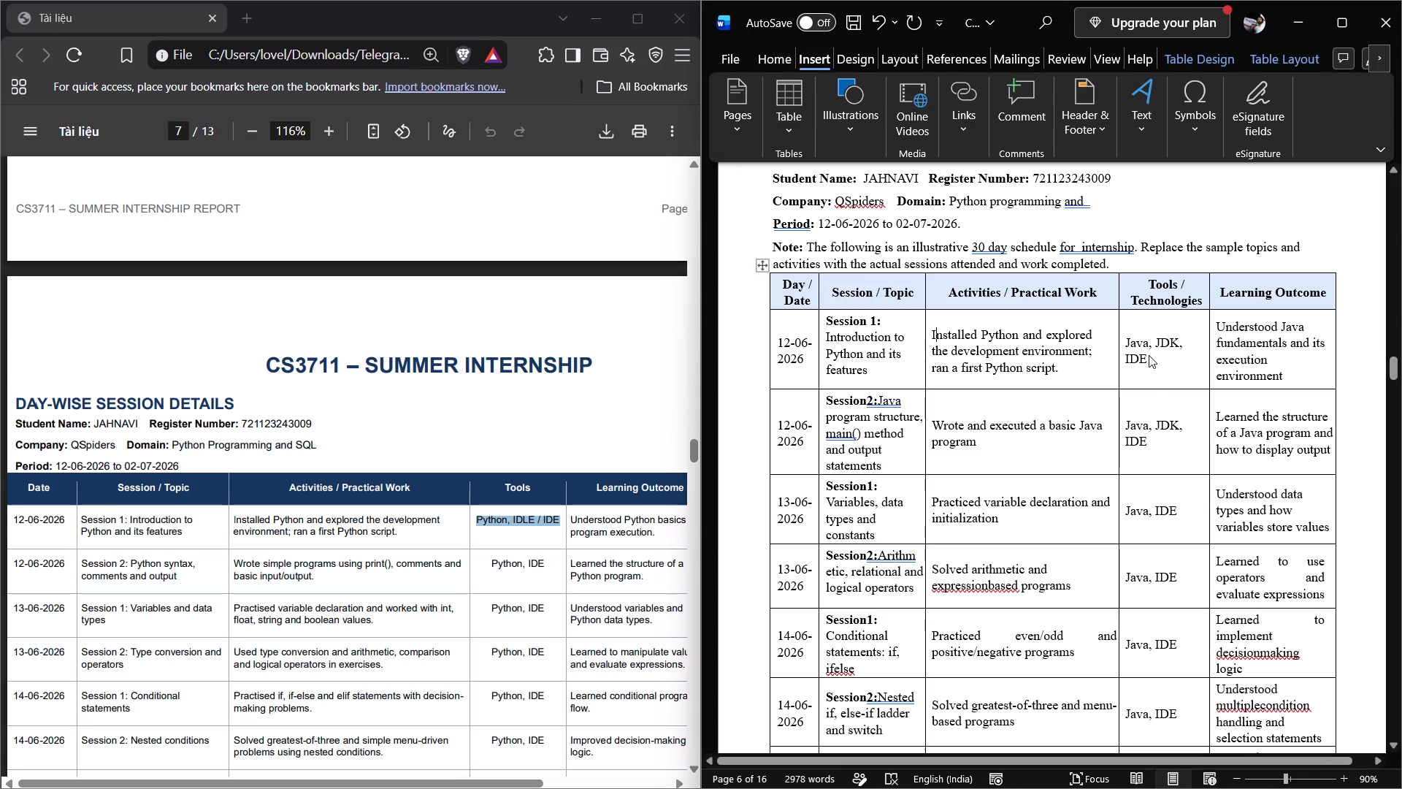
{"action": "left_click_drag", "start_coordinate": [1147, 356], "coordinate": [1128, 351]}
{"action": "left_click_drag", "start_coordinate": [1128, 351], "coordinate": [1127, 347]}
{"action": "key", "text": "ctrl+v"}
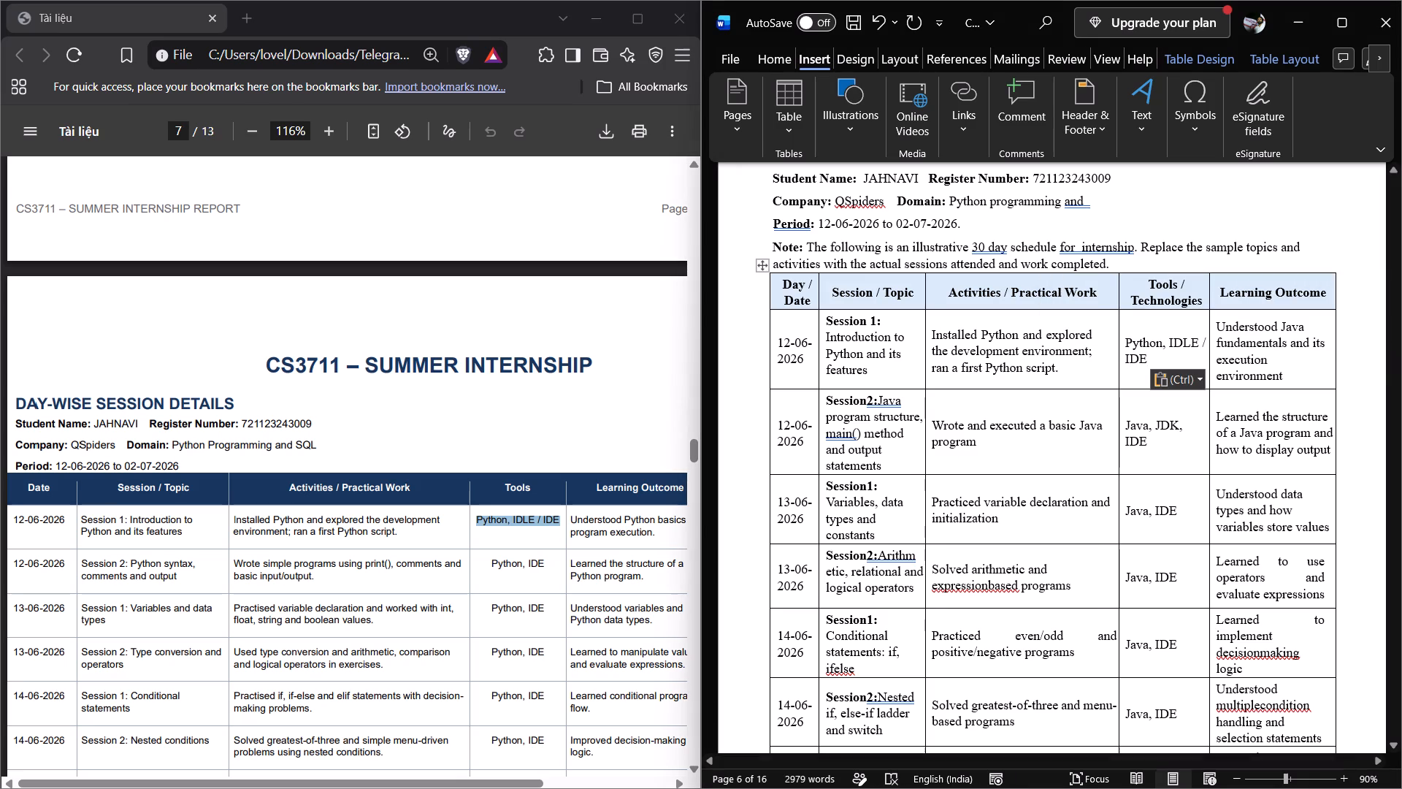
Replace the first row's learning outcome with the PDF's text "Understood Python basics and program execution.".
{"action": "scroll", "coordinate": [598, 520], "scroll_direction": "left", "scroll_amount": 1}
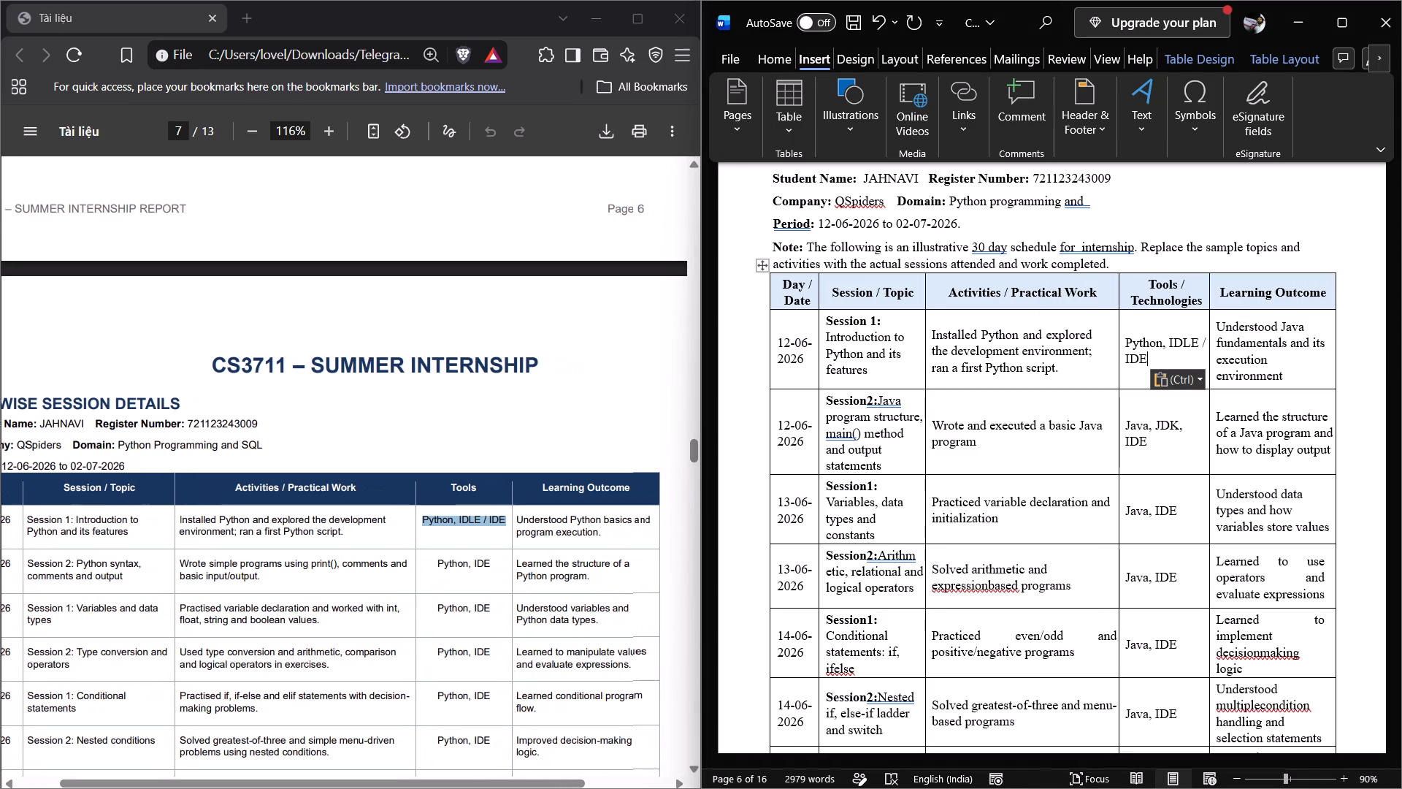
{"action": "scroll", "coordinate": [598, 520], "scroll_direction": "left", "scroll_amount": 1}
{"action": "left_click_drag", "start_coordinate": [596, 533], "coordinate": [589, 533]}
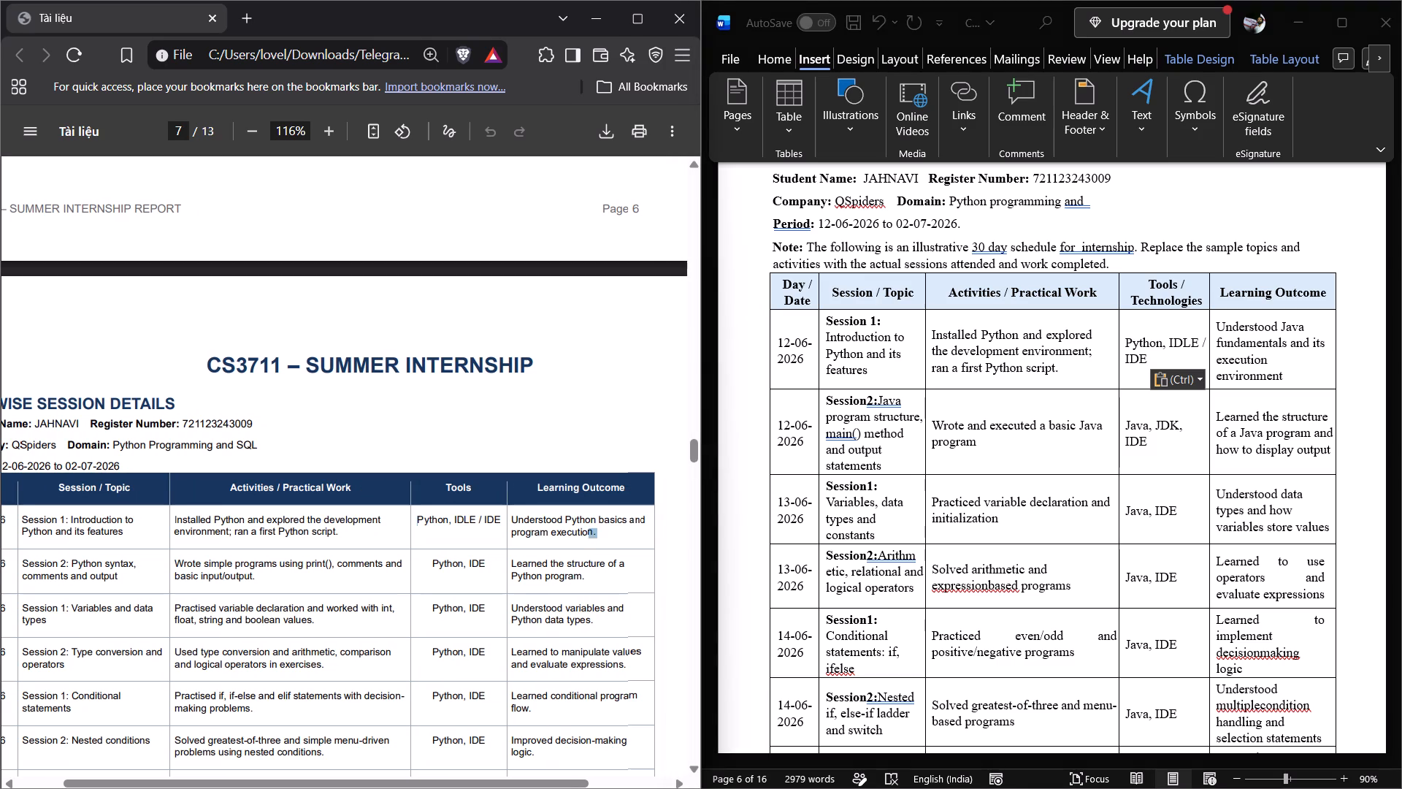
{"action": "left_click_drag", "start_coordinate": [589, 533], "coordinate": [508, 521]}
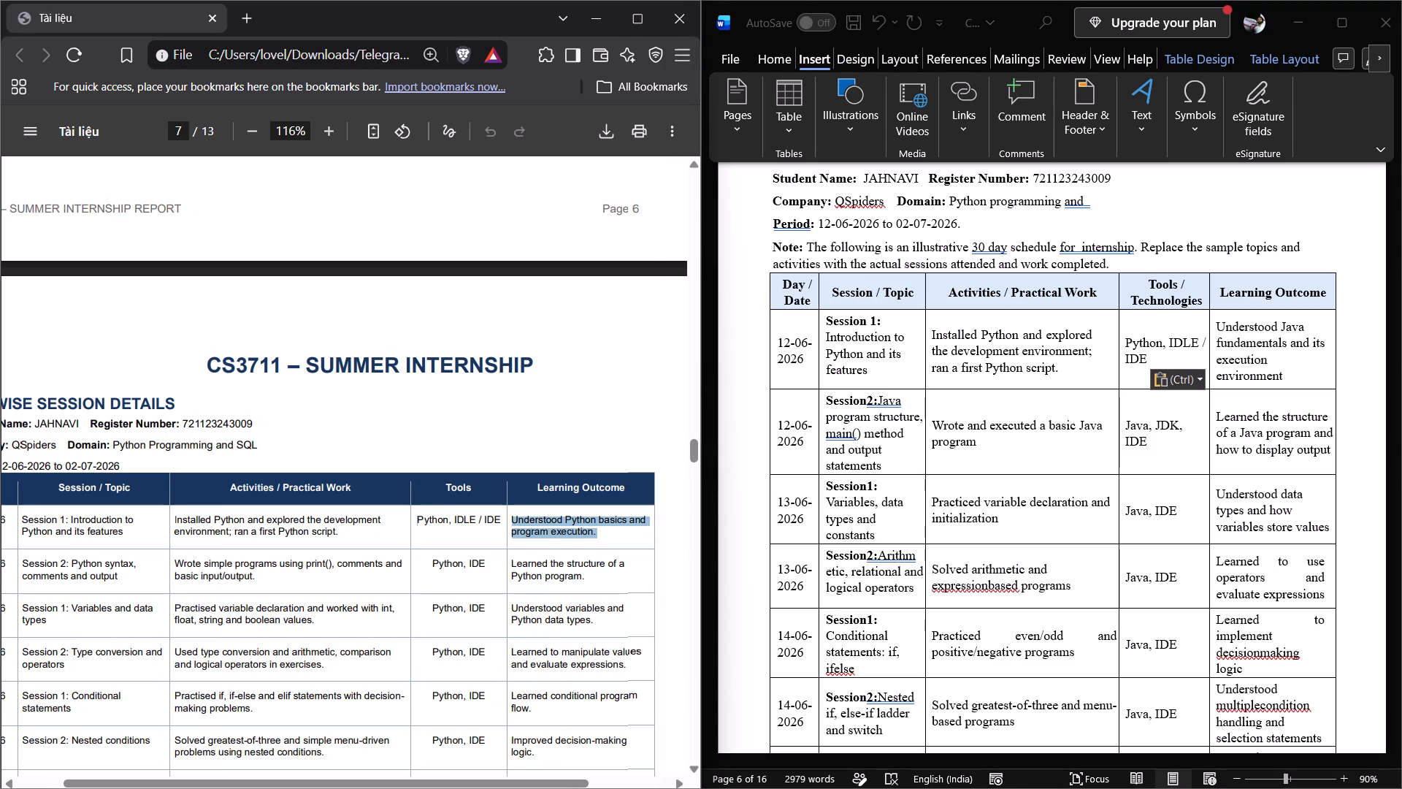
{"action": "key", "text": "ctrl+c"}
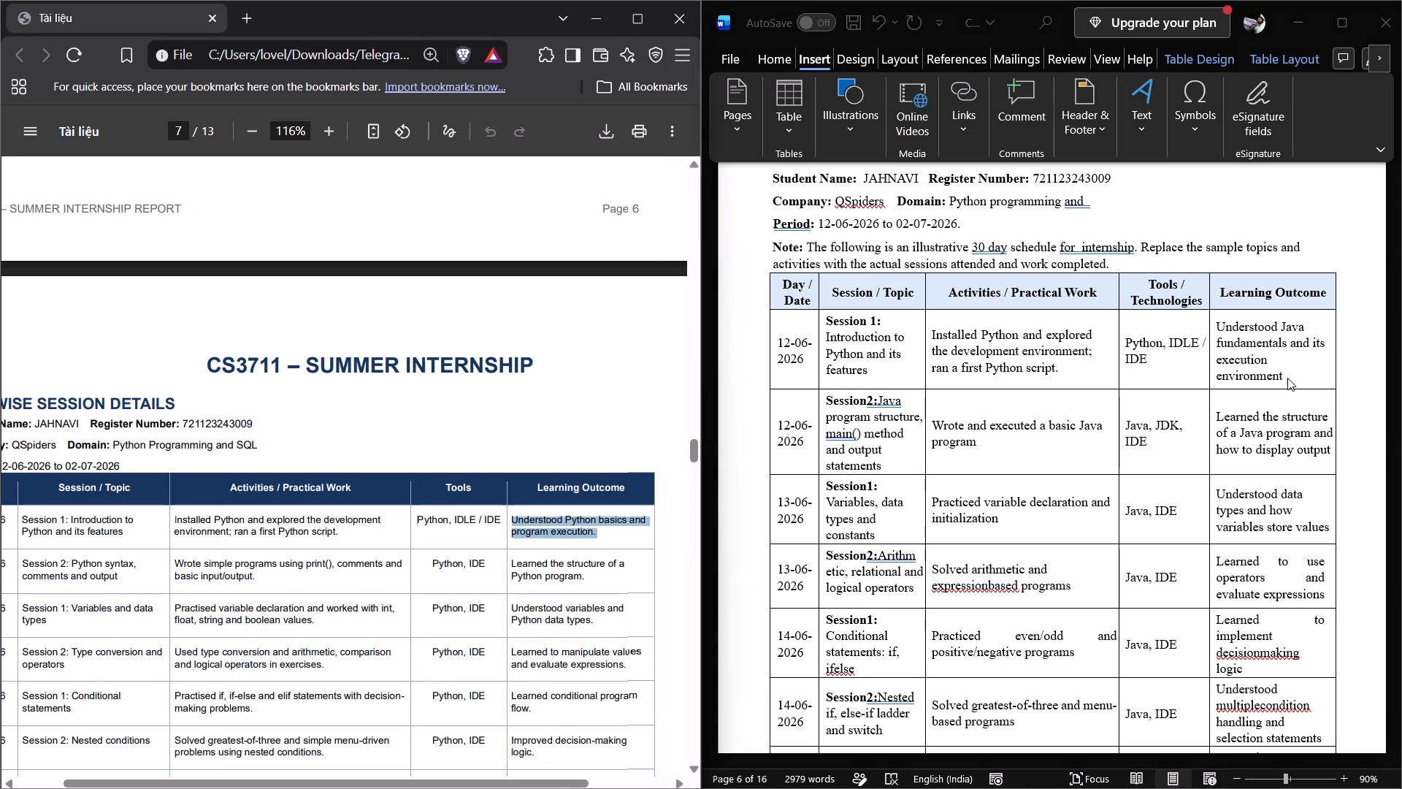
{"action": "left_click", "coordinate": [1287, 378]}
{"action": "left_click_drag", "start_coordinate": [1287, 377], "coordinate": [1249, 353]}
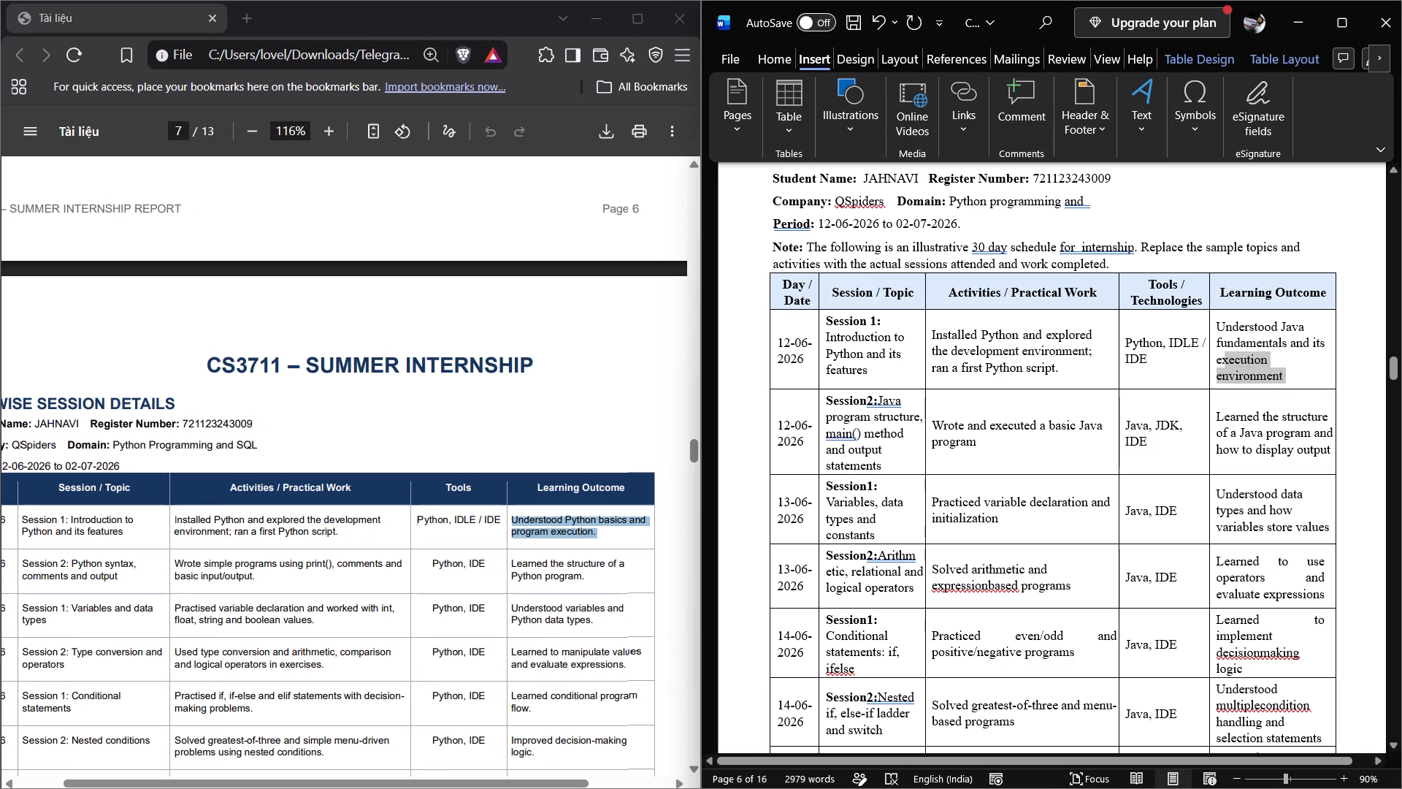
{"action": "left_click_drag", "start_coordinate": [1249, 353], "coordinate": [1222, 333]}
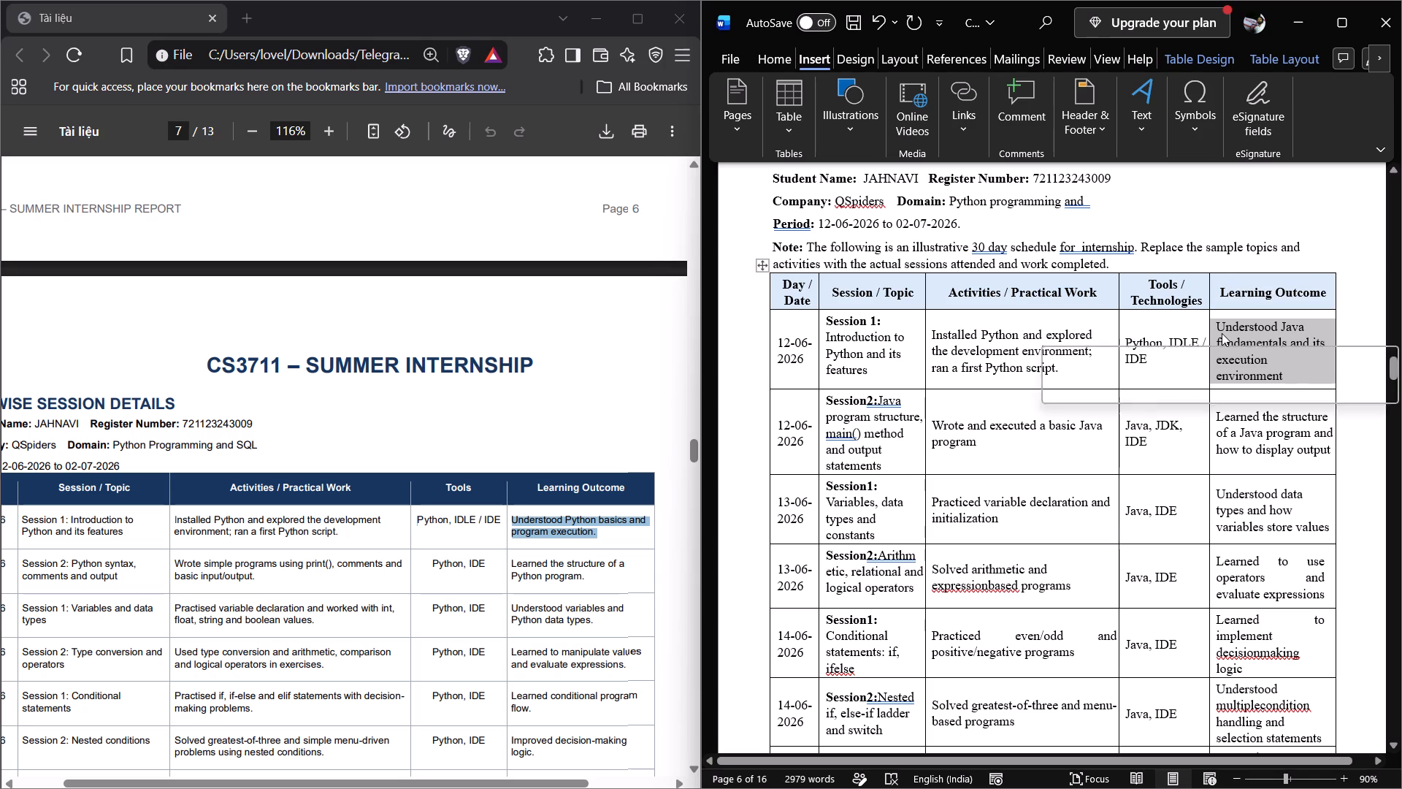
{"action": "key", "text": "ctrl+v"}
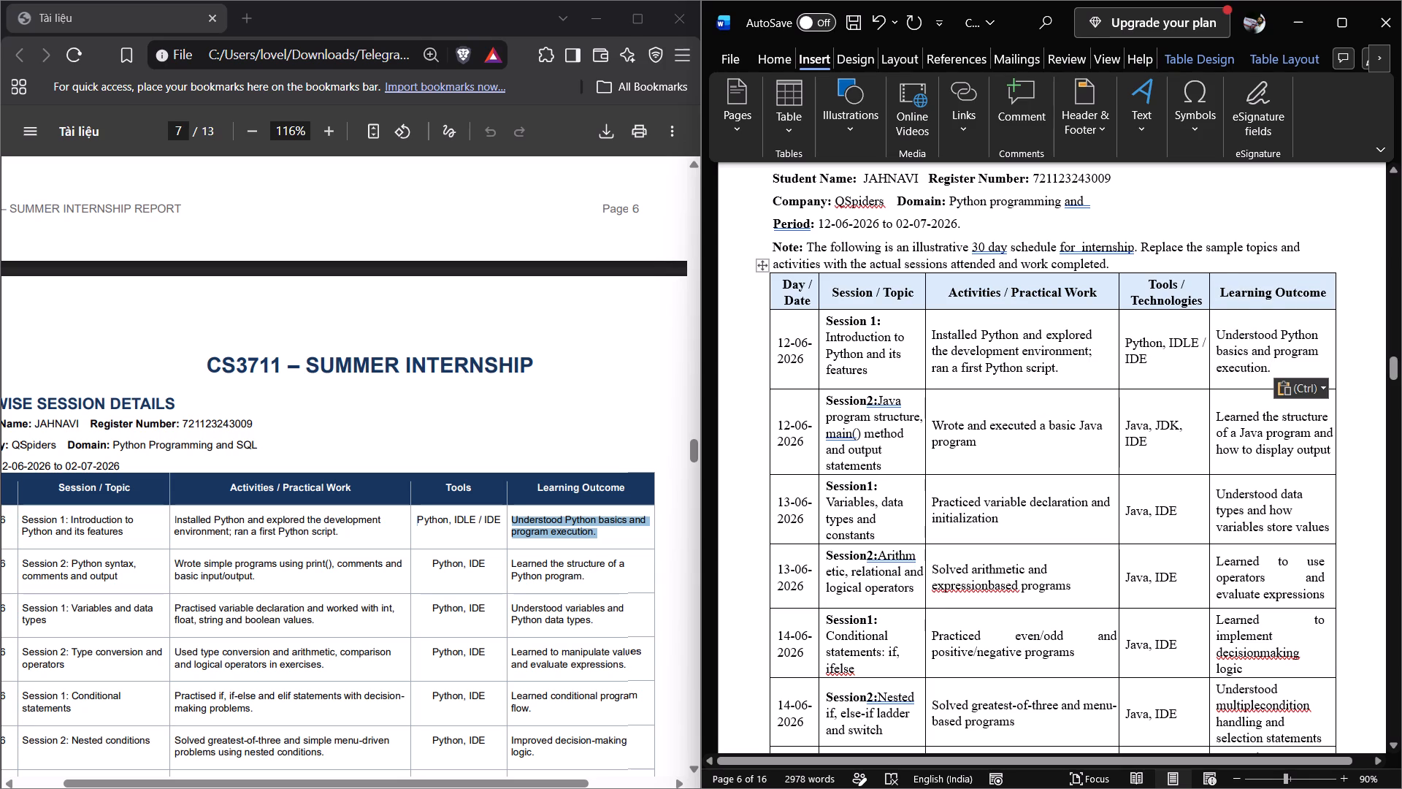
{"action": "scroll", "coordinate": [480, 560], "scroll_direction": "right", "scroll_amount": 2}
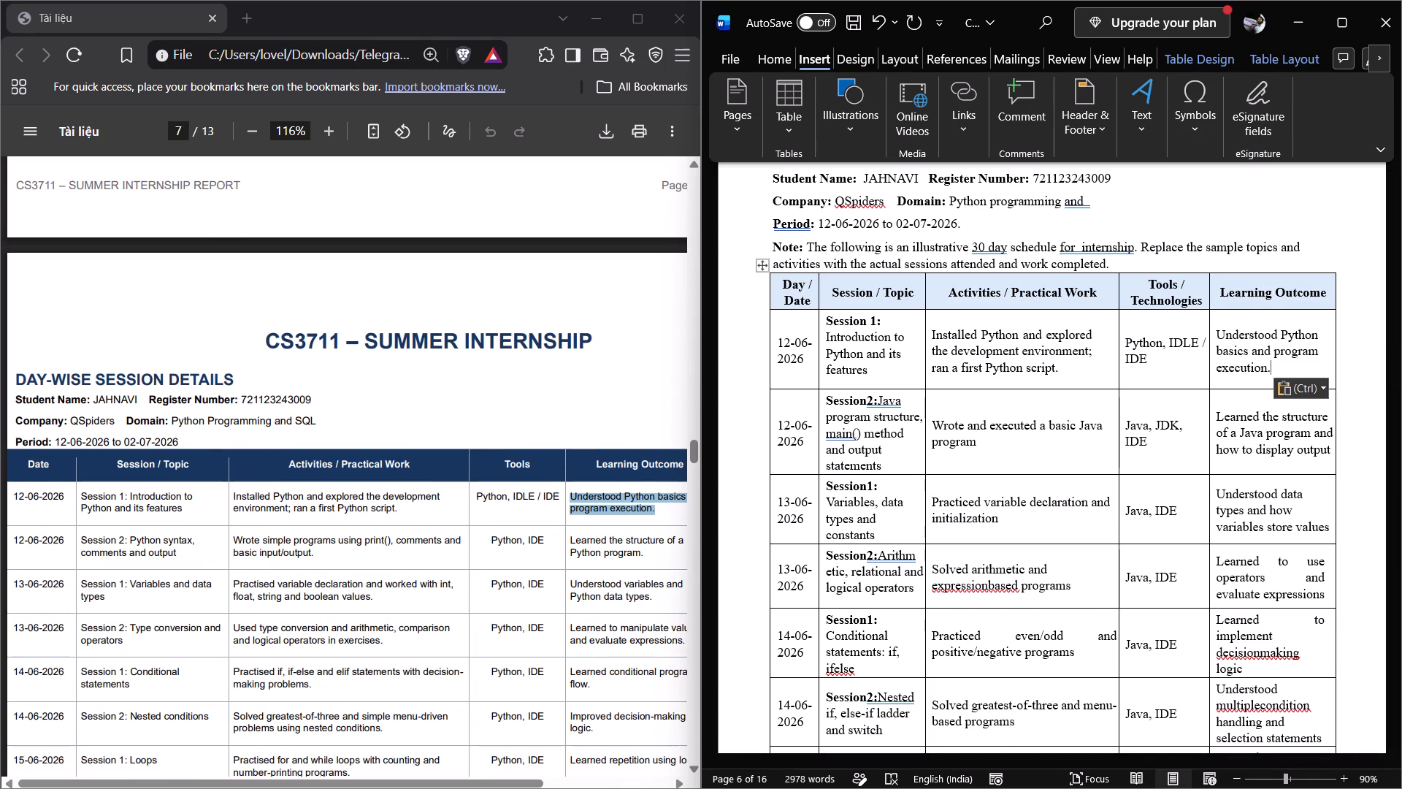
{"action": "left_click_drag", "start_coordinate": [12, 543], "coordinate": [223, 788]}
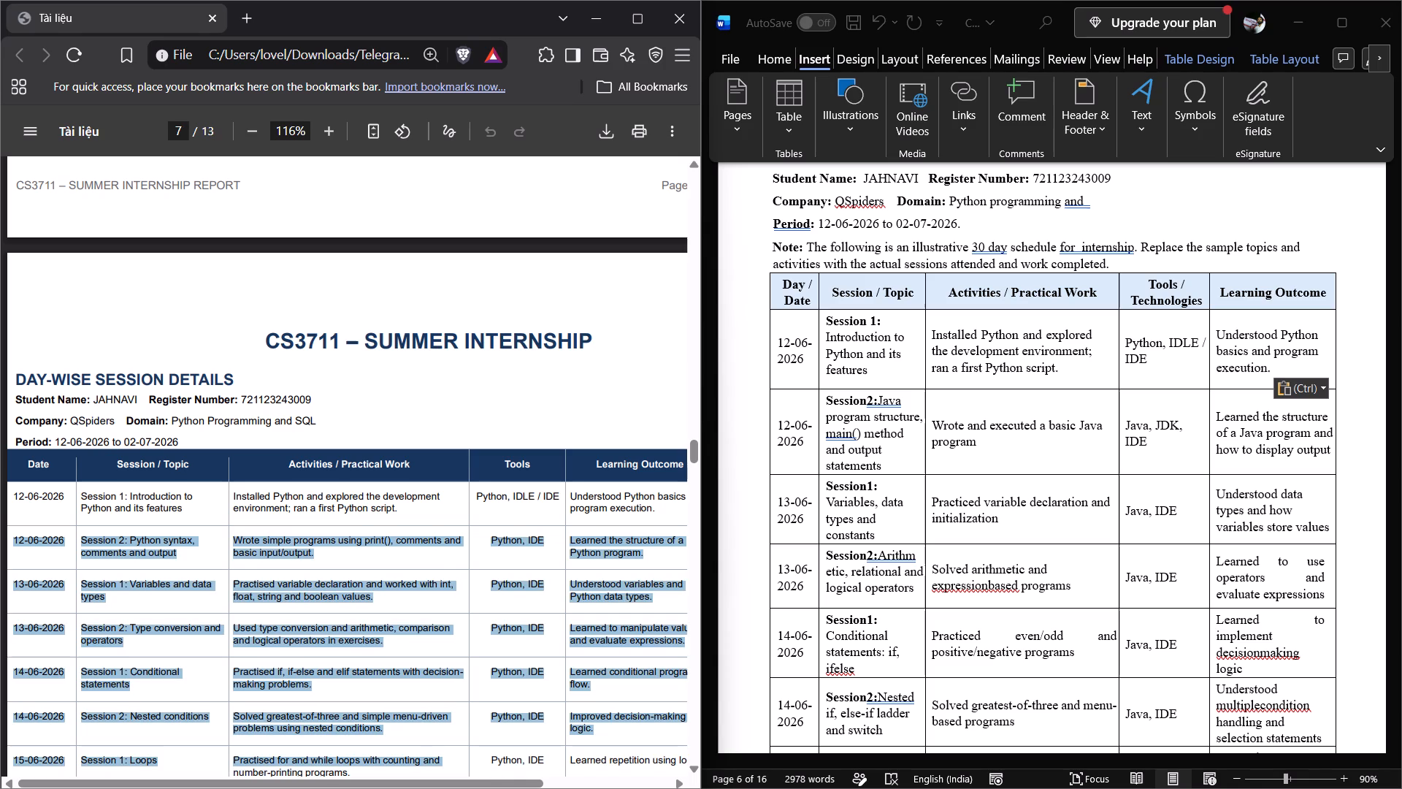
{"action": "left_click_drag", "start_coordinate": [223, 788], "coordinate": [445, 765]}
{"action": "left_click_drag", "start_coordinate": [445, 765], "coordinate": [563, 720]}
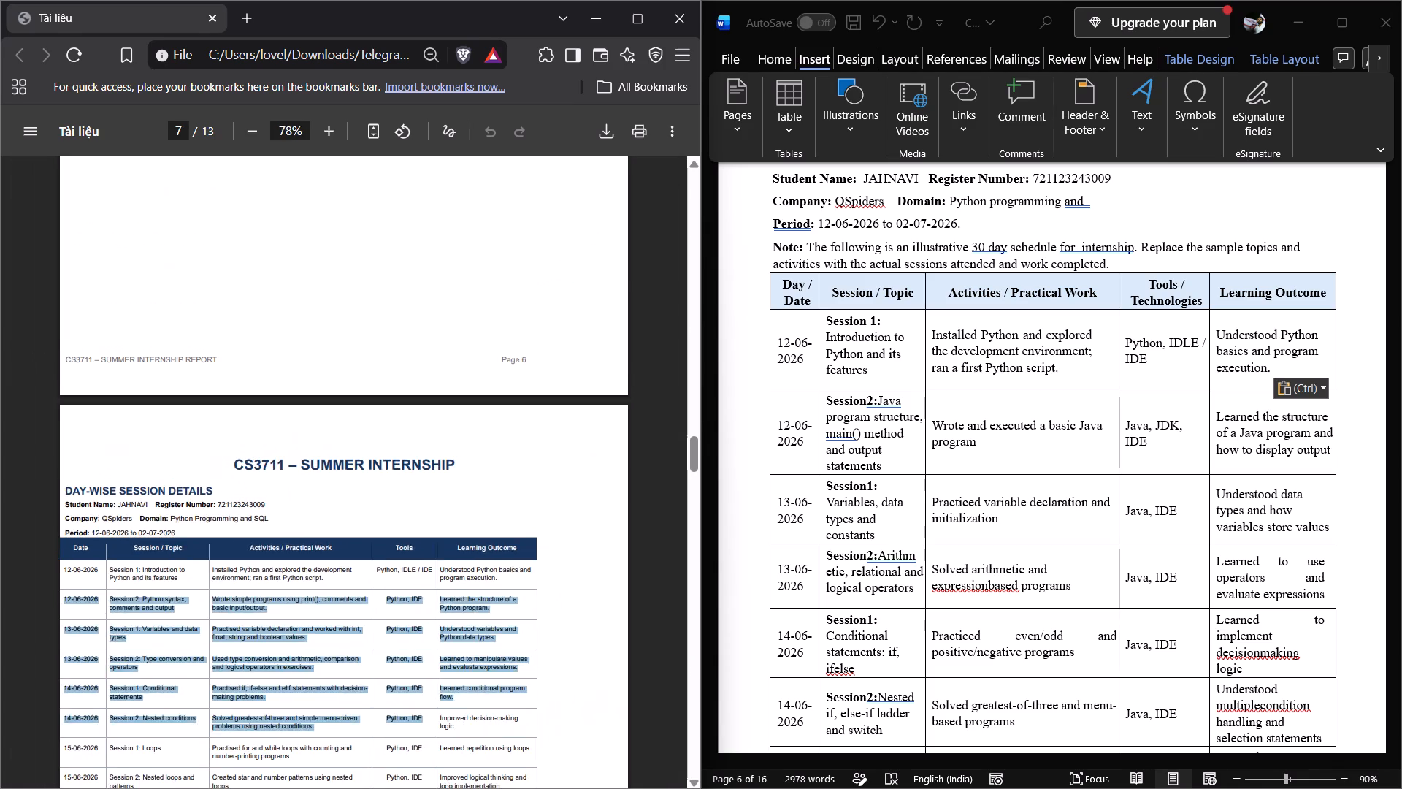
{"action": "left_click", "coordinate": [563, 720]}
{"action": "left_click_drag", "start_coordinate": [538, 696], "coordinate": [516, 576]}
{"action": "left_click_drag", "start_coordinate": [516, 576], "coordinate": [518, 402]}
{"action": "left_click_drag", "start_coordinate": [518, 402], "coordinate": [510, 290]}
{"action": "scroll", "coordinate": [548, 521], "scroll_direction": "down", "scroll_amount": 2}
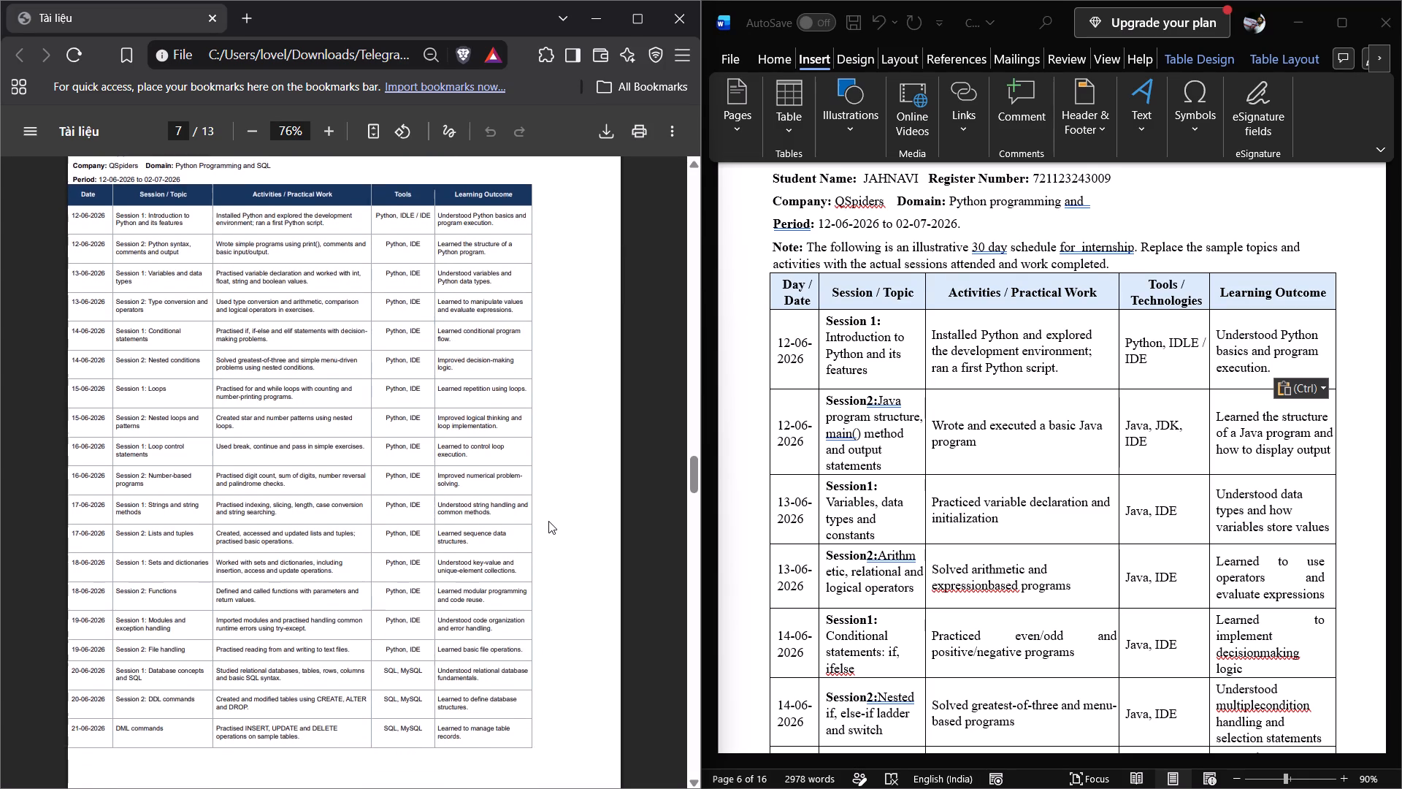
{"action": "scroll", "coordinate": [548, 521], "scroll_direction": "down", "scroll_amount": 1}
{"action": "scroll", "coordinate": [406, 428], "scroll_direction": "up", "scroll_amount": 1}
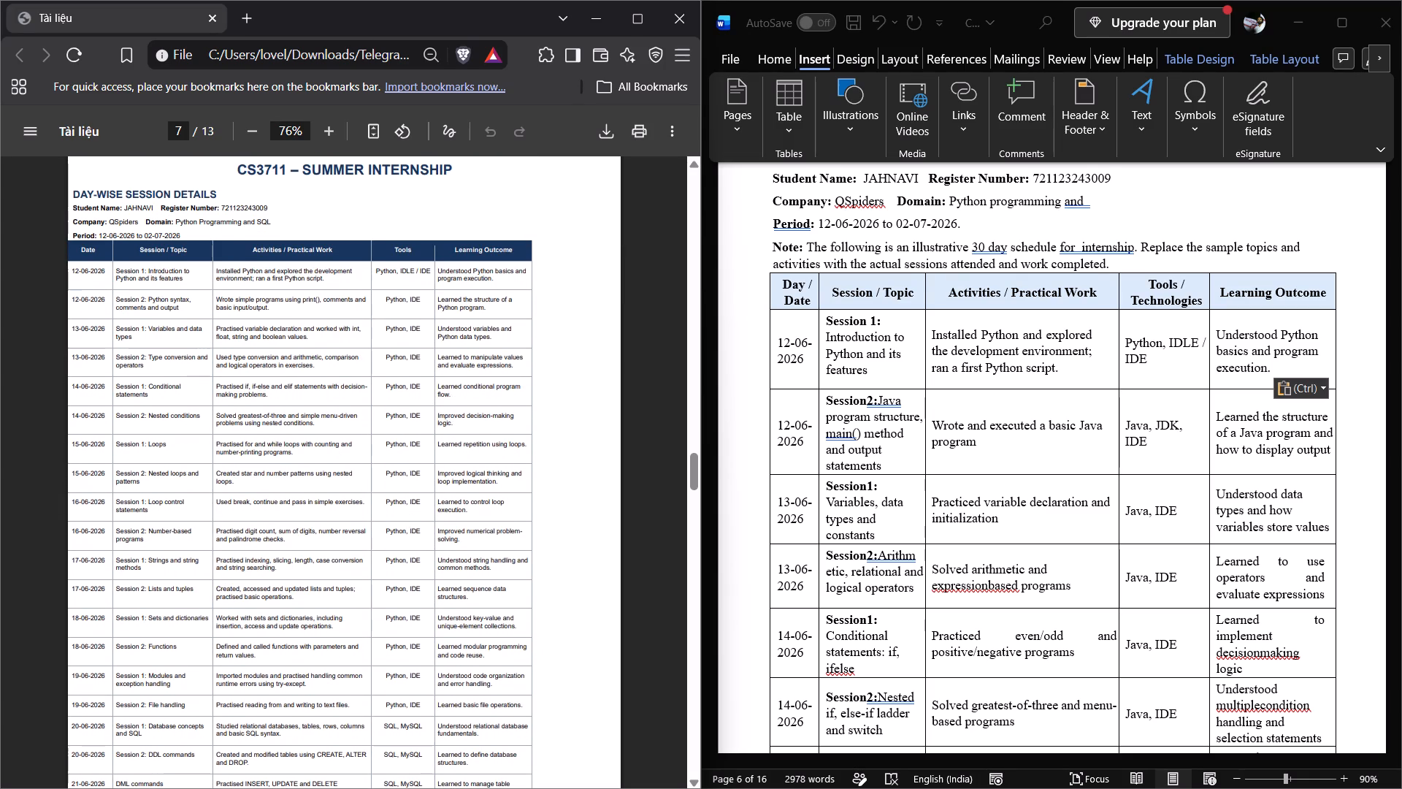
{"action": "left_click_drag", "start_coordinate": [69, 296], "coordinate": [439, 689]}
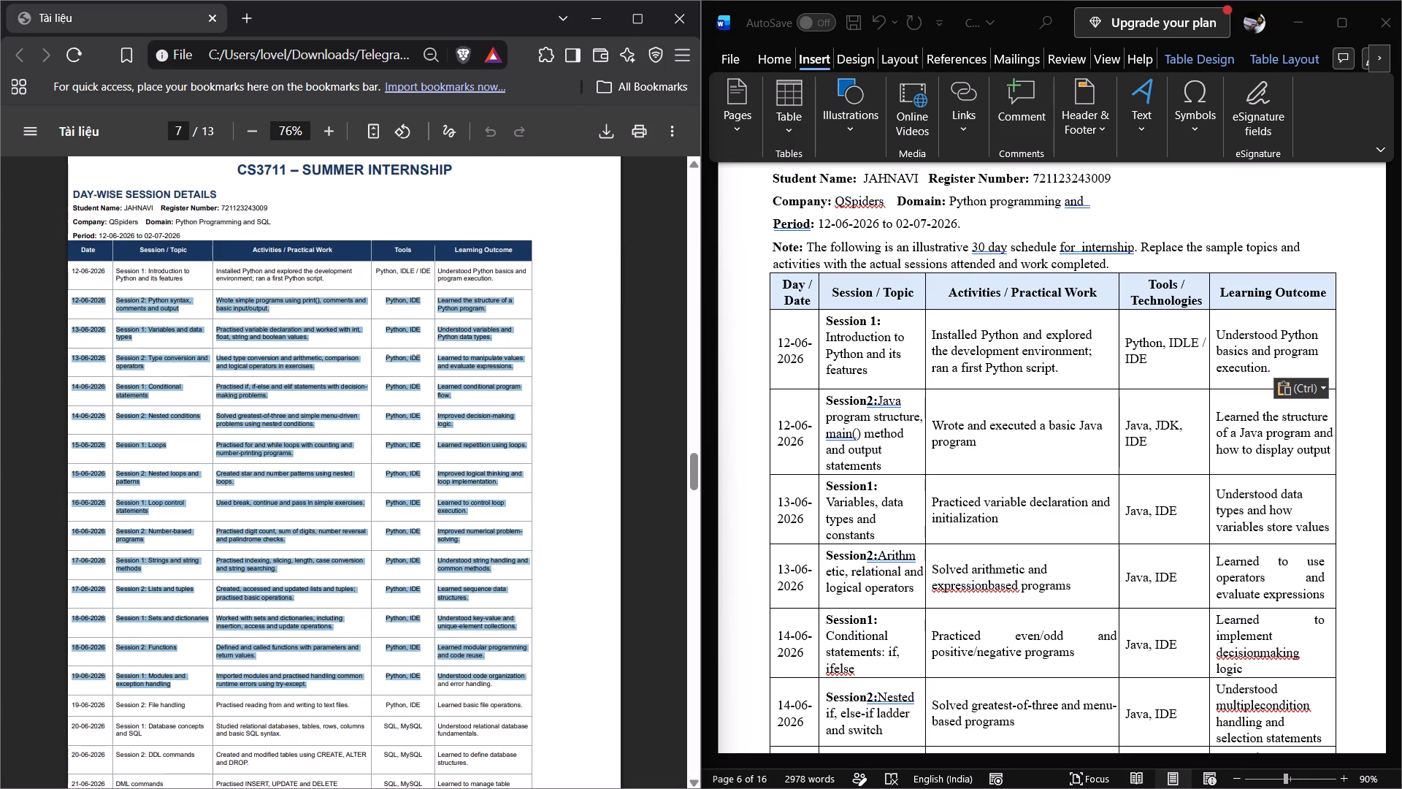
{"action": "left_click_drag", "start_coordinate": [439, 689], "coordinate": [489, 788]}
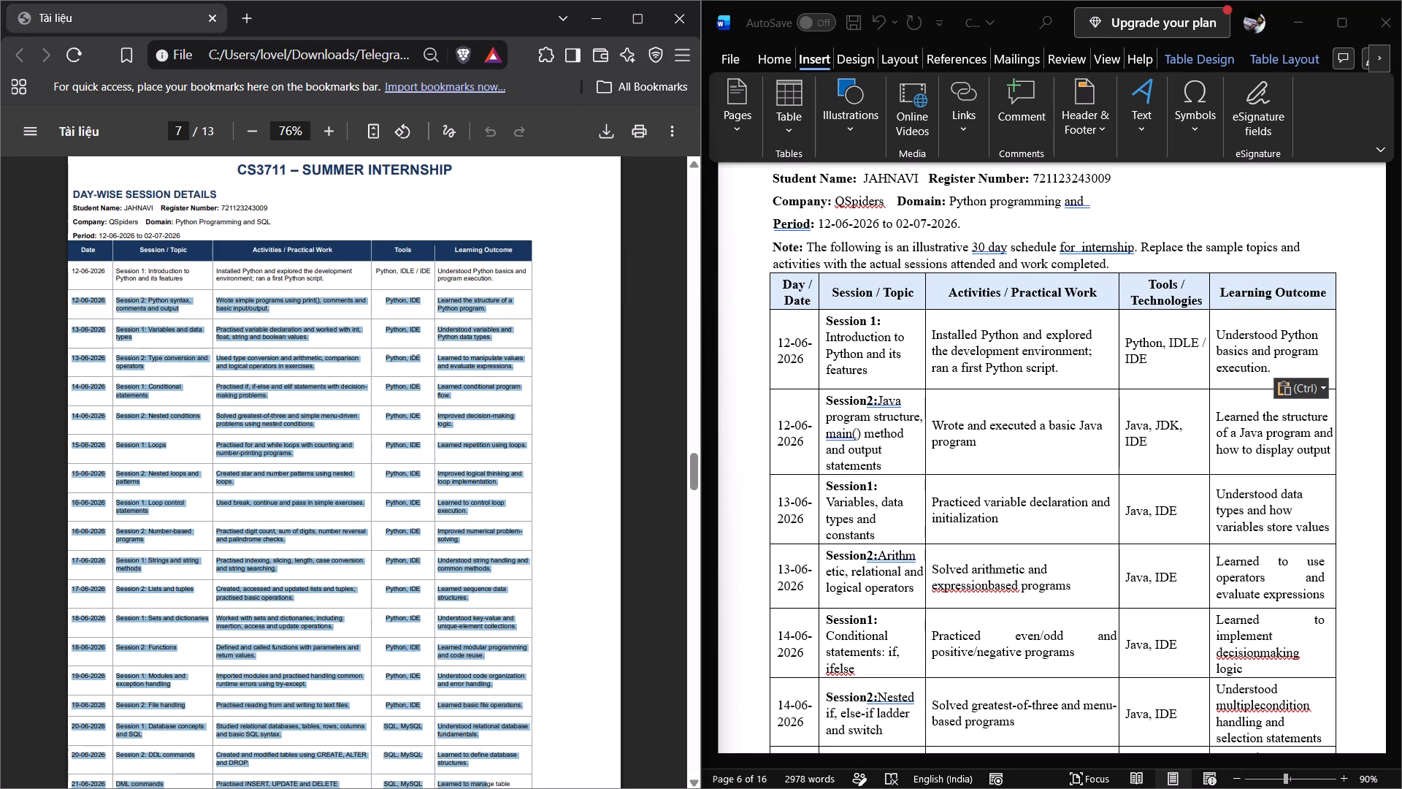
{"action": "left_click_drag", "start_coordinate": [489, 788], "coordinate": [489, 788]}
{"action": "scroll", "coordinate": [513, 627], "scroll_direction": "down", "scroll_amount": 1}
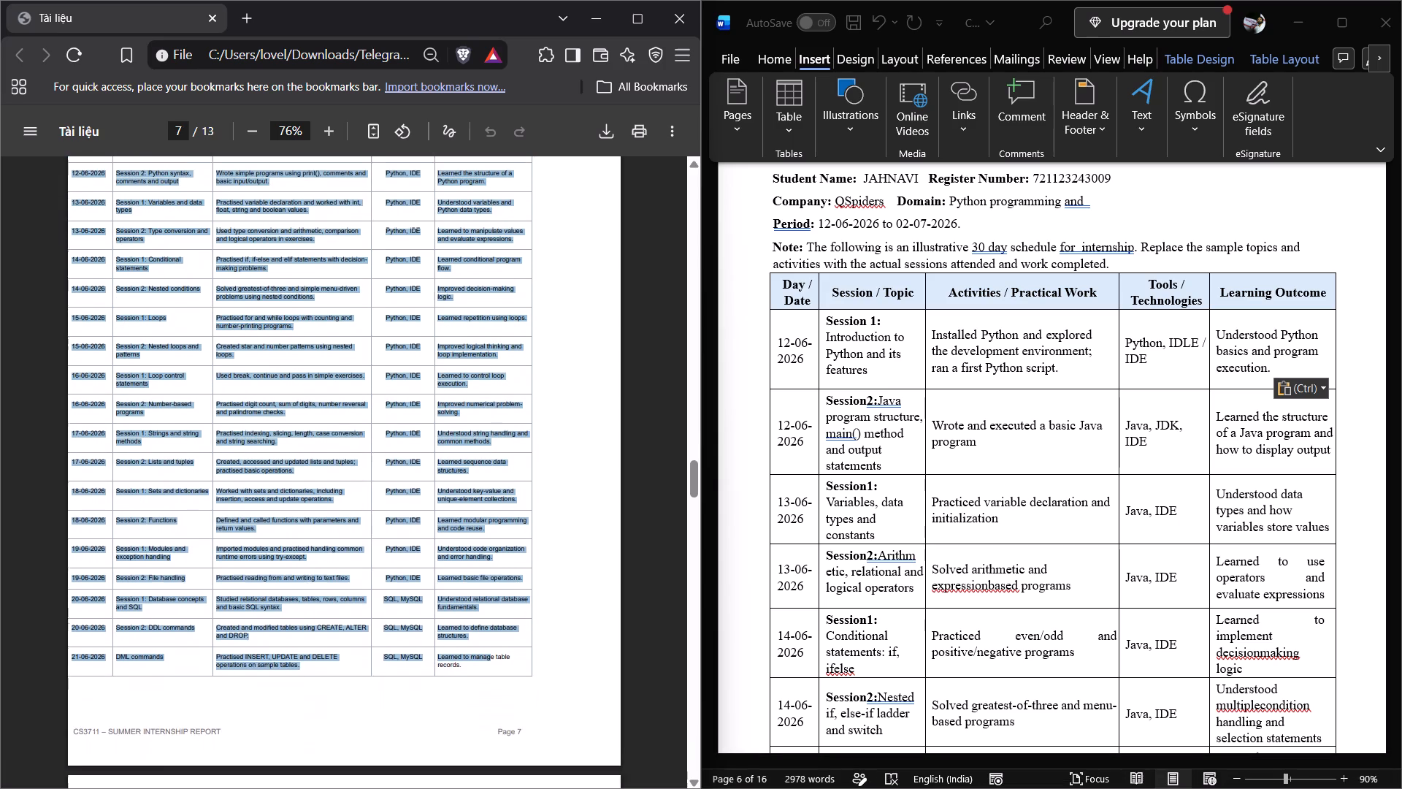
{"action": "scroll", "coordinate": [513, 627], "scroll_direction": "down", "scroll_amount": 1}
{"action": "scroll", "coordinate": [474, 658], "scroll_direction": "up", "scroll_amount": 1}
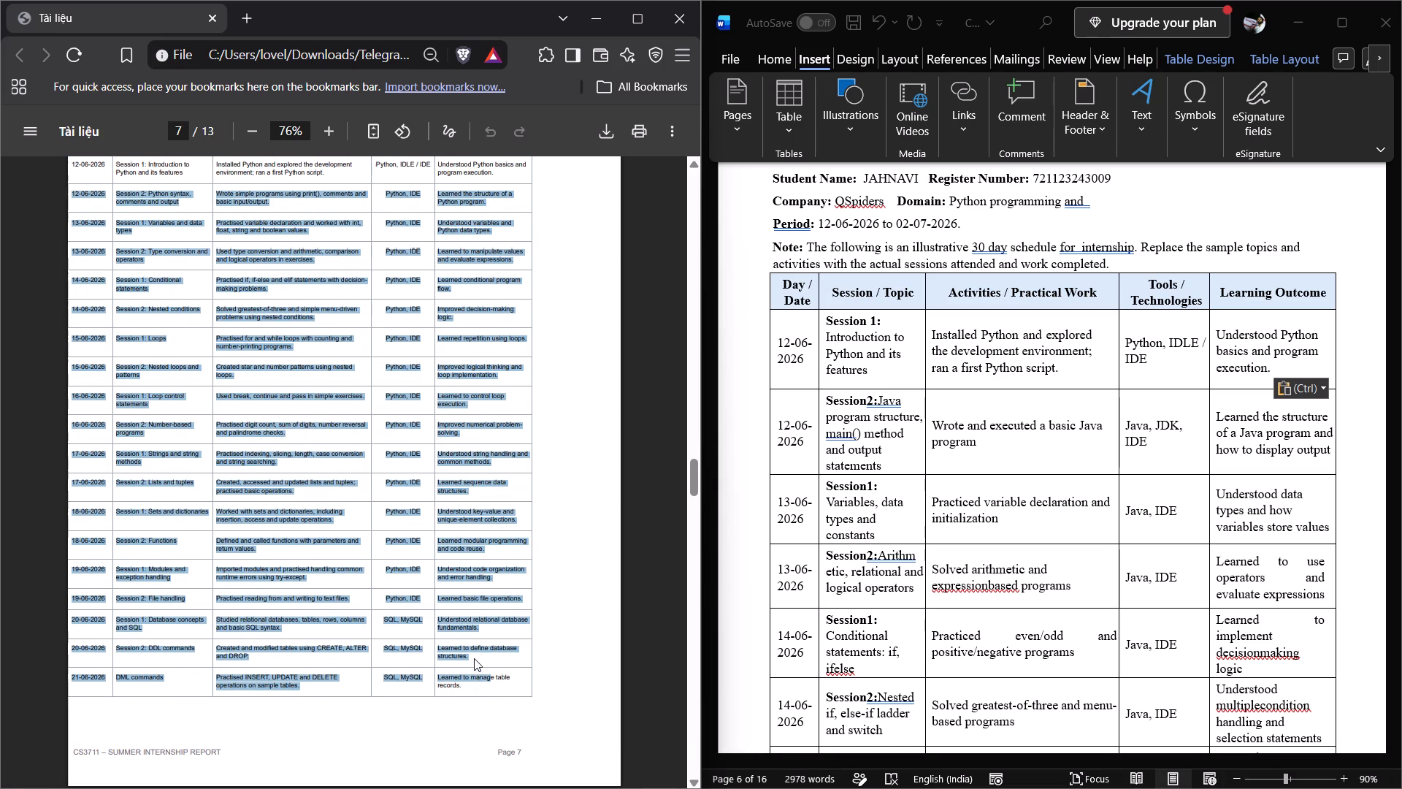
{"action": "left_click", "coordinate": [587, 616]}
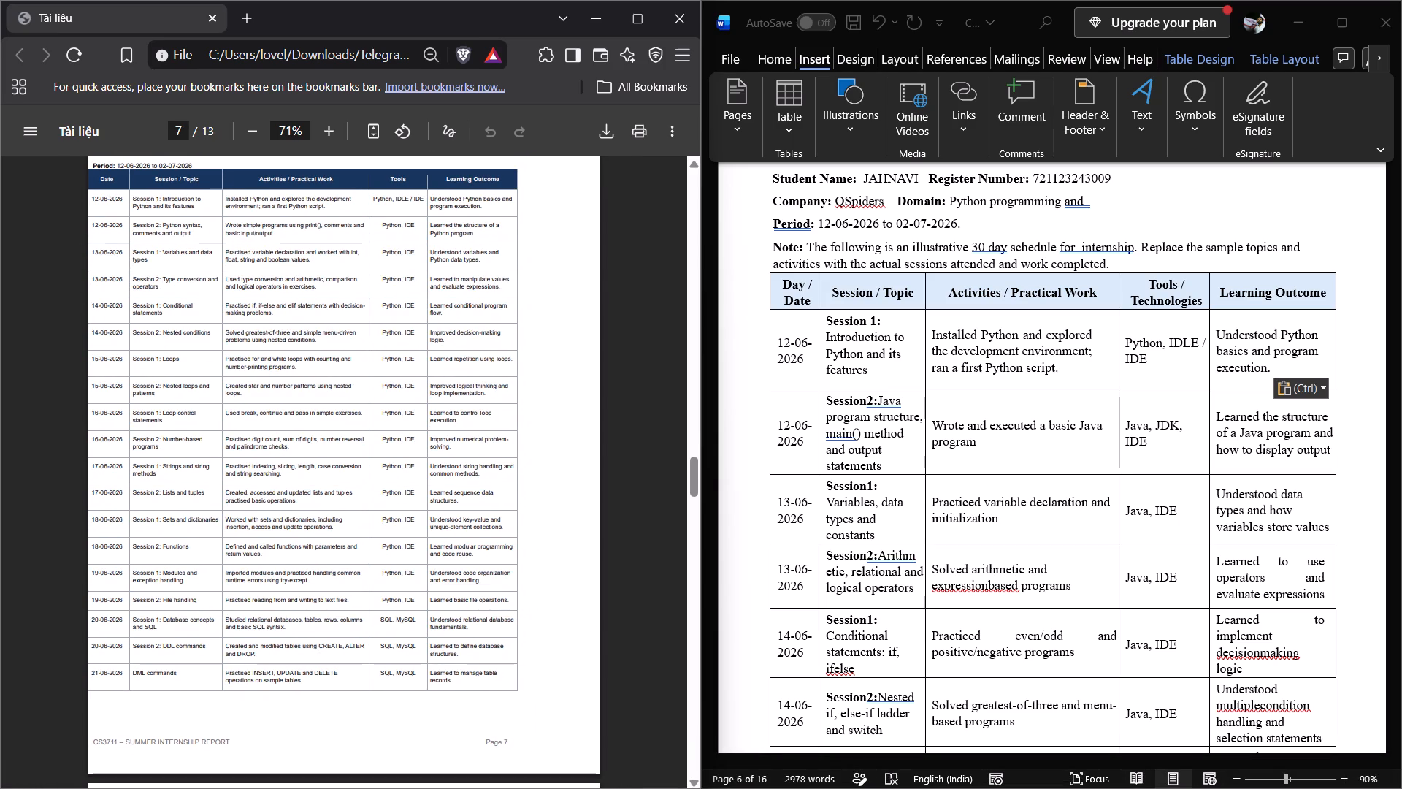
Copy the PDF session table rows from 12-06-2026 "Session 2: Python syntax, comments and output" through 21-06-2026 "DML commands".
{"action": "left_click_drag", "start_coordinate": [90, 222], "coordinate": [459, 676]}
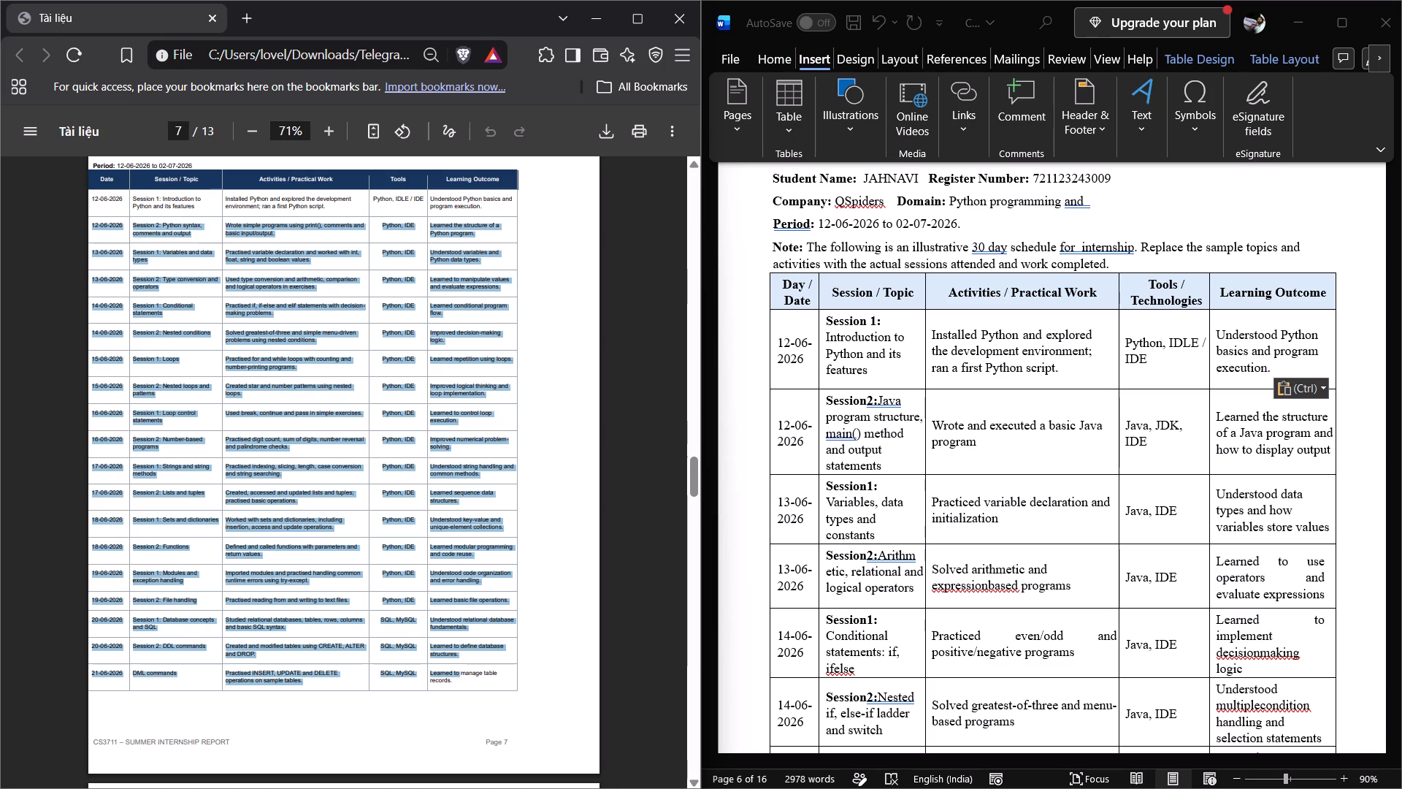
{"action": "left_click_drag", "start_coordinate": [459, 676], "coordinate": [459, 682]}
{"action": "key", "text": "ctrl+c"}
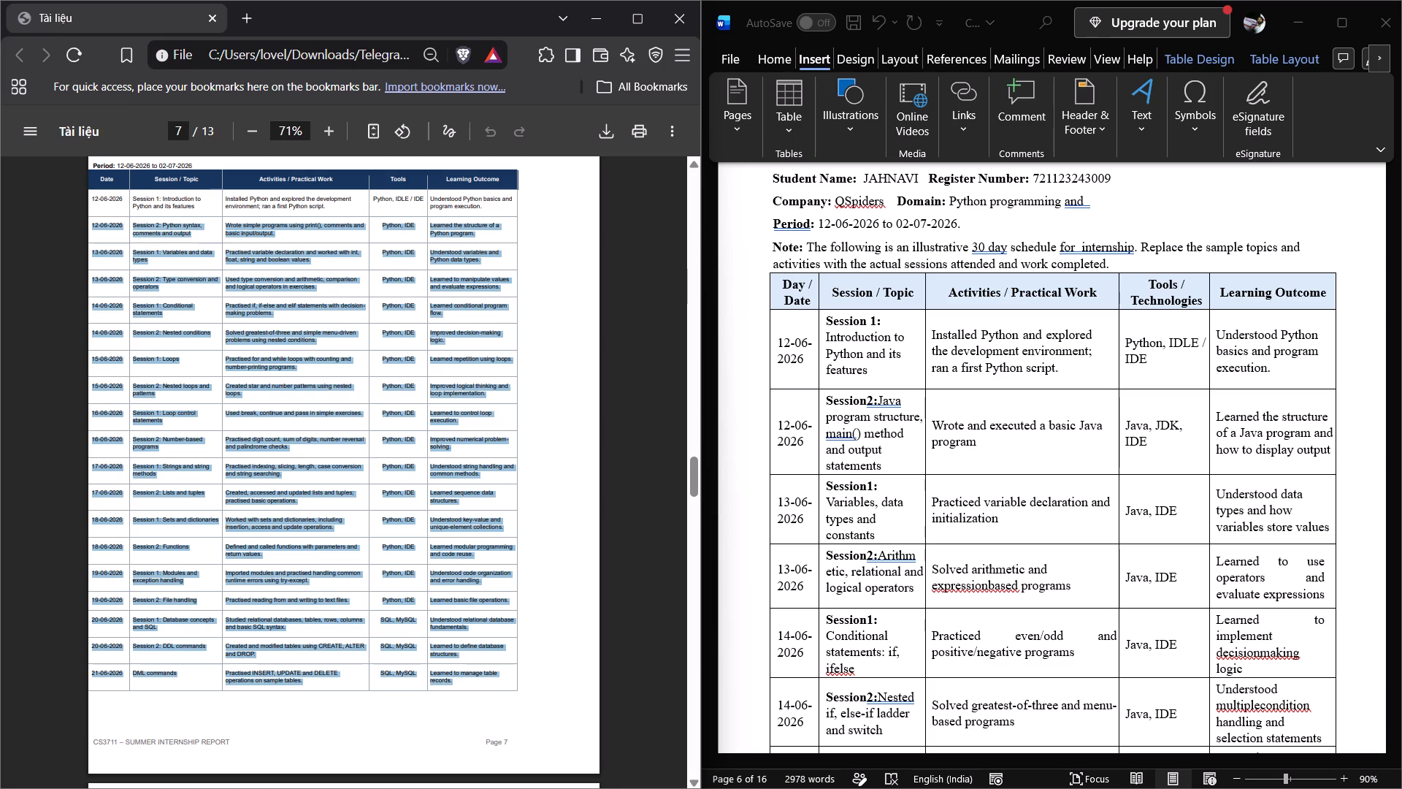
Compare the remaining rows of the report's session table with the PDF's day-wise session table across its pages.
{"action": "left_click", "coordinate": [778, 419]}
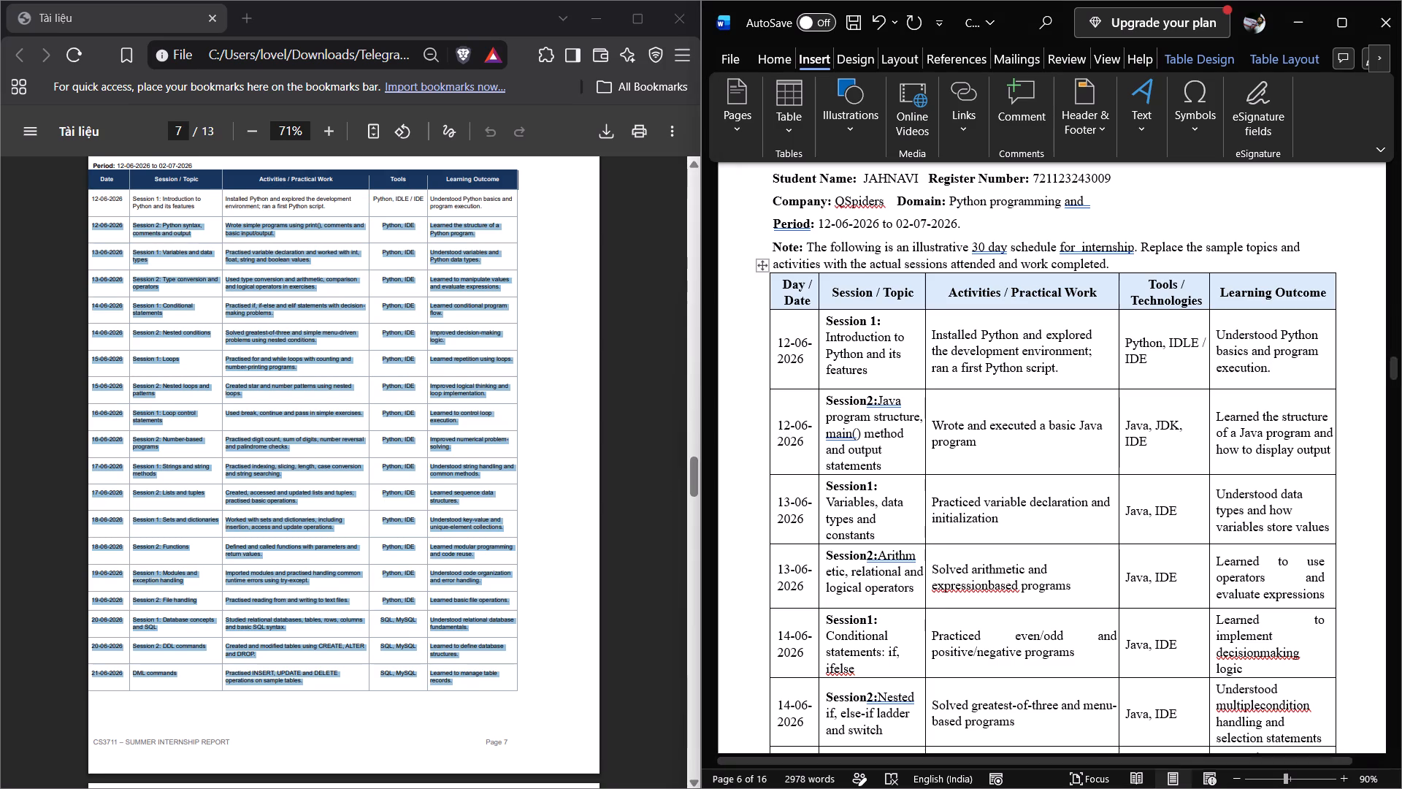
{"action": "scroll", "coordinate": [896, 420], "scroll_direction": "down", "scroll_amount": 2}
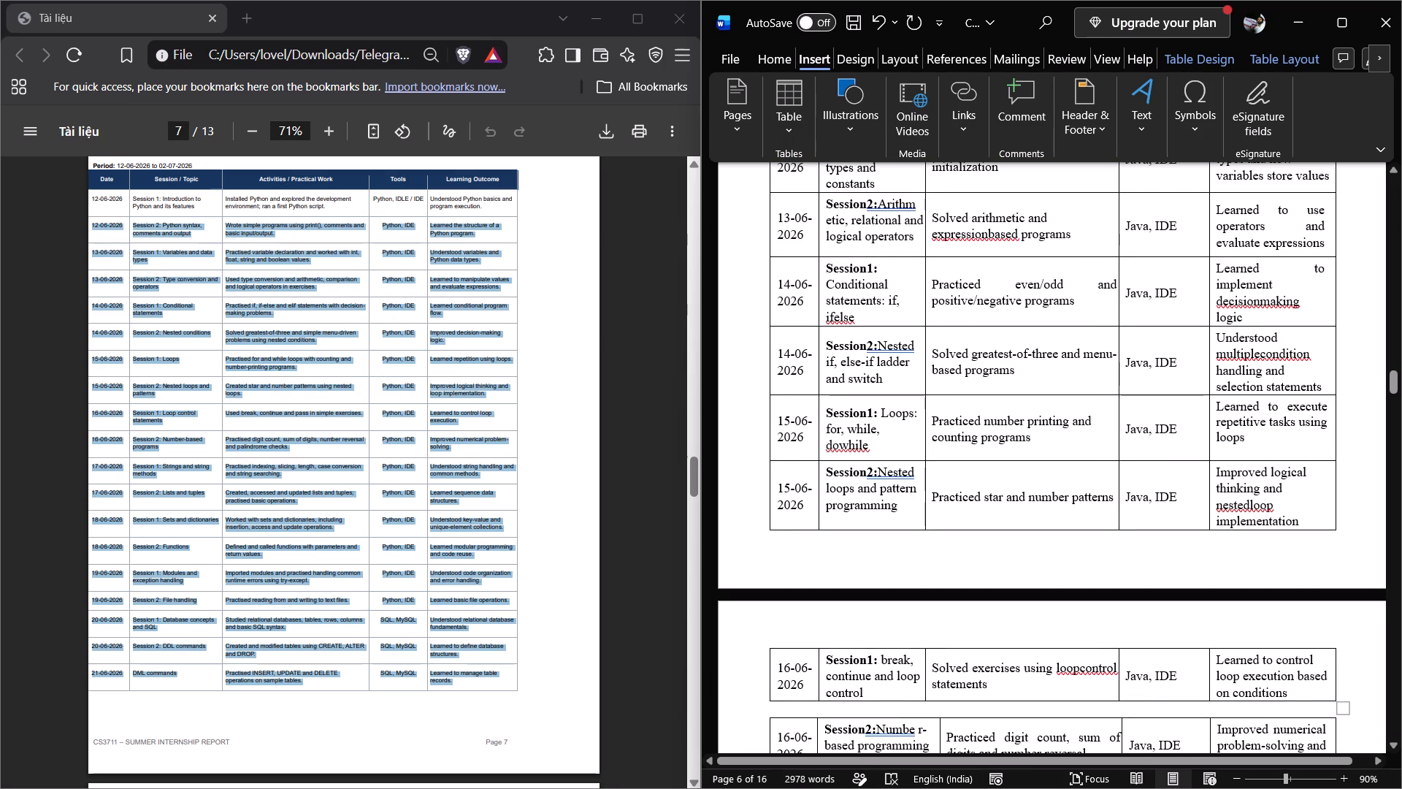
{"action": "scroll", "coordinate": [906, 533], "scroll_direction": "down", "scroll_amount": 1, "text": "ctrl"}
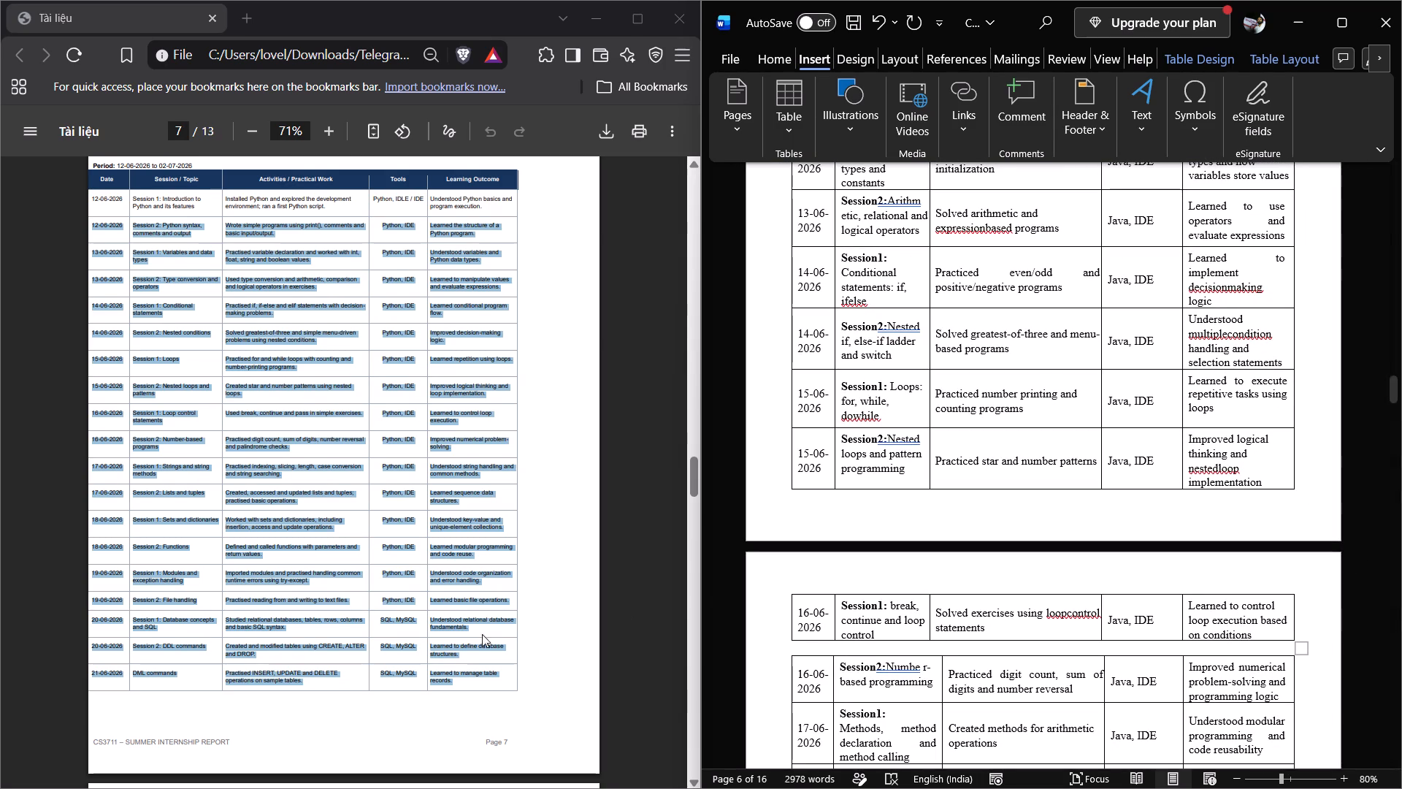
{"action": "left_click", "coordinate": [550, 620]}
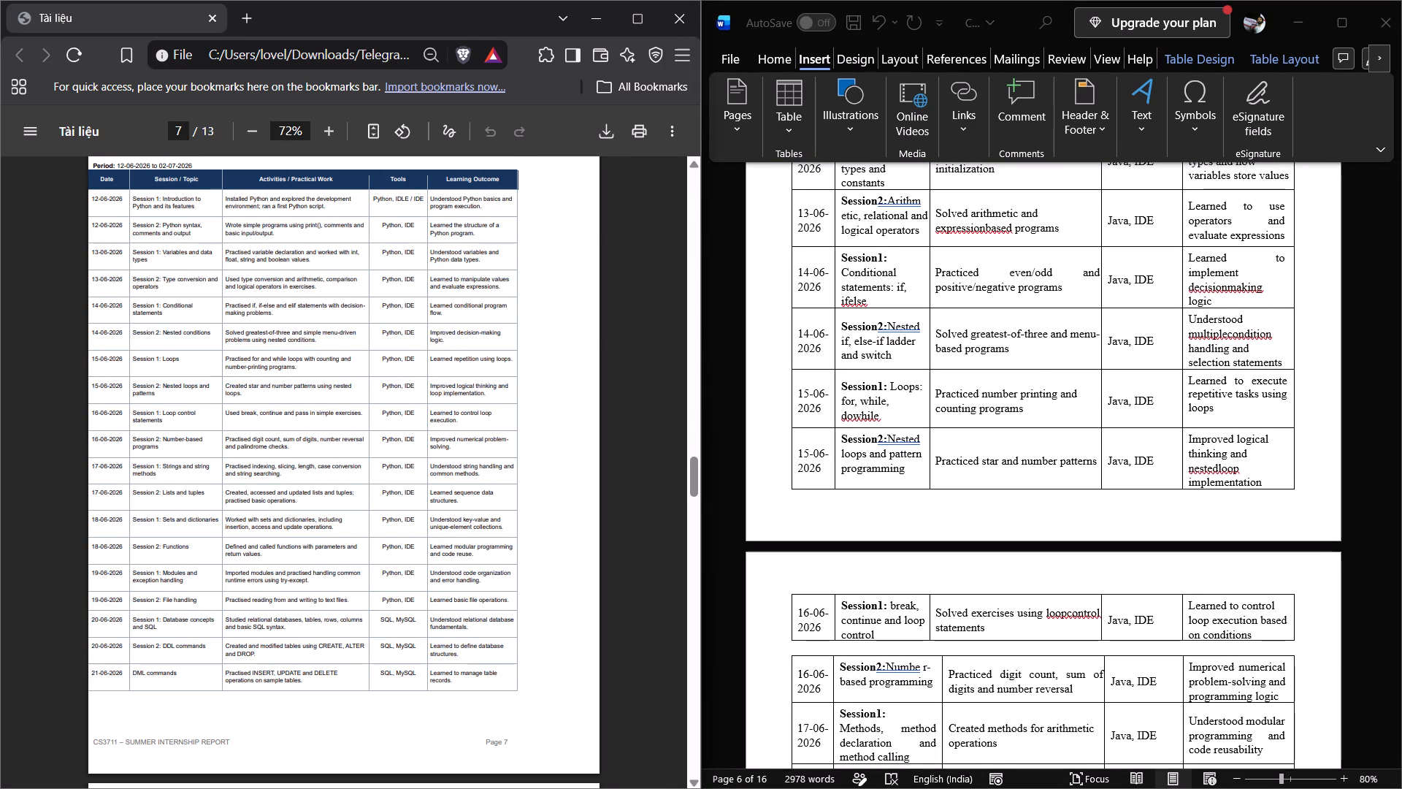
{"action": "scroll", "coordinate": [367, 636], "scroll_direction": "up", "scroll_amount": 1}
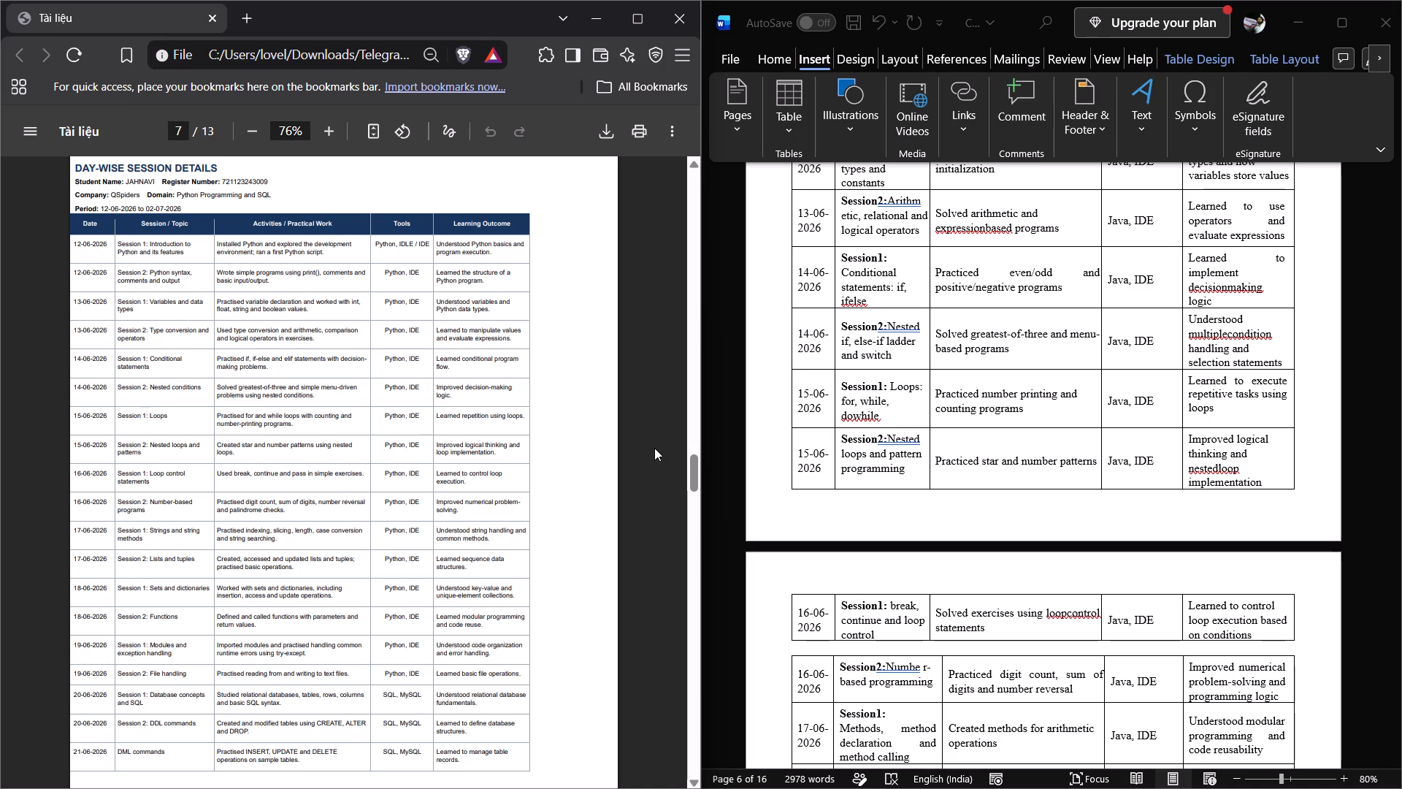
{"action": "scroll", "coordinate": [654, 448], "scroll_direction": "up", "scroll_amount": 1}
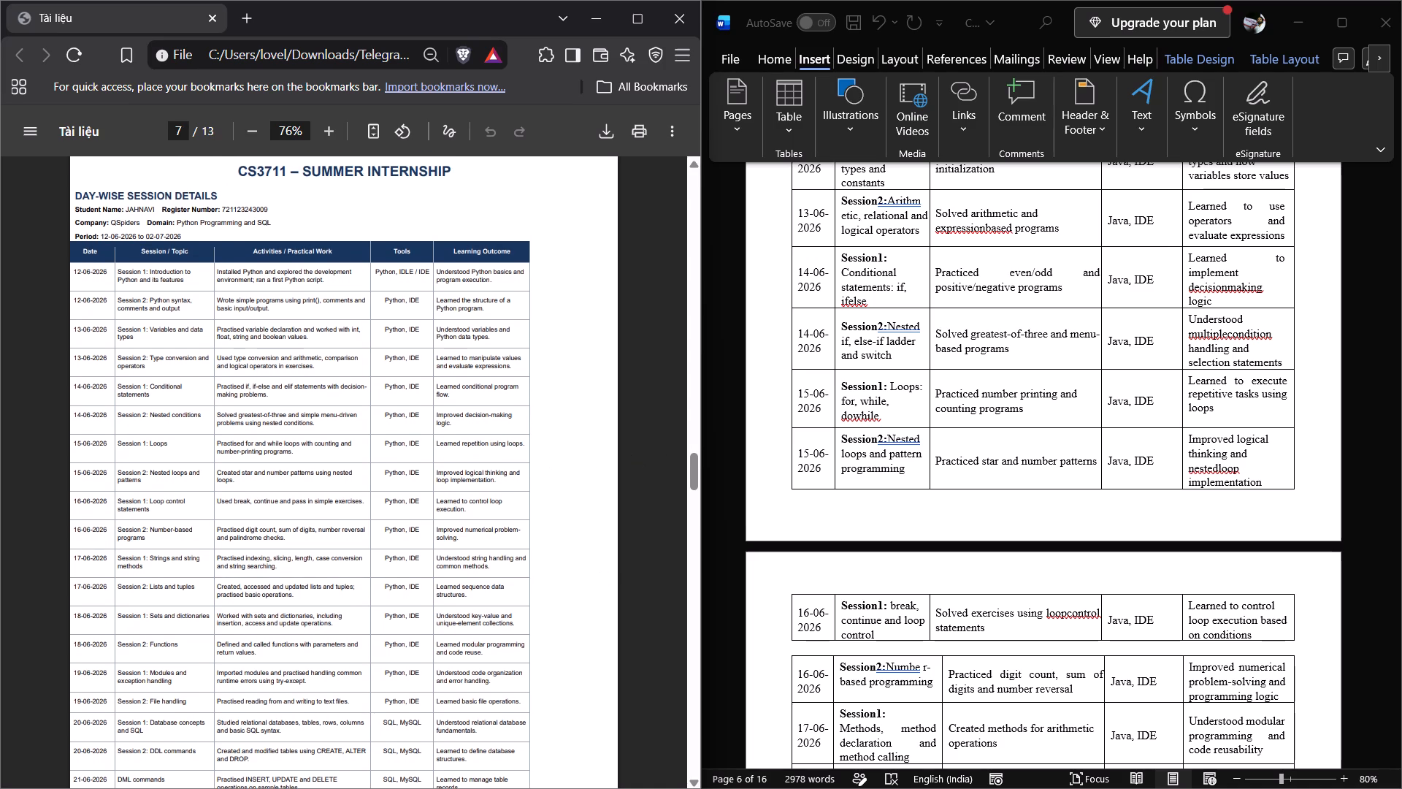
{"action": "scroll", "coordinate": [488, 614], "scroll_direction": "down", "scroll_amount": 6}
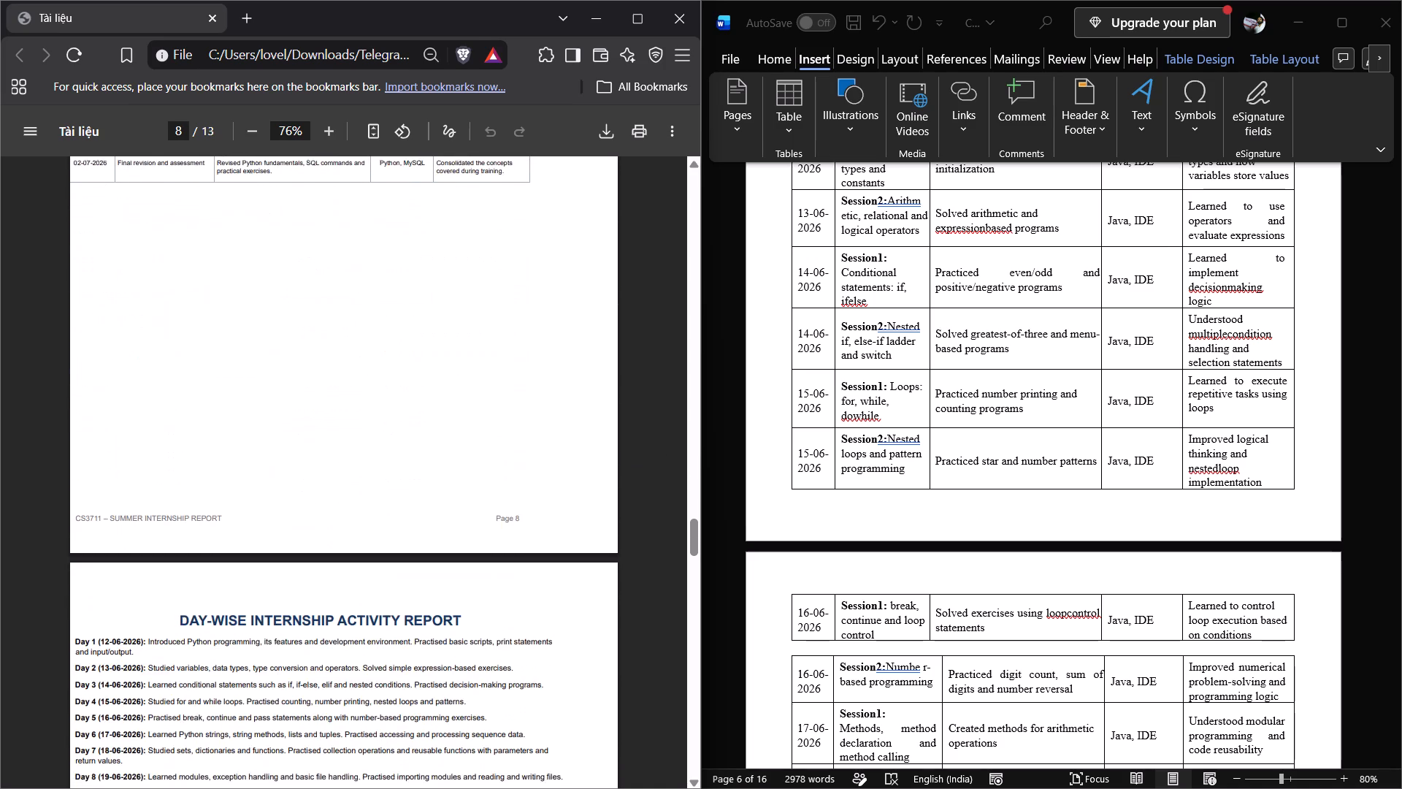
{"action": "scroll", "coordinate": [488, 614], "scroll_direction": "up", "scroll_amount": 1}
{"action": "scroll", "coordinate": [944, 465], "scroll_direction": "up", "scroll_amount": 1, "text": "ctrl"}
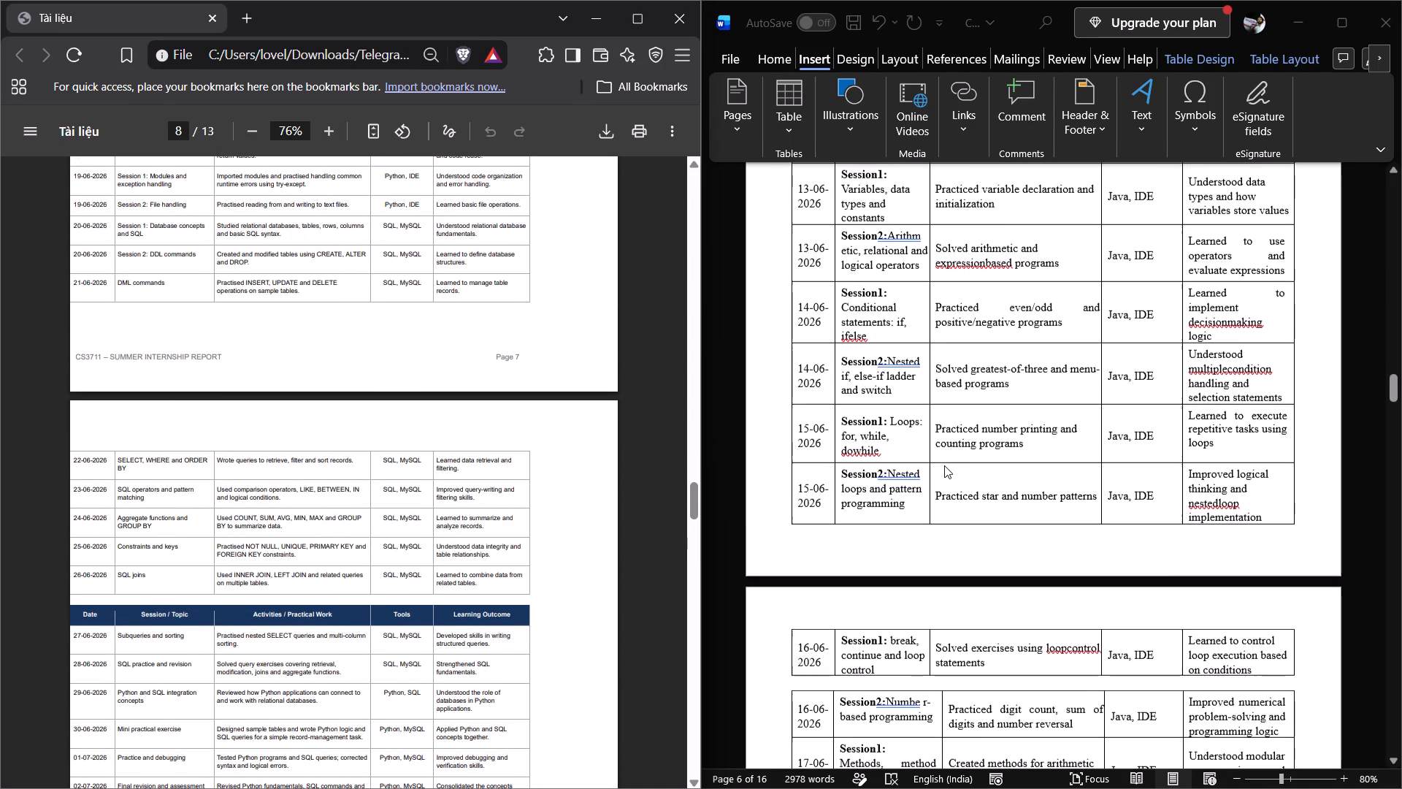
{"action": "scroll", "coordinate": [518, 444], "scroll_direction": "up", "scroll_amount": 4}
{"action": "scroll", "coordinate": [905, 358], "scroll_direction": "up", "scroll_amount": 1}
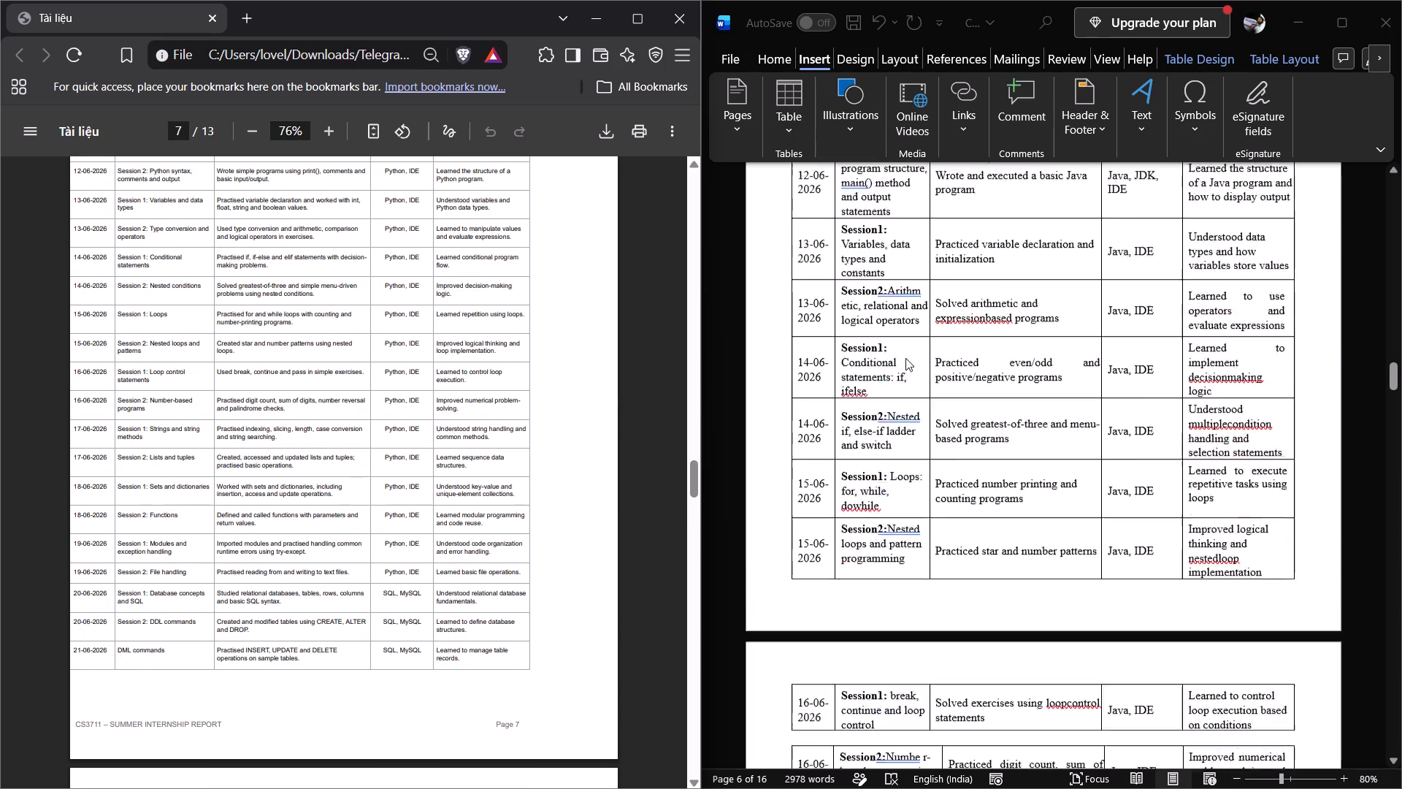
{"action": "scroll", "coordinate": [905, 358], "scroll_direction": "up", "scroll_amount": 1}
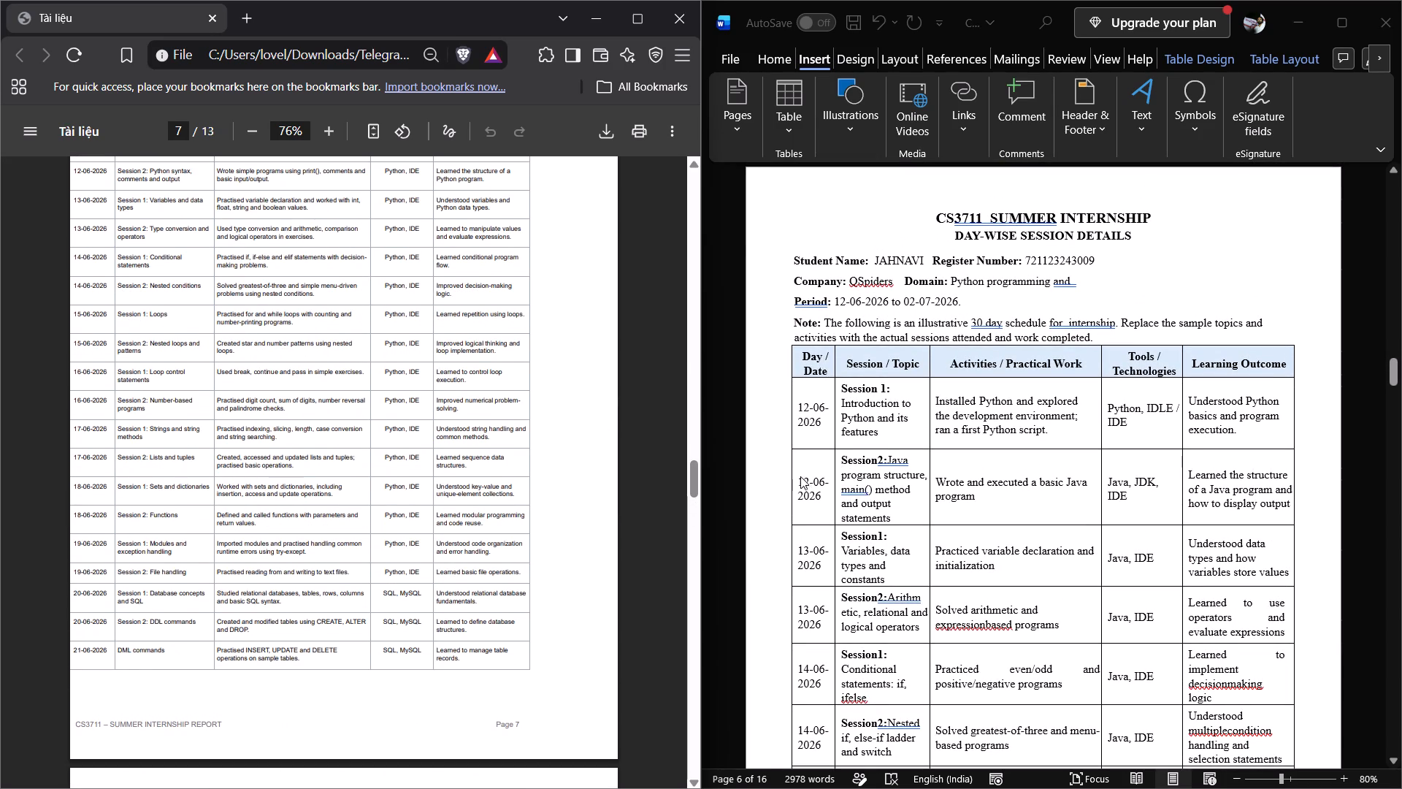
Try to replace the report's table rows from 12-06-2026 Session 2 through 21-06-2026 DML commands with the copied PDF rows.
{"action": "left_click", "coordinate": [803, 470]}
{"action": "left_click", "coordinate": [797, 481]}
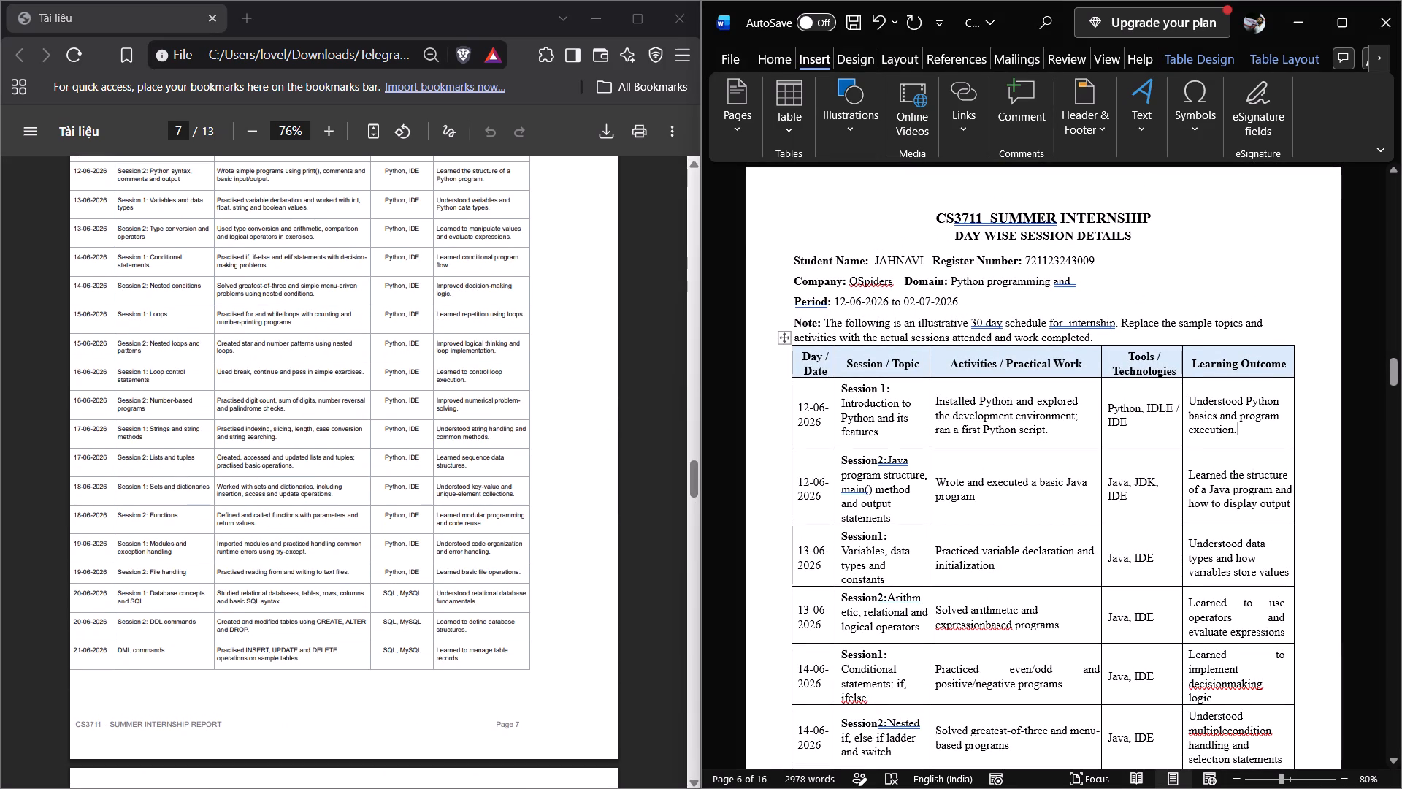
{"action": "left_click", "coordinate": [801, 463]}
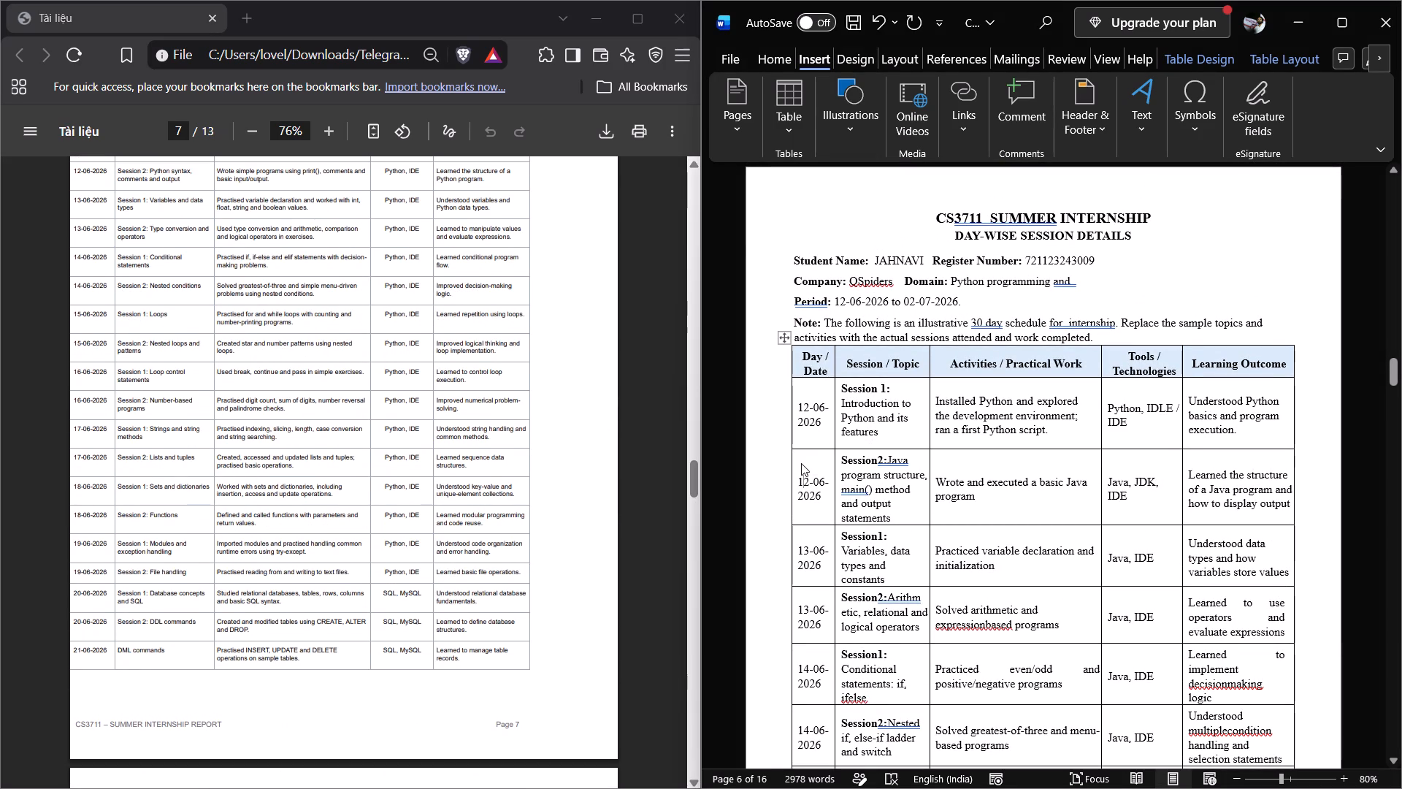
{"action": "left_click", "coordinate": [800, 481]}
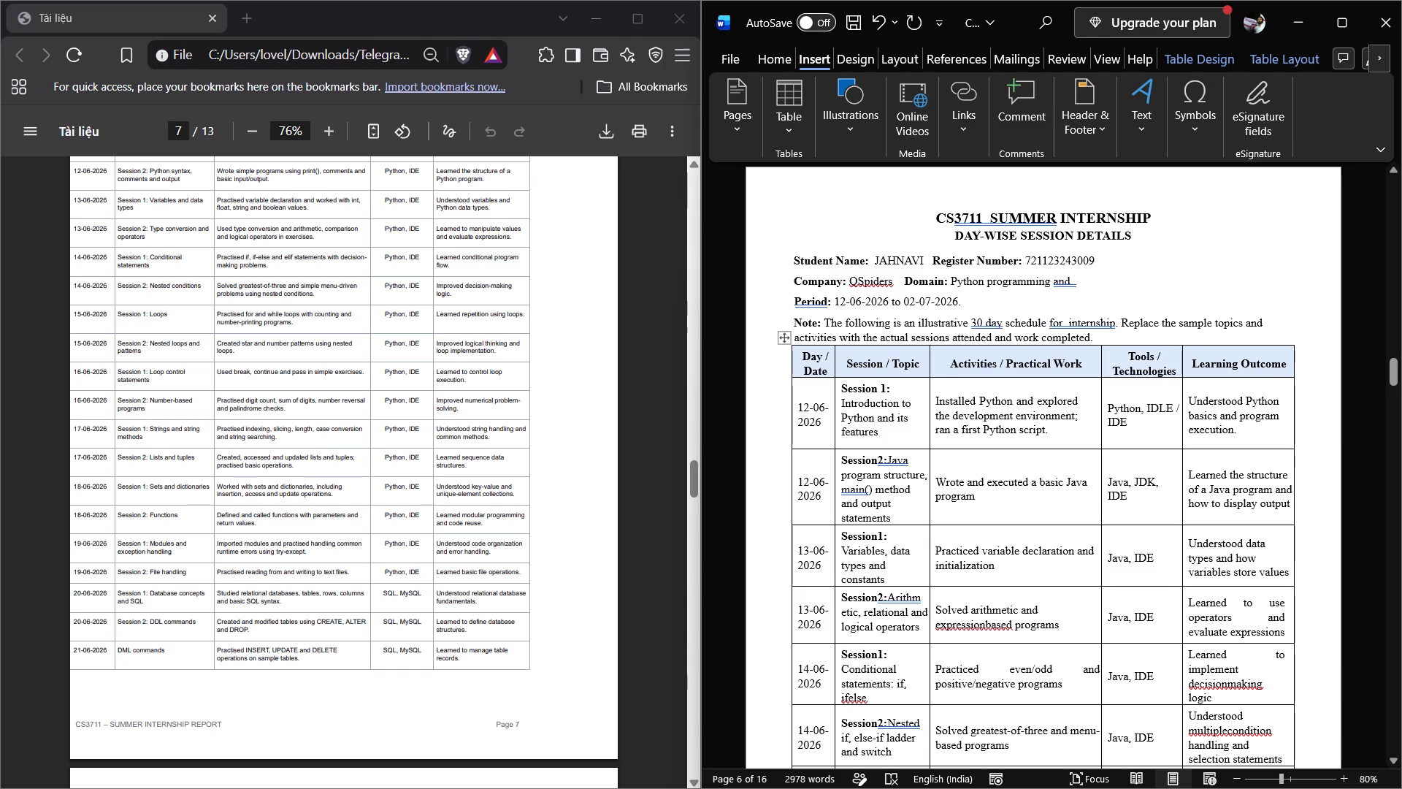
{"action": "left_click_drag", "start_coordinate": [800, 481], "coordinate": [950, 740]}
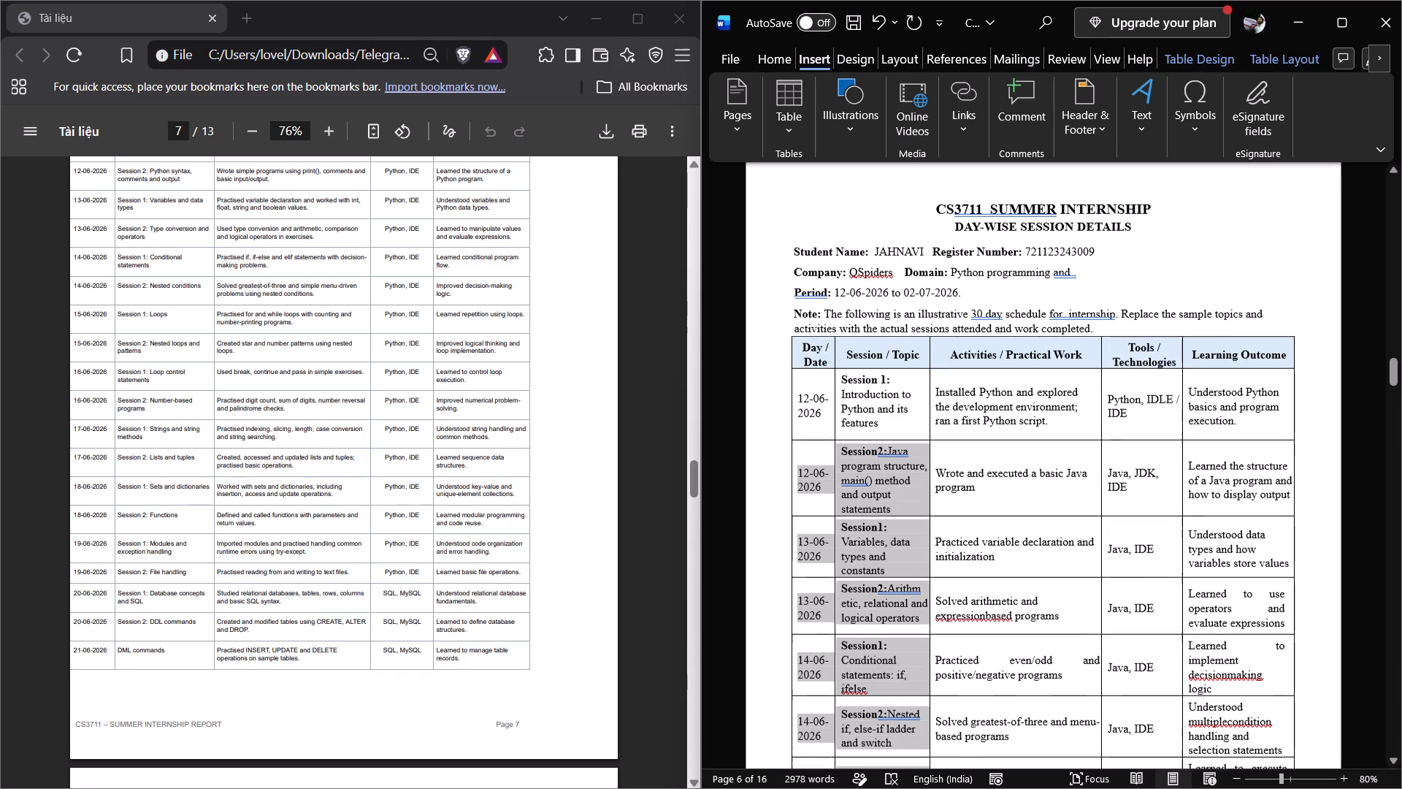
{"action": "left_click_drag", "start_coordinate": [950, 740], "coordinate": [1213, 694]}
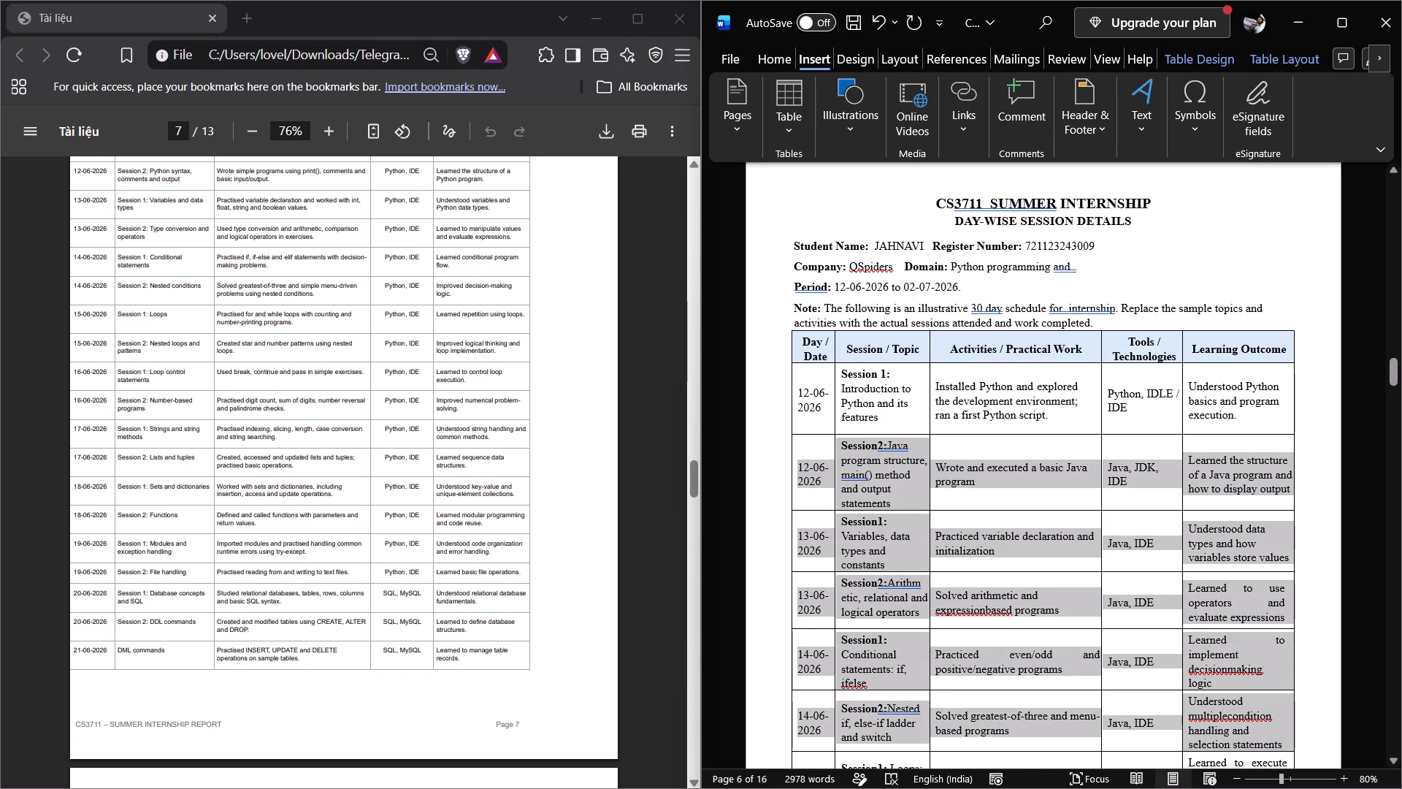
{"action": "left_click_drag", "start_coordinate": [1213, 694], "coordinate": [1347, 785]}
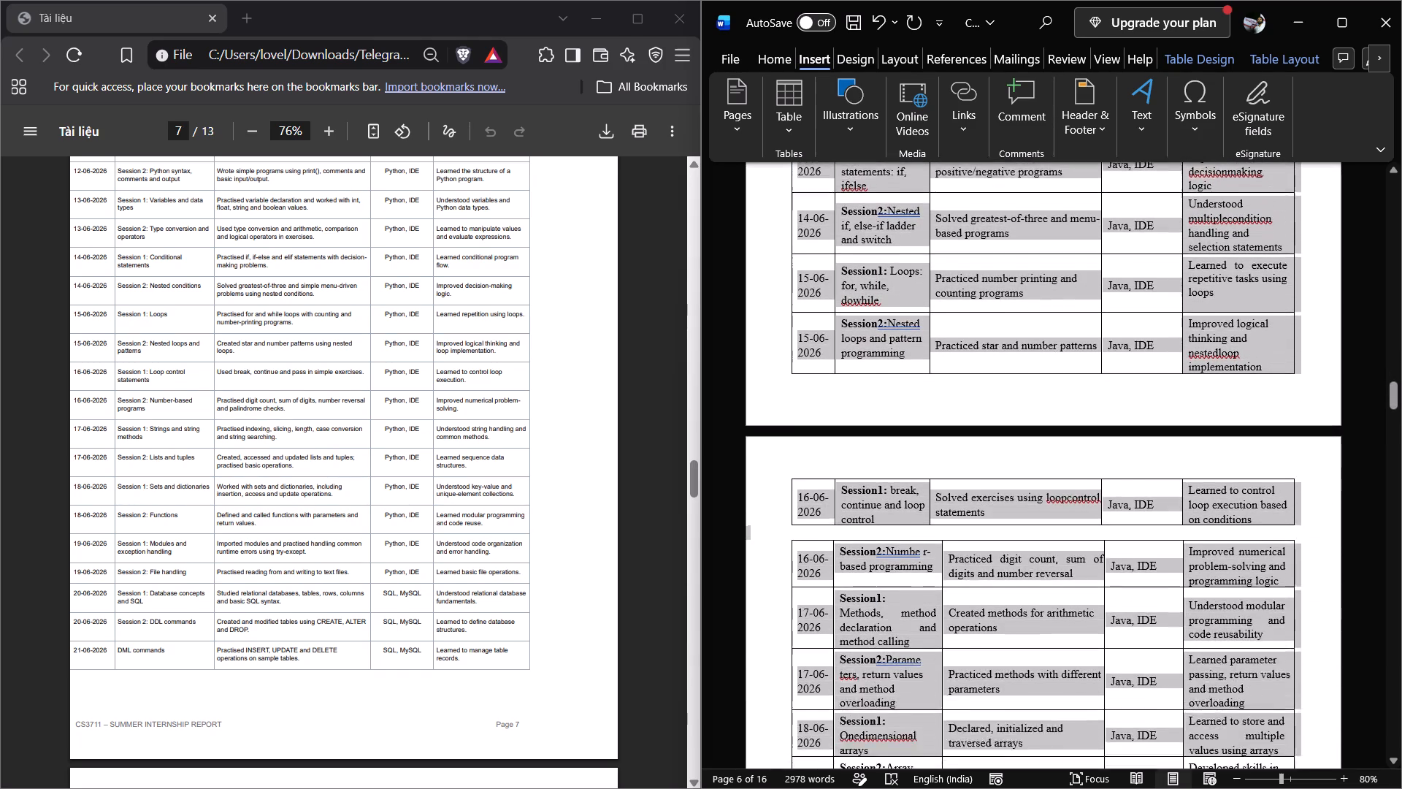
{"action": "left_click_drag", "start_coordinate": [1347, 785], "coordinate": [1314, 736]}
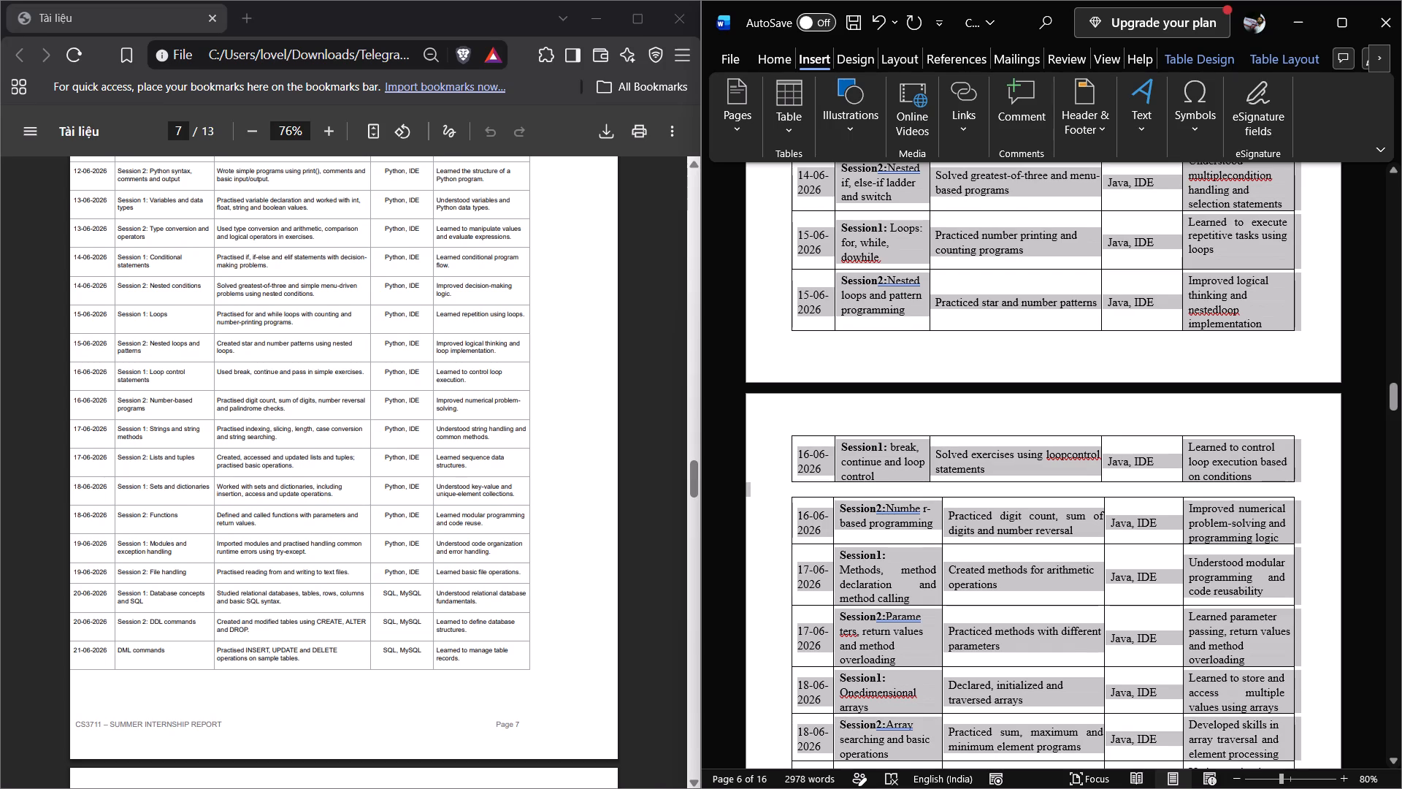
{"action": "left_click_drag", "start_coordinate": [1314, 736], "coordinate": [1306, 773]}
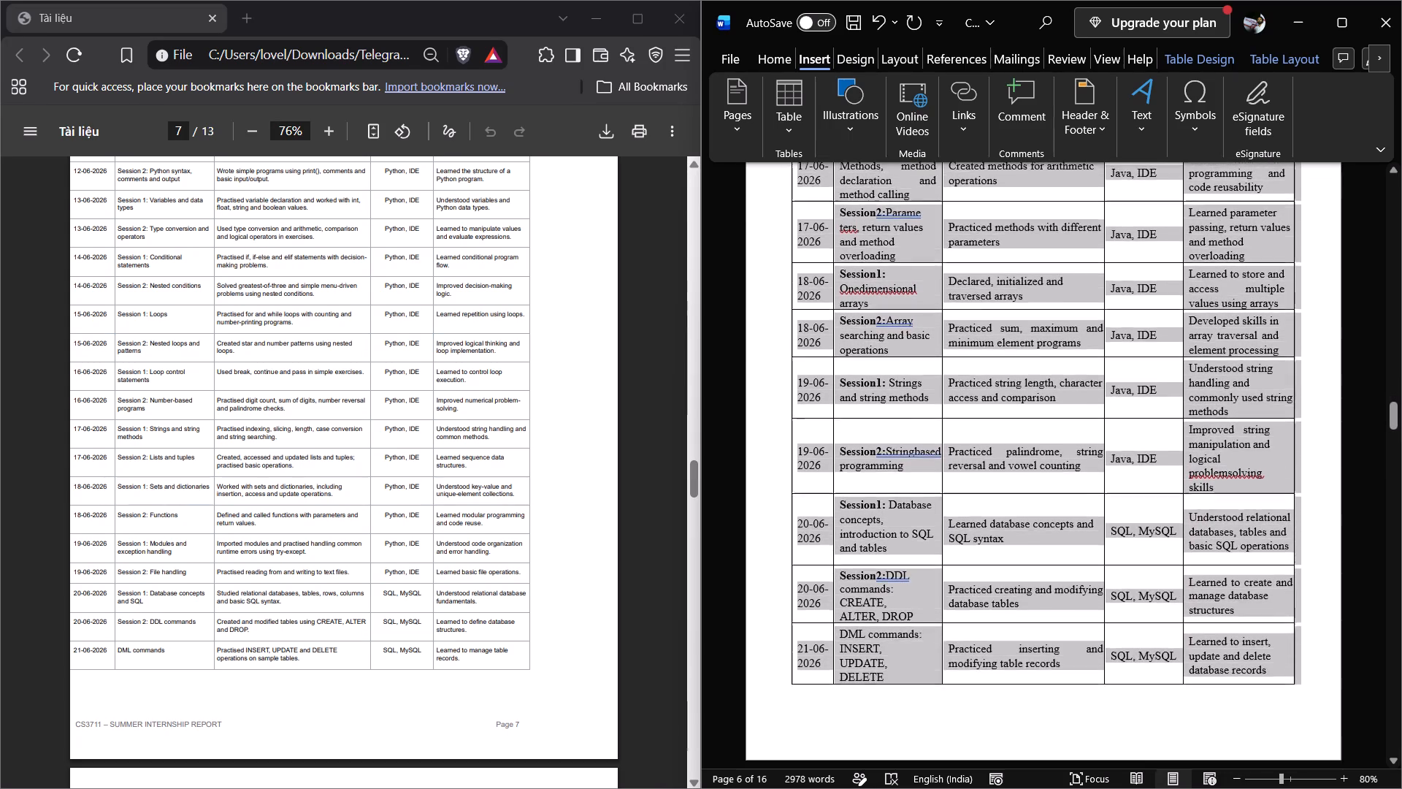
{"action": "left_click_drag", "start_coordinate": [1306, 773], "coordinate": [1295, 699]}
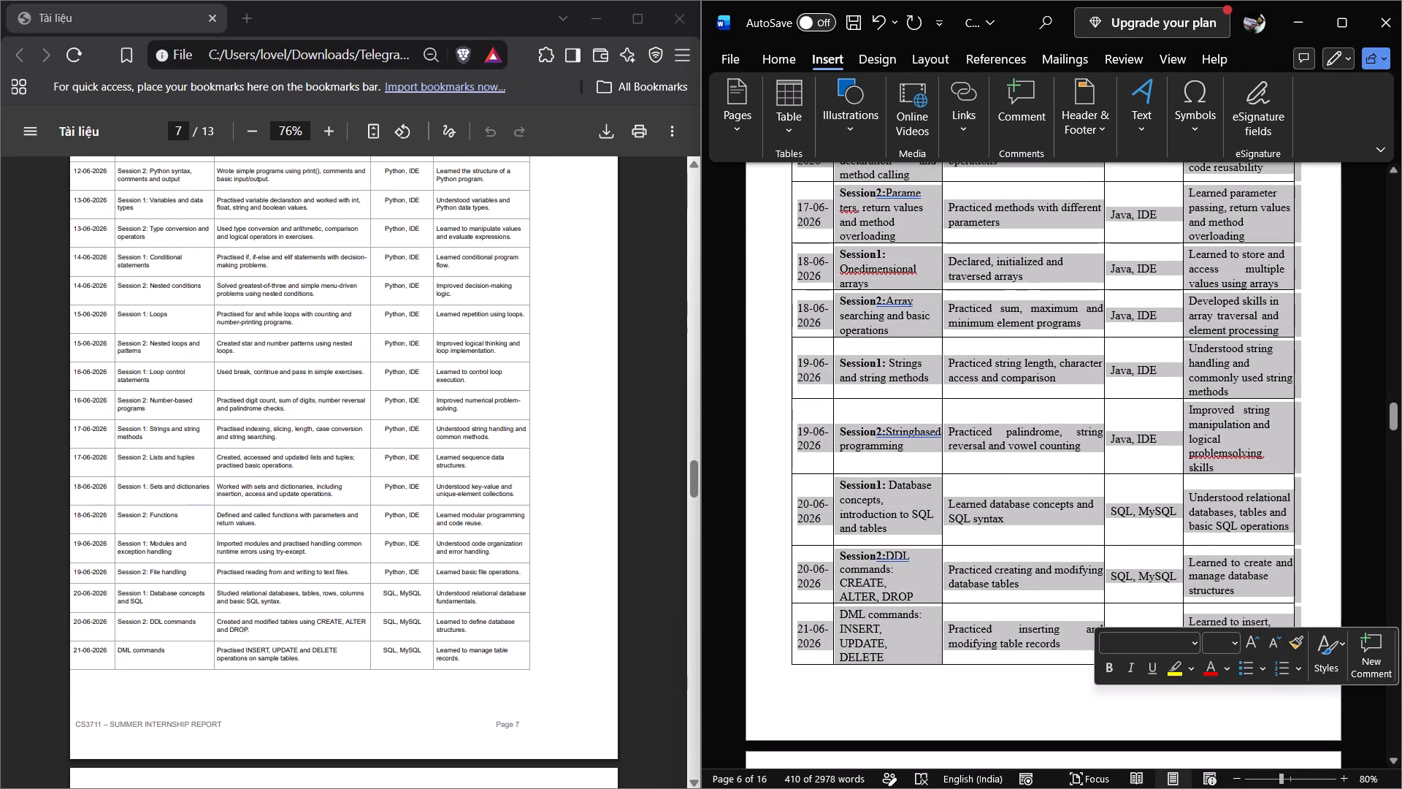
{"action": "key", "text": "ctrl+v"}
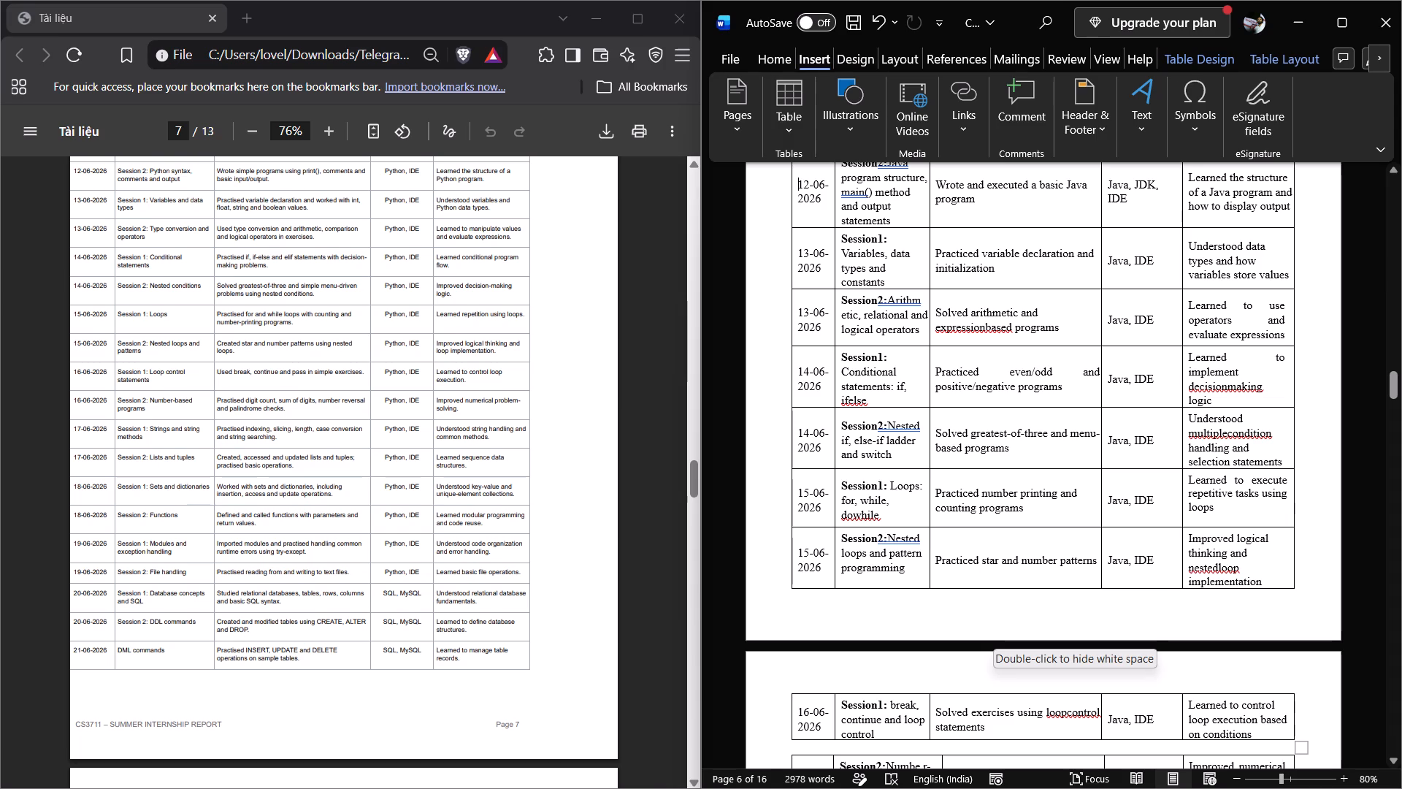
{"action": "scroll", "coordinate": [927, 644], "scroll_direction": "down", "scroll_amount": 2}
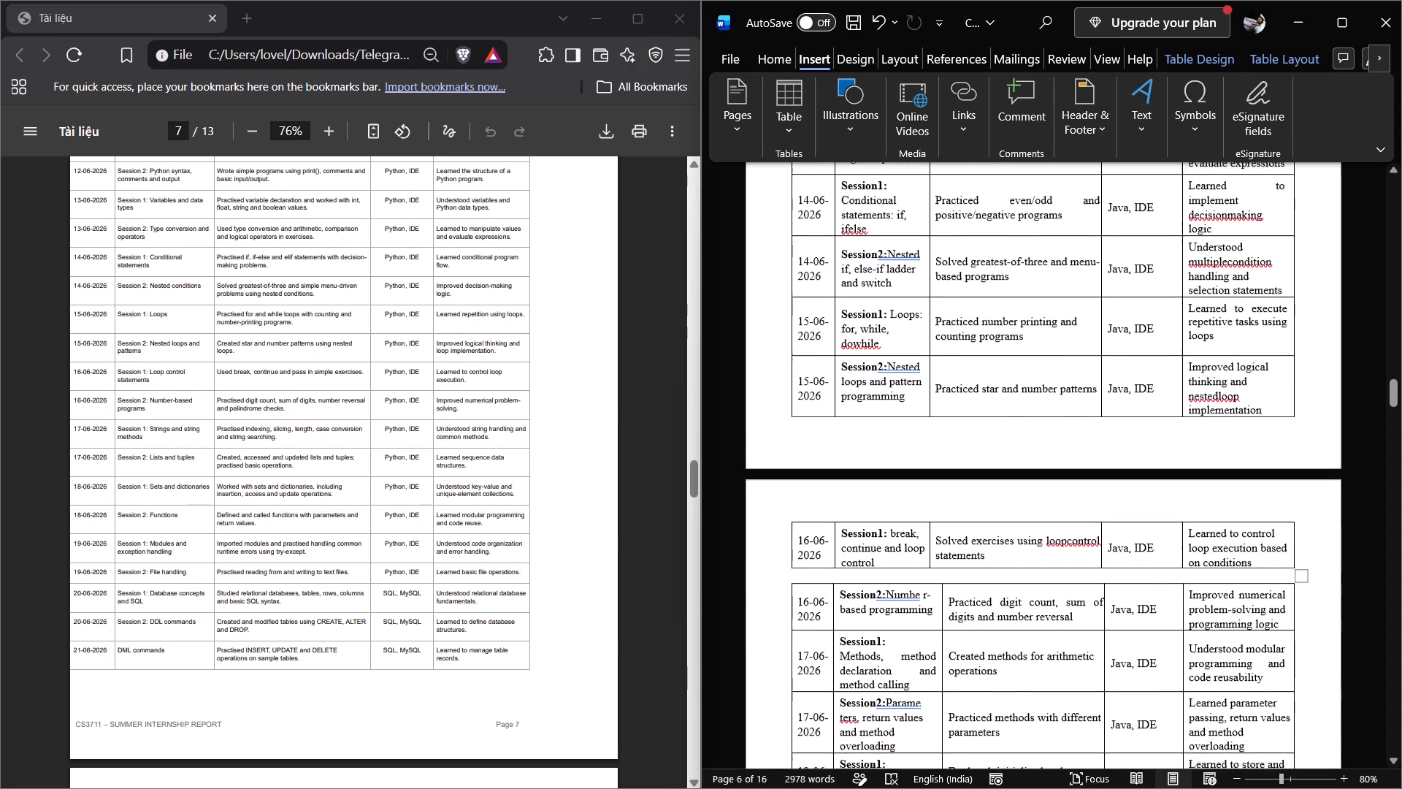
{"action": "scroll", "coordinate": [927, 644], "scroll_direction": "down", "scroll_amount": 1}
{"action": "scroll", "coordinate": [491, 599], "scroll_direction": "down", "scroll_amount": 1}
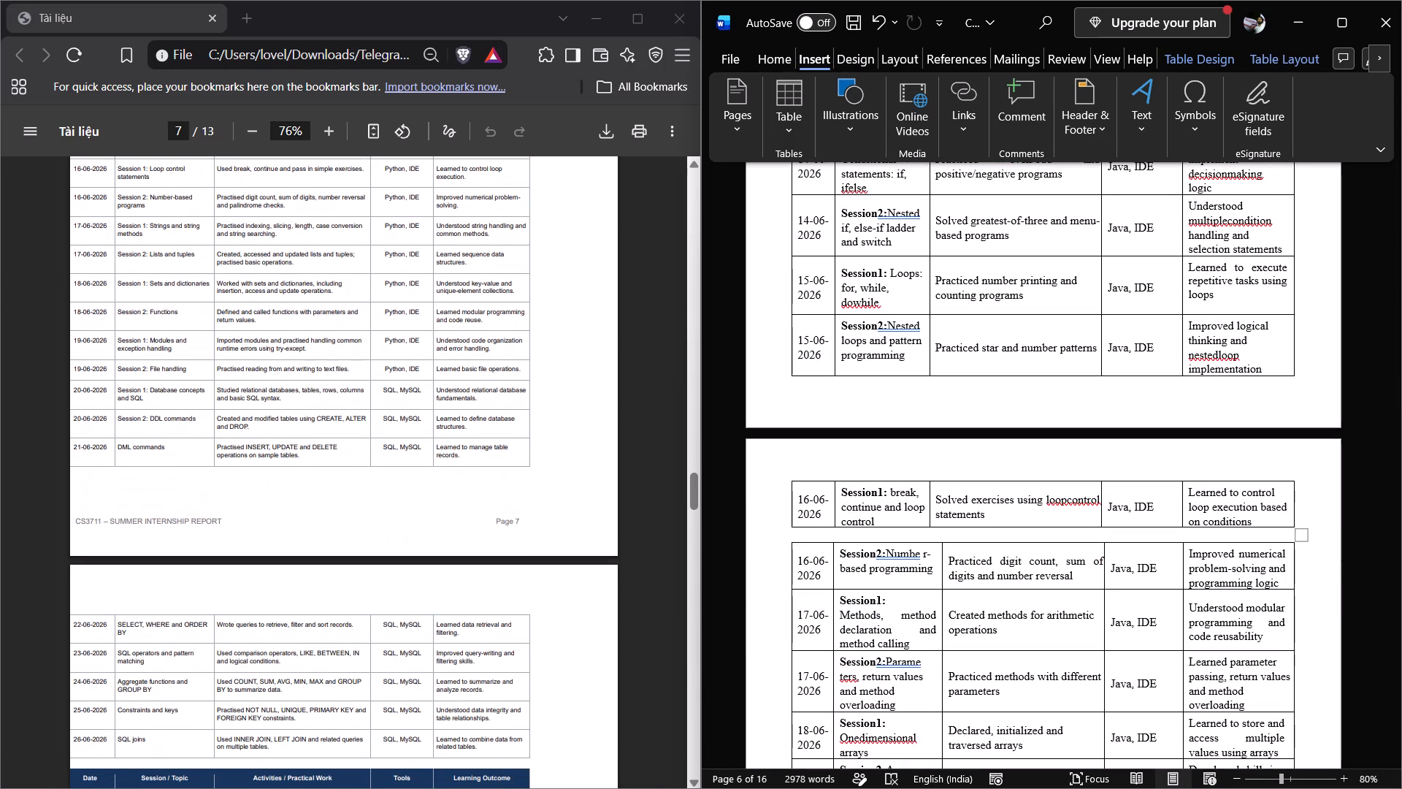
Compare the report's session table rows from 12-06-2026 through 21-06-2026 with the PDF's day-wise session details.
{"action": "scroll", "coordinate": [491, 599], "scroll_direction": "down", "scroll_amount": 1}
{"action": "scroll", "coordinate": [933, 581], "scroll_direction": "up", "scroll_amount": 2}
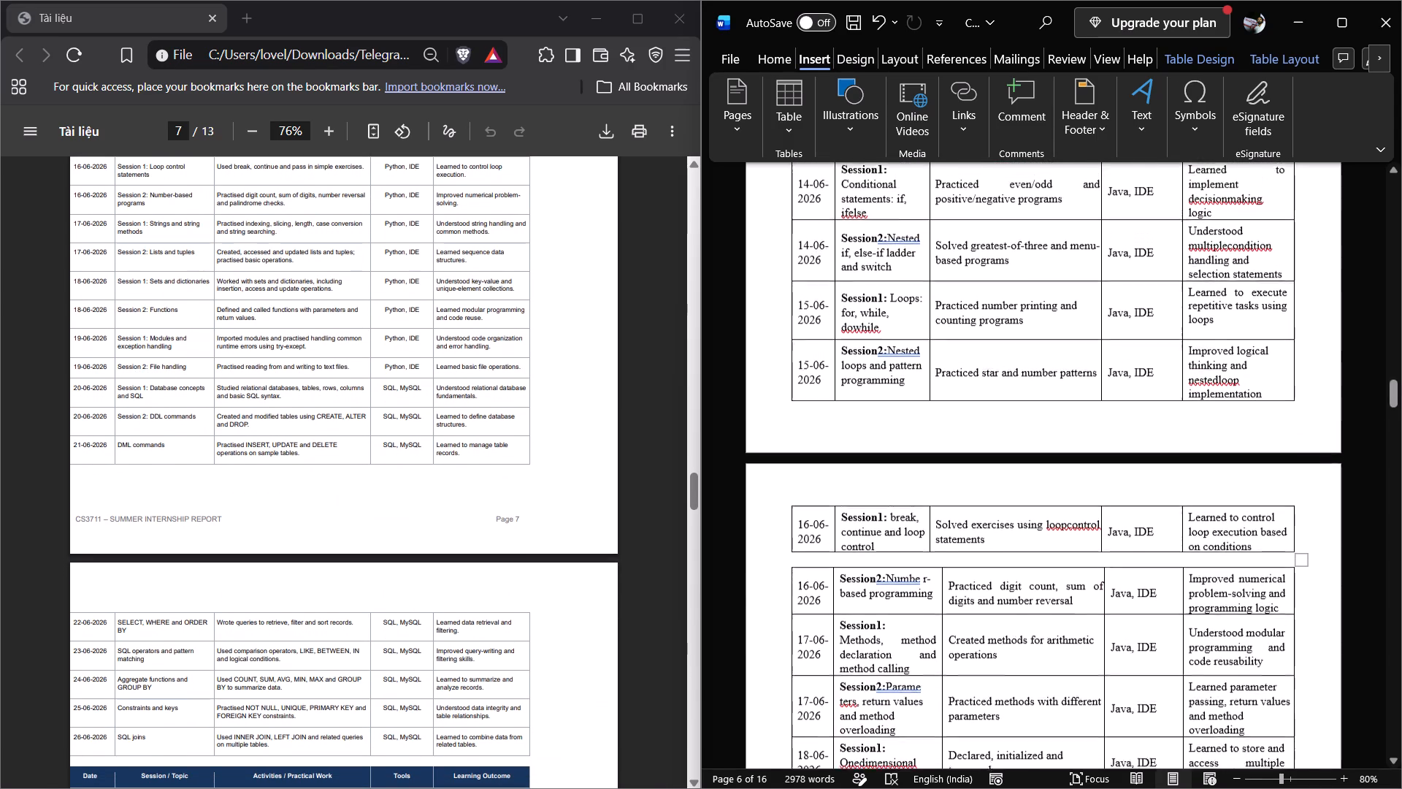
{"action": "scroll", "coordinate": [933, 581], "scroll_direction": "up", "scroll_amount": 4}
{"action": "scroll", "coordinate": [933, 581], "scroll_direction": "down", "scroll_amount": 2}
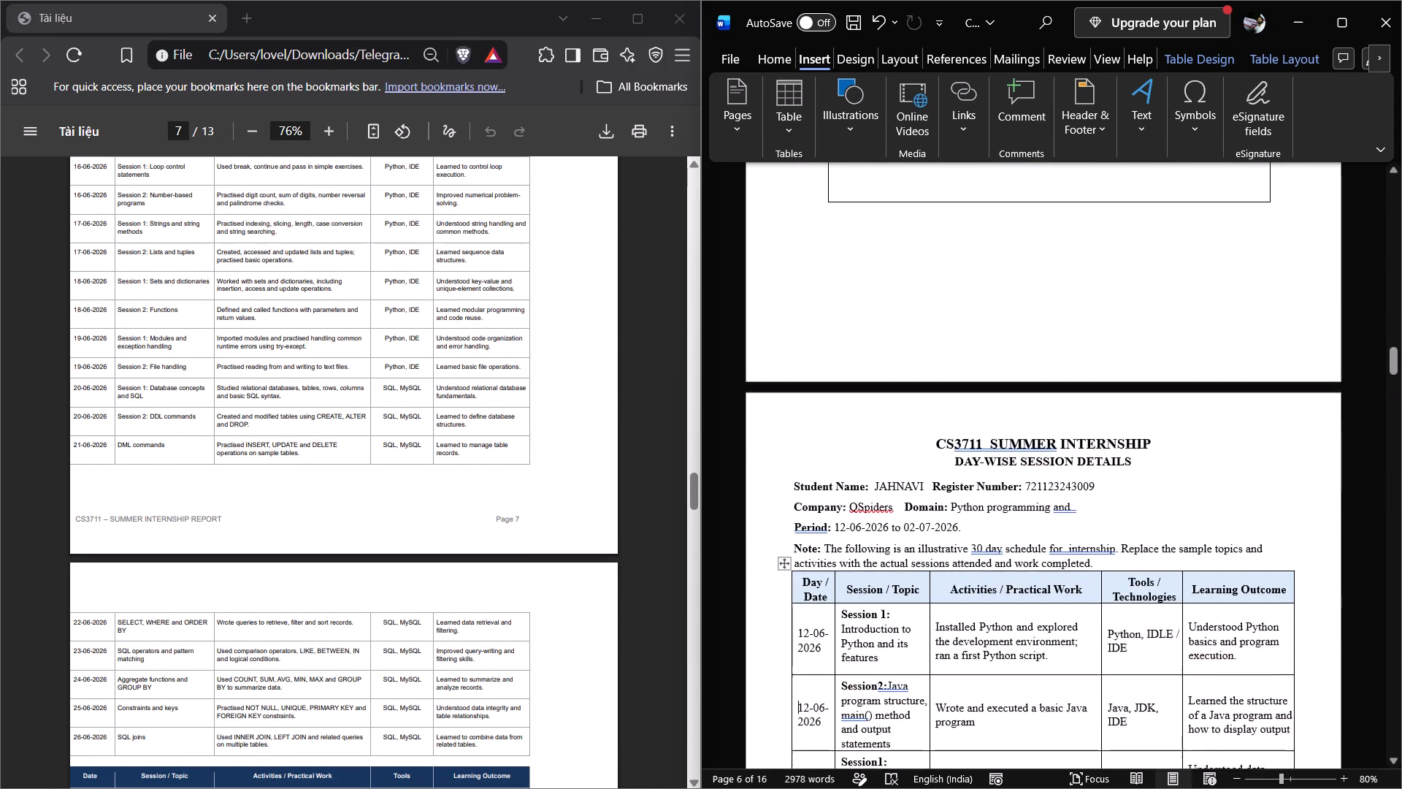
{"action": "scroll", "coordinate": [933, 581], "scroll_direction": "down", "scroll_amount": 2}
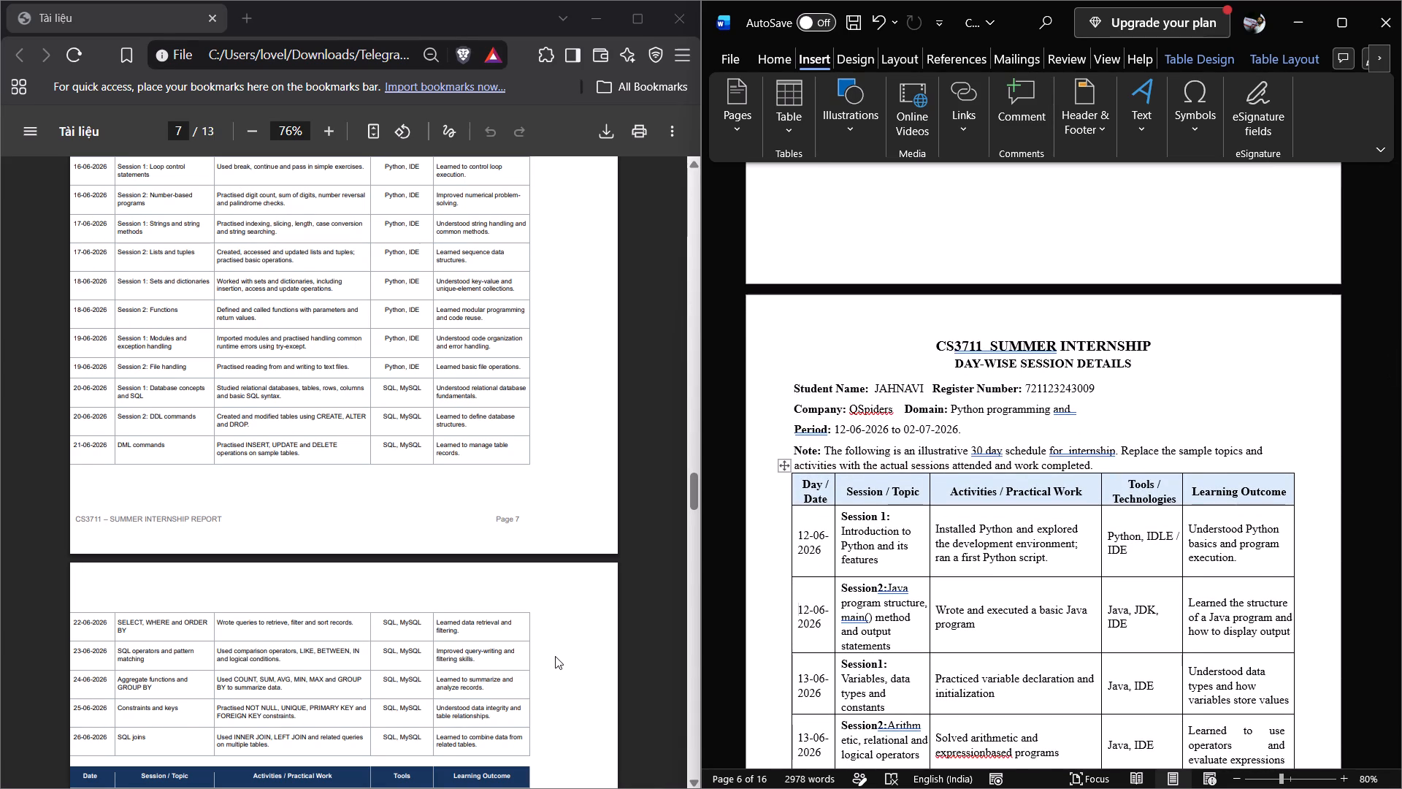
{"action": "scroll", "coordinate": [469, 563], "scroll_direction": "up", "scroll_amount": 3}
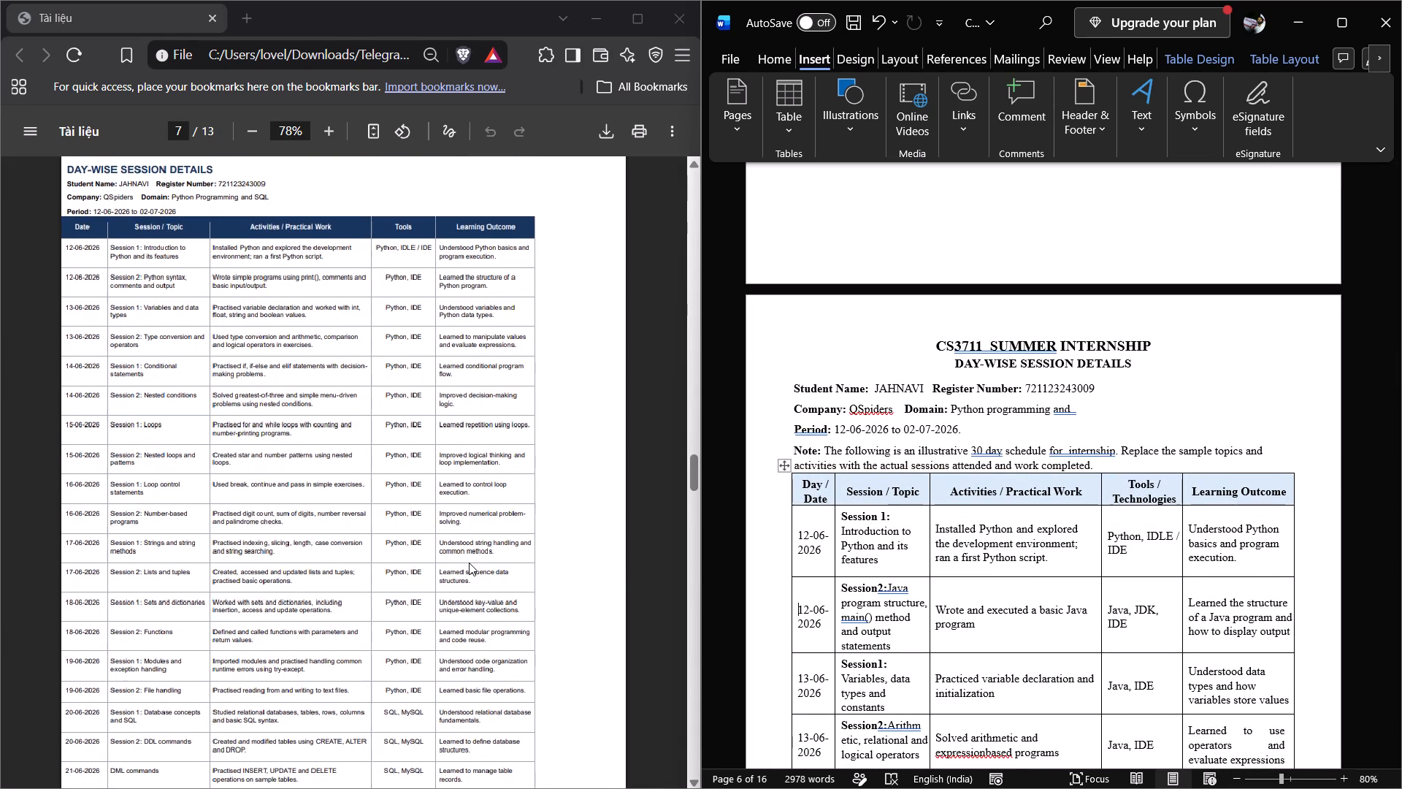
{"action": "scroll", "coordinate": [469, 563], "scroll_direction": "right", "scroll_amount": 2}
{"action": "scroll", "coordinate": [469, 563], "scroll_direction": "up", "scroll_amount": 1}
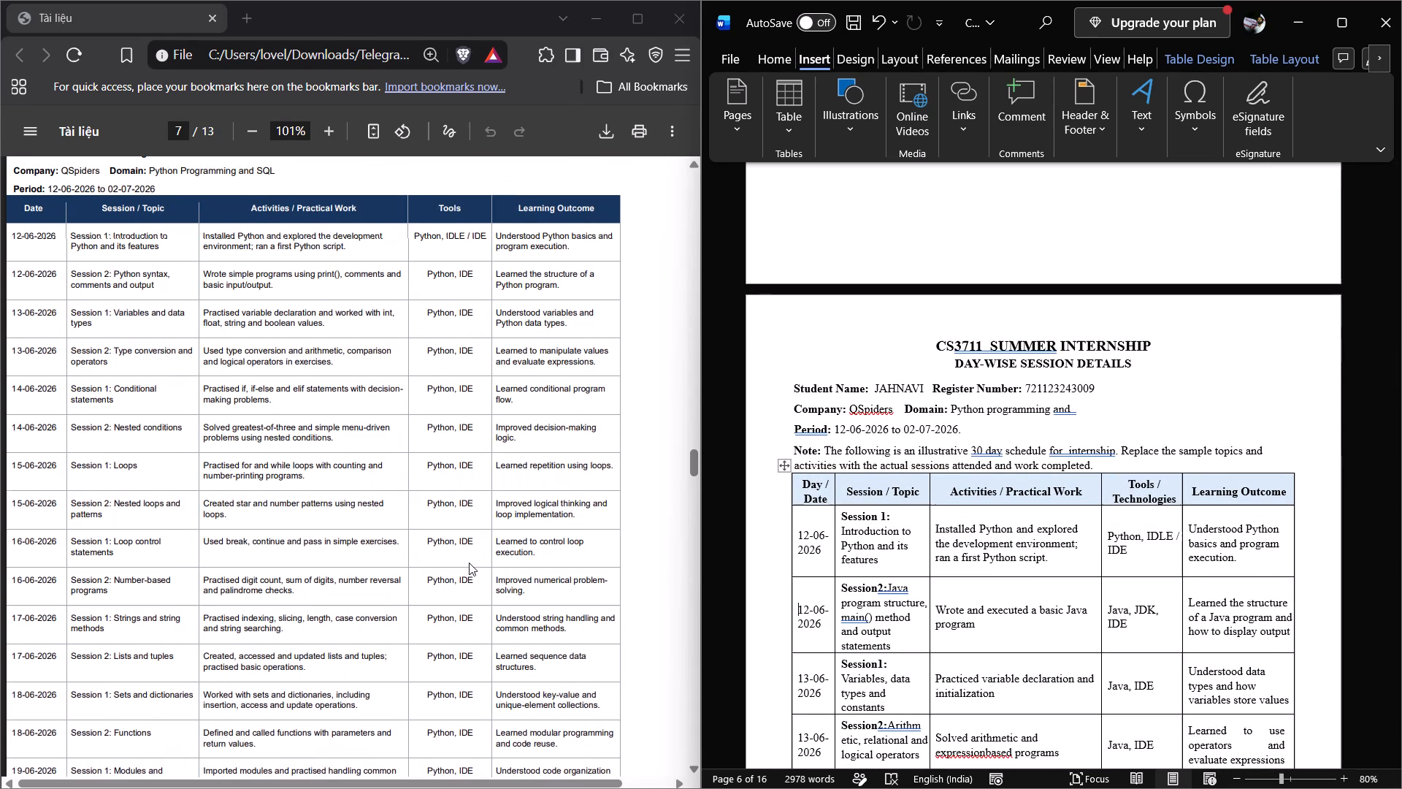
{"action": "scroll", "coordinate": [469, 563], "scroll_direction": "up", "scroll_amount": 1}
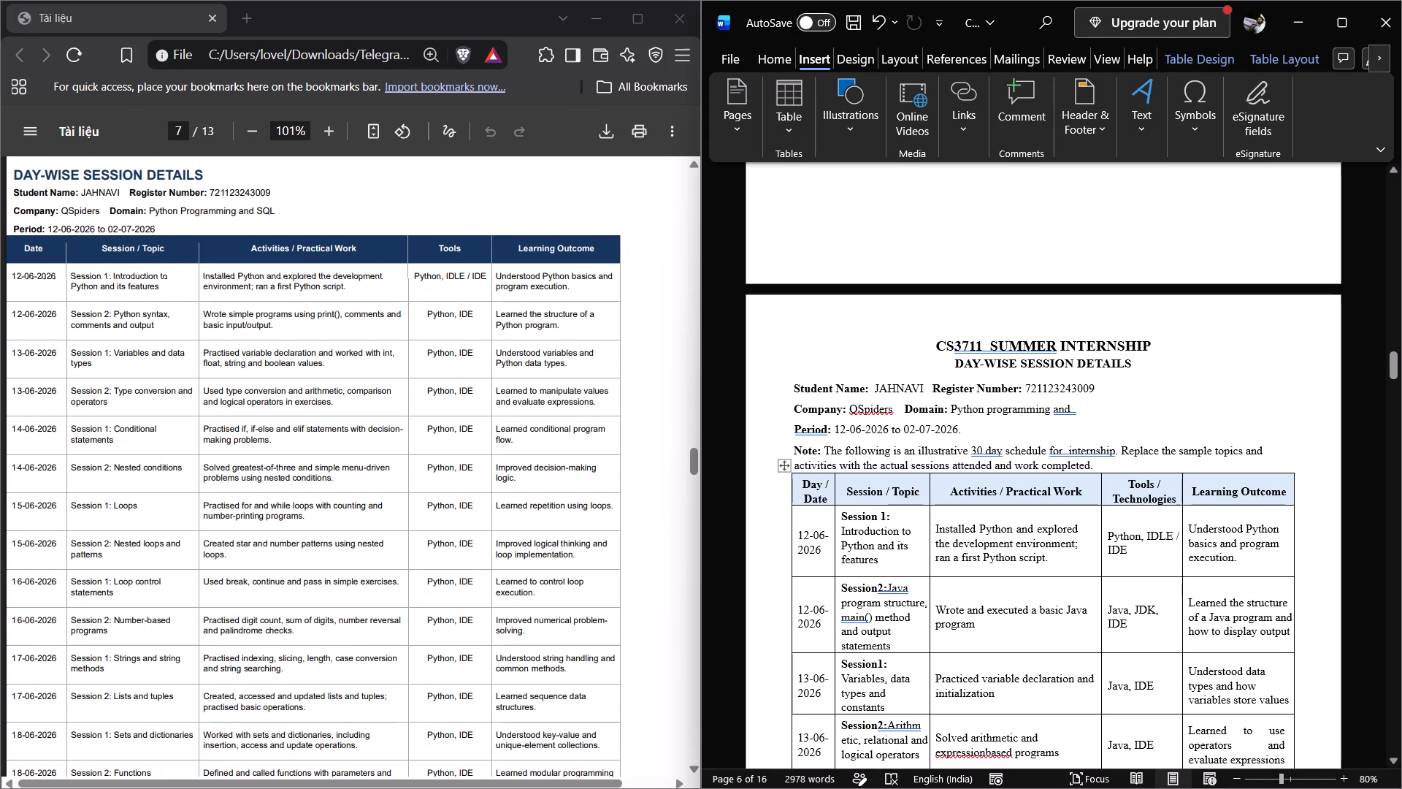
{"action": "scroll", "coordinate": [1105, 645], "scroll_direction": "down", "scroll_amount": 5}
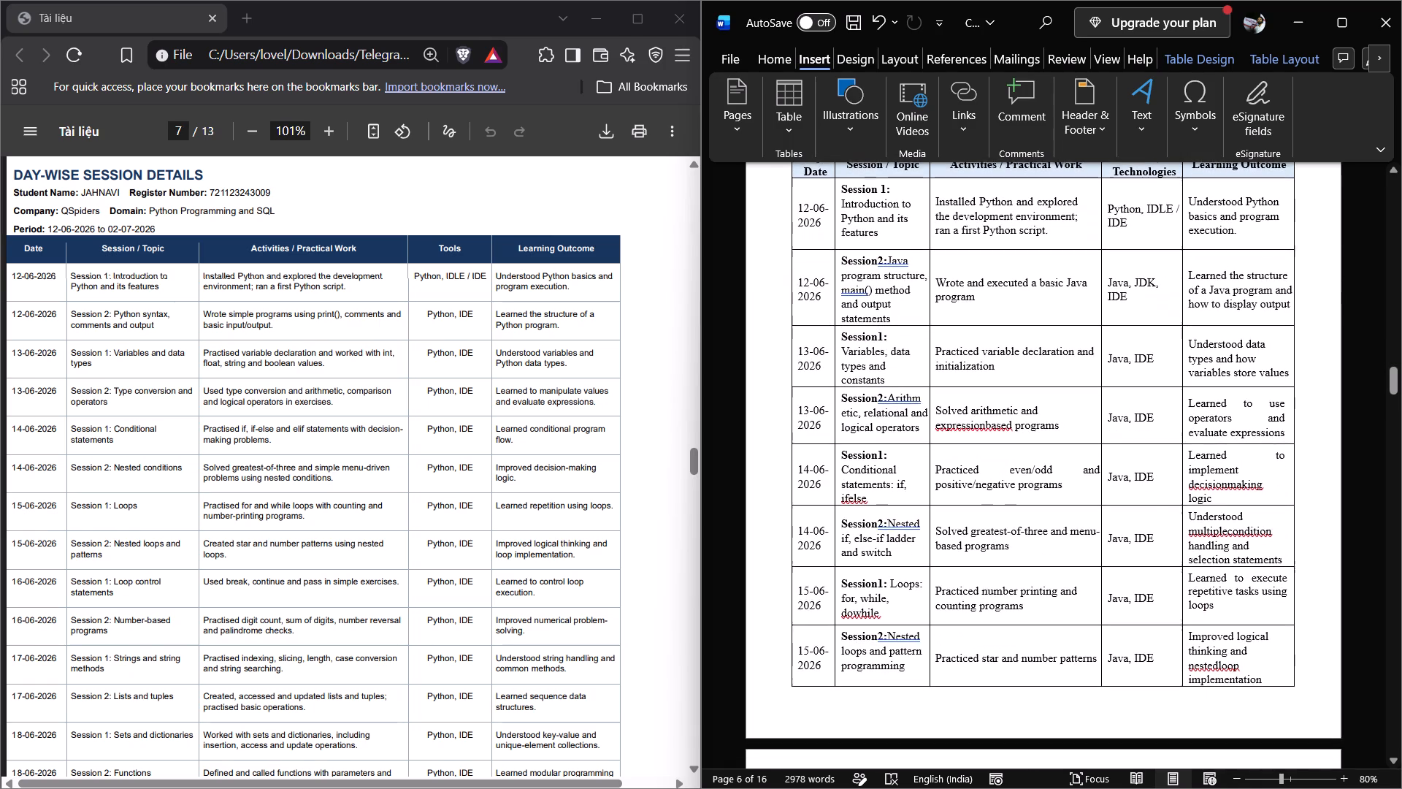
{"action": "scroll", "coordinate": [1105, 645], "scroll_direction": "down", "scroll_amount": 6}
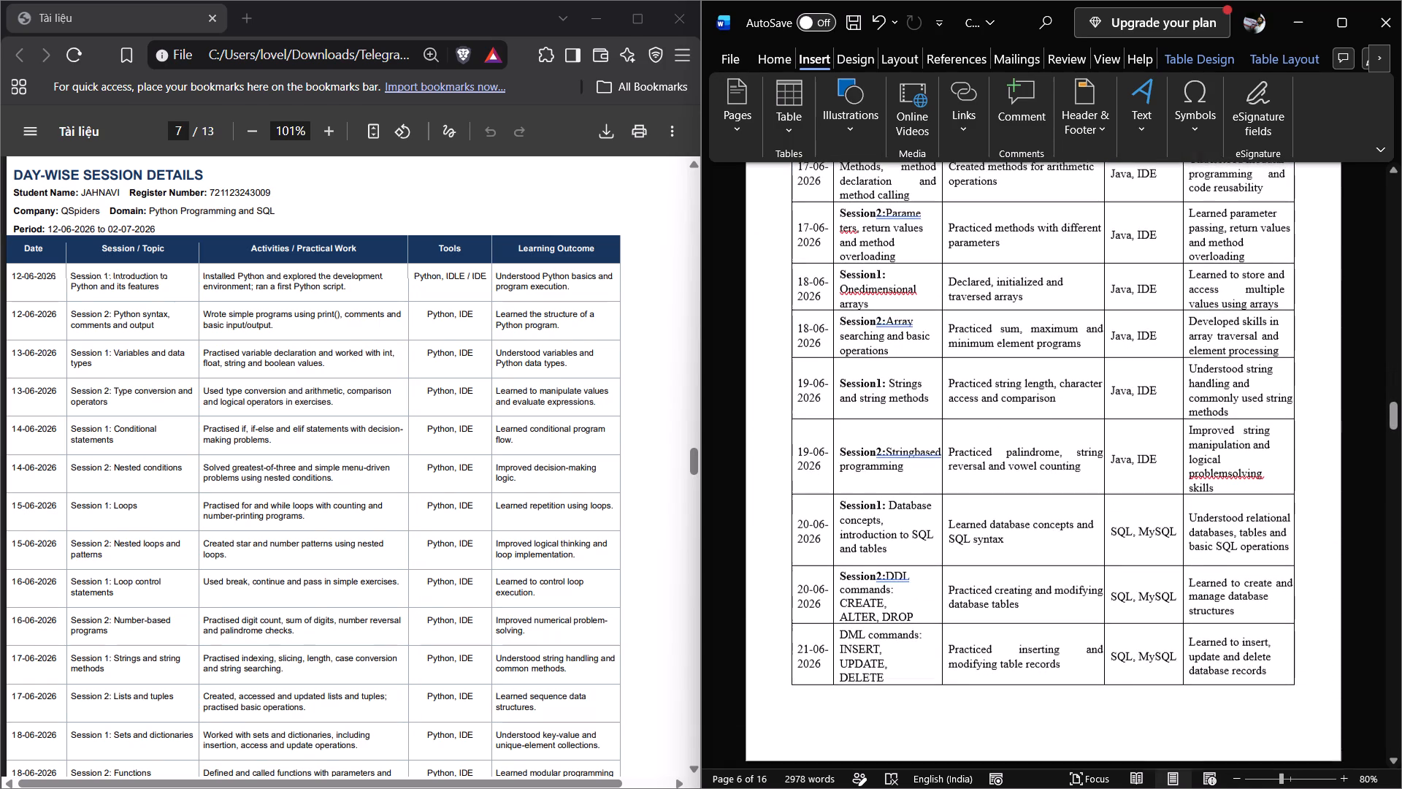
{"action": "scroll", "coordinate": [1105, 645], "scroll_direction": "down", "scroll_amount": 1}
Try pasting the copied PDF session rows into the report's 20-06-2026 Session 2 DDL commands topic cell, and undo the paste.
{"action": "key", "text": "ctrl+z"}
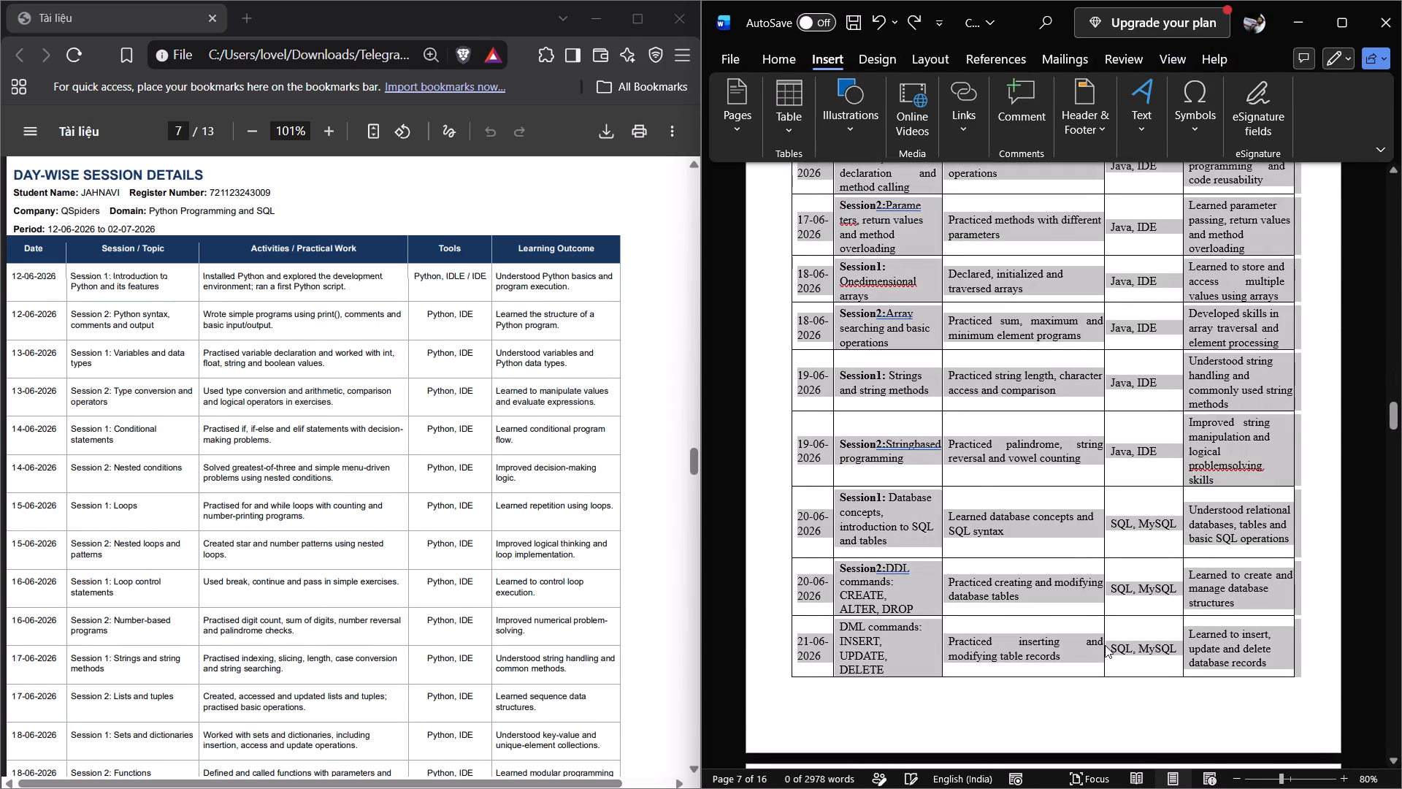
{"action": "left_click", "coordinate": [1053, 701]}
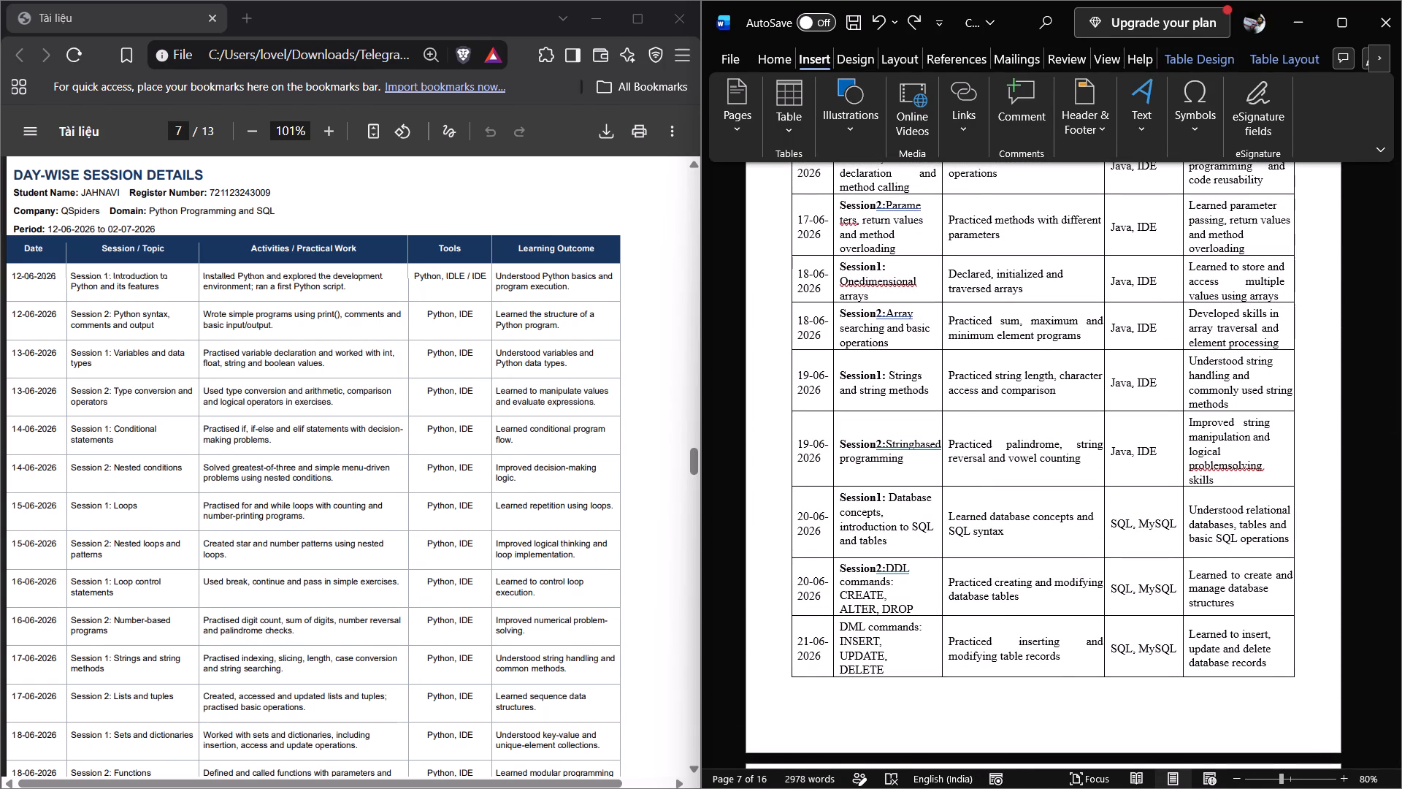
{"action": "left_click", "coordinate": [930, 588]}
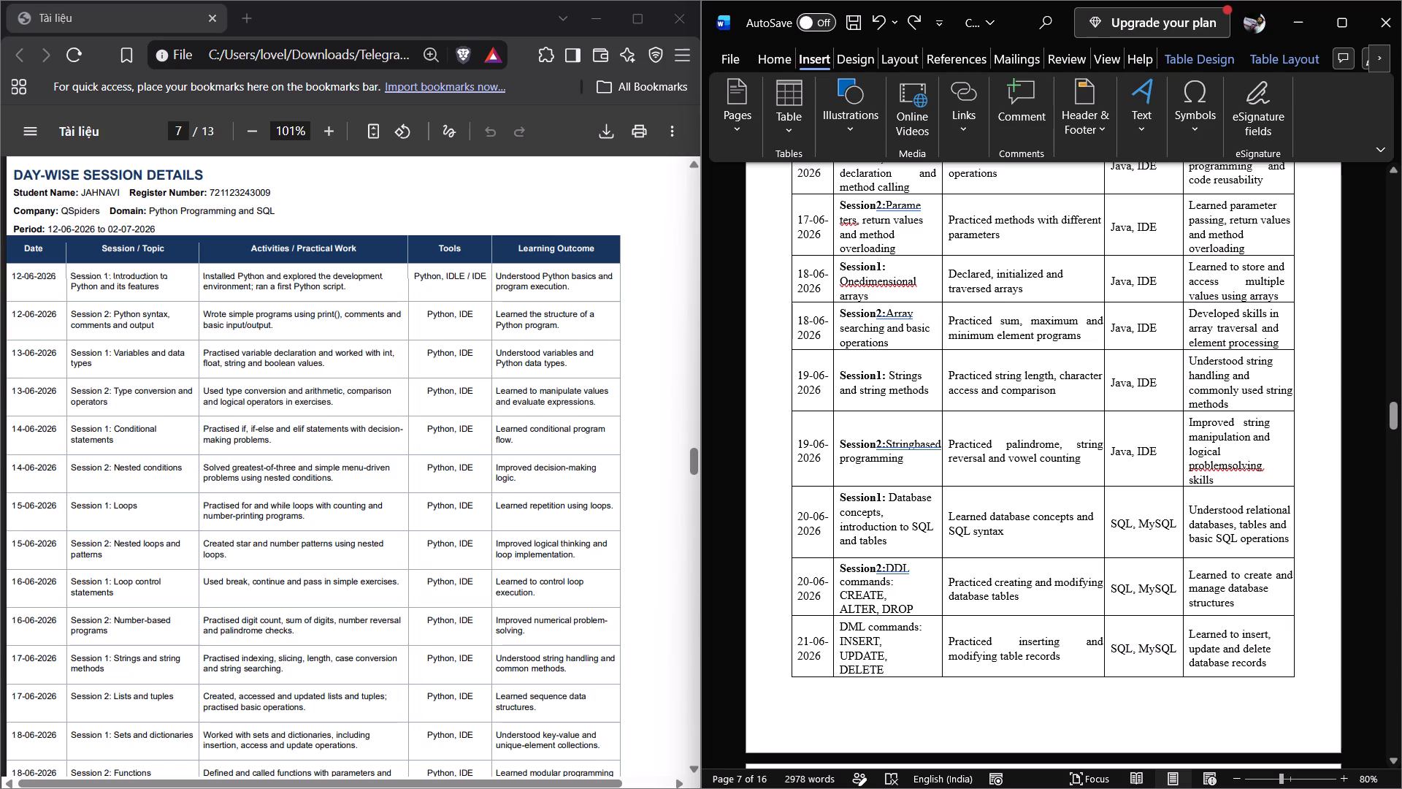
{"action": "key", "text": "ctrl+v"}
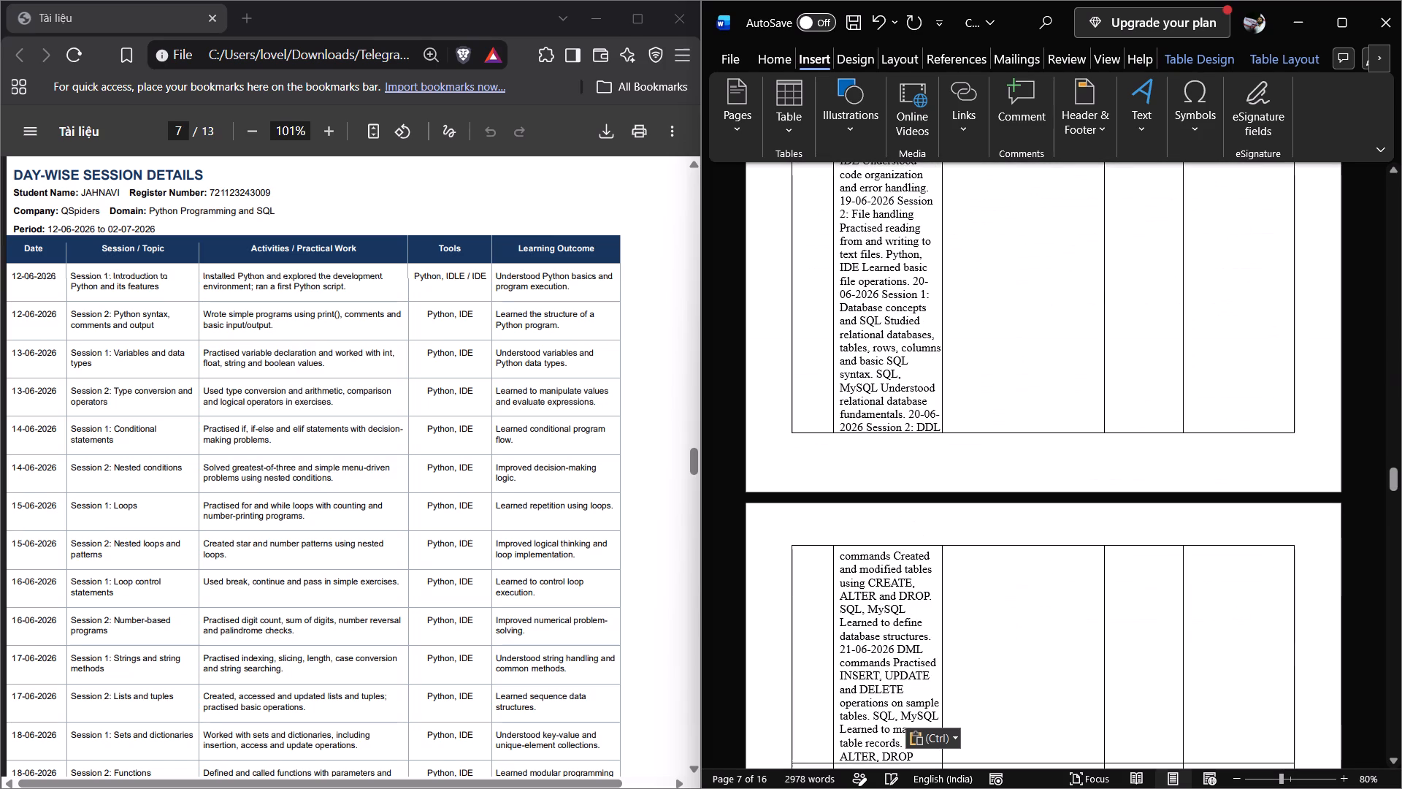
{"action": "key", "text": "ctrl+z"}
Replace the report's 12-06-2026 Session 2 topic with the PDF's text "Python syntax, comments and output", keeping the session label.
{"action": "scroll", "coordinate": [927, 590], "scroll_direction": "up", "scroll_amount": 4}
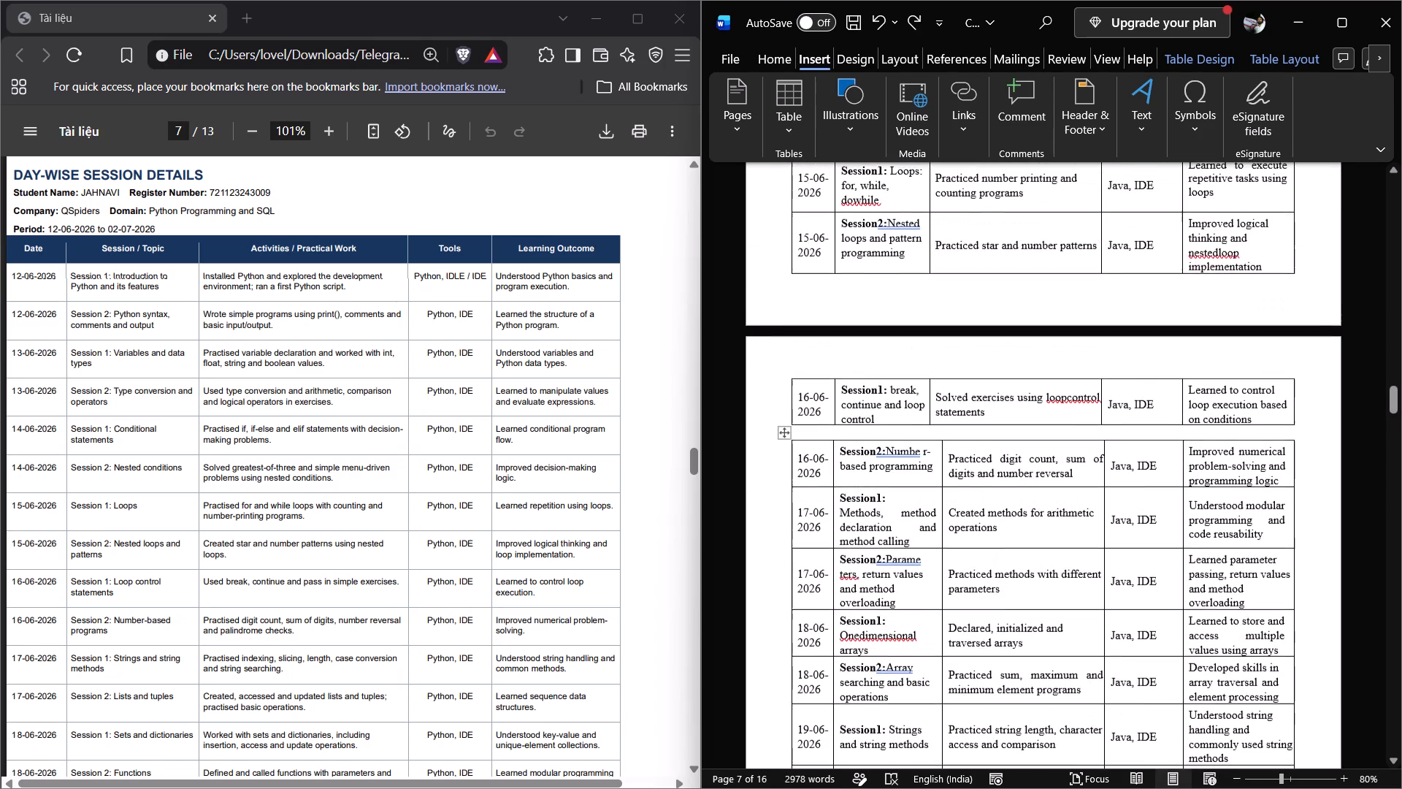
{"action": "scroll", "coordinate": [927, 590], "scroll_direction": "up", "scroll_amount": 2}
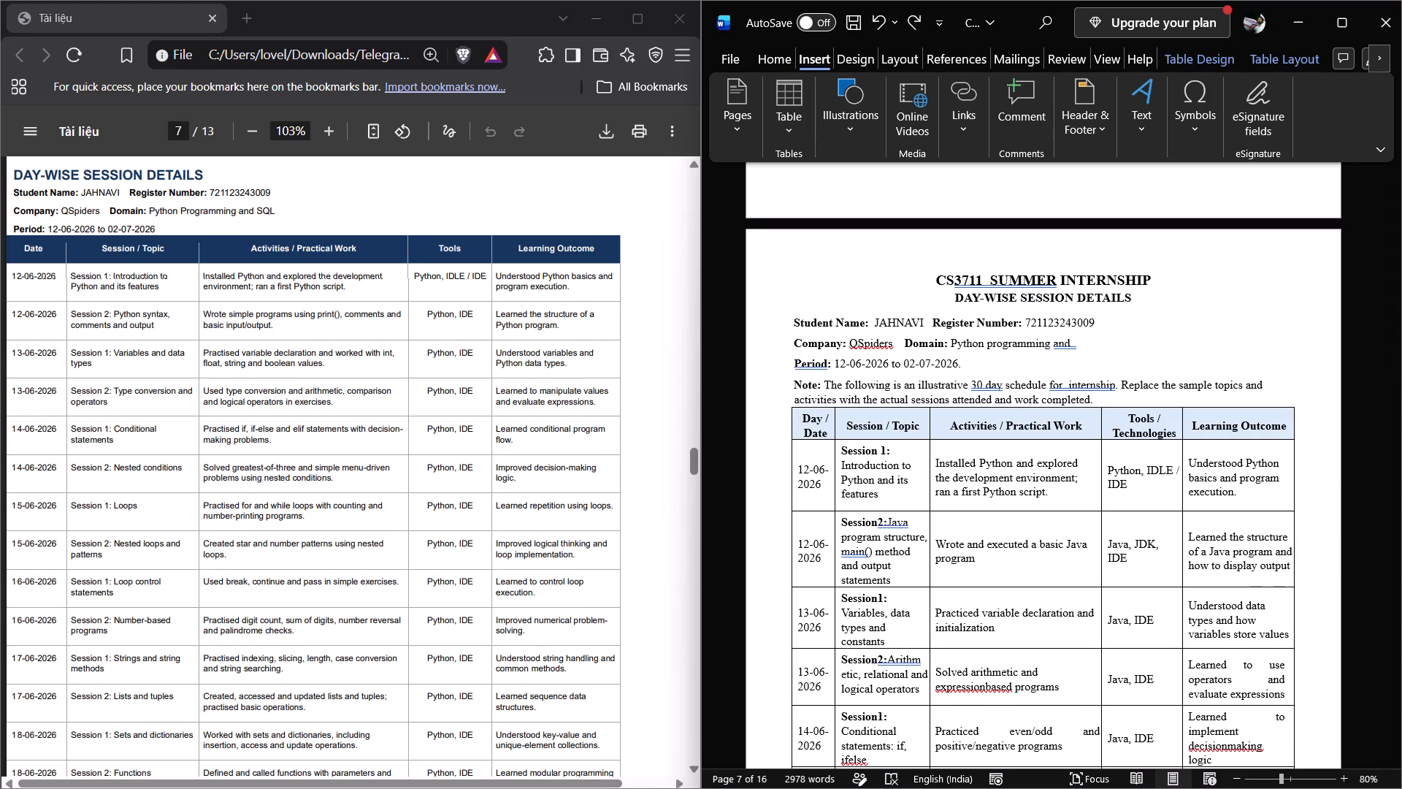
{"action": "scroll", "coordinate": [329, 552], "scroll_direction": "right", "scroll_amount": 2}
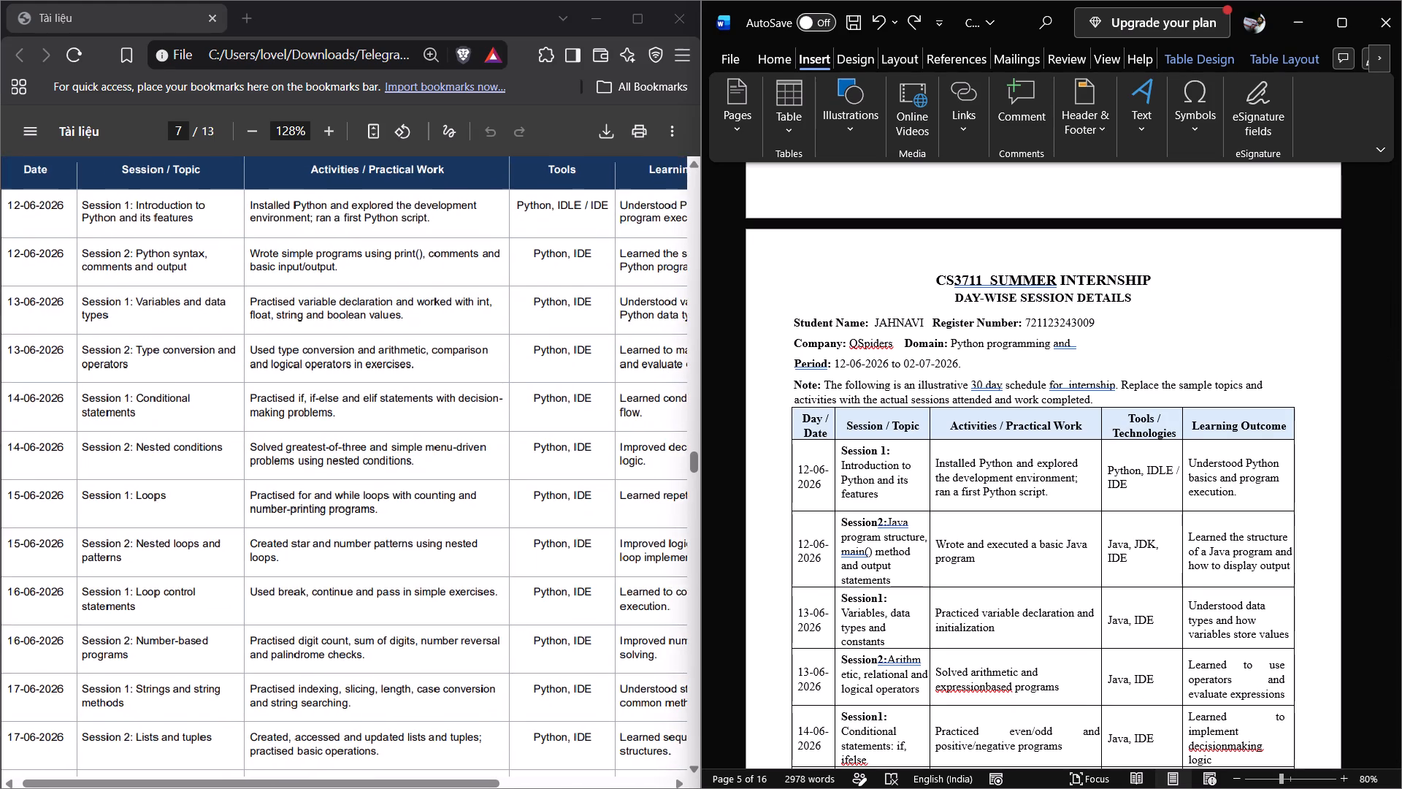
{"action": "scroll", "coordinate": [459, 438], "scroll_direction": "up", "scroll_amount": 1}
{"action": "left_click_drag", "start_coordinate": [142, 358], "coordinate": [190, 368]}
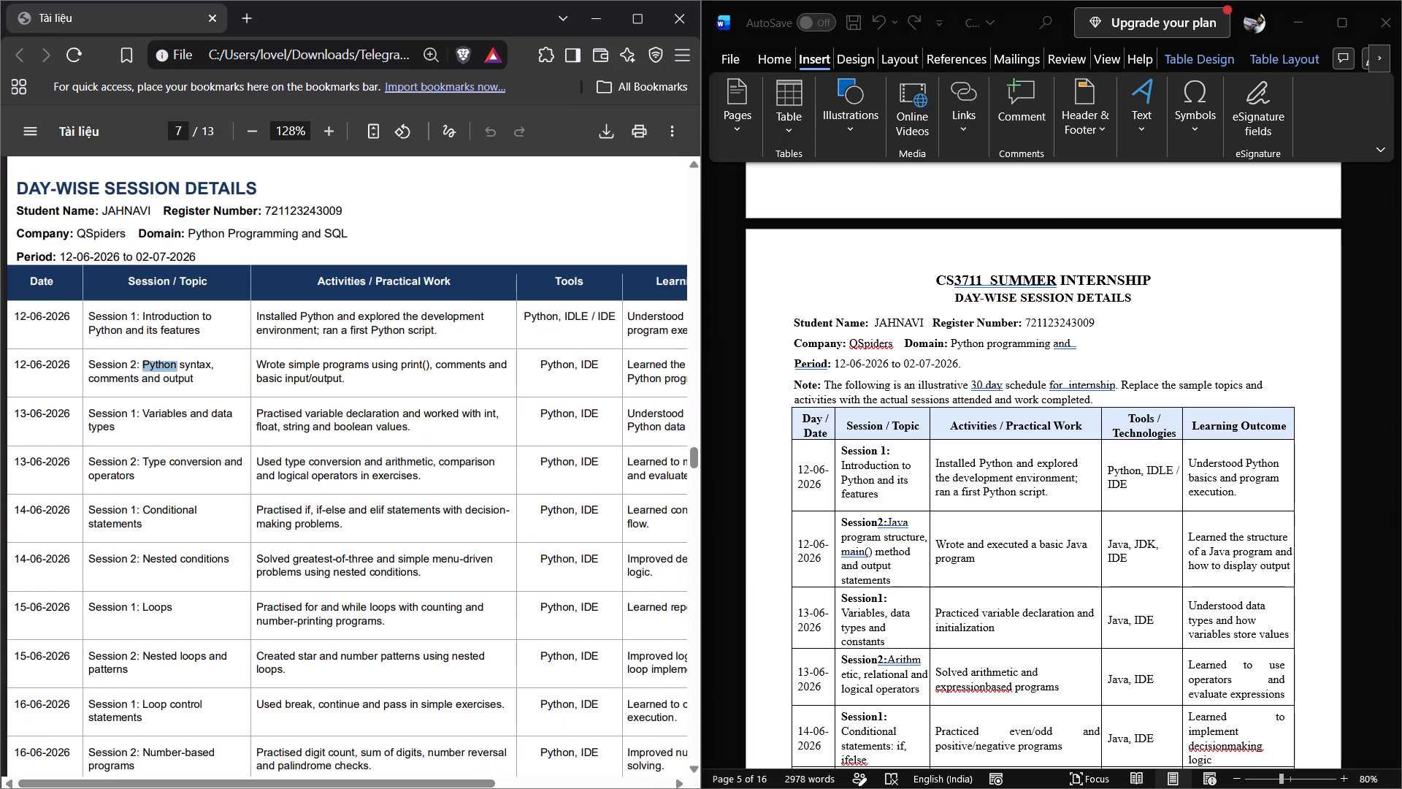
{"action": "left_click_drag", "start_coordinate": [190, 368], "coordinate": [195, 374]}
{"action": "key", "text": "ctrl+c"}
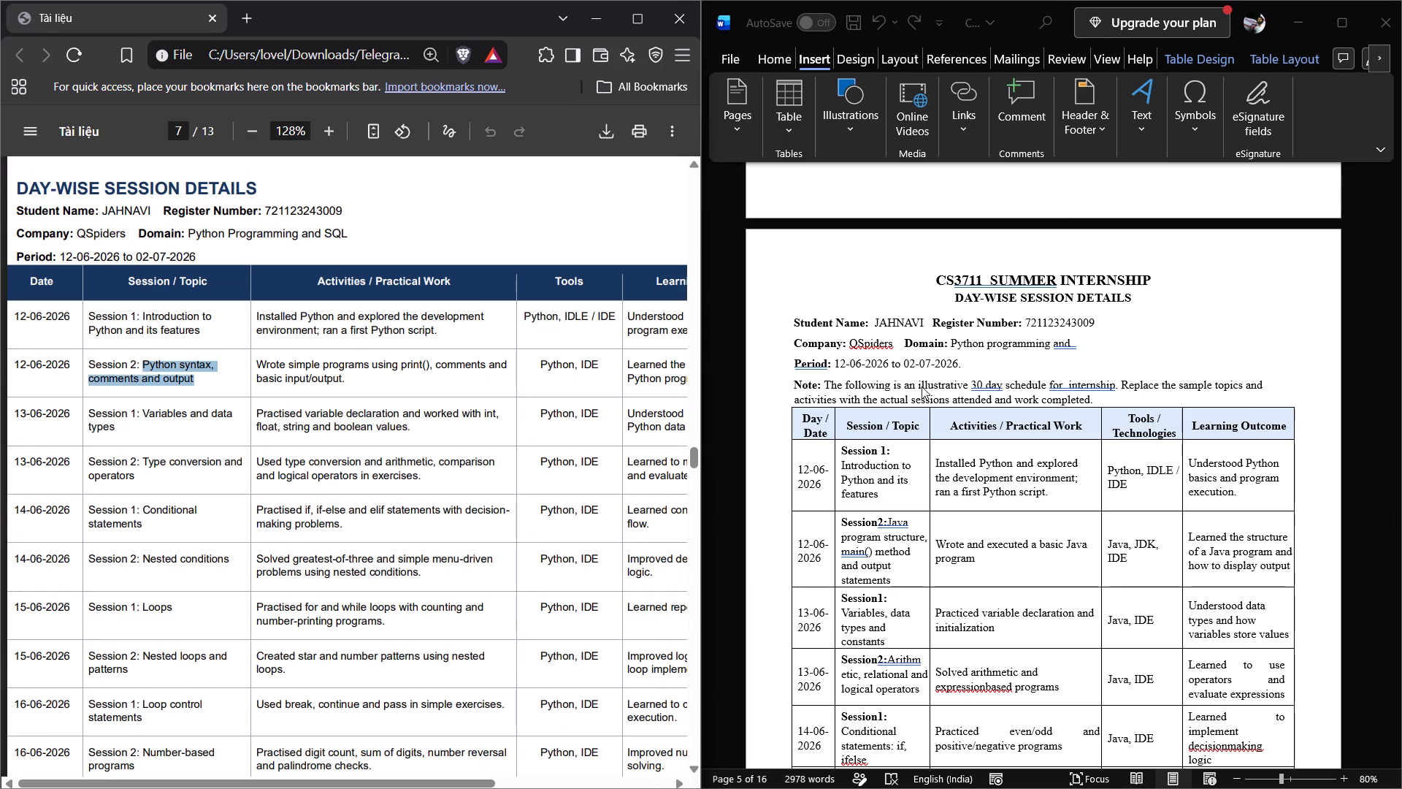
{"action": "left_click", "coordinate": [889, 517]}
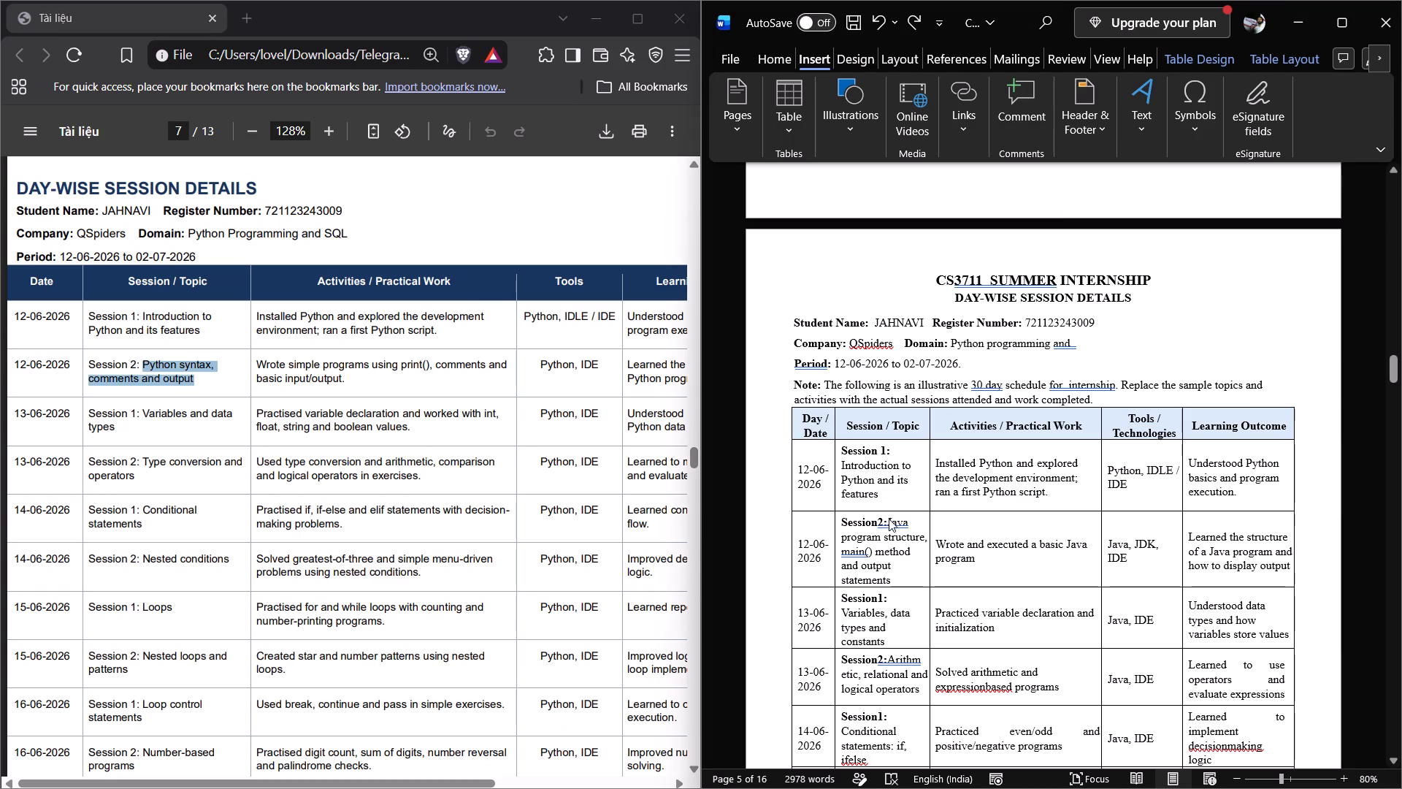
{"action": "left_click", "coordinate": [886, 525]}
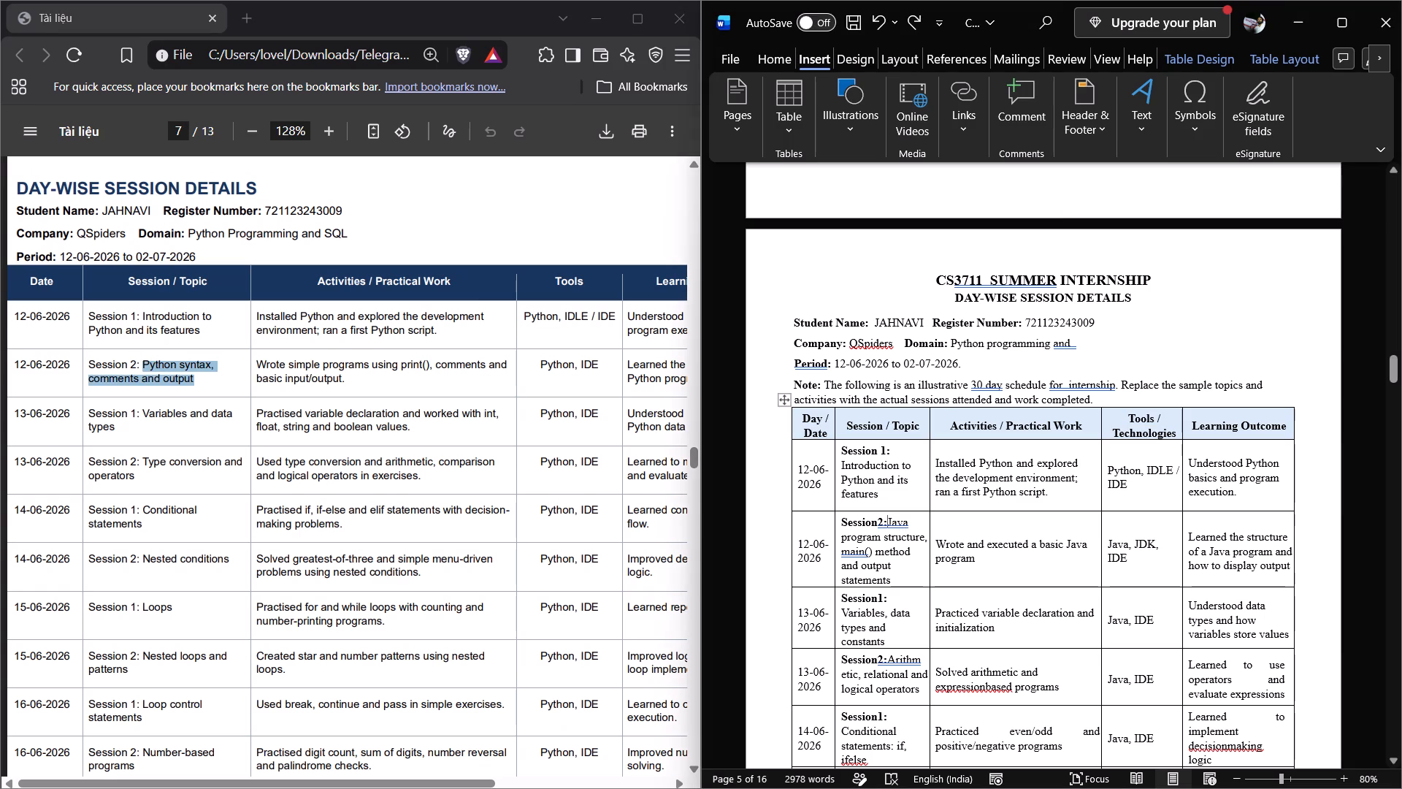
{"action": "left_click_drag", "start_coordinate": [884, 525], "coordinate": [889, 581]}
{"action": "left_click", "coordinate": [881, 529]}
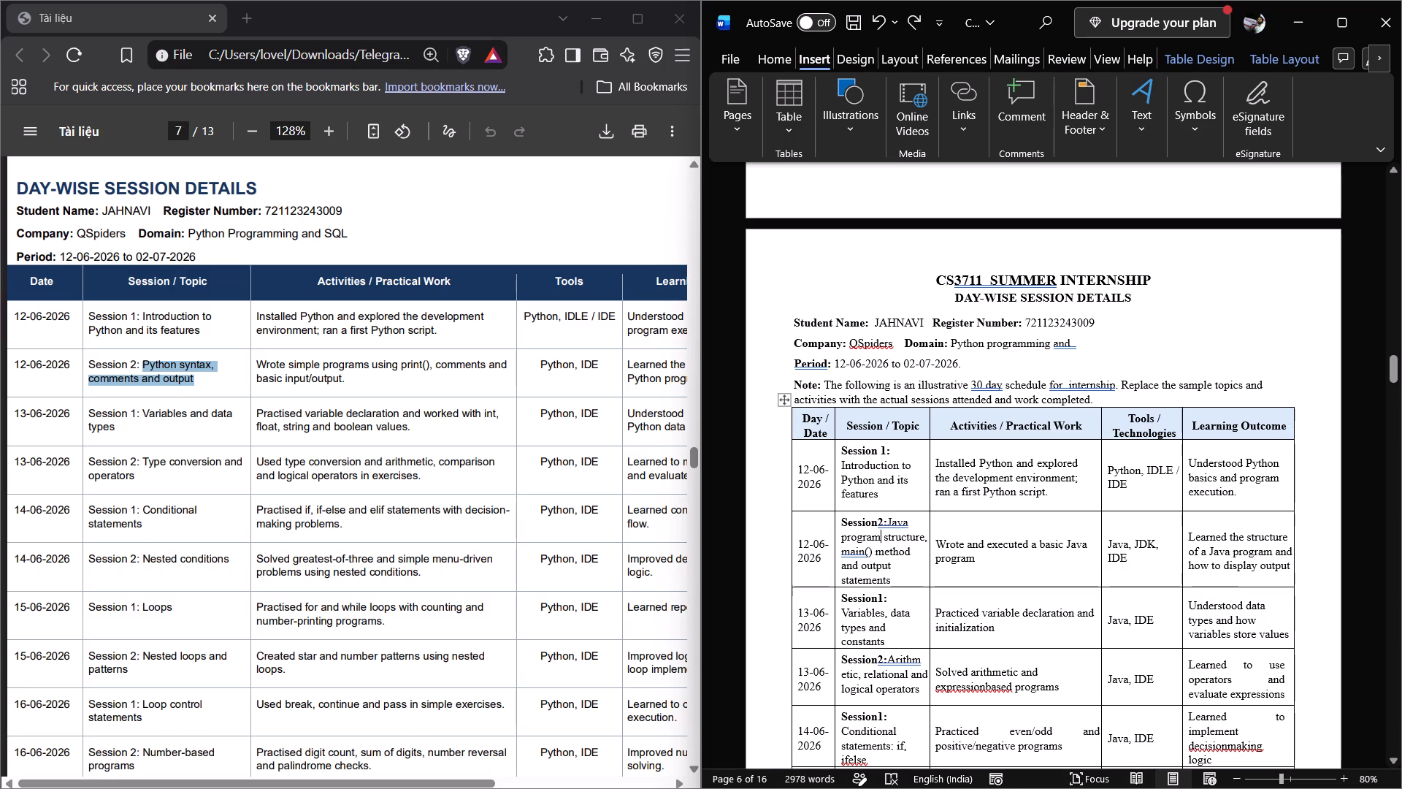
{"action": "left_click", "coordinate": [890, 520]}
{"action": "key", "text": "Left"}
{"action": "left_click_drag", "start_coordinate": [888, 522], "coordinate": [892, 575]}
{"action": "key", "text": "ctrl+v"}
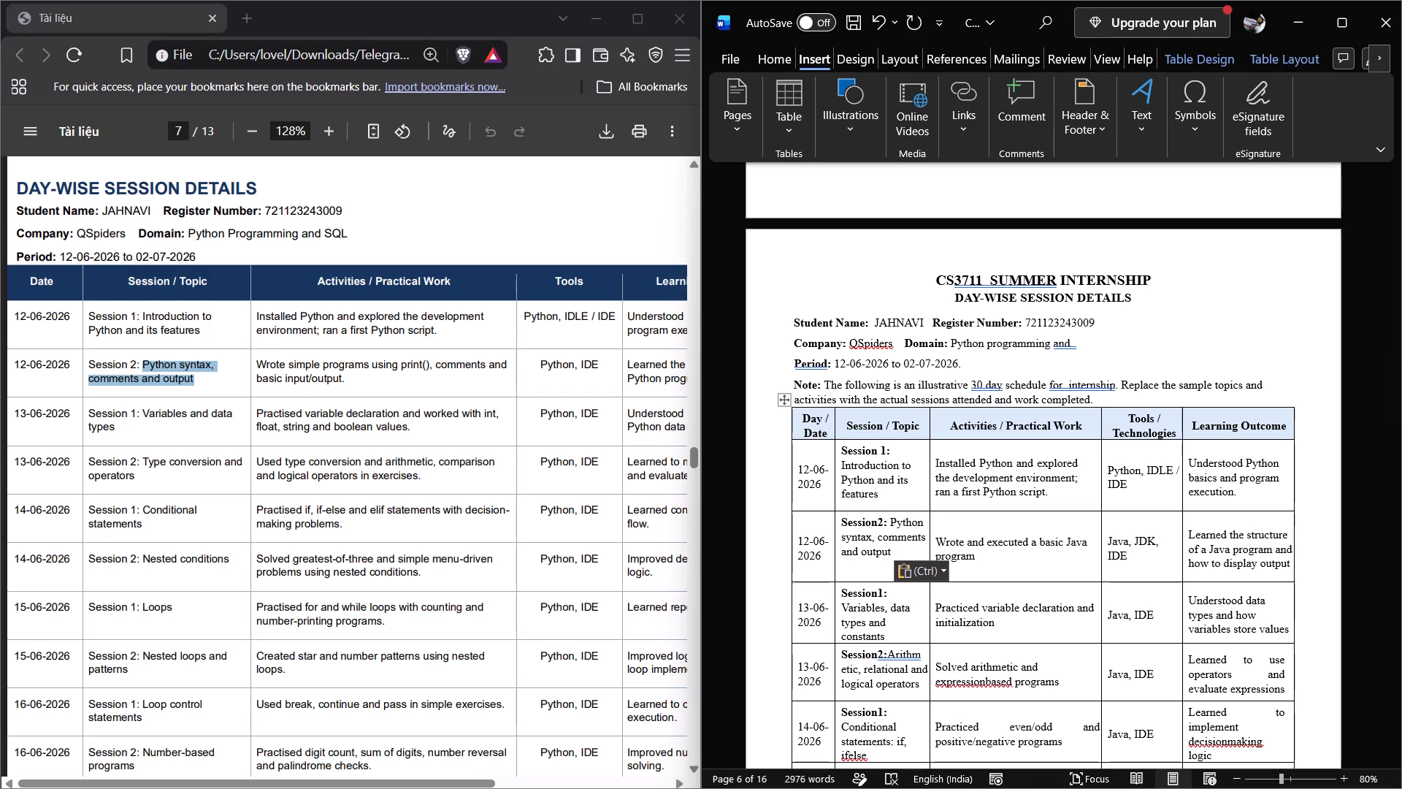
Replace the 12-06-2026 Session 2 activities with the PDF's text "Wrote simple programs using print(), comments and basic input/output.".
{"action": "left_click_drag", "start_coordinate": [255, 367], "coordinate": [334, 387]}
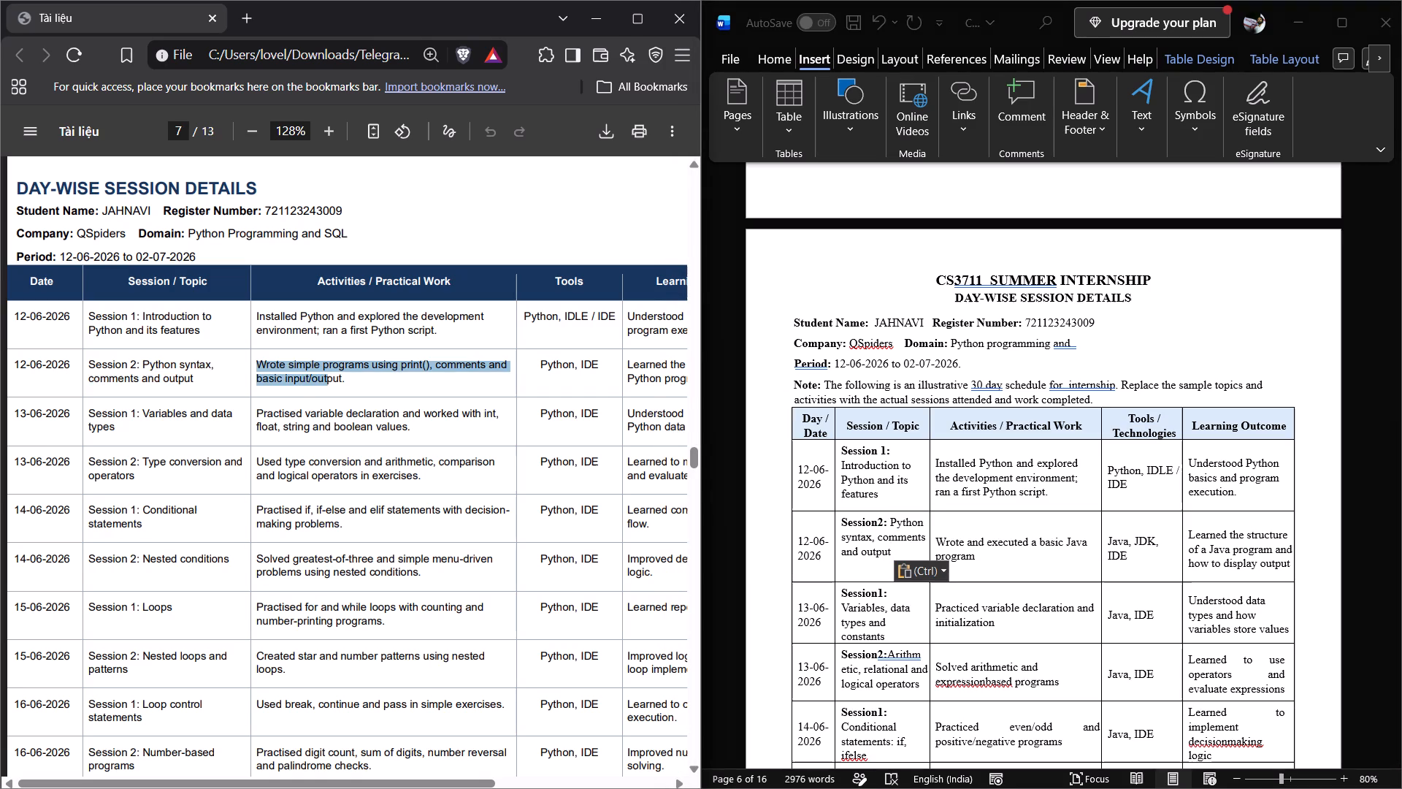
{"action": "left_click_drag", "start_coordinate": [334, 387], "coordinate": [350, 386]}
{"action": "key", "text": "ctrl+c"}
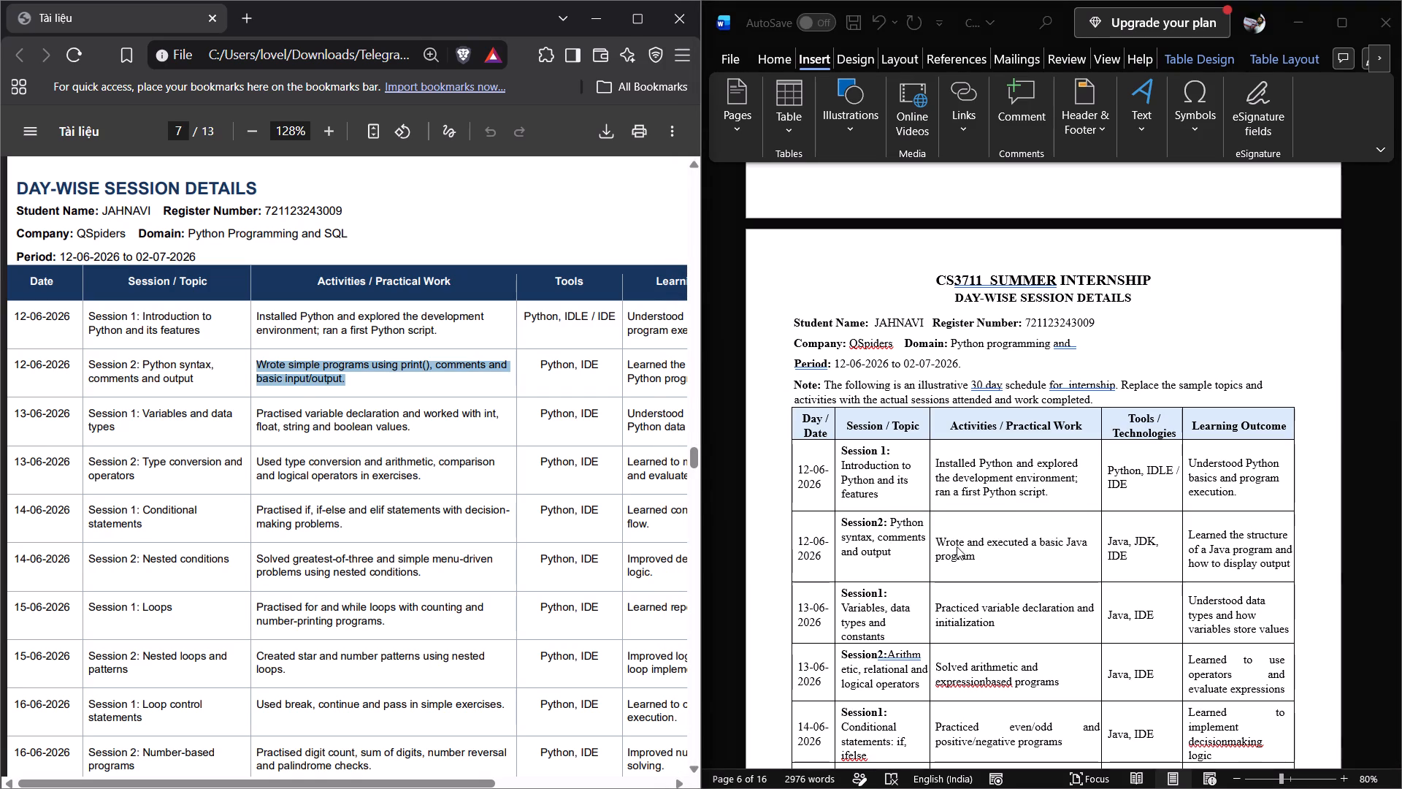
{"action": "left_click_drag", "start_coordinate": [976, 554], "coordinate": [937, 537]}
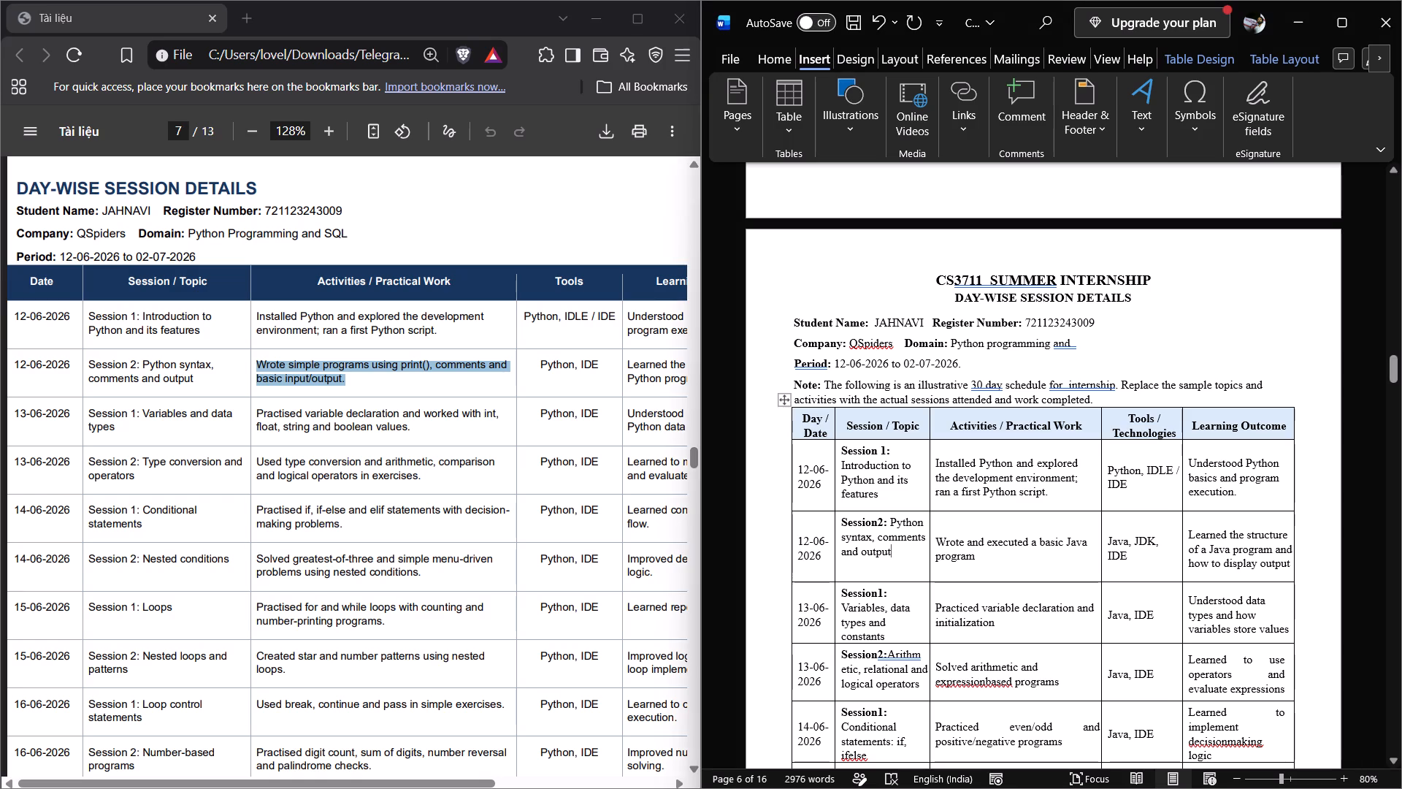
{"action": "left_click_drag", "start_coordinate": [937, 537], "coordinate": [989, 562]}
{"action": "key", "text": "ctrl+v"}
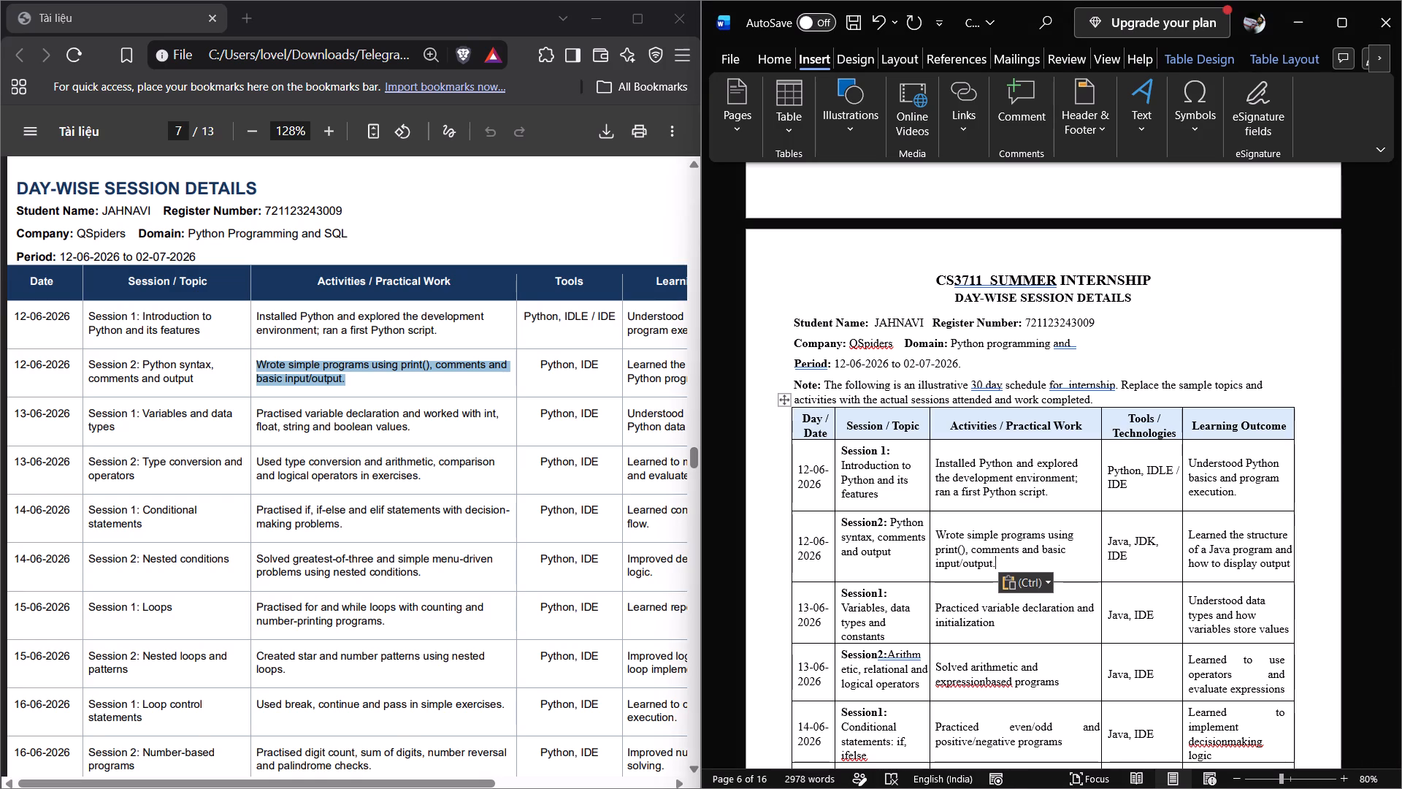
Replace the 13-06-2026 Session 1 topic with the PDF's text "Variables and data types", keeping the session label.
{"action": "left_click_drag", "start_coordinate": [145, 412], "coordinate": [158, 437]}
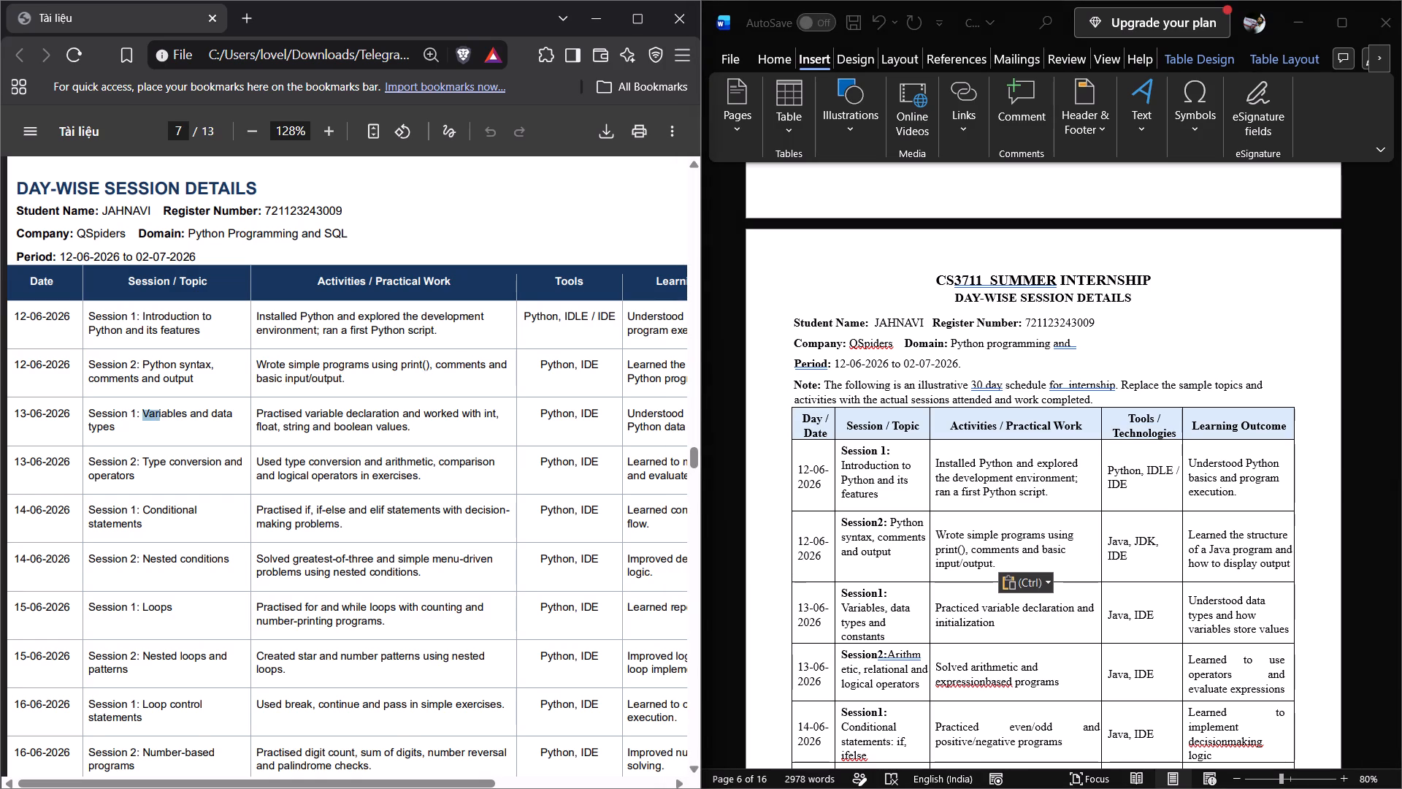
{"action": "left_click_drag", "start_coordinate": [158, 437], "coordinate": [122, 431]}
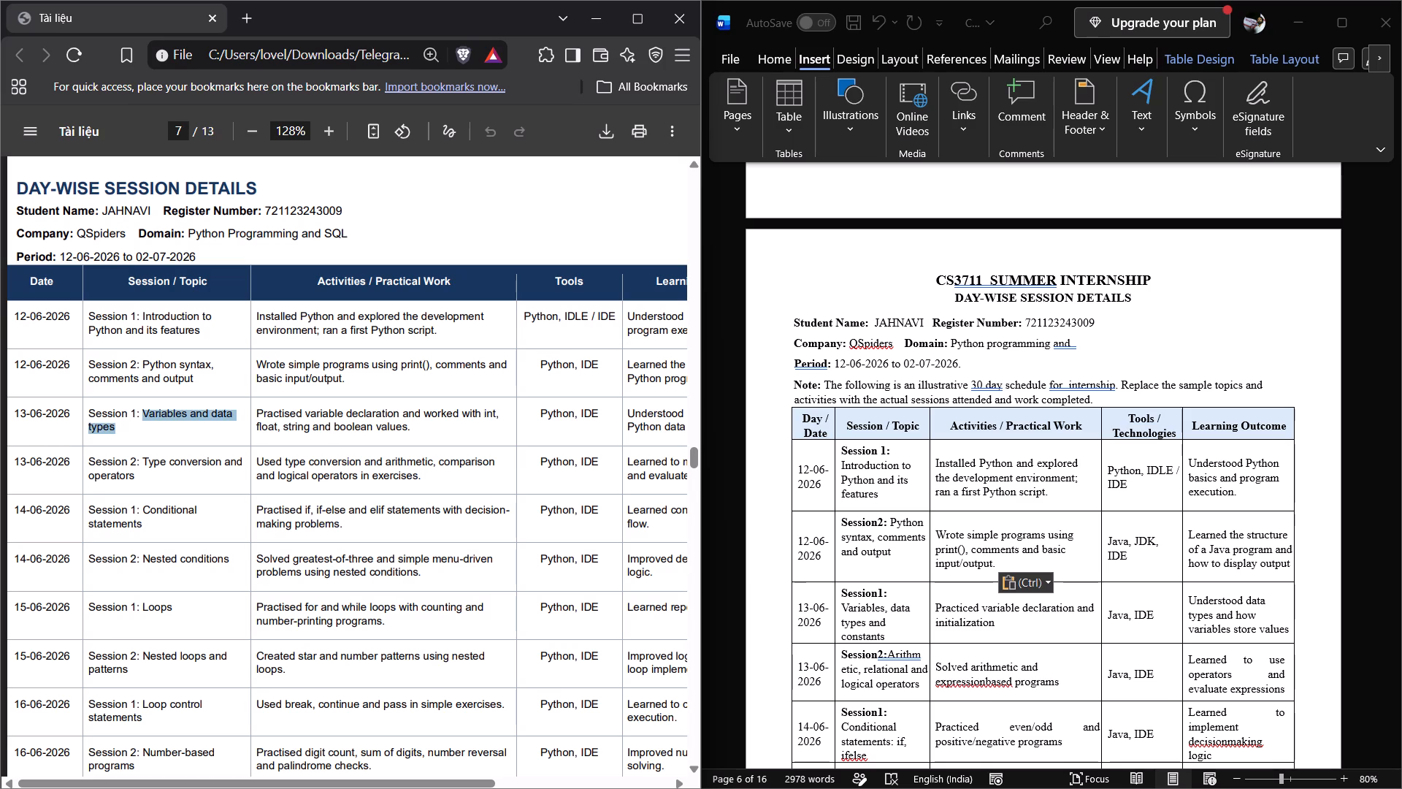
{"action": "key", "text": "ctrl+c"}
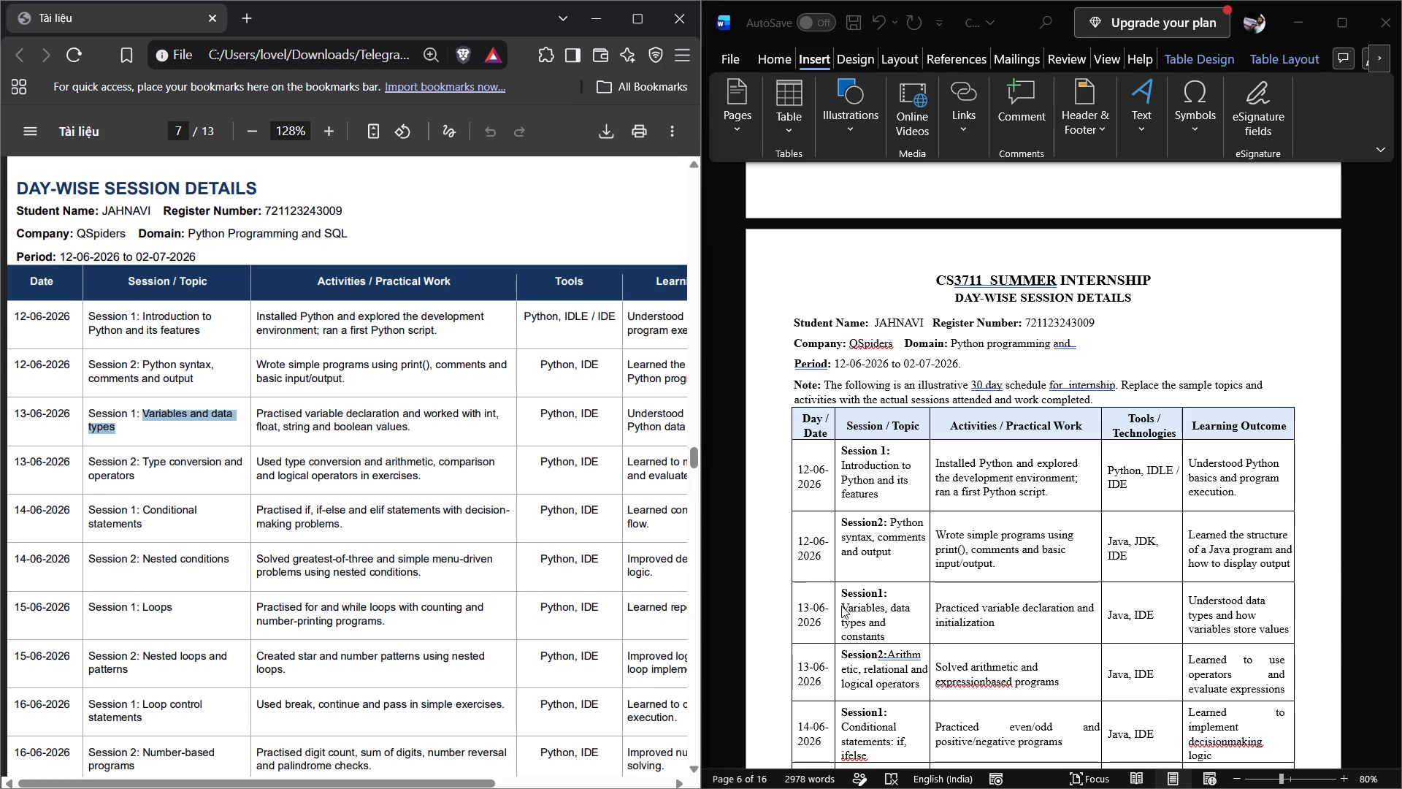
{"action": "left_click", "coordinate": [841, 606]}
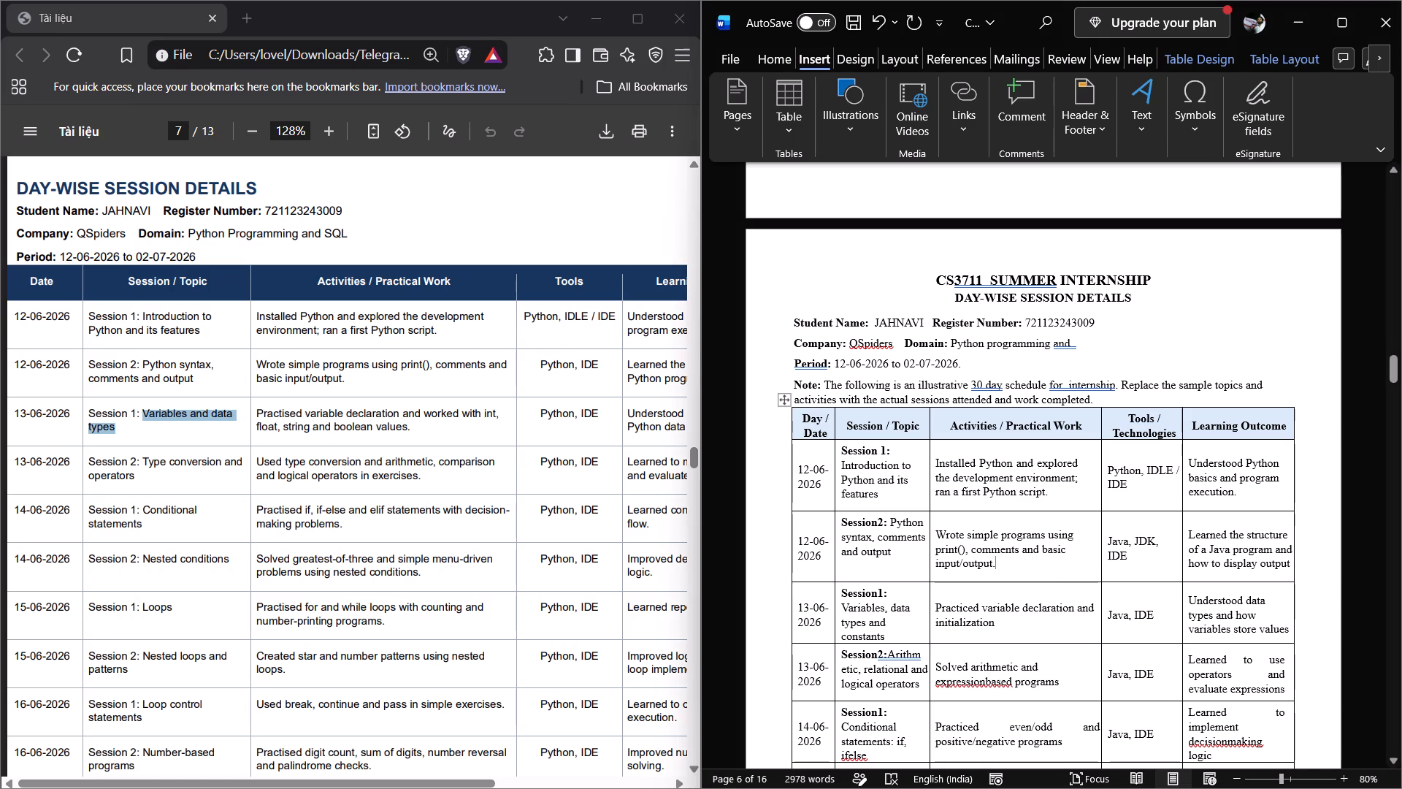
{"action": "left_click_drag", "start_coordinate": [841, 607], "coordinate": [884, 638]}
{"action": "key", "text": "ctrl+v"}
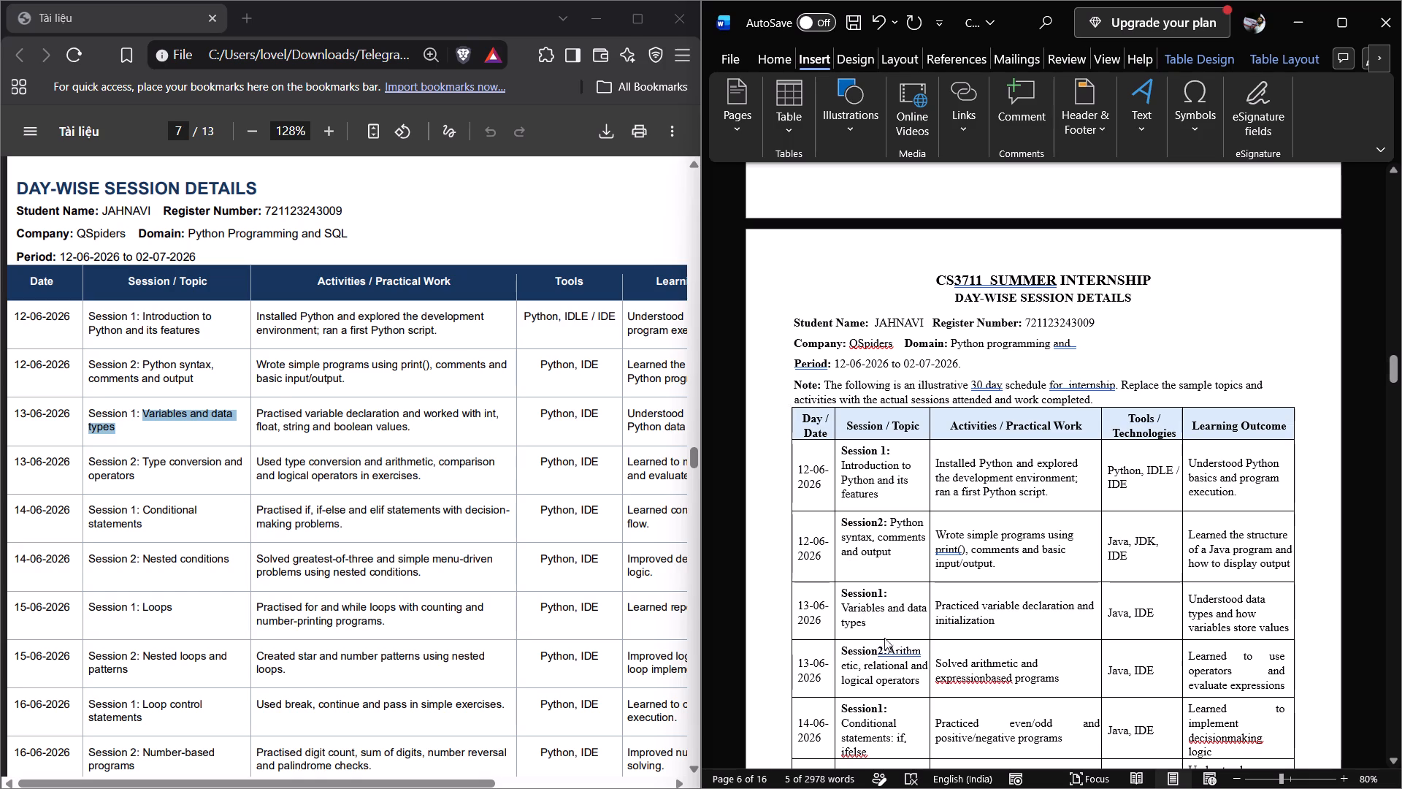
Replace the report's 13-06-2026 Session 1 activities with the PDF's text "Practised variable declaration and worked with int, float, string and boolean values.".
{"action": "scroll", "coordinate": [536, 603], "scroll_direction": "down", "scroll_amount": 1}
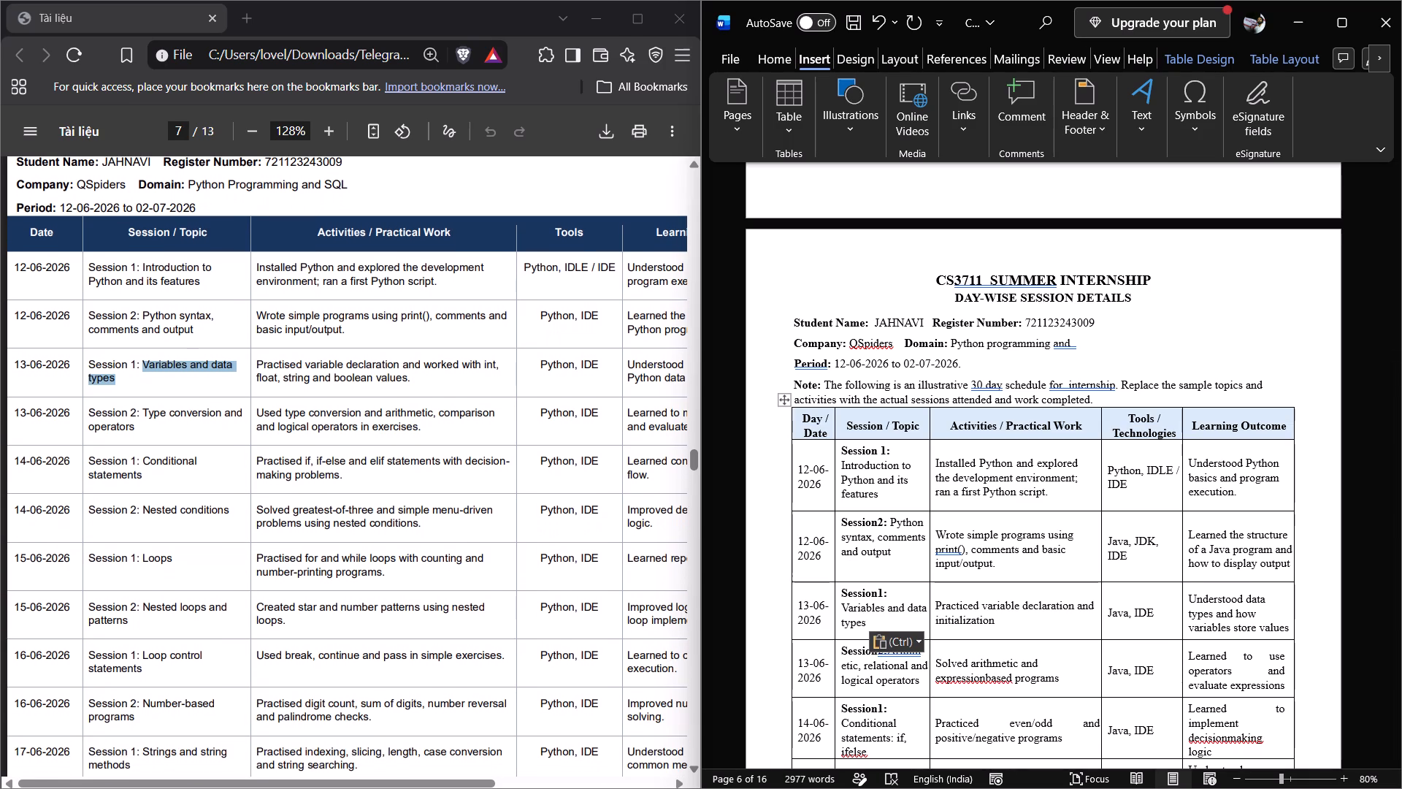
{"action": "left_click_drag", "start_coordinate": [256, 365], "coordinate": [424, 381]}
{"action": "key", "text": "ctrl+c"}
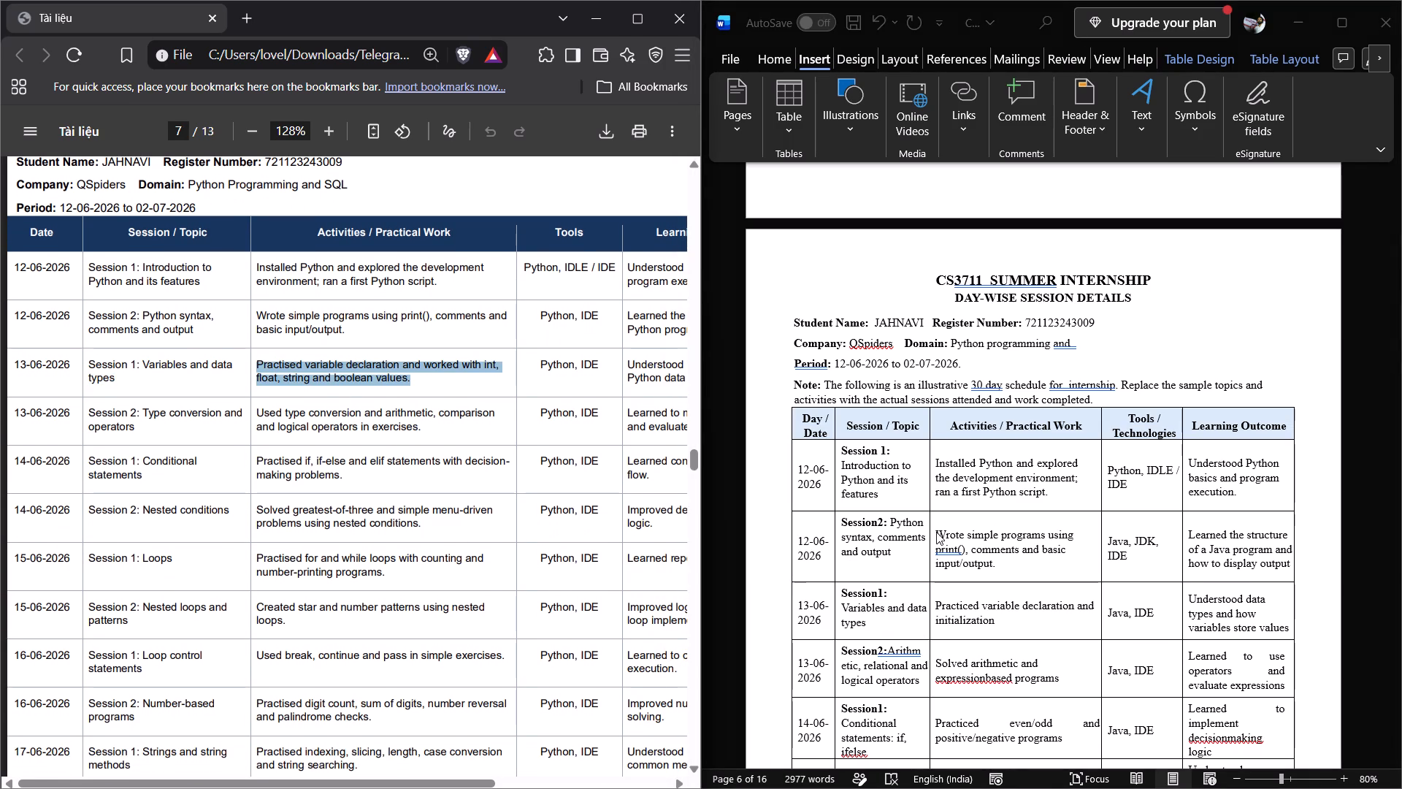
{"action": "scroll", "coordinate": [940, 531], "scroll_direction": "down", "scroll_amount": 1}
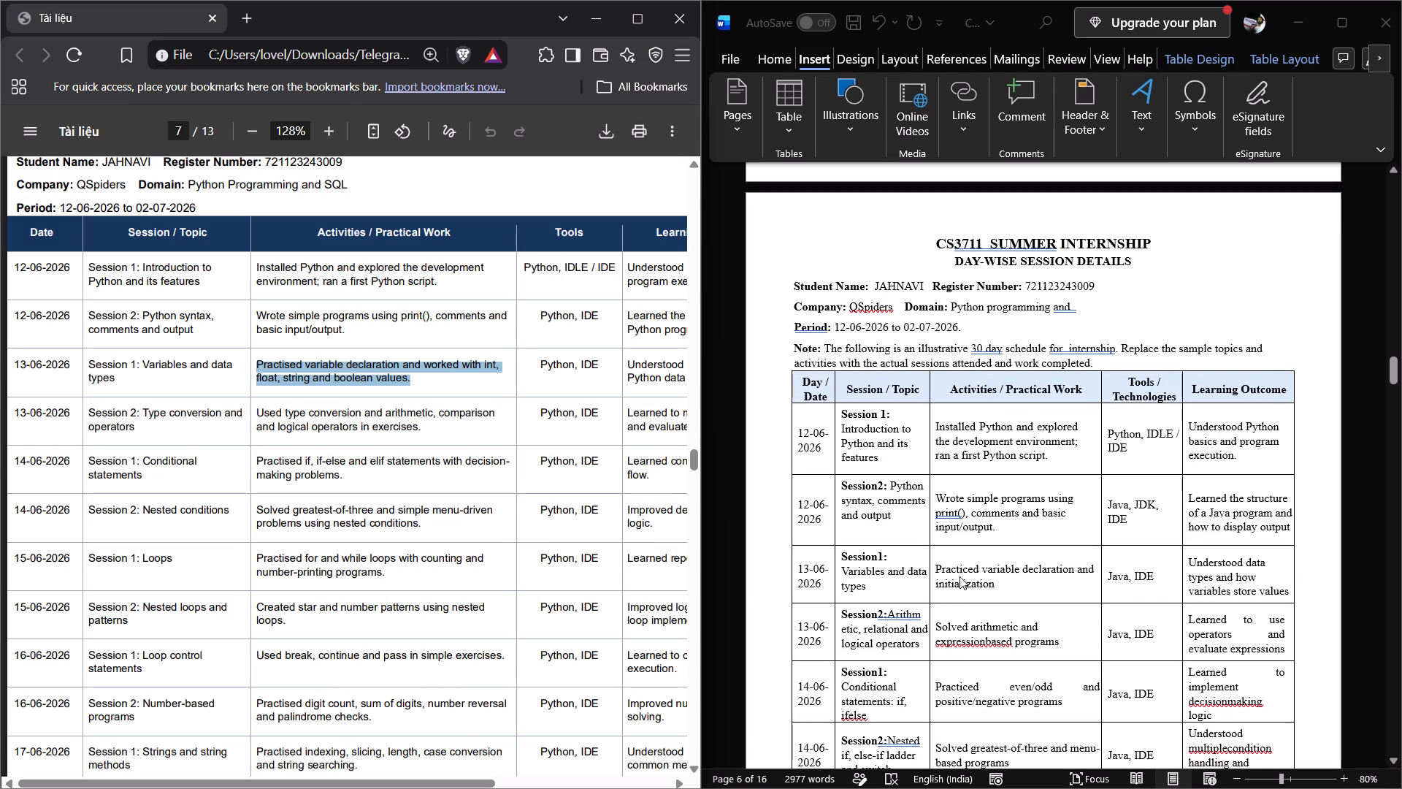
{"action": "left_click_drag", "start_coordinate": [1007, 580], "coordinate": [945, 572]}
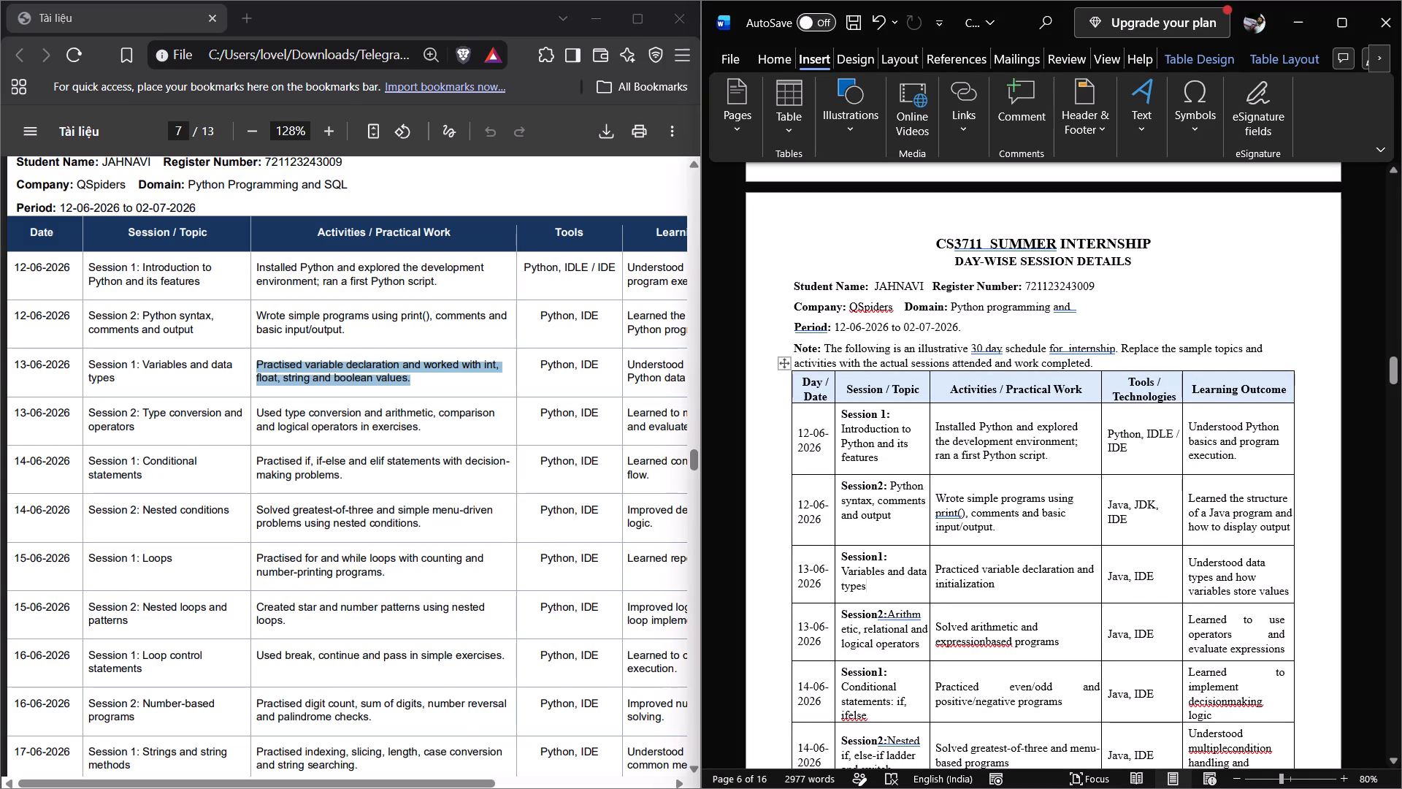
{"action": "left_click_drag", "start_coordinate": [945, 572], "coordinate": [936, 567]}
{"action": "left_click_drag", "start_coordinate": [936, 567], "coordinate": [1000, 590]}
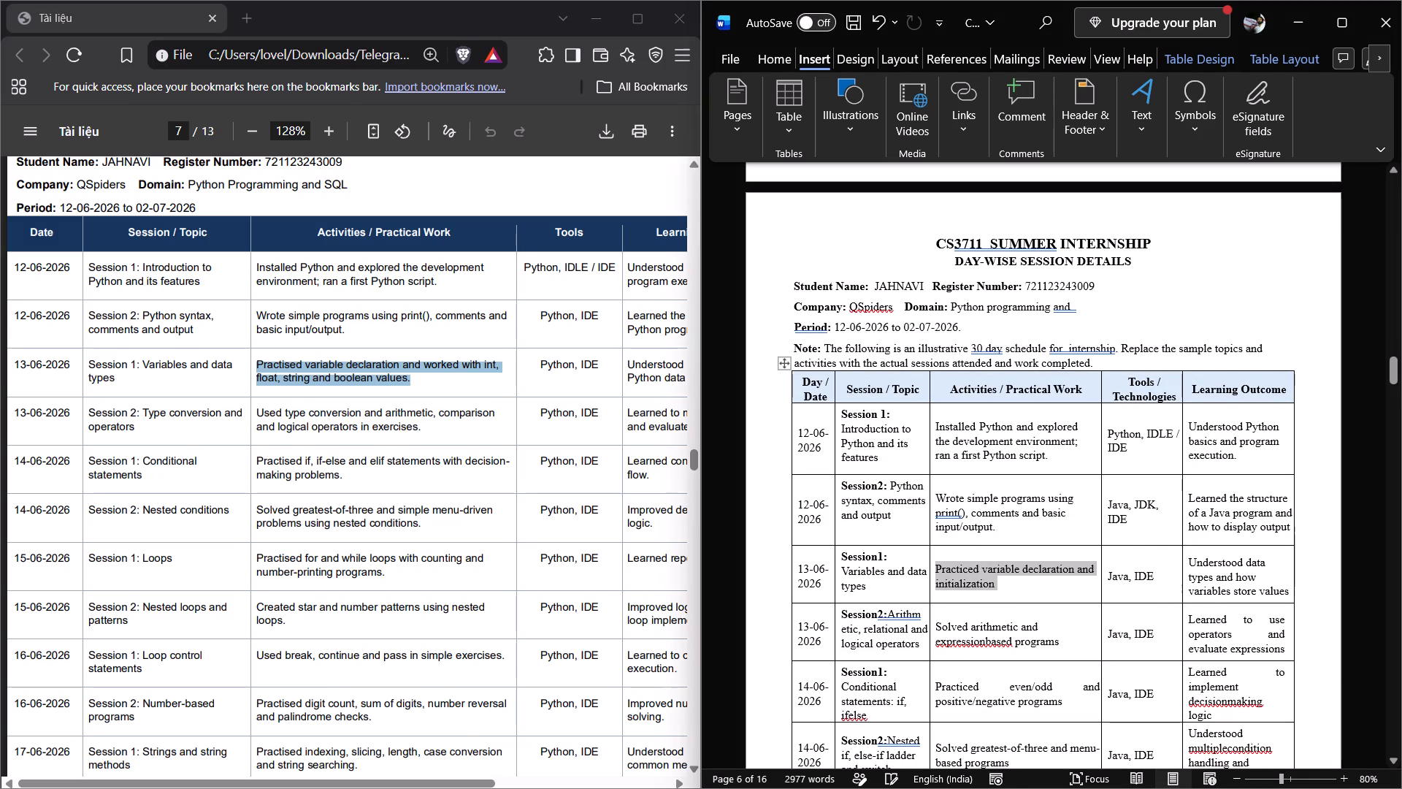
{"action": "key", "text": "ctrl+v"}
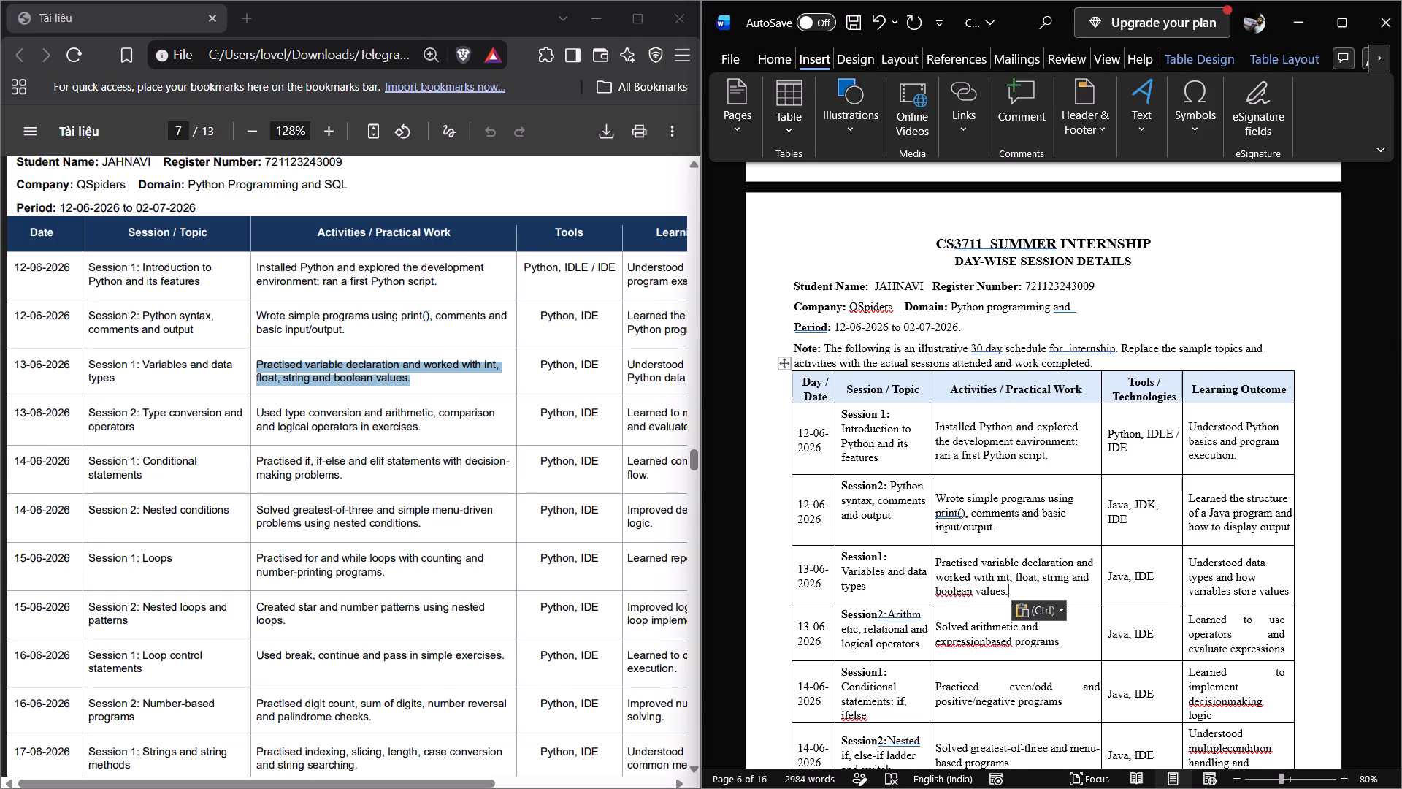
Replace the tools for 12-06-2026 Session 2 and 13-06-2026 Session 1 with the PDF's text "Python, IDE".
{"action": "left_click_drag", "start_coordinate": [538, 319], "coordinate": [601, 321]}
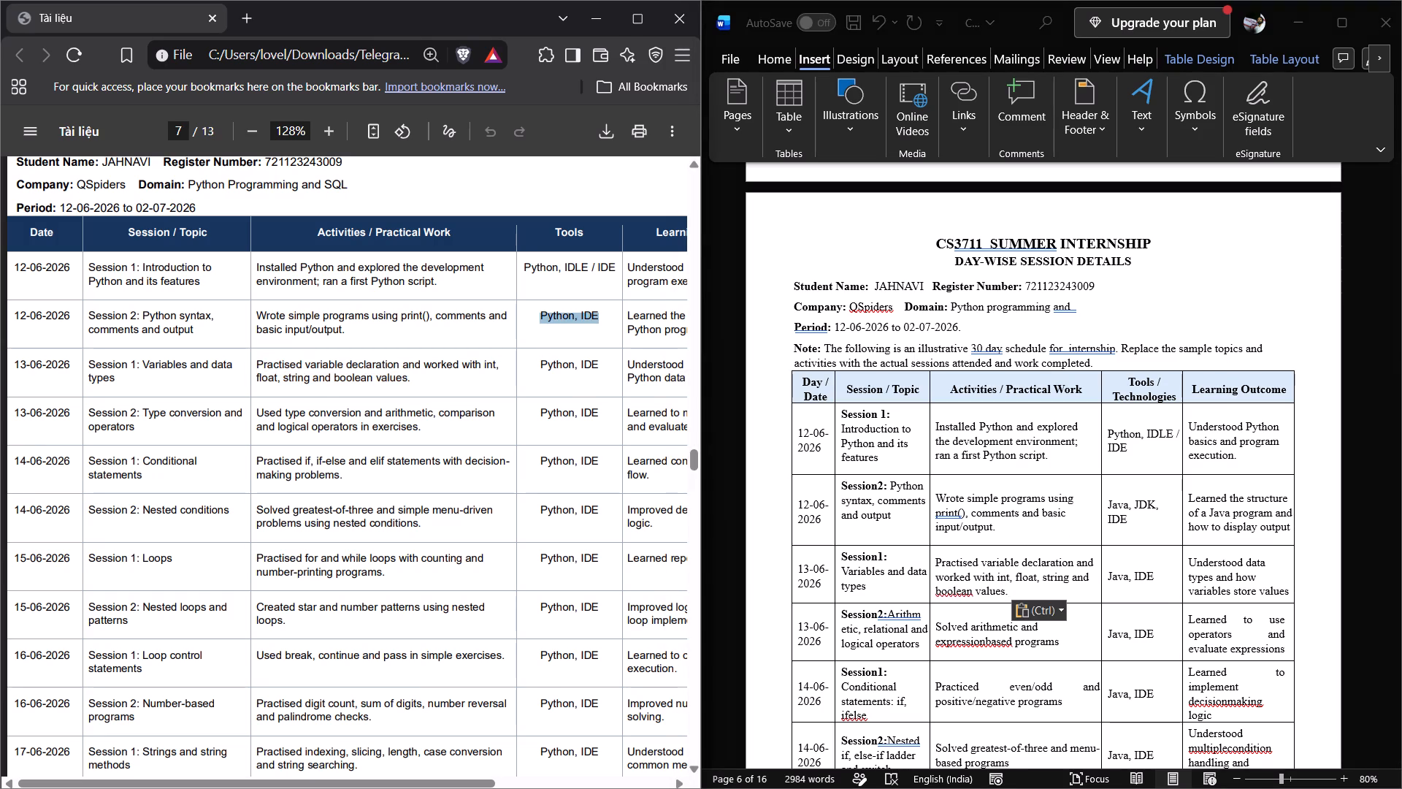
{"action": "key", "text": "ctrl+c"}
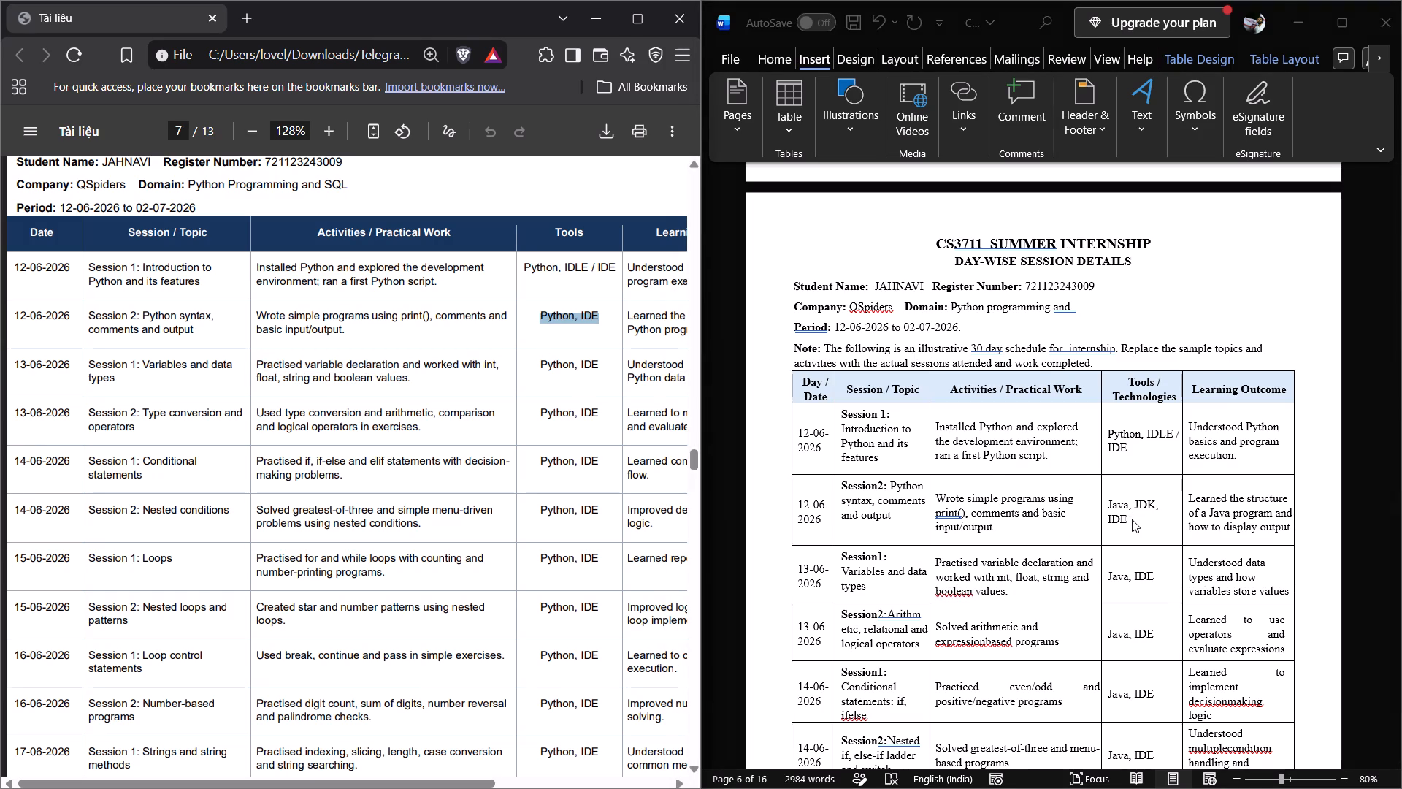
{"action": "left_click", "coordinate": [1132, 519]}
{"action": "left_click_drag", "start_coordinate": [1129, 518], "coordinate": [1106, 511]}
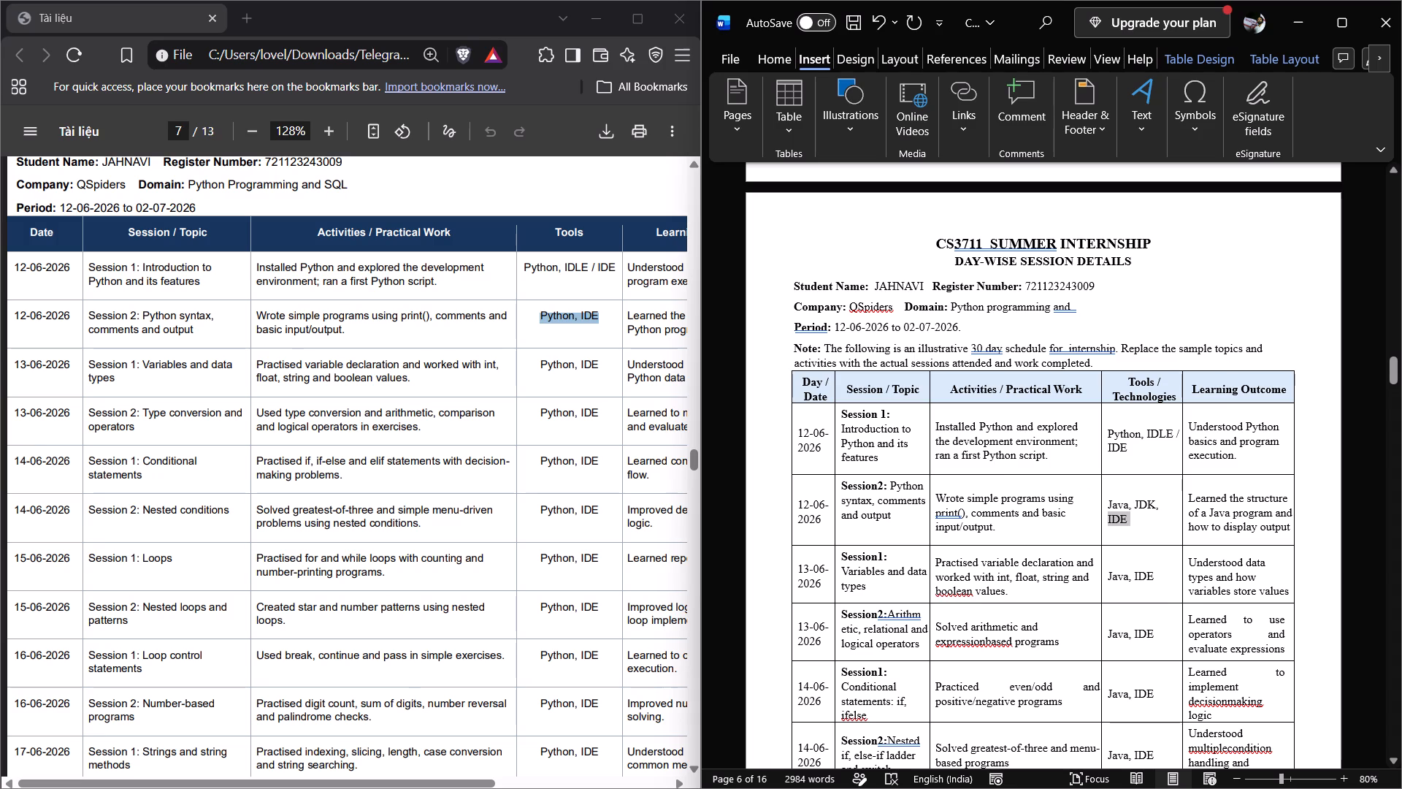
{"action": "left_click_drag", "start_coordinate": [1106, 511], "coordinate": [1106, 508]}
{"action": "key", "text": "ctrl+v"}
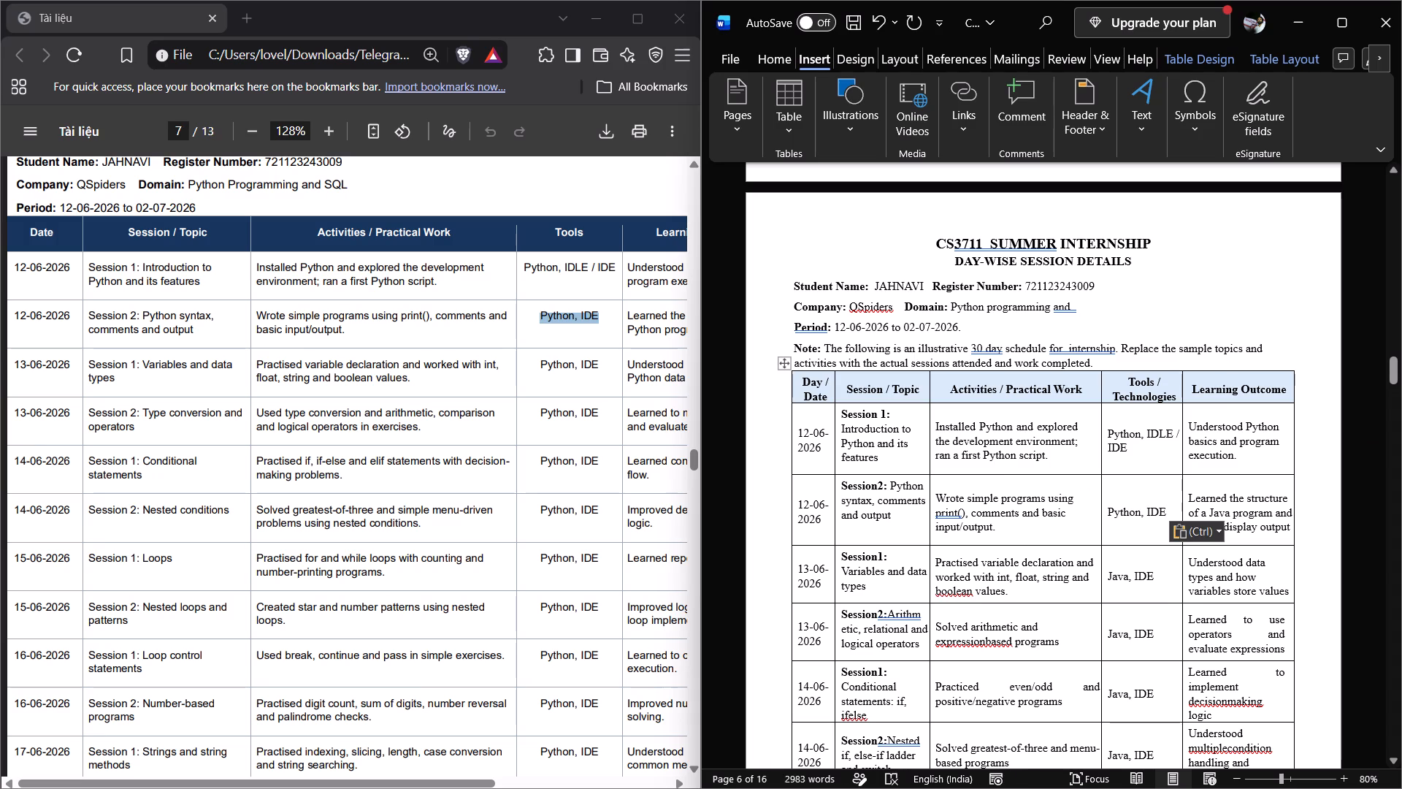
{"action": "left_click_drag", "start_coordinate": [1154, 575], "coordinate": [1111, 575]}
{"action": "key", "text": "ctrl+v"}
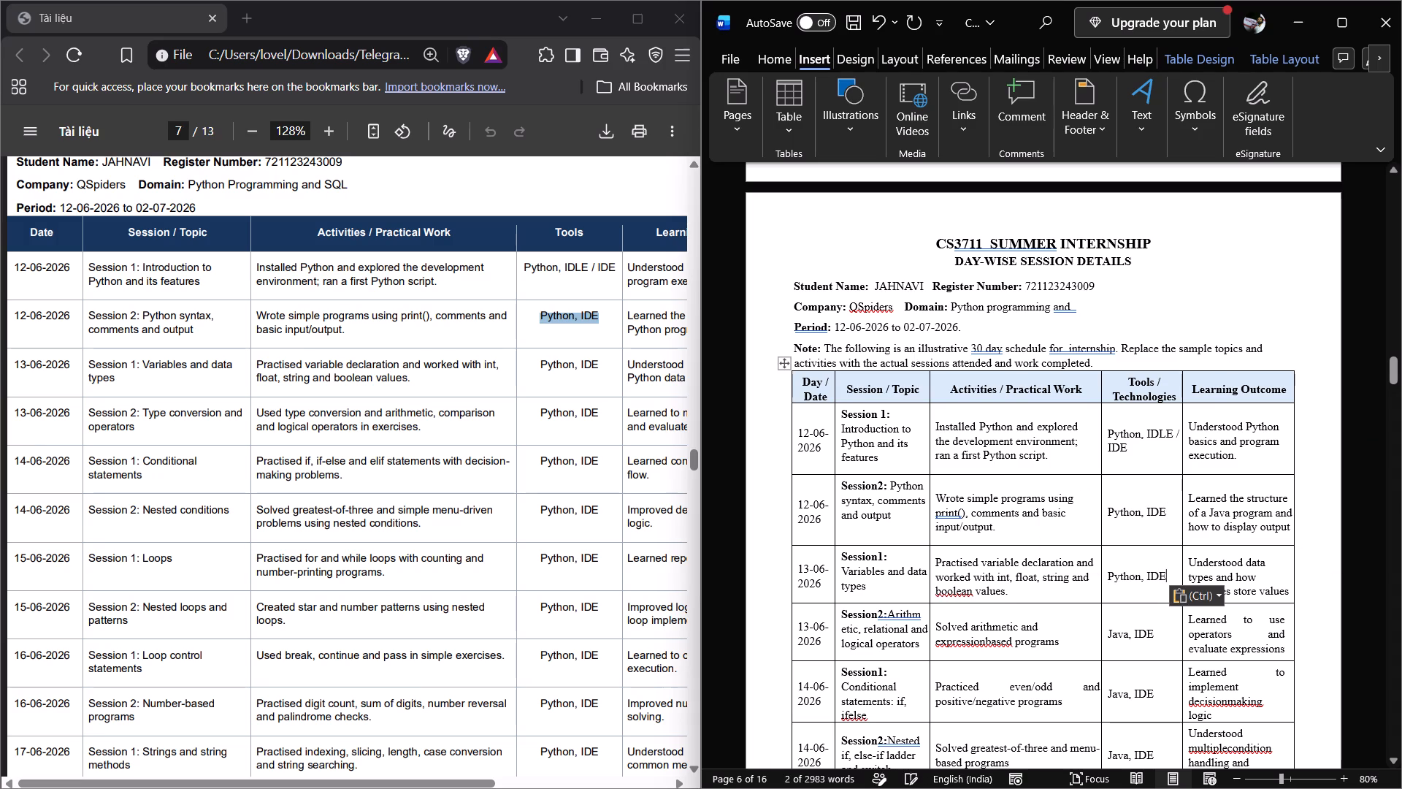
Replace the tools for 13-06-2026 Session 2 and 14-06-2026 Session 1 with "Python, IDE".
{"action": "scroll", "coordinate": [1111, 575], "scroll_direction": "down", "scroll_amount": 1}
{"action": "scroll", "coordinate": [687, 560], "scroll_direction": "down", "scroll_amount": 2}
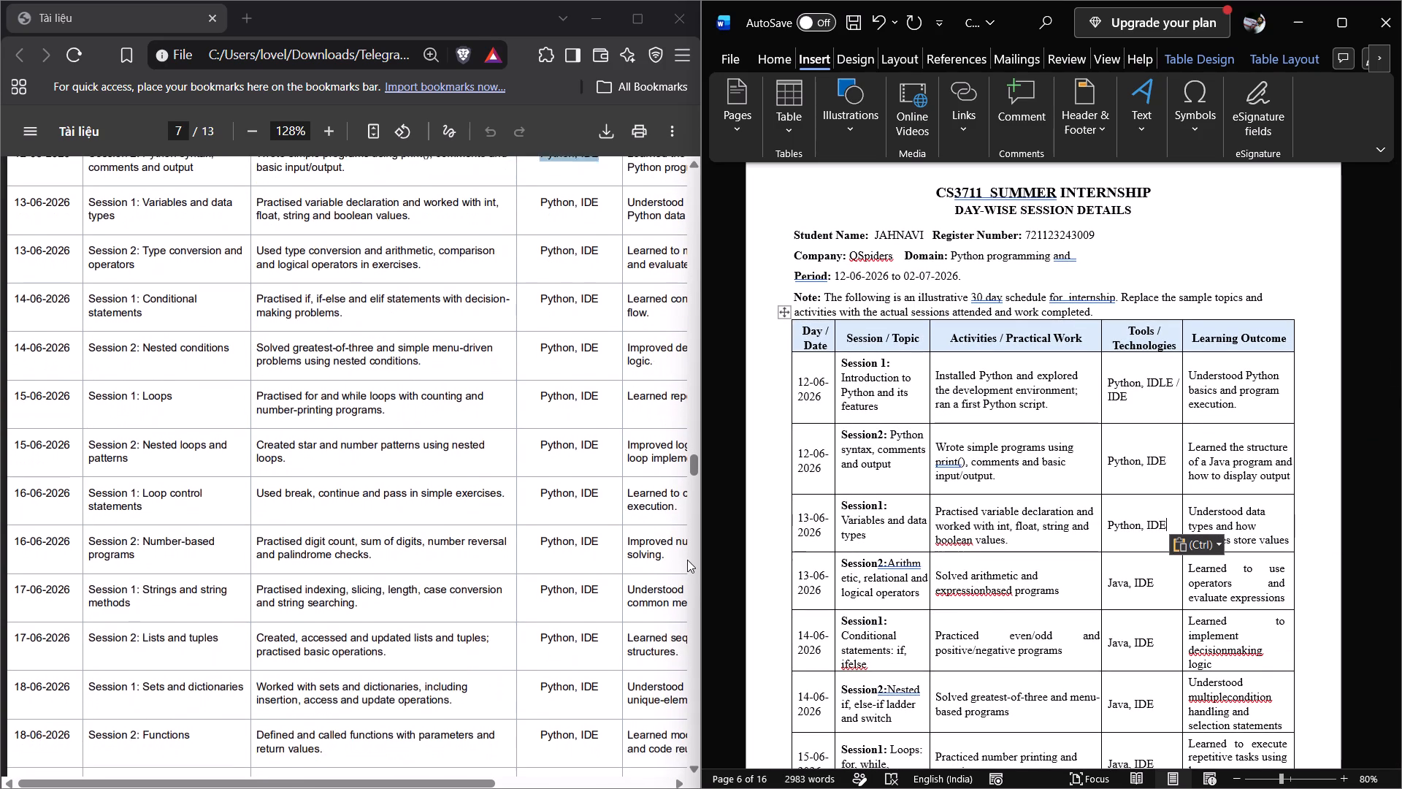
{"action": "scroll", "coordinate": [687, 560], "scroll_direction": "down", "scroll_amount": 3}
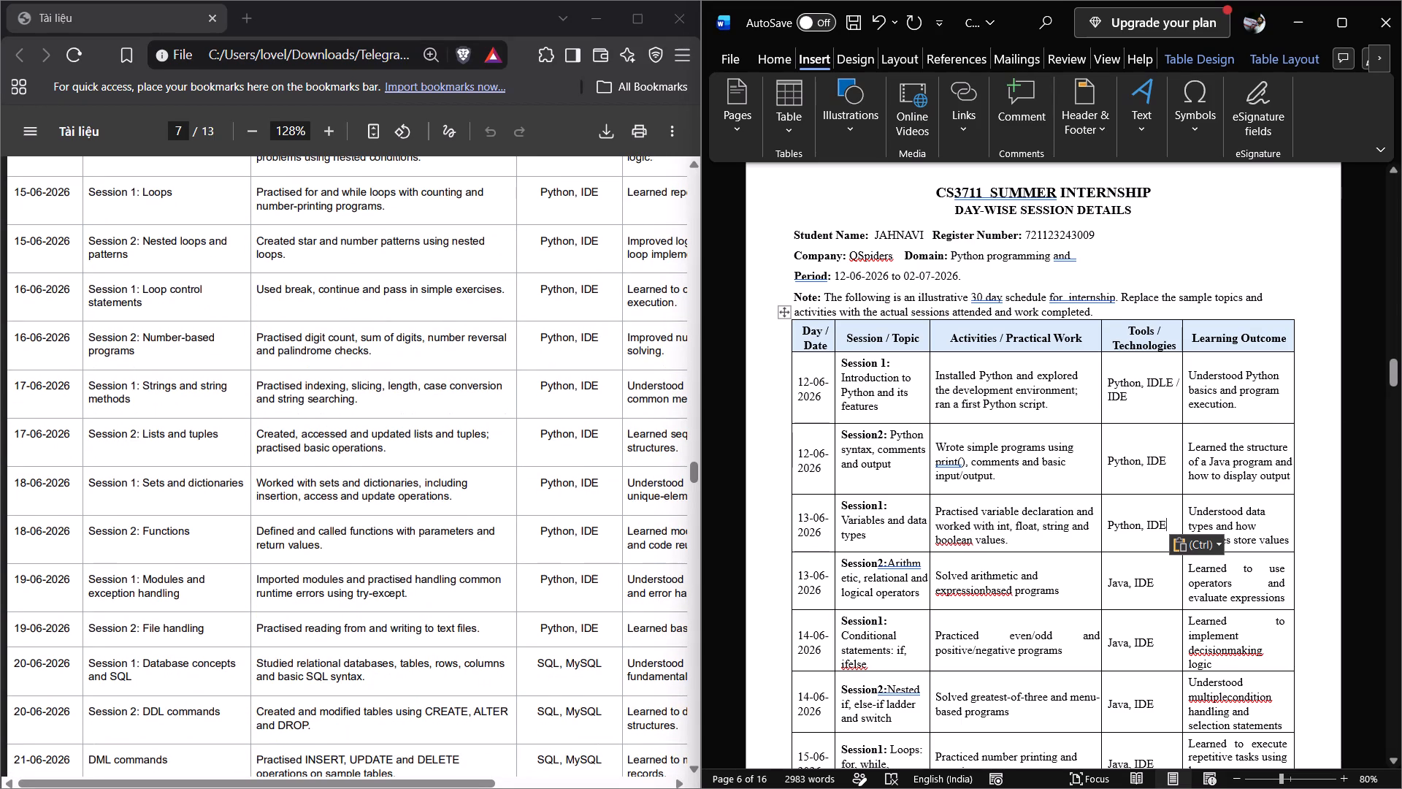
{"action": "left_click_drag", "start_coordinate": [1153, 584], "coordinate": [1113, 582]}
{"action": "key", "text": "ctrl+v"}
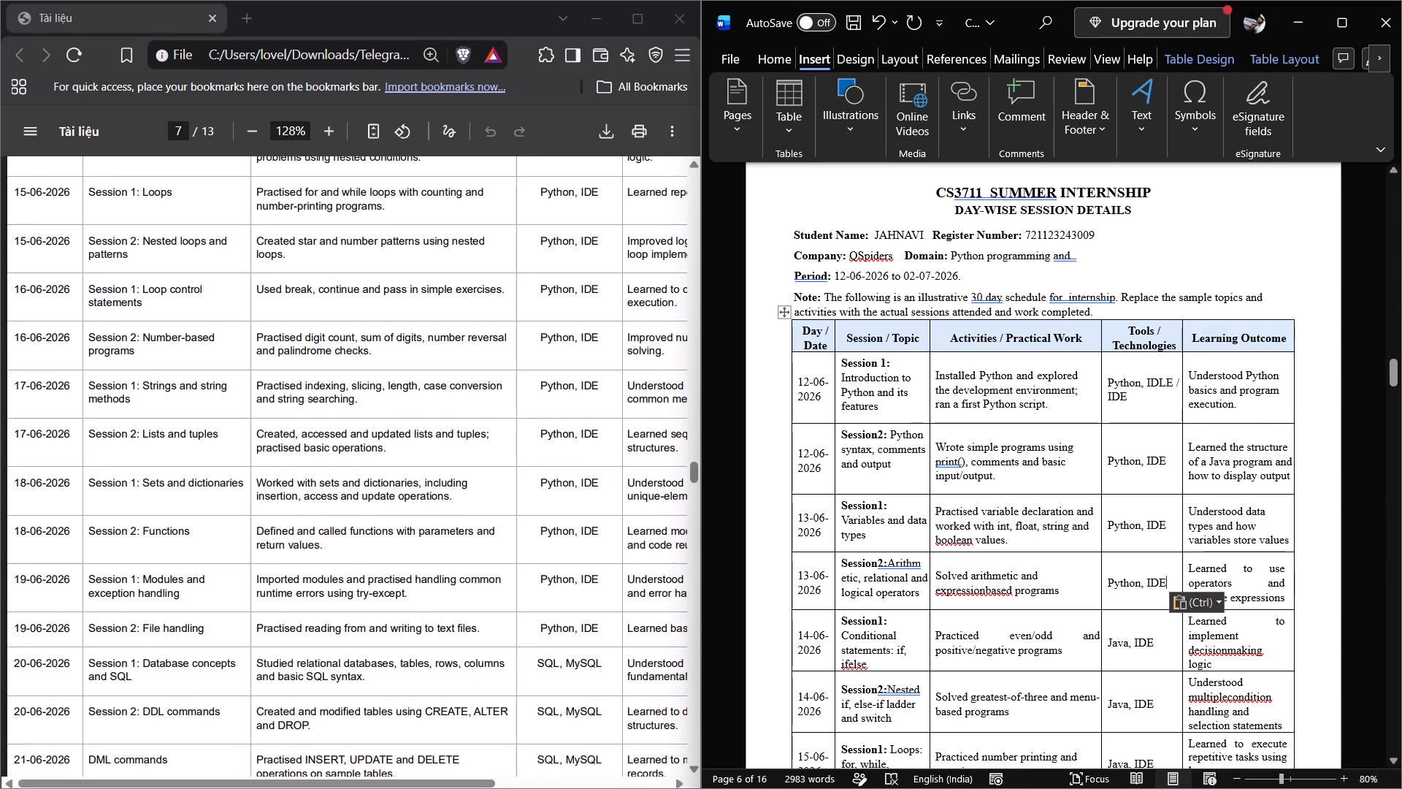
{"action": "left_click_drag", "start_coordinate": [1152, 639], "coordinate": [1113, 641]}
{"action": "key", "text": "ctrl+v"}
Replace the tools for 14-06-2026 Session 2 and both 15-06-2026 sessions with "Python, IDE".
{"action": "scroll", "coordinate": [1113, 641], "scroll_direction": "down", "scroll_amount": 1}
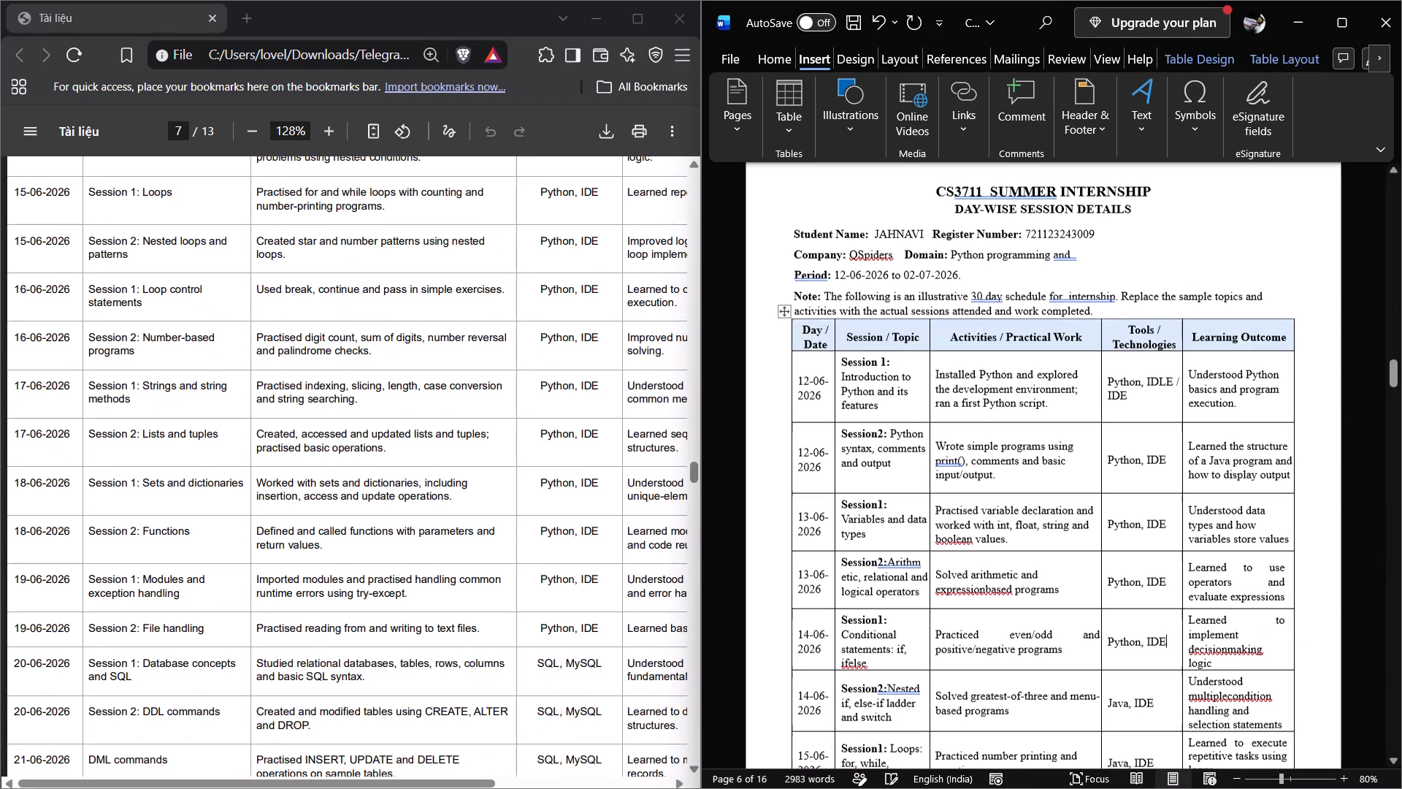
{"action": "scroll", "coordinate": [1113, 641], "scroll_direction": "down", "scroll_amount": 1}
{"action": "left_click_drag", "start_coordinate": [1154, 644], "coordinate": [1114, 647]}
{"action": "key", "text": "ctrl+v"}
{"action": "scroll", "coordinate": [1114, 647], "scroll_direction": "down", "scroll_amount": 1}
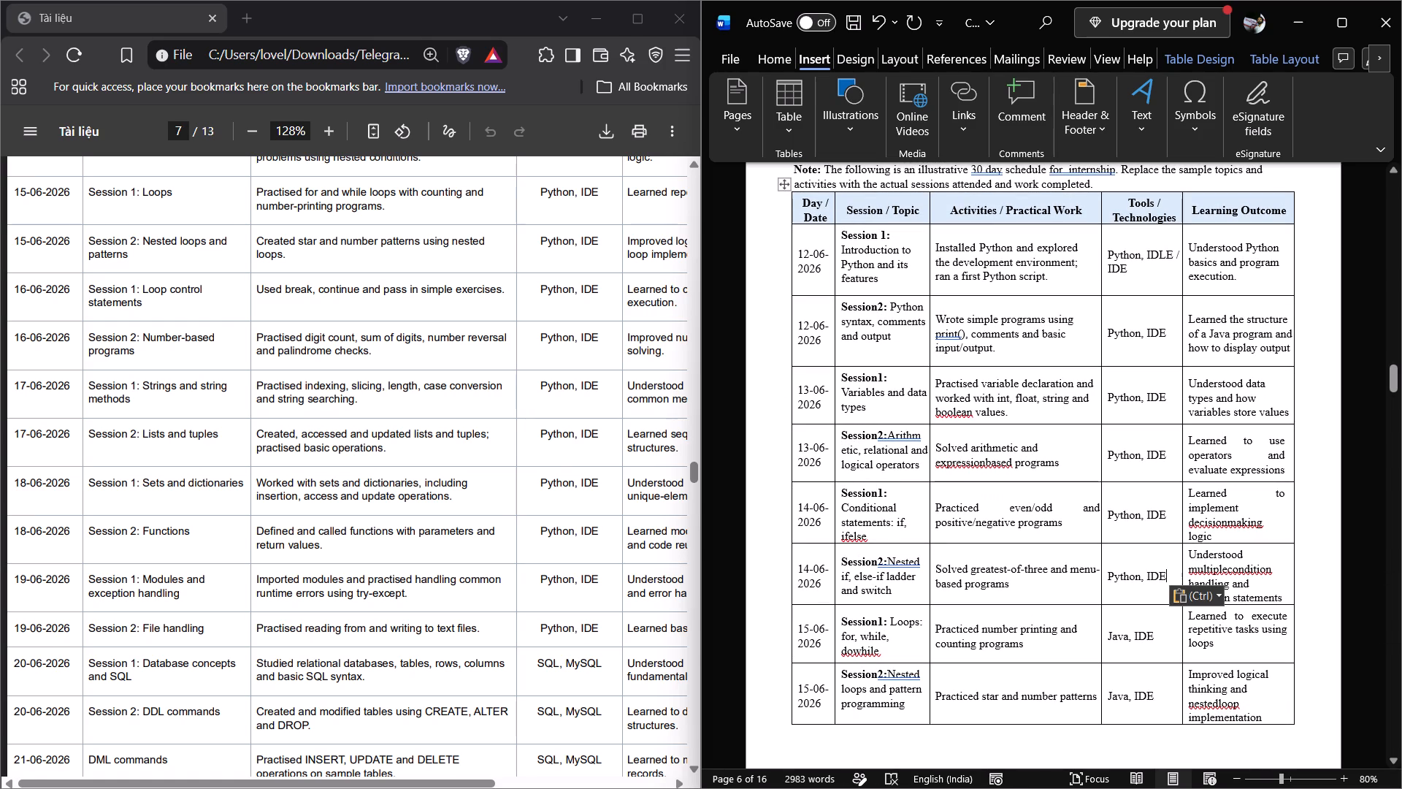
{"action": "left_click_drag", "start_coordinate": [1151, 637], "coordinate": [1108, 640]}
{"action": "key", "text": "ctrl+v"}
{"action": "scroll", "coordinate": [1108, 640], "scroll_direction": "down", "scroll_amount": 1}
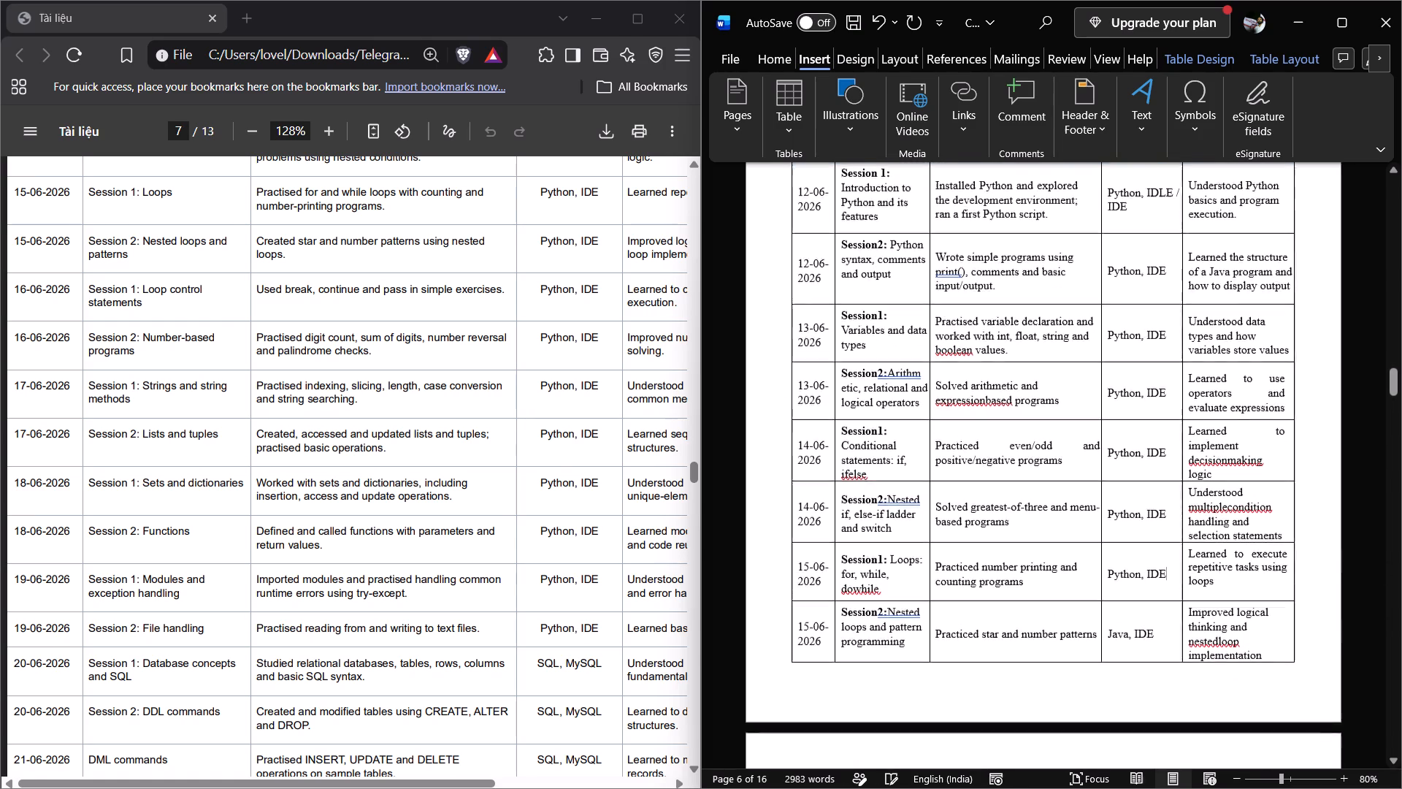
{"action": "left_click_drag", "start_coordinate": [1152, 625], "coordinate": [1115, 625]}
{"action": "key", "text": "ctrl+v"}
Compare the remaining session rows through 02-07-2026 and the day-wise internship activity report between the PDF and the Word report.
{"action": "scroll", "coordinate": [1115, 625], "scroll_direction": "down", "scroll_amount": 1}
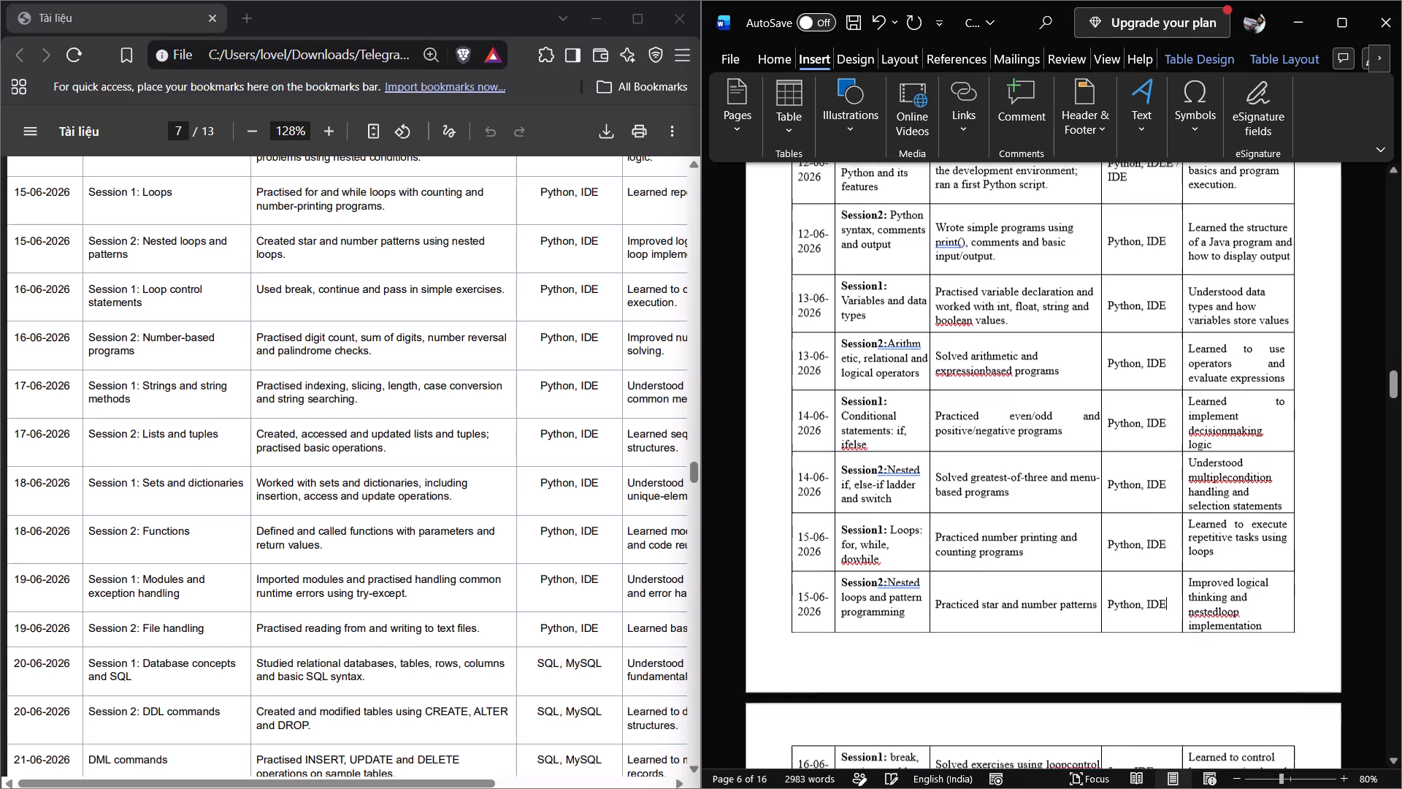
{"action": "scroll", "coordinate": [1115, 625], "scroll_direction": "down", "scroll_amount": 1}
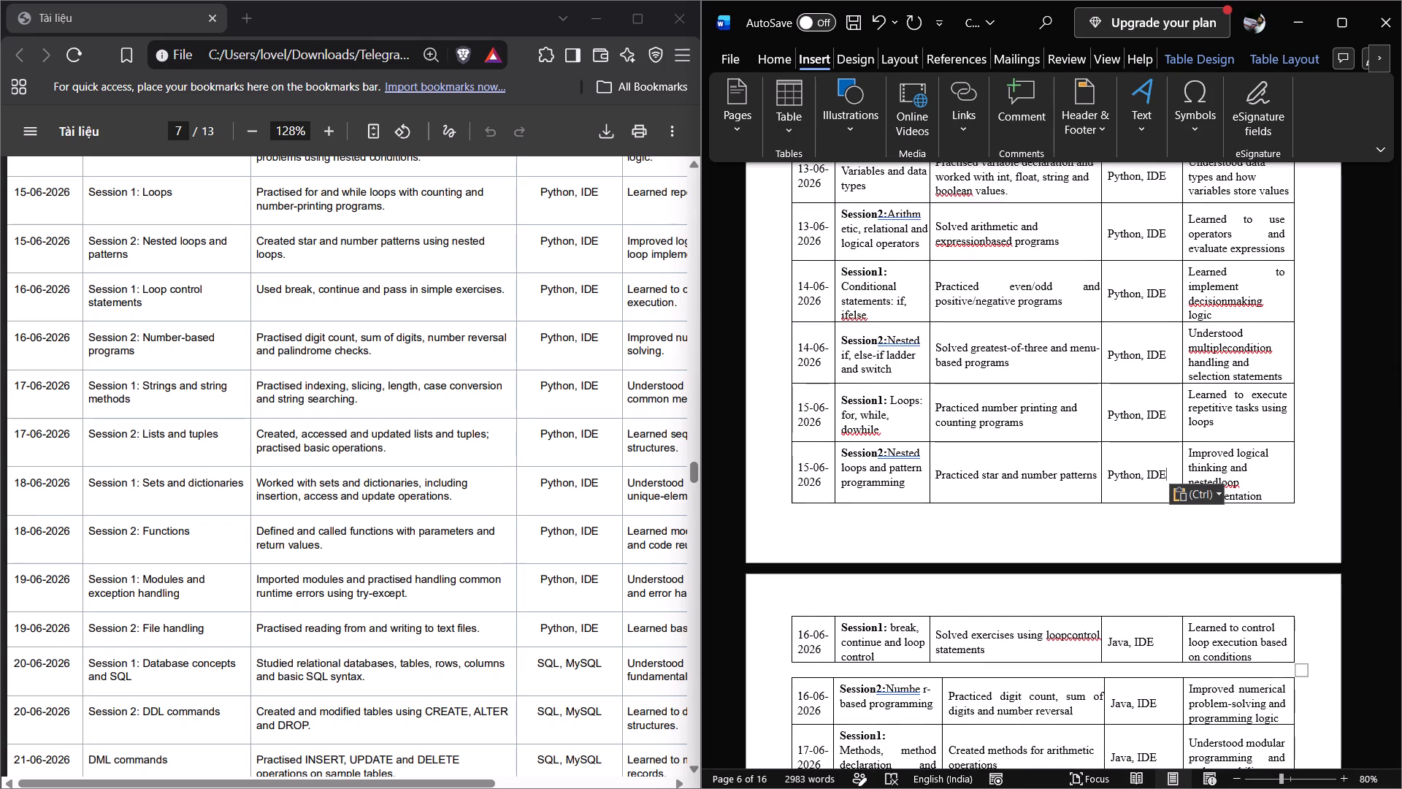
{"action": "scroll", "coordinate": [361, 506], "scroll_direction": "right", "scroll_amount": 1}
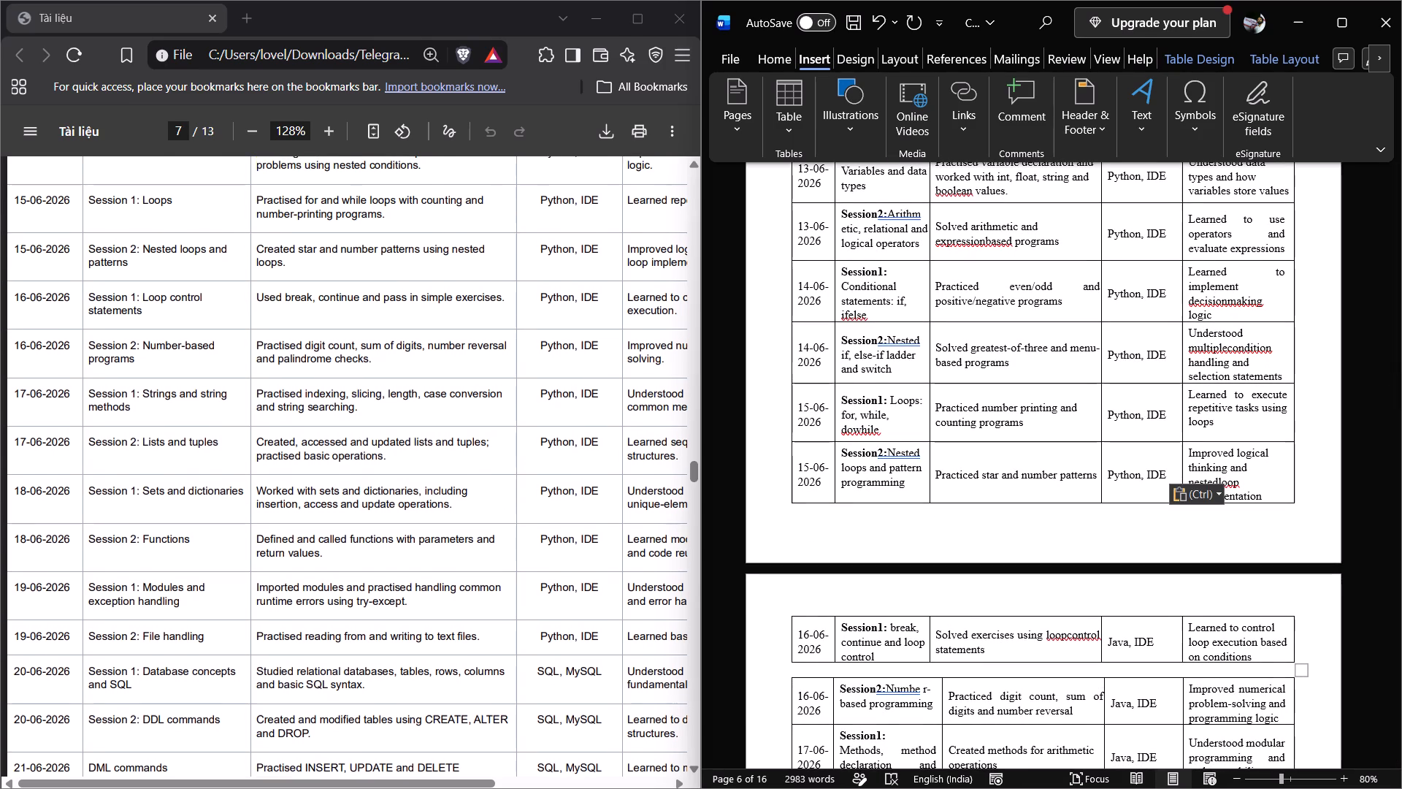
{"action": "scroll", "coordinate": [361, 506], "scroll_direction": "right", "scroll_amount": 2}
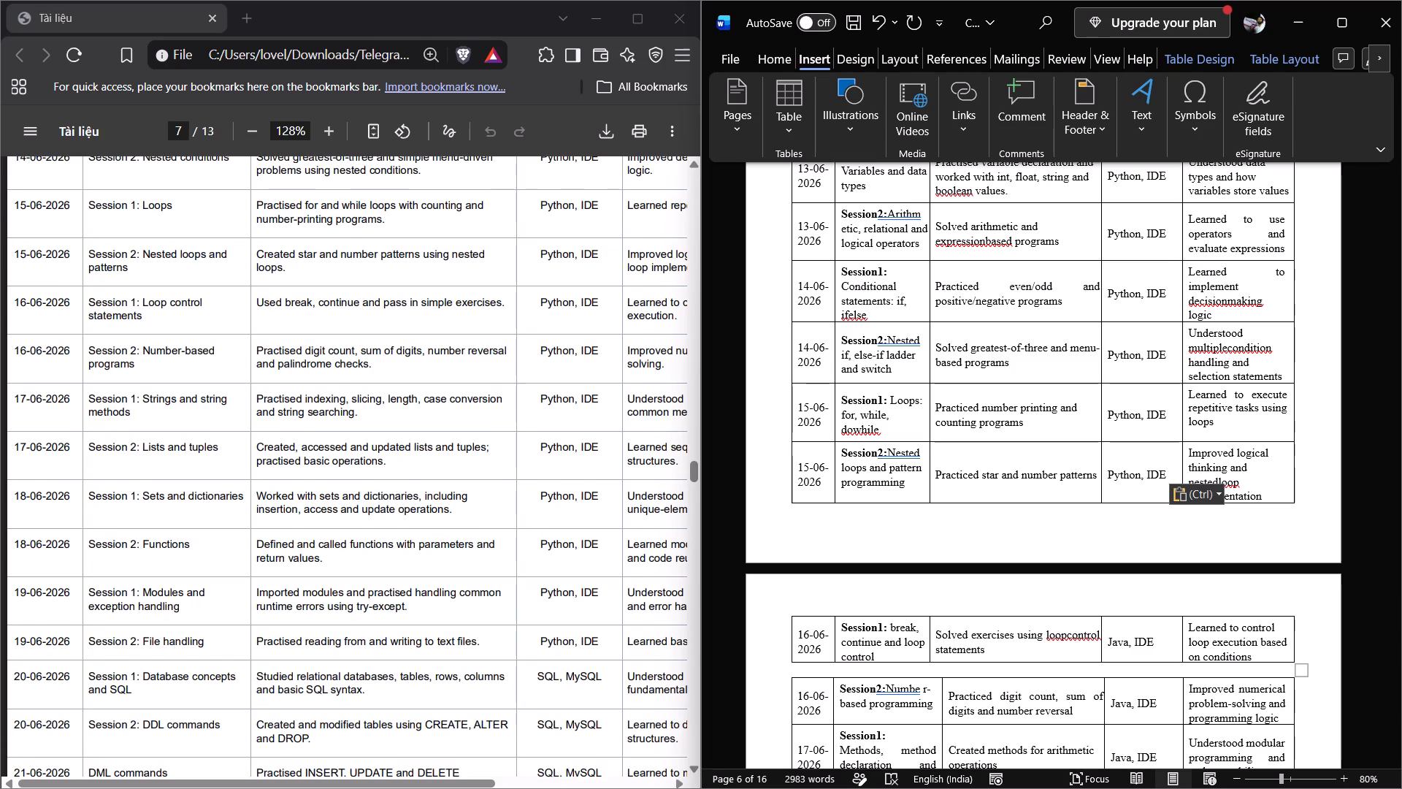
{"action": "scroll", "coordinate": [361, 506], "scroll_direction": "right", "scroll_amount": 1}
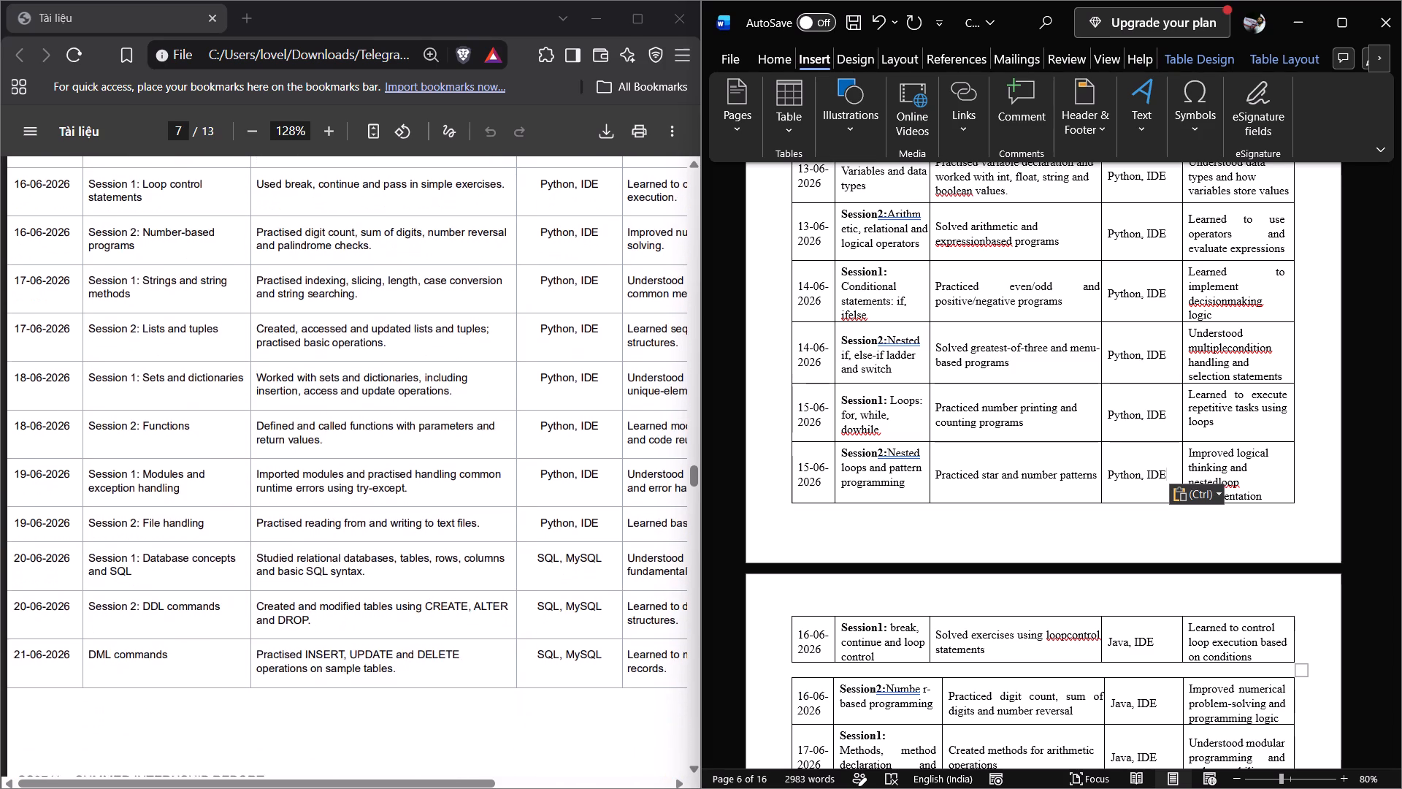
{"action": "scroll", "coordinate": [361, 506], "scroll_direction": "down", "scroll_amount": 3}
{"action": "scroll", "coordinate": [361, 506], "scroll_direction": "up", "scroll_amount": 1}
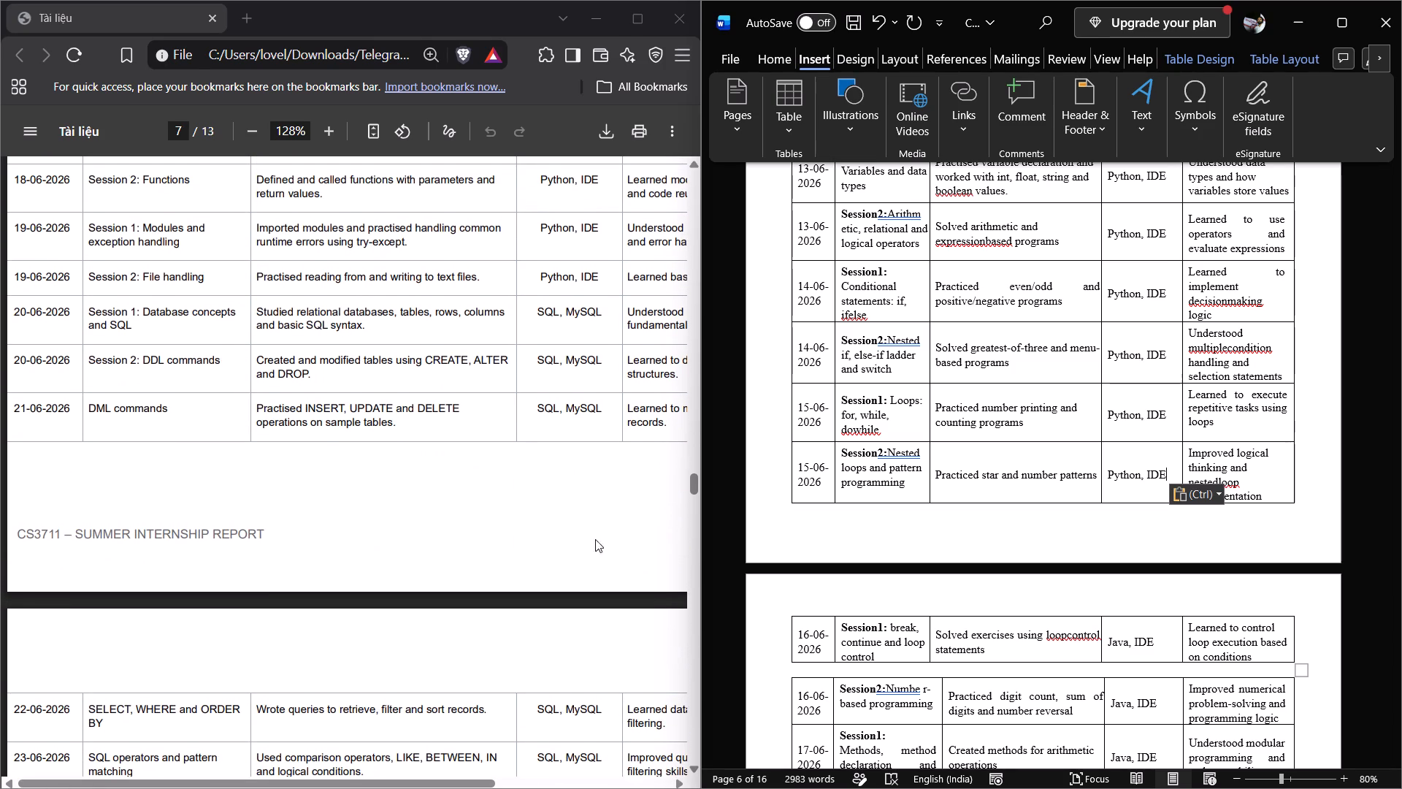
{"action": "scroll", "coordinate": [836, 633], "scroll_direction": "down", "scroll_amount": 4}
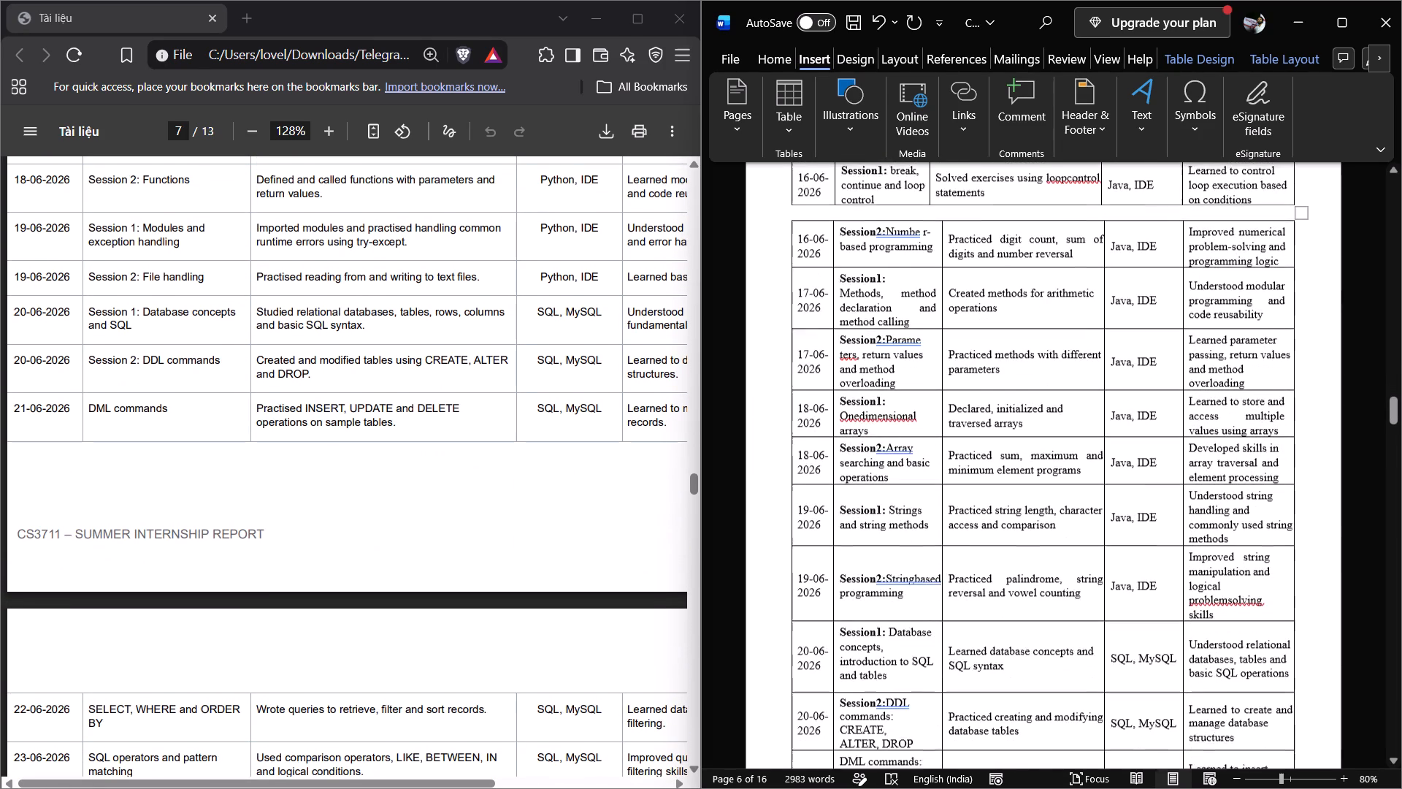
{"action": "scroll", "coordinate": [836, 633], "scroll_direction": "down", "scroll_amount": 4}
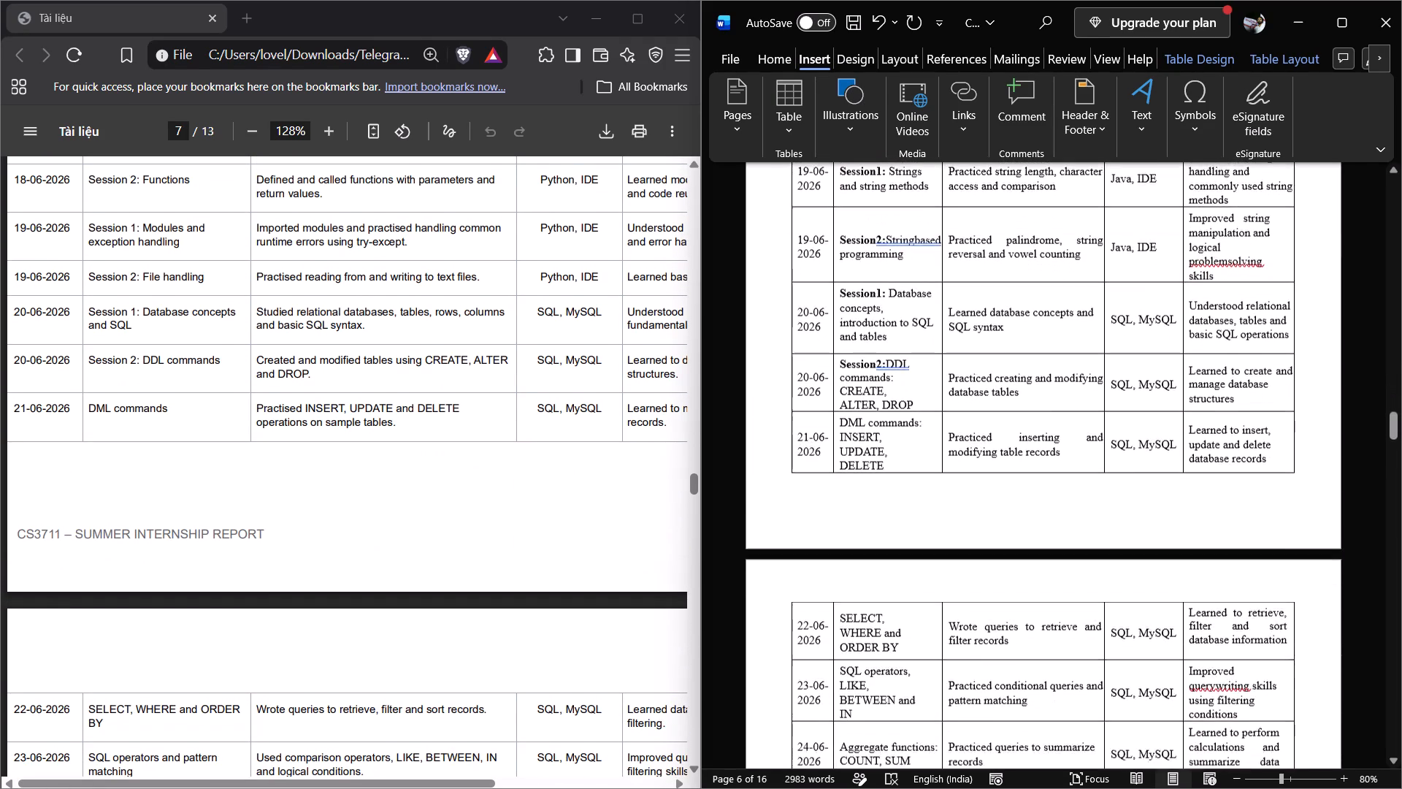
{"action": "scroll", "coordinate": [836, 633], "scroll_direction": "down", "scroll_amount": 2}
{"action": "scroll", "coordinate": [424, 593], "scroll_direction": "down", "scroll_amount": 1}
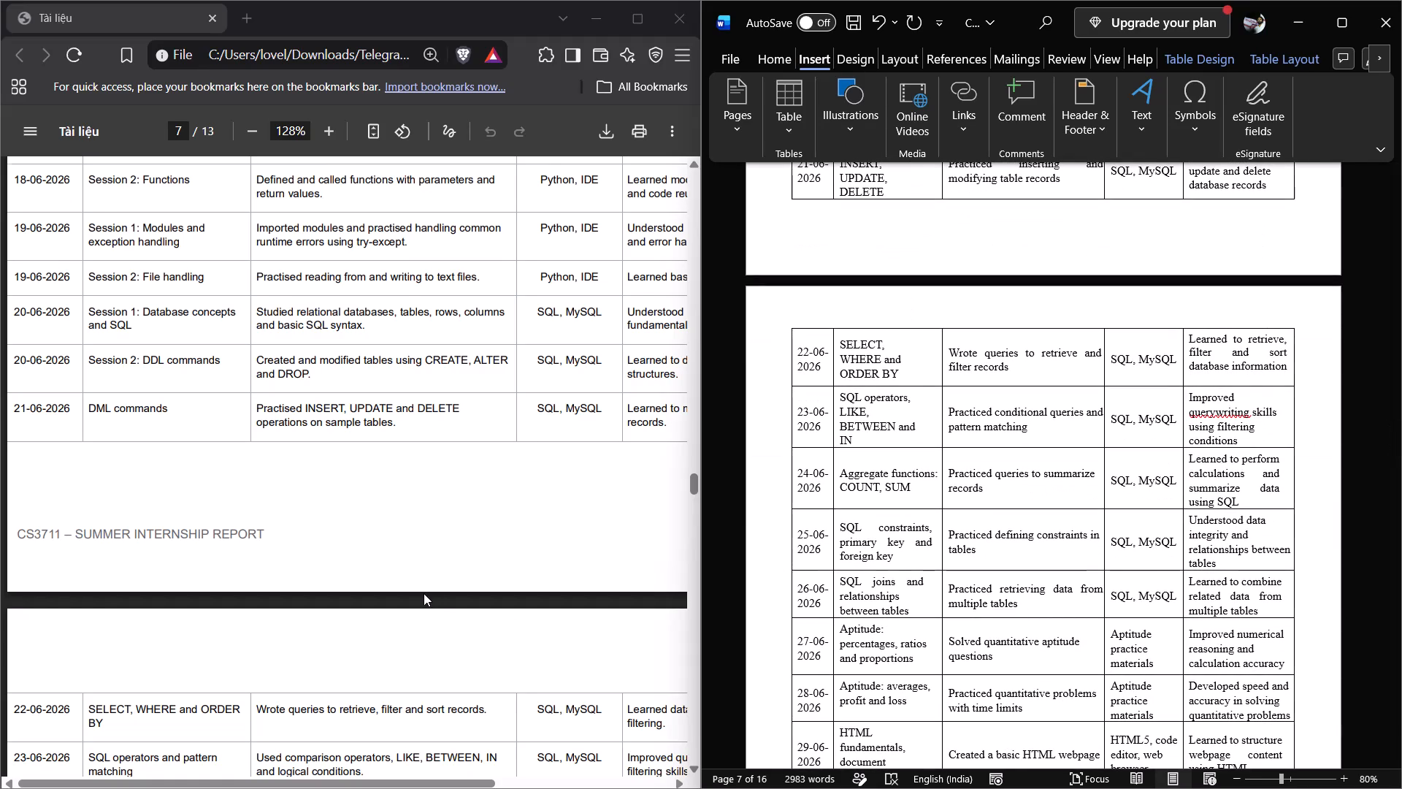
{"action": "scroll", "coordinate": [424, 593], "scroll_direction": "down", "scroll_amount": 4}
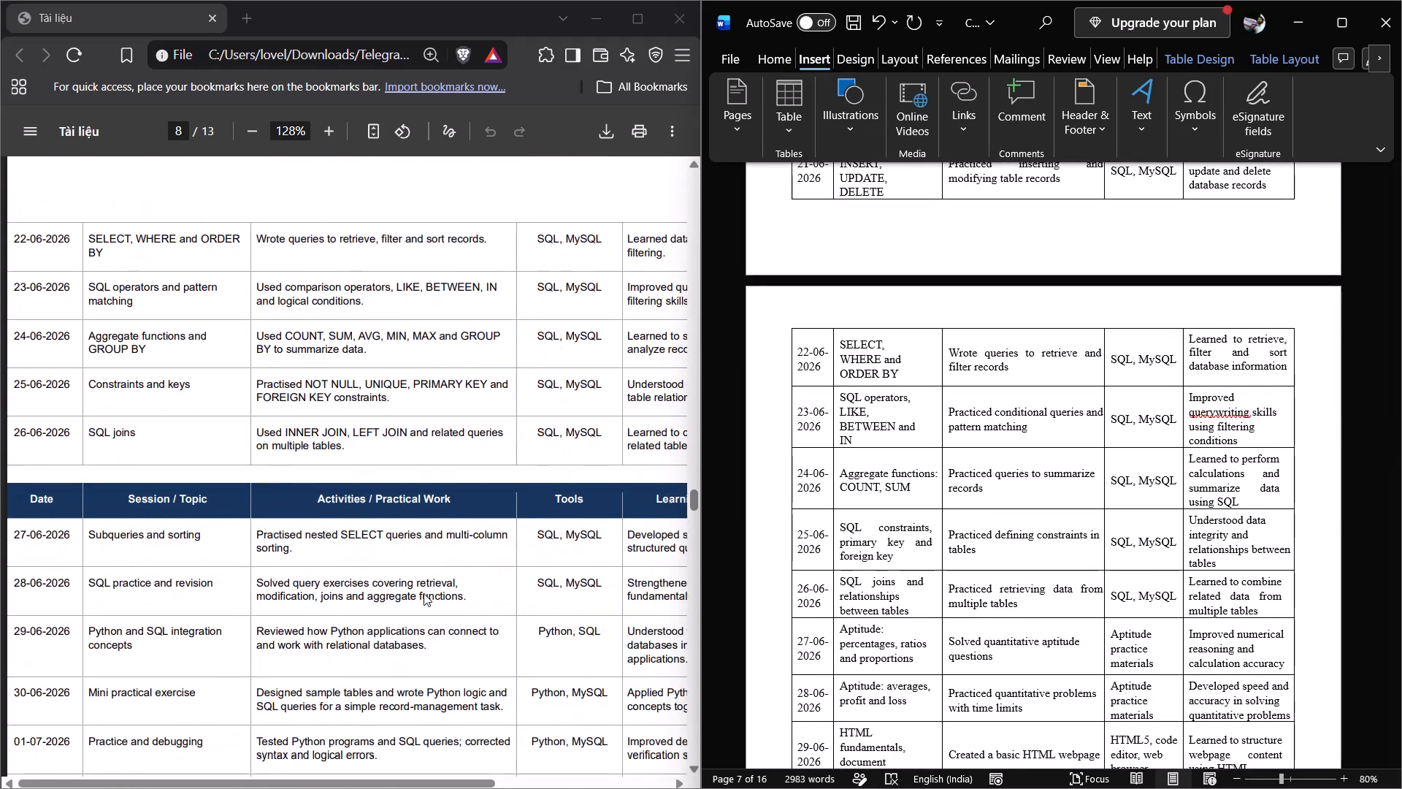
{"action": "scroll", "coordinate": [424, 593], "scroll_direction": "down", "scroll_amount": 1}
{"action": "scroll", "coordinate": [424, 593], "scroll_direction": "up", "scroll_amount": 4}
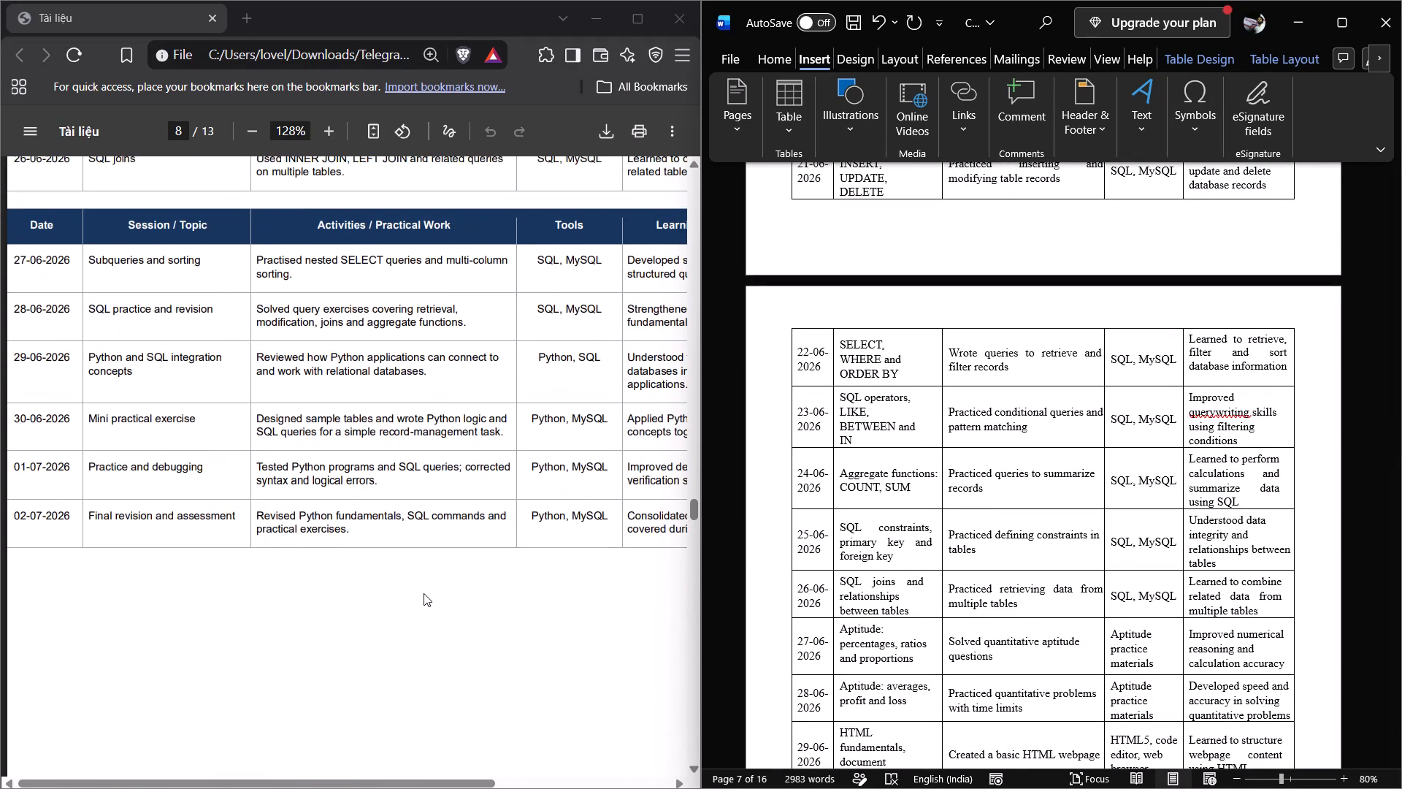
{"action": "scroll", "coordinate": [424, 593], "scroll_direction": "up", "scroll_amount": 1}
{"action": "scroll", "coordinate": [915, 565], "scroll_direction": "down", "scroll_amount": 5}
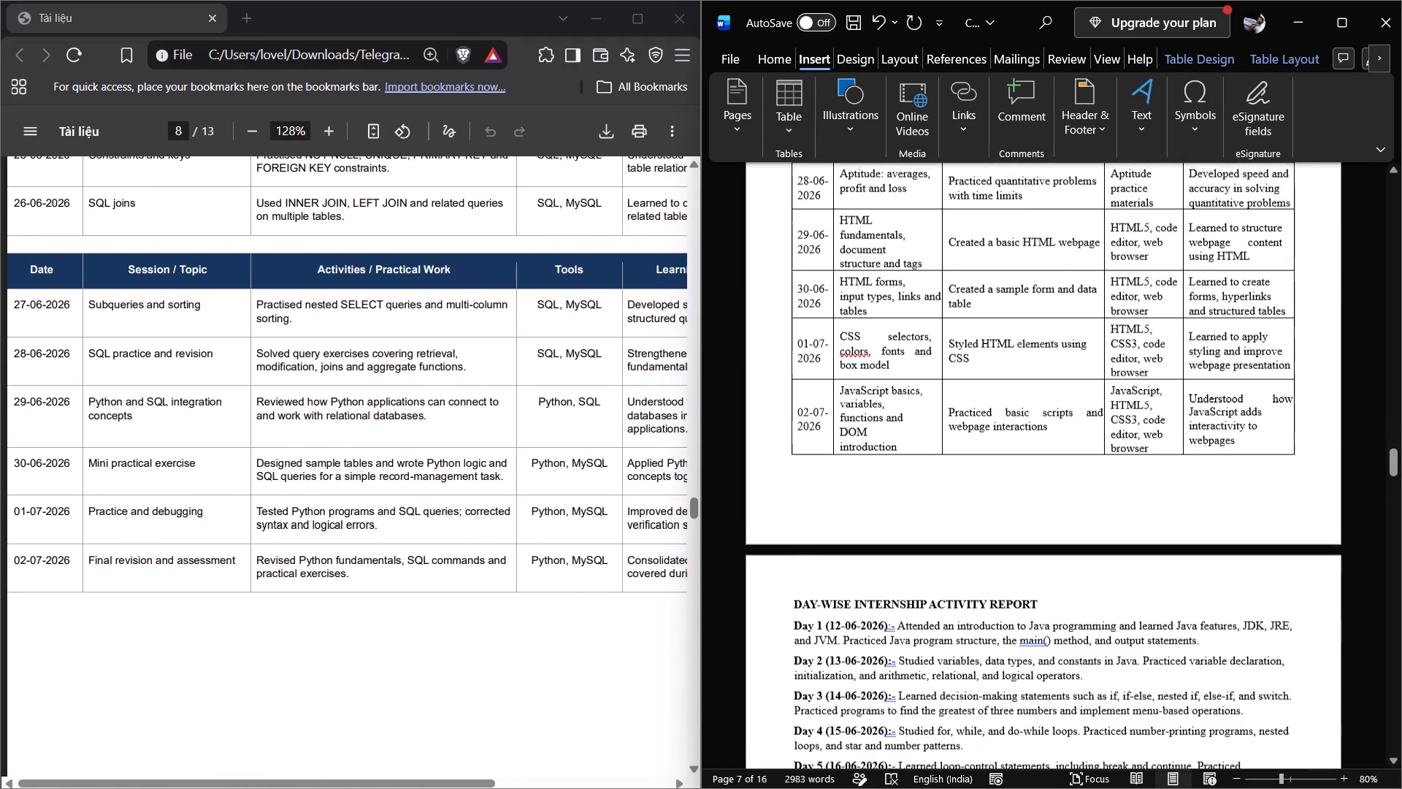
{"action": "scroll", "coordinate": [444, 622], "scroll_direction": "down", "scroll_amount": 3}
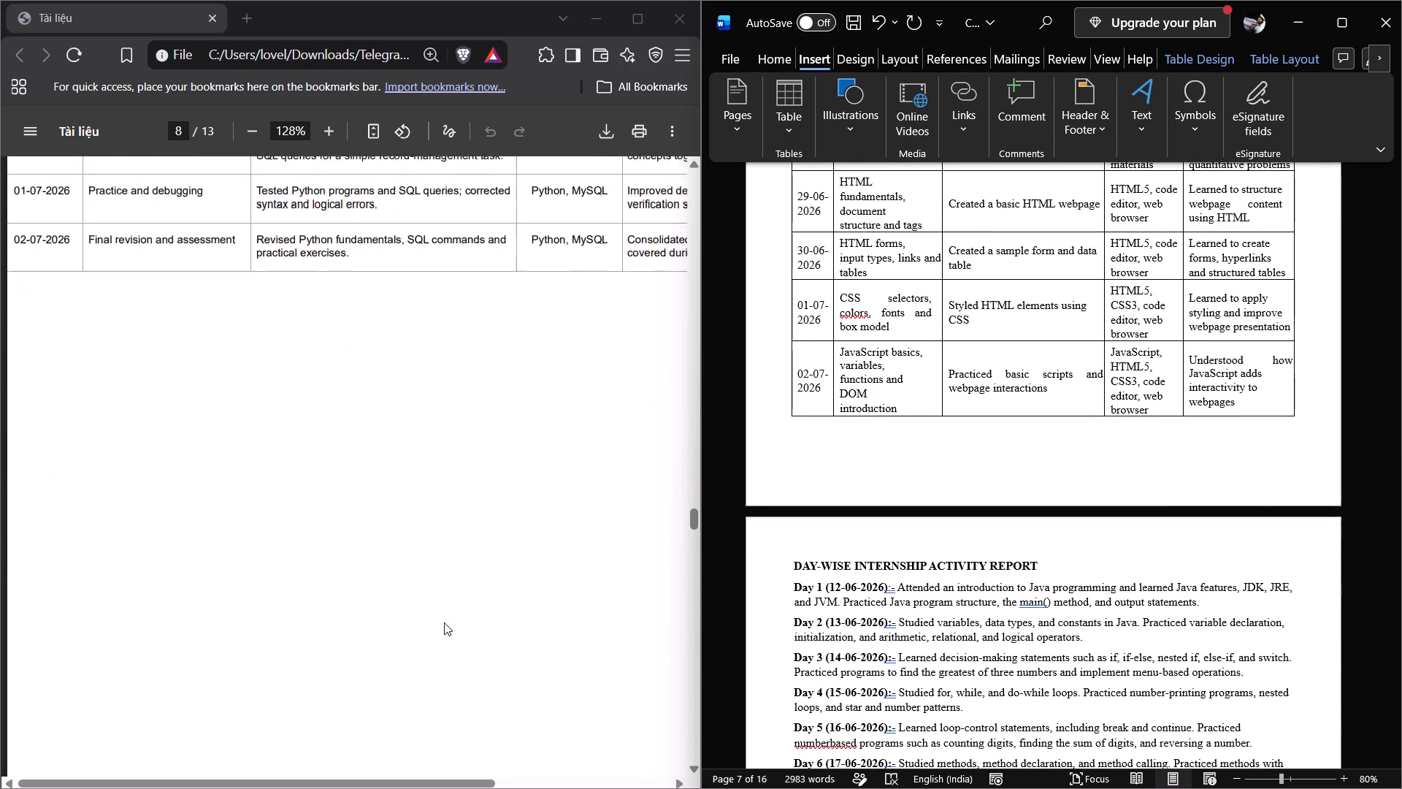
{"action": "scroll", "coordinate": [444, 622], "scroll_direction": "down", "scroll_amount": 3}
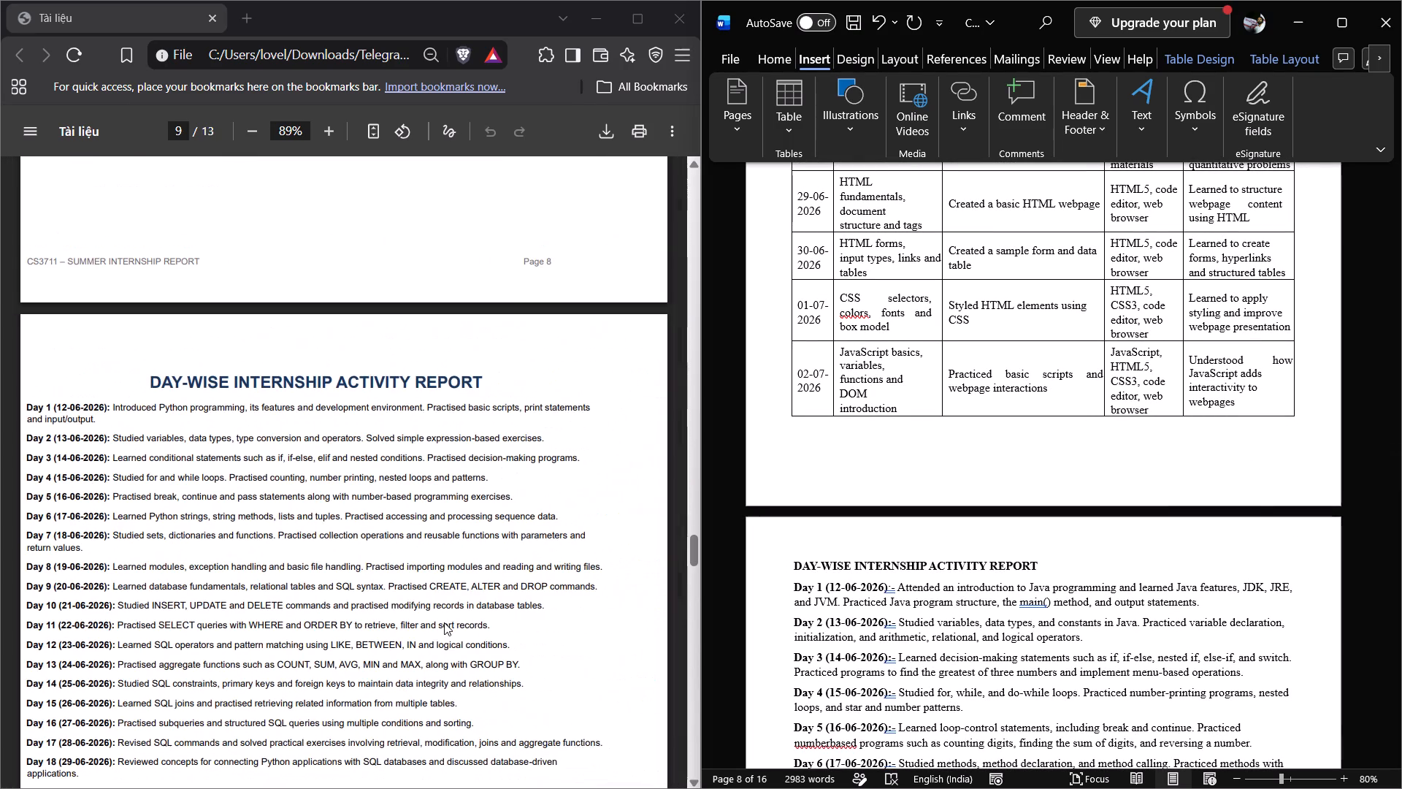
{"action": "scroll", "coordinate": [444, 622], "scroll_direction": "down", "scroll_amount": 5}
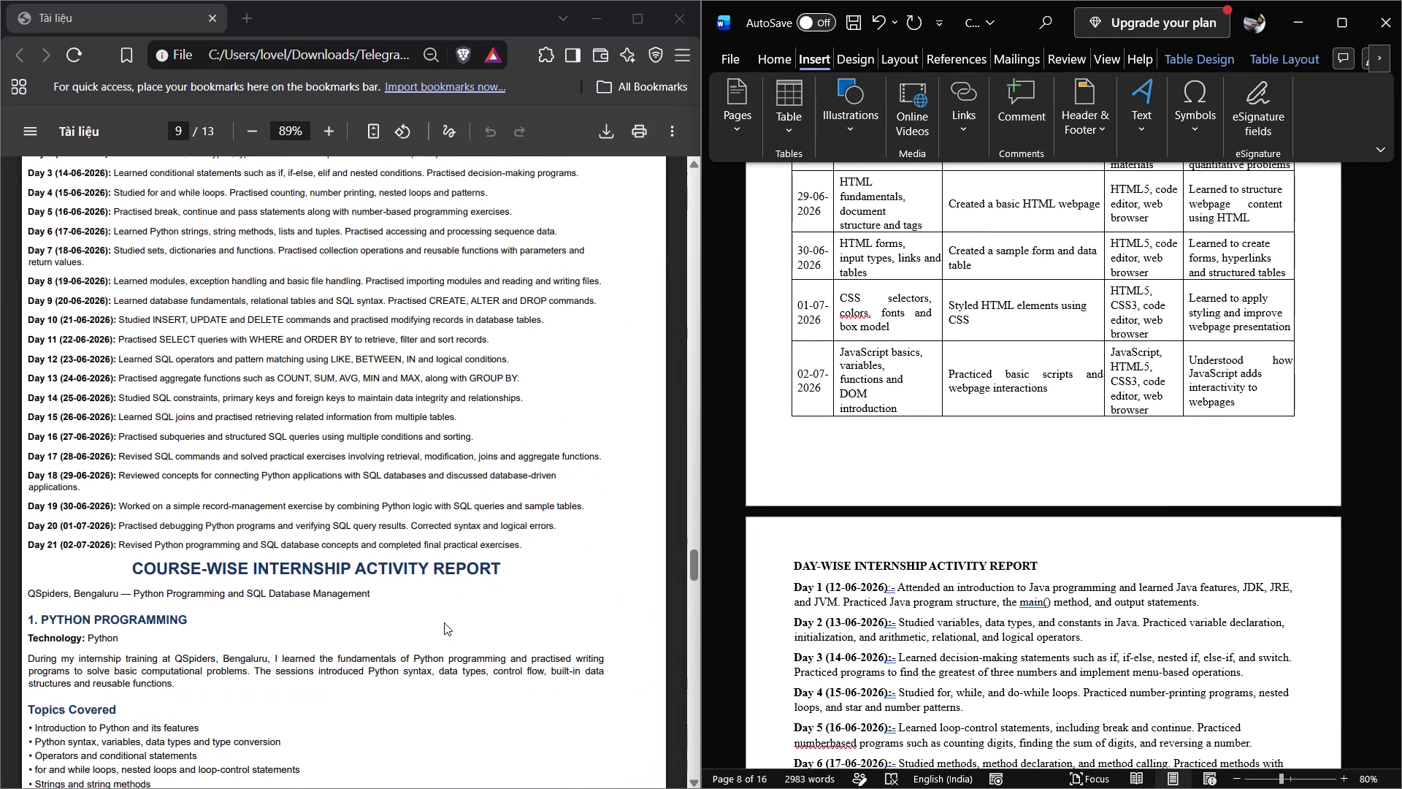
{"action": "scroll", "coordinate": [444, 622], "scroll_direction": "down", "scroll_amount": 1}
{"action": "scroll", "coordinate": [1008, 644], "scroll_direction": "up", "scroll_amount": 1}
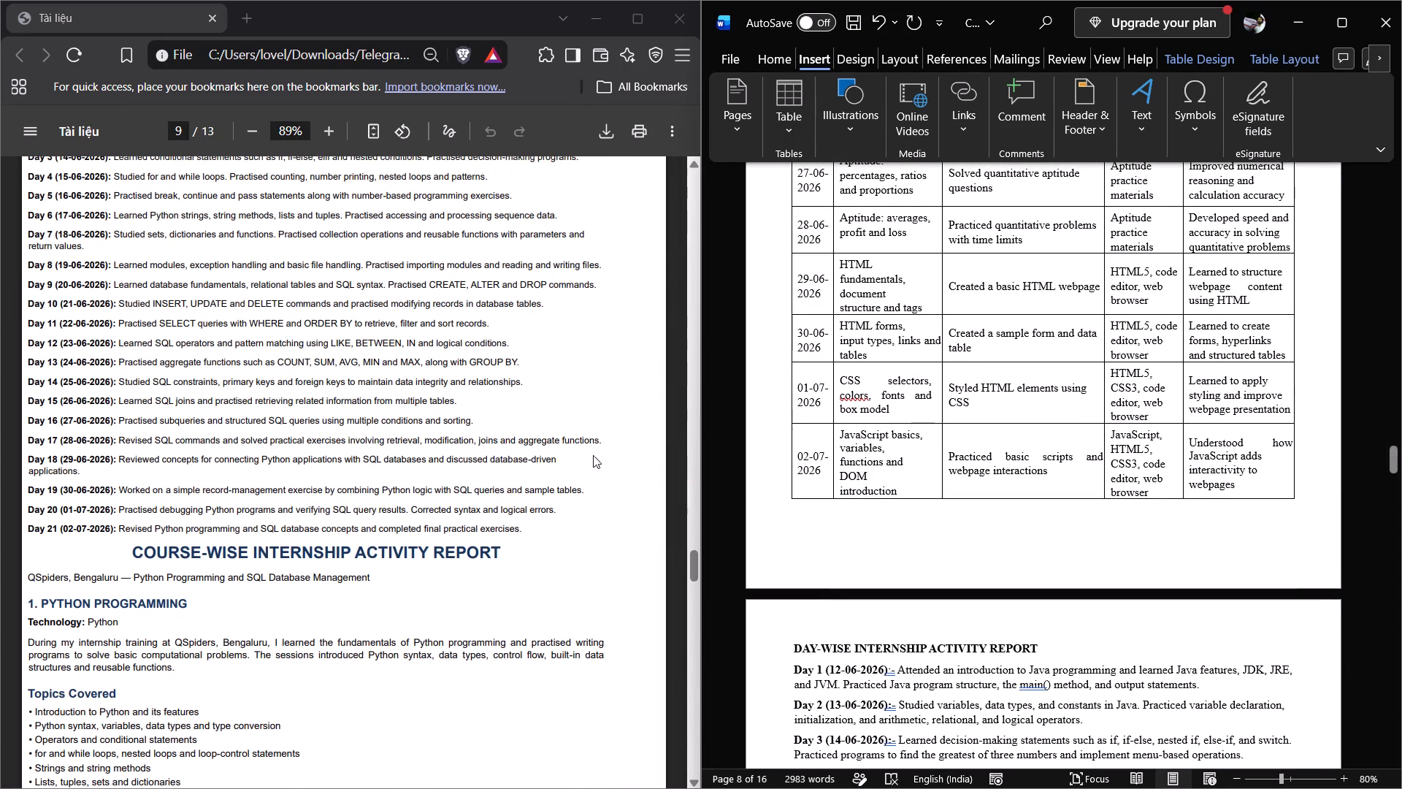
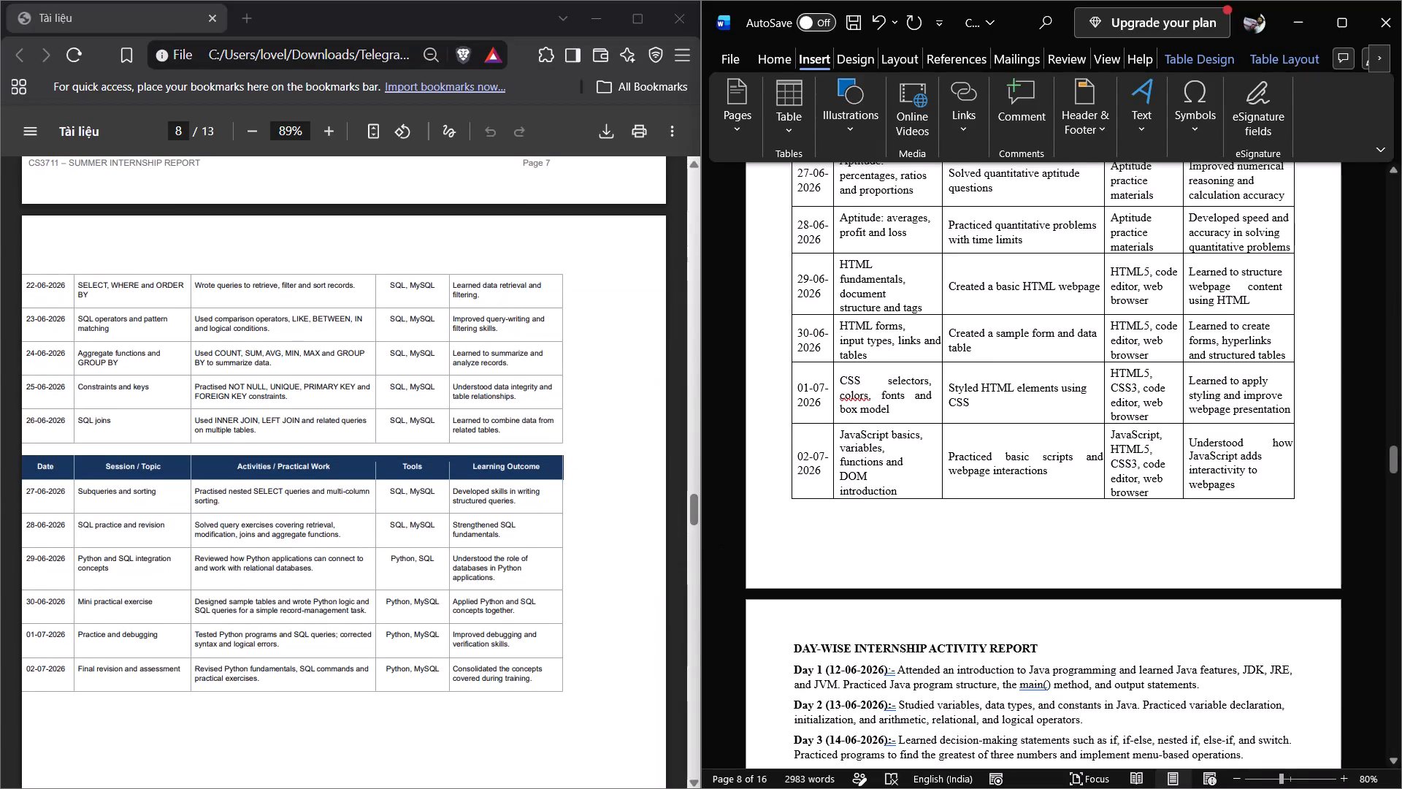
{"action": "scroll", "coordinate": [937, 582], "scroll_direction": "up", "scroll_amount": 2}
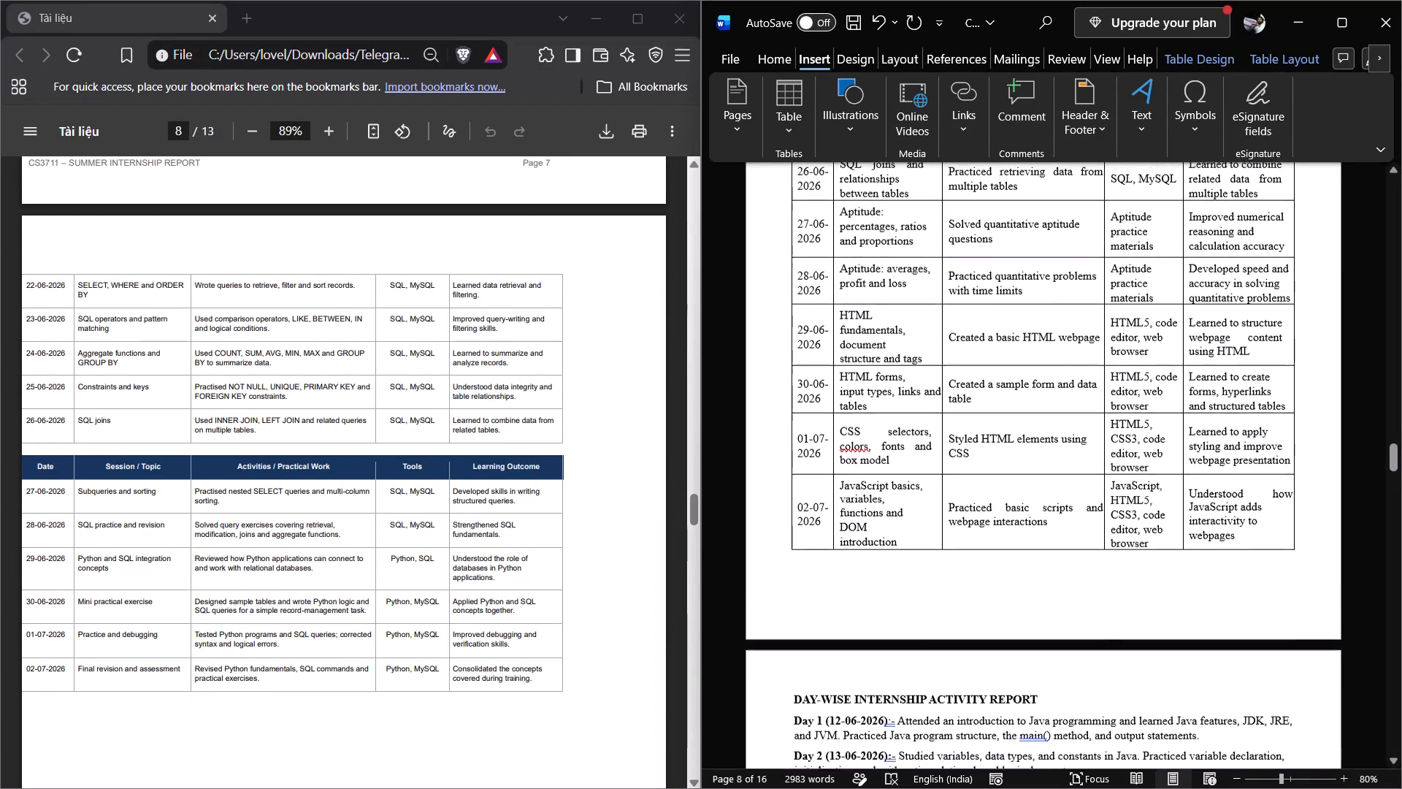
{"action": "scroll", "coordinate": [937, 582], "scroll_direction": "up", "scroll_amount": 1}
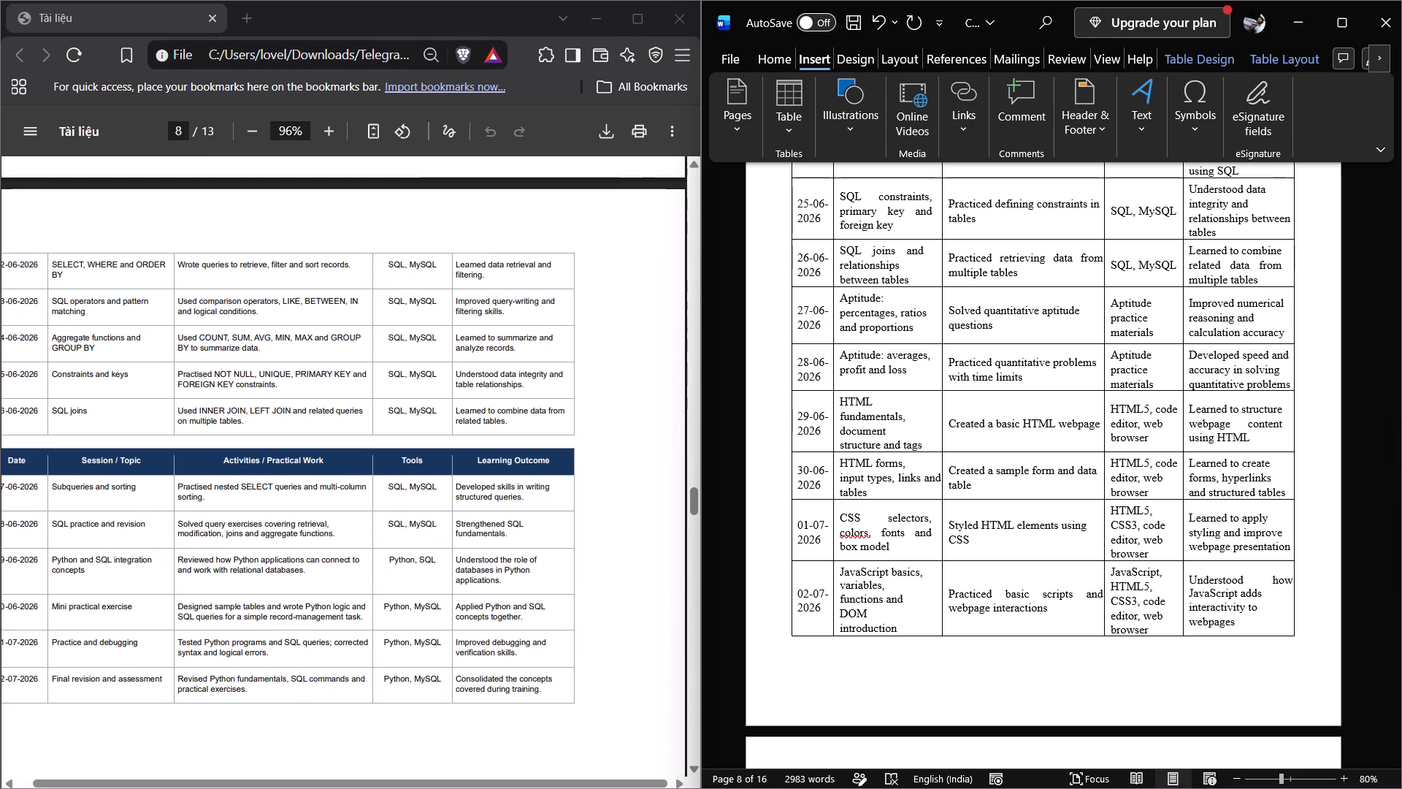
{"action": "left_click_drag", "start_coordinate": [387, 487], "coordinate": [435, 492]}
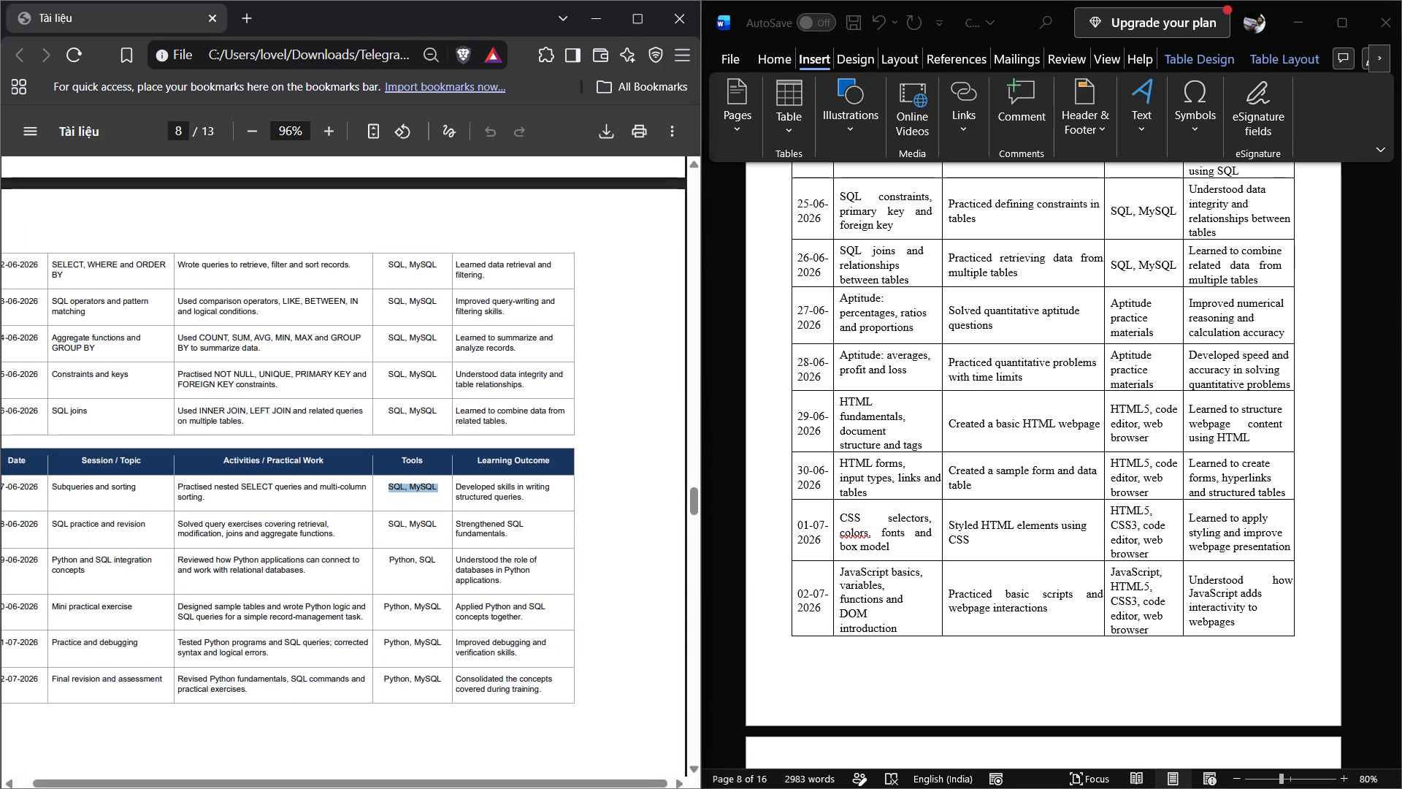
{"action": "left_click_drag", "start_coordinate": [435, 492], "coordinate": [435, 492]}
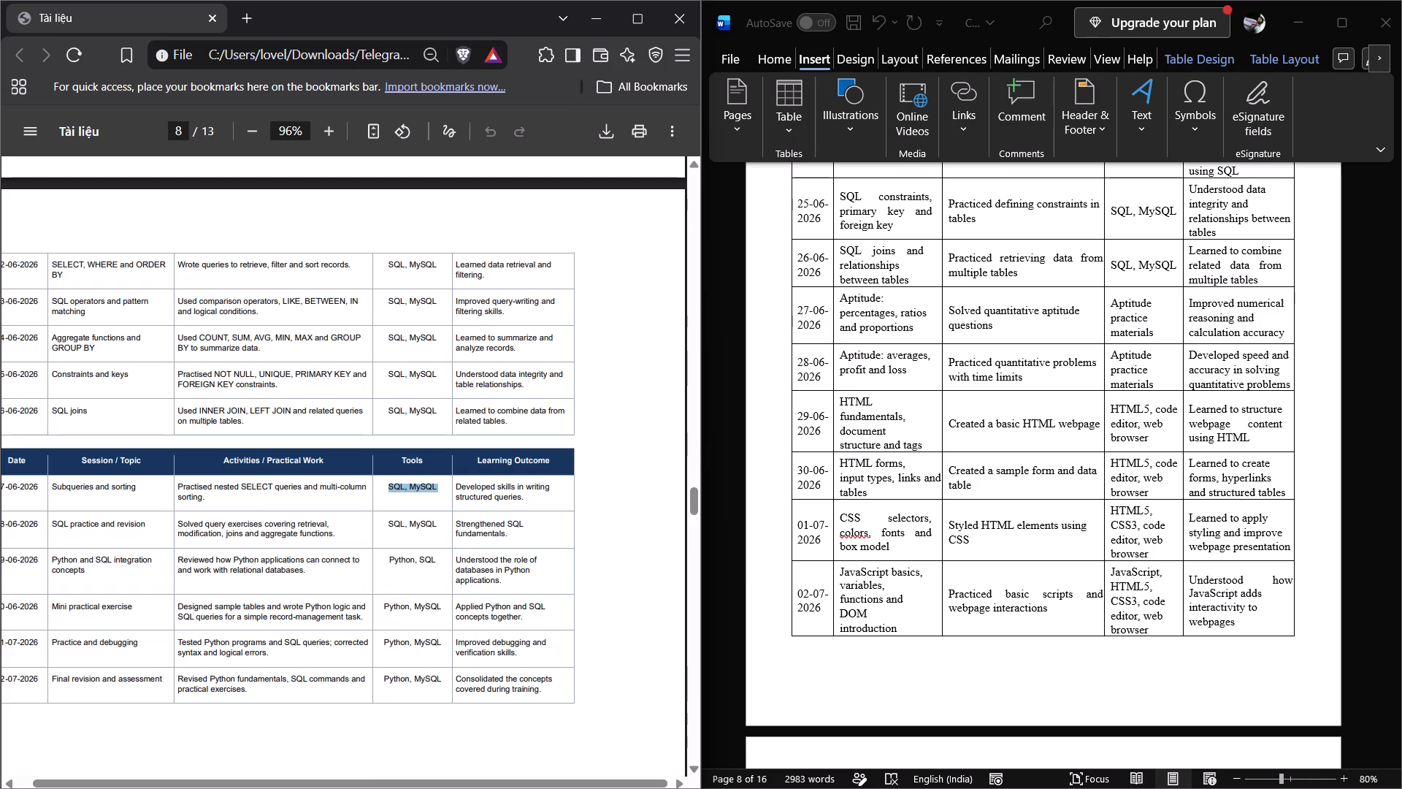
Replace the tools for both 19-06-2026 sessions in the Word report's table with "Python, IDE", as in the PDF.
{"action": "scroll", "coordinate": [417, 342], "scroll_direction": "up", "scroll_amount": 6}
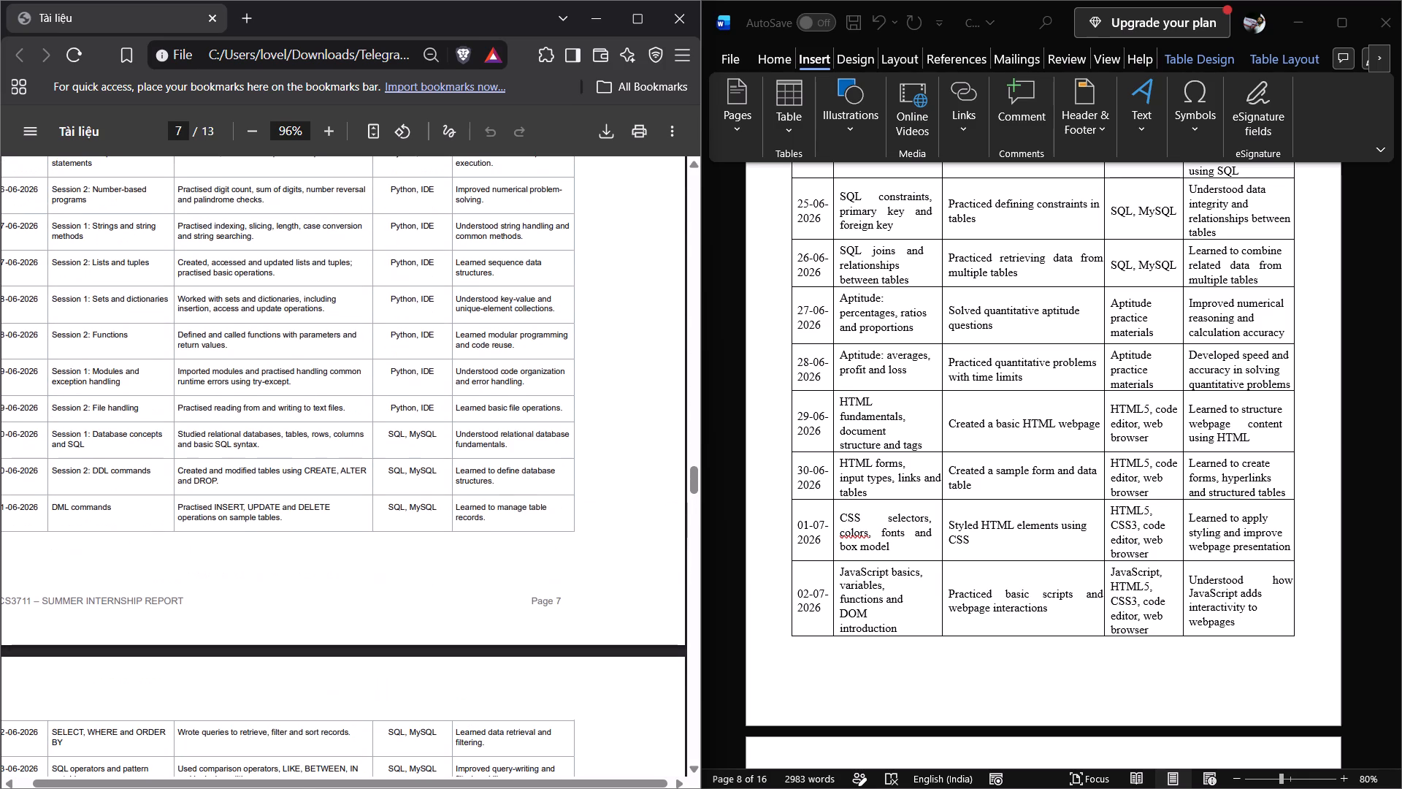
{"action": "scroll", "coordinate": [375, 453], "scroll_direction": "right", "scroll_amount": 1}
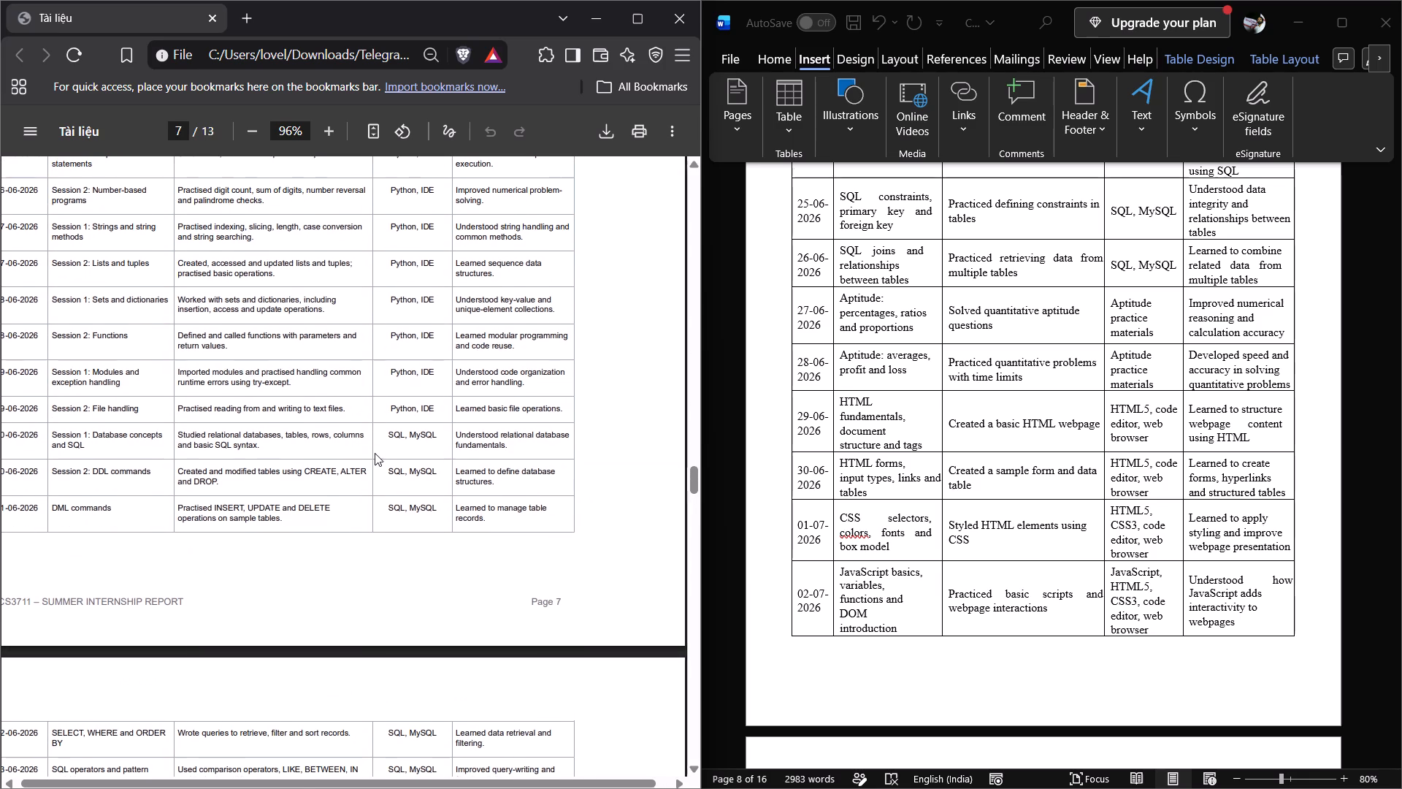
{"action": "scroll", "coordinate": [375, 453], "scroll_direction": "right", "scroll_amount": 1}
{"action": "scroll", "coordinate": [1036, 397], "scroll_direction": "up", "scroll_amount": 2}
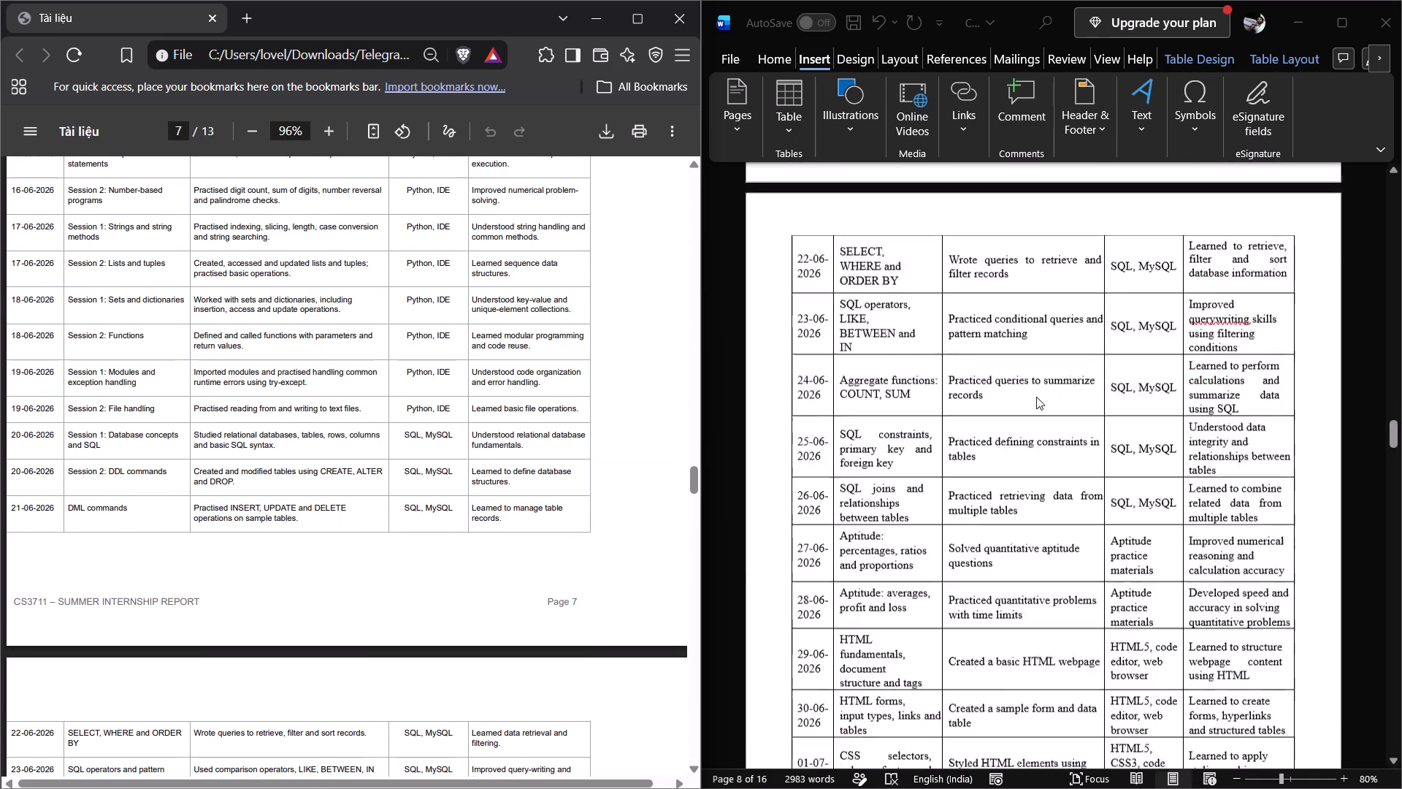
{"action": "scroll", "coordinate": [1036, 397], "scroll_direction": "up", "scroll_amount": 1}
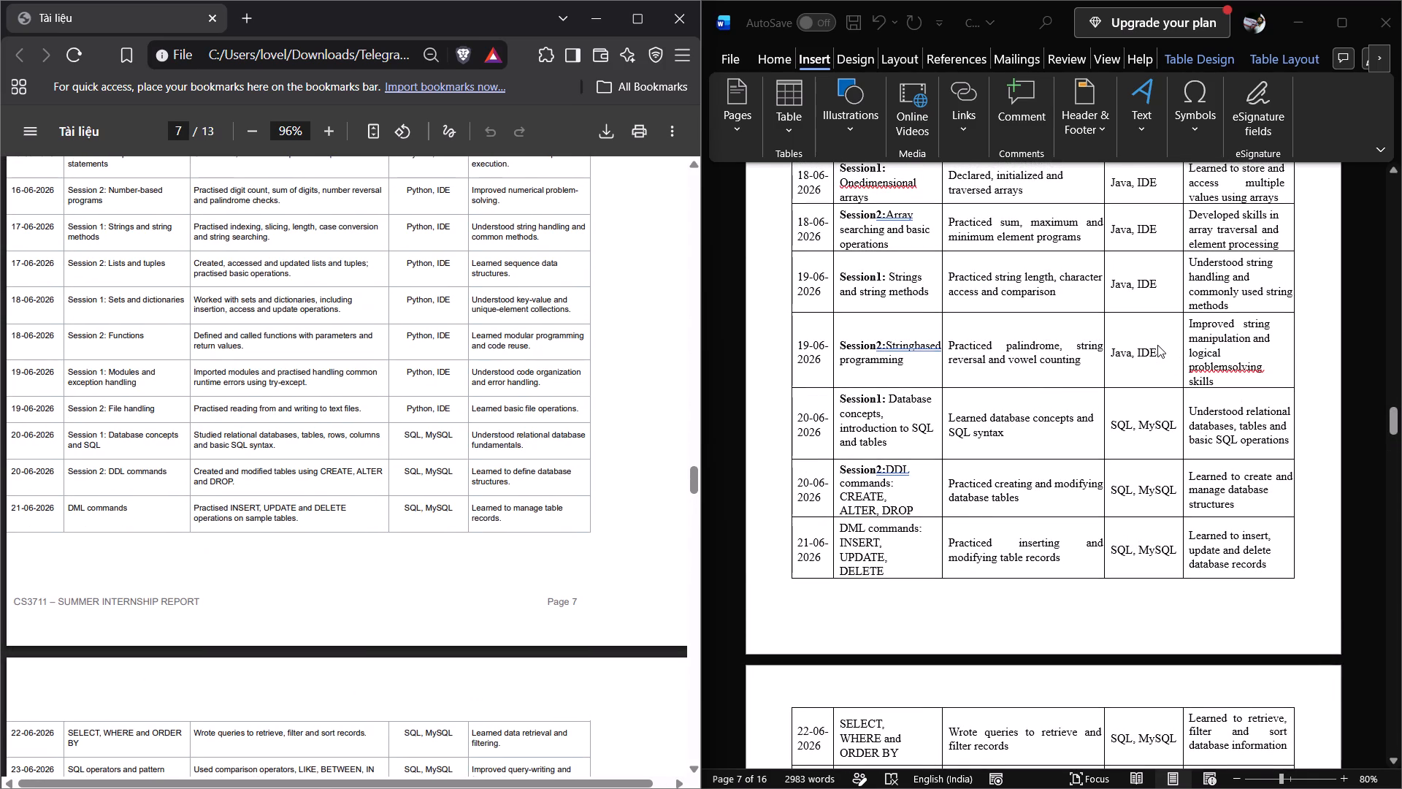
{"action": "left_click_drag", "start_coordinate": [1157, 345], "coordinate": [1158, 353]}
{"action": "left_click_drag", "start_coordinate": [1158, 353], "coordinate": [1127, 356]}
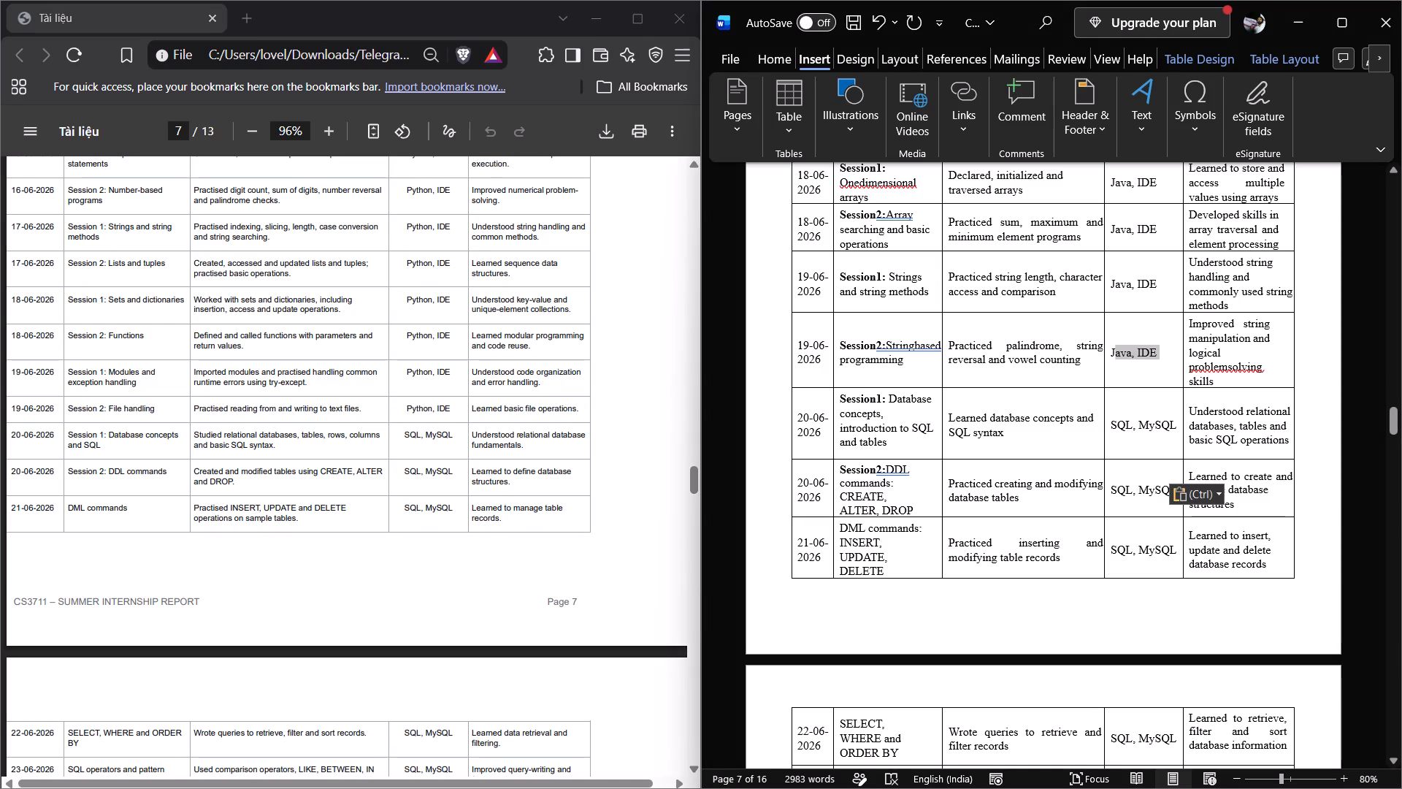
{"action": "left_click_drag", "start_coordinate": [1127, 356], "coordinate": [1114, 356]}
{"action": "key", "text": "ctrl+v"}
{"action": "scroll", "coordinate": [1114, 356], "scroll_direction": "up", "scroll_amount": 1}
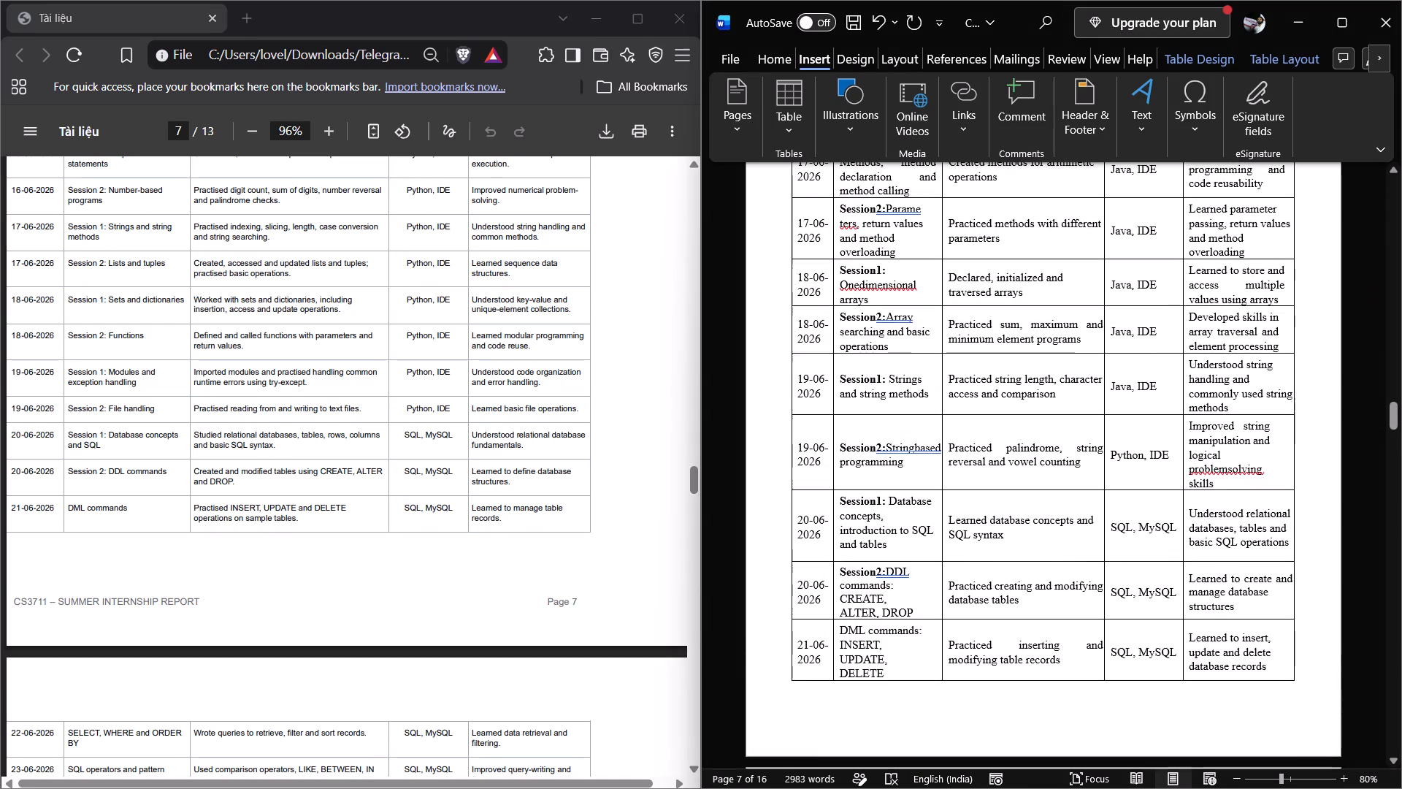
{"action": "left_click_drag", "start_coordinate": [1154, 384], "coordinate": [1114, 389]}
{"action": "key", "text": "ctrl+v"}
Replace the tools for both 18-06-2026 sessions with "Python, IDE".
{"action": "scroll", "coordinate": [1114, 389], "scroll_direction": "up", "scroll_amount": 1}
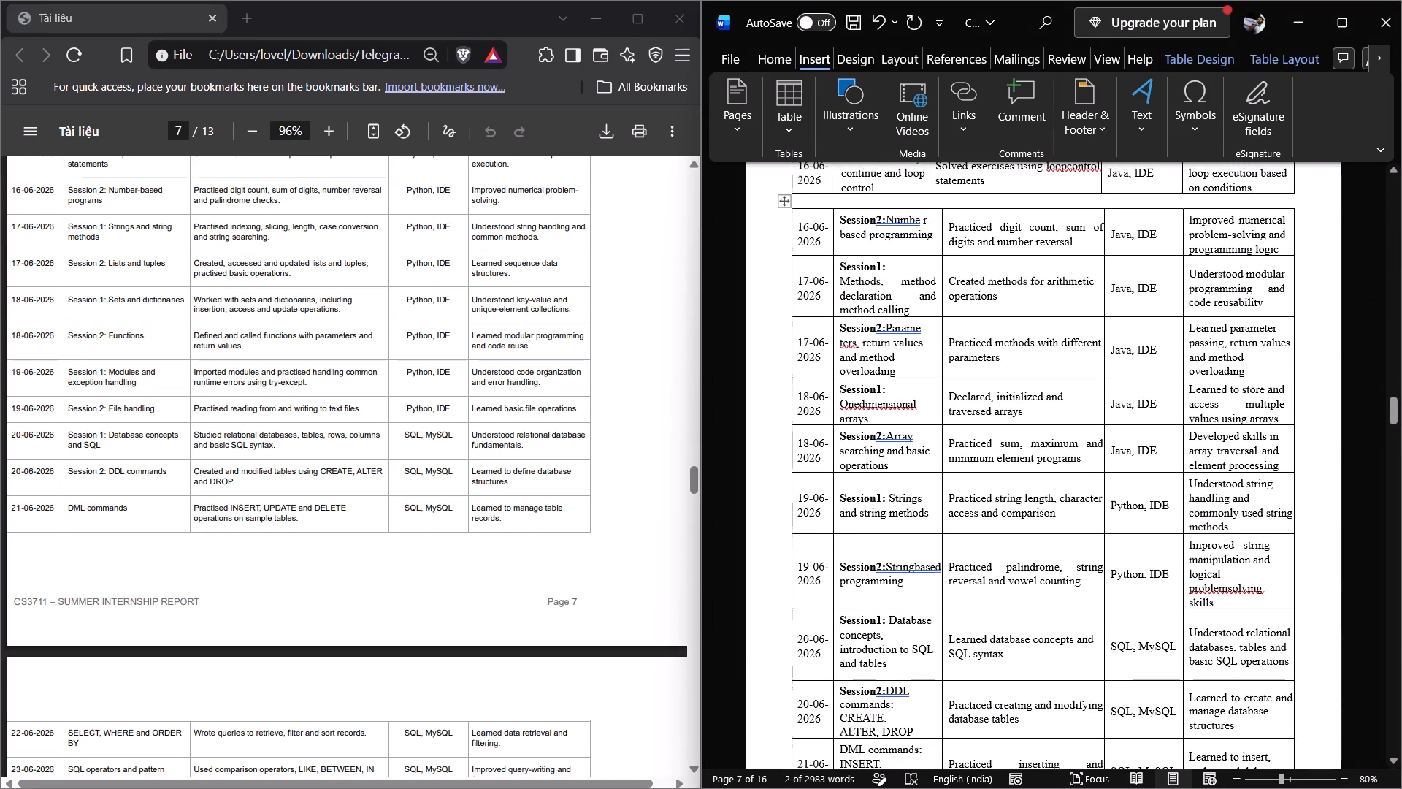
{"action": "left_click_drag", "start_coordinate": [1156, 447], "coordinate": [1118, 452]}
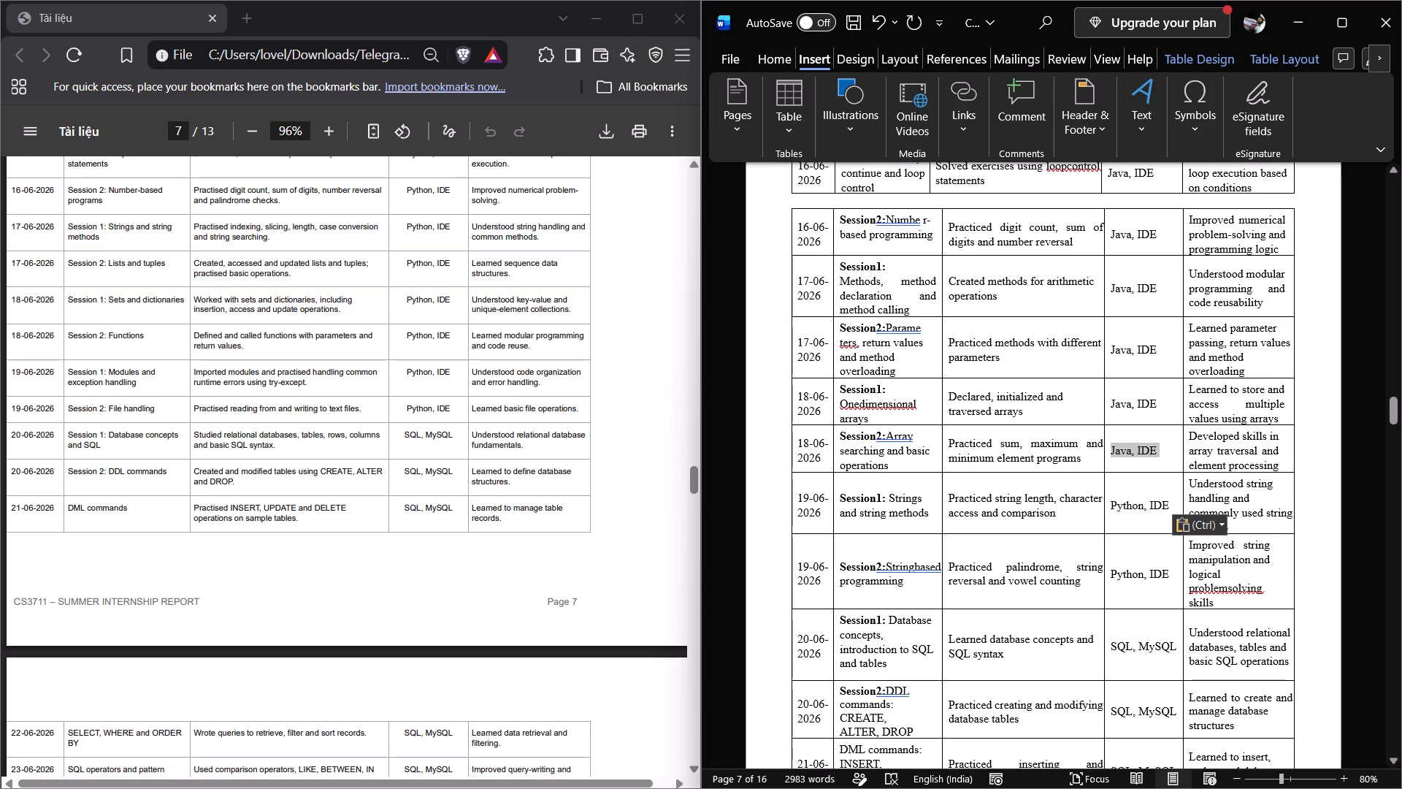
{"action": "left_click_drag", "start_coordinate": [1118, 452], "coordinate": [1117, 452]}
{"action": "key", "text": "ctrl+v"}
{"action": "scroll", "coordinate": [1117, 452], "scroll_direction": "up", "scroll_amount": 1}
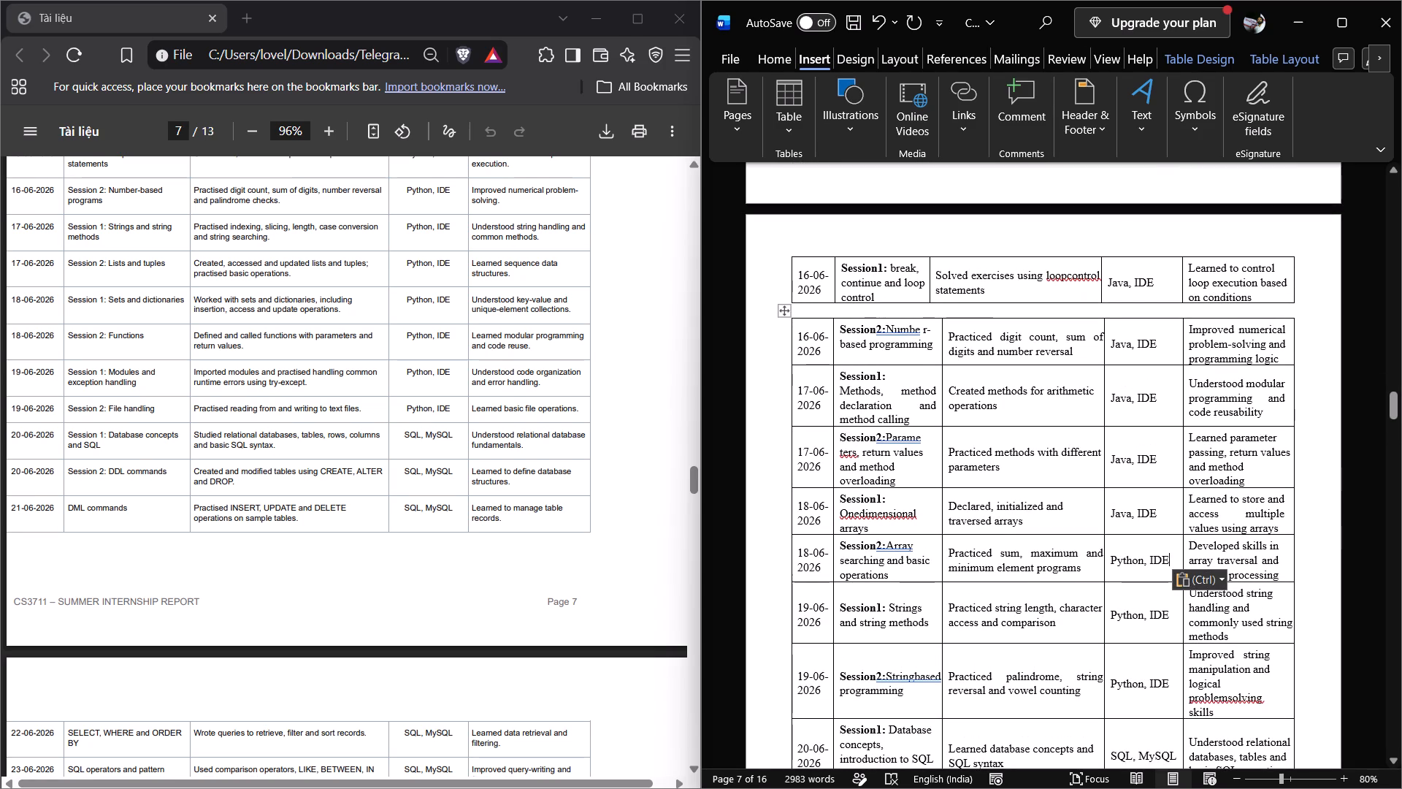
{"action": "left_click_drag", "start_coordinate": [1157, 510], "coordinate": [1120, 510]}
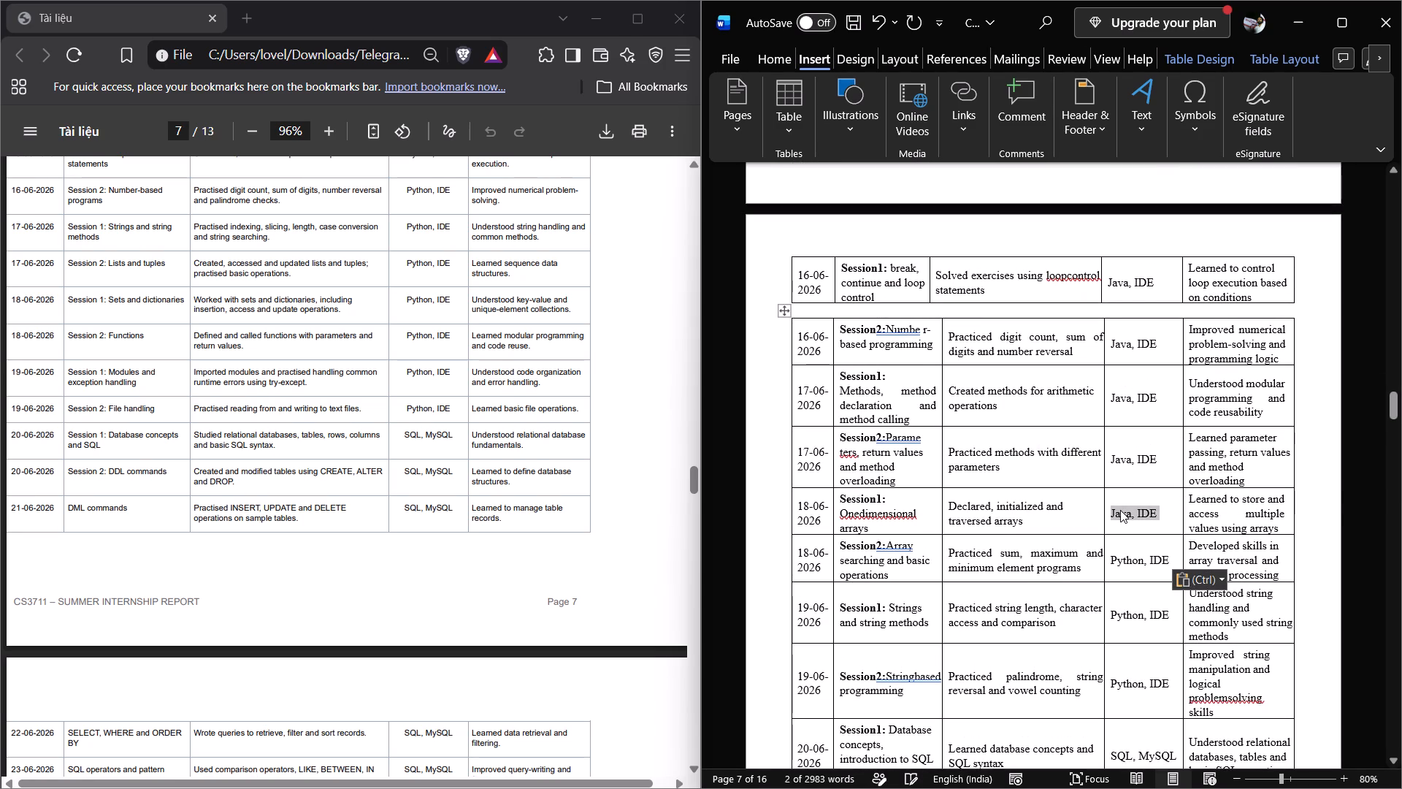
{"action": "key", "text": "ctrl+v"}
Replace the tools for both 17-06-2026 sessions with "Python, IDE".
{"action": "scroll", "coordinate": [1120, 510], "scroll_direction": "up", "scroll_amount": 1}
{"action": "left_click_drag", "start_coordinate": [1154, 541], "coordinate": [1119, 544]}
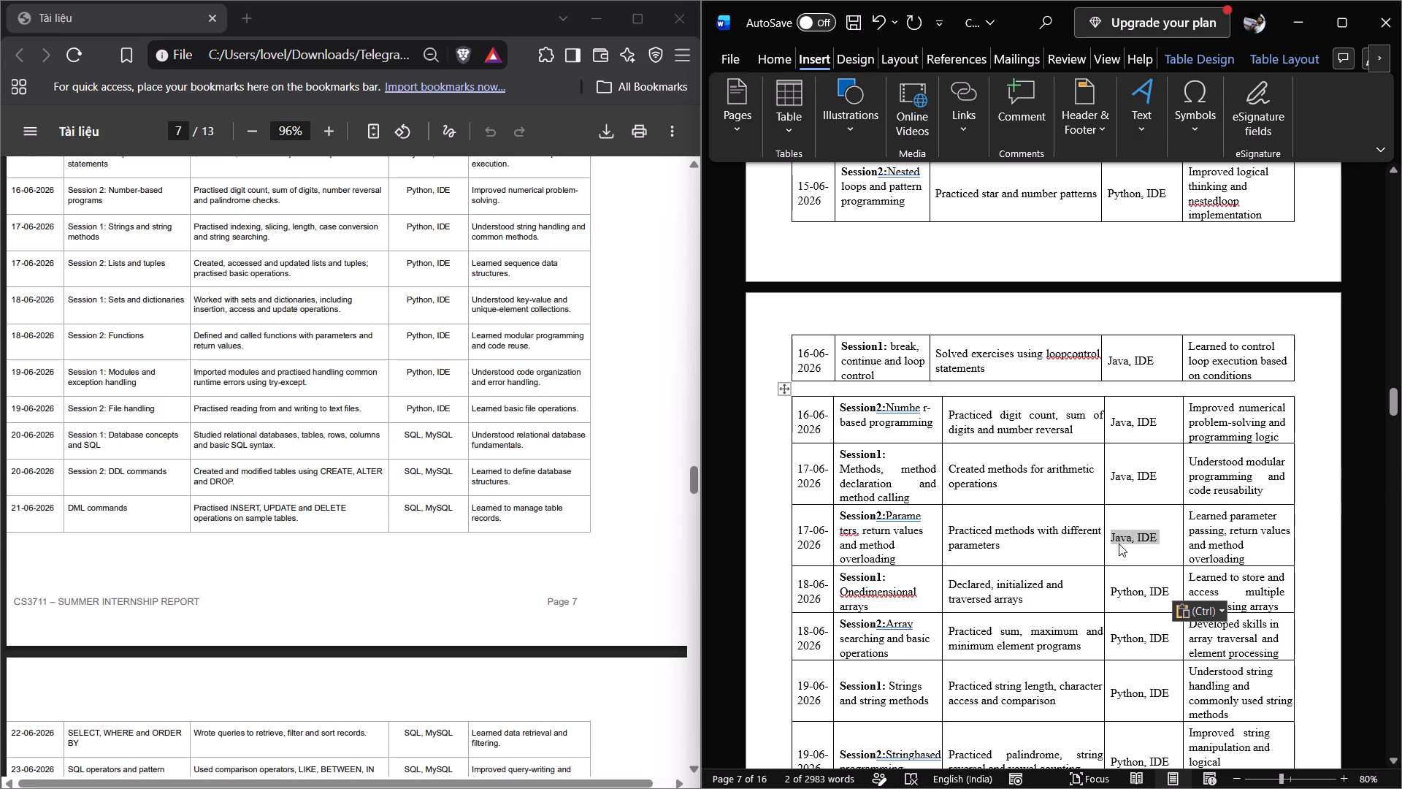
{"action": "key", "text": "ctrl+v"}
{"action": "scroll", "coordinate": [1119, 544], "scroll_direction": "up", "scroll_amount": 1}
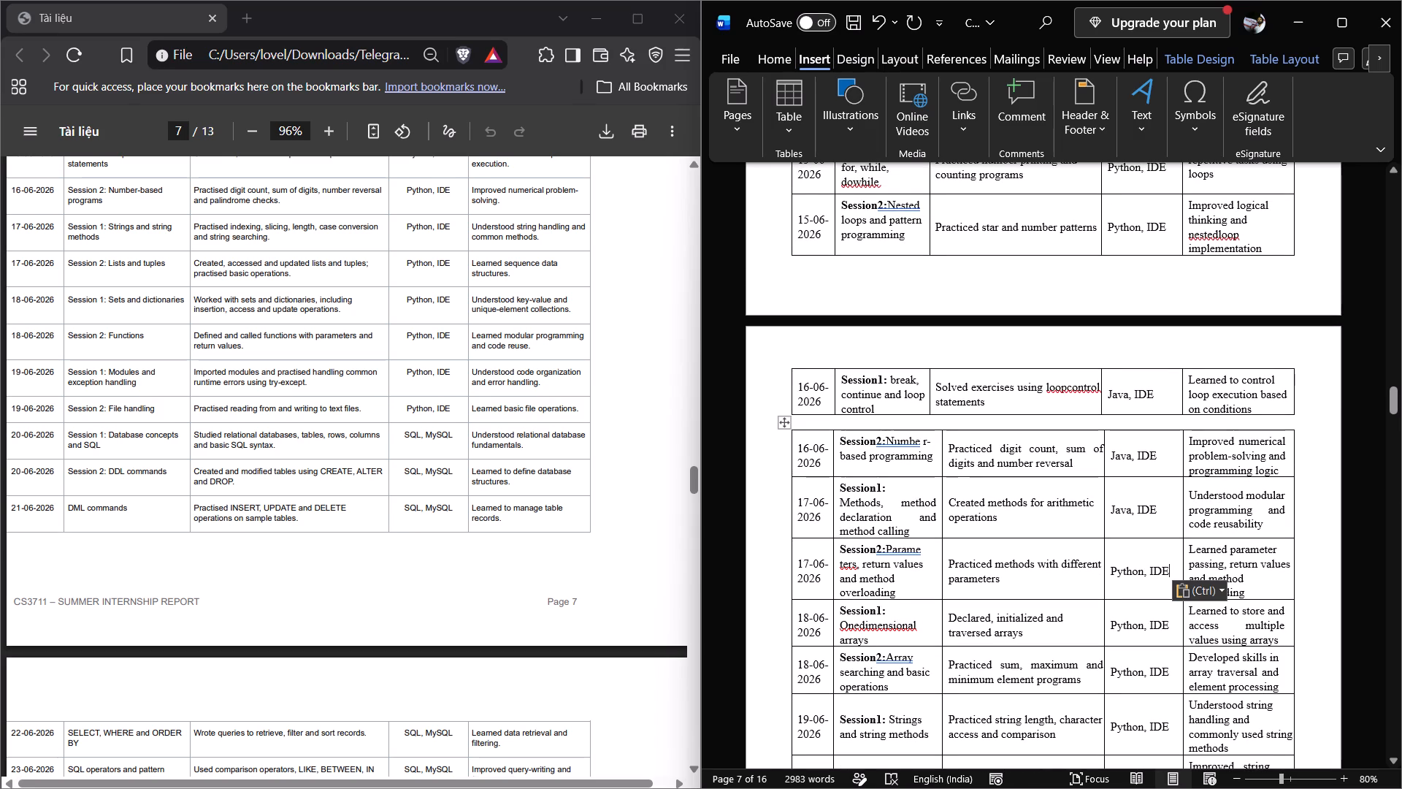
{"action": "left_click_drag", "start_coordinate": [1158, 510], "coordinate": [1116, 511]}
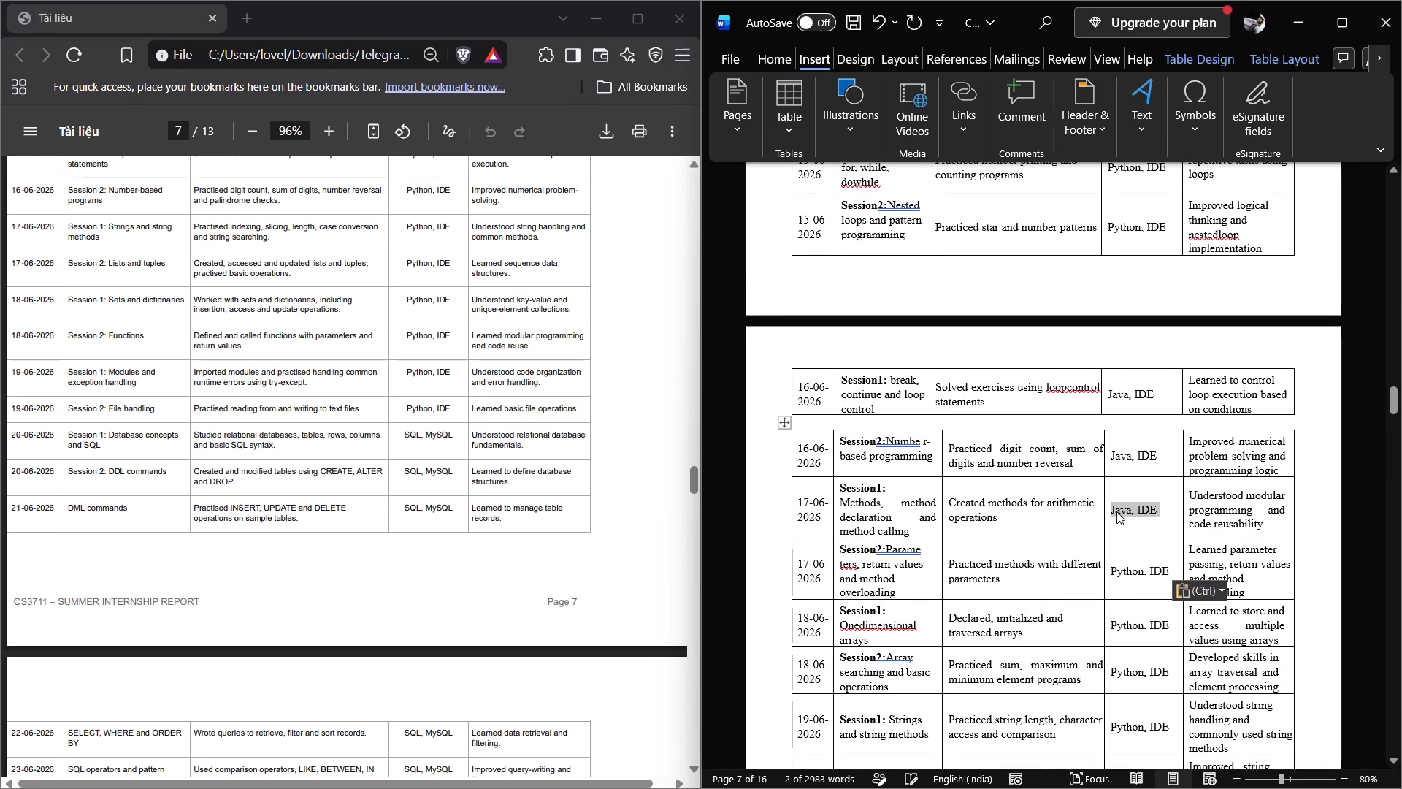
{"action": "key", "text": "ctrl+v"}
Replace the tools for both 16-06-2026 sessions with "Python, IDE".
{"action": "scroll", "coordinate": [1116, 511], "scroll_direction": "up", "scroll_amount": 1}
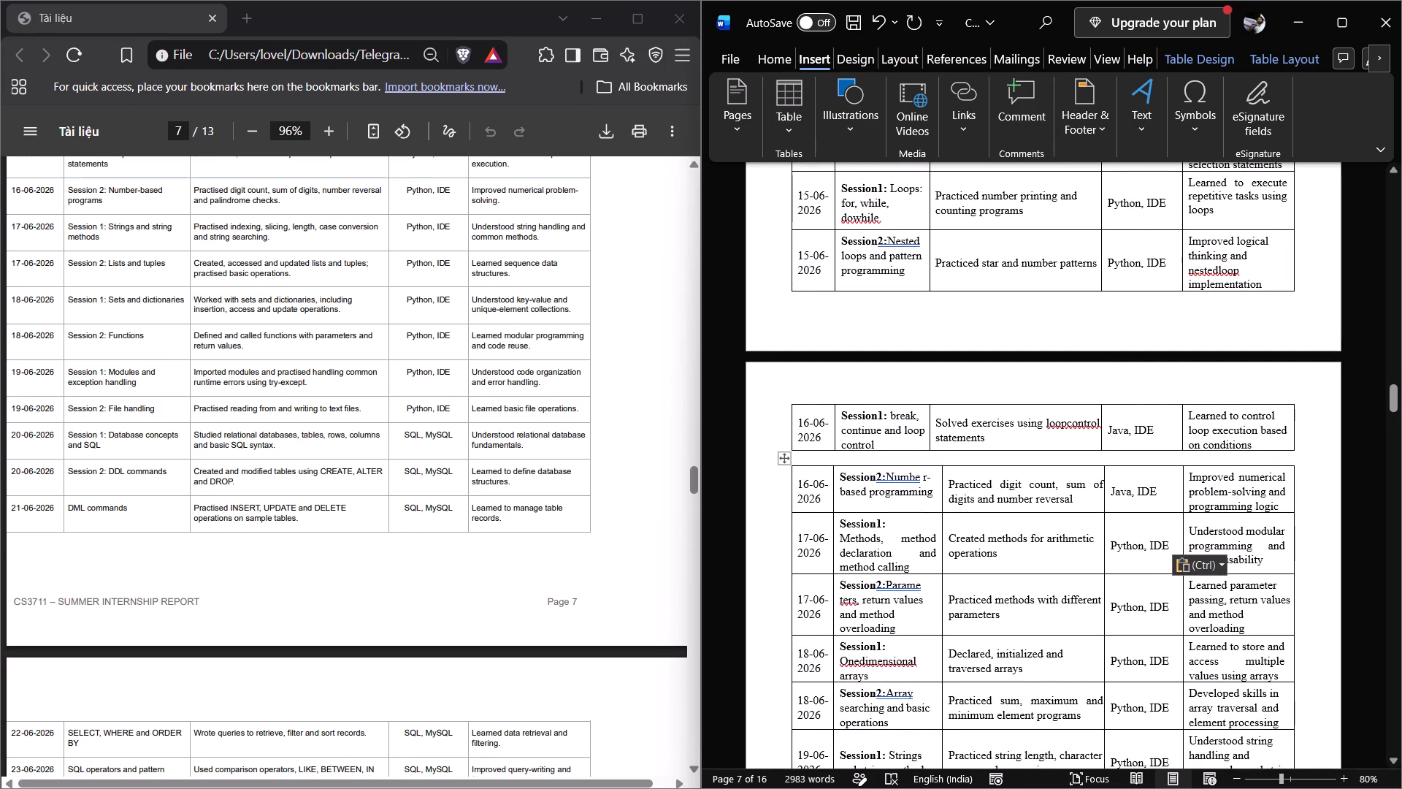
{"action": "left_click_drag", "start_coordinate": [1154, 492], "coordinate": [1109, 493]}
{"action": "key", "text": "ctrl+v"}
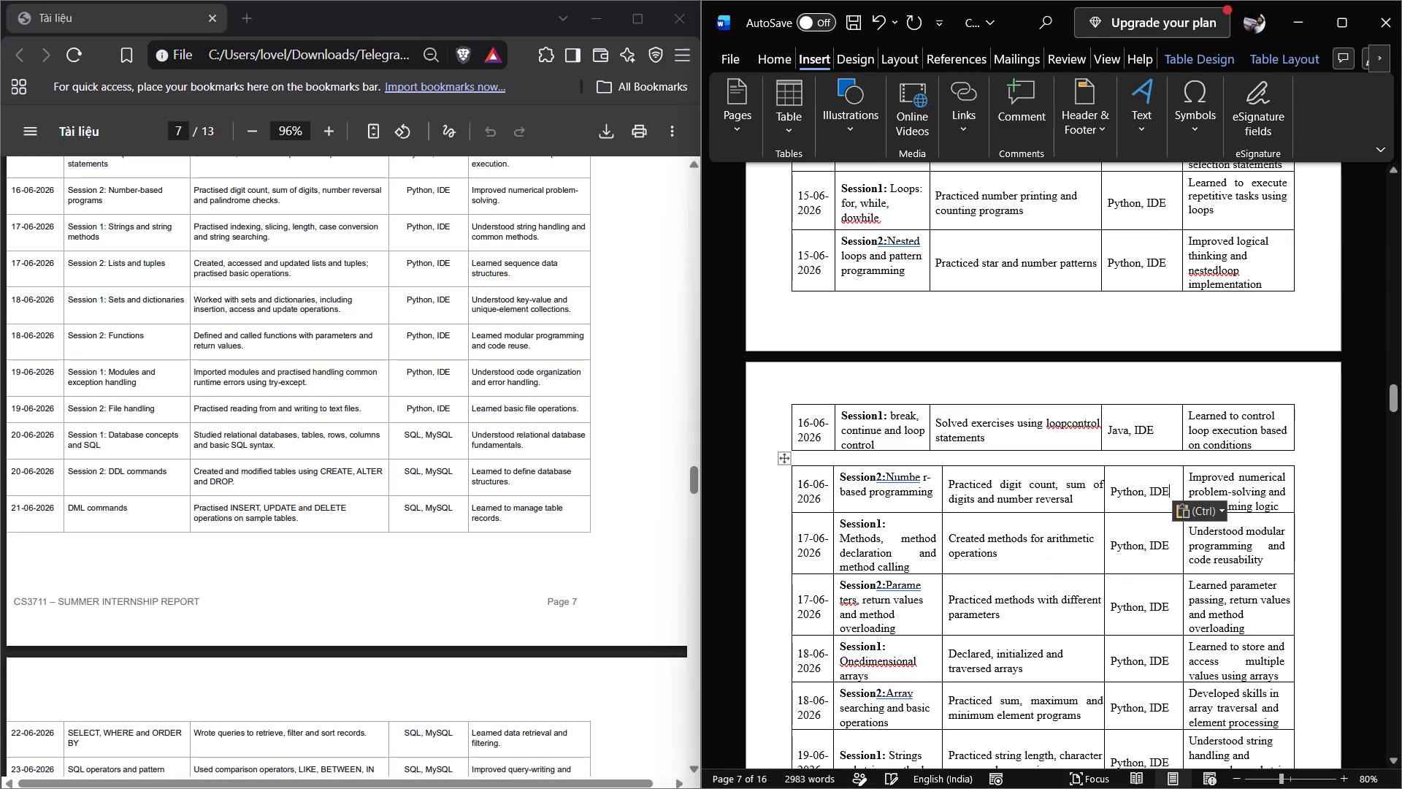
{"action": "left_click_drag", "start_coordinate": [1154, 431], "coordinate": [1114, 435]}
{"action": "left_click_drag", "start_coordinate": [1114, 435], "coordinate": [1113, 435]}
{"action": "key", "text": "ctrl+v"}
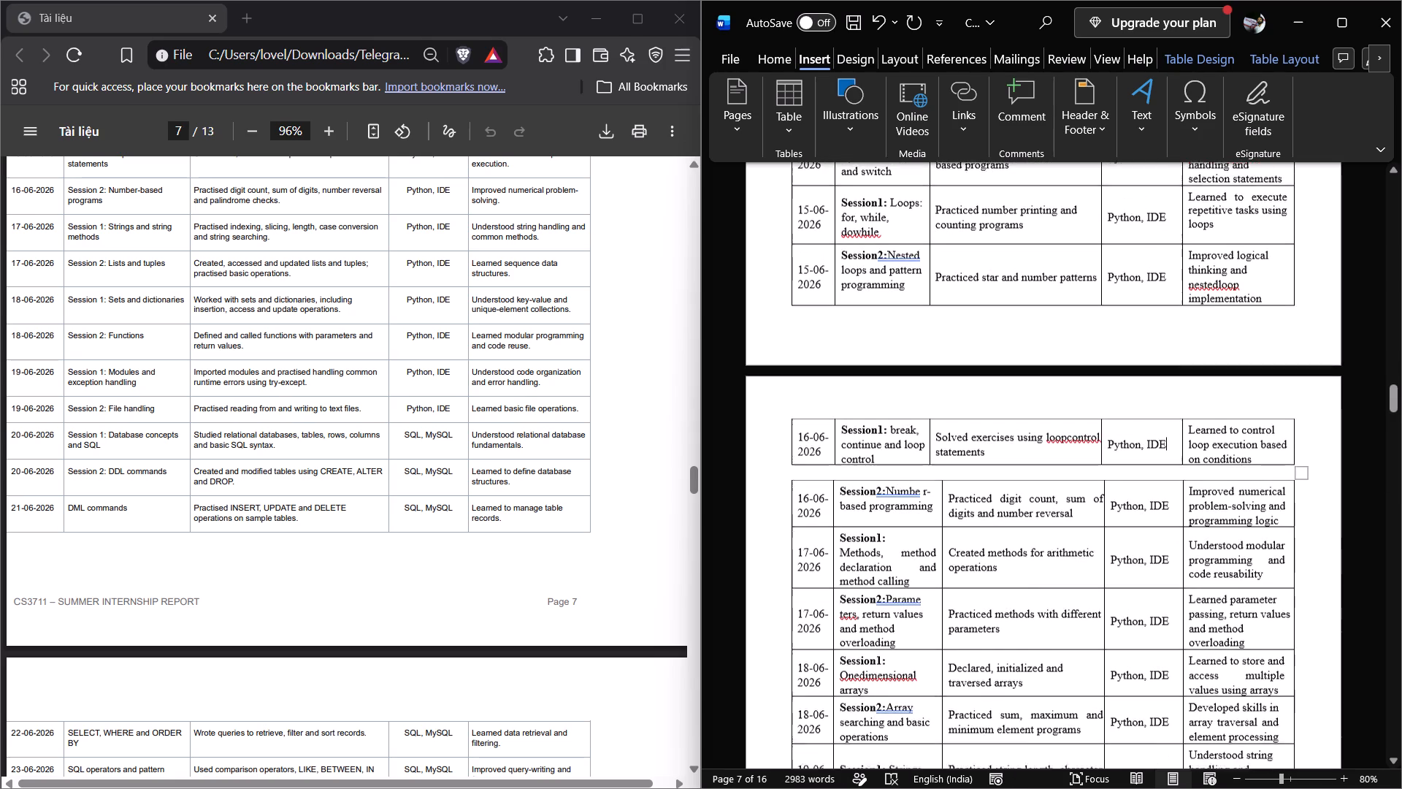
Copy "SQL, MySQL" from the PDF's 20-06-2026 Session 1 row and replace the Word report's tools for 27-06-2026 with it.
{"action": "scroll", "coordinate": [661, 525], "scroll_direction": "down", "scroll_amount": 1}
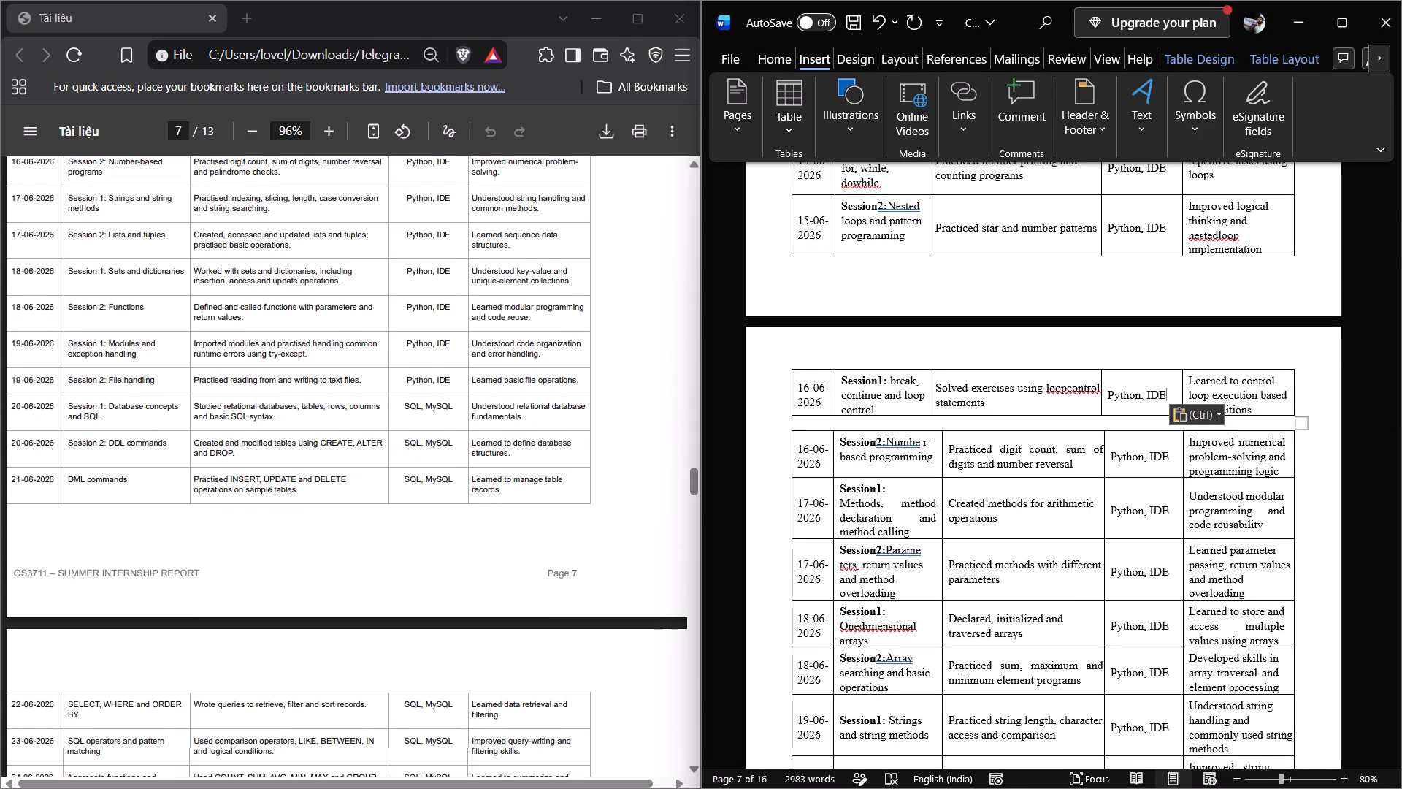
{"action": "left_click_drag", "start_coordinate": [453, 408], "coordinate": [405, 408]}
{"action": "key", "text": "ctrl+c"}
{"action": "scroll", "coordinate": [1021, 601], "scroll_direction": "down", "scroll_amount": 1}
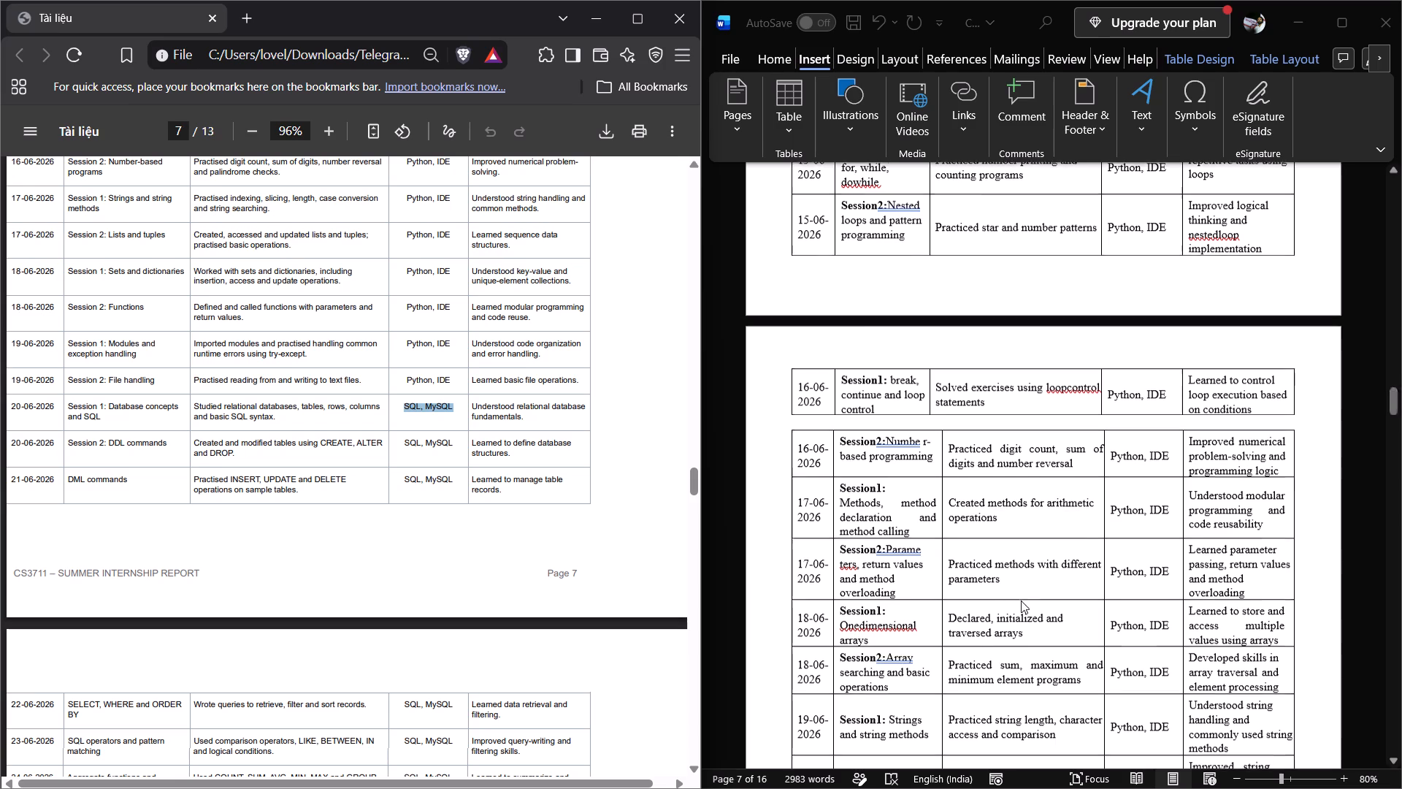
{"action": "scroll", "coordinate": [1021, 601], "scroll_direction": "down", "scroll_amount": 1}
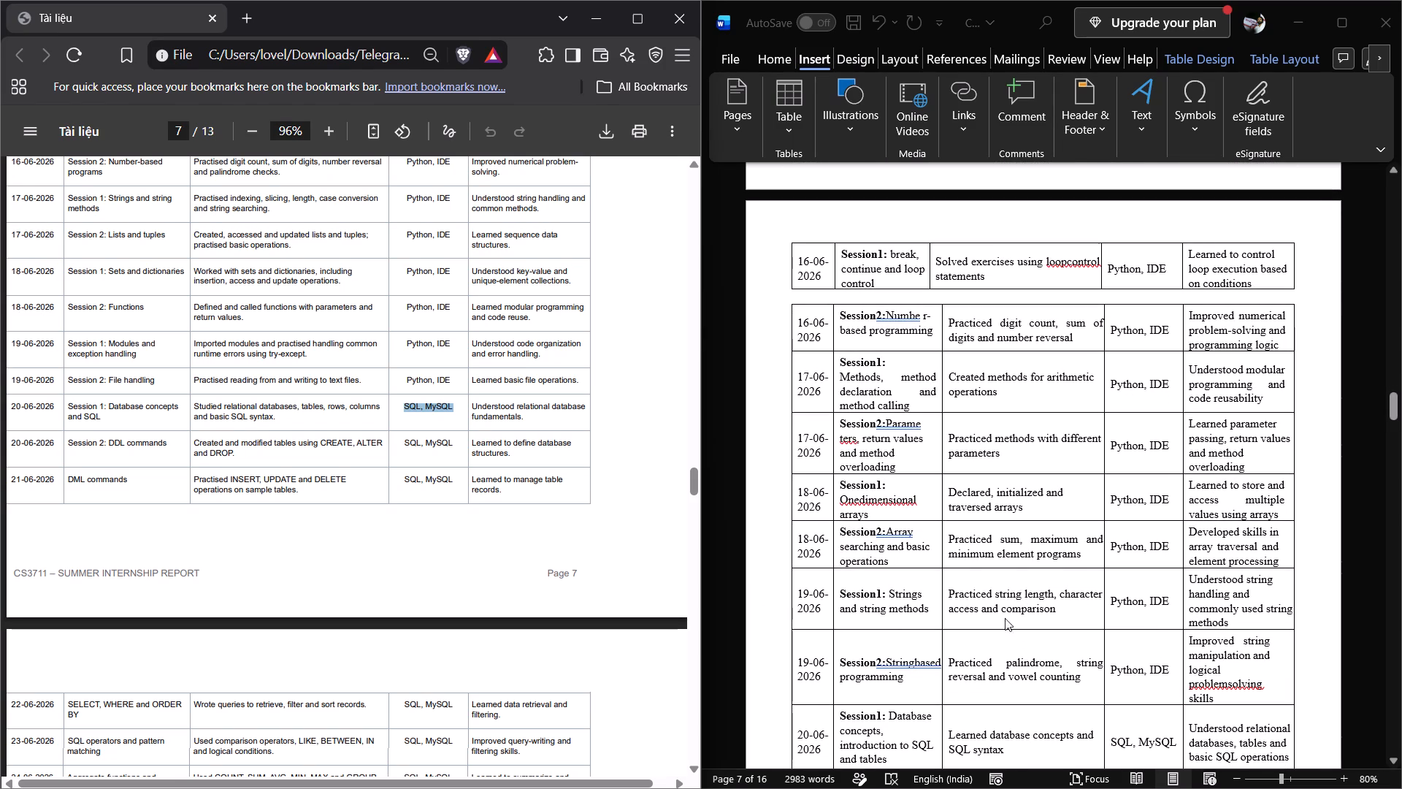
{"action": "scroll", "coordinate": [1085, 660], "scroll_direction": "down", "scroll_amount": 1}
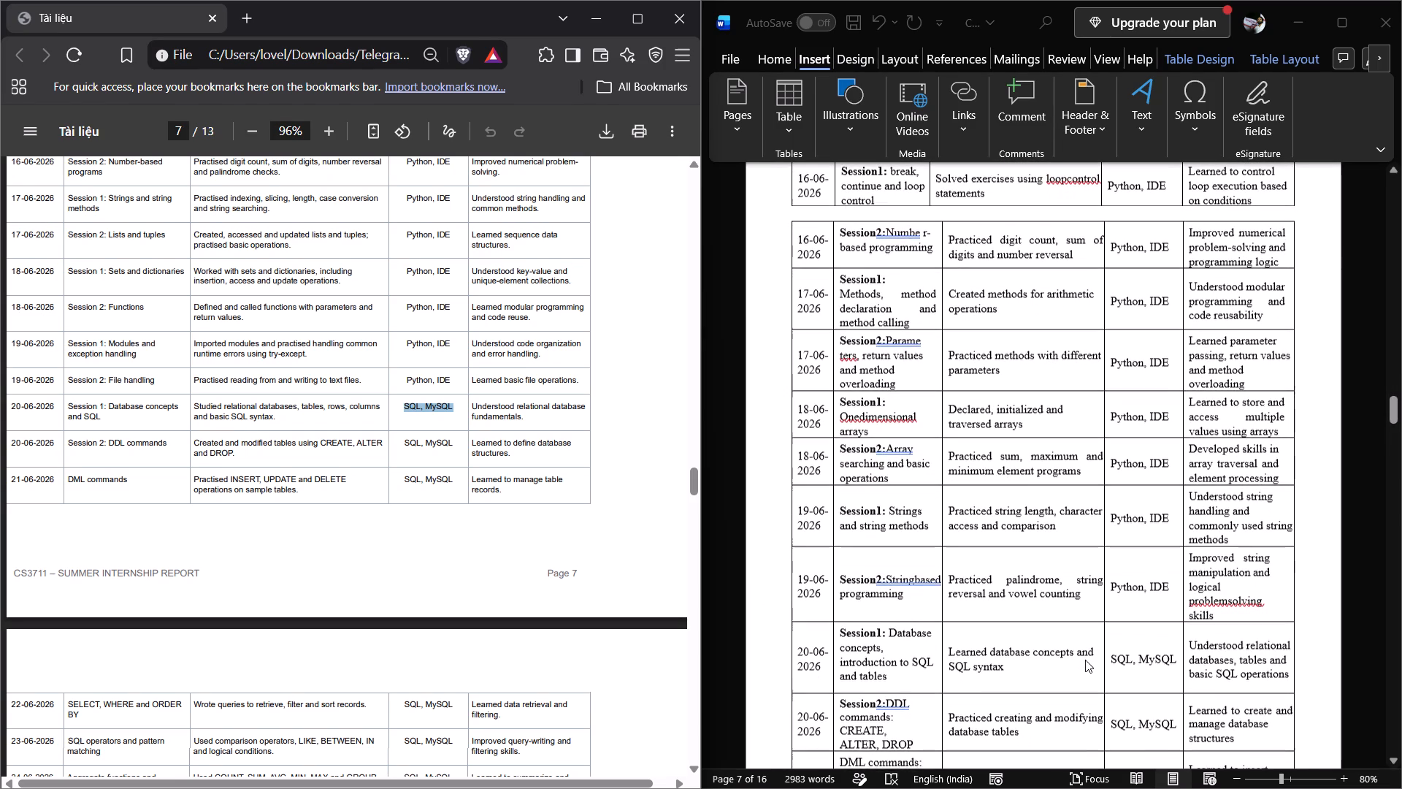
{"action": "scroll", "coordinate": [1085, 660], "scroll_direction": "down", "scroll_amount": 3}
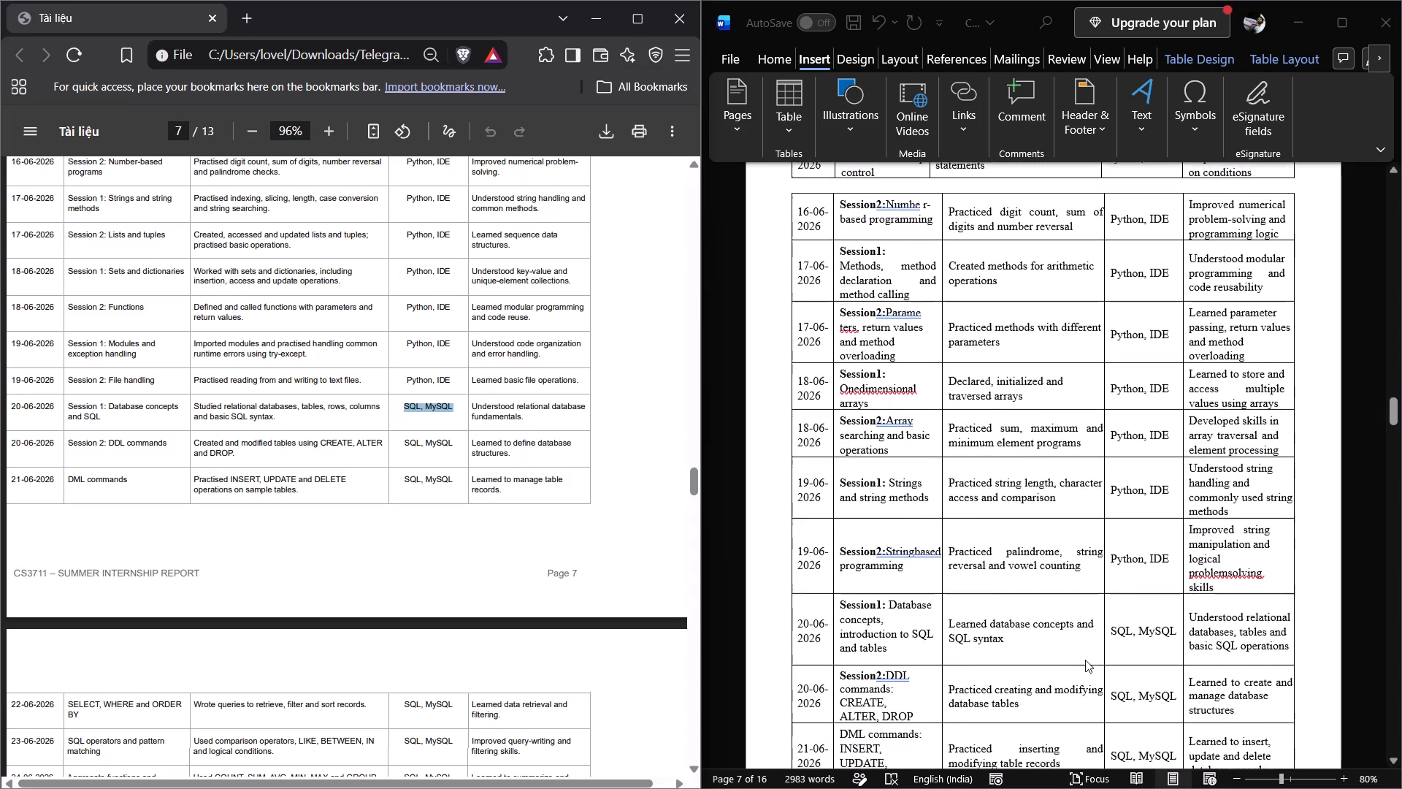
{"action": "scroll", "coordinate": [1085, 660], "scroll_direction": "down", "scroll_amount": 2}
{"action": "scroll", "coordinate": [1125, 723], "scroll_direction": "down", "scroll_amount": 1}
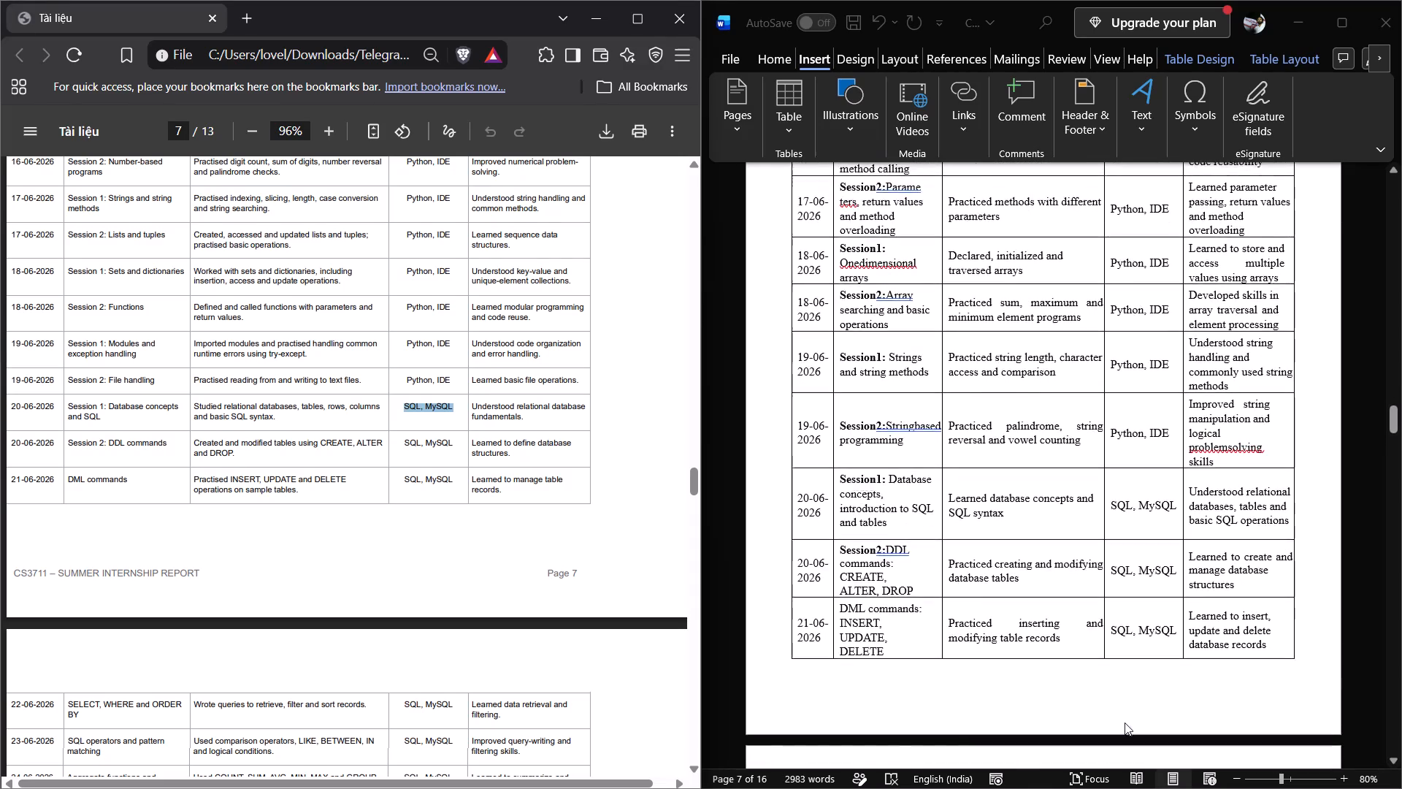
{"action": "scroll", "coordinate": [1125, 723], "scroll_direction": "down", "scroll_amount": 1}
{"action": "scroll", "coordinate": [516, 625], "scroll_direction": "down", "scroll_amount": 2}
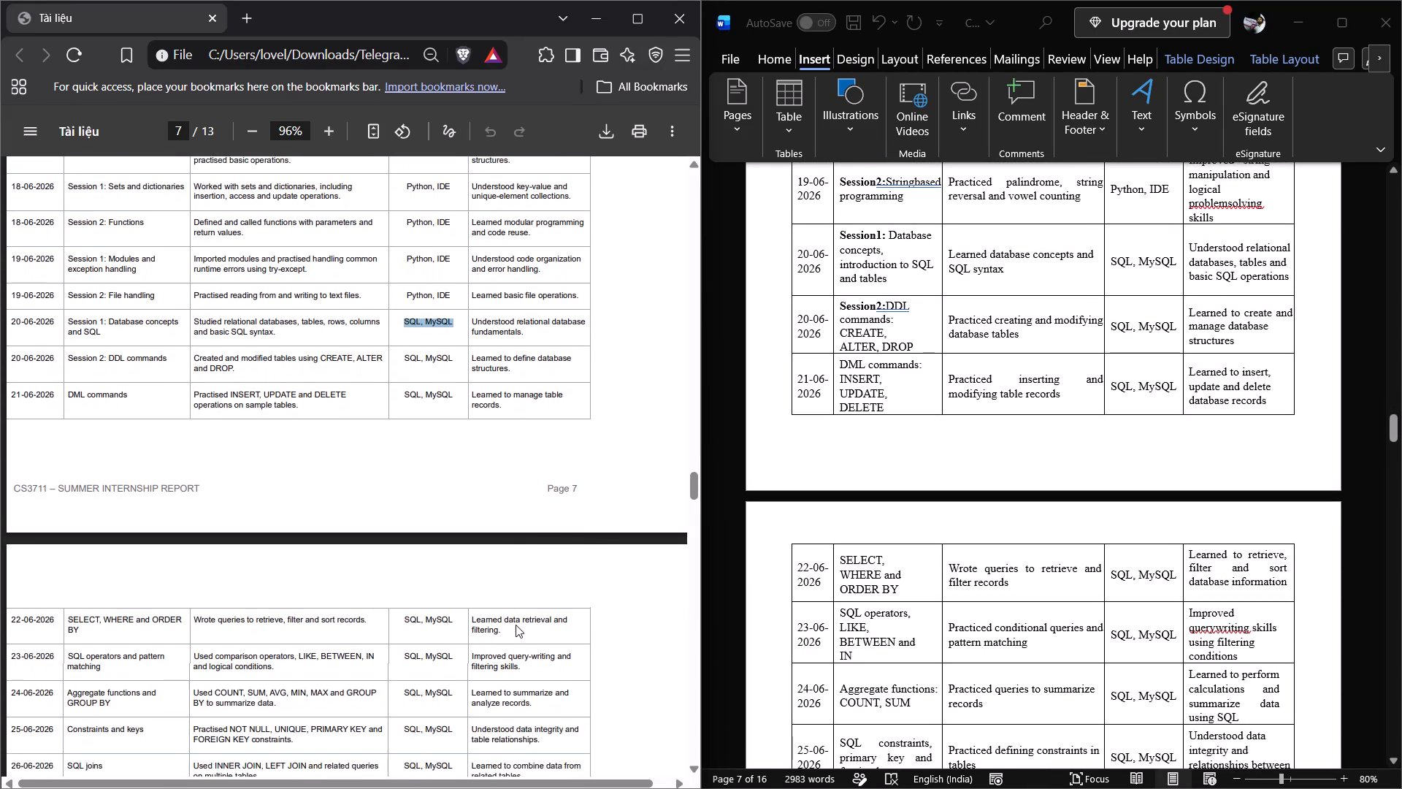
{"action": "scroll", "coordinate": [516, 625], "scroll_direction": "down", "scroll_amount": 2}
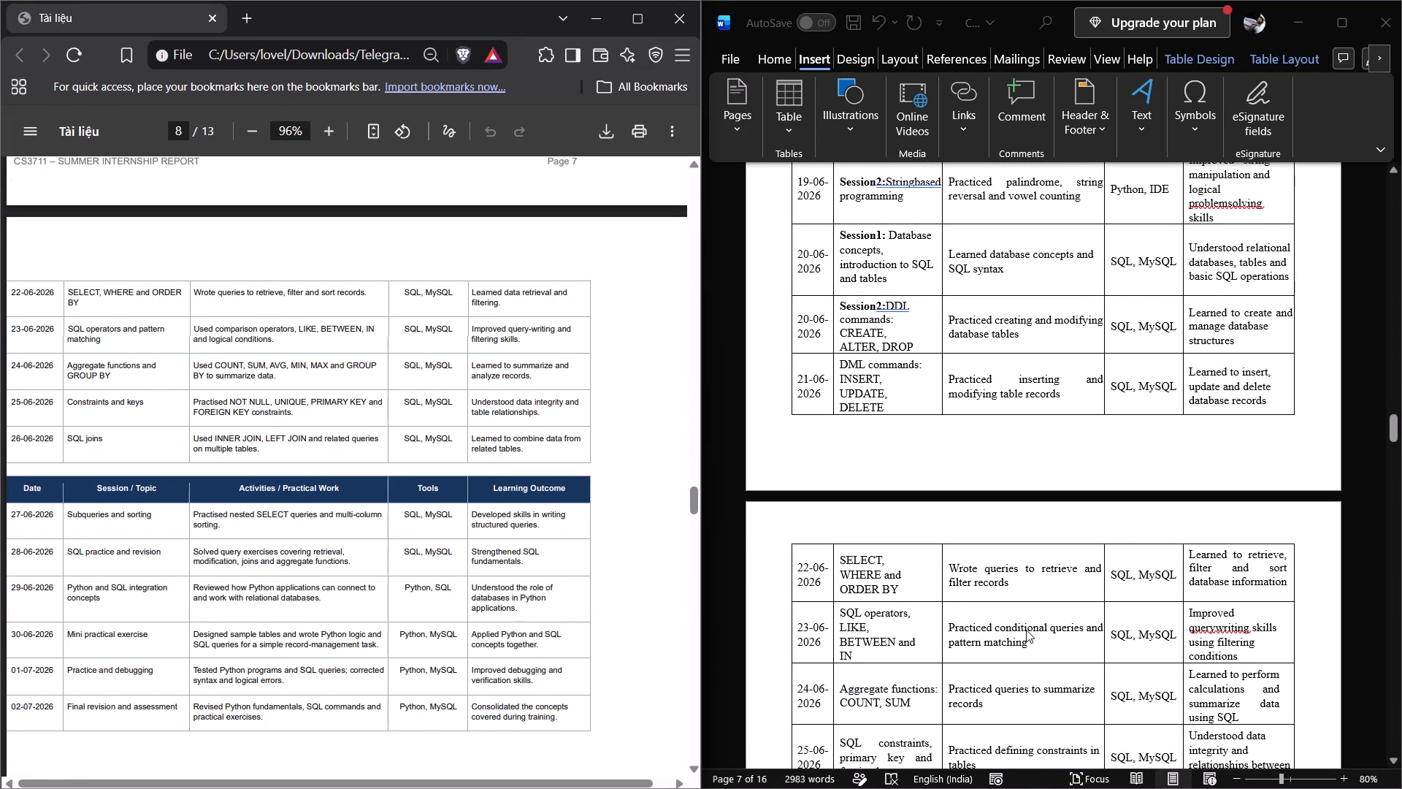
{"action": "scroll", "coordinate": [1026, 630], "scroll_direction": "down", "scroll_amount": 3}
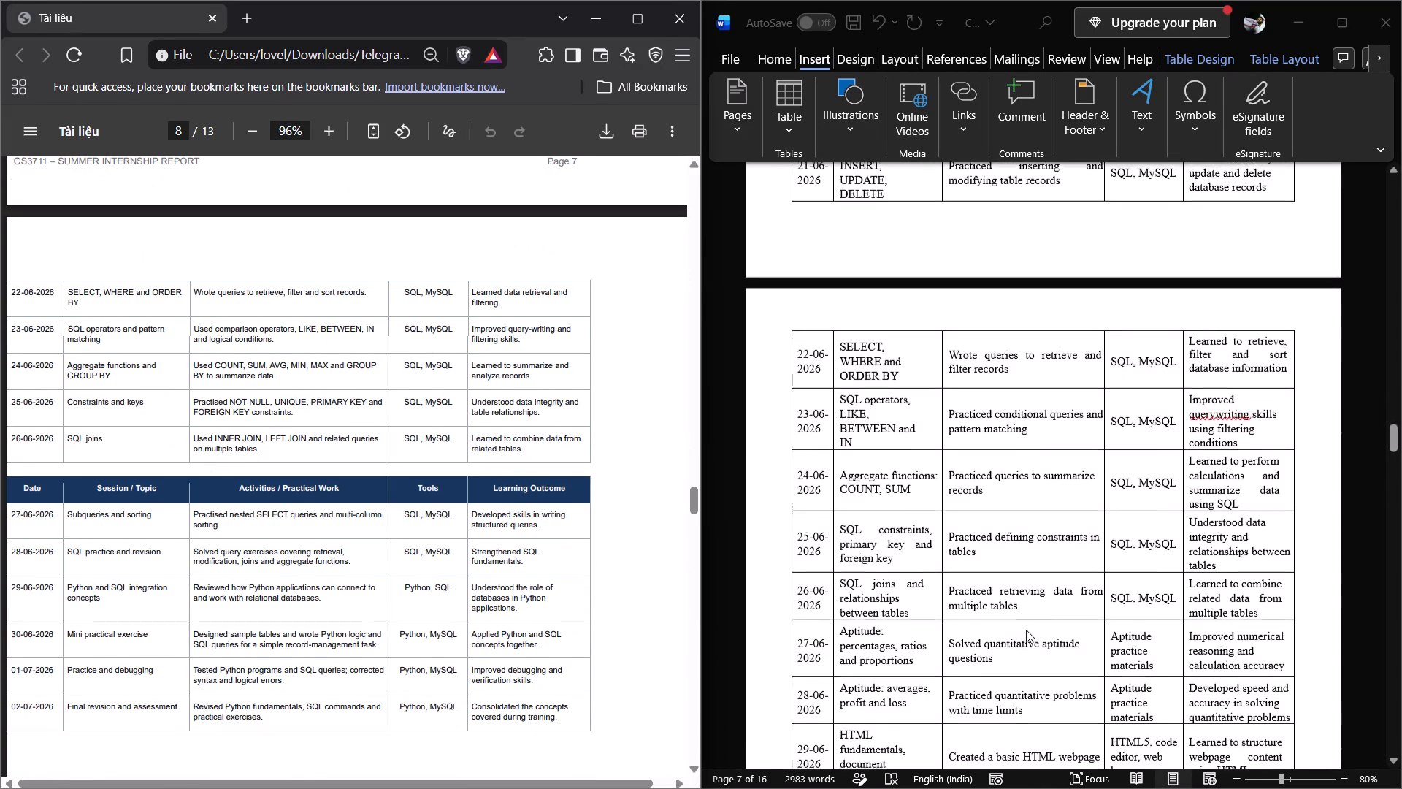
{"action": "scroll", "coordinate": [1026, 630], "scroll_direction": "down", "scroll_amount": 1}
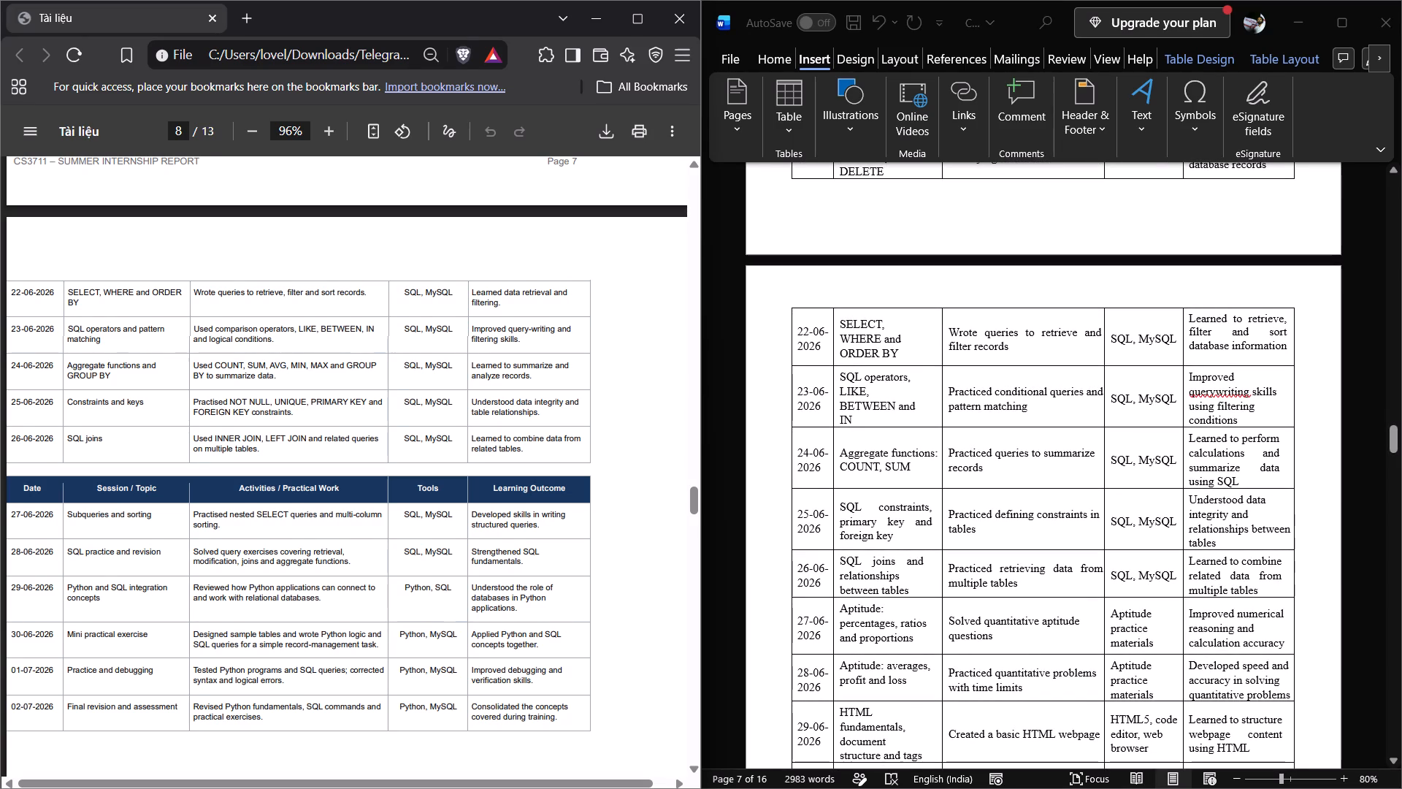
{"action": "scroll", "coordinate": [1152, 620], "scroll_direction": "down", "scroll_amount": 1}
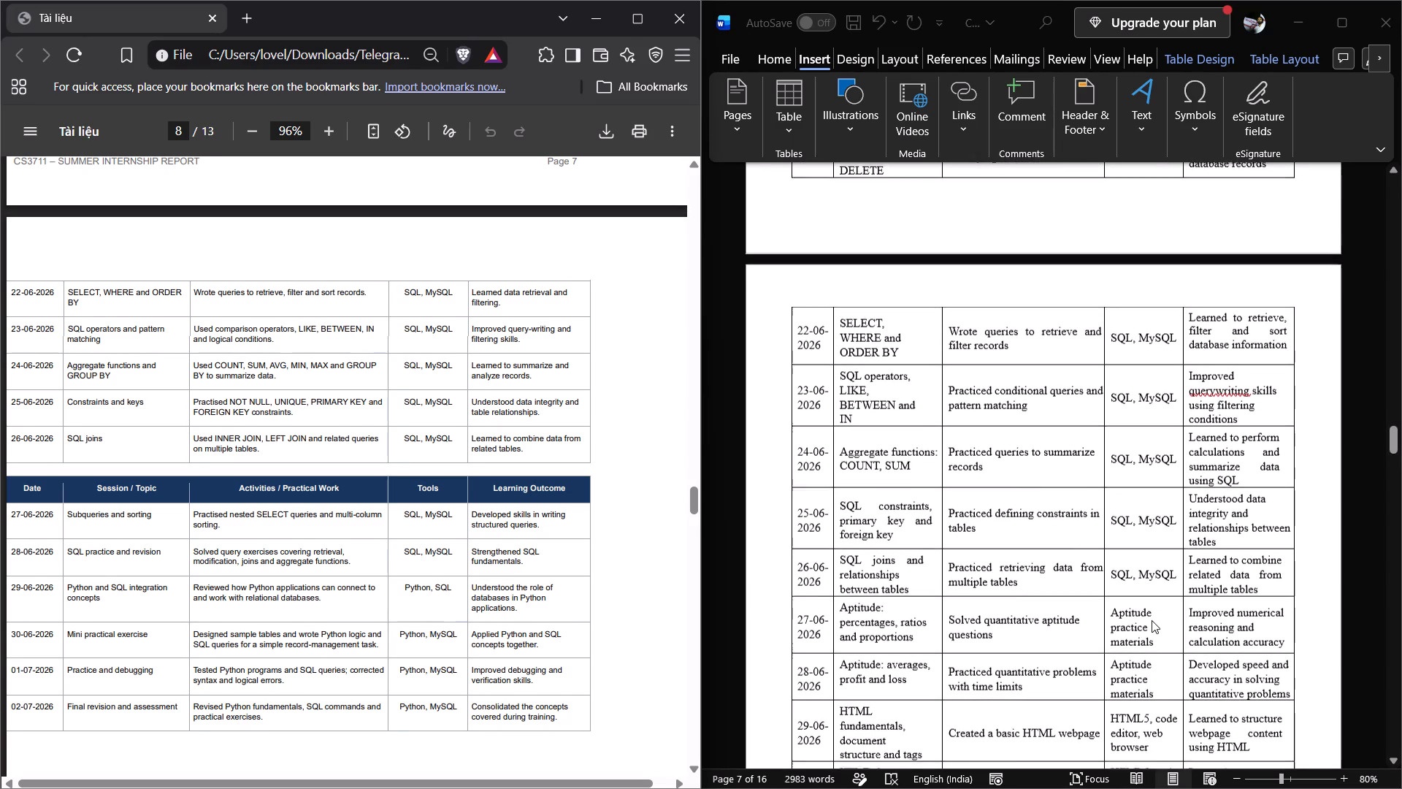
{"action": "scroll", "coordinate": [1152, 620], "scroll_direction": "down", "scroll_amount": 1}
{"action": "left_click", "coordinate": [1154, 577]}
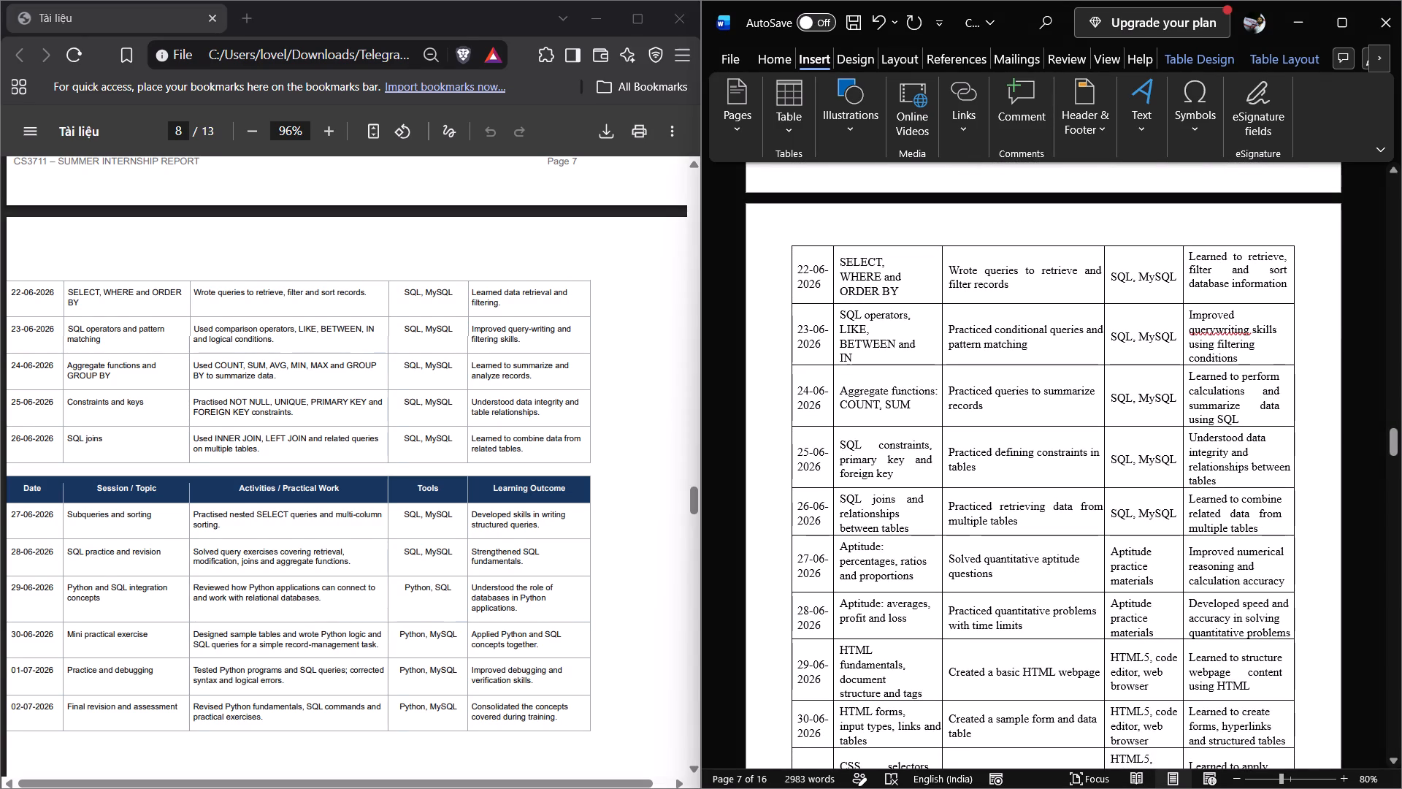
{"action": "left_click_drag", "start_coordinate": [1153, 579], "coordinate": [1116, 557]}
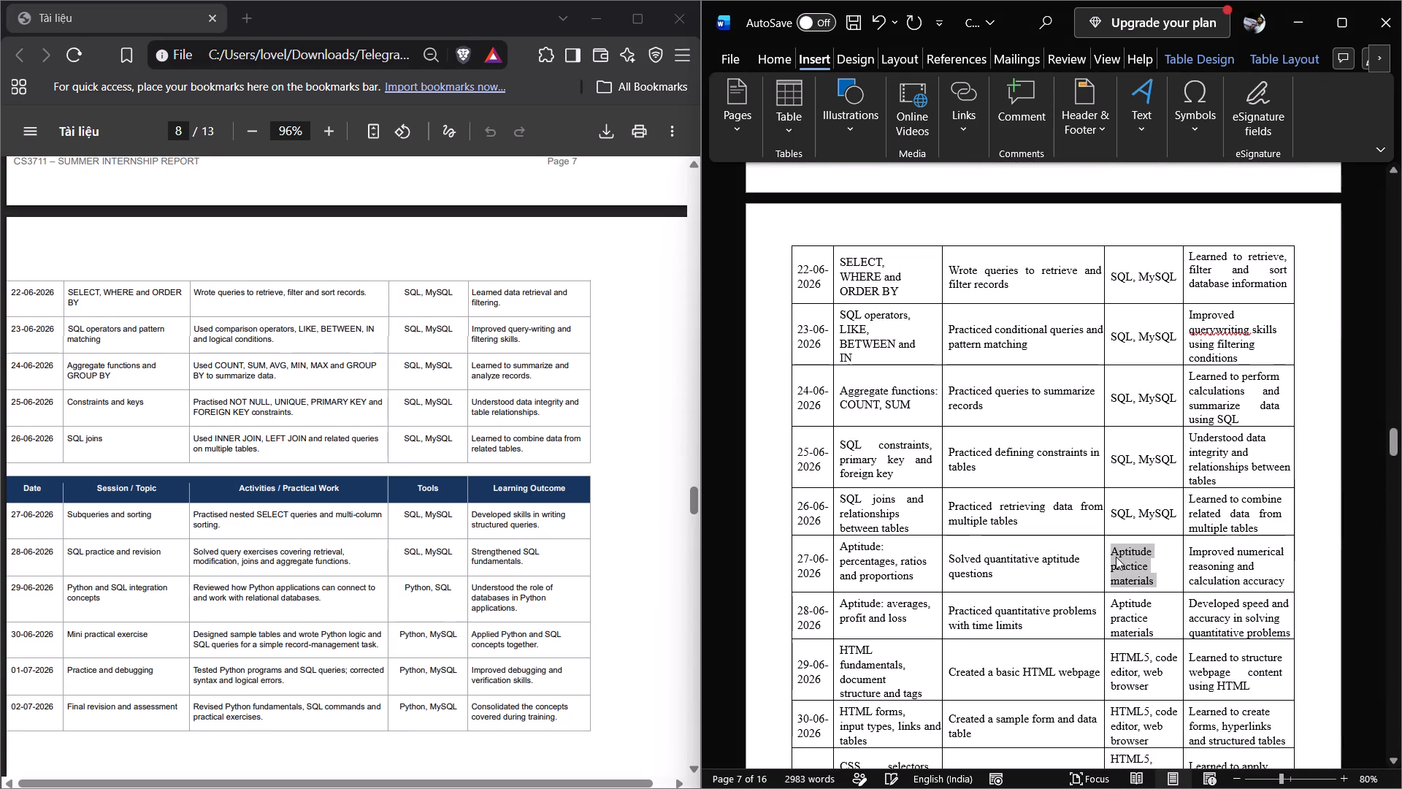
{"action": "key", "text": "ctrl+v"}
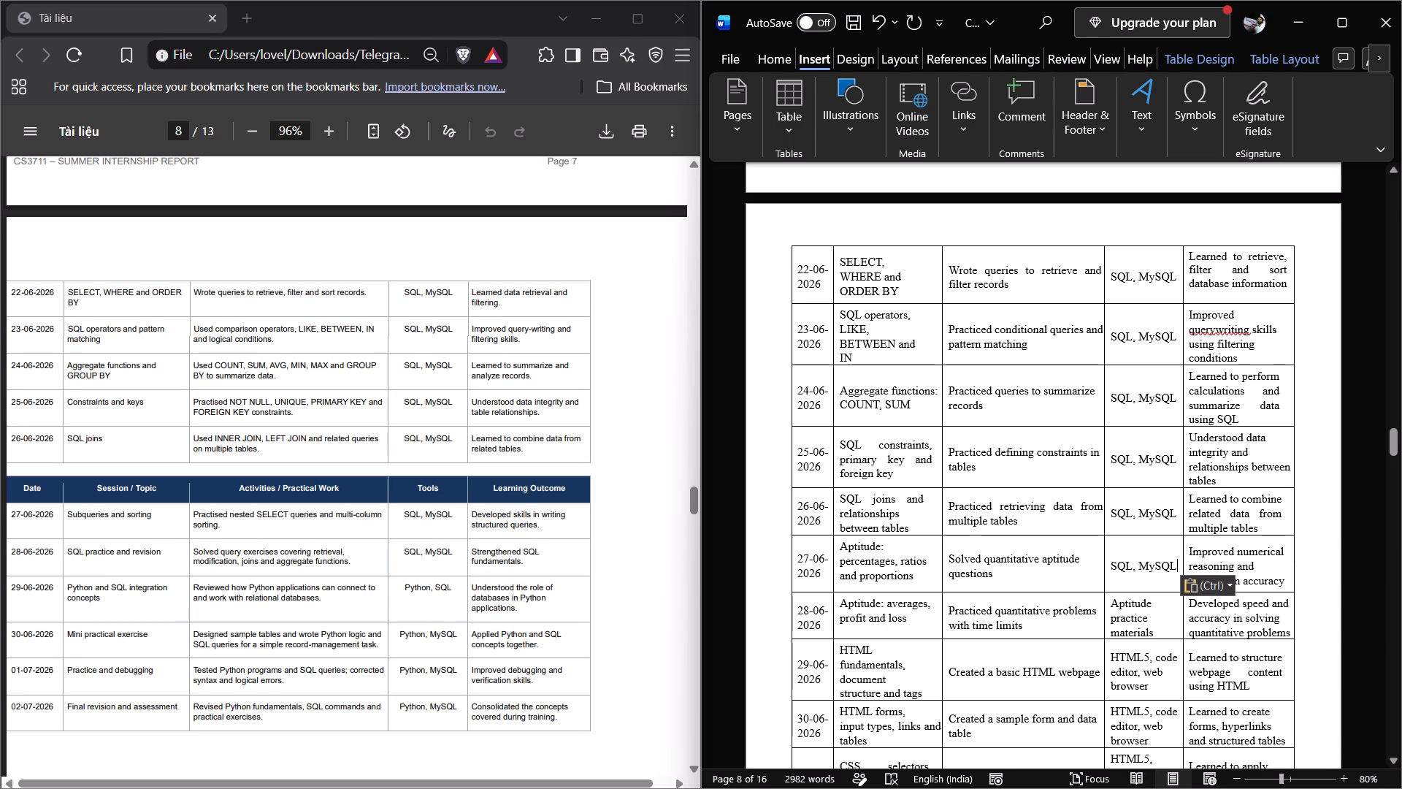
Replace the Word report's tools for 28-06-2026 with the copied "SQL, MySQL".
{"action": "left_click_drag", "start_coordinate": [1155, 633], "coordinate": [1120, 610]}
{"action": "left_click_drag", "start_coordinate": [1120, 610], "coordinate": [1118, 607]}
{"action": "key", "text": "ctrl+v"}
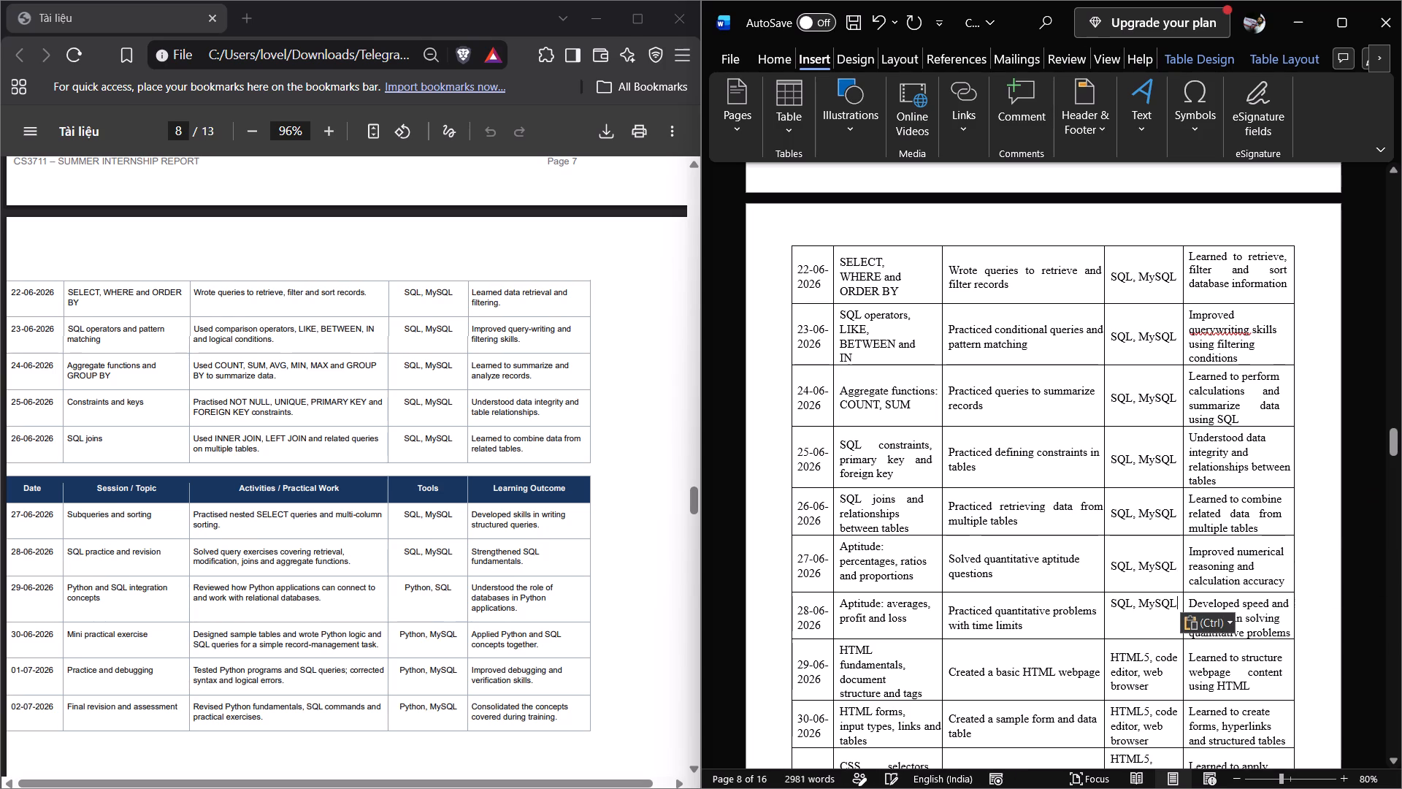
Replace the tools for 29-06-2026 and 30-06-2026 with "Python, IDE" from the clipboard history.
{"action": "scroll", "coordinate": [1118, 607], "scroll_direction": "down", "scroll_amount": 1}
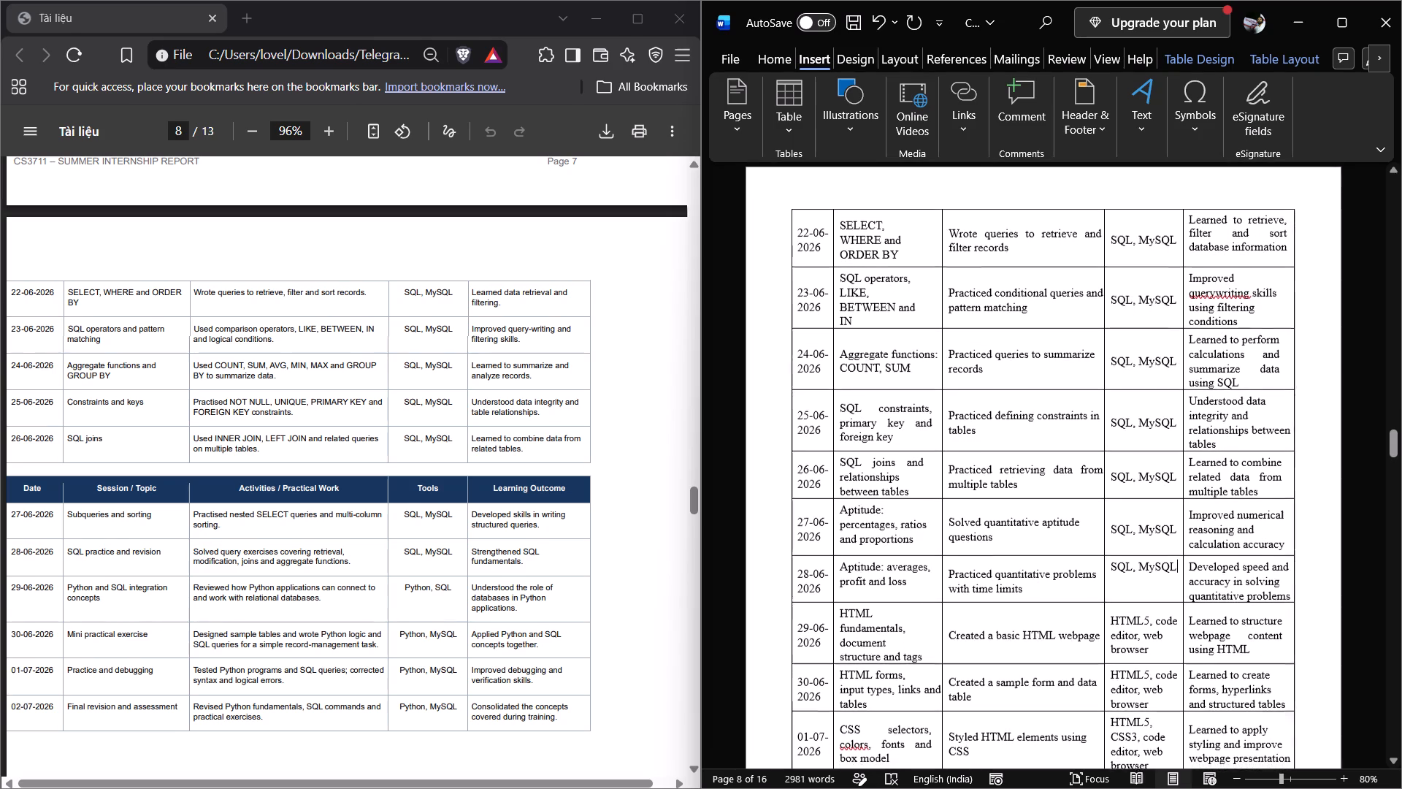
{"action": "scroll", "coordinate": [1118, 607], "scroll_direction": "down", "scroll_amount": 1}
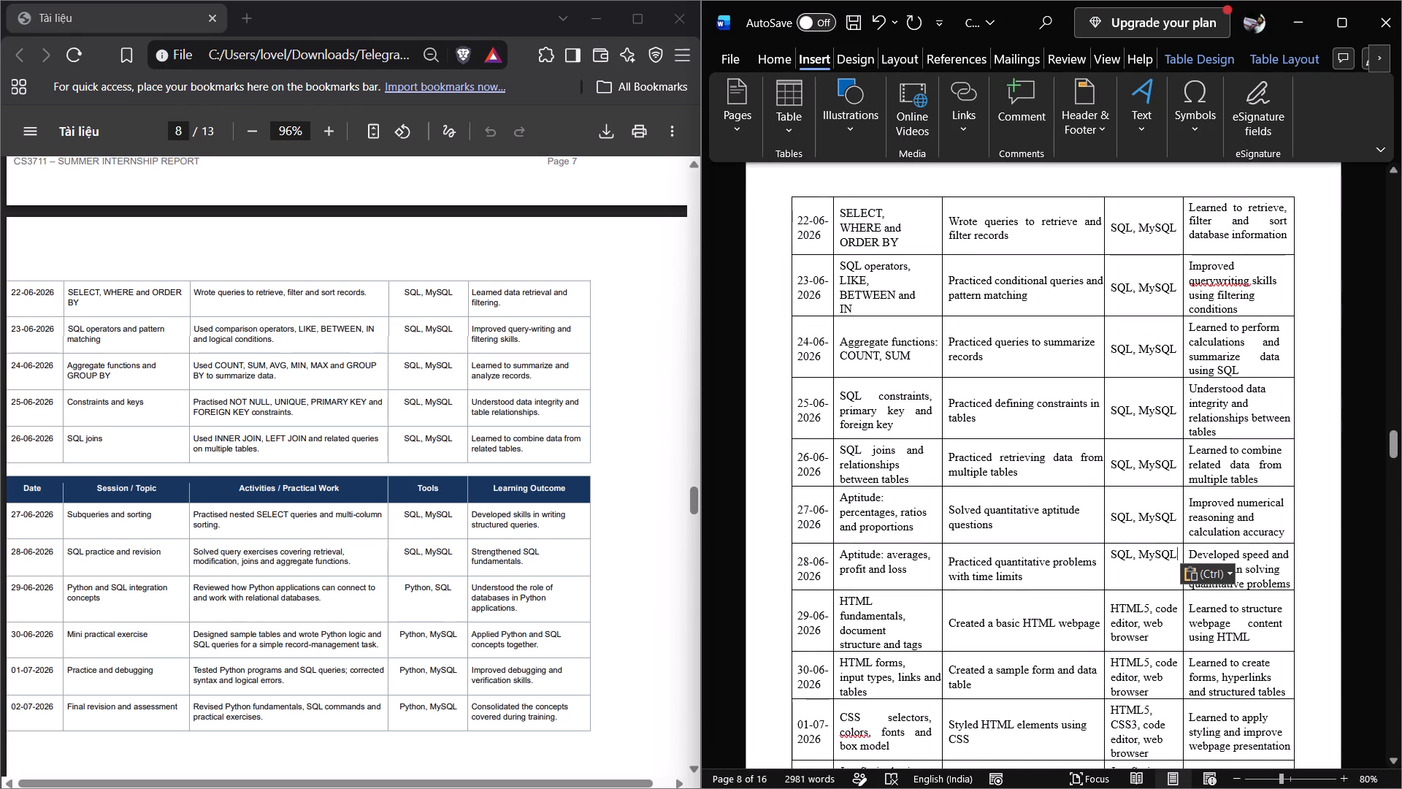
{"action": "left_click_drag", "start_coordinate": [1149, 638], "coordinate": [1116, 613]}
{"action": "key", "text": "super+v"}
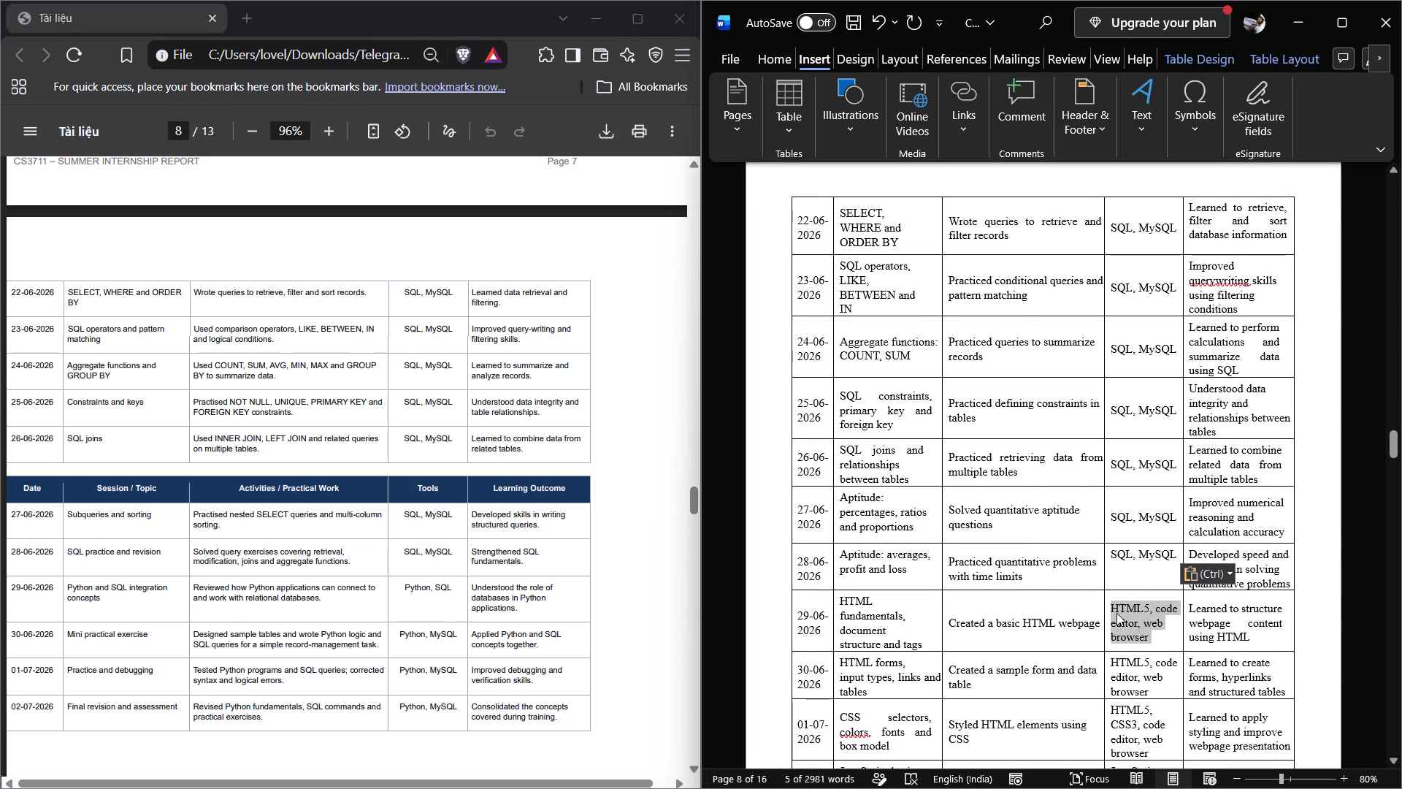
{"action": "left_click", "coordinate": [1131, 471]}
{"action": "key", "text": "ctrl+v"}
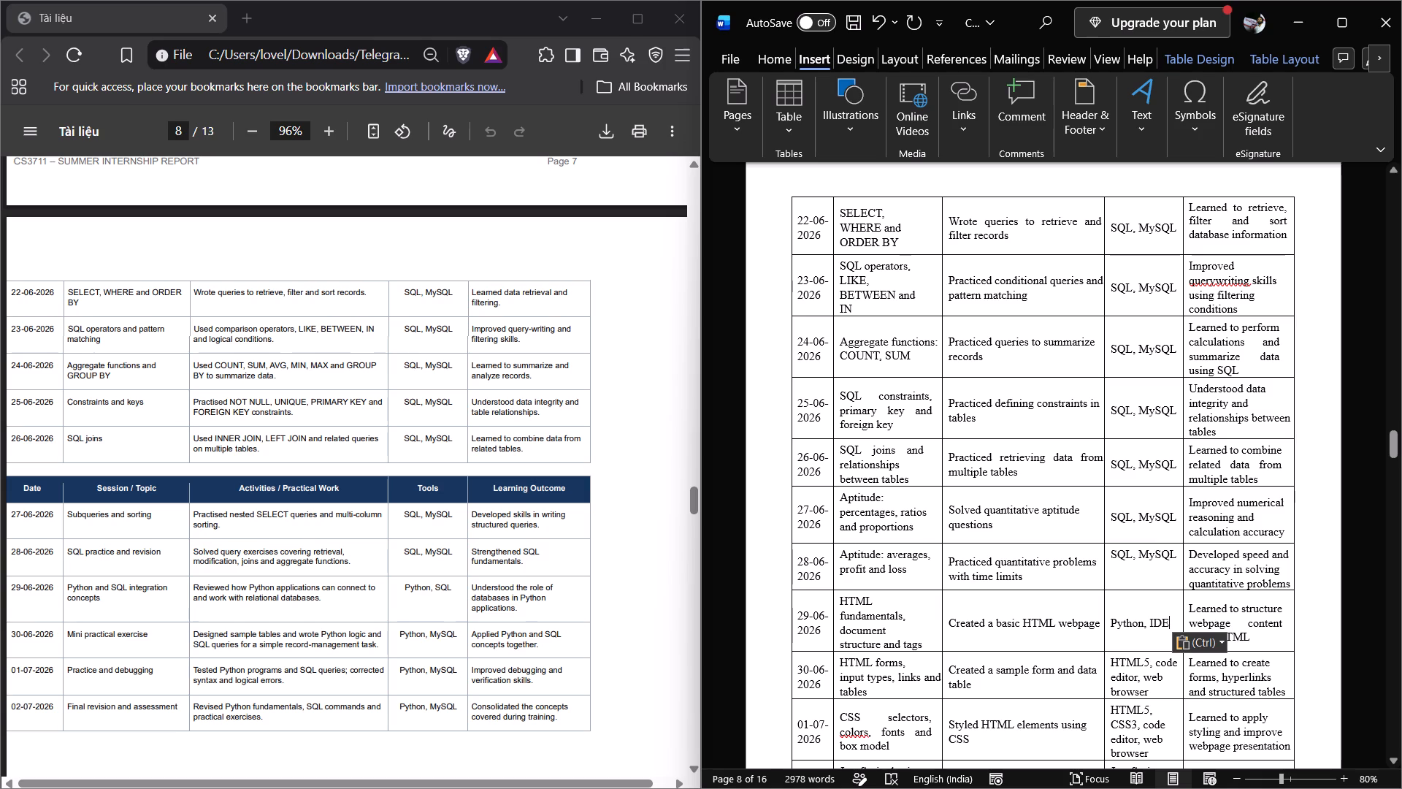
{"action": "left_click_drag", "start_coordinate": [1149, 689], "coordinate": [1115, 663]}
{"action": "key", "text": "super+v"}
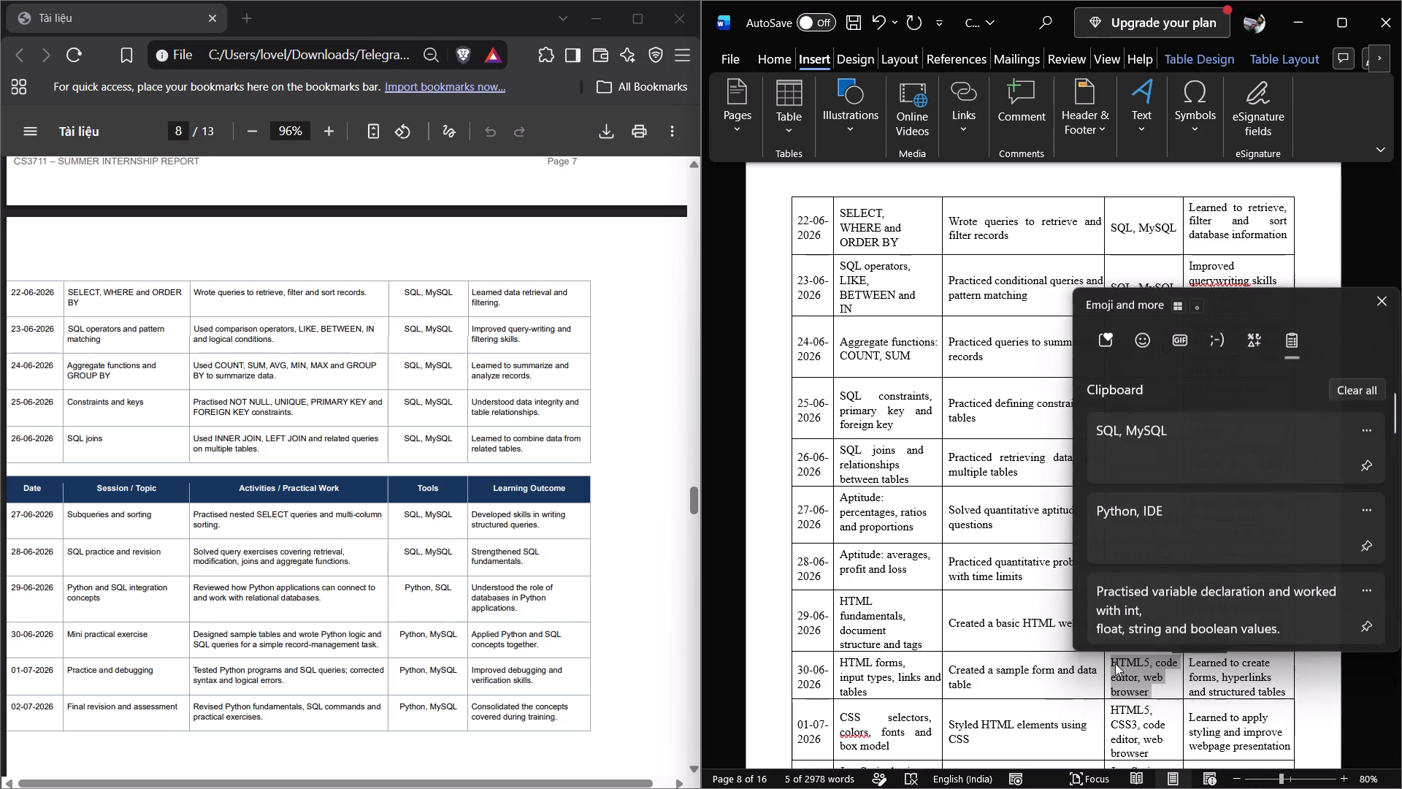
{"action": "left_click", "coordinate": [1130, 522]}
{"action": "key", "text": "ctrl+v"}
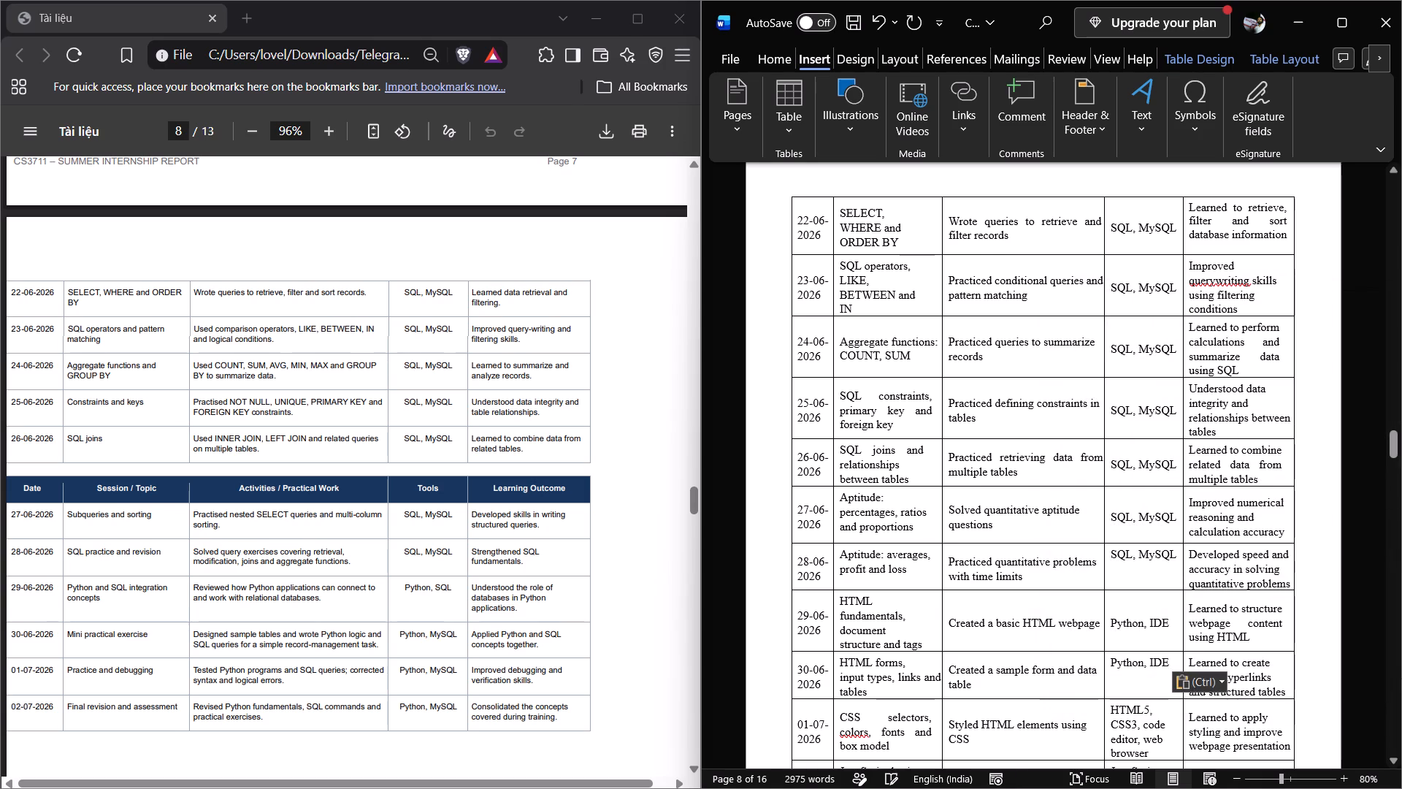
Copy "Python, SQL" from the PDF's 29-06-2026 row and replace the Word report's tools for 29-06-2026 with it.
{"action": "scroll", "coordinate": [1150, 712], "scroll_direction": "down", "scroll_amount": 1}
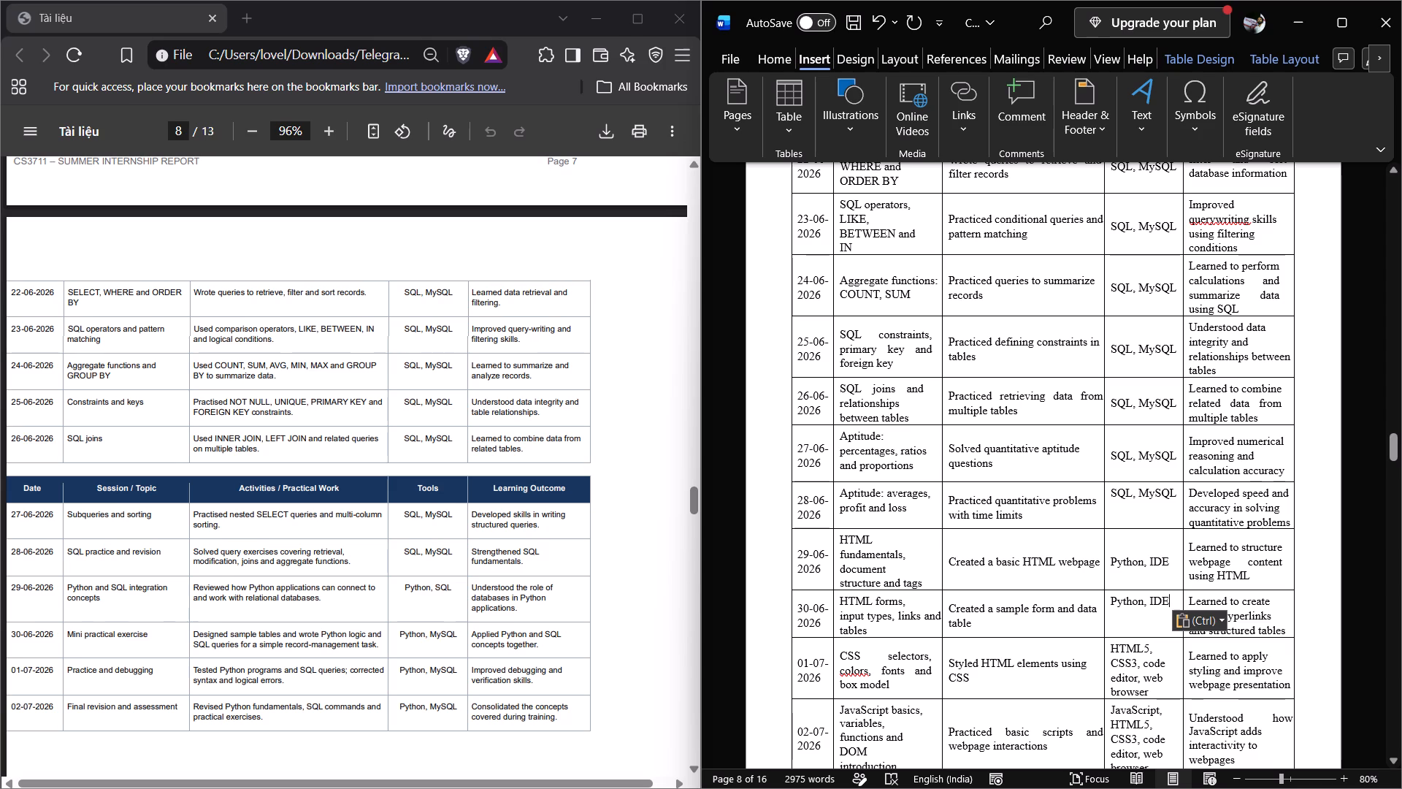
{"action": "left_click_drag", "start_coordinate": [1148, 690], "coordinate": [1117, 655]}
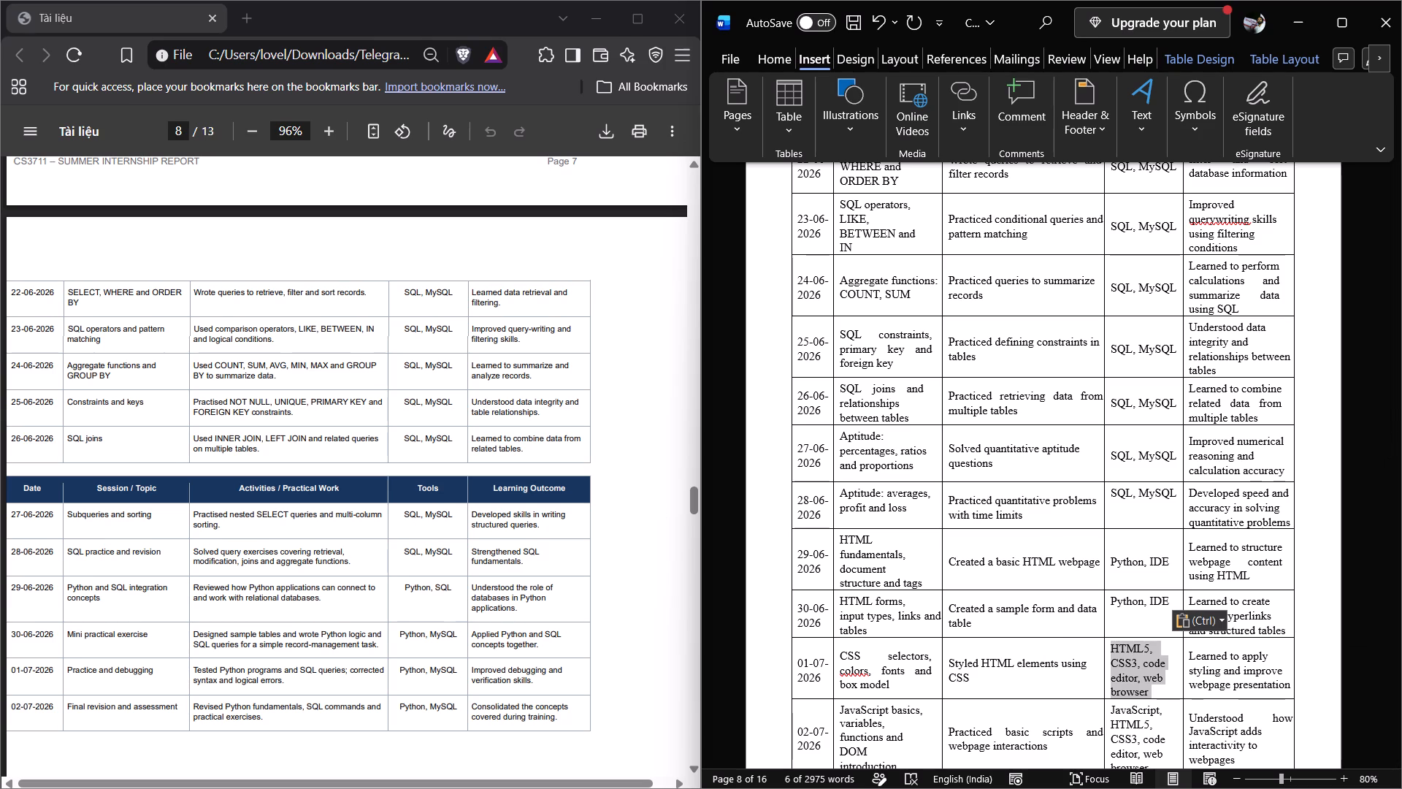
{"action": "left_click_drag", "start_coordinate": [452, 587], "coordinate": [398, 588]}
{"action": "key", "text": "ctrl+c"}
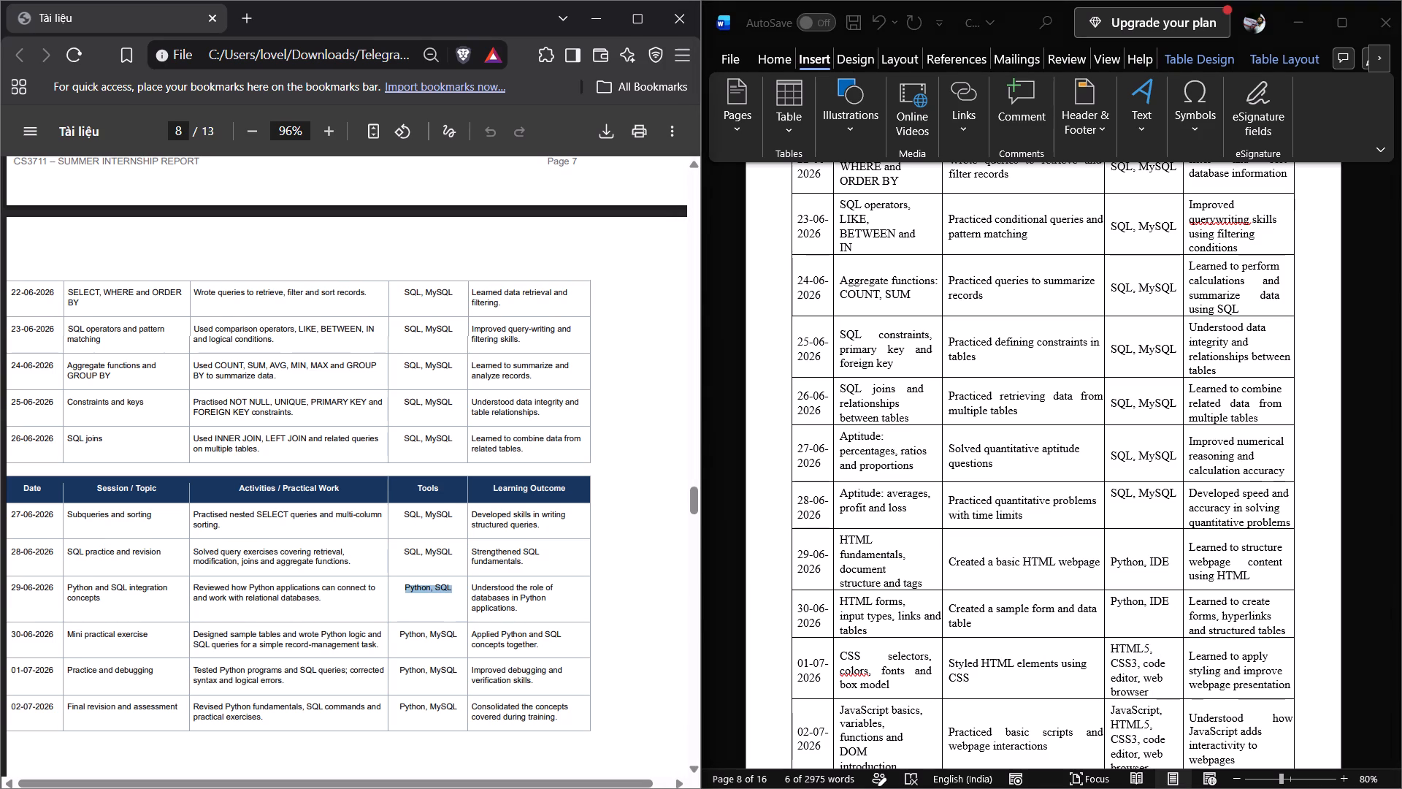
{"action": "left_click", "coordinate": [1171, 557]}
{"action": "left_click", "coordinate": [1169, 557]}
{"action": "left_click_drag", "start_coordinate": [1169, 557], "coordinate": [1116, 560]}
{"action": "key", "text": "ctrl+v"}
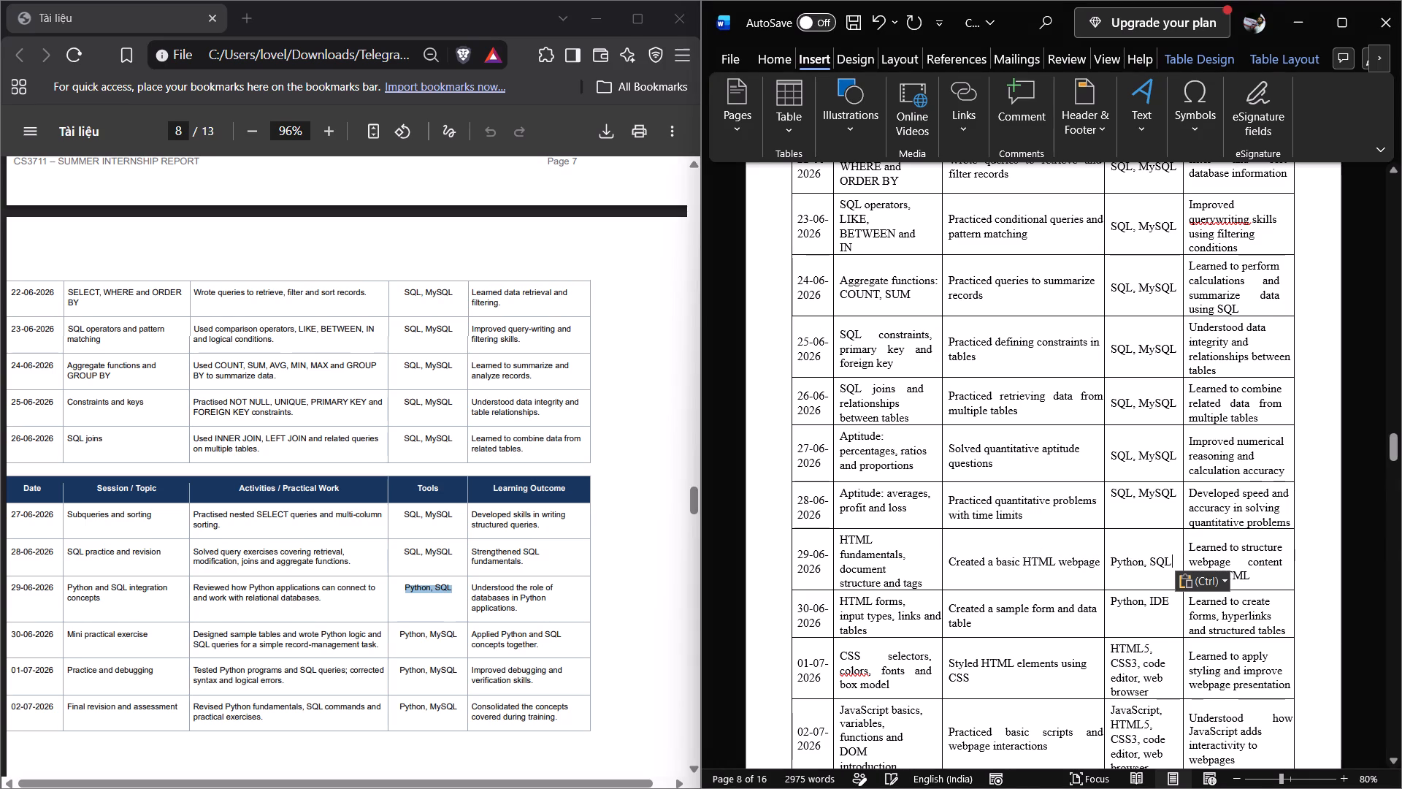
Replace the Word report's tools for 30-06-2026, 01-07-2026 and 02-07-2026 with "Python, SQL".
{"action": "left_click_drag", "start_coordinate": [1168, 605], "coordinate": [1126, 605]}
{"action": "key", "text": "ctrl+v"}
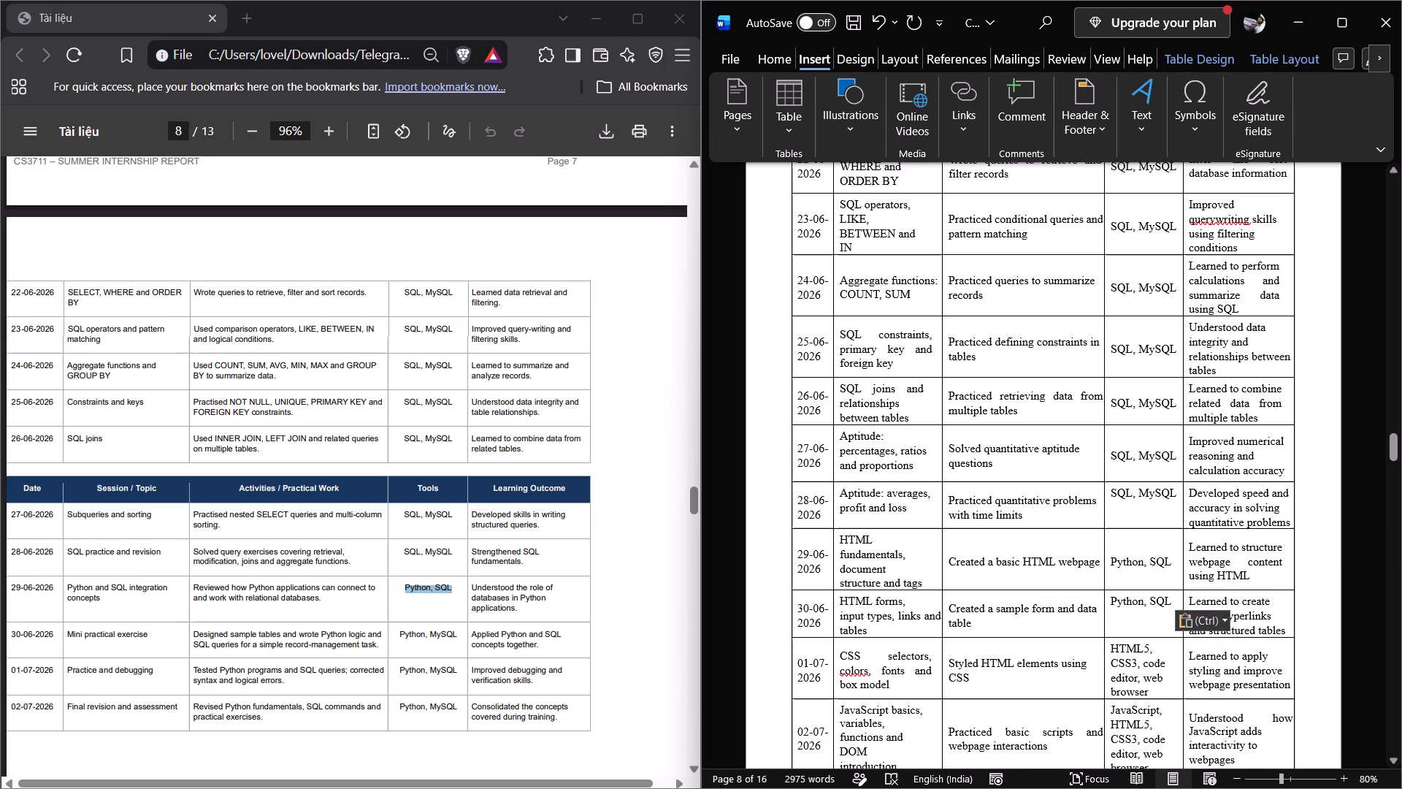
{"action": "left_click_drag", "start_coordinate": [1154, 691], "coordinate": [1118, 652]}
{"action": "key", "text": "ctrl+v"}
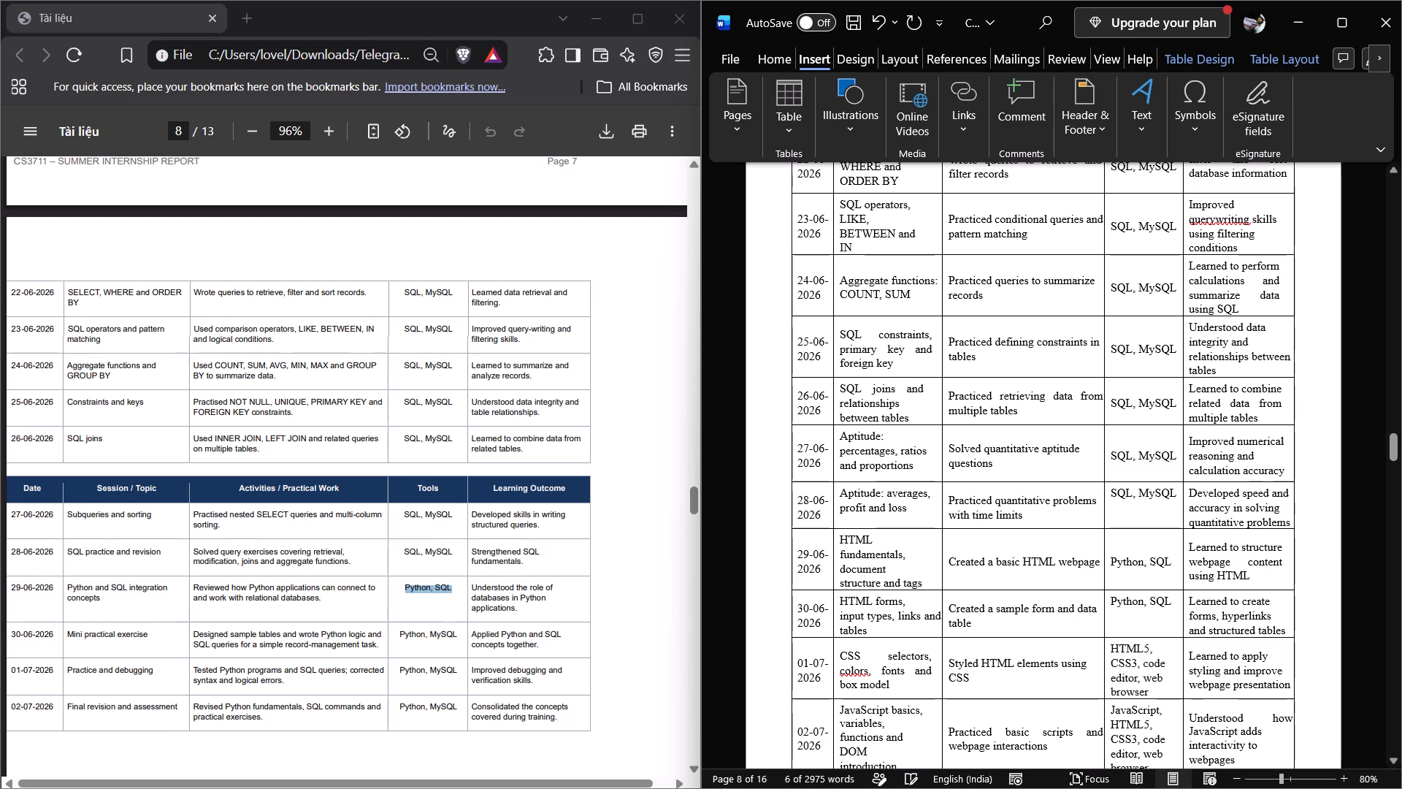
{"action": "scroll", "coordinate": [1113, 622], "scroll_direction": "down", "scroll_amount": 2}
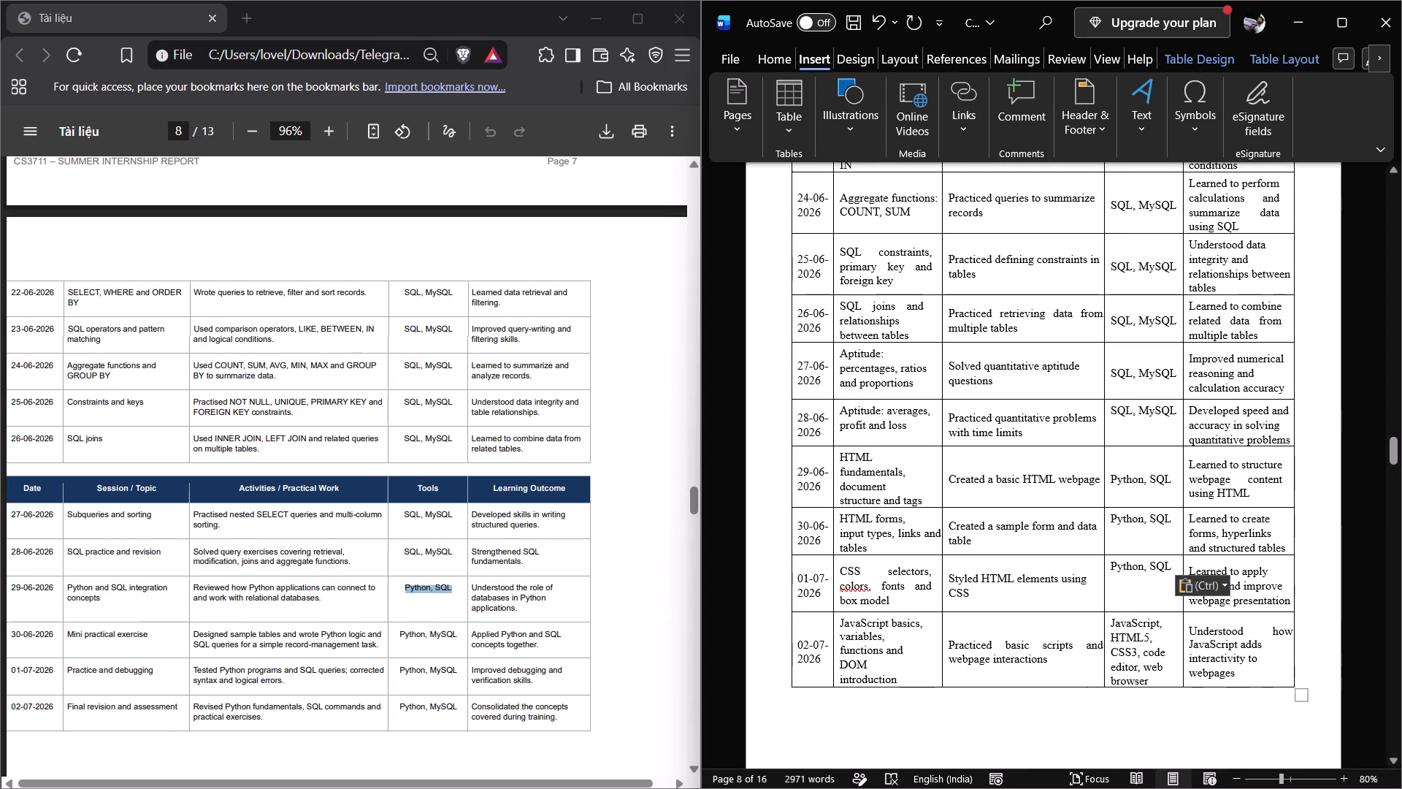
{"action": "left_click_drag", "start_coordinate": [1147, 677], "coordinate": [1126, 650]}
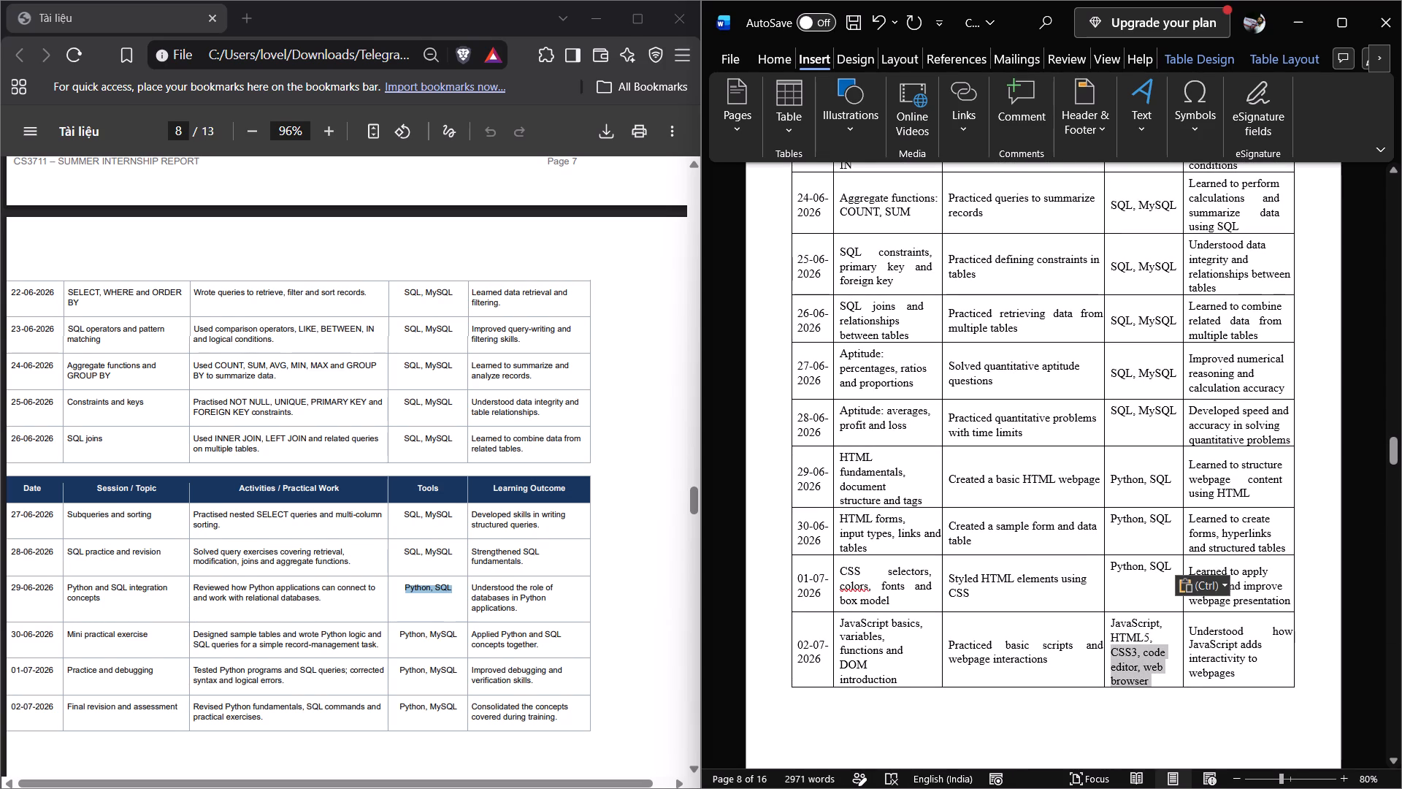
{"action": "left_click_drag", "start_coordinate": [1126, 650], "coordinate": [1116, 628]}
{"action": "key", "text": "ctrl+v"}
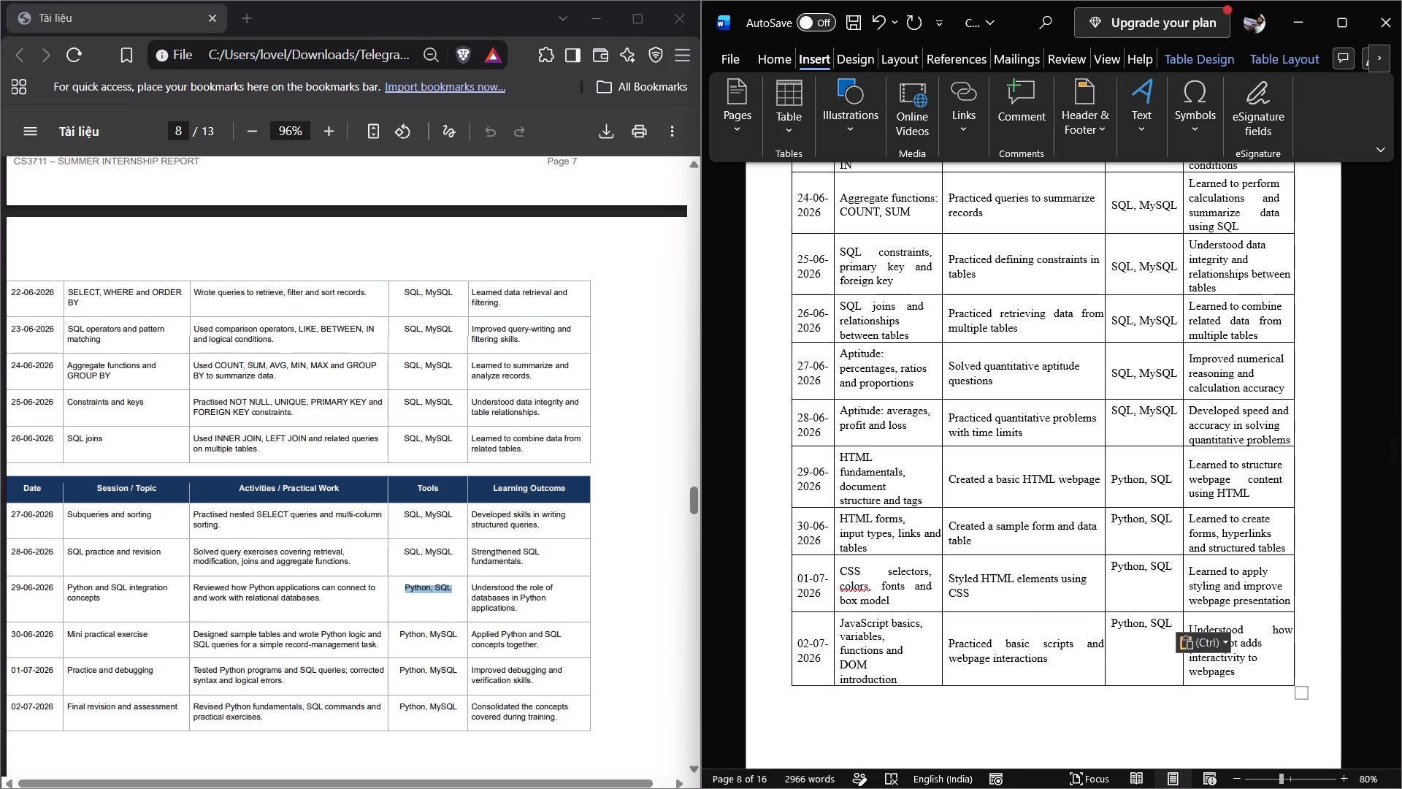
Replace the Word report's 02-07-2026 activity with the PDF's "Revised Python fundamentals, SQL commands and practical exercises.".
{"action": "left_click_drag", "start_coordinate": [267, 714], "coordinate": [220, 710]}
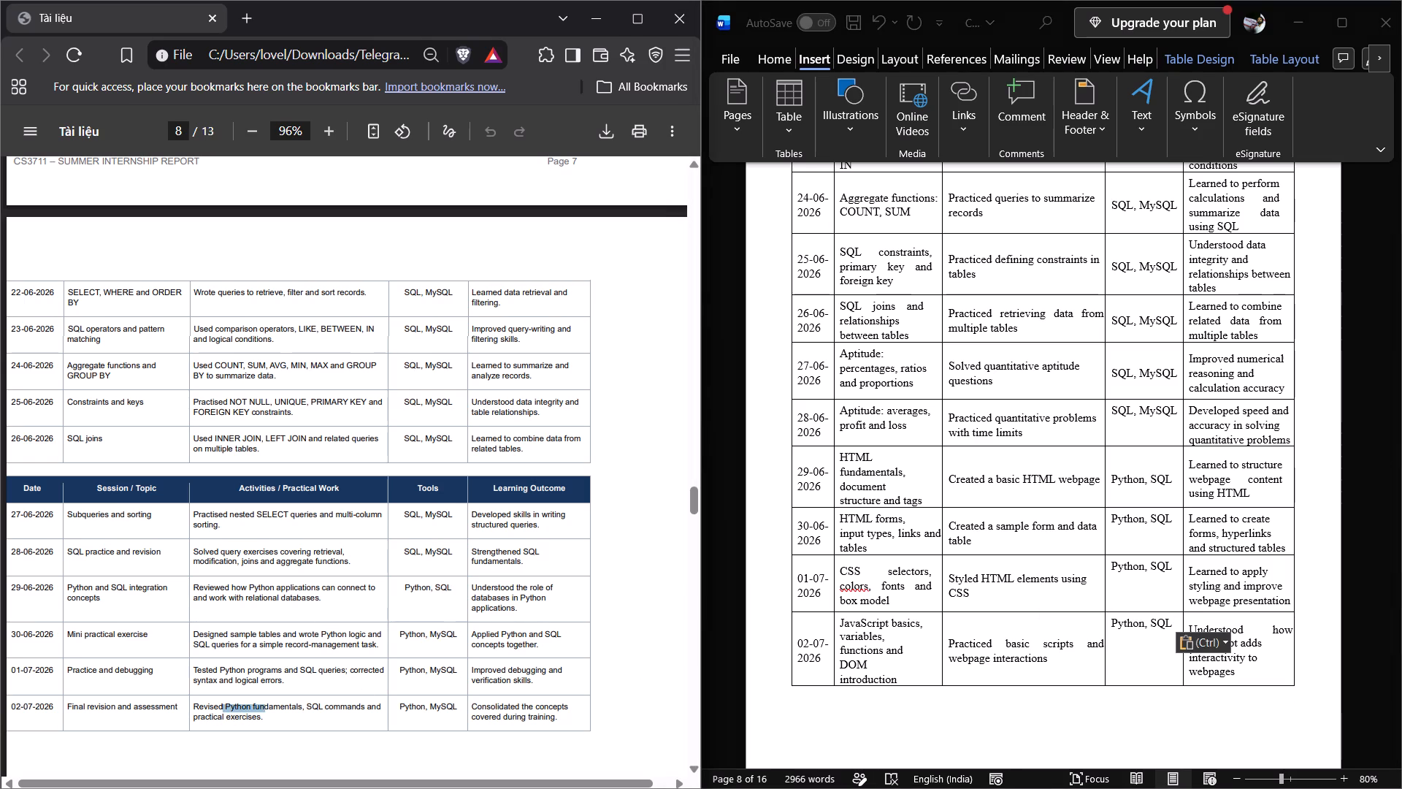
{"action": "left_click_drag", "start_coordinate": [220, 710], "coordinate": [238, 716]}
{"action": "left_click", "coordinate": [264, 715]}
{"action": "left_click_drag", "start_coordinate": [264, 717], "coordinate": [196, 708]}
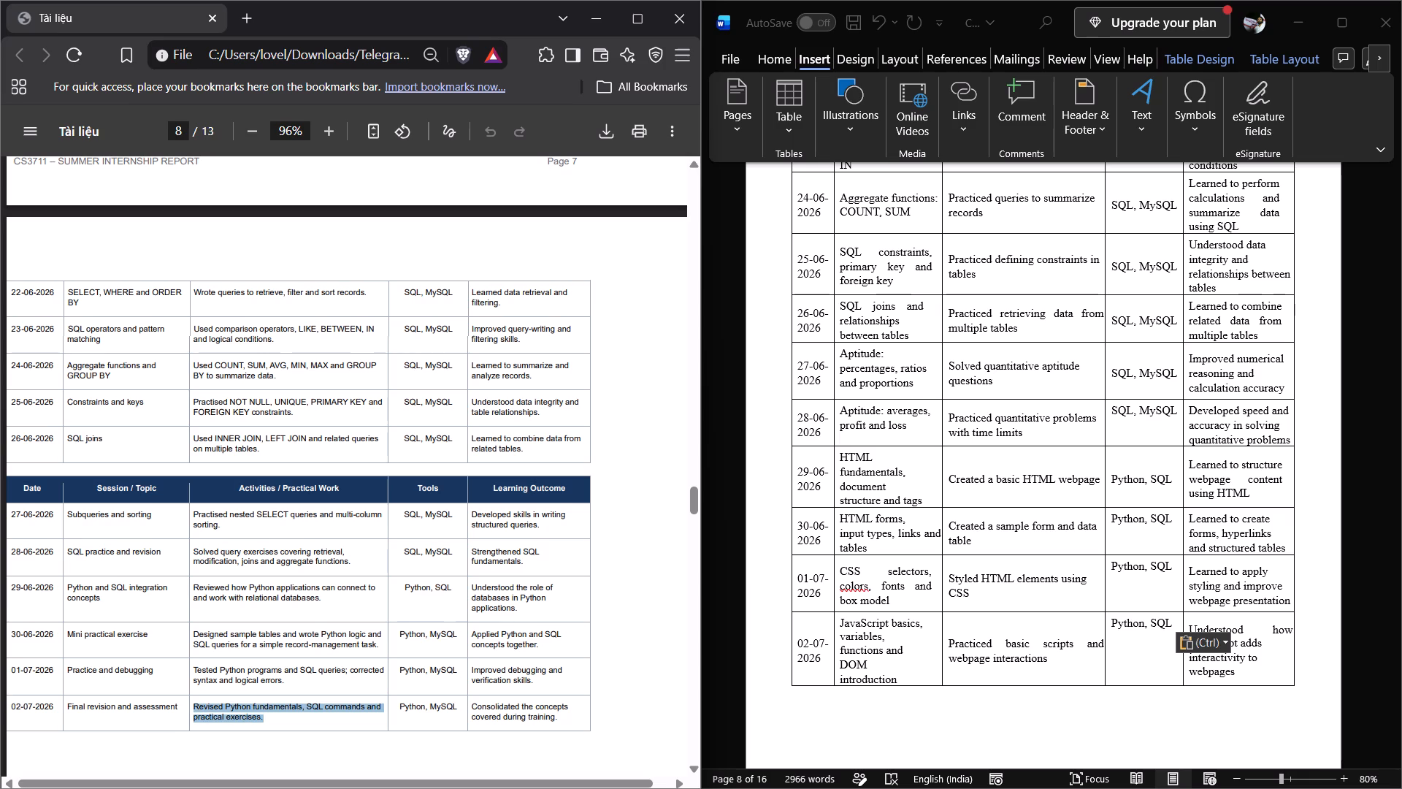
{"action": "key", "text": "ctrl+c"}
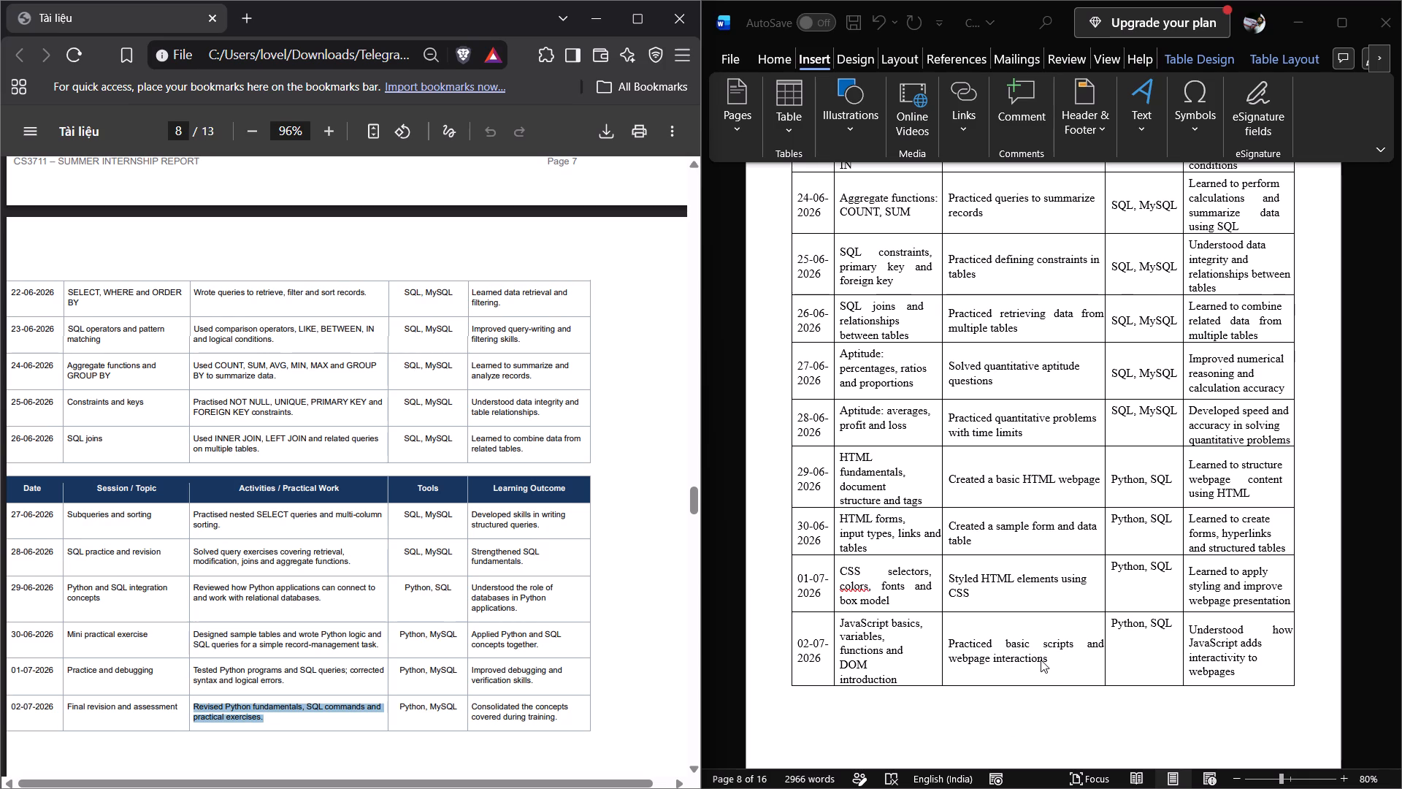
{"action": "left_click", "coordinate": [1045, 660]}
{"action": "left_click_drag", "start_coordinate": [1047, 659], "coordinate": [1006, 656]}
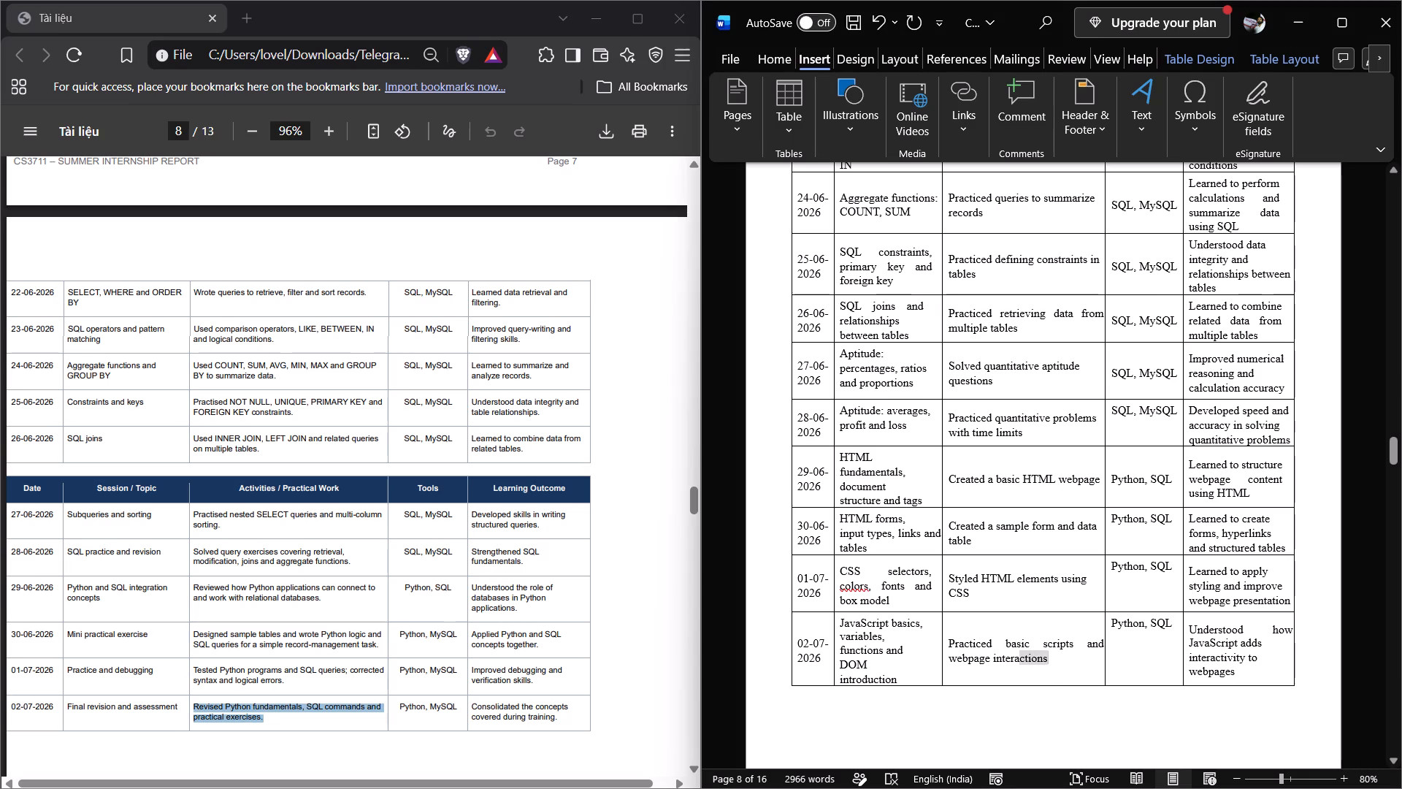
{"action": "left_click_drag", "start_coordinate": [1006, 656], "coordinate": [957, 648]}
{"action": "key", "text": "ctrl+v"}
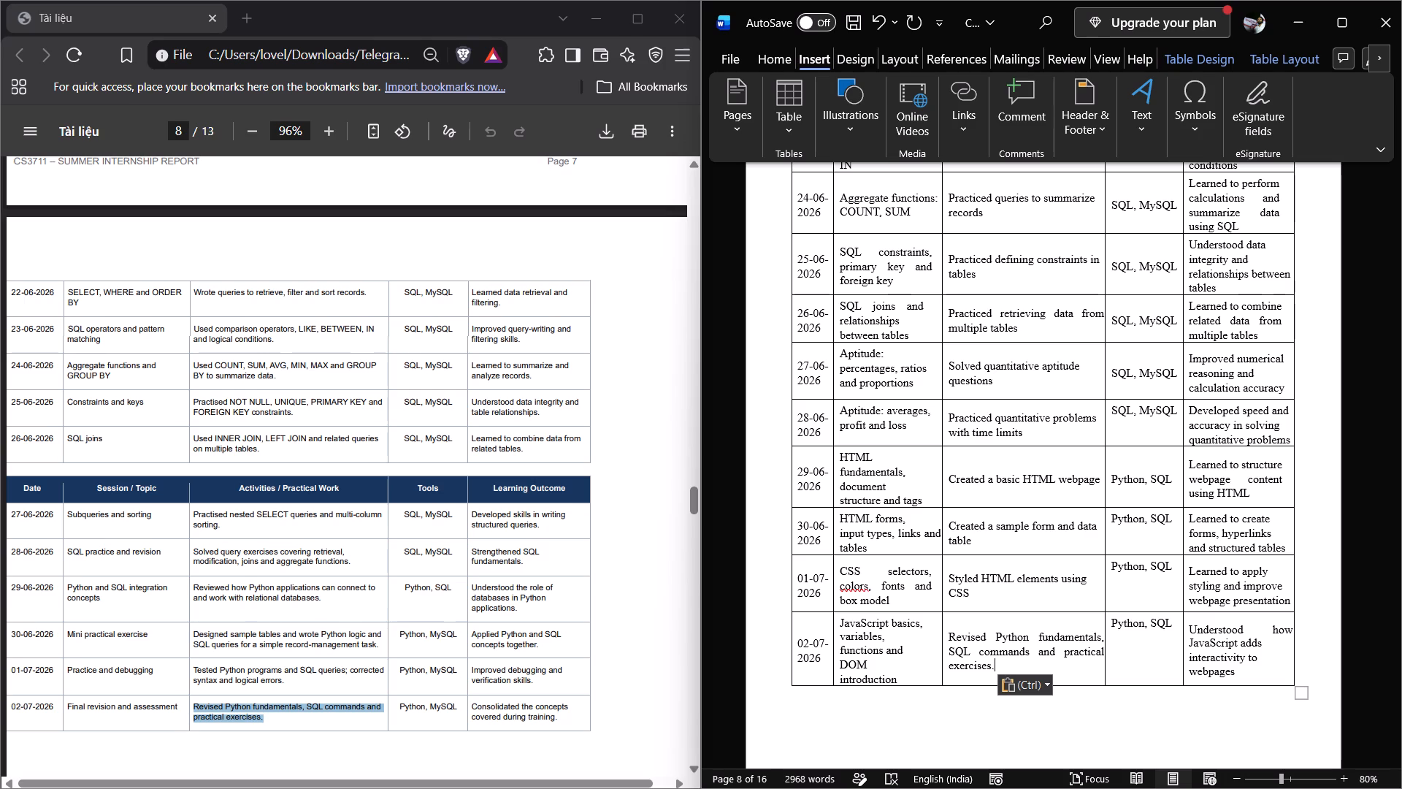
Replace the Word report's 01-07-2026 activity with the PDF's "Tested Python programs and SQL queries; corrected syntax and logical errors".
{"action": "left_click_drag", "start_coordinate": [285, 679], "coordinate": [195, 674]}
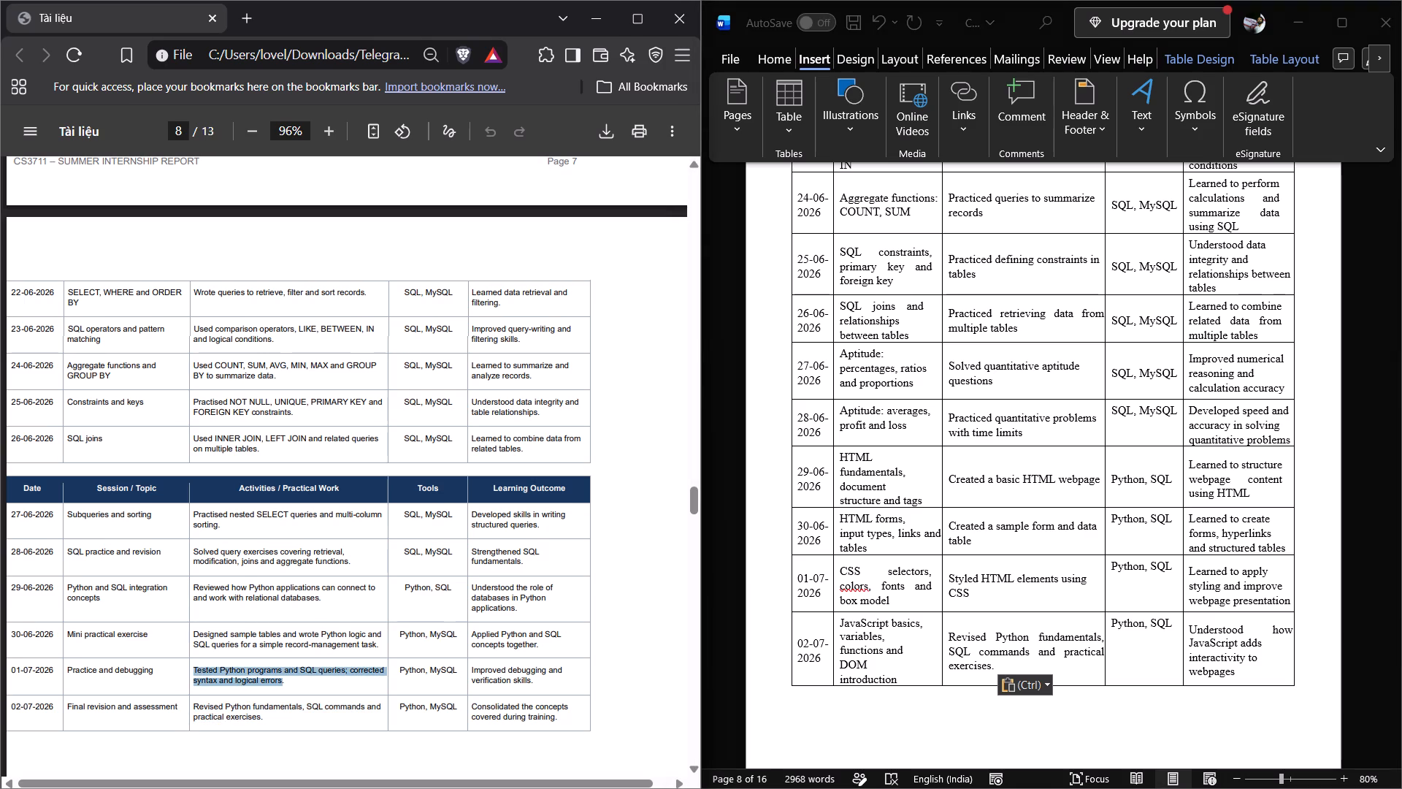
{"action": "key", "text": "ctrl+c"}
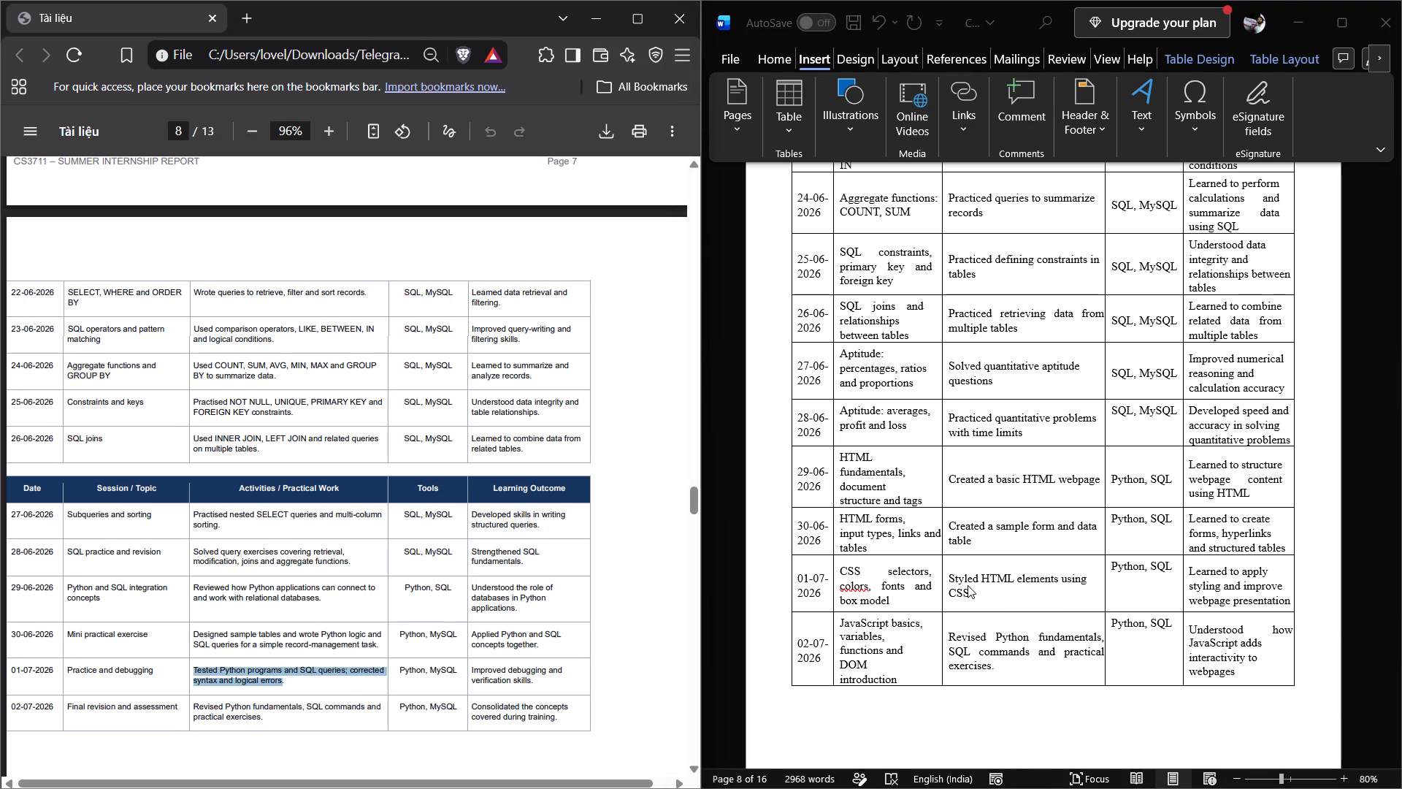
{"action": "left_click", "coordinate": [968, 588]}
{"action": "left_click", "coordinate": [970, 590]}
{"action": "left_click_drag", "start_coordinate": [970, 590], "coordinate": [951, 576]}
{"action": "key", "text": "ctrl+v"}
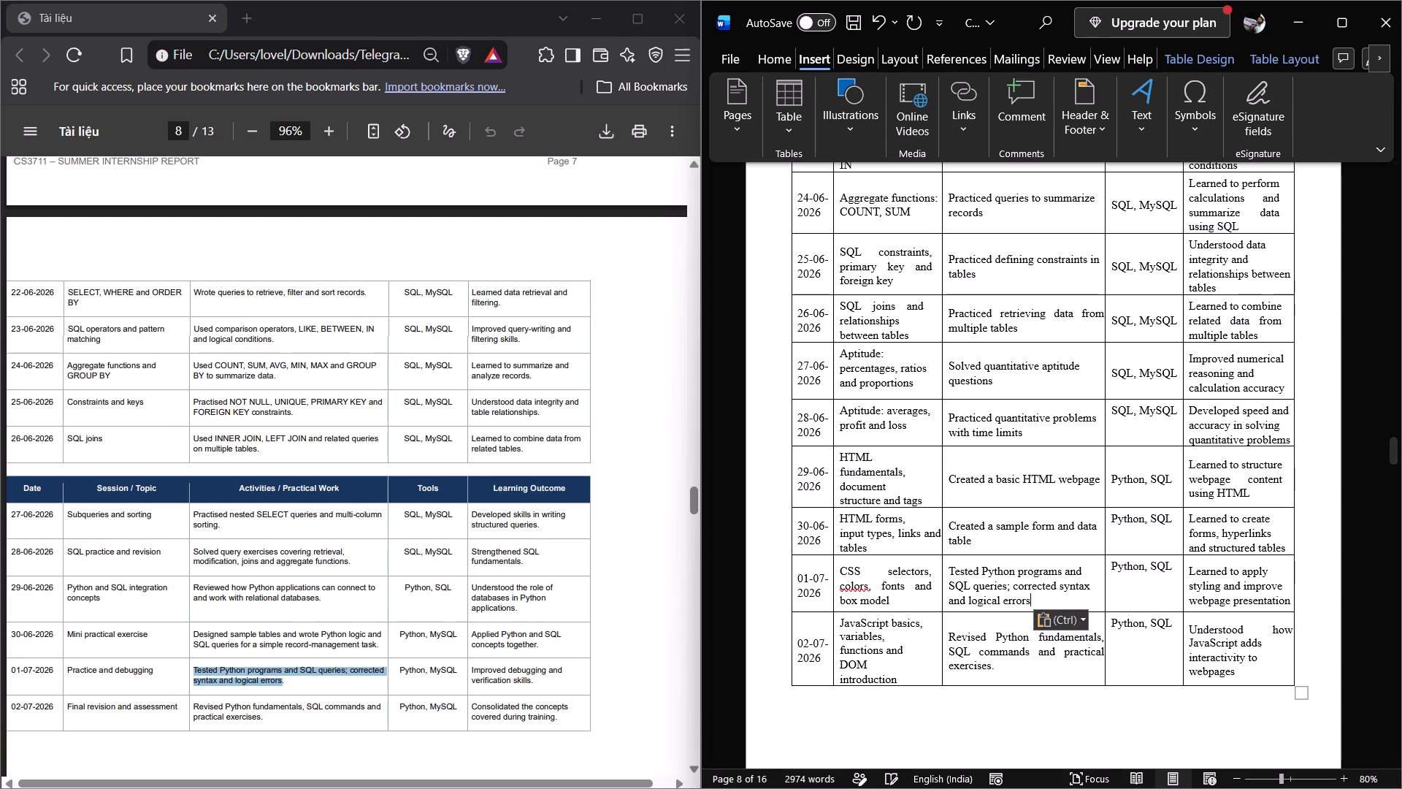
Replace the Word report's 30-06-2026 activity with the PDF's "Designed sample tables and wrote Python logic and SQL queries for a simple record-management task".
{"action": "left_click_drag", "start_coordinate": [379, 642], "coordinate": [316, 644]}
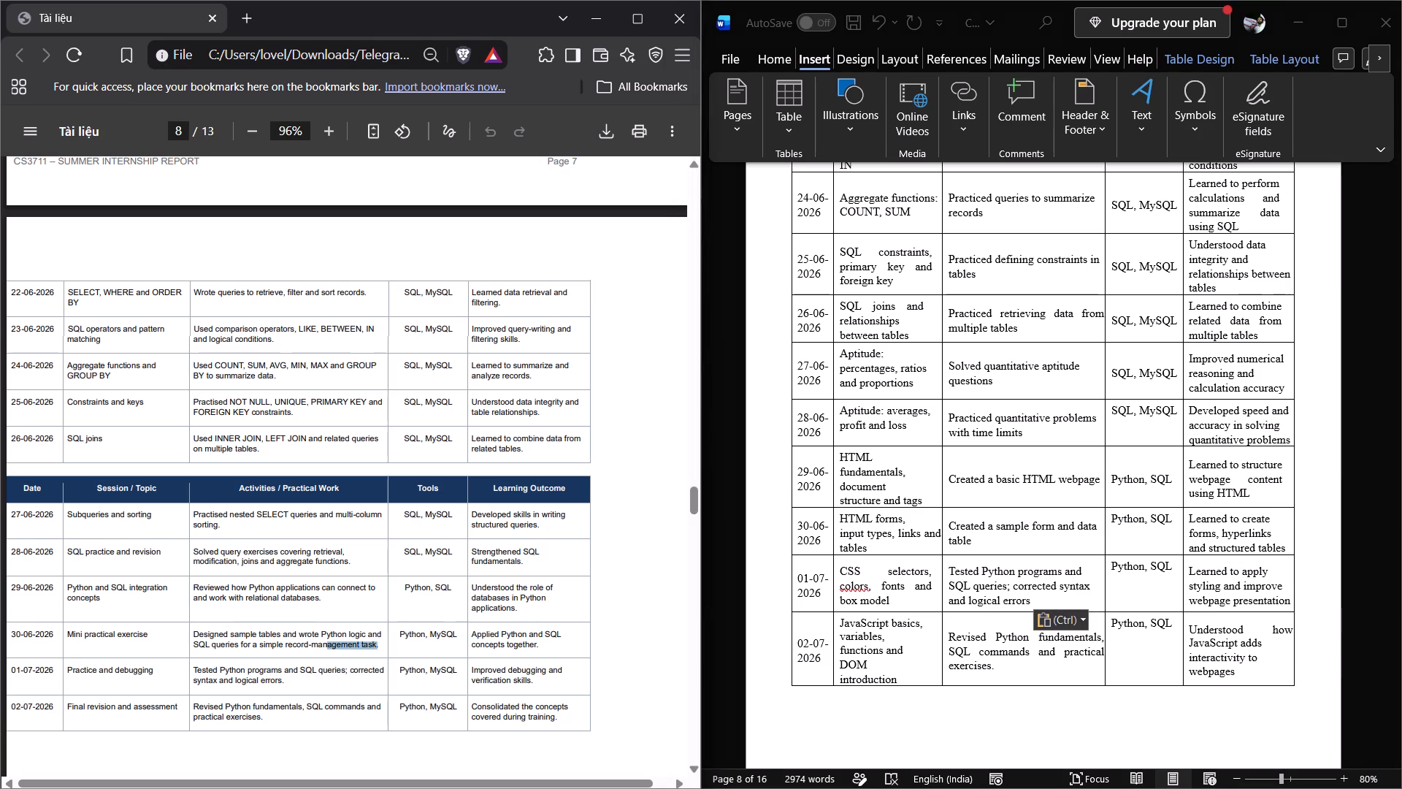
{"action": "left_click_drag", "start_coordinate": [316, 644], "coordinate": [191, 636]}
{"action": "key", "text": "ctrl+c"}
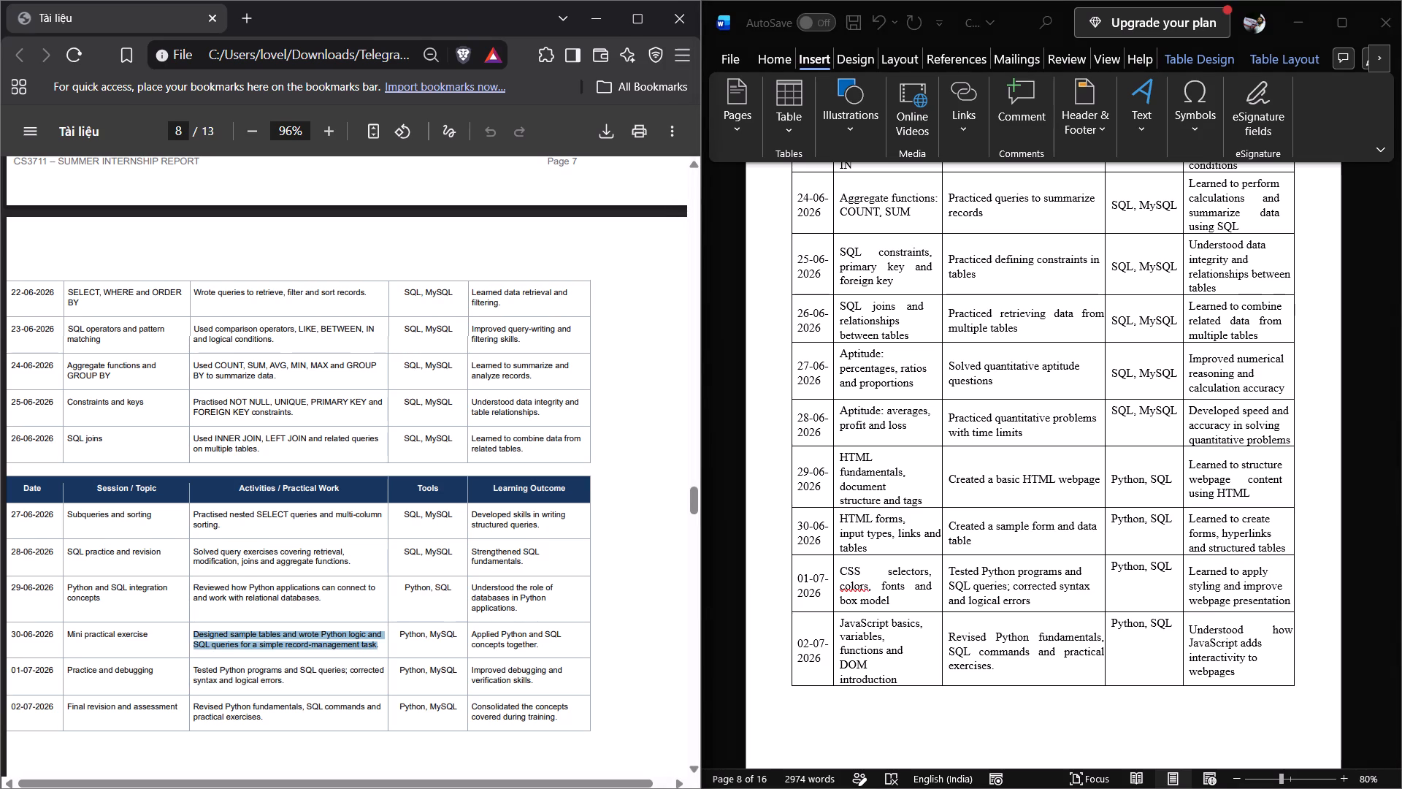
{"action": "left_click", "coordinate": [974, 537]}
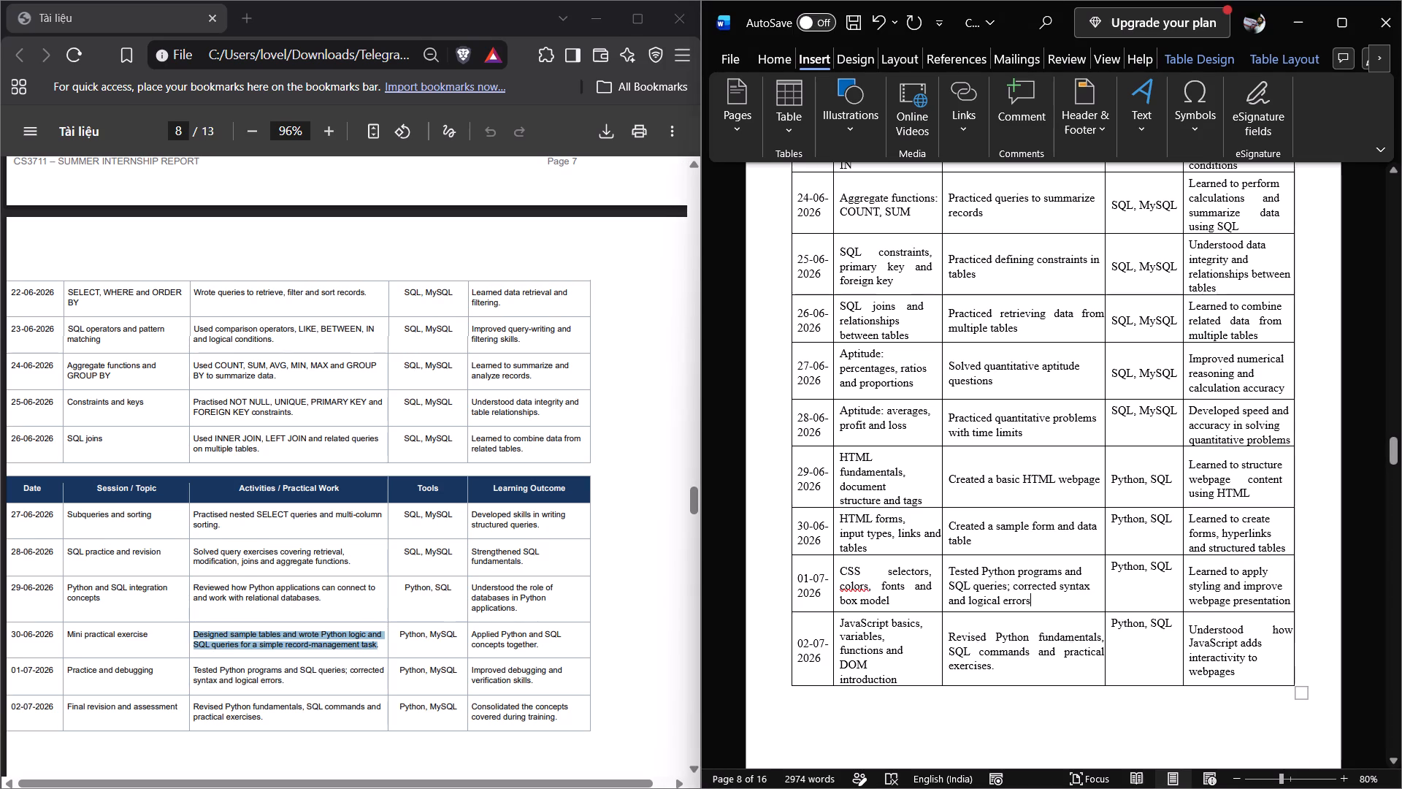
{"action": "left_click_drag", "start_coordinate": [970, 538], "coordinate": [953, 527]}
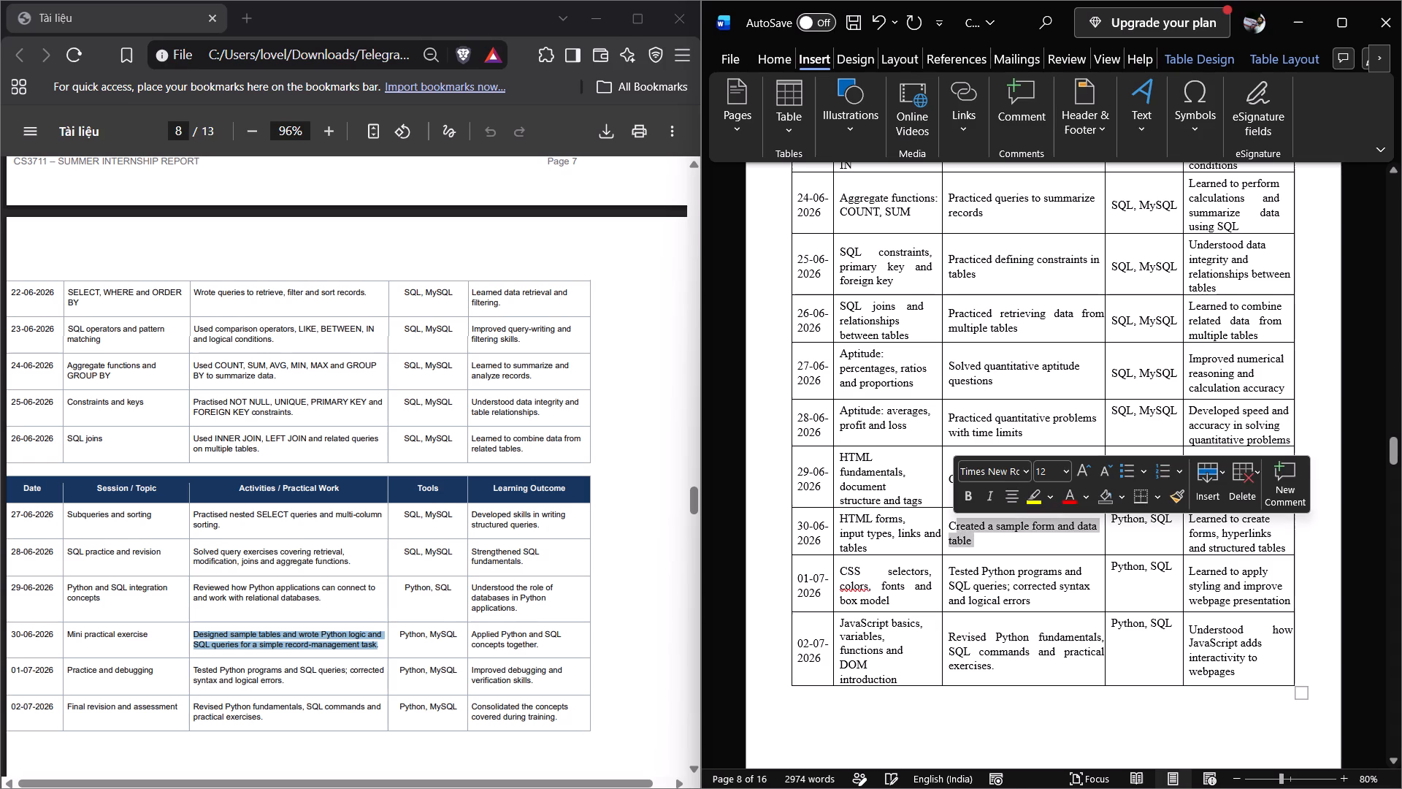
{"action": "left_click", "coordinate": [949, 526]}
{"action": "left_click_drag", "start_coordinate": [949, 526], "coordinate": [965, 538]}
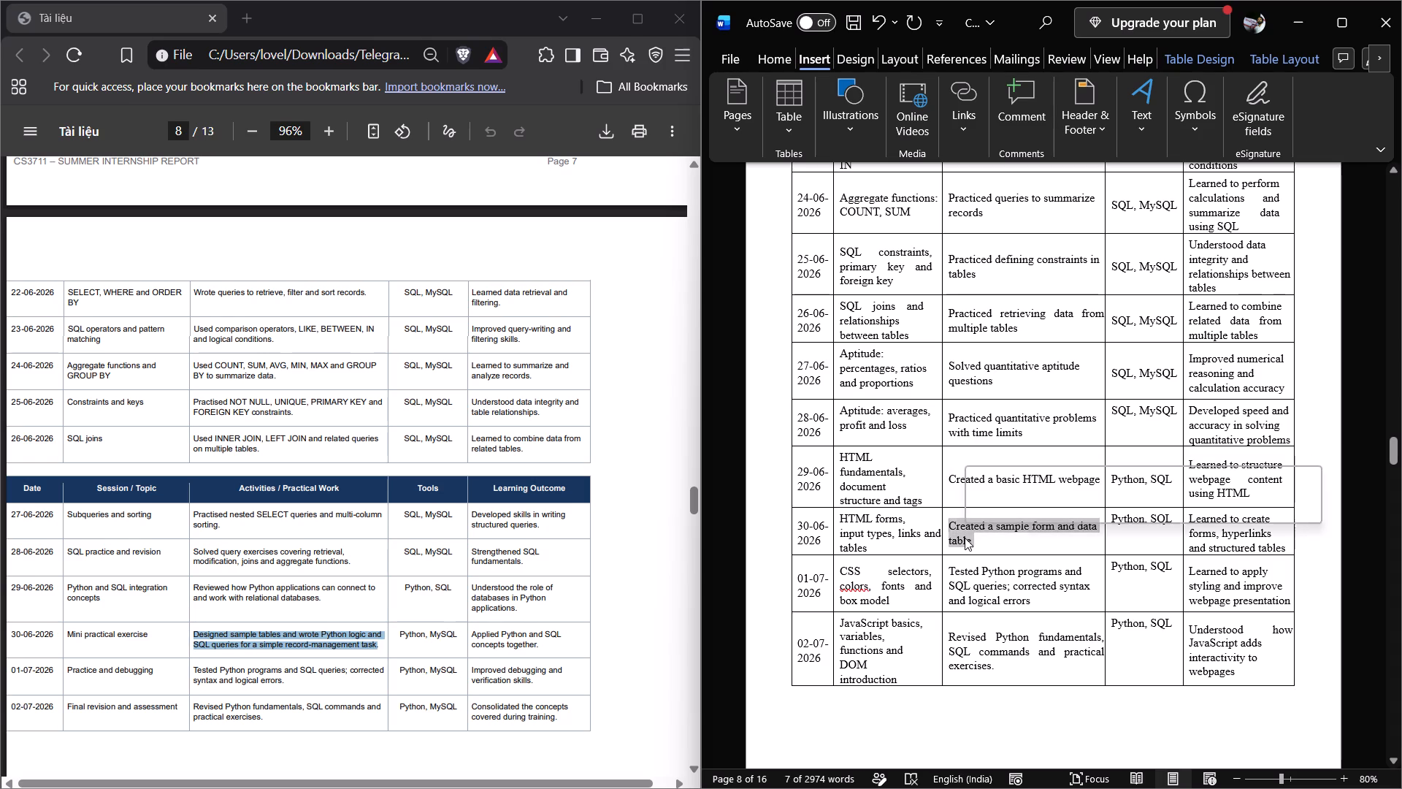
{"action": "key", "text": "ctrl+v"}
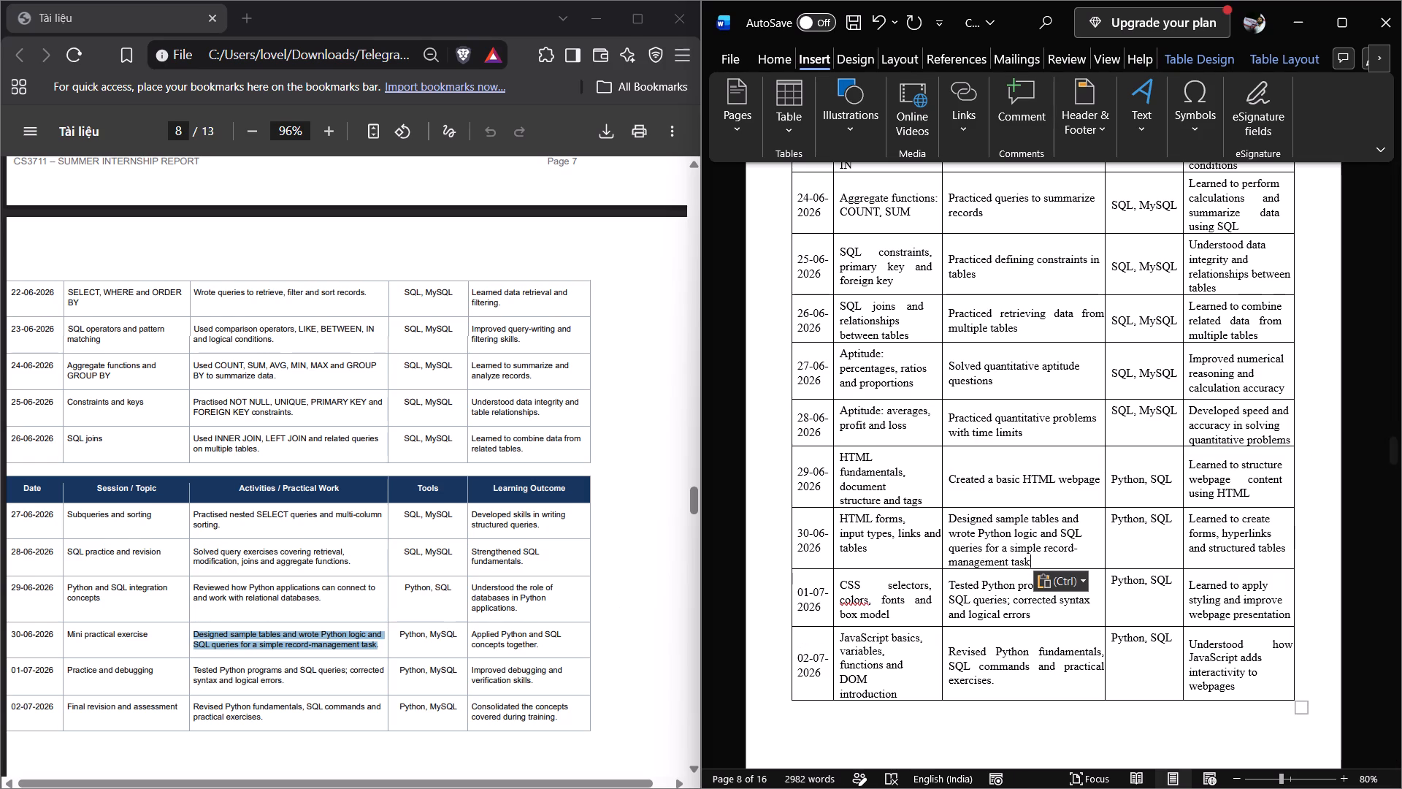
Replace the Word report's 29-06-2026 activity with the PDF's "Reviewed how Python applications can connect to and work with relational databases".
{"action": "left_click_drag", "start_coordinate": [318, 597], "coordinate": [198, 591]}
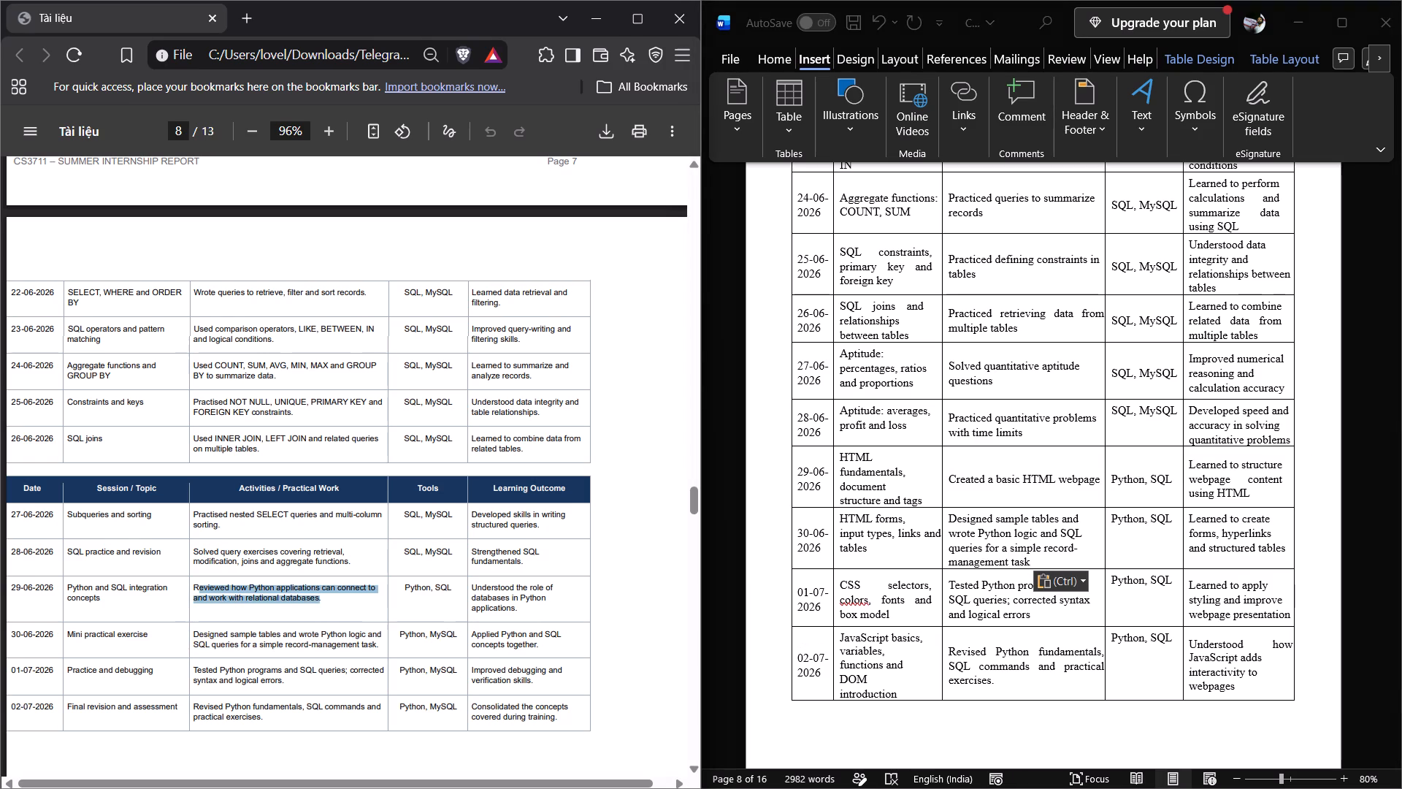
{"action": "left_click_drag", "start_coordinate": [198, 591], "coordinate": [193, 591]}
{"action": "key", "text": "ctrl+c"}
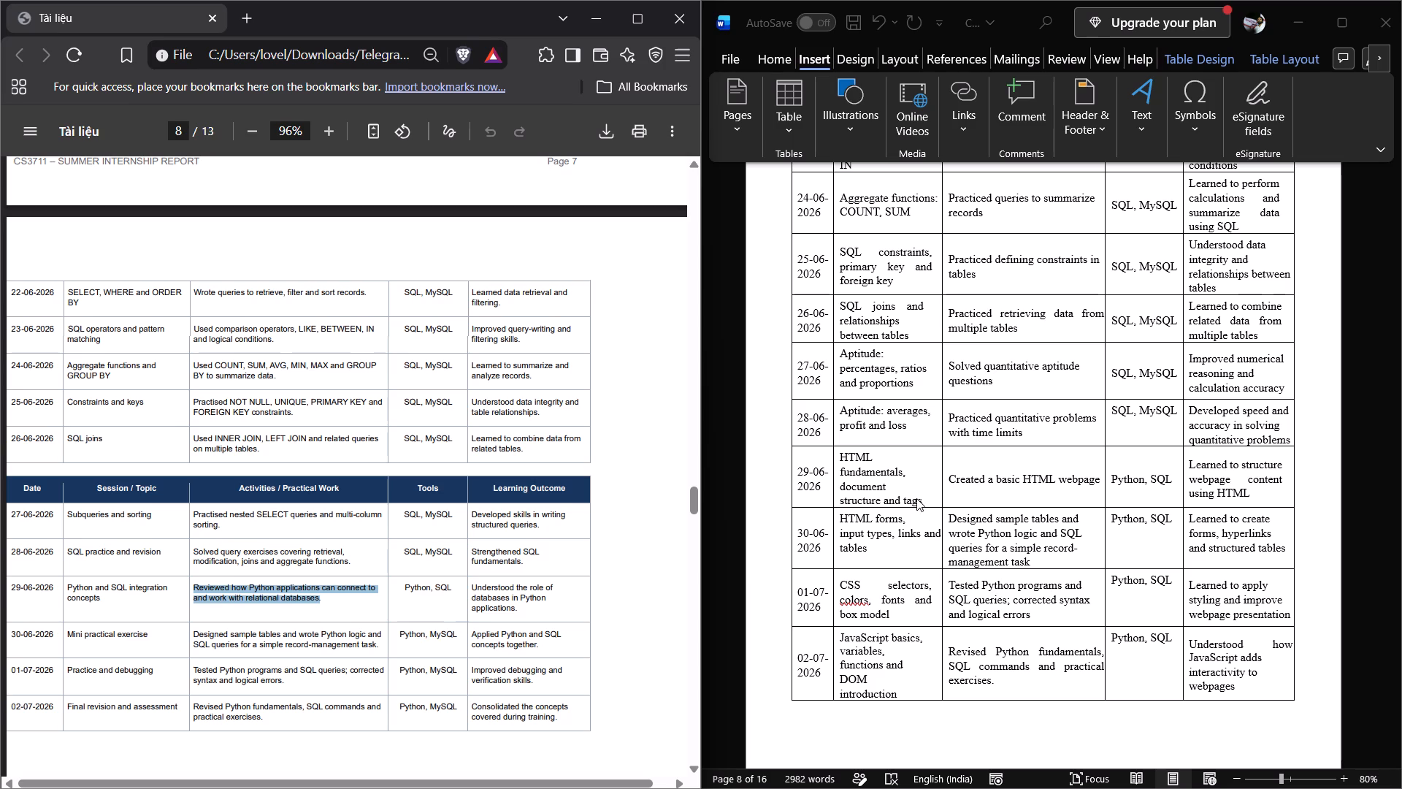
{"action": "left_click", "coordinate": [1098, 476]}
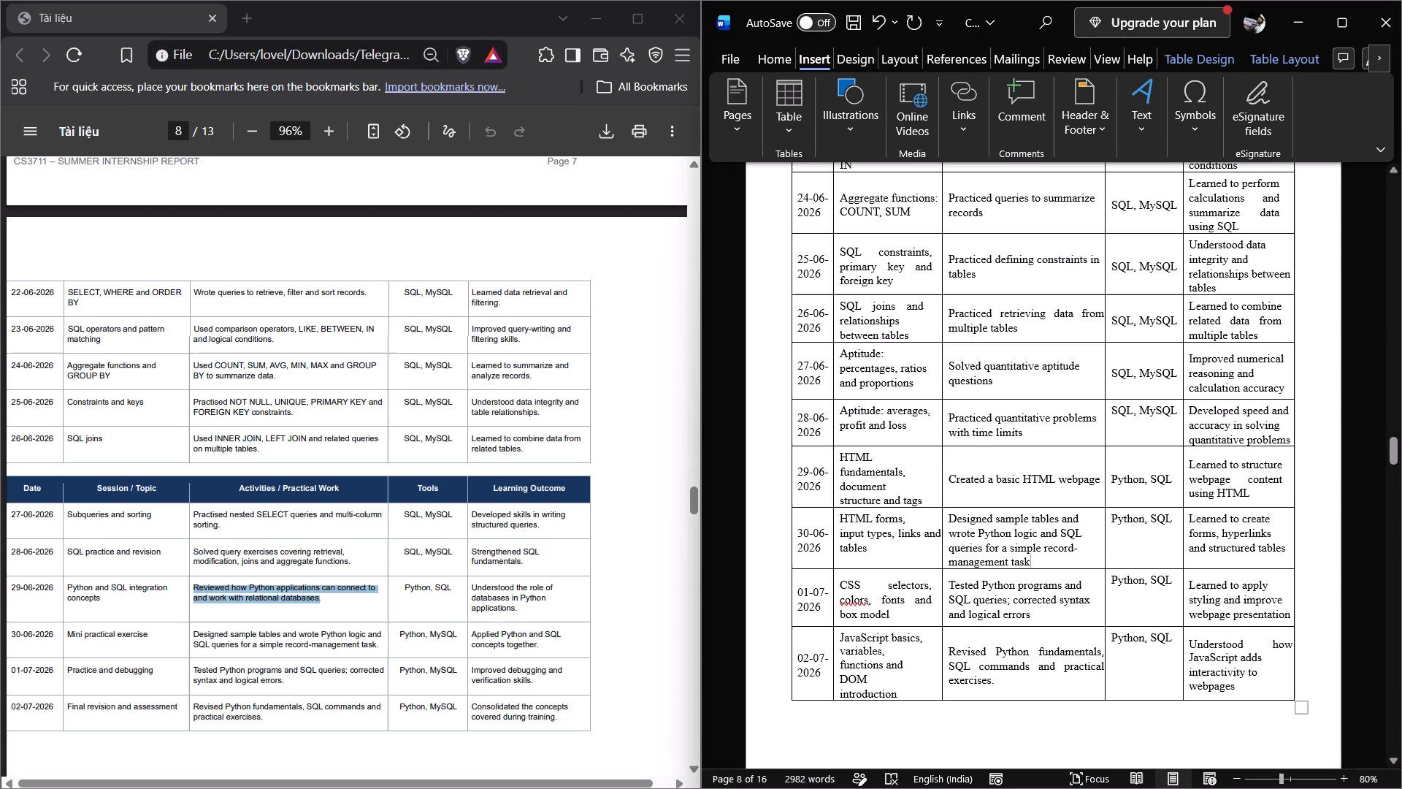
{"action": "left_click_drag", "start_coordinate": [1098, 481], "coordinate": [950, 485]}
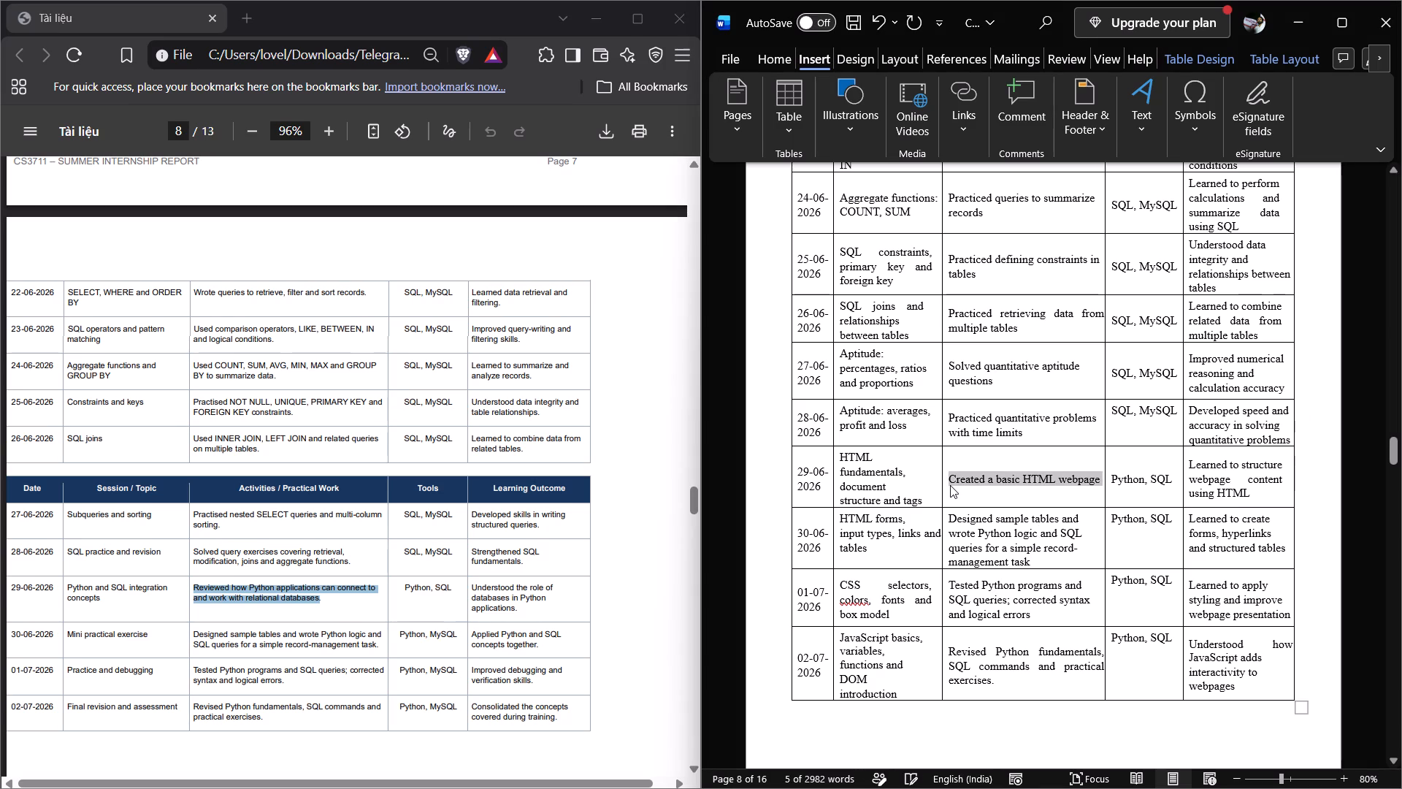
{"action": "key", "text": "ctrl+v"}
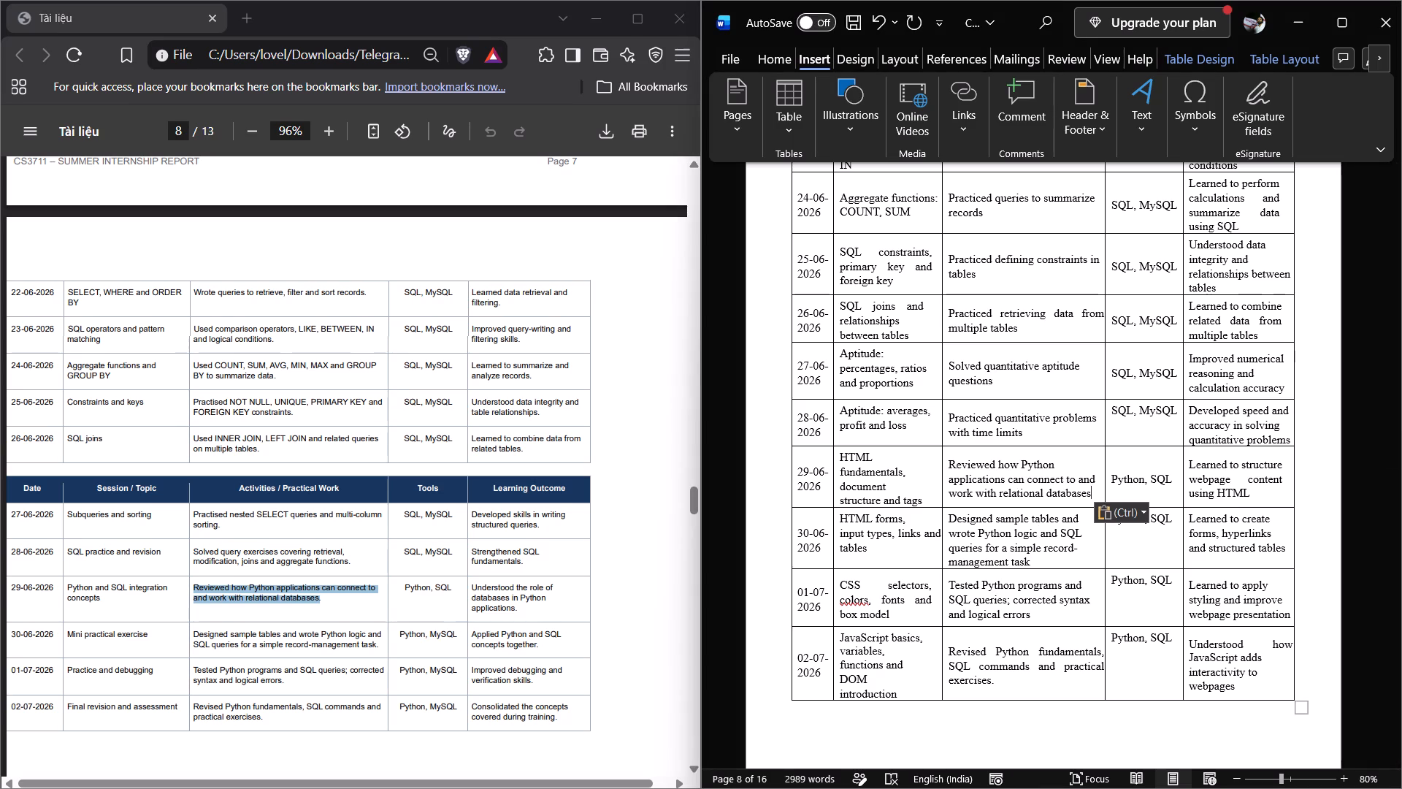
Replace the Word report's 28-06-2026 activity with the PDF's "Solved query exercises covering retrieval, modification, joins and aggregate functions".
{"action": "left_click_drag", "start_coordinate": [351, 561], "coordinate": [199, 553]}
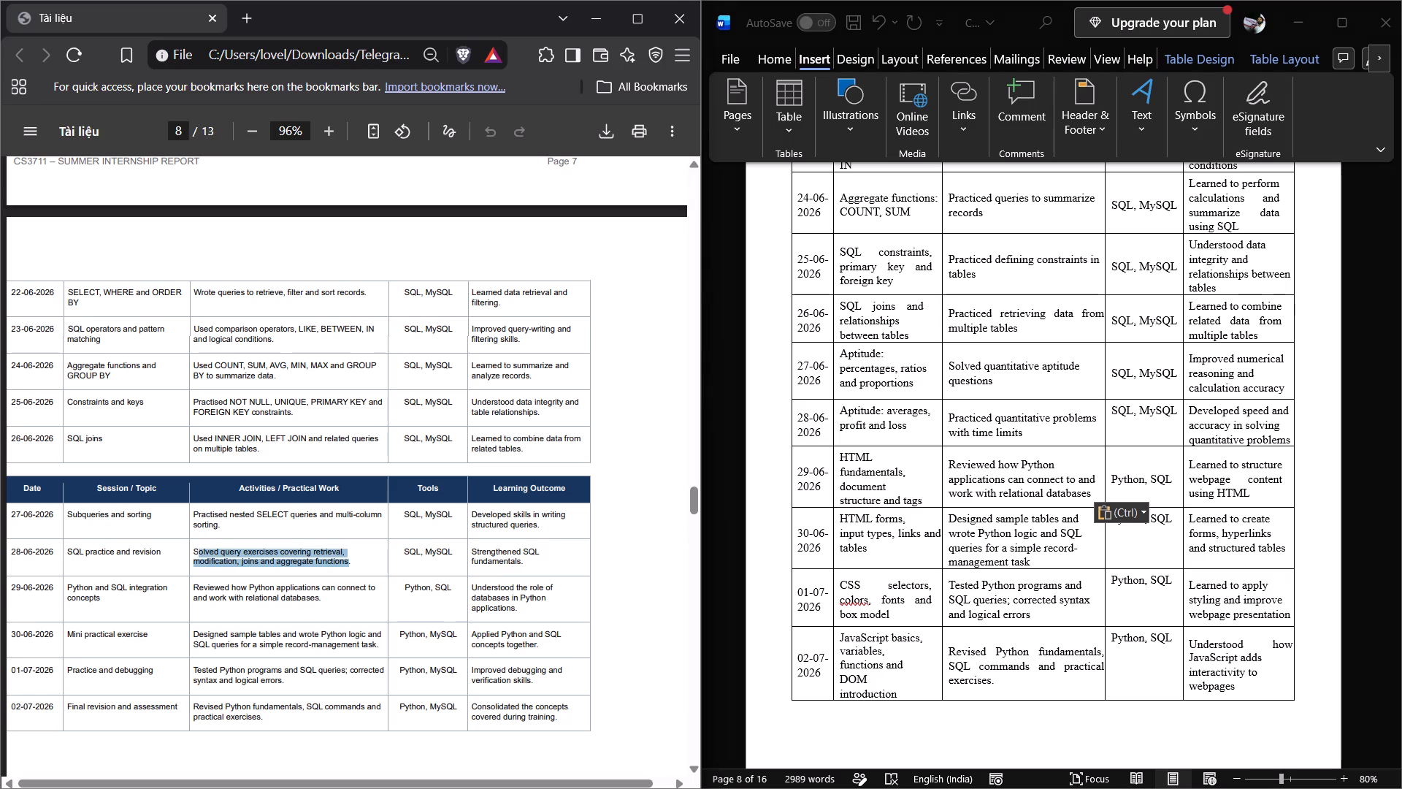
{"action": "left_click_drag", "start_coordinate": [199, 553], "coordinate": [196, 554]}
{"action": "key", "text": "ctrl+c"}
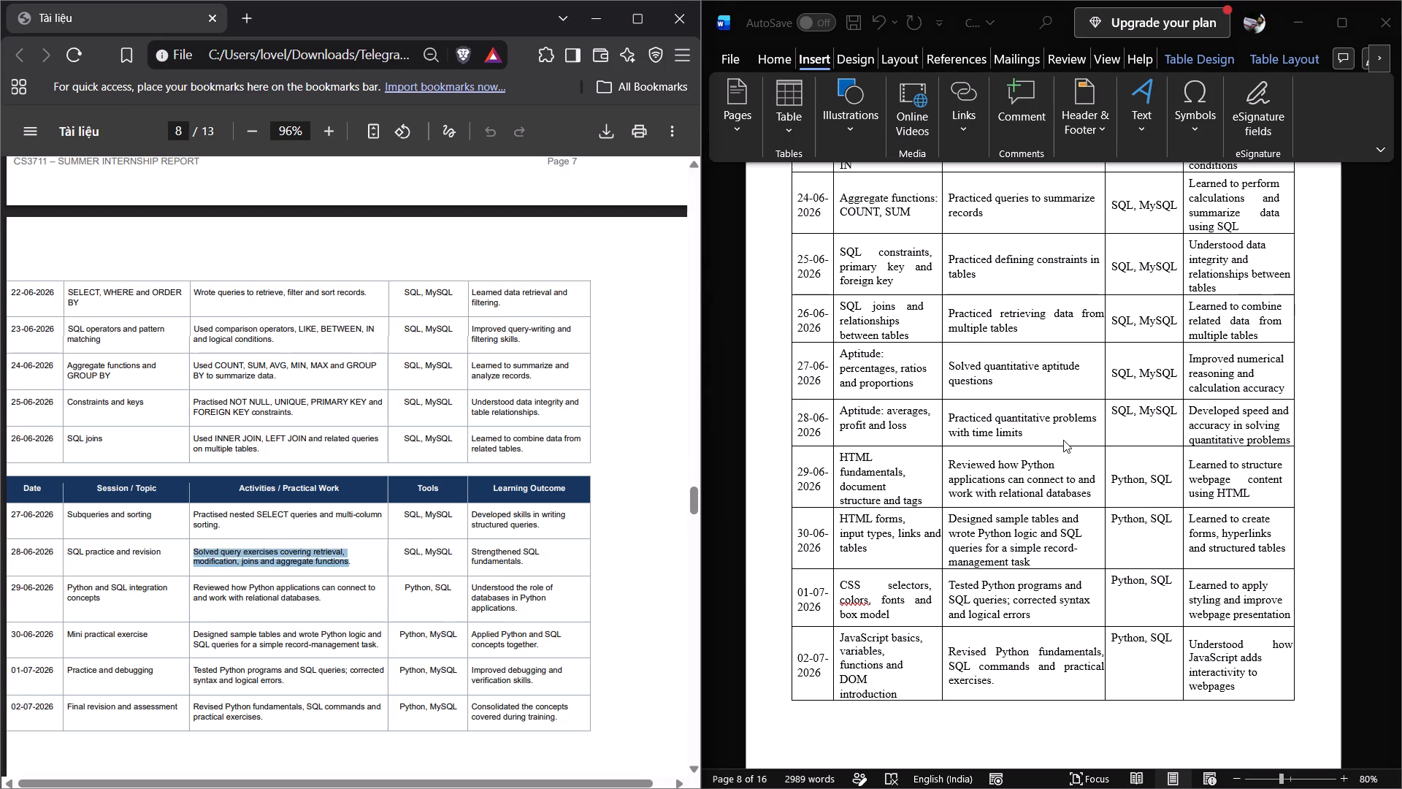
{"action": "left_click", "coordinate": [1025, 427]}
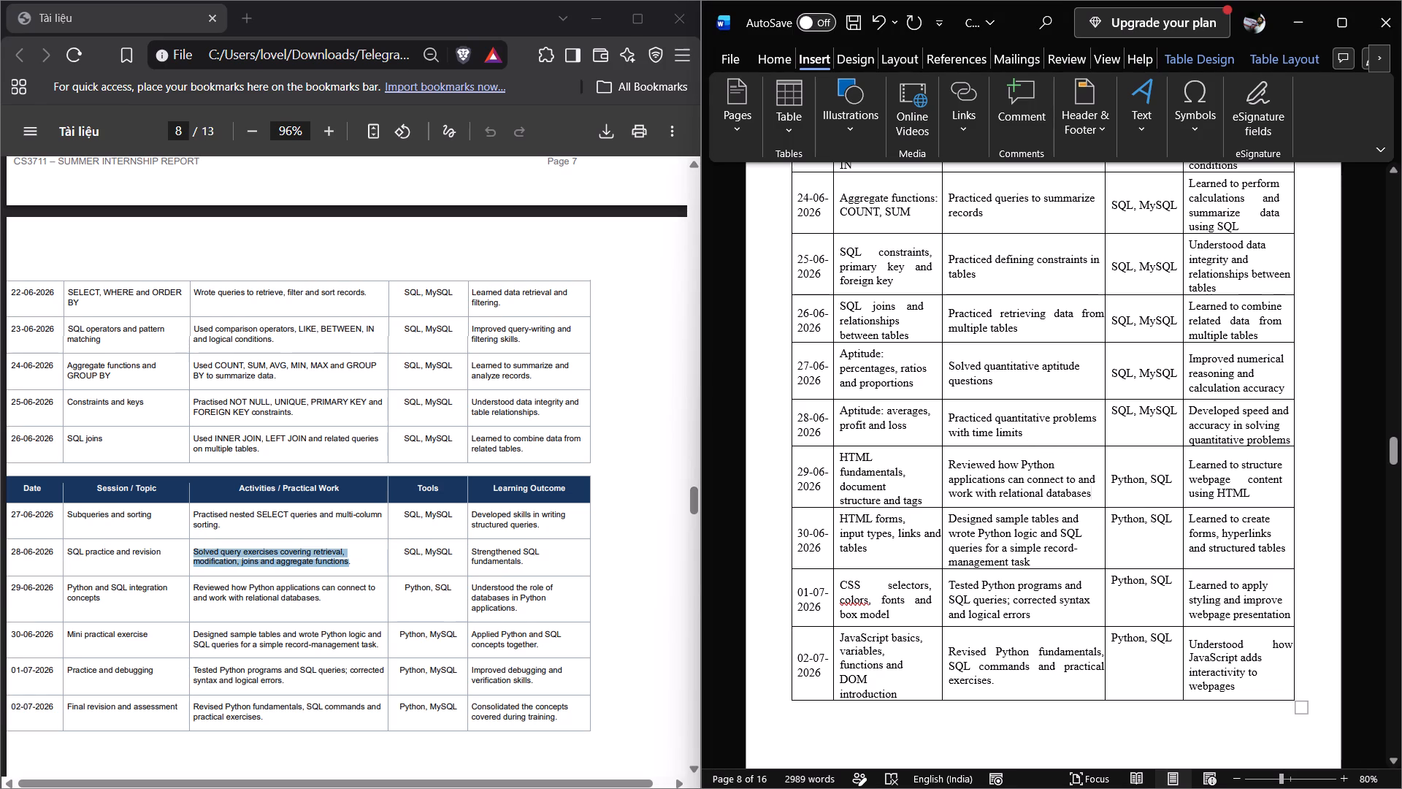
{"action": "left_click_drag", "start_coordinate": [1024, 432], "coordinate": [958, 421]}
{"action": "key", "text": "ctrl+v"}
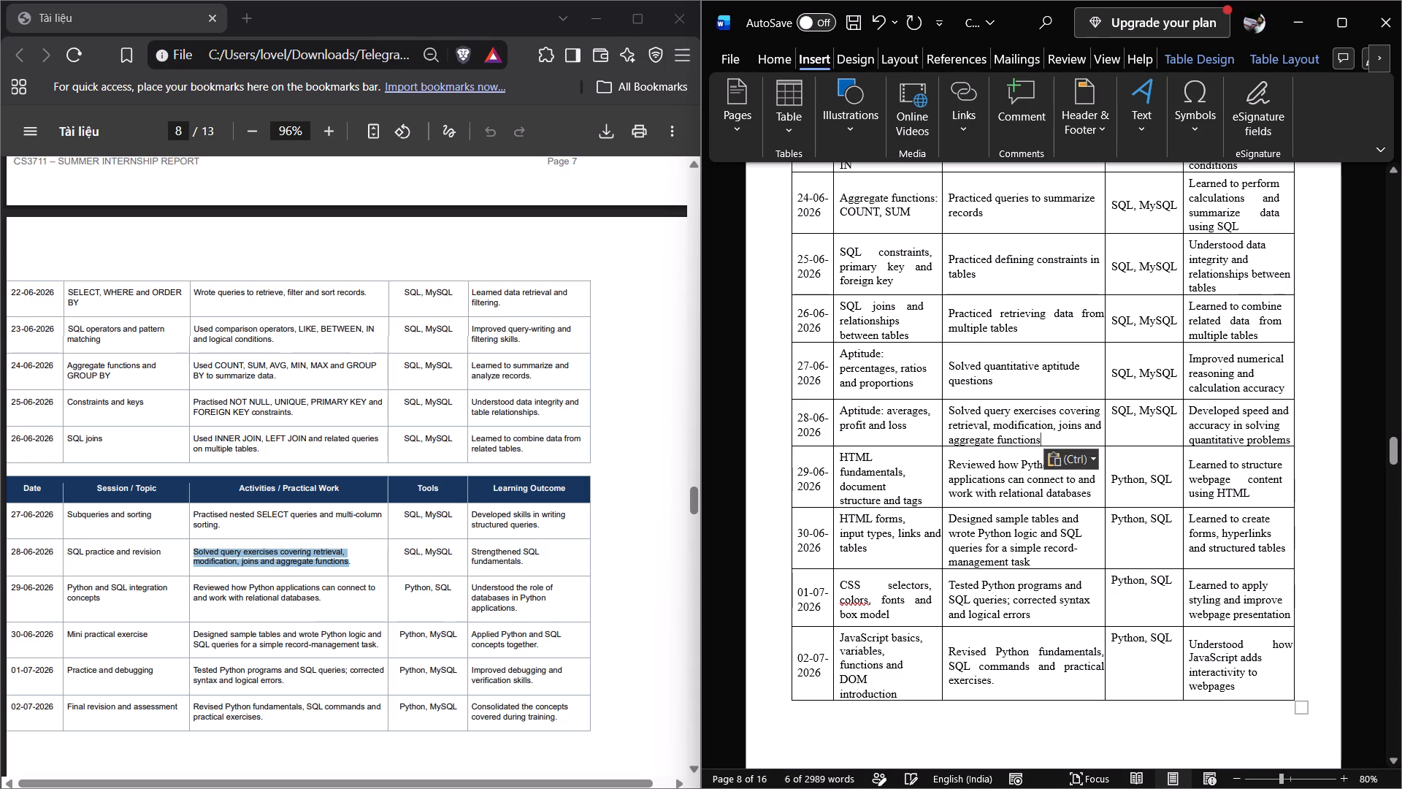
Replace the Word report's 27-06-2026 activity with the PDF's "Practised nested SELECT queries and multi-column sorting.".
{"action": "scroll", "coordinate": [989, 432], "scroll_direction": "up", "scroll_amount": 1}
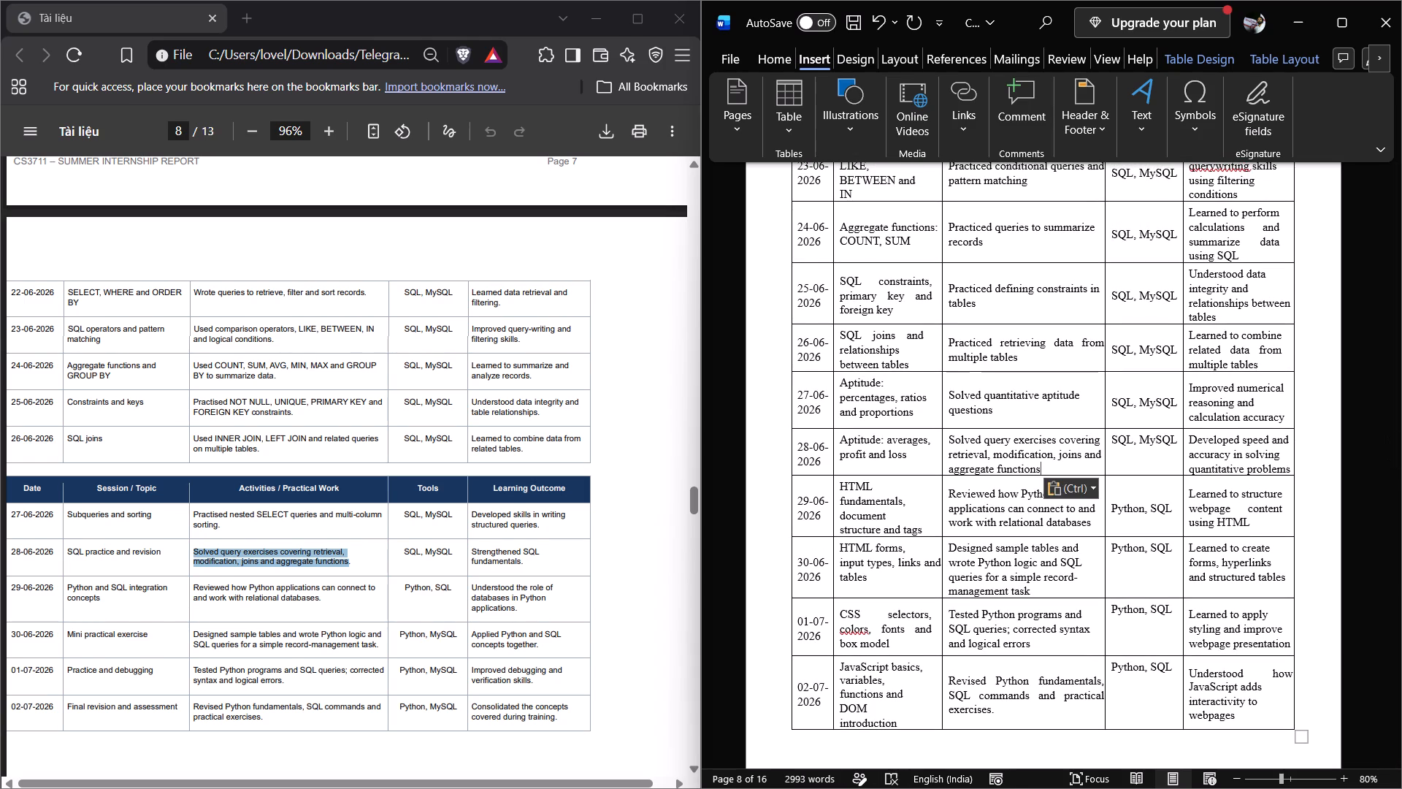
{"action": "left_click_drag", "start_coordinate": [222, 524], "coordinate": [202, 522]}
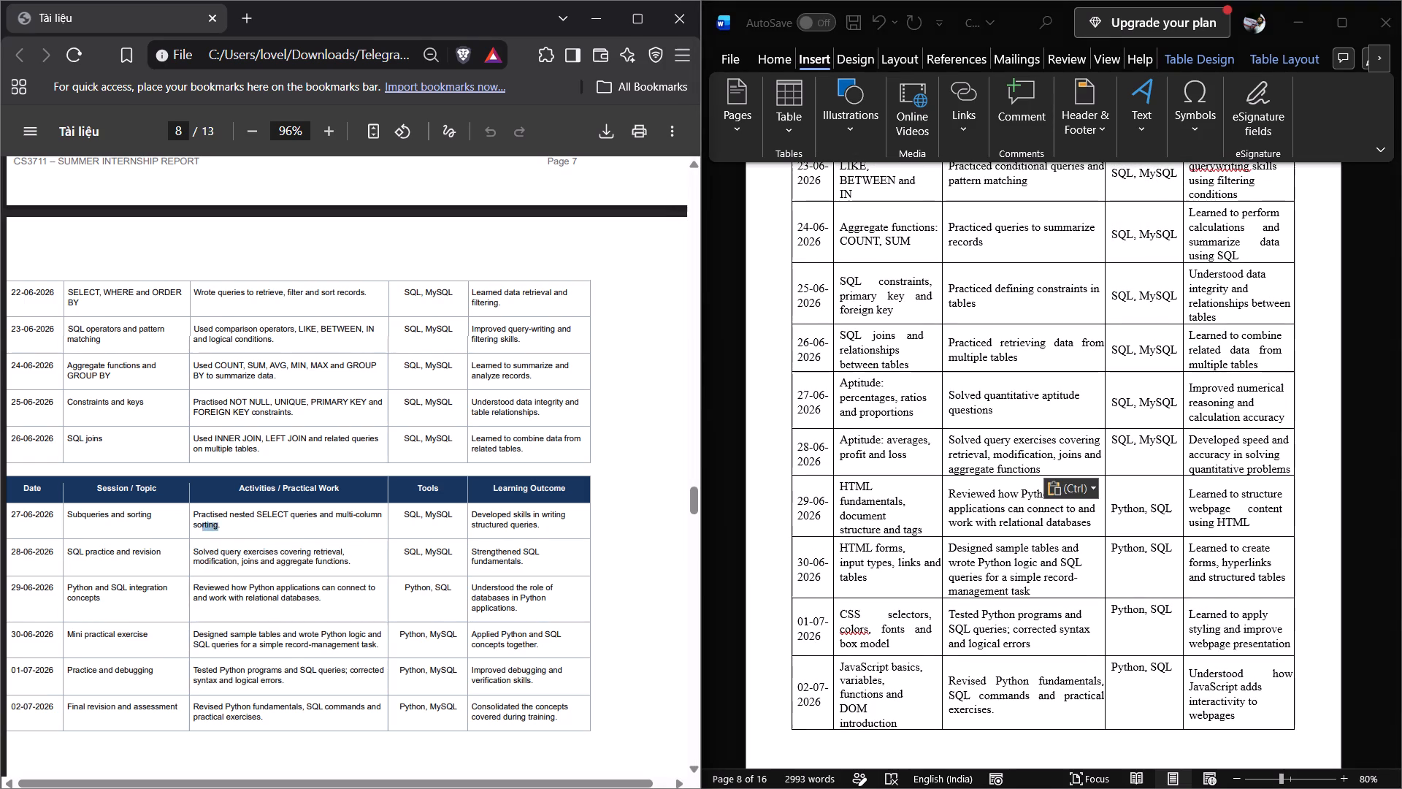
{"action": "left_click_drag", "start_coordinate": [202, 522], "coordinate": [198, 518]}
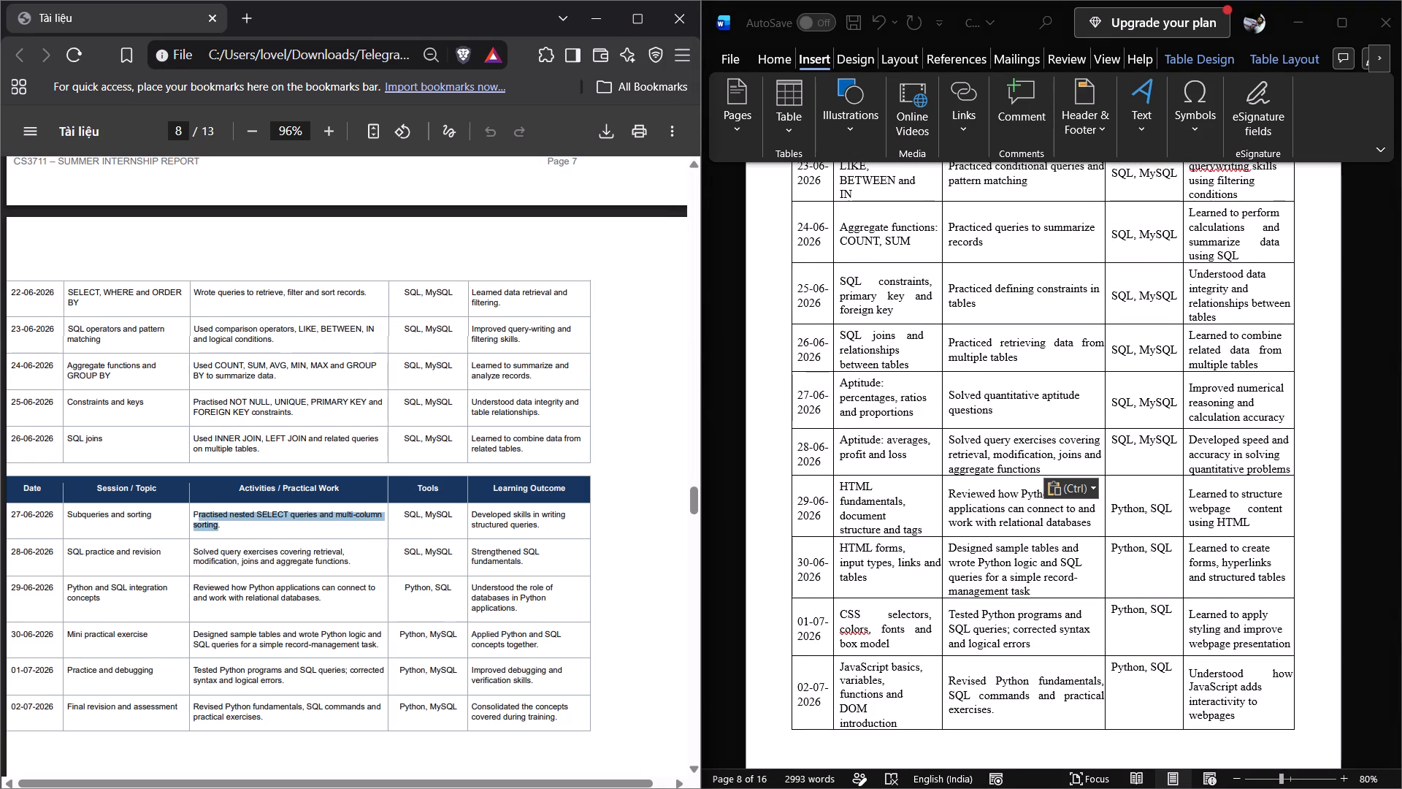
{"action": "left_click", "coordinate": [225, 523]}
{"action": "left_click", "coordinate": [225, 523]}
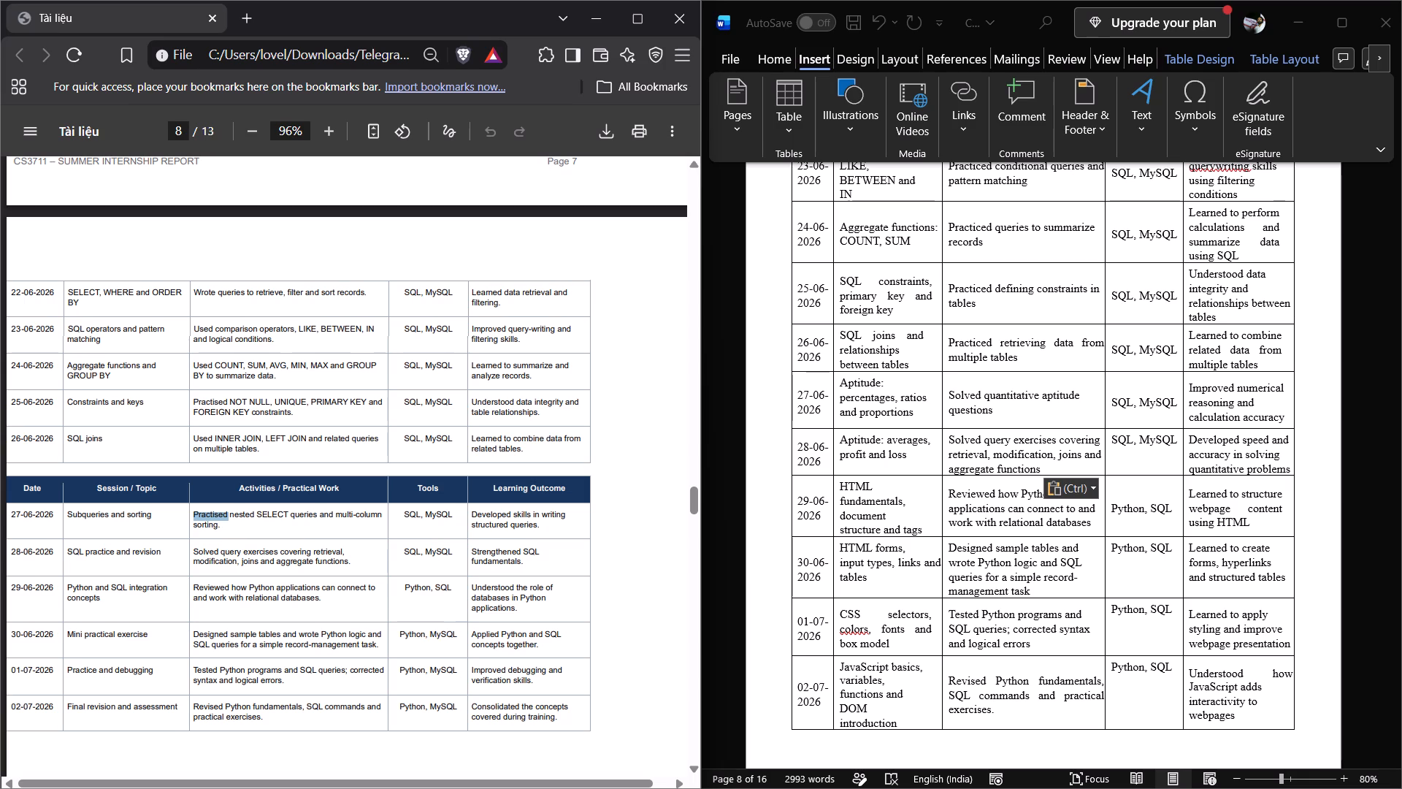
{"action": "left_click", "coordinate": [221, 525]}
{"action": "left_click_drag", "start_coordinate": [221, 525], "coordinate": [192, 514]}
{"action": "key", "text": "ctrl+c"}
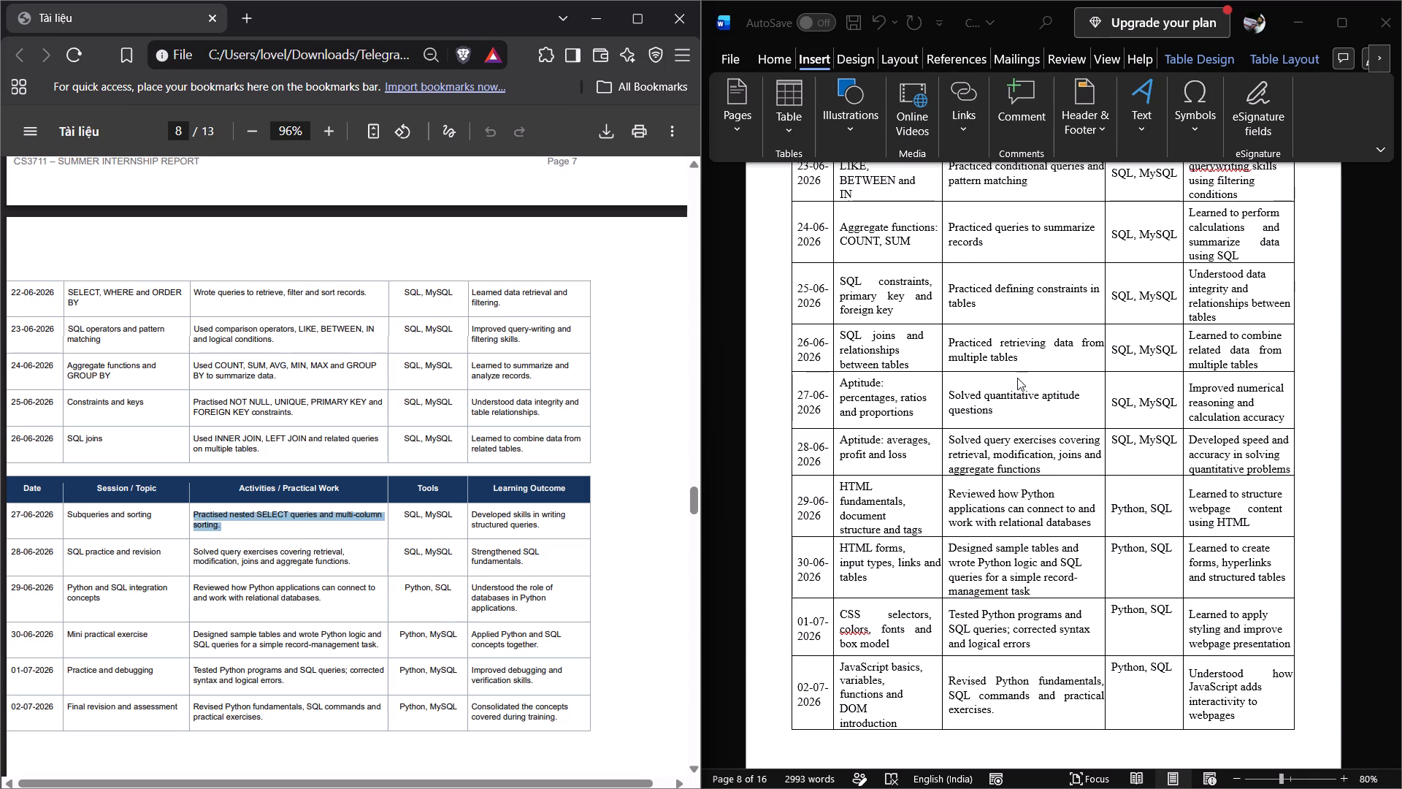
{"action": "left_click", "coordinate": [991, 408]}
{"action": "left_click", "coordinate": [992, 408]}
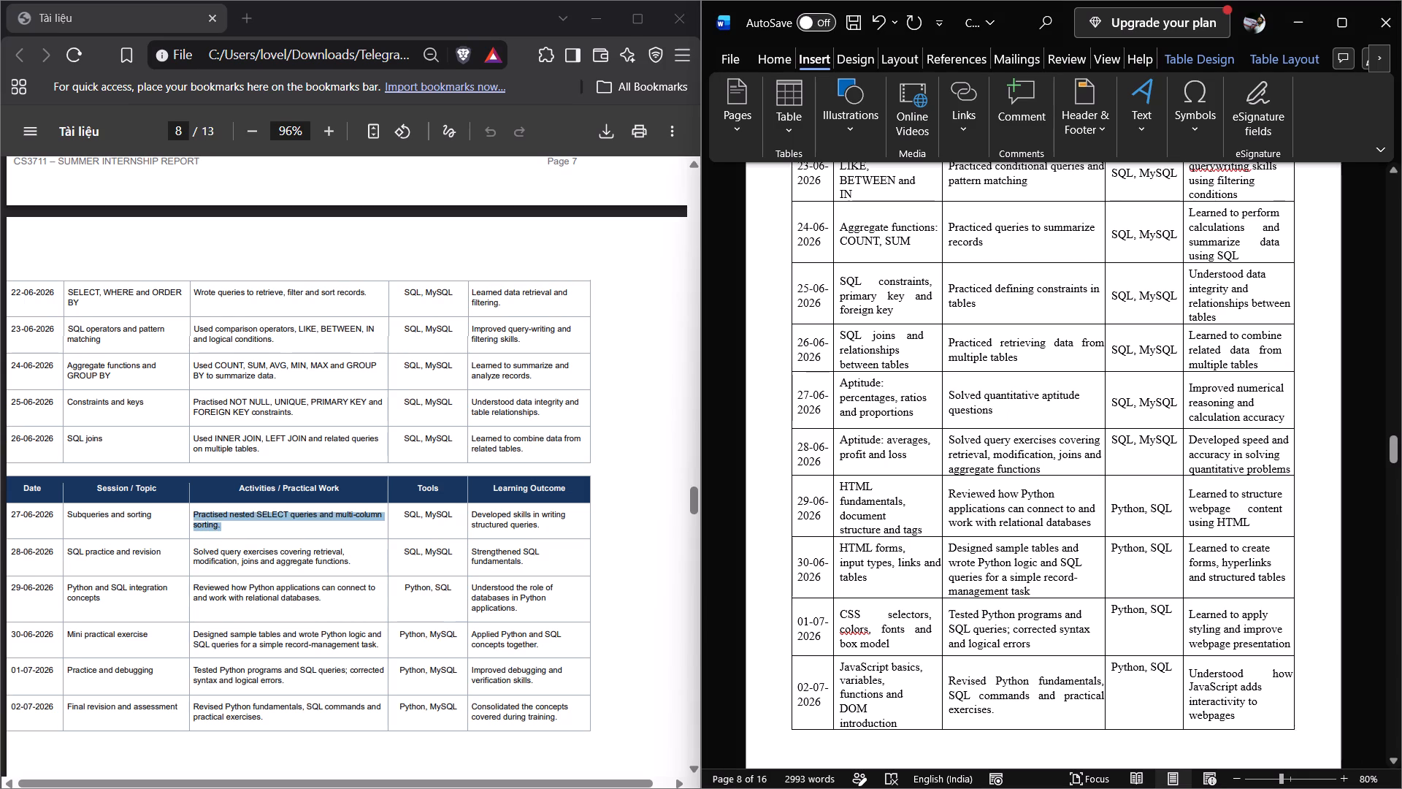
{"action": "left_click_drag", "start_coordinate": [993, 408], "coordinate": [950, 397]}
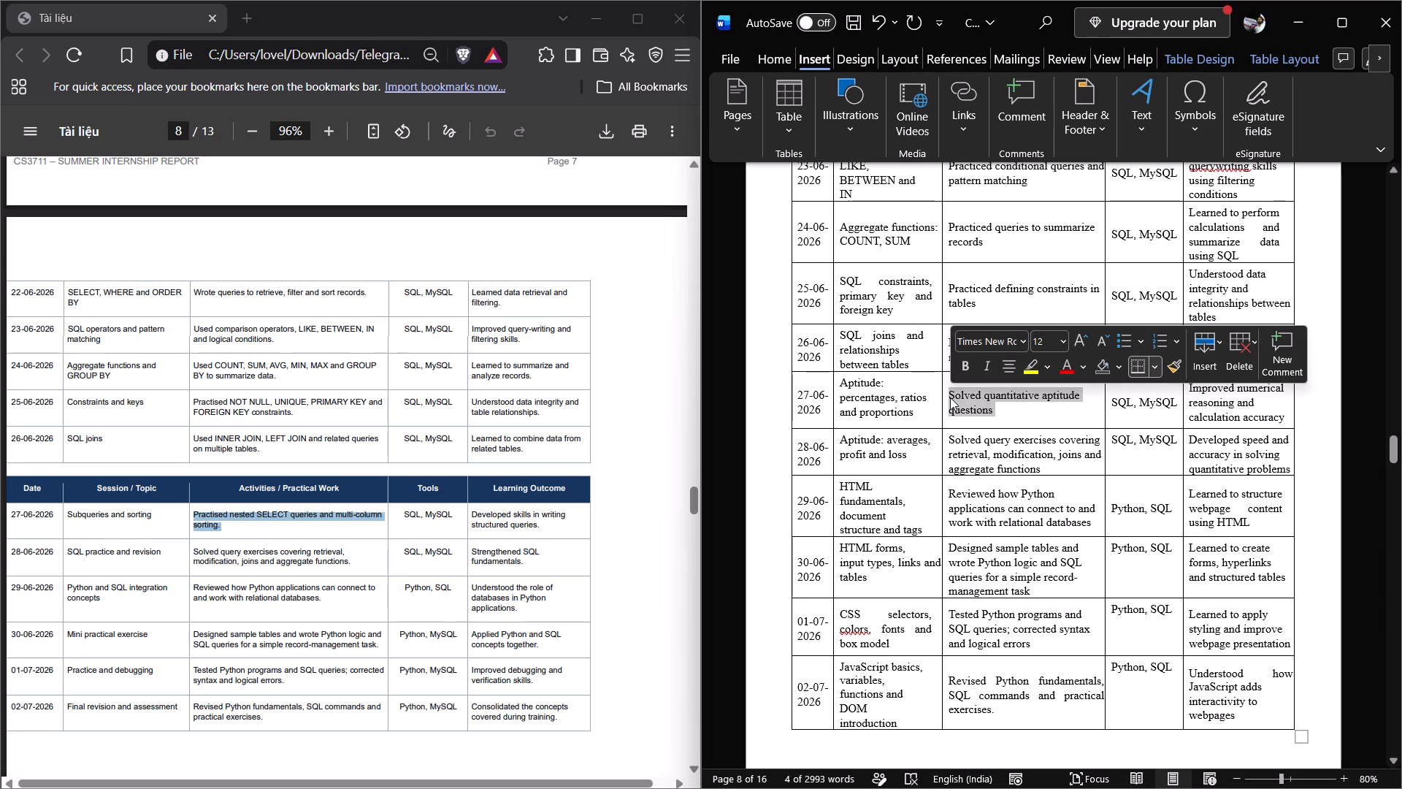
{"action": "key", "text": "ctrl+v"}
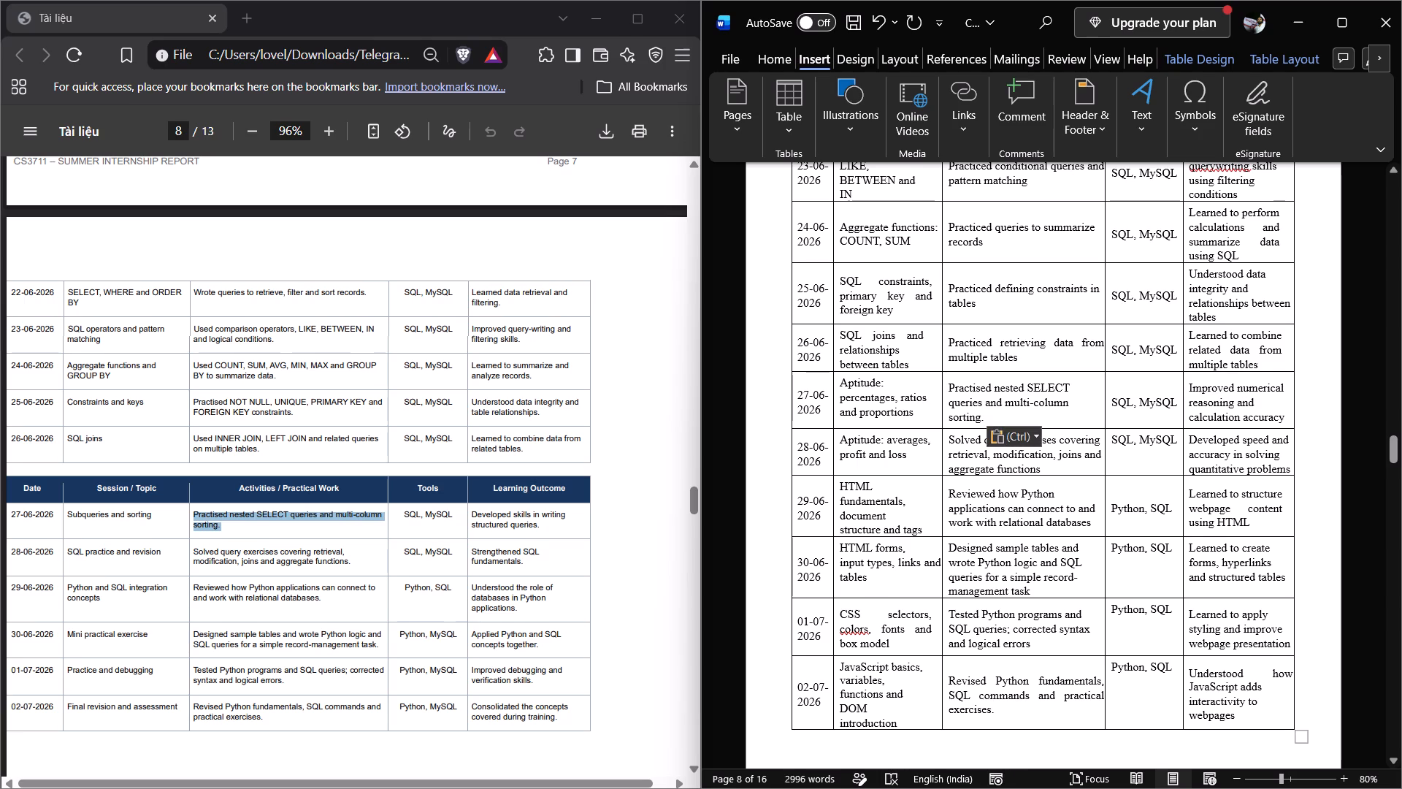
Replace the Word report's 26-06-2026 activity with the PDF's "Used INNER JOIN, LEFT JOIN and related queries on multiple tables.".
{"action": "scroll", "coordinate": [903, 460], "scroll_direction": "up", "scroll_amount": 1}
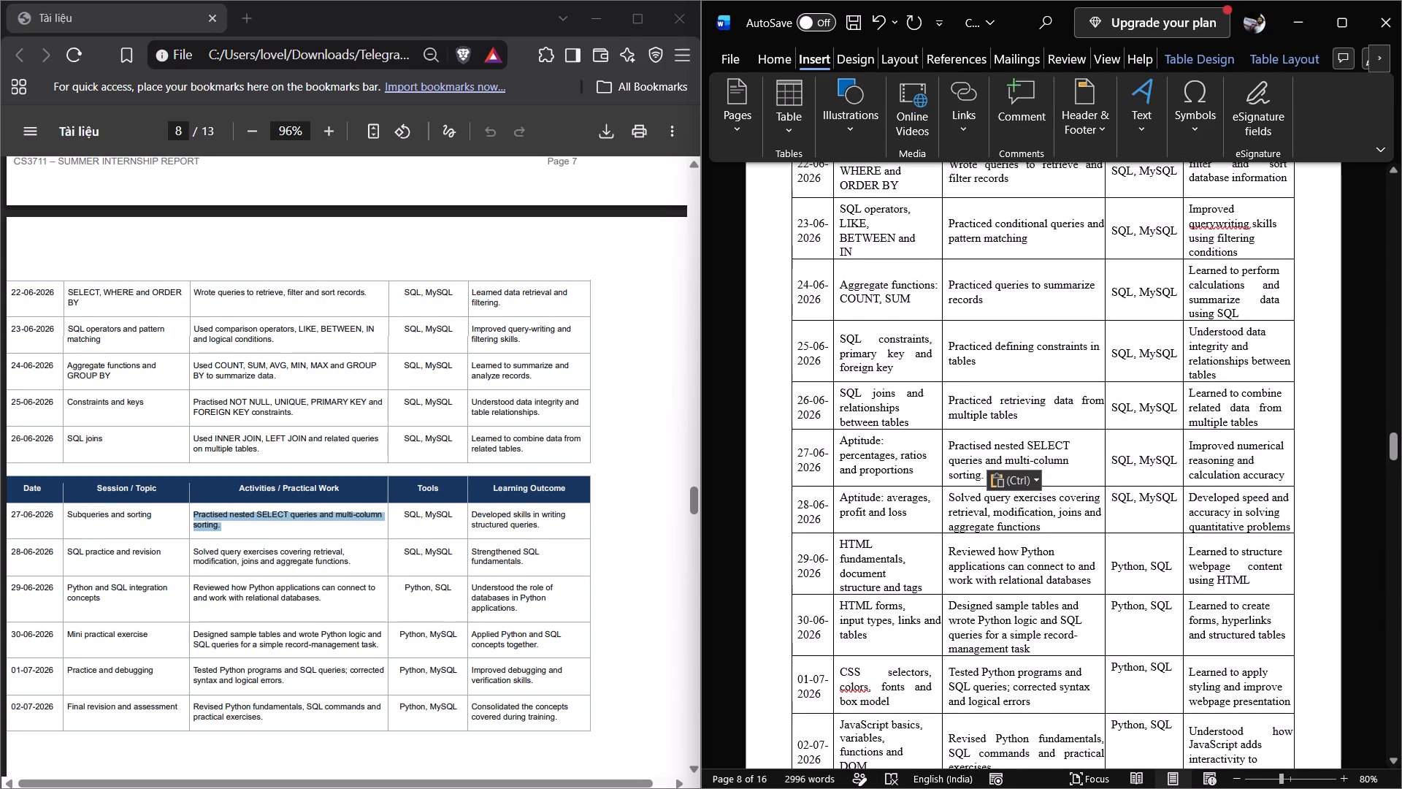
{"action": "scroll", "coordinate": [859, 442], "scroll_direction": "up", "scroll_amount": 1}
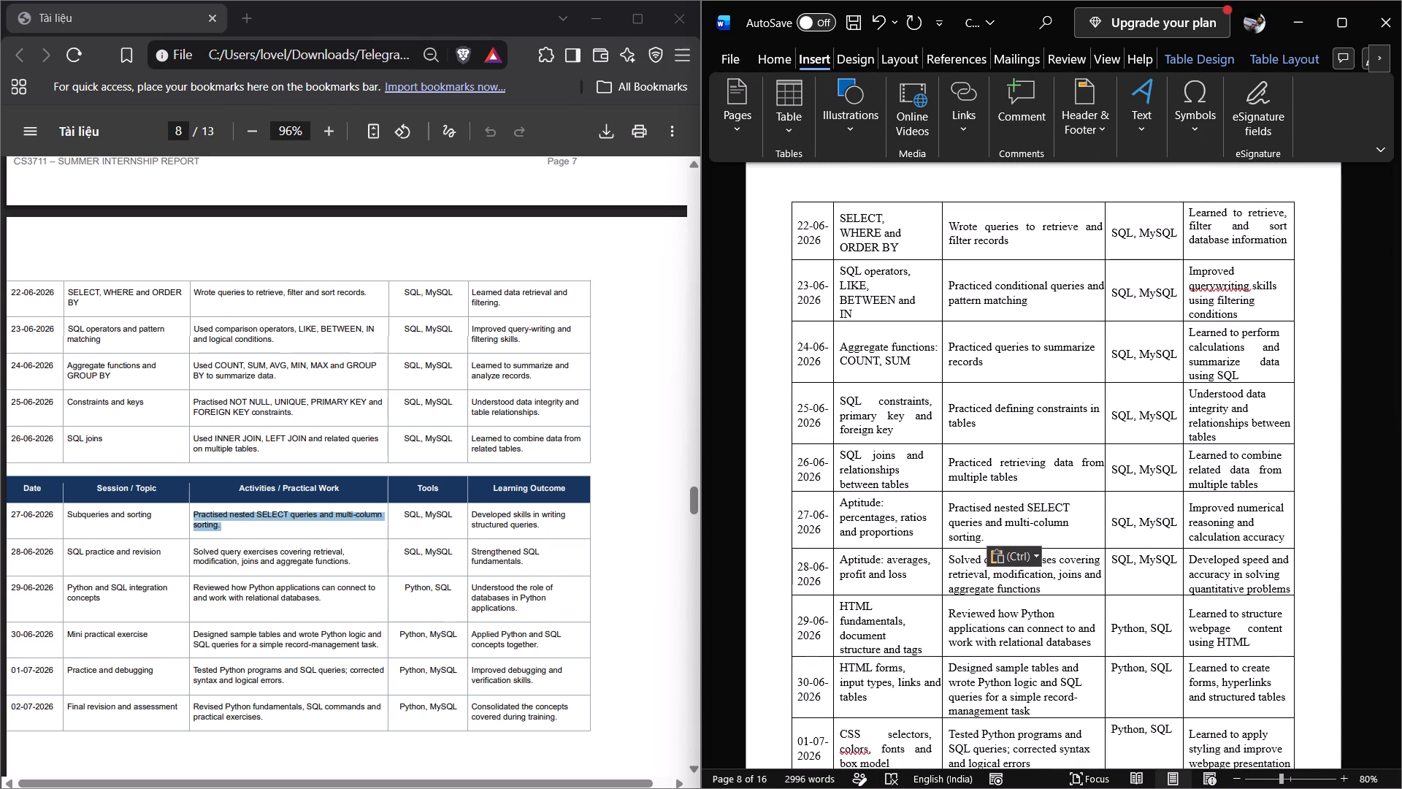
{"action": "left_click_drag", "start_coordinate": [258, 450], "coordinate": [196, 443]}
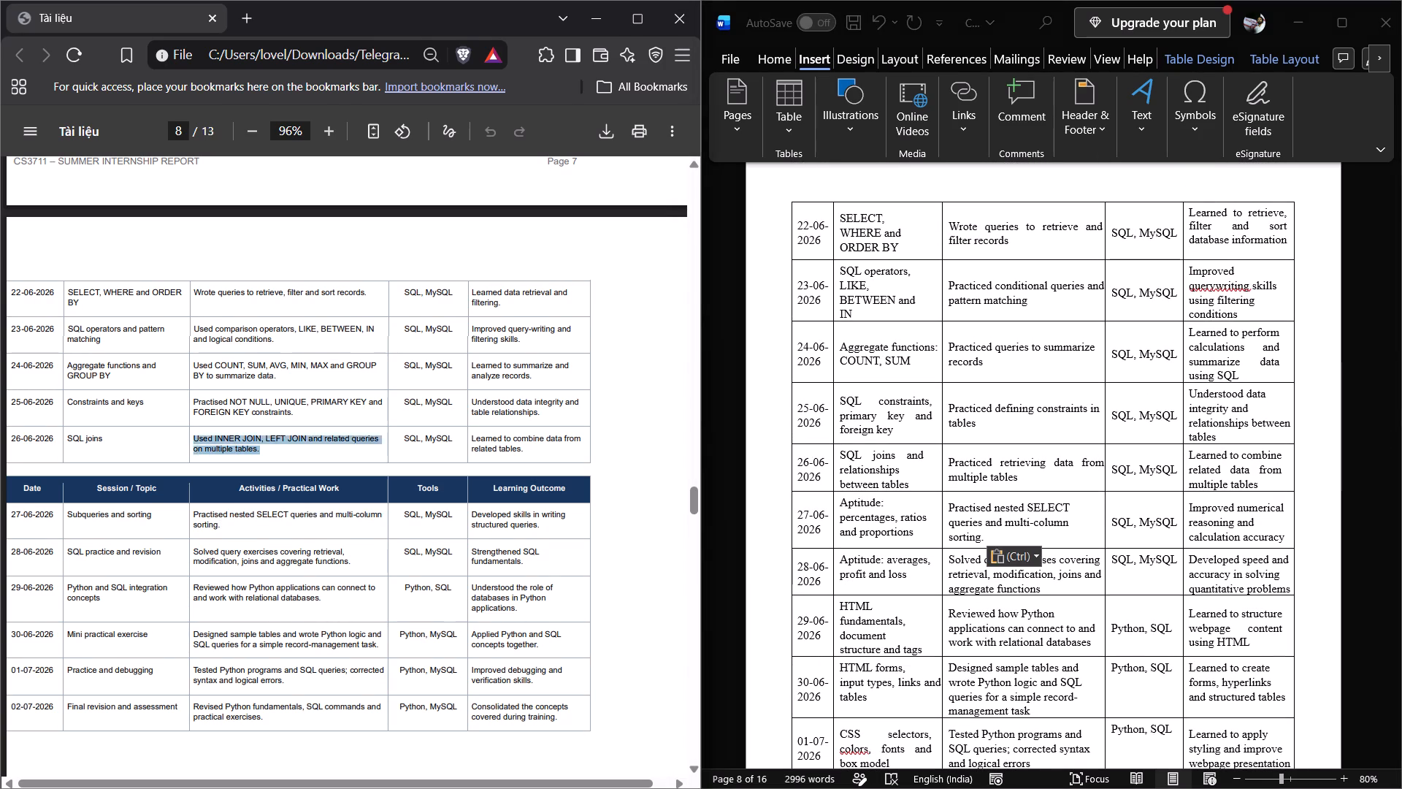
{"action": "left_click_drag", "start_coordinate": [196, 443], "coordinate": [193, 441]}
{"action": "key", "text": "ctrl+c"}
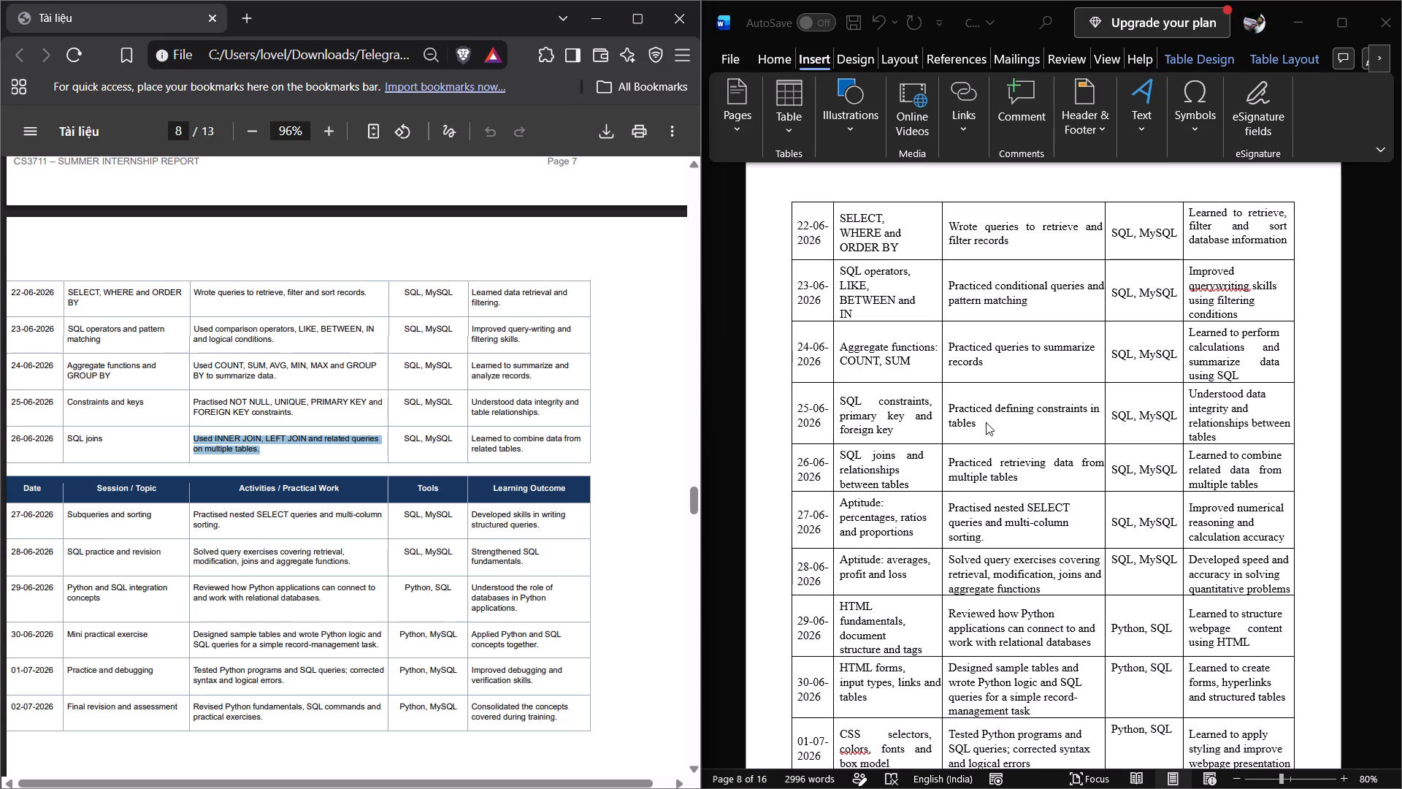
{"action": "left_click", "coordinate": [1019, 474]}
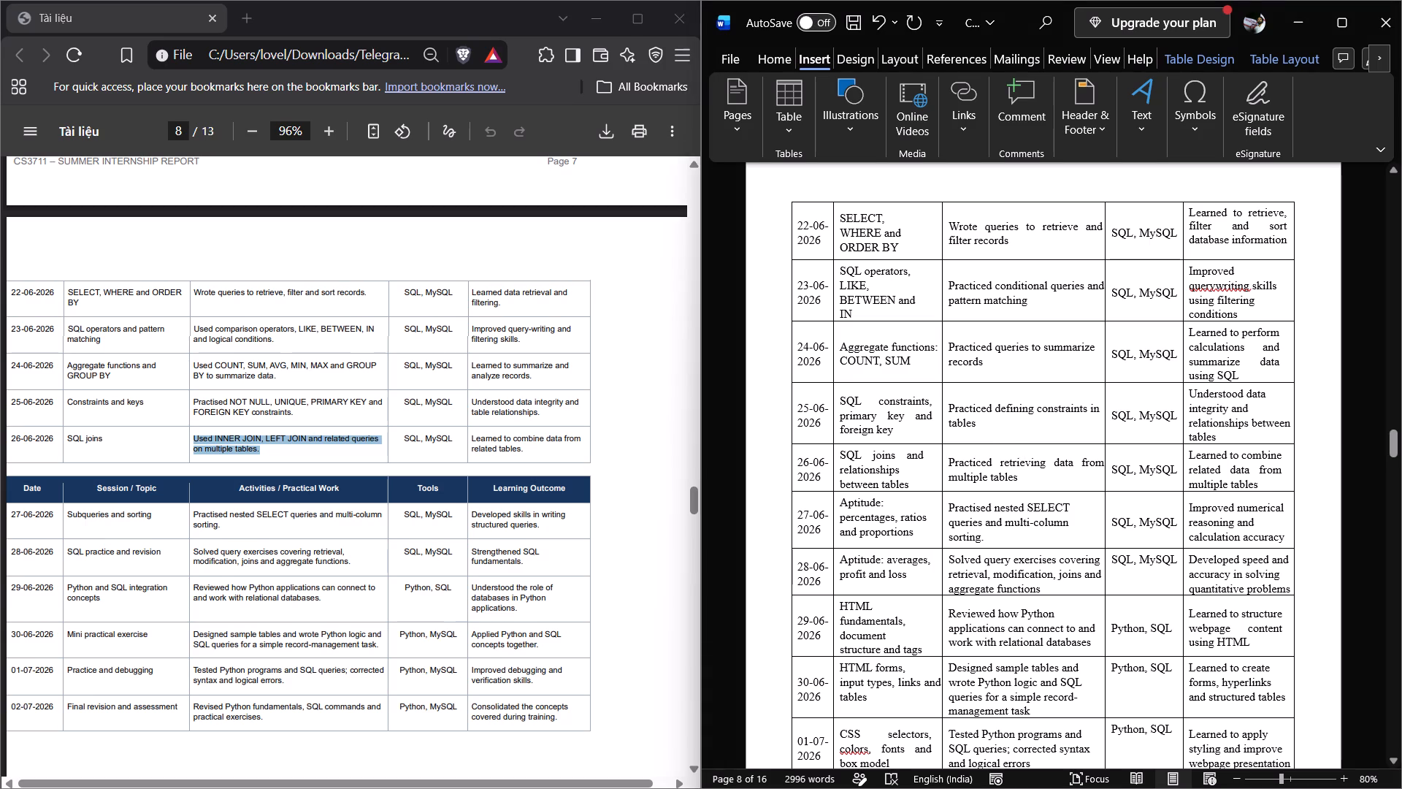
{"action": "left_click", "coordinate": [1019, 476]}
{"action": "left_click_drag", "start_coordinate": [1019, 476], "coordinate": [954, 465]}
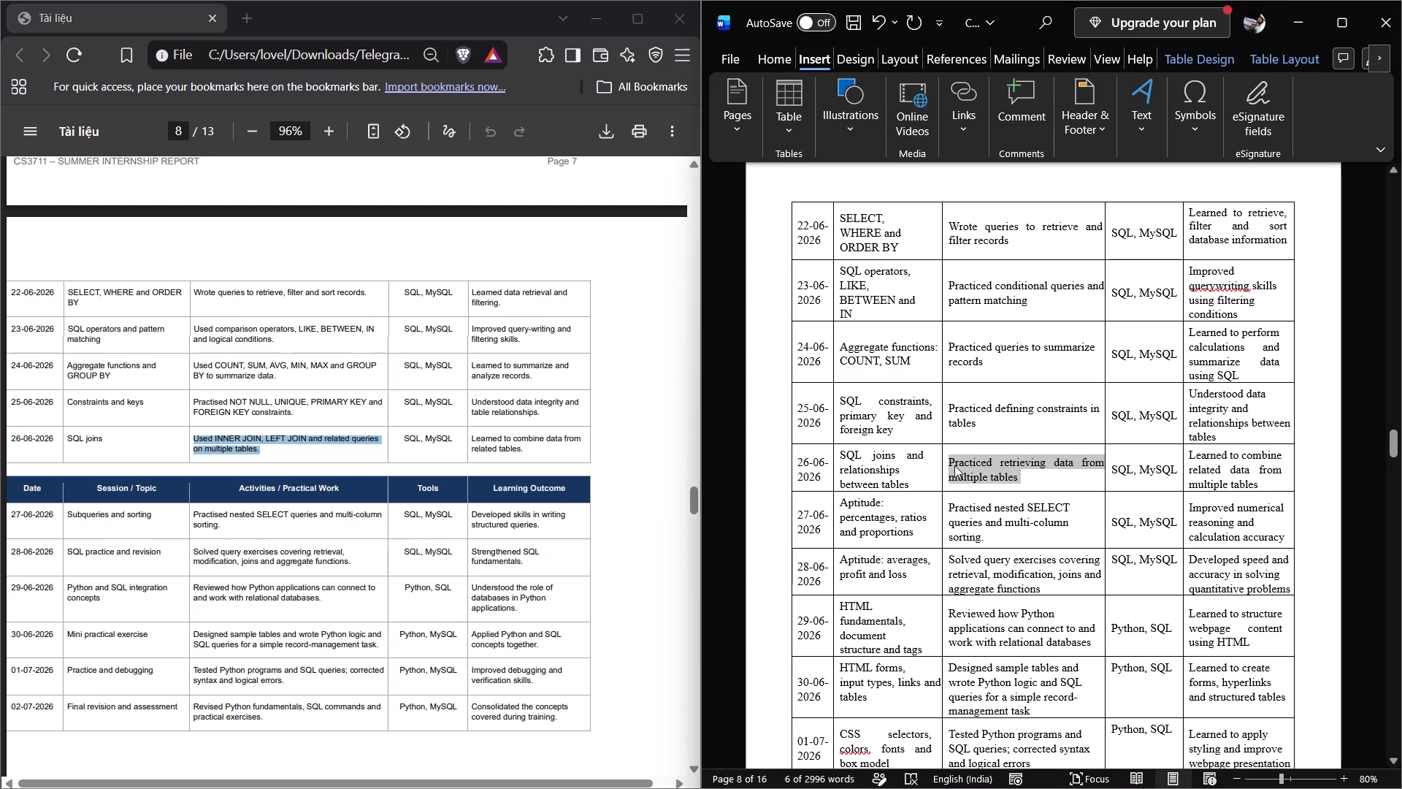
{"action": "key", "text": "ctrl+v"}
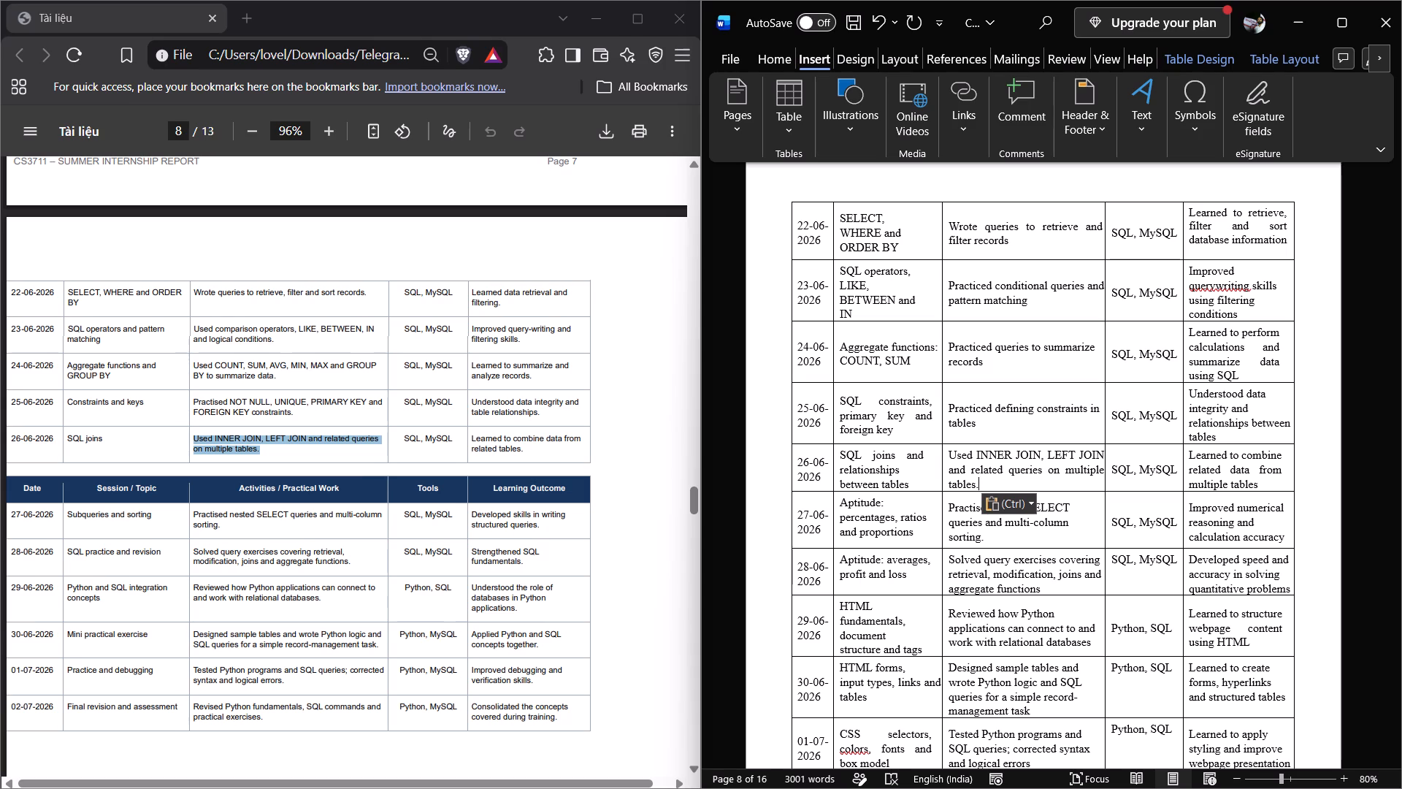
Replace the Word report's 25-06-2026 activity with the PDF's "Practised NOT NULL, UNIQUE, PRIMARY KEY and FOREIGN KEY constraints".
{"action": "left_click_drag", "start_coordinate": [293, 411], "coordinate": [194, 405]}
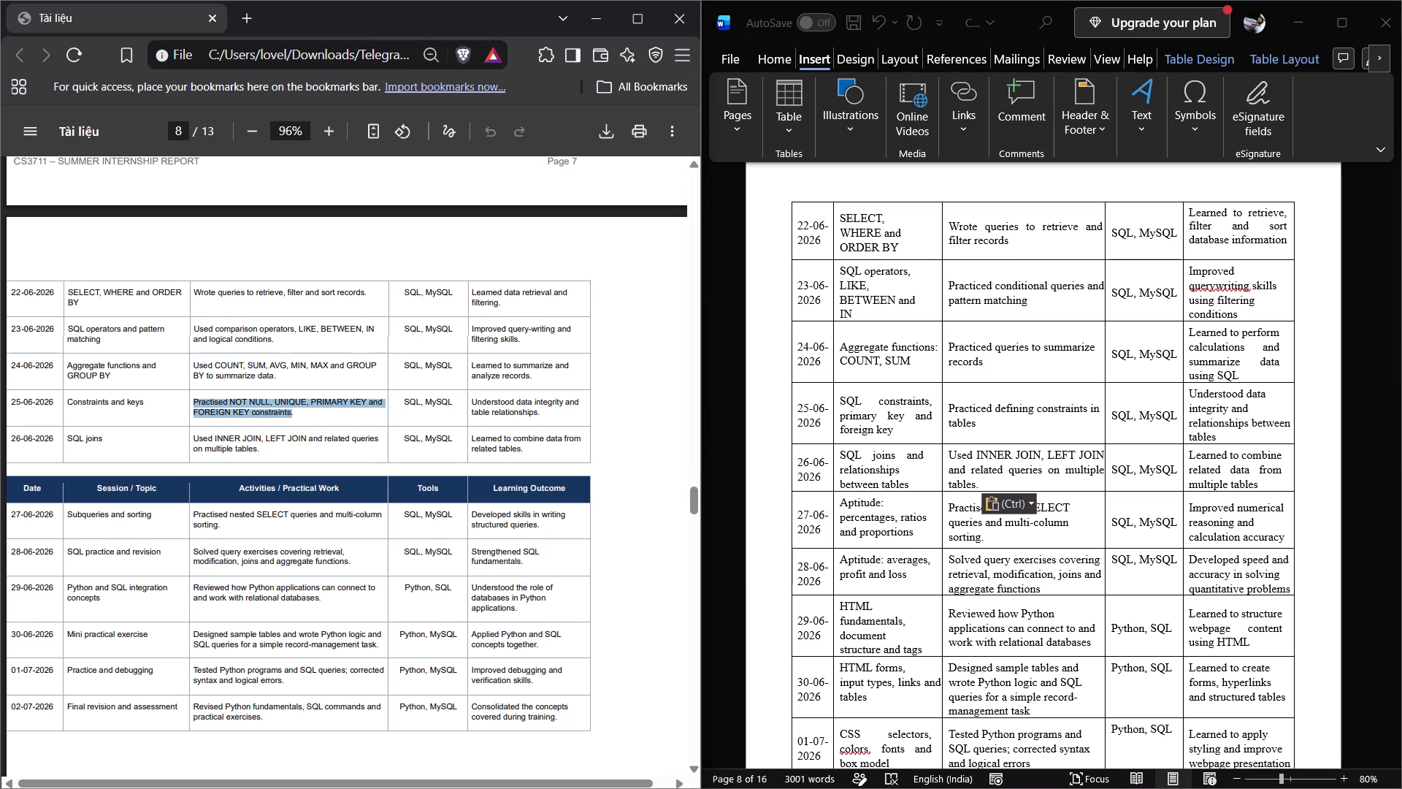
{"action": "key", "text": "ctrl+c"}
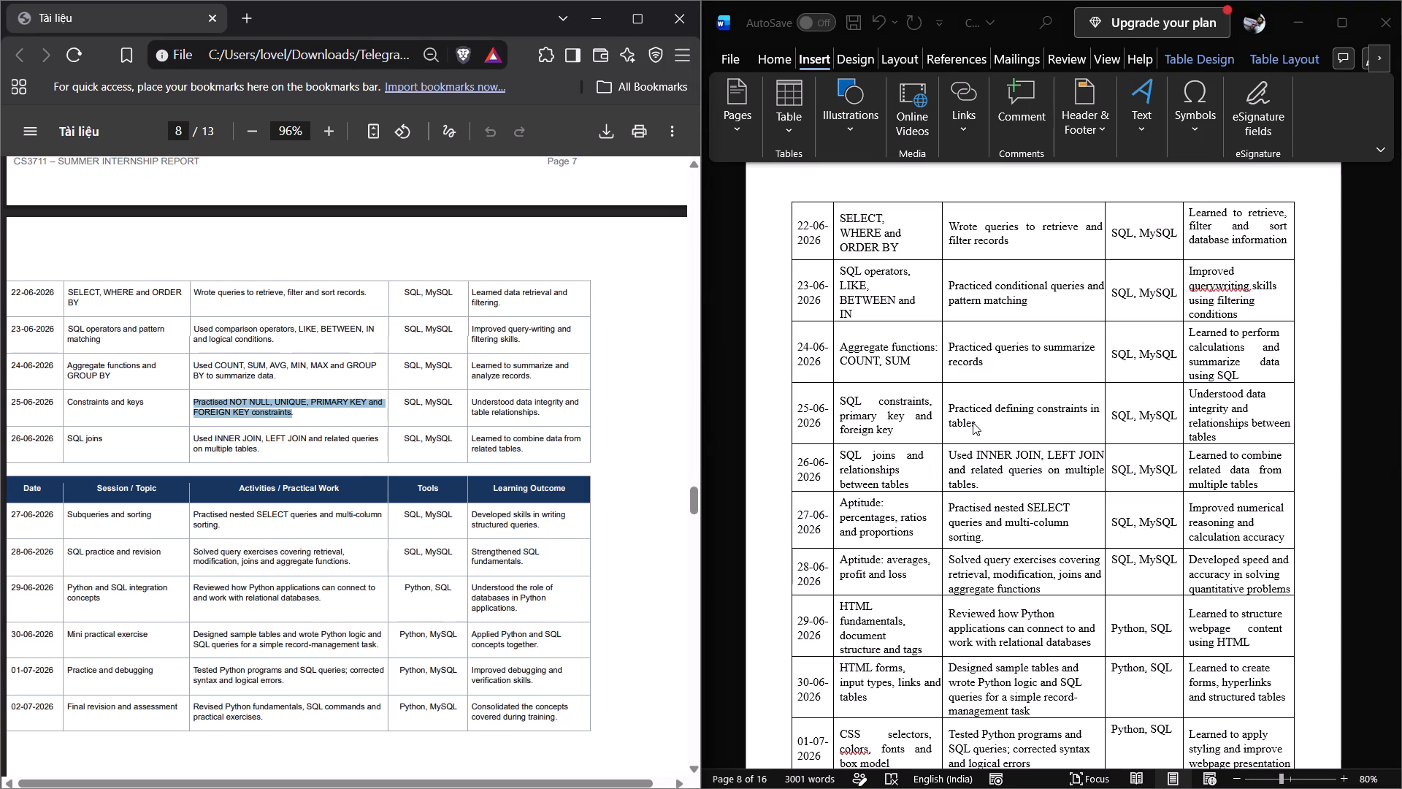
{"action": "left_click", "coordinate": [972, 422]}
{"action": "left_click_drag", "start_coordinate": [978, 422], "coordinate": [962, 420]}
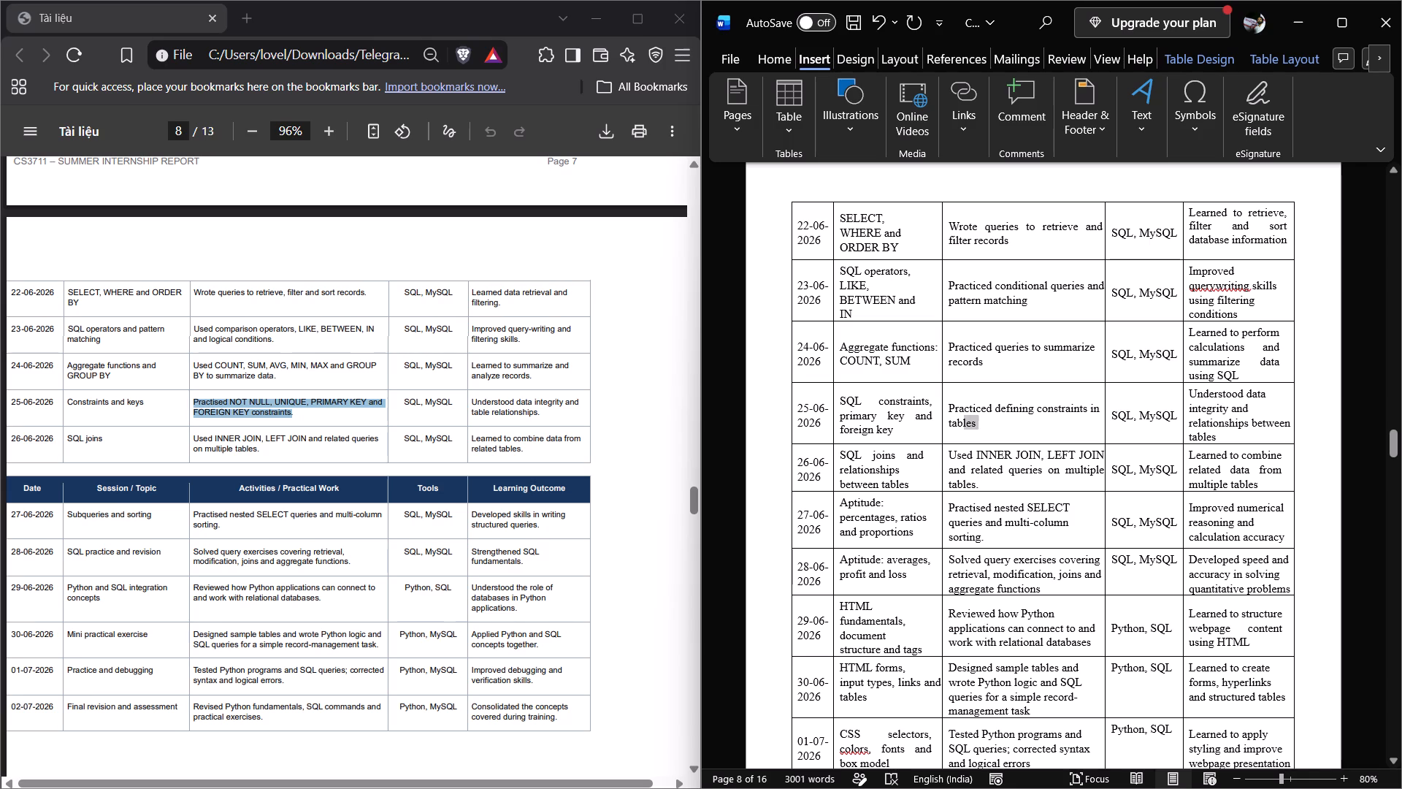
{"action": "left_click_drag", "start_coordinate": [962, 420], "coordinate": [951, 412]}
{"action": "key", "text": "ctrl+v"}
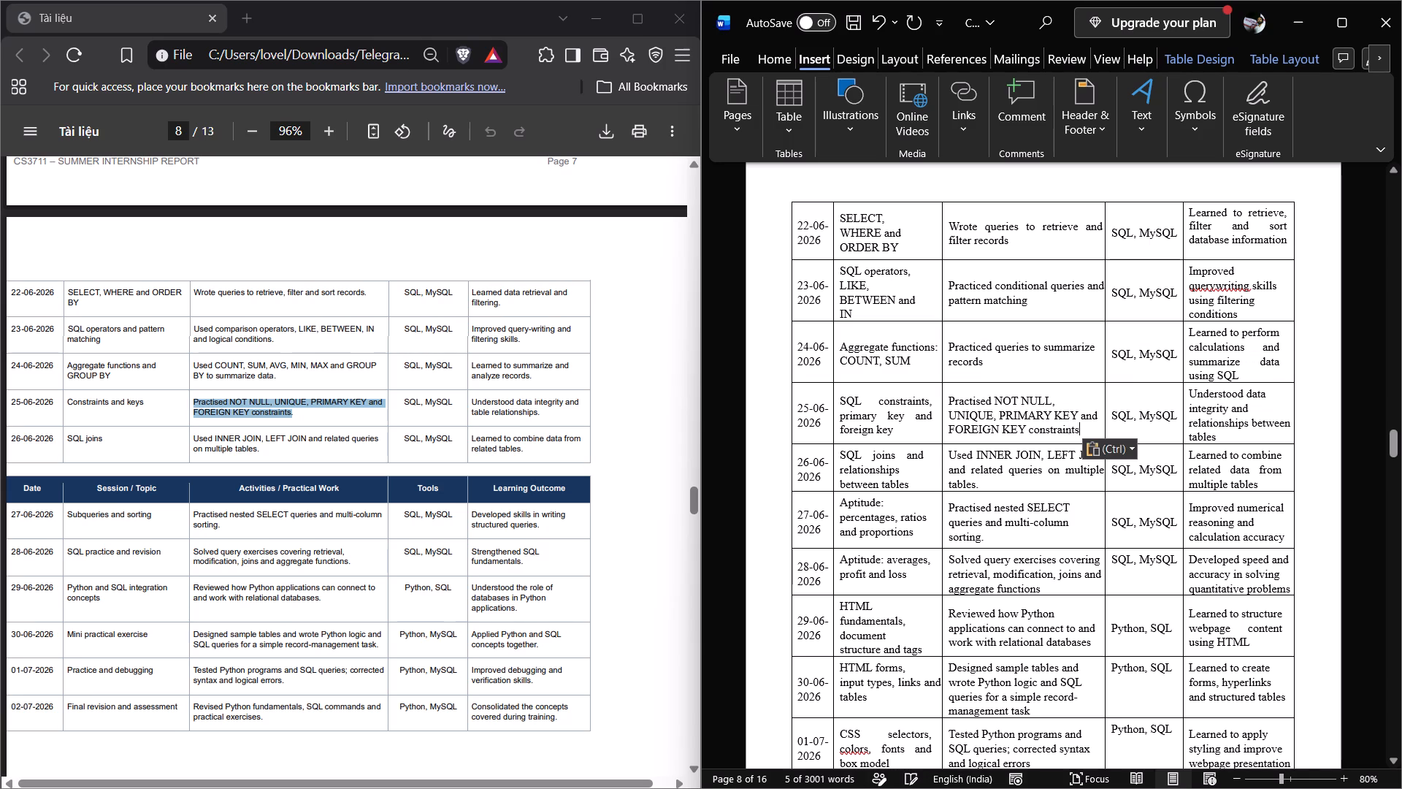
Replace the Word report's 24-06-2026 activity with the PDF's "Used COUNT, SUM, AVG, MIN, MAX and GROUP BY to summarize data".
{"action": "scroll", "coordinate": [981, 435], "scroll_direction": "up", "scroll_amount": 1}
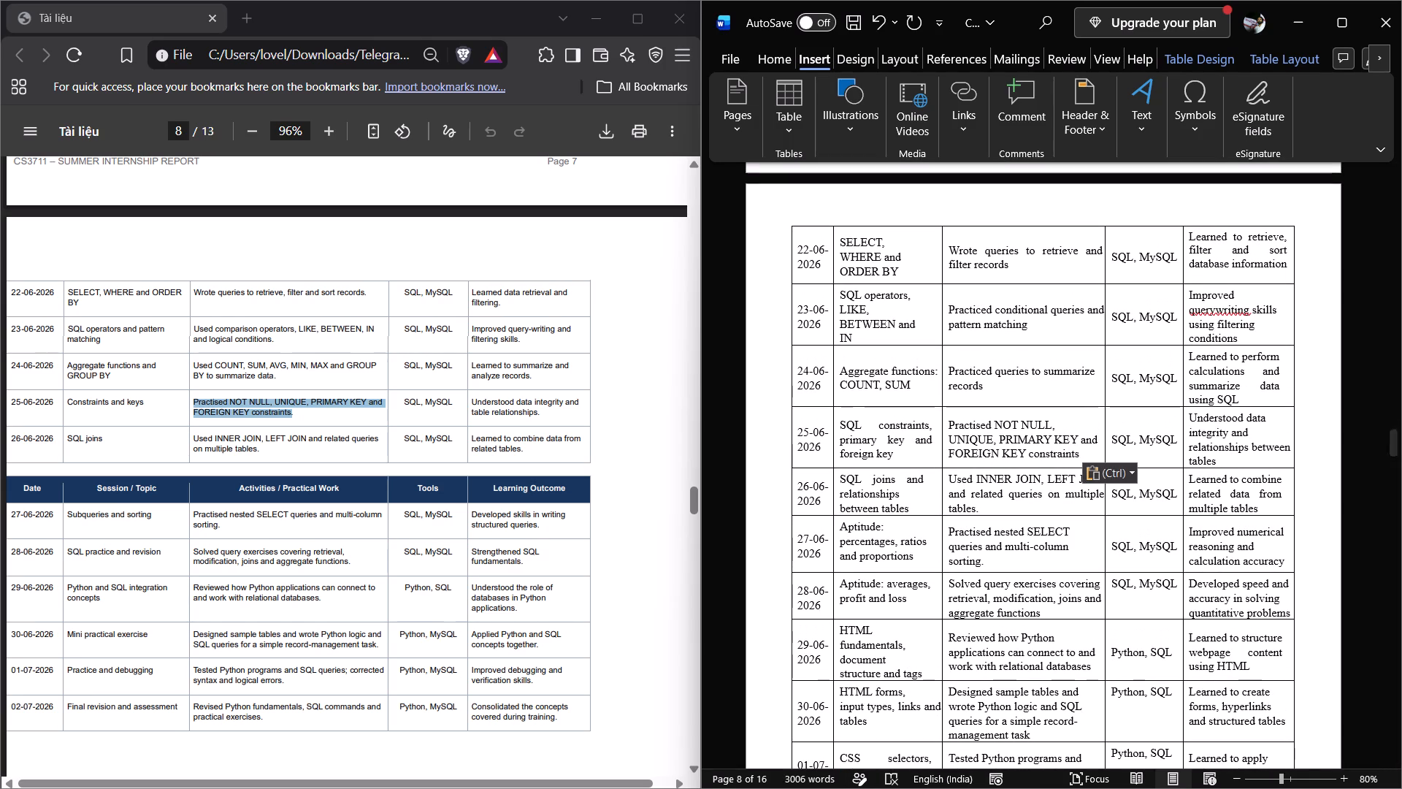
{"action": "left_click", "coordinate": [275, 376]}
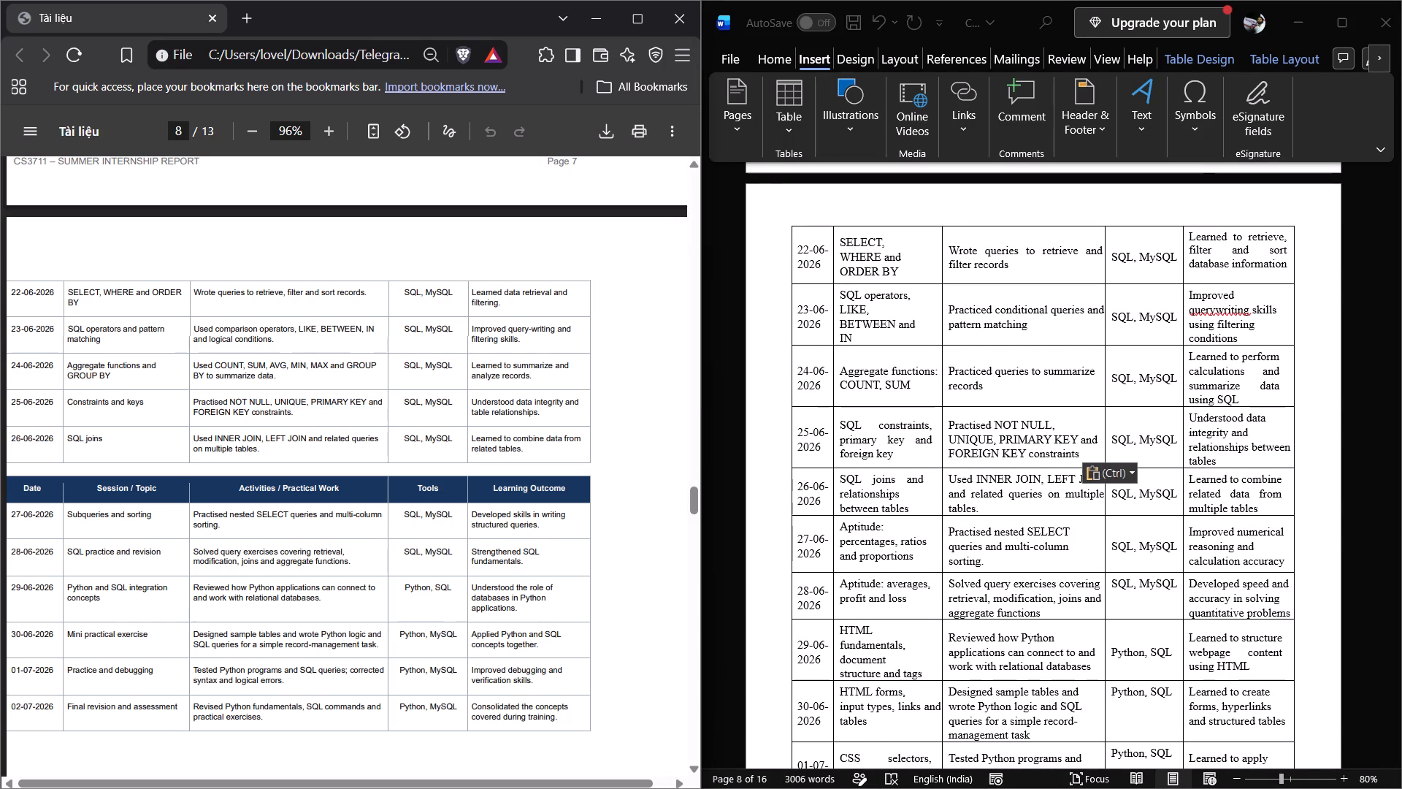
{"action": "left_click", "coordinate": [275, 376]}
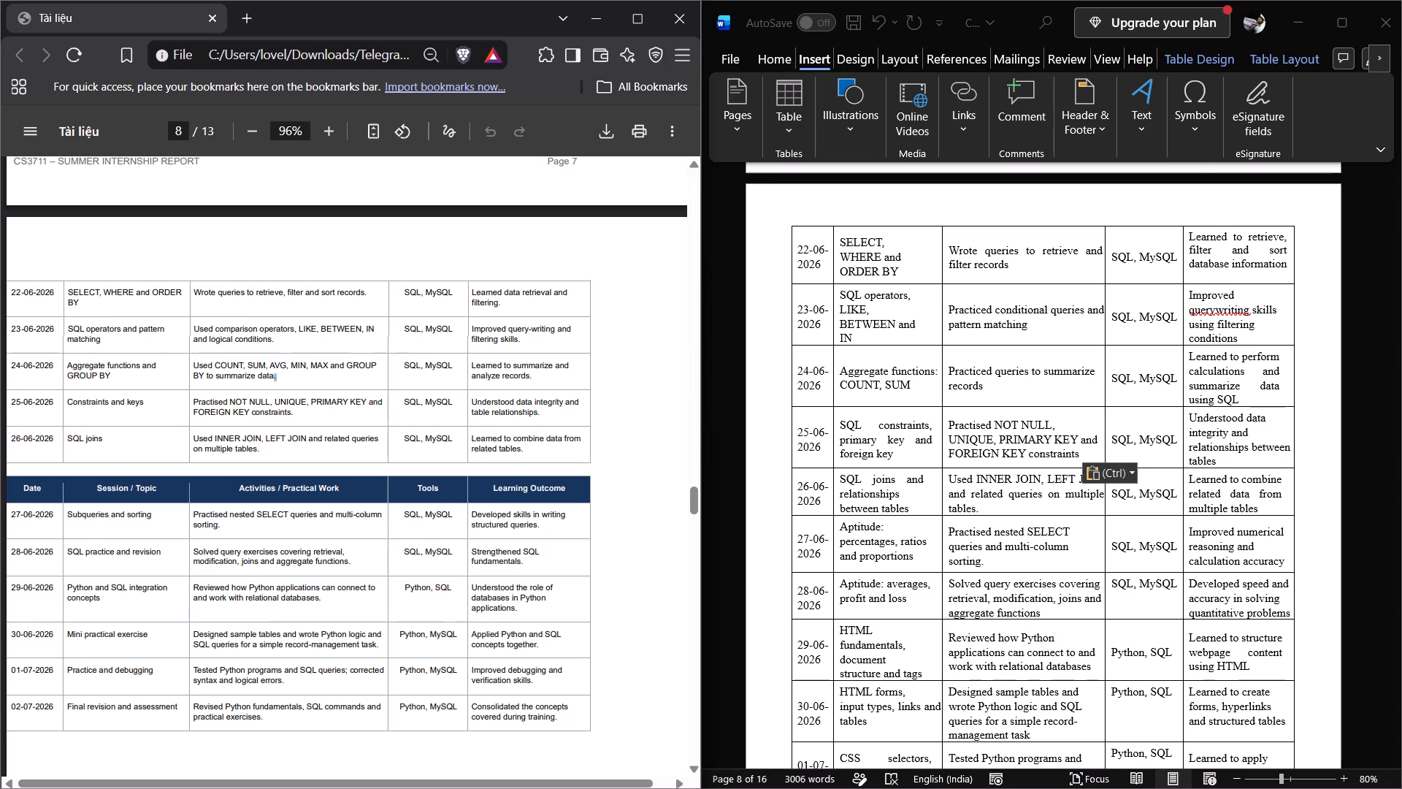
{"action": "left_click", "coordinate": [276, 373]}
{"action": "left_click_drag", "start_coordinate": [276, 373], "coordinate": [209, 367]}
{"action": "left_click_drag", "start_coordinate": [209, 367], "coordinate": [195, 361]}
{"action": "left_click_drag", "start_coordinate": [195, 361], "coordinate": [263, 369]}
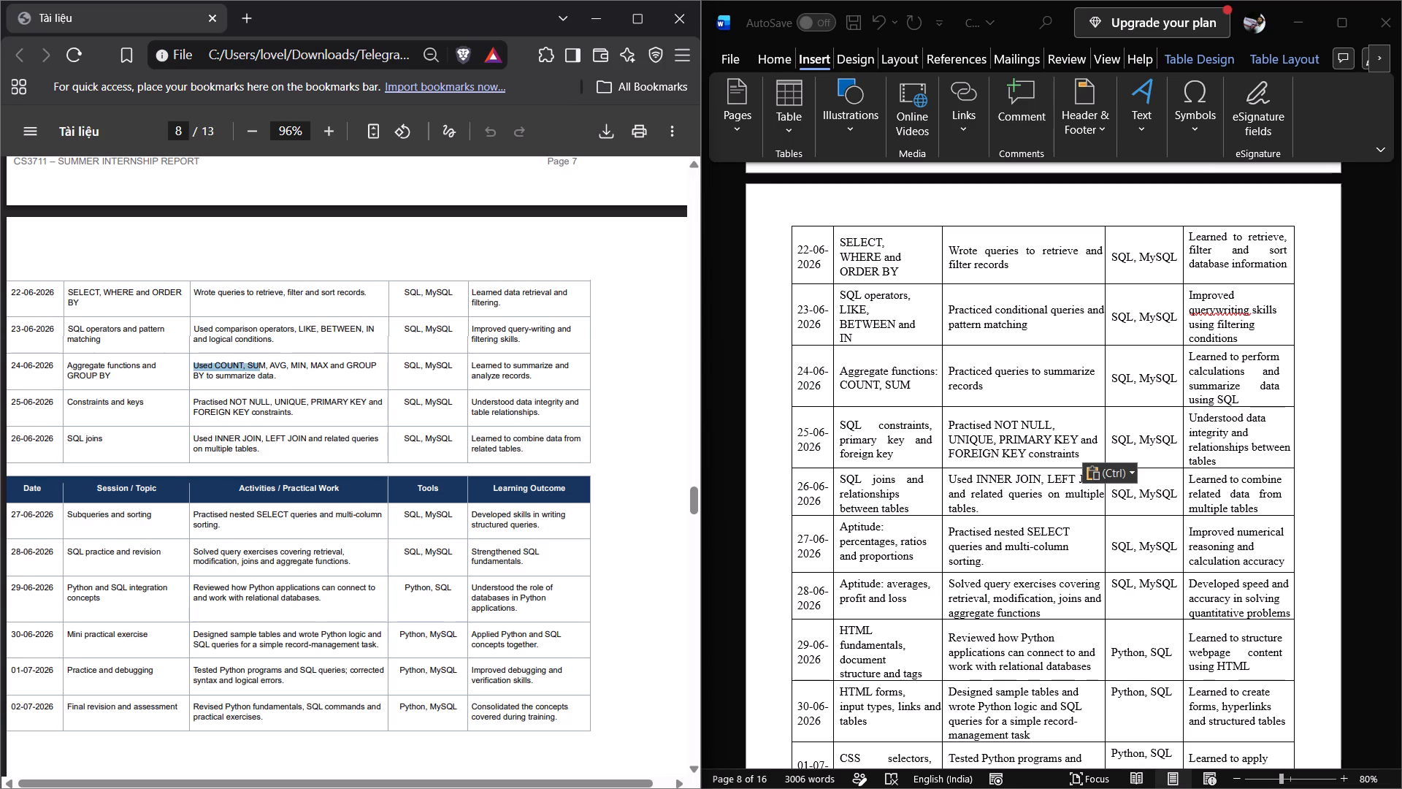
{"action": "left_click_drag", "start_coordinate": [263, 369], "coordinate": [275, 375]}
{"action": "key", "text": "ctrl+c"}
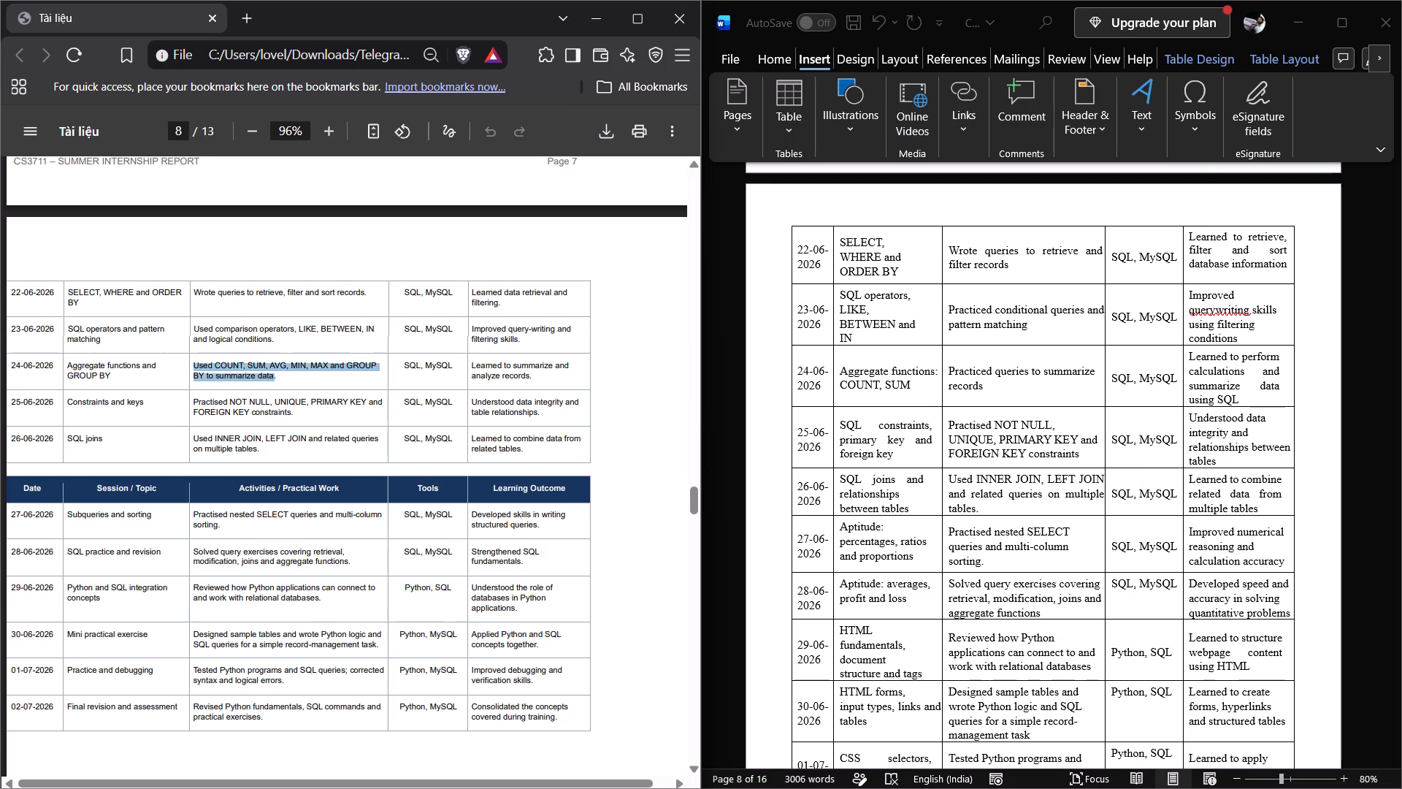
{"action": "left_click_drag", "start_coordinate": [985, 379], "coordinate": [984, 387]}
{"action": "left_click_drag", "start_coordinate": [984, 387], "coordinate": [947, 370]}
{"action": "key", "text": "ctrl+v"}
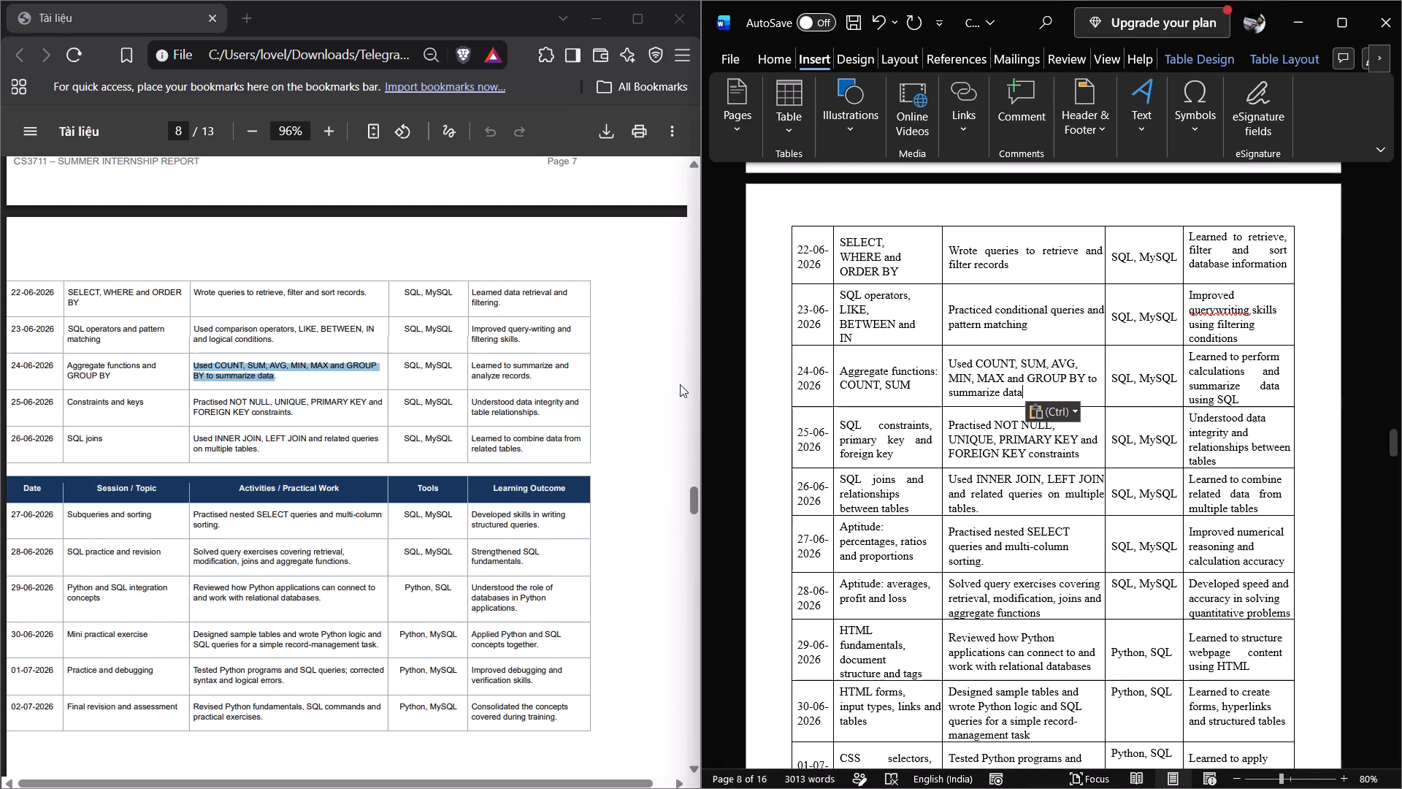
Replace the Word report's 23-06-2026 activity with the PDF's "Used comparison operators, LIKE, BETWEEN, IN and logical conditions".
{"action": "scroll", "coordinate": [680, 384], "scroll_direction": "up", "scroll_amount": 1}
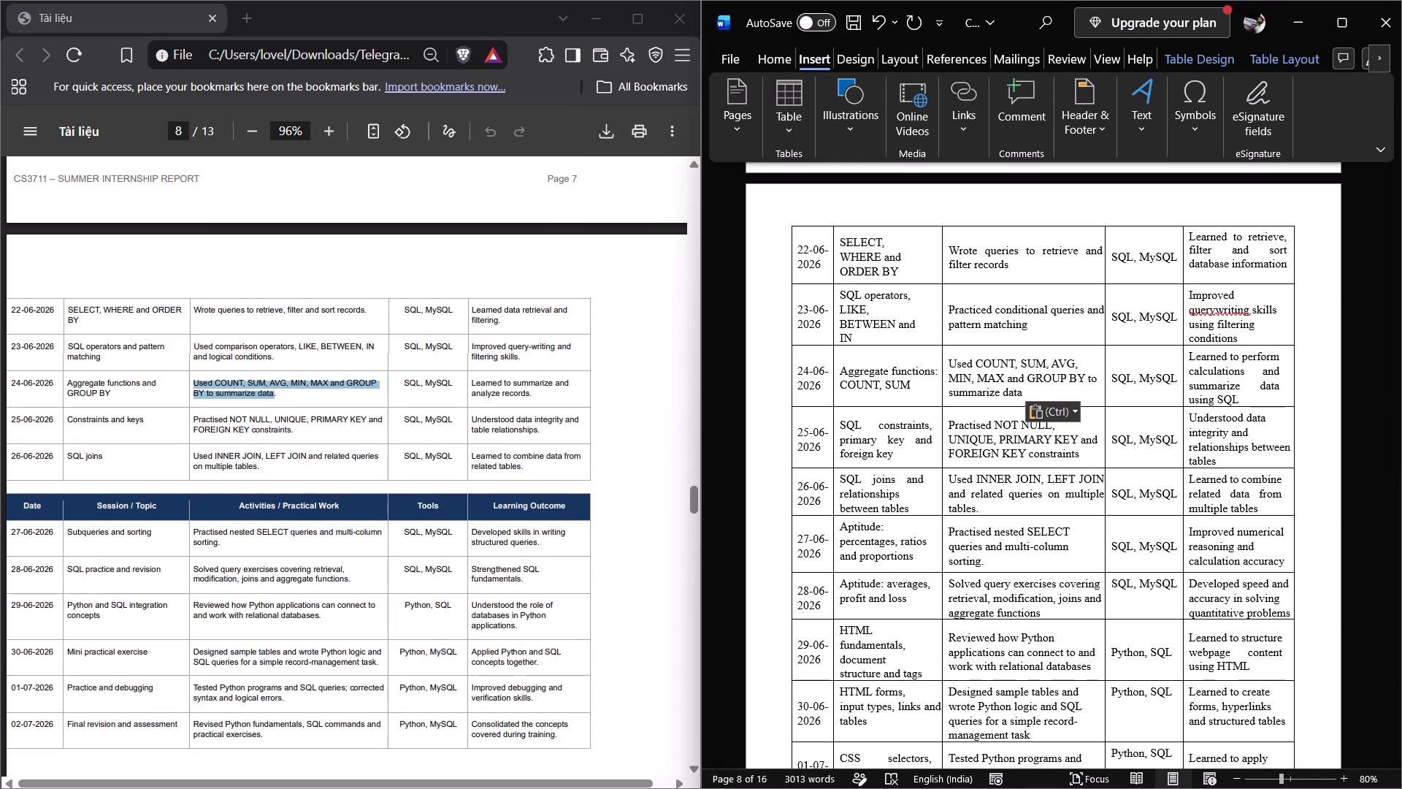
{"action": "left_click_drag", "start_coordinate": [274, 357], "coordinate": [192, 348]}
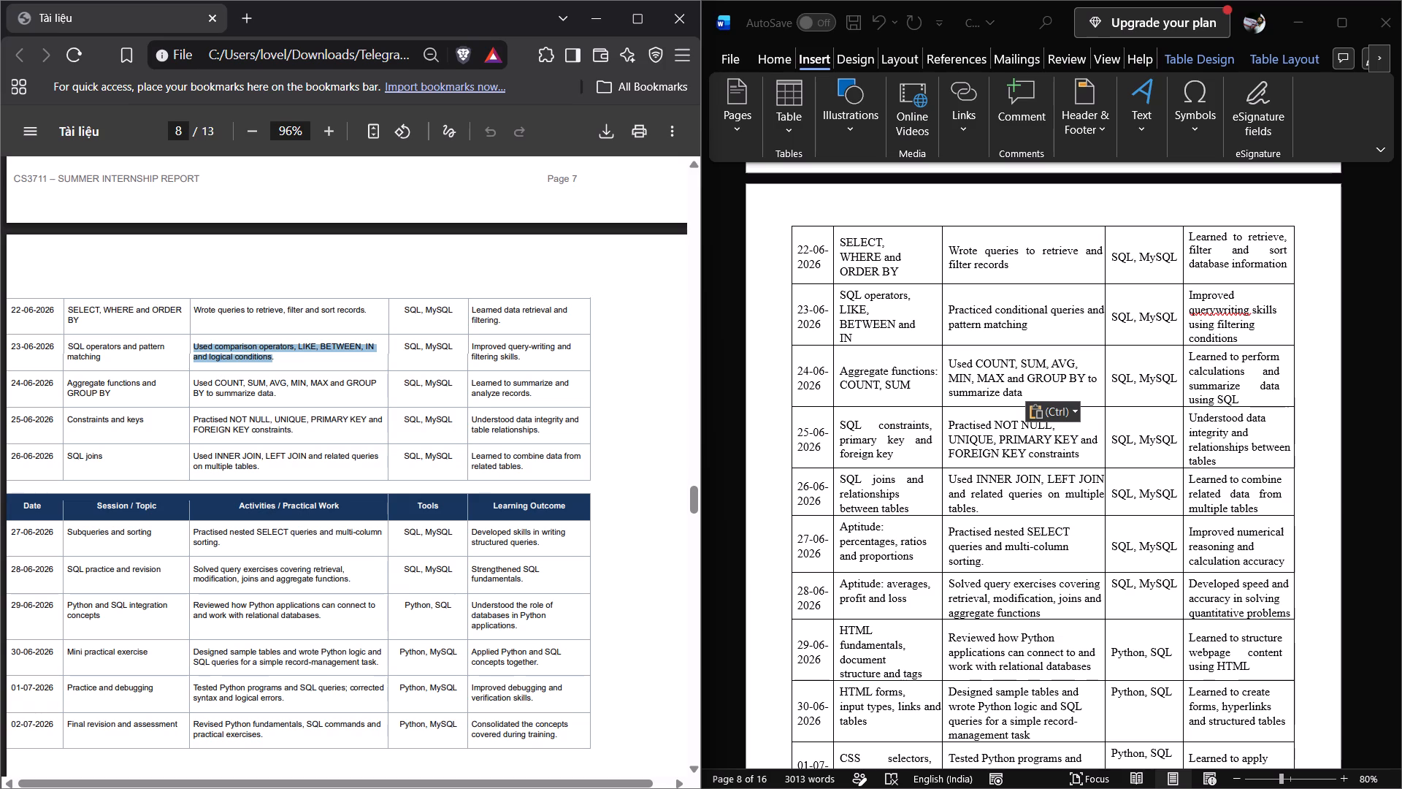
{"action": "key", "text": "ctrl+c"}
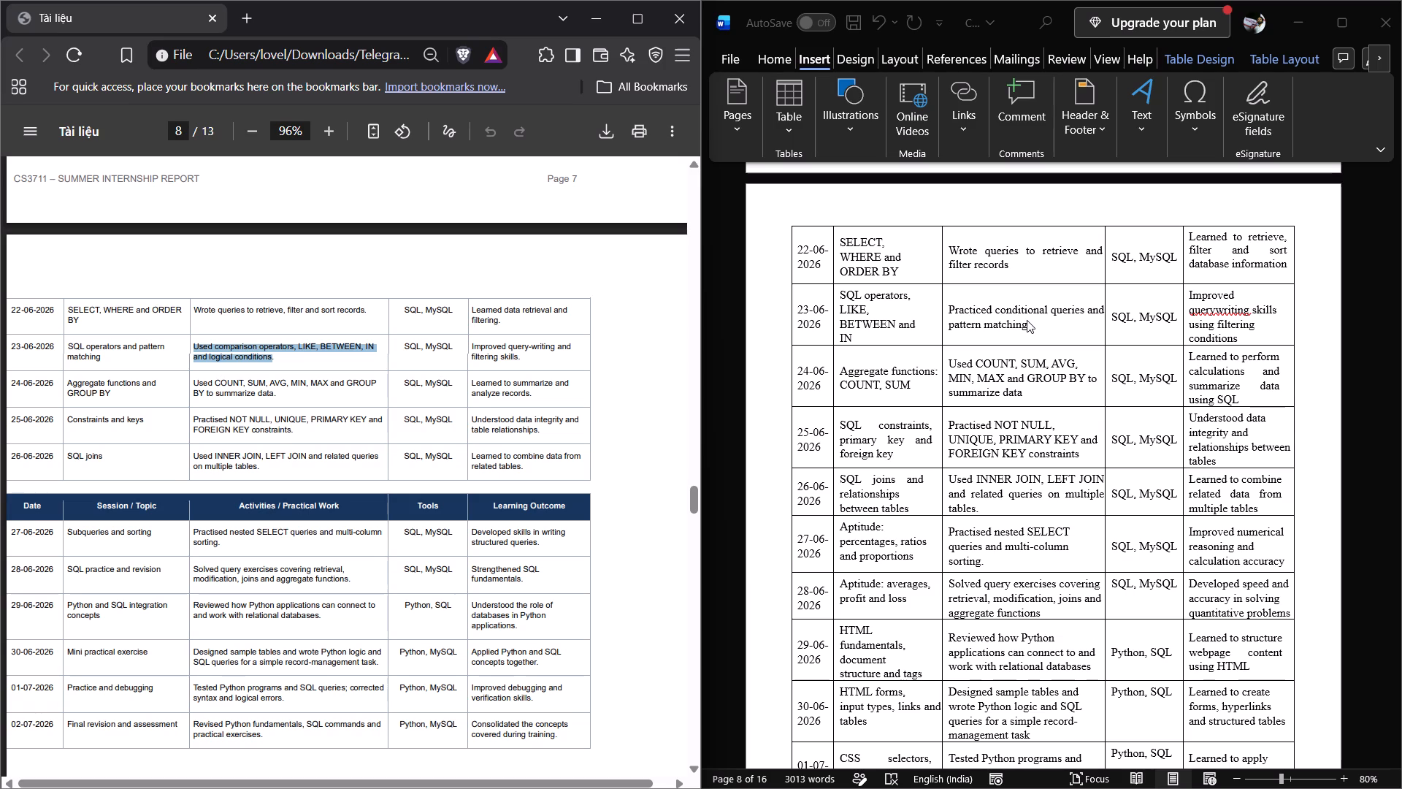
{"action": "left_click", "coordinate": [1027, 323]}
{"action": "left_click_drag", "start_coordinate": [1028, 324], "coordinate": [951, 310]}
{"action": "key", "text": "ctrl+v"}
Replace the Word report's 22-06-2026 activity with the PDF's "Wrote queries to retrieve, filter and sort records".
{"action": "scroll", "coordinate": [951, 310], "scroll_direction": "up", "scroll_amount": 1}
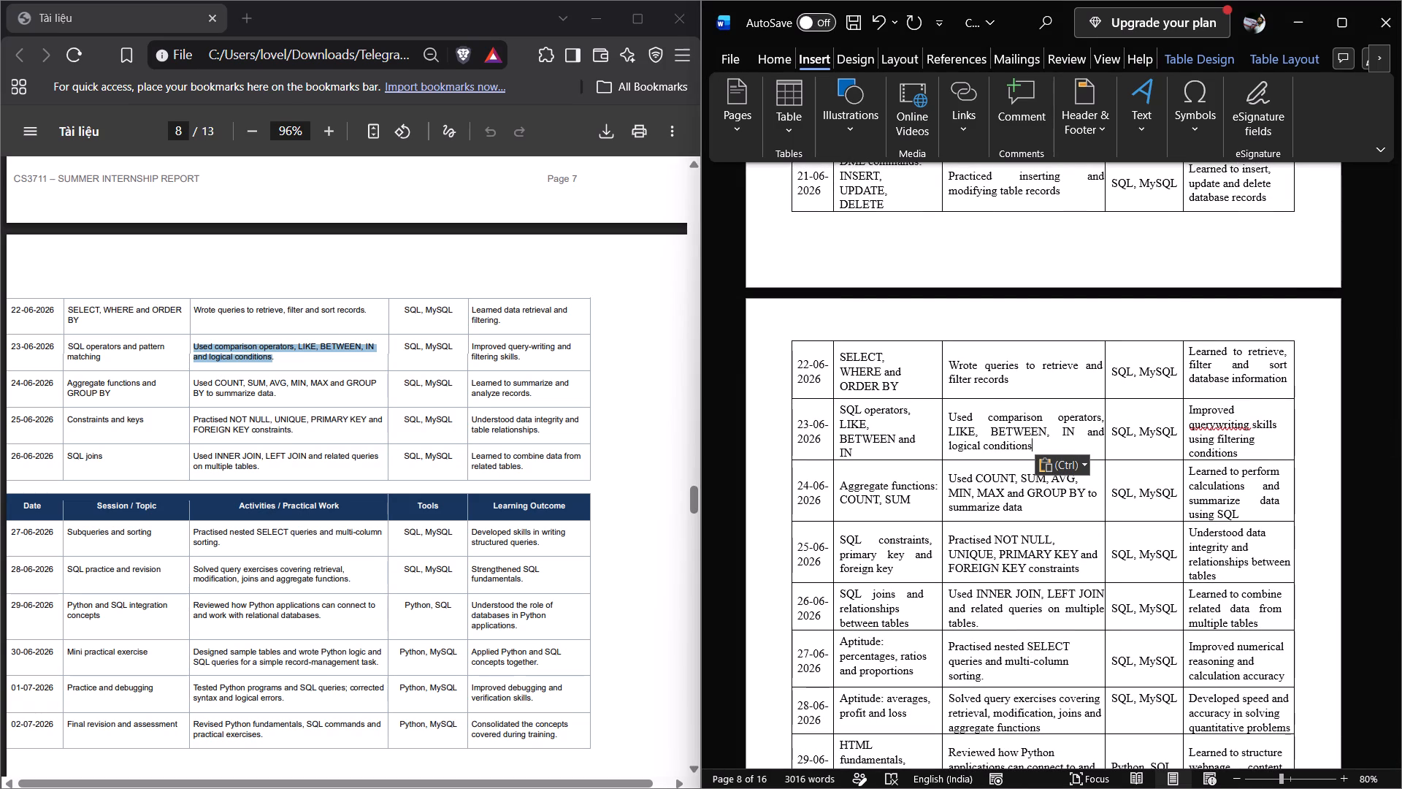
{"action": "left_click_drag", "start_coordinate": [366, 309], "coordinate": [194, 316]}
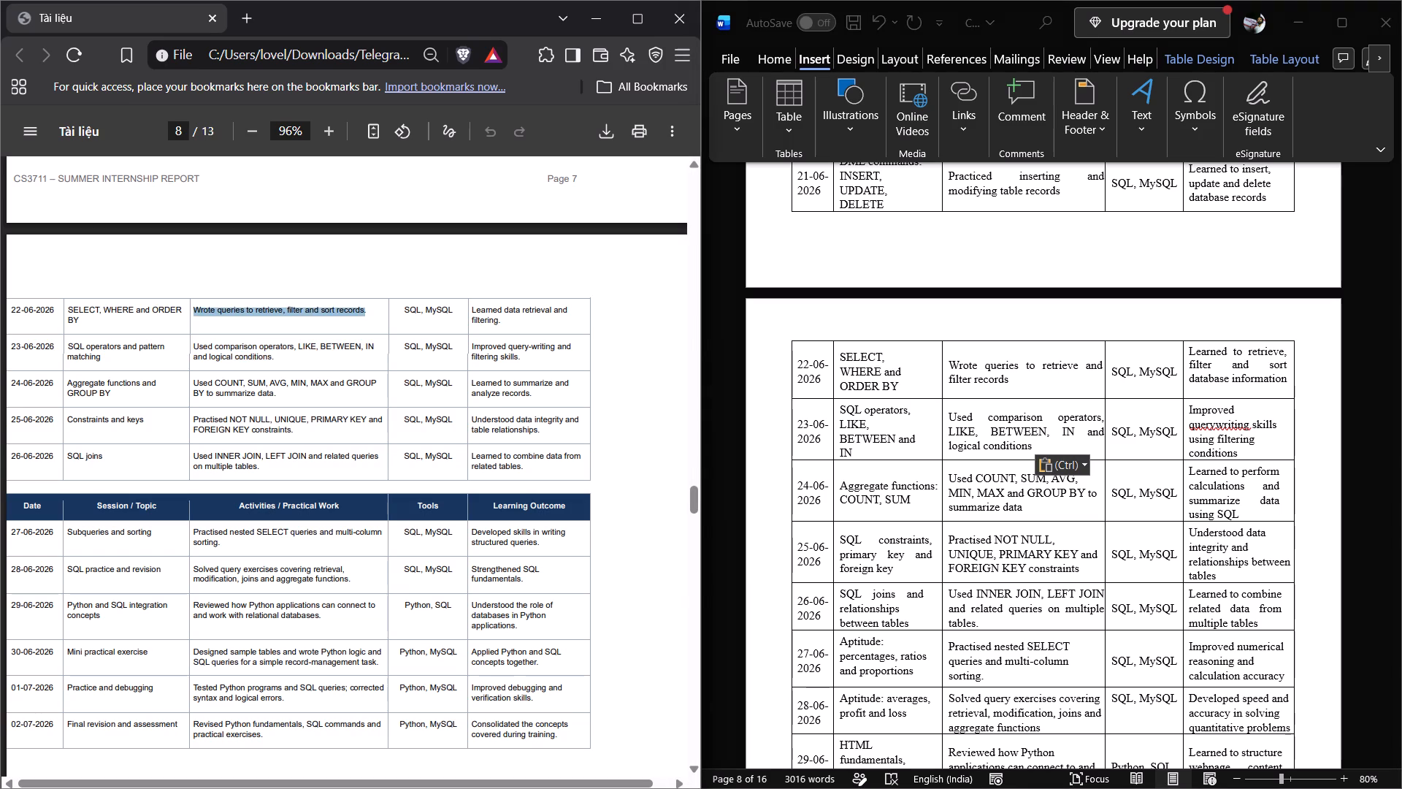
{"action": "key", "text": "ctrl+c"}
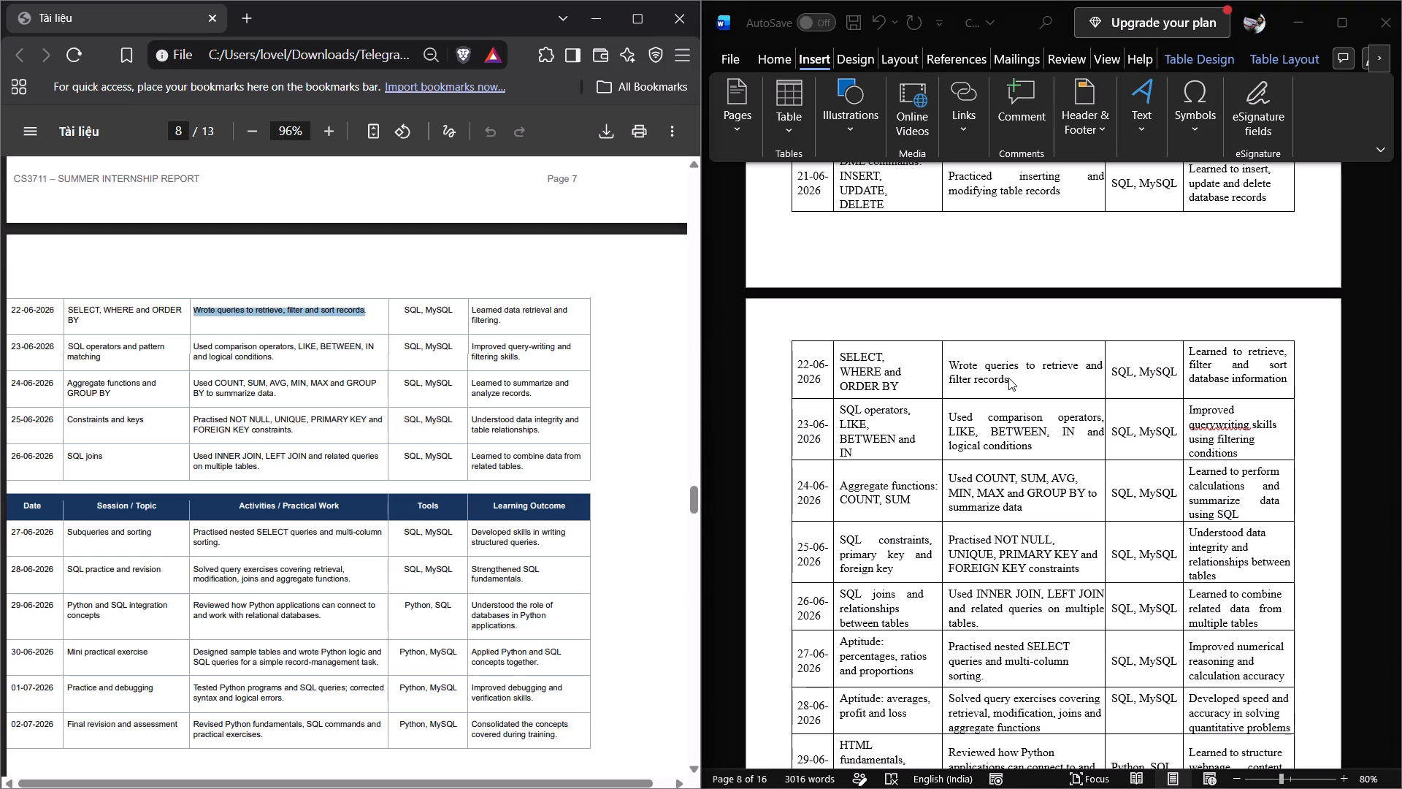
{"action": "left_click", "coordinate": [1008, 378]}
{"action": "left_click_drag", "start_coordinate": [1011, 378], "coordinate": [973, 369]}
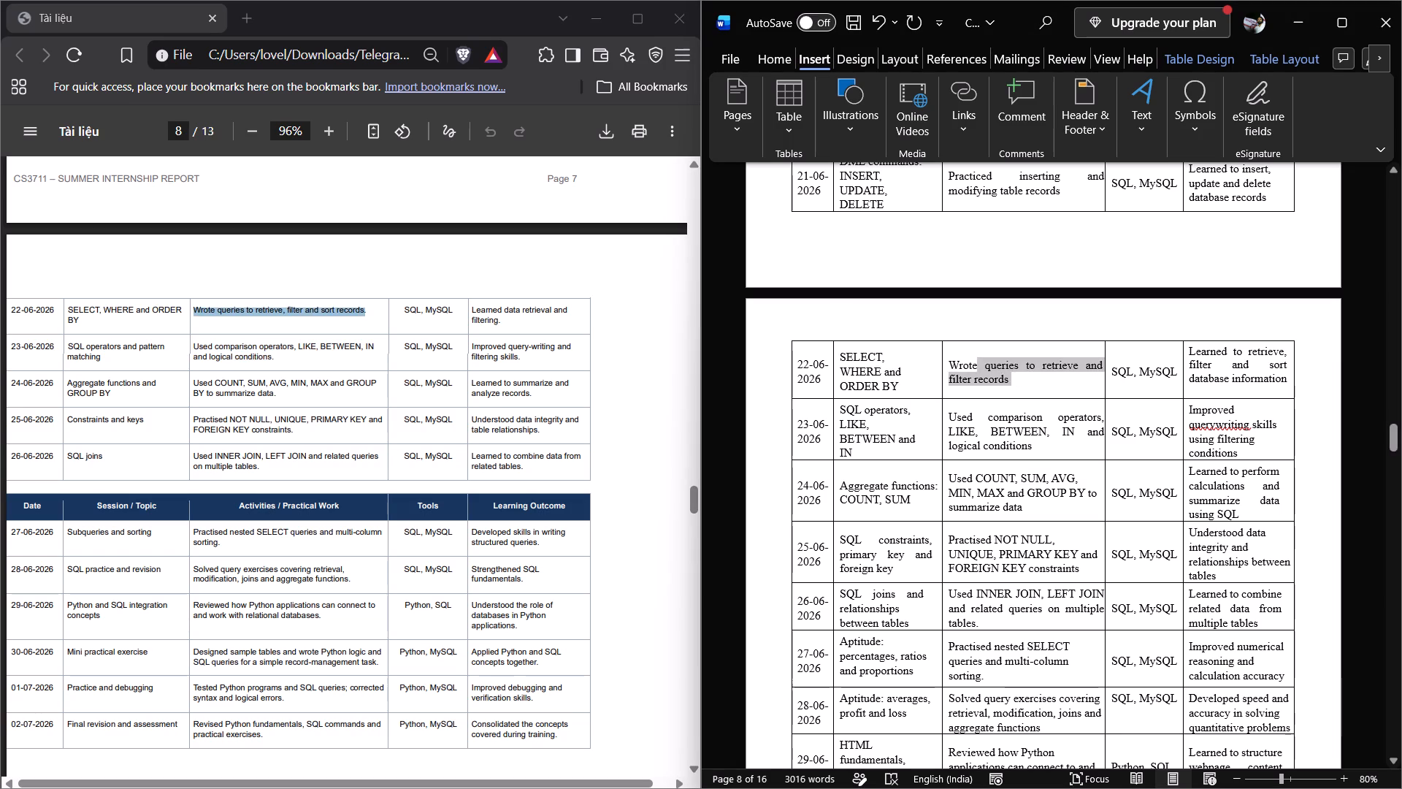
{"action": "left_click_drag", "start_coordinate": [973, 369], "coordinate": [961, 367]}
{"action": "key", "text": "ctrl+v"}
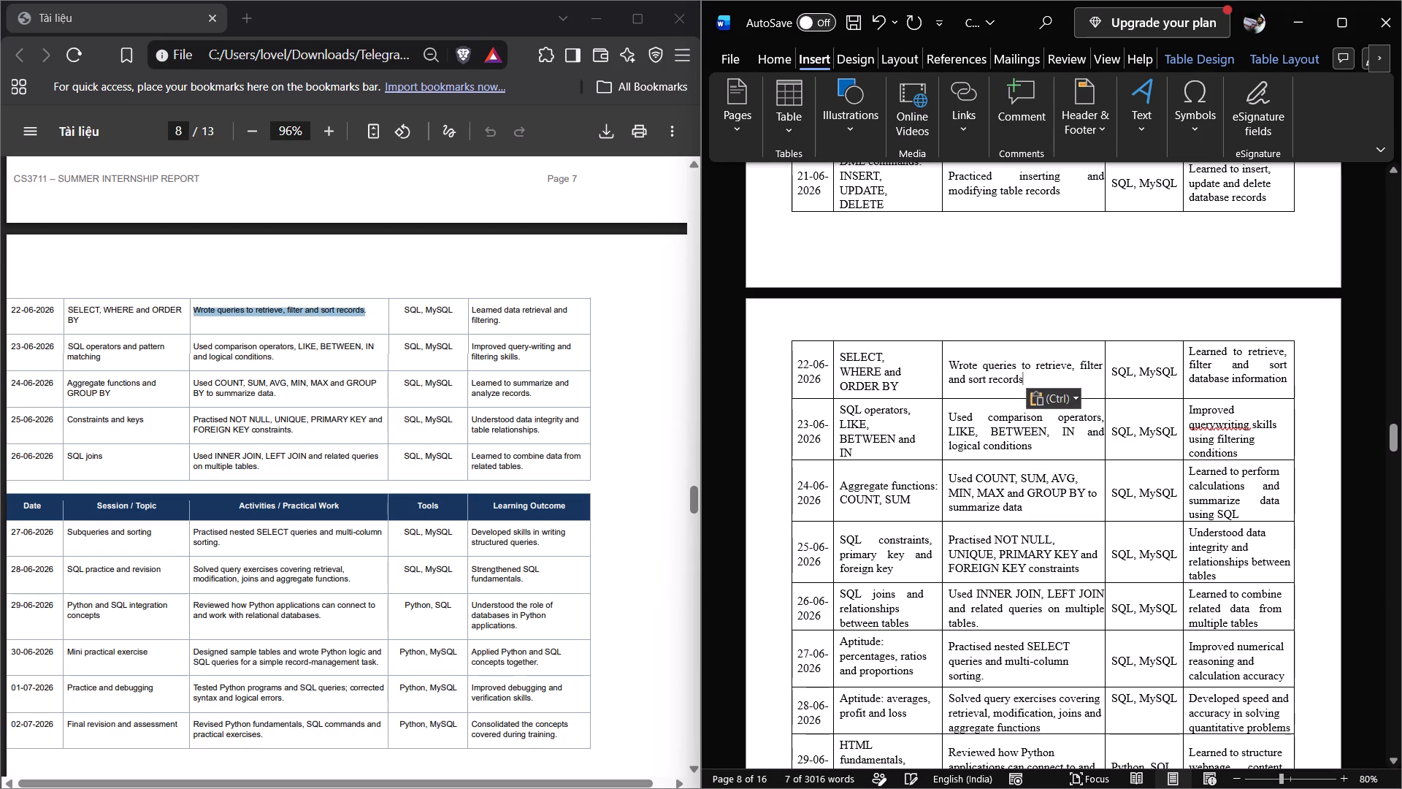
Replace the Word report's 21-06-2026 activity with the PDF's "Practised INSERT, UPDATE and DELETE operations on sample tables".
{"action": "scroll", "coordinate": [961, 367], "scroll_direction": "up", "scroll_amount": 2}
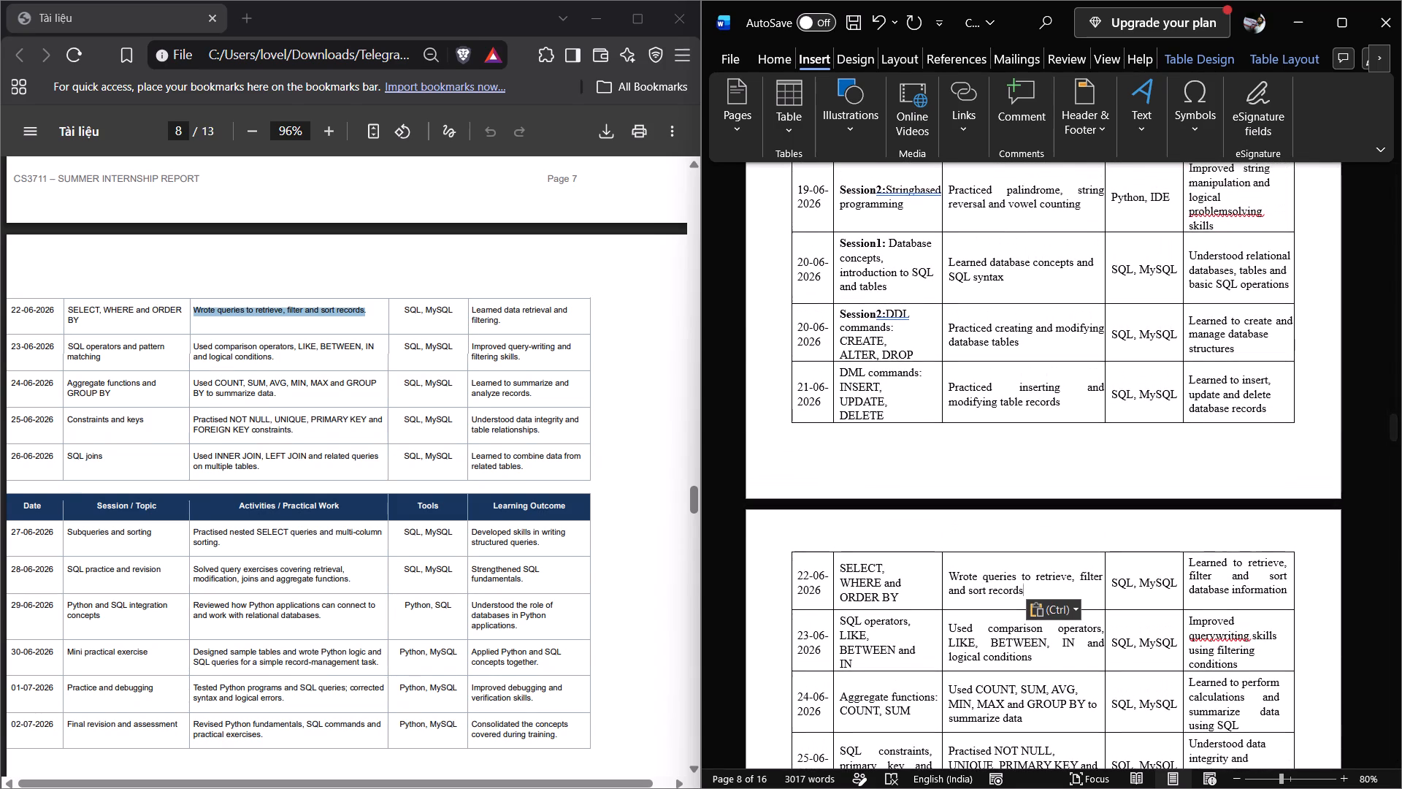
{"action": "scroll", "coordinate": [468, 450], "scroll_direction": "up", "scroll_amount": 4}
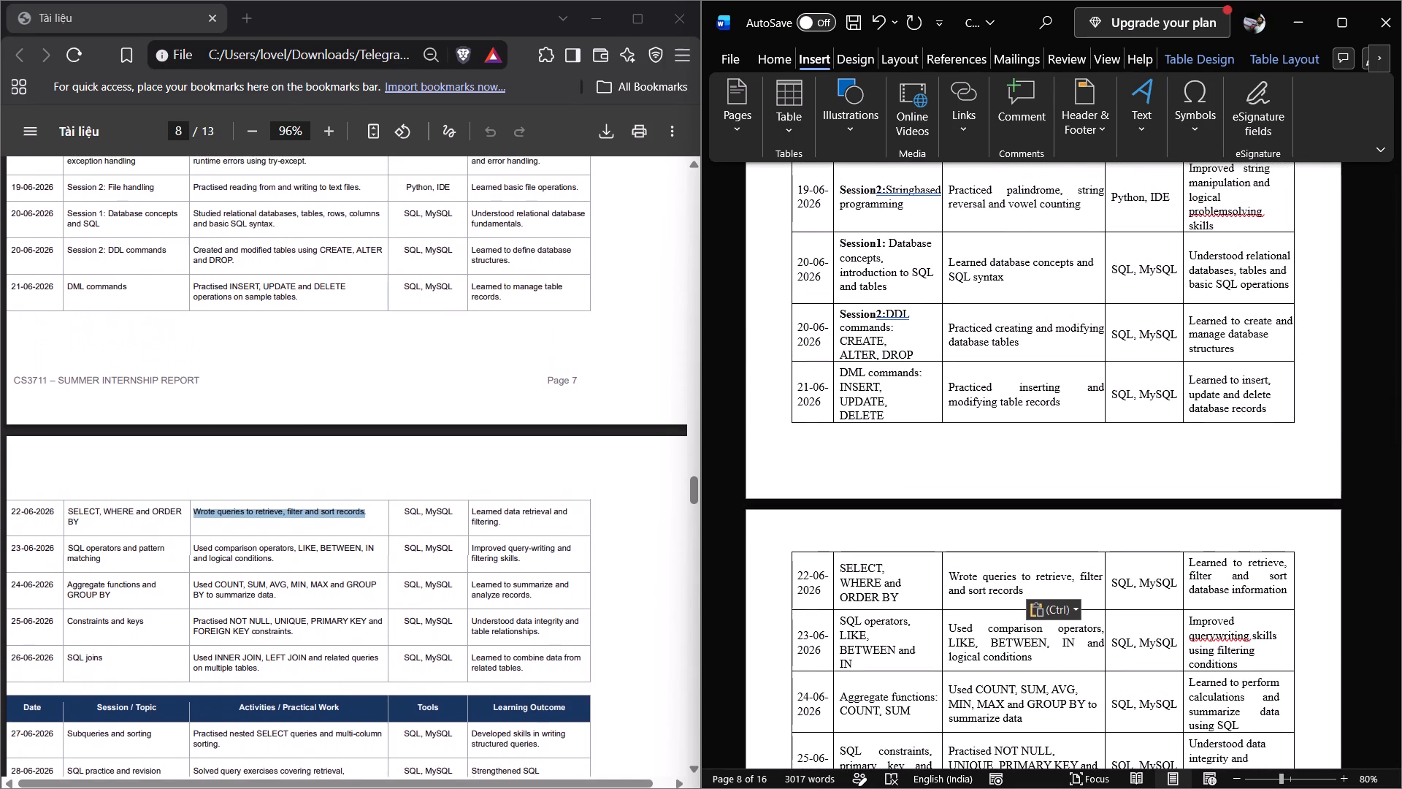
{"action": "scroll", "coordinate": [468, 450], "scroll_direction": "up", "scroll_amount": 3}
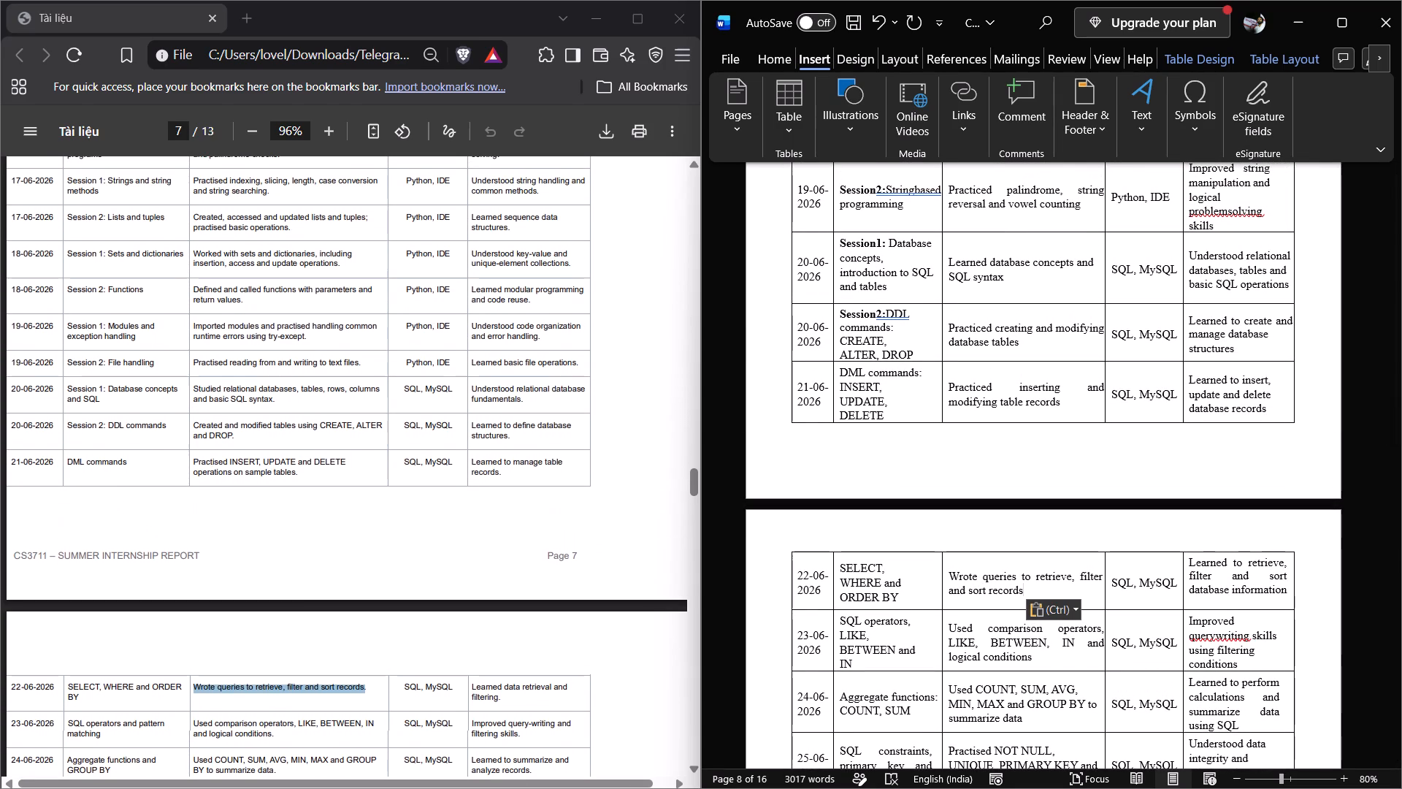
{"action": "left_click_drag", "start_coordinate": [299, 469], "coordinate": [231, 468]}
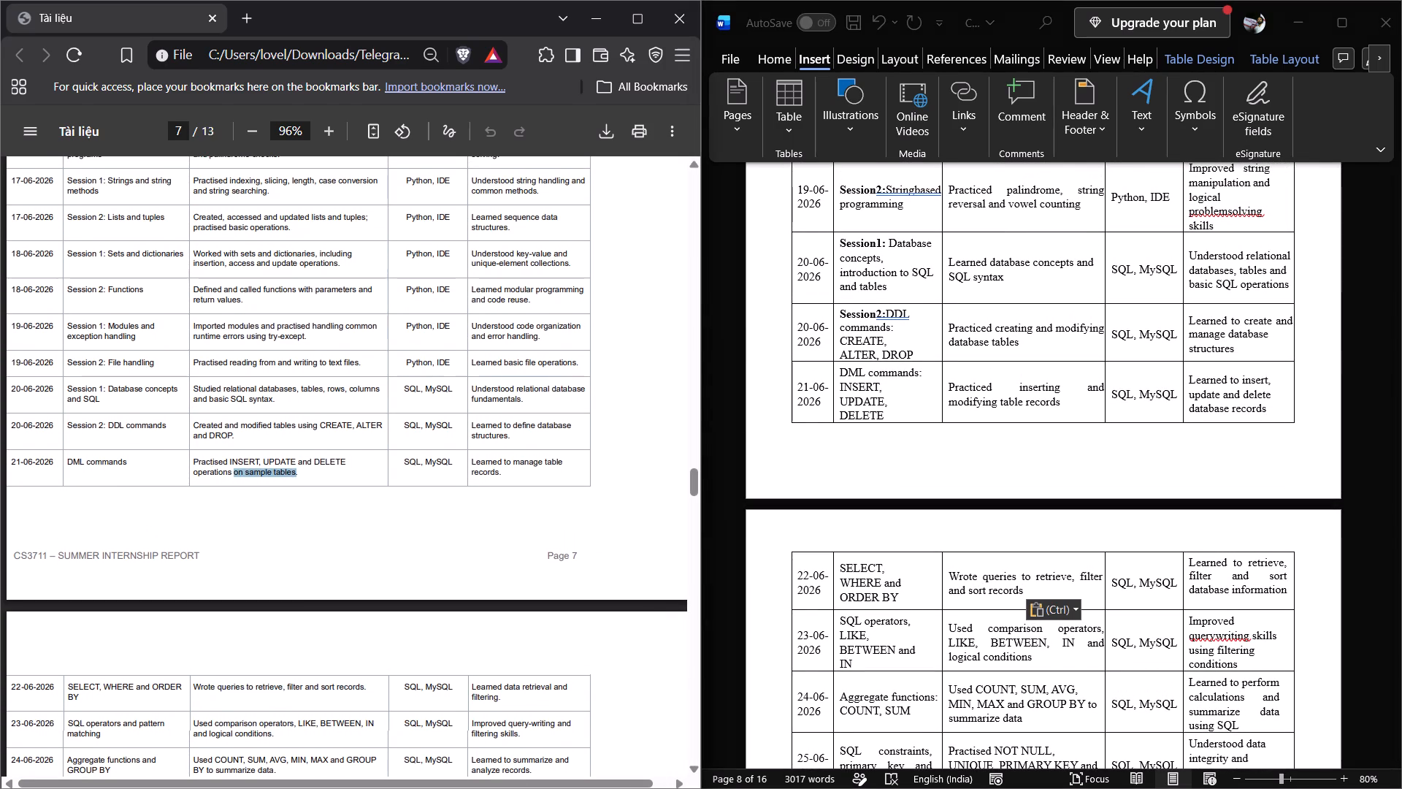
{"action": "left_click_drag", "start_coordinate": [231, 468], "coordinate": [190, 463]}
{"action": "key", "text": "ctrl+c"}
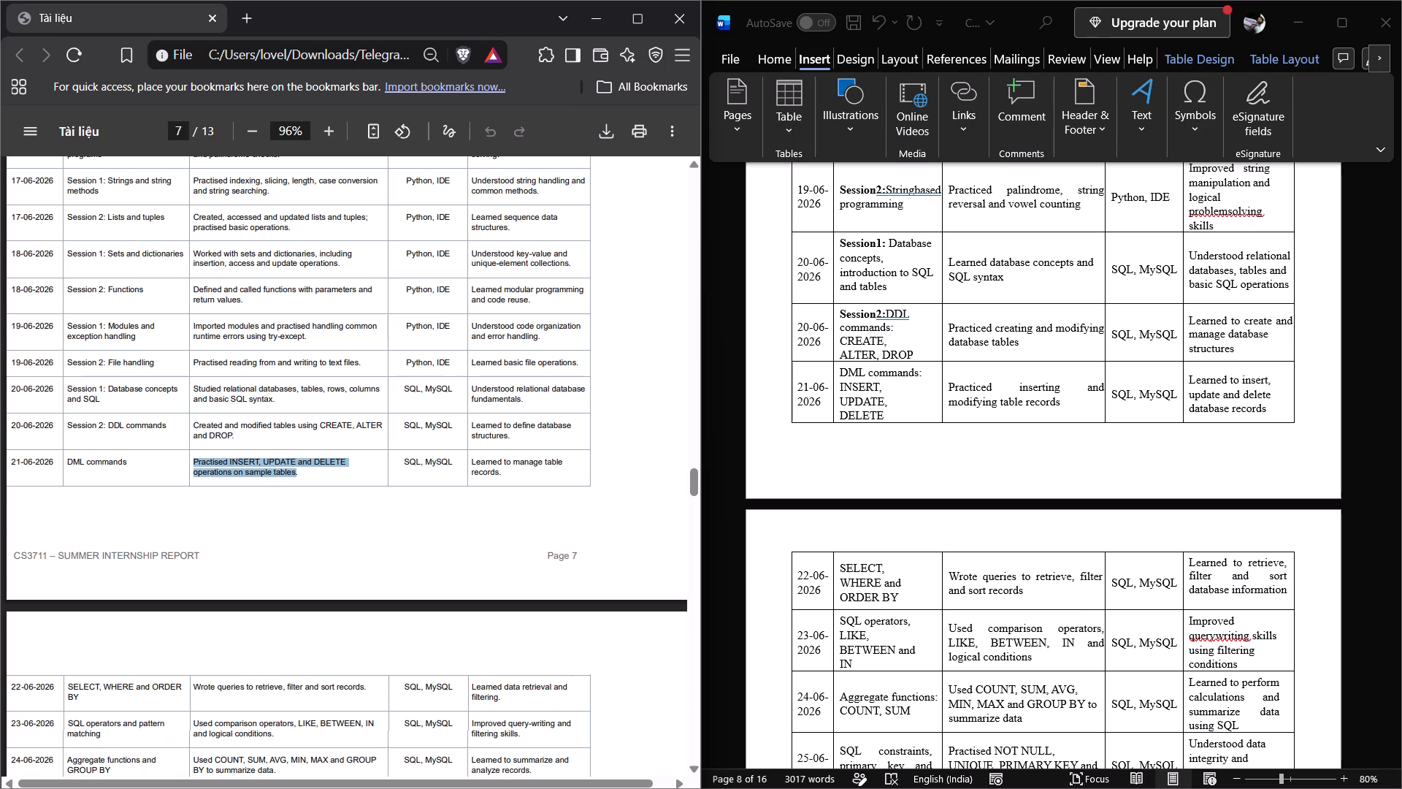
{"action": "left_click_drag", "start_coordinate": [1063, 395], "coordinate": [1060, 403]}
{"action": "left_click_drag", "start_coordinate": [1060, 403], "coordinate": [955, 390]}
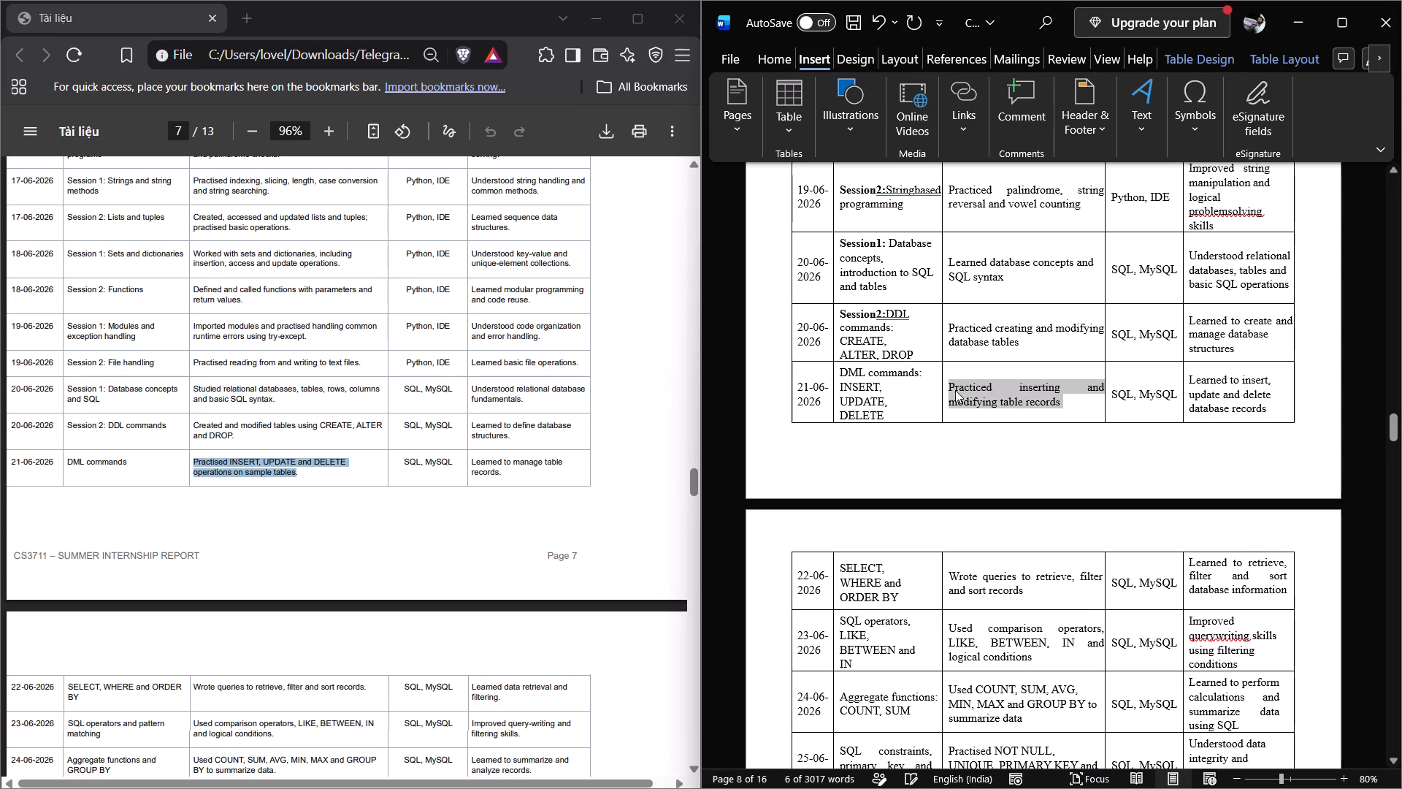
{"action": "key", "text": "ctrl+v"}
Replace the Word report's 20-06-2026 Session 2 activity with the PDF's "Created and modified tables using CREATE, ALTER and DROP".
{"action": "scroll", "coordinate": [530, 483], "scroll_direction": "up", "scroll_amount": 1}
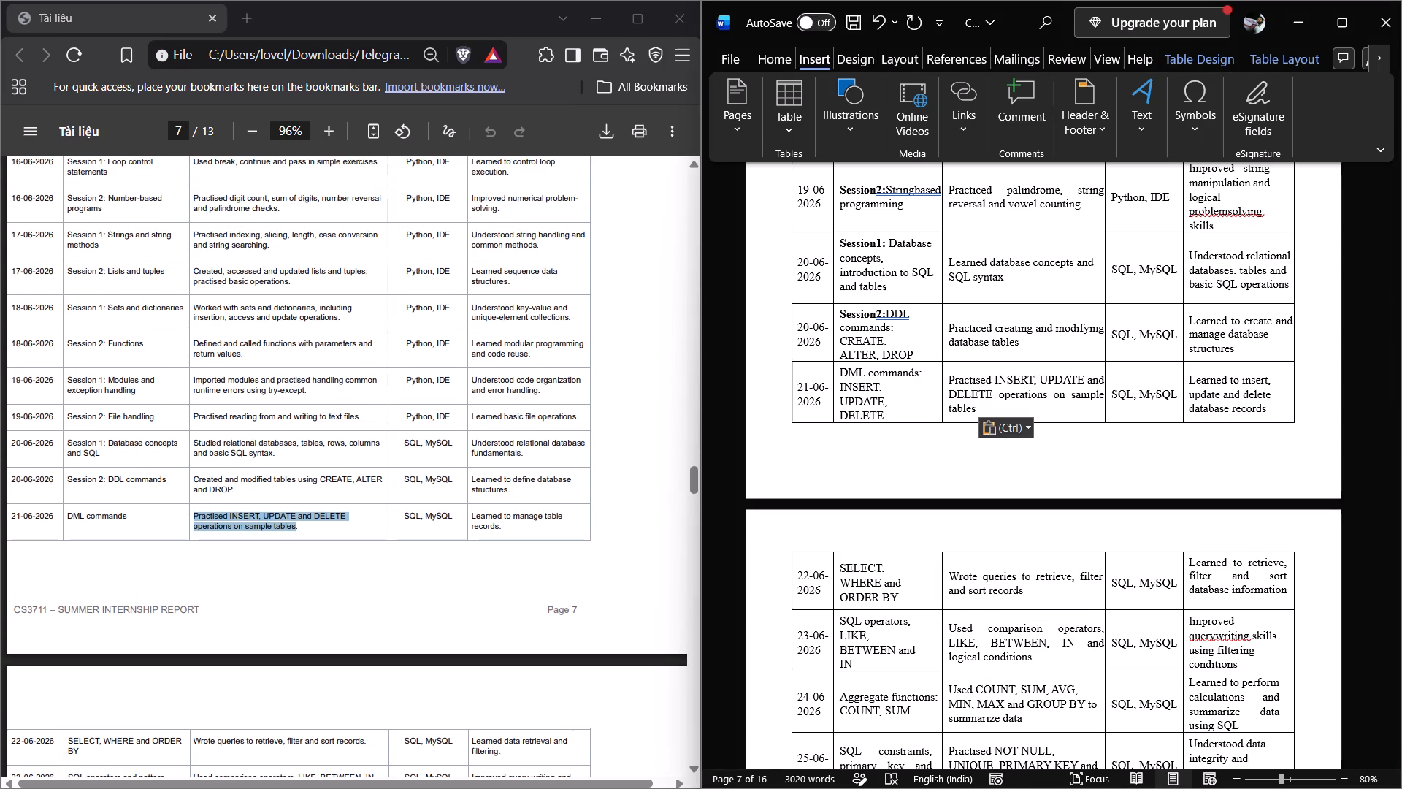
{"action": "left_click_drag", "start_coordinate": [237, 488], "coordinate": [196, 481]}
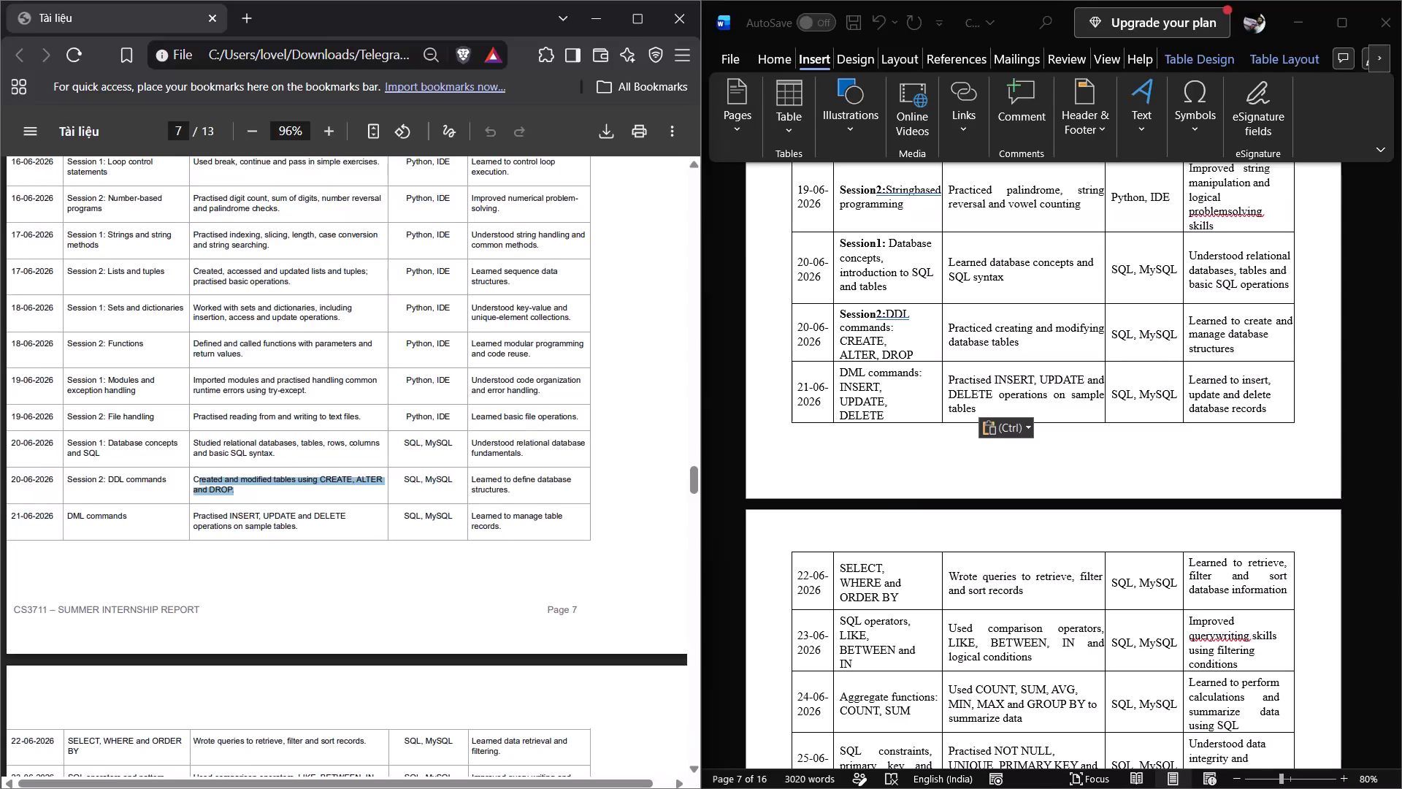
{"action": "left_click_drag", "start_coordinate": [196, 481], "coordinate": [194, 481]}
{"action": "key", "text": "ctrl+c"}
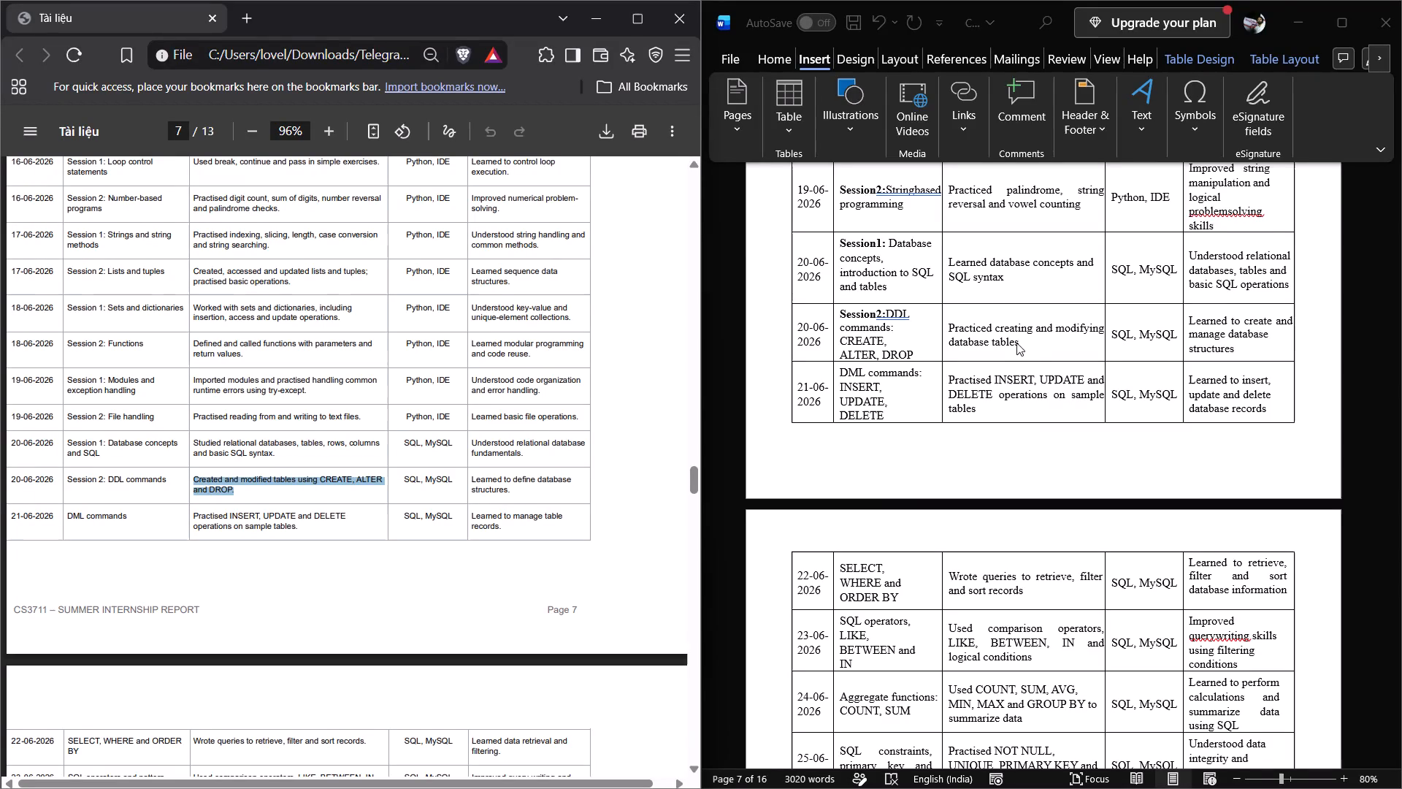
{"action": "left_click", "coordinate": [1021, 338]}
{"action": "left_click_drag", "start_coordinate": [1019, 340], "coordinate": [956, 329]}
{"action": "key", "text": "ctrl+v"}
Replace the Word report's 20-06-2026 Session 1 activity with the PDF's "Studied relational databases, tables, rows, columns and basic SQL syntax.".
{"action": "scroll", "coordinate": [956, 329], "scroll_direction": "up", "scroll_amount": 1}
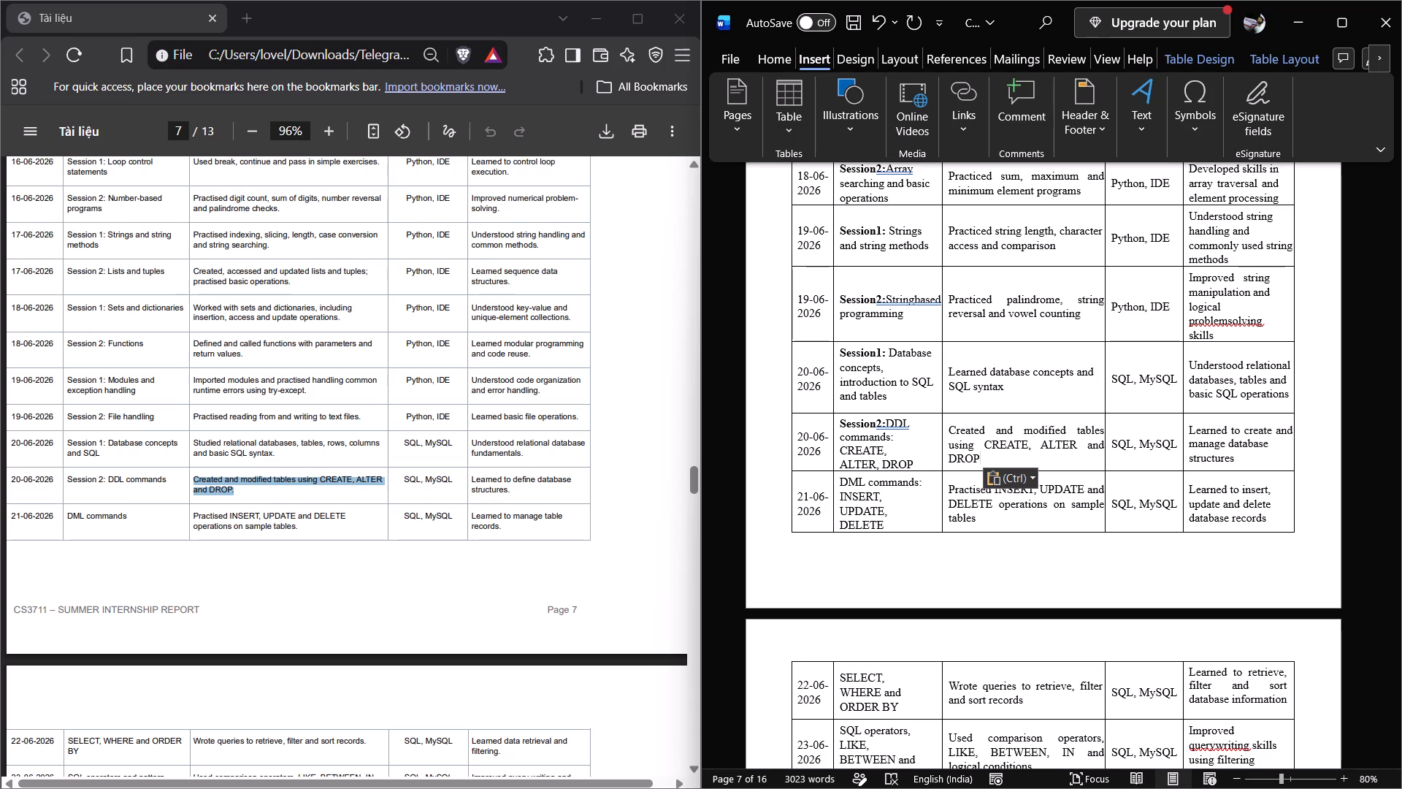
{"action": "left_click_drag", "start_coordinate": [275, 454], "coordinate": [196, 445]}
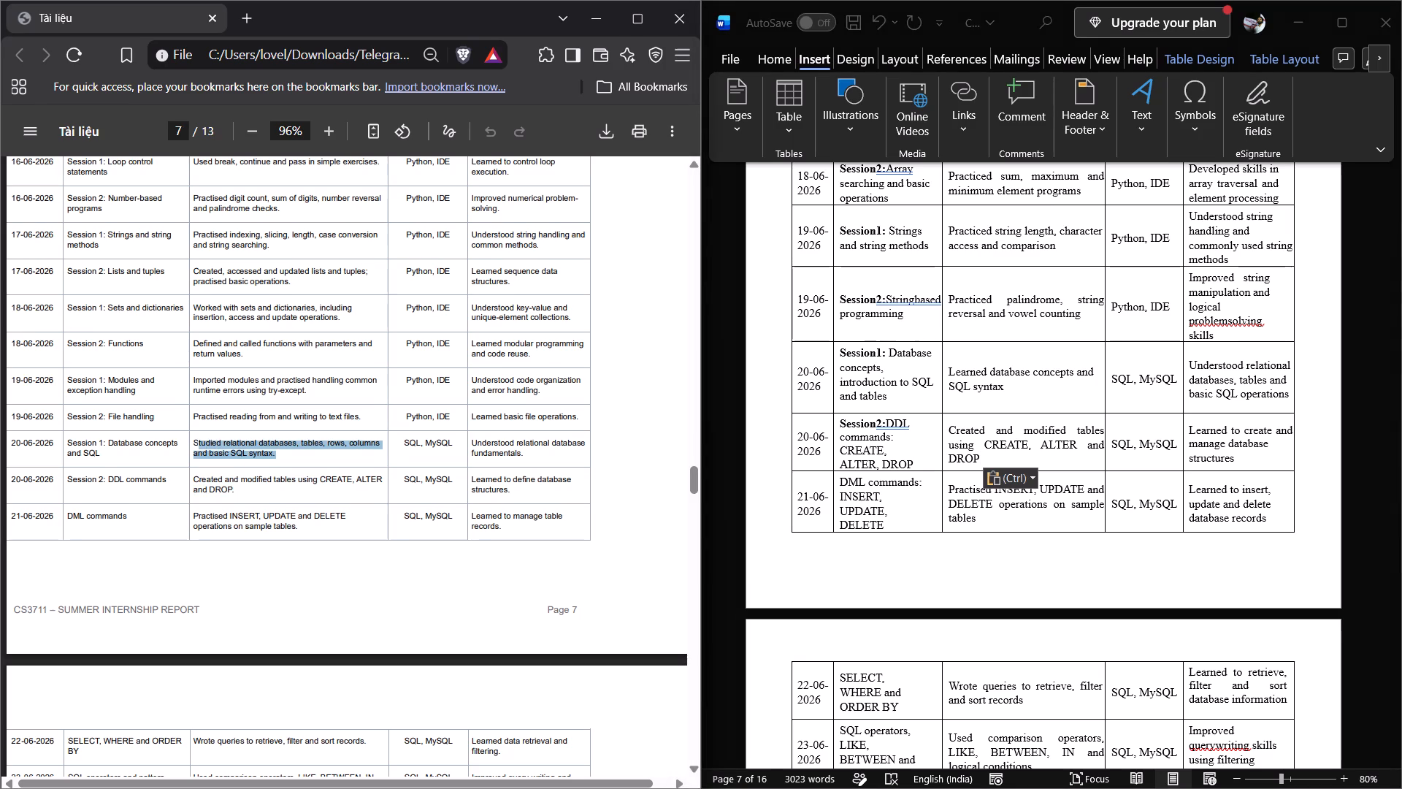
{"action": "left_click_drag", "start_coordinate": [196, 445], "coordinate": [196, 445]}
{"action": "key", "text": "ctrl+c"}
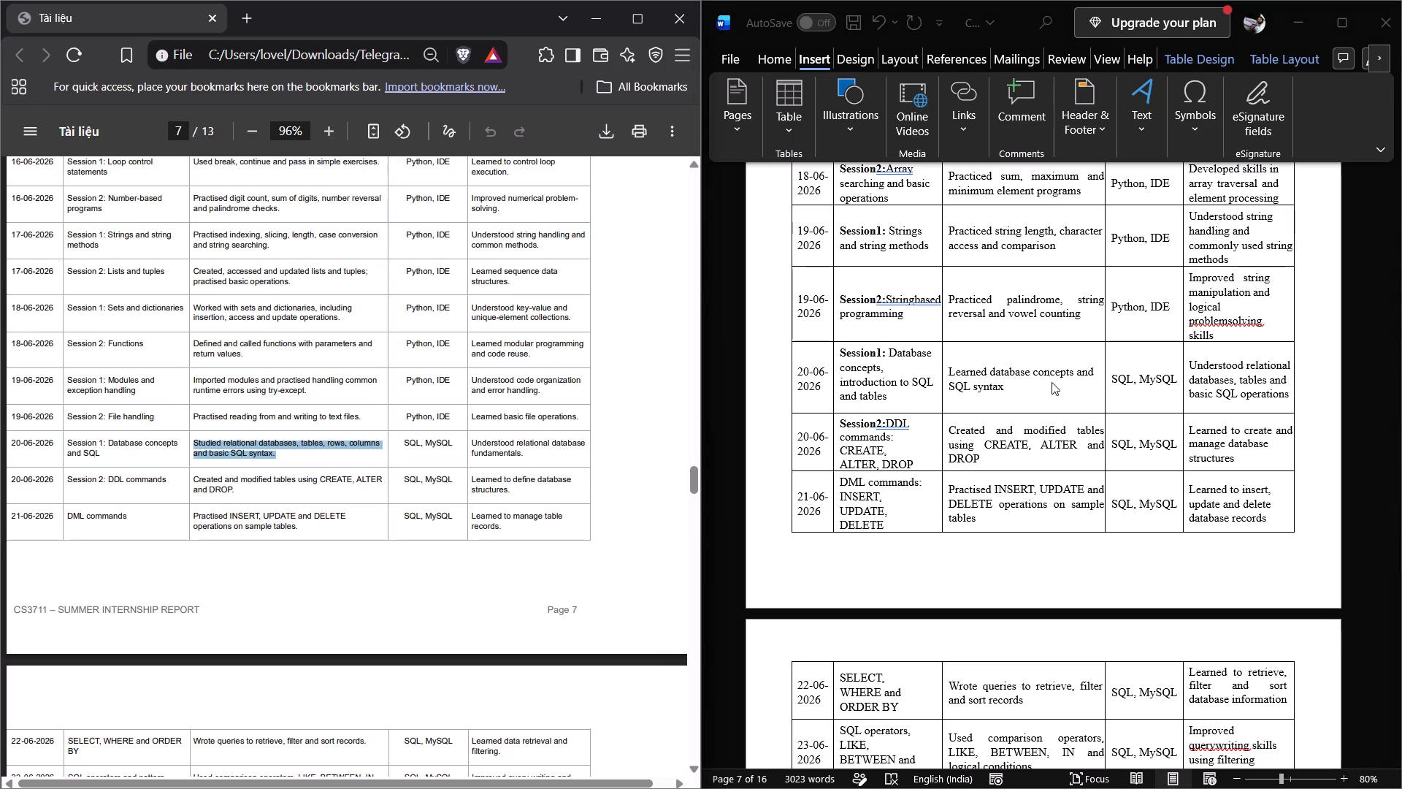
{"action": "left_click", "coordinate": [1003, 384]}
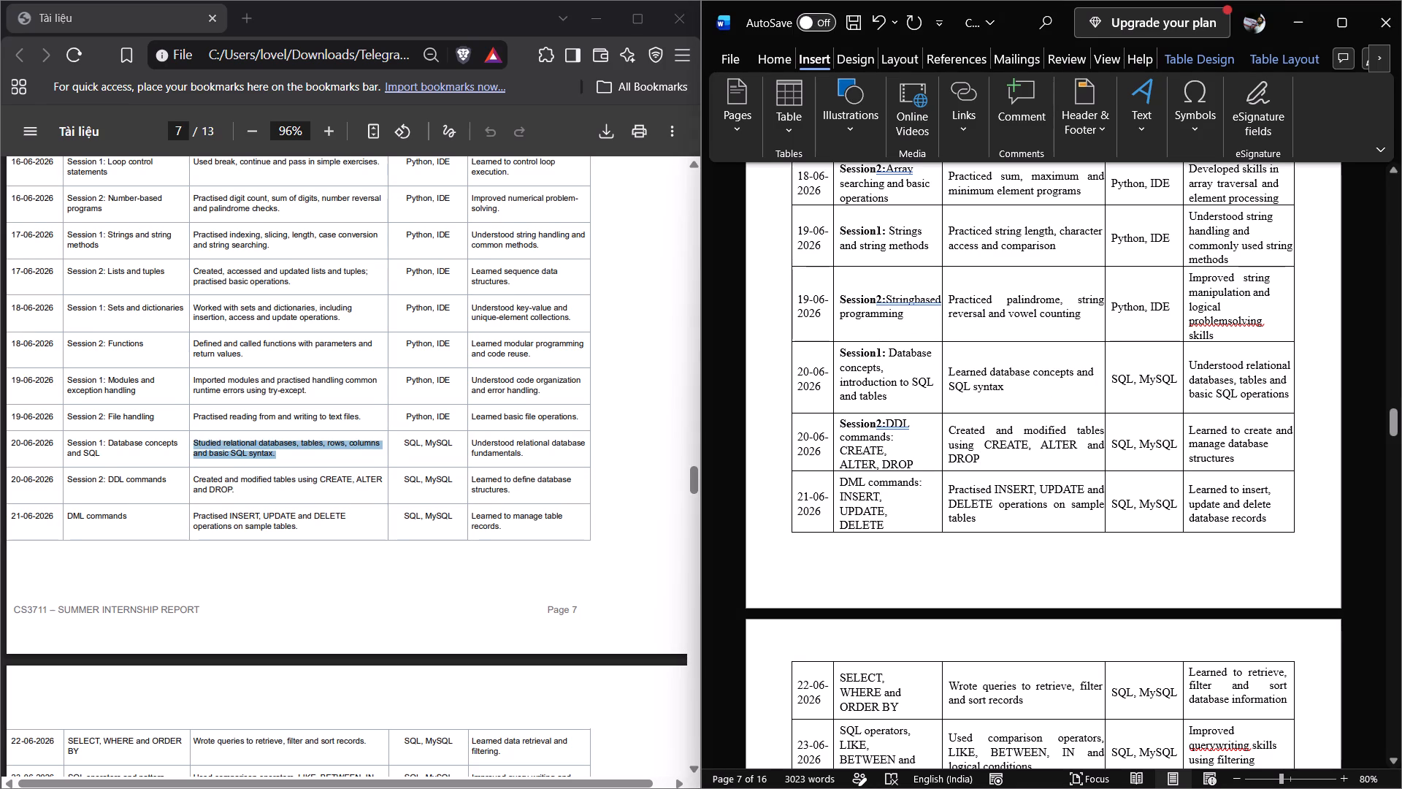
{"action": "left_click_drag", "start_coordinate": [1003, 386], "coordinate": [953, 374]}
{"action": "key", "text": "ctrl+v"}
Replace the Word report's 19-06-2026 Session 2 activity with the PDF's "Practised reading from and writing to text files.".
{"action": "scroll", "coordinate": [953, 374], "scroll_direction": "up", "scroll_amount": 1}
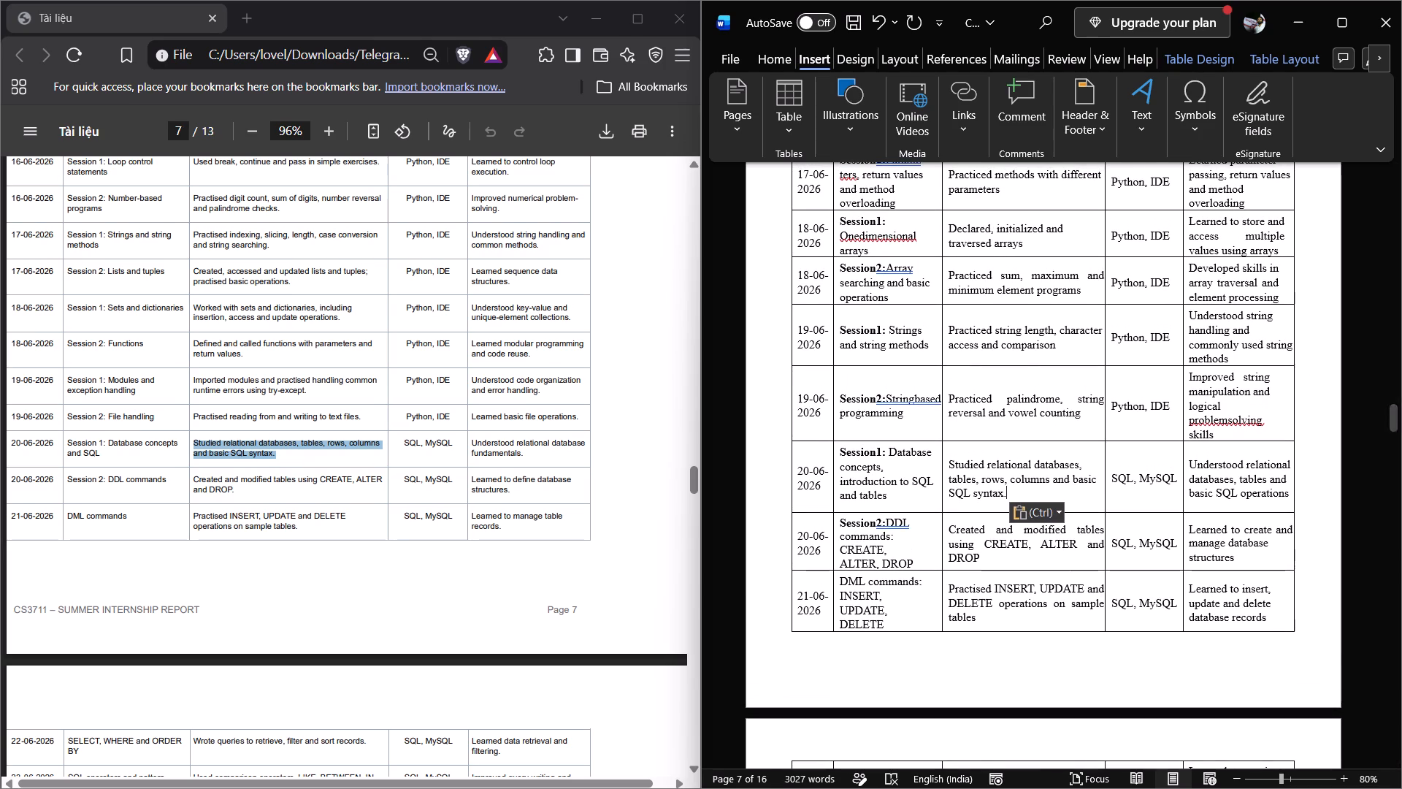
{"action": "left_click", "coordinate": [359, 415]}
{"action": "left_click_drag", "start_coordinate": [359, 415], "coordinate": [194, 416]}
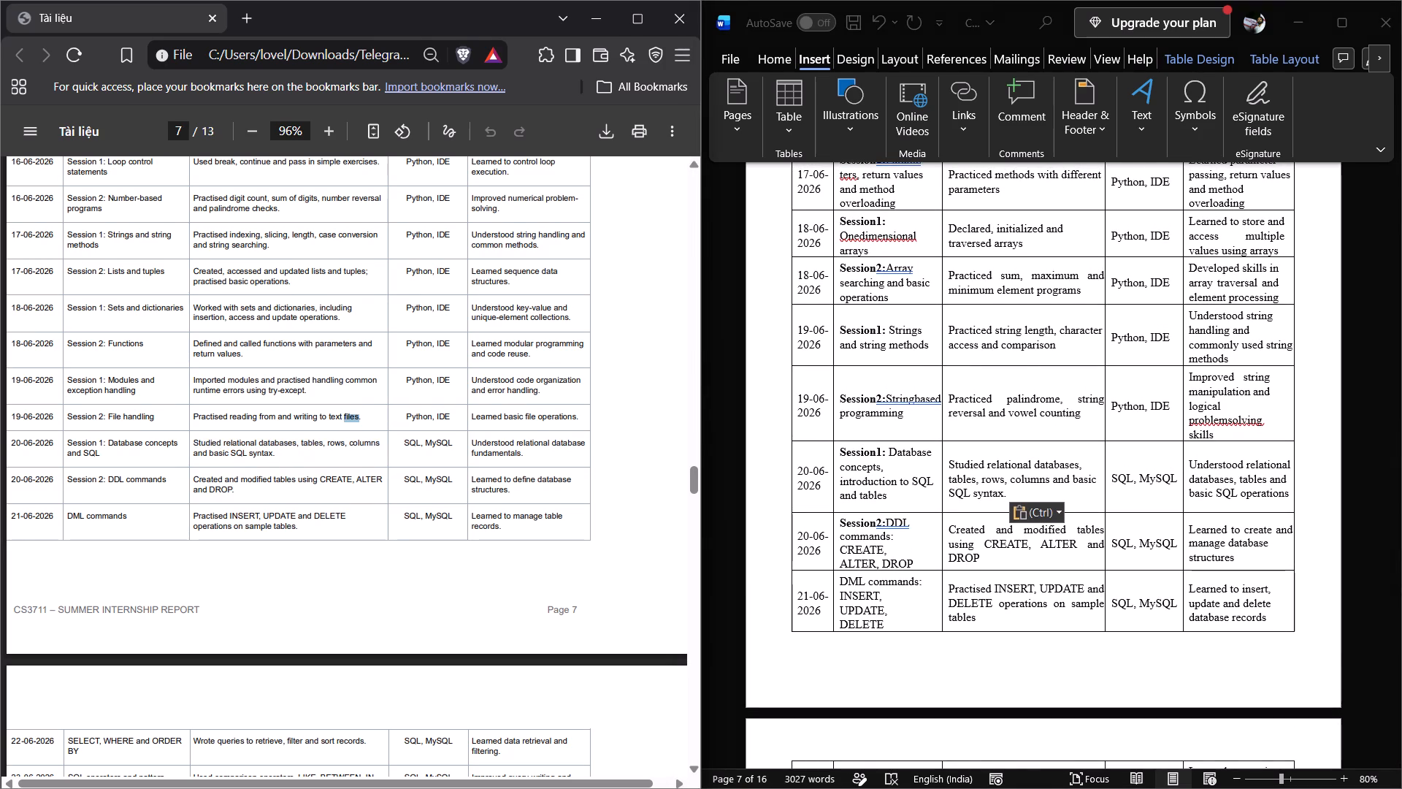
{"action": "left_click_drag", "start_coordinate": [194, 416], "coordinate": [366, 416]}
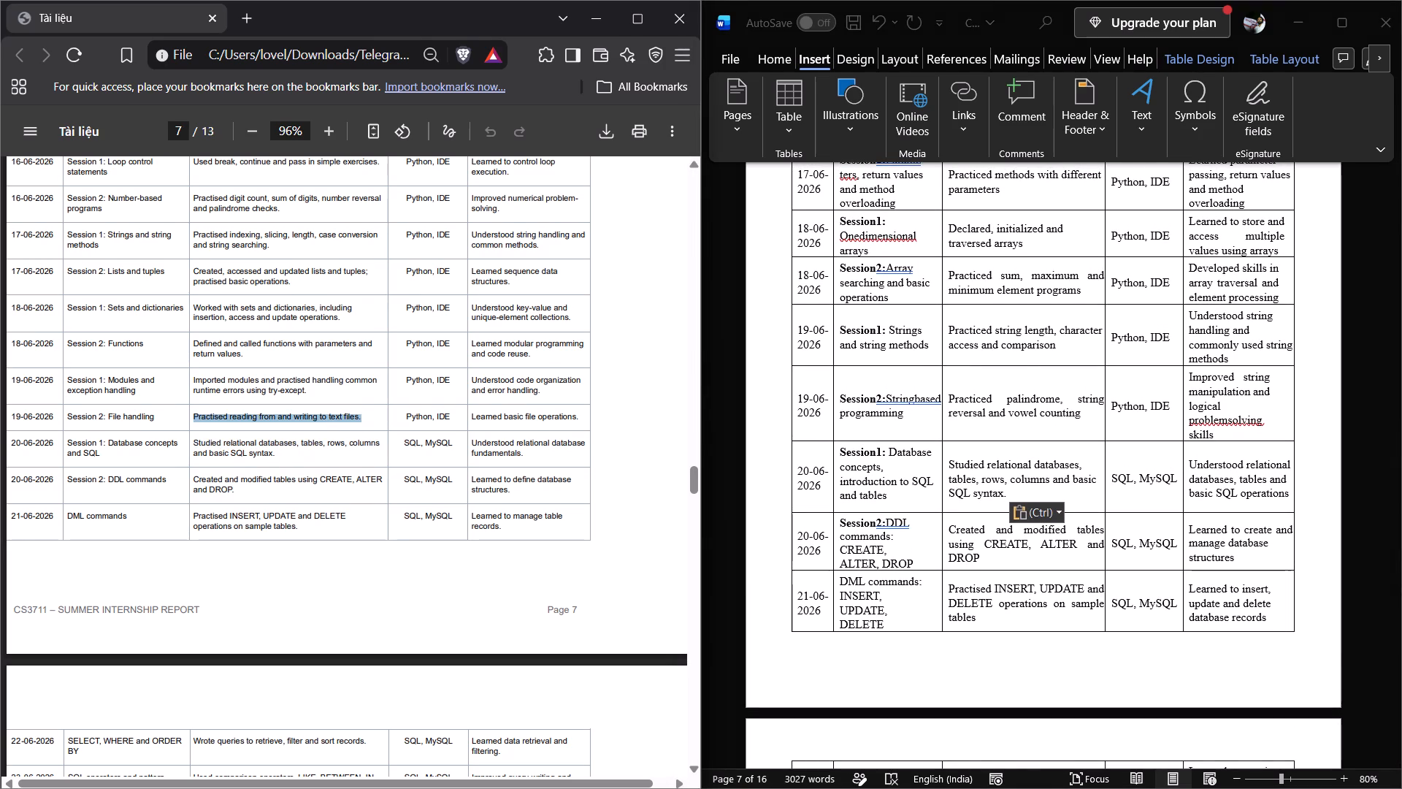
{"action": "key", "text": "ctrl+c"}
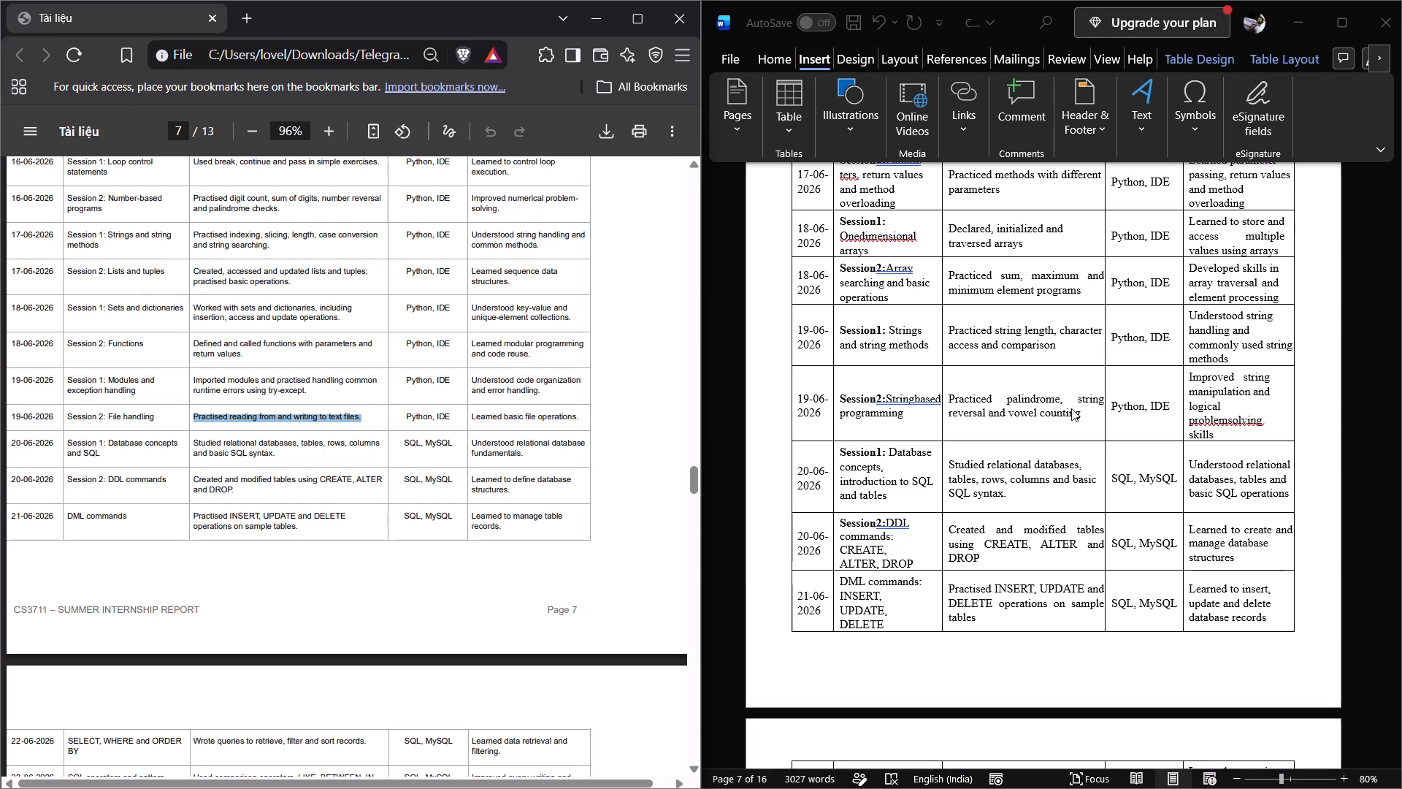
{"action": "left_click", "coordinate": [1081, 410]}
{"action": "left_click_drag", "start_coordinate": [1081, 413], "coordinate": [1012, 417]}
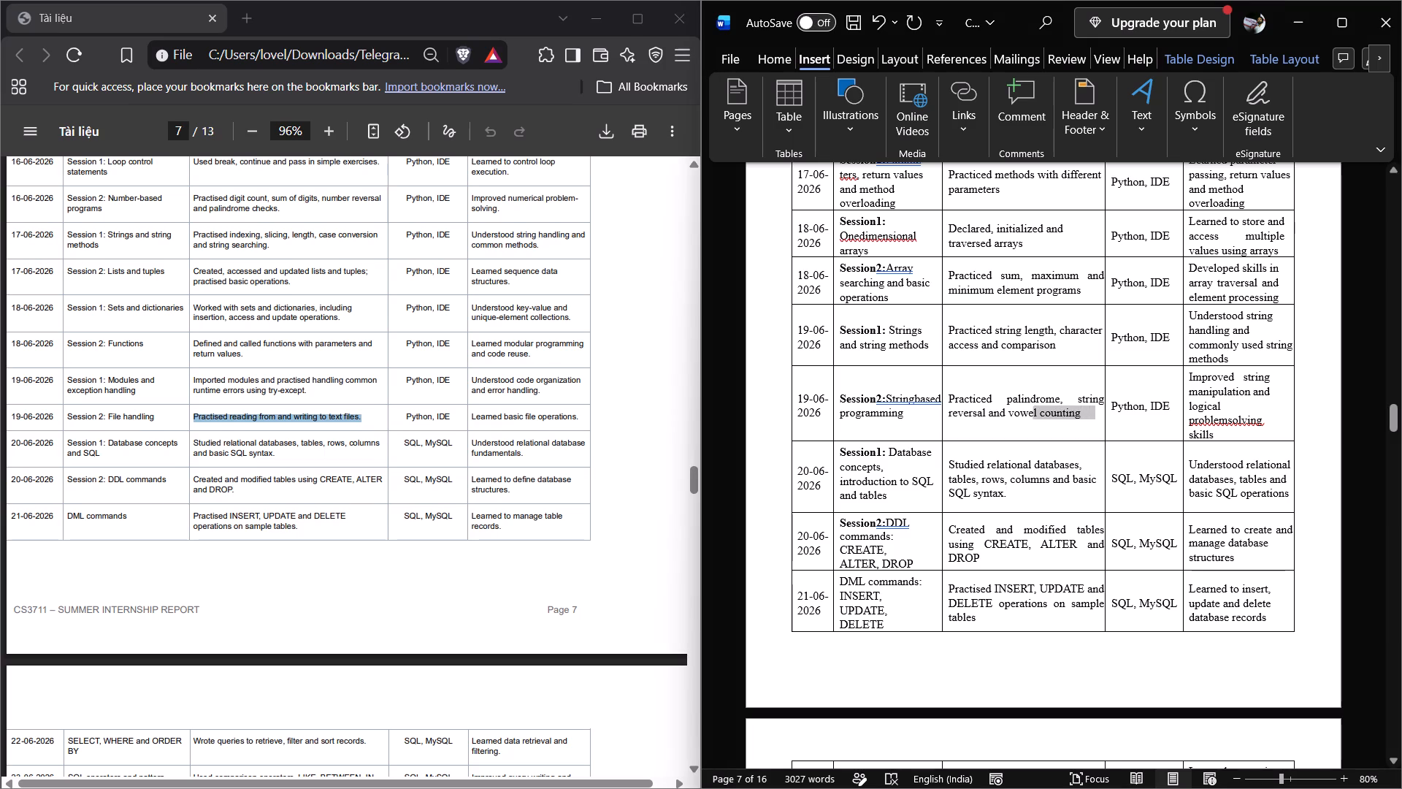
{"action": "left_click_drag", "start_coordinate": [1012, 417], "coordinate": [958, 404]}
{"action": "key", "text": "ctrl+v"}
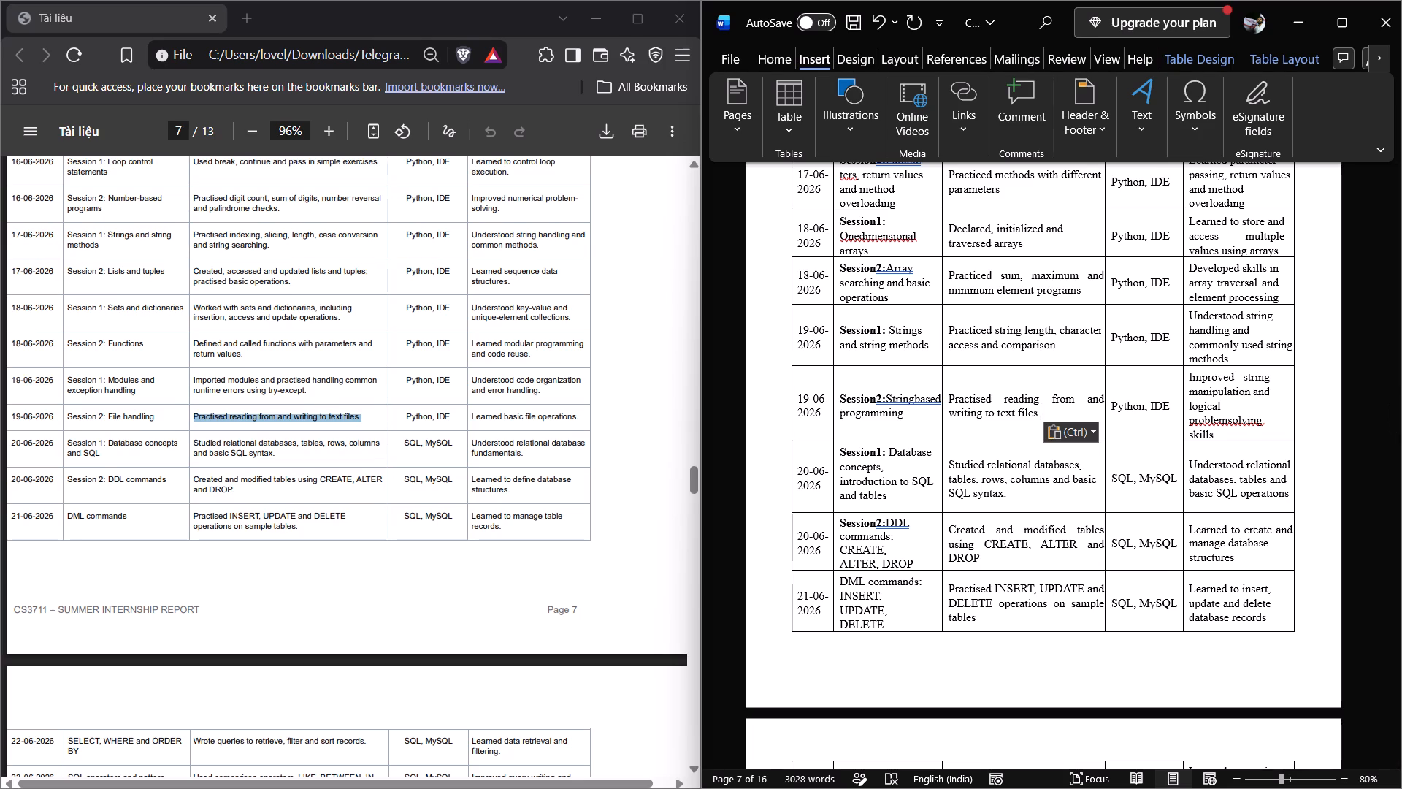
Replace the Word report's 19-06-2026 Session 1 activity with the PDF's "Imported modules and practised handling common runtime errors using try-except".
{"action": "left_click_drag", "start_coordinate": [305, 389], "coordinate": [192, 382]}
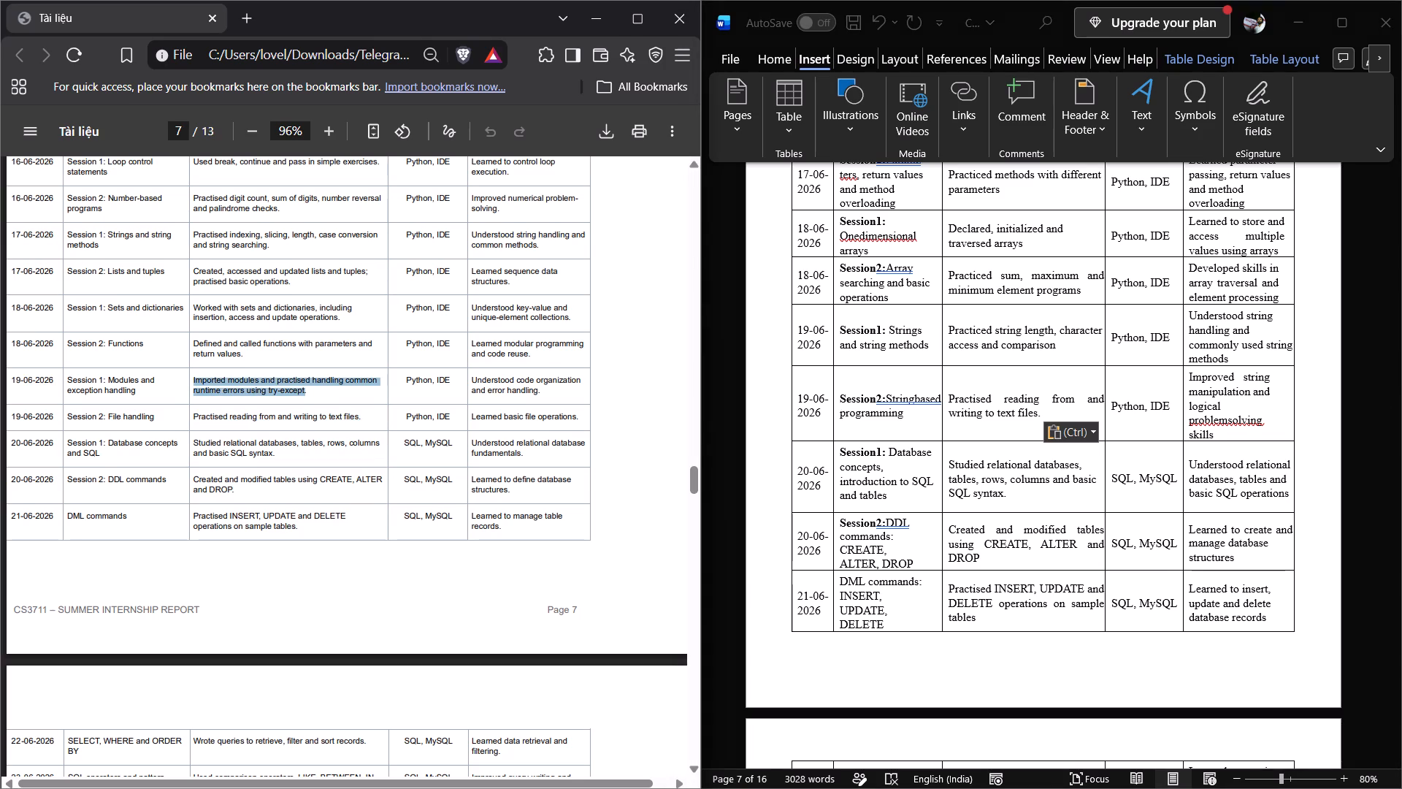
{"action": "key", "text": "ctrl+c"}
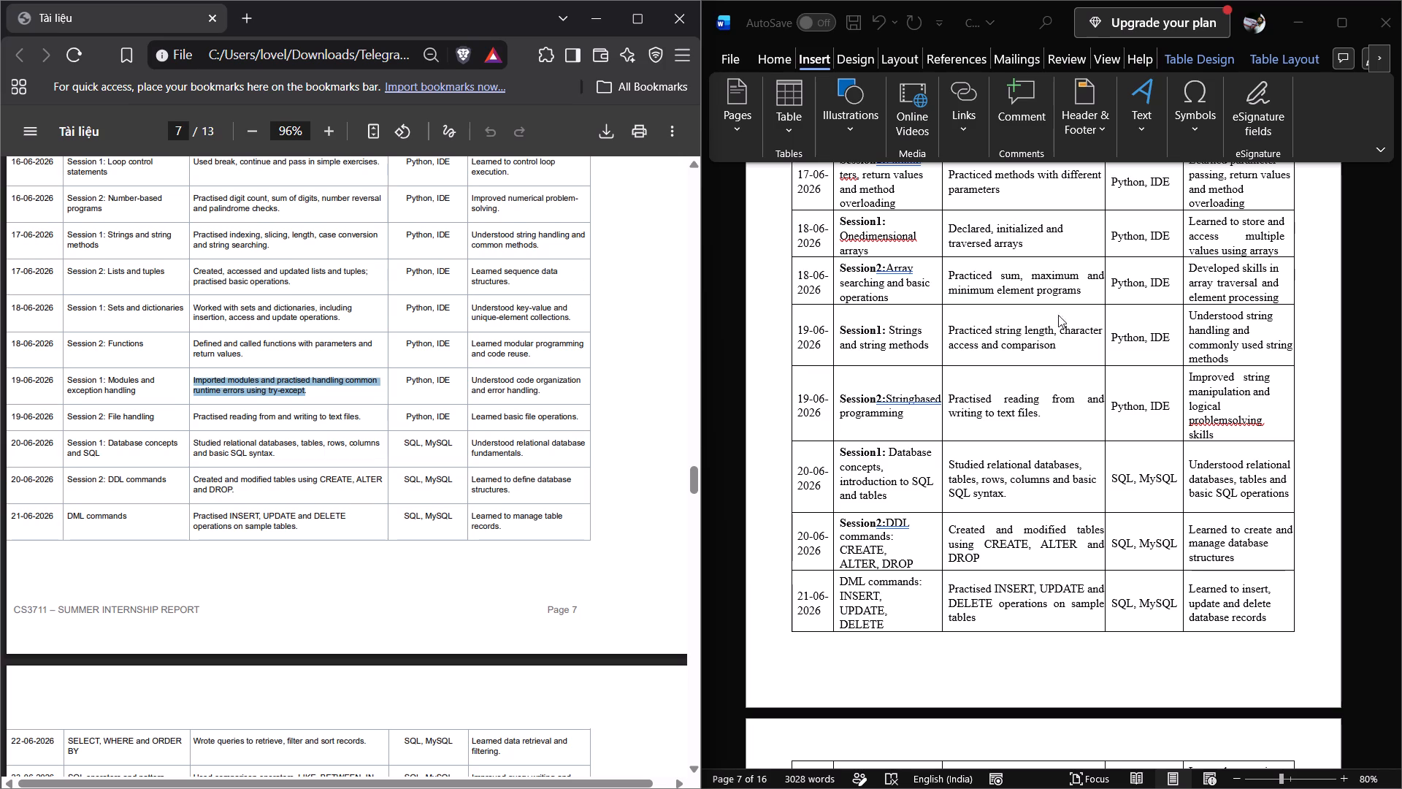
{"action": "scroll", "coordinate": [1042, 354], "scroll_direction": "up", "scroll_amount": 1}
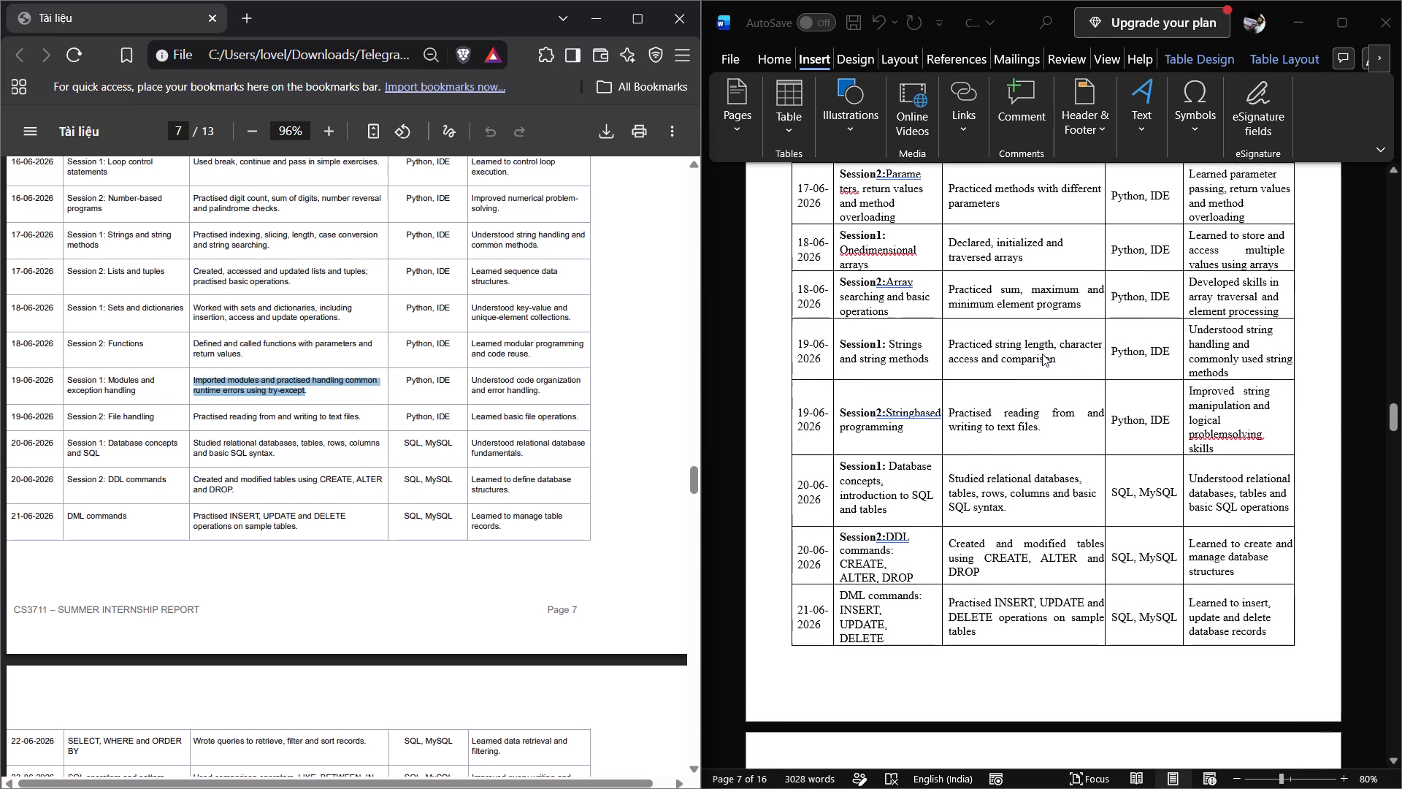
{"action": "left_click_drag", "start_coordinate": [1065, 357], "coordinate": [1056, 358]}
{"action": "left_click_drag", "start_coordinate": [1056, 358], "coordinate": [960, 346]}
{"action": "key", "text": "ctrl+v"}
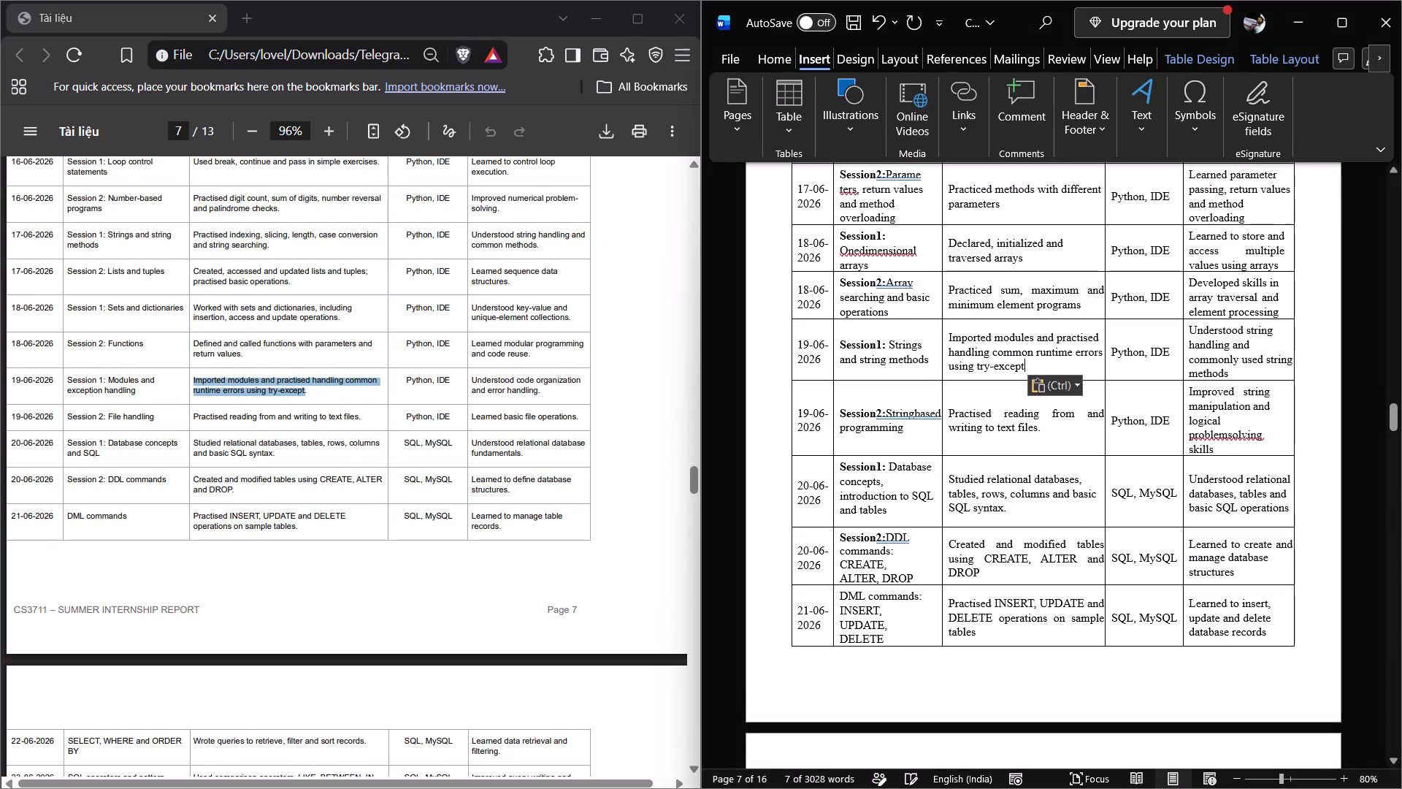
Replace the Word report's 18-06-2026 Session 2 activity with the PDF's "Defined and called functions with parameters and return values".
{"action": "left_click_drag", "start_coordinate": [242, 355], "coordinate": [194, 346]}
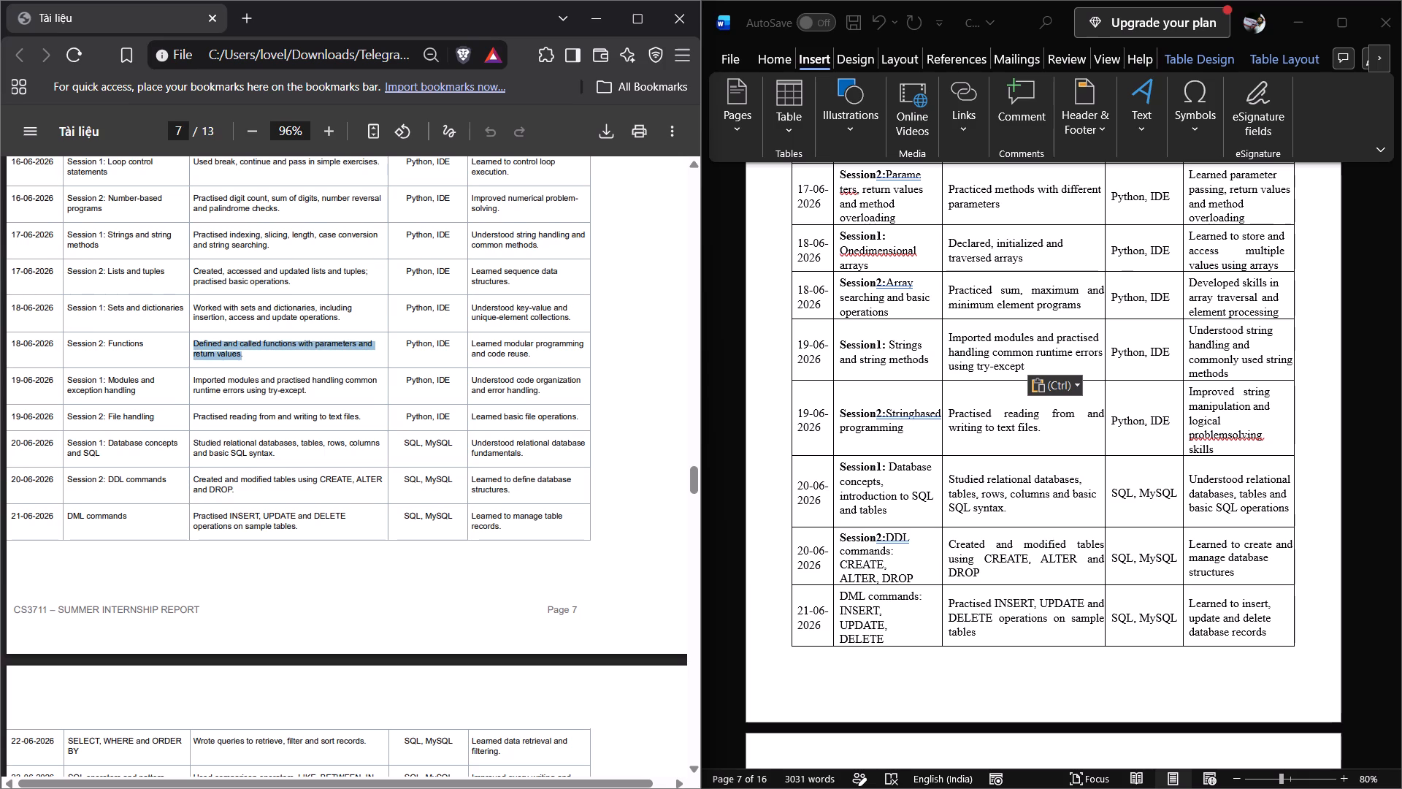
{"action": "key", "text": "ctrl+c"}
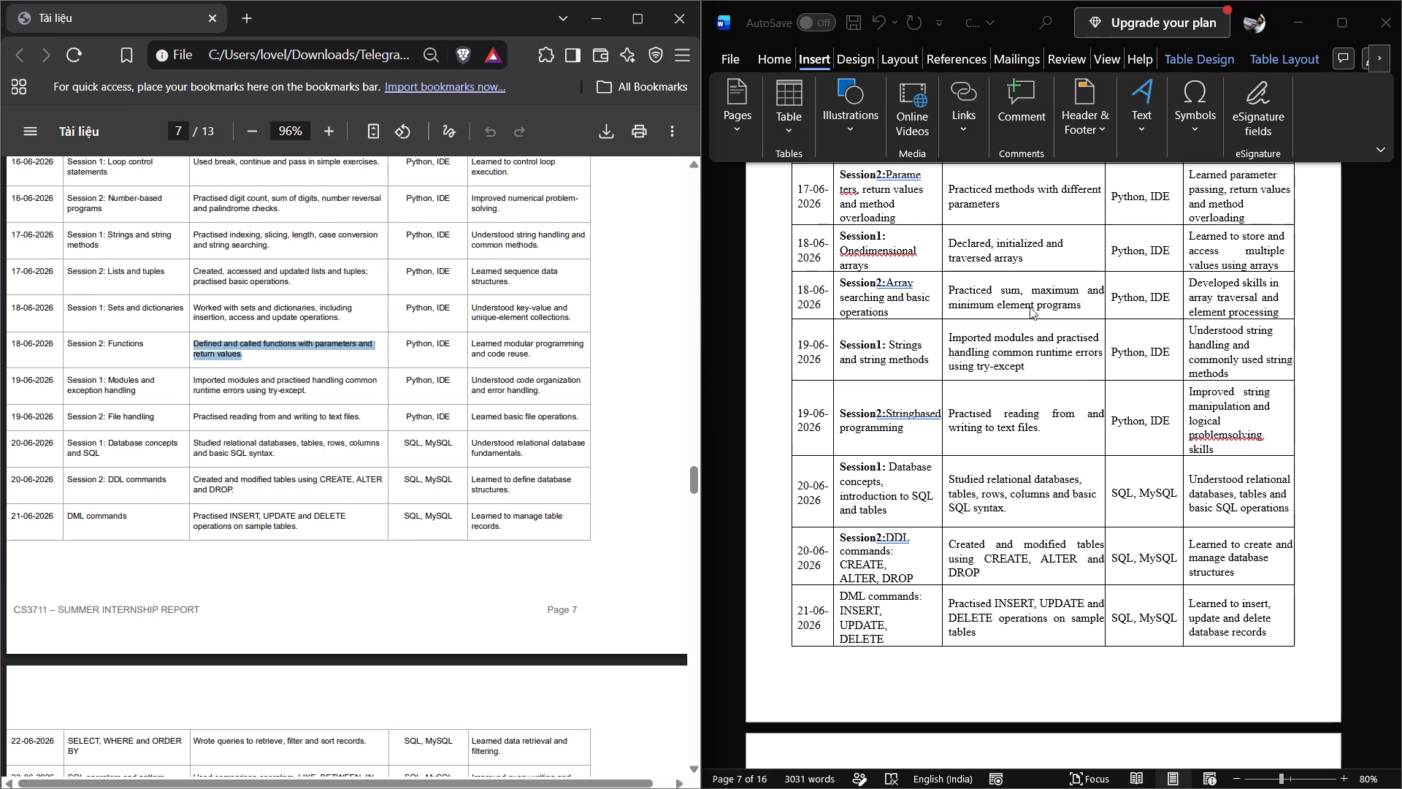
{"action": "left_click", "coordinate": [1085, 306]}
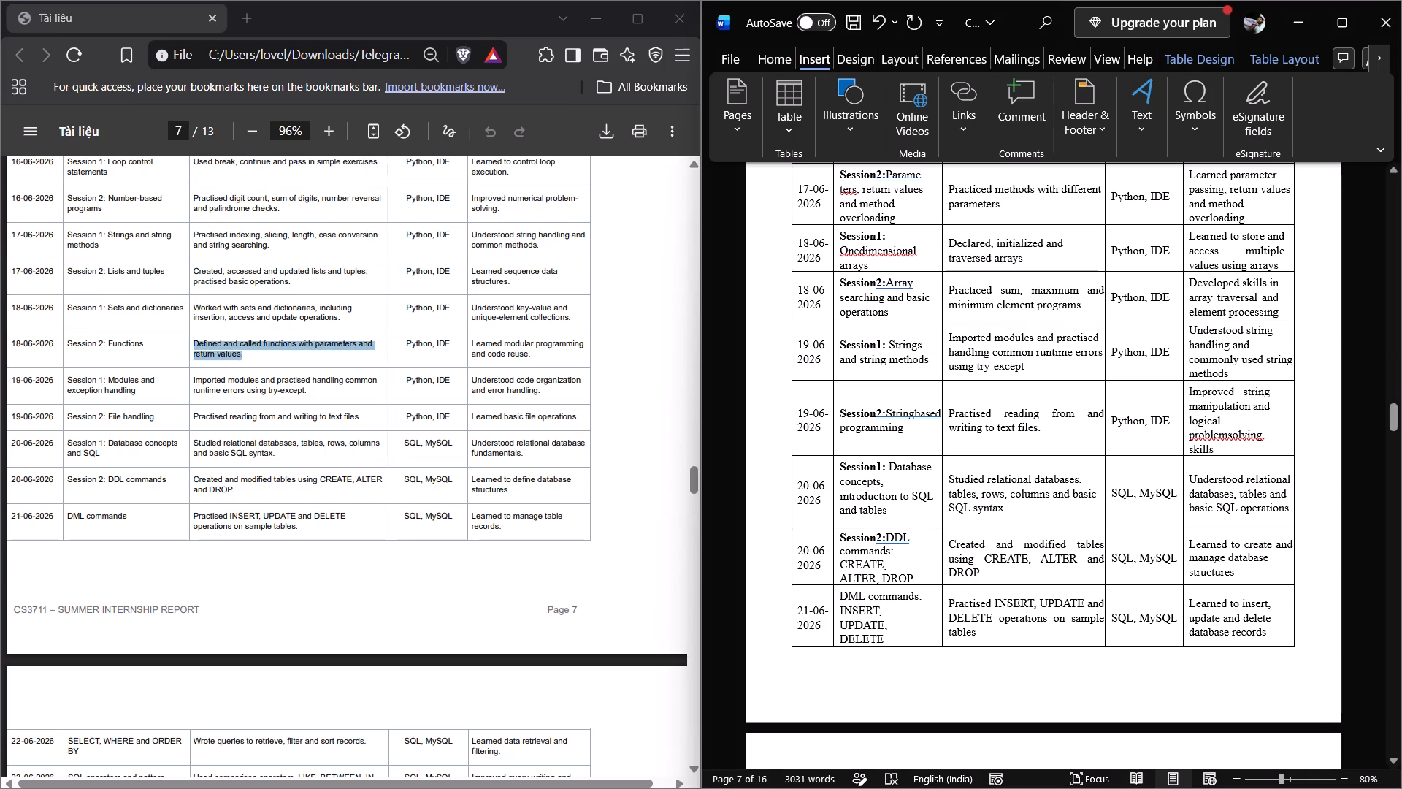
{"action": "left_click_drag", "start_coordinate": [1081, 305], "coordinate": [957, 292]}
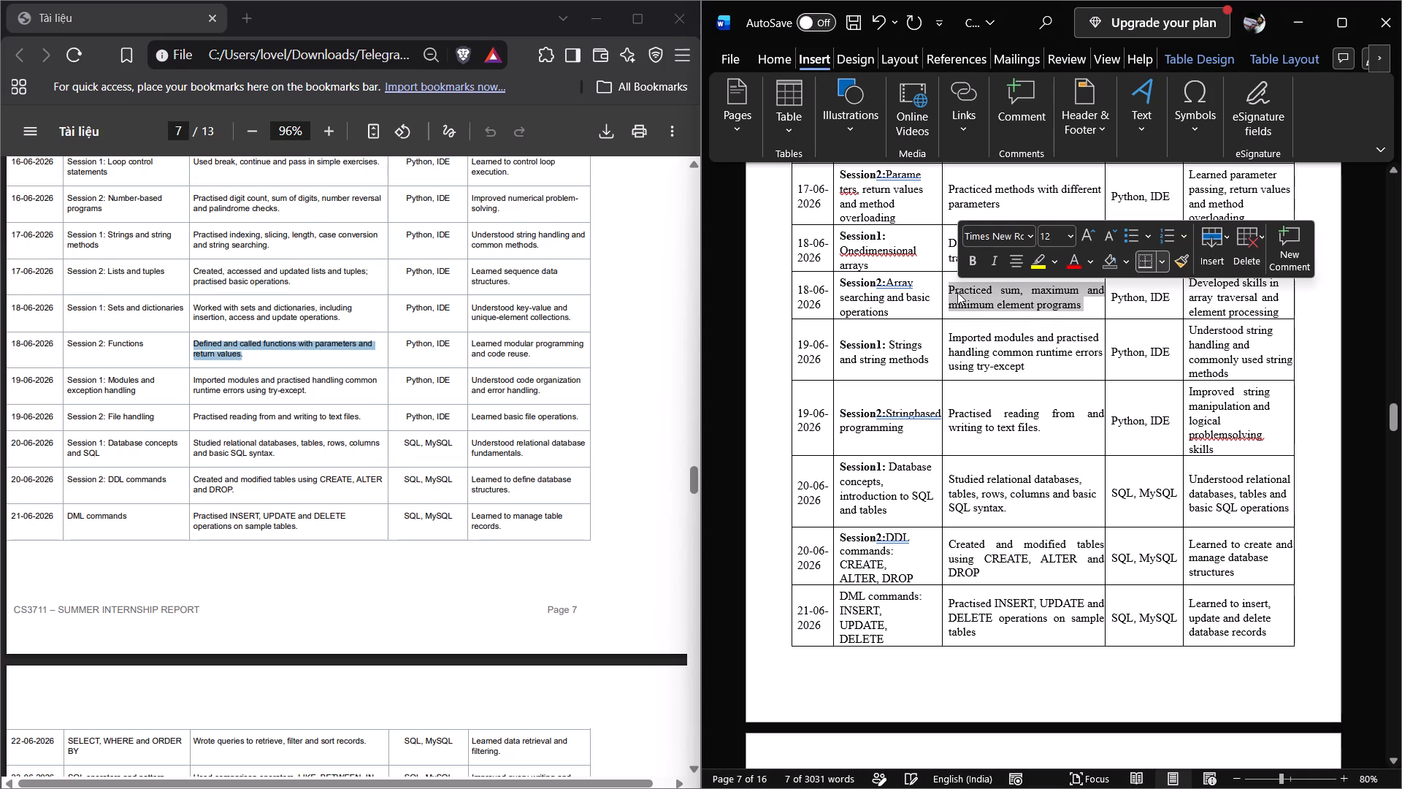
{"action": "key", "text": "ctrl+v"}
Replace the Word report's 18-06-2026 Session 2 activity with the PDF's "Worked with sets and dictionaries, including insertion, access and update operations".
{"action": "scroll", "coordinate": [957, 292], "scroll_direction": "up", "scroll_amount": 1}
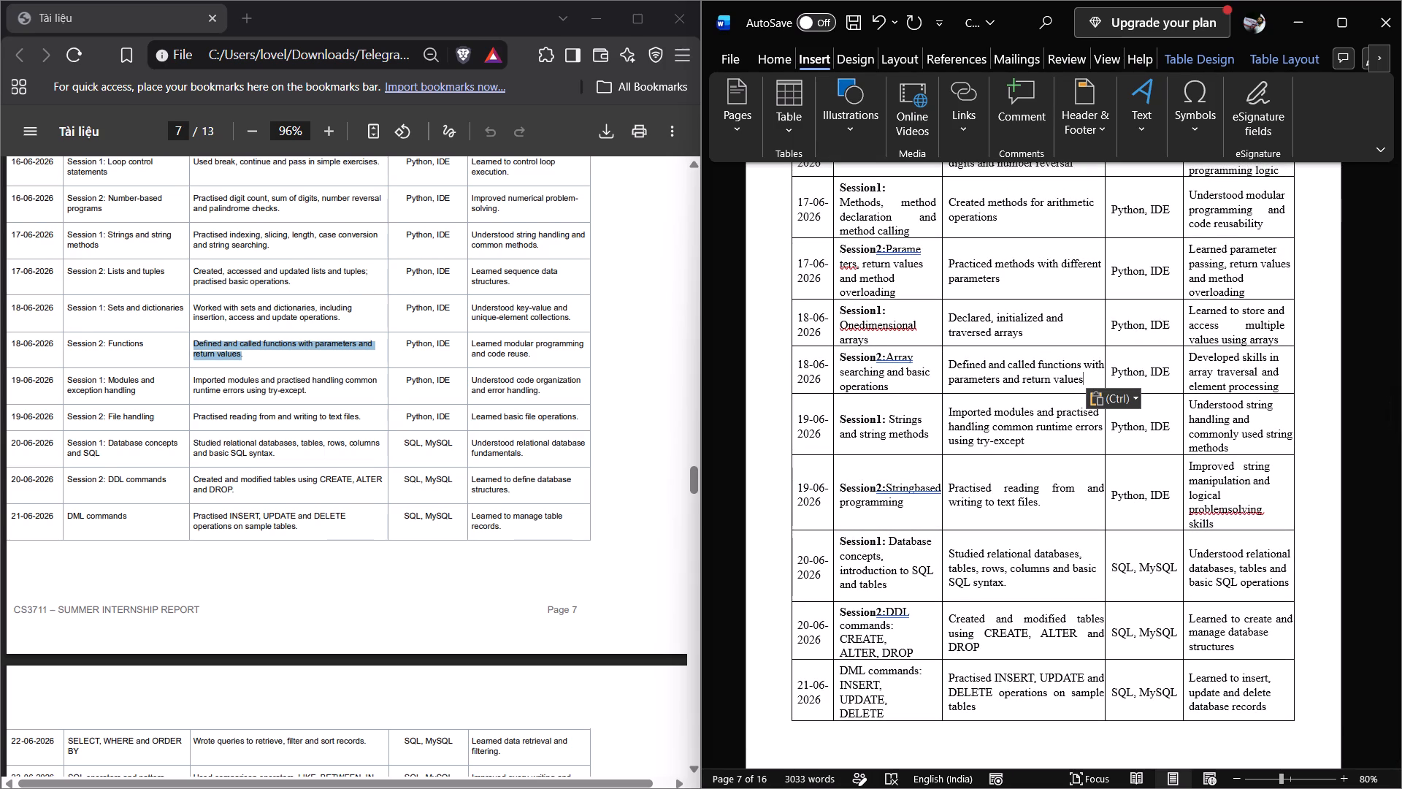
{"action": "left_click_drag", "start_coordinate": [339, 318], "coordinate": [201, 306]}
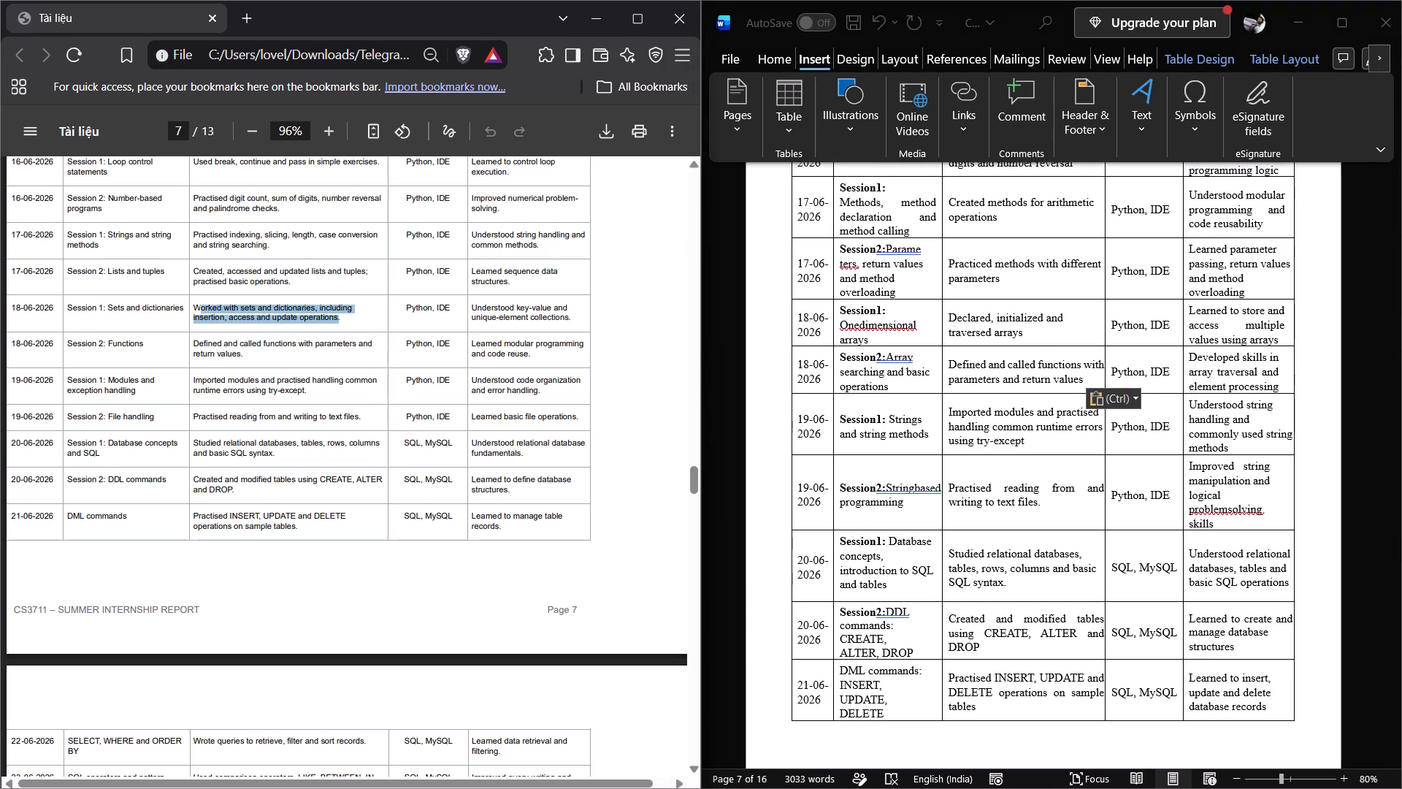
{"action": "left_click_drag", "start_coordinate": [201, 306], "coordinate": [191, 306]}
{"action": "key", "text": "ctrl+c"}
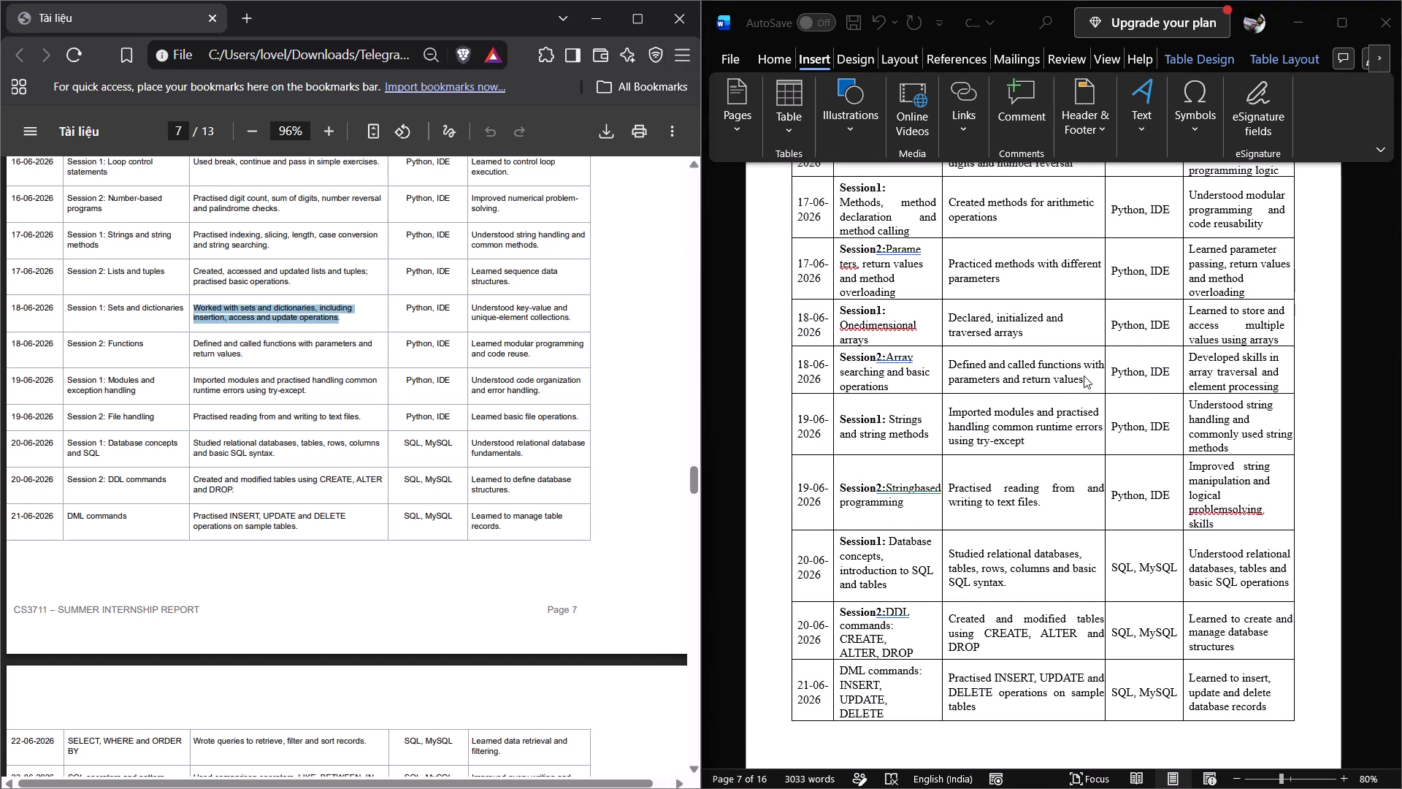
{"action": "left_click", "coordinate": [1084, 376]}
{"action": "left_click_drag", "start_coordinate": [1084, 377], "coordinate": [950, 365]}
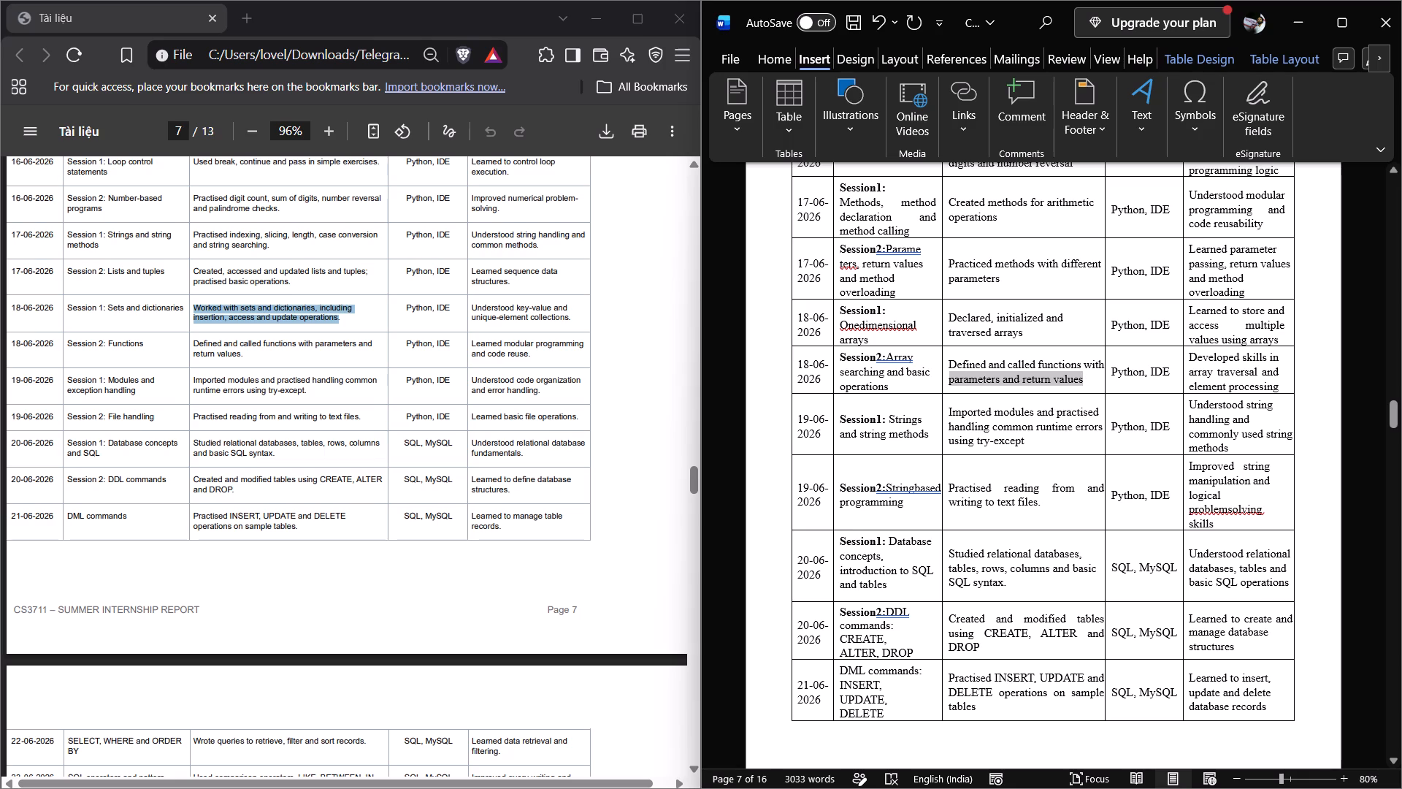
{"action": "left_click_drag", "start_coordinate": [950, 365], "coordinate": [949, 364]}
{"action": "key", "text": "ctrl+v"}
{"action": "scroll", "coordinate": [949, 364], "scroll_direction": "up", "scroll_amount": 1}
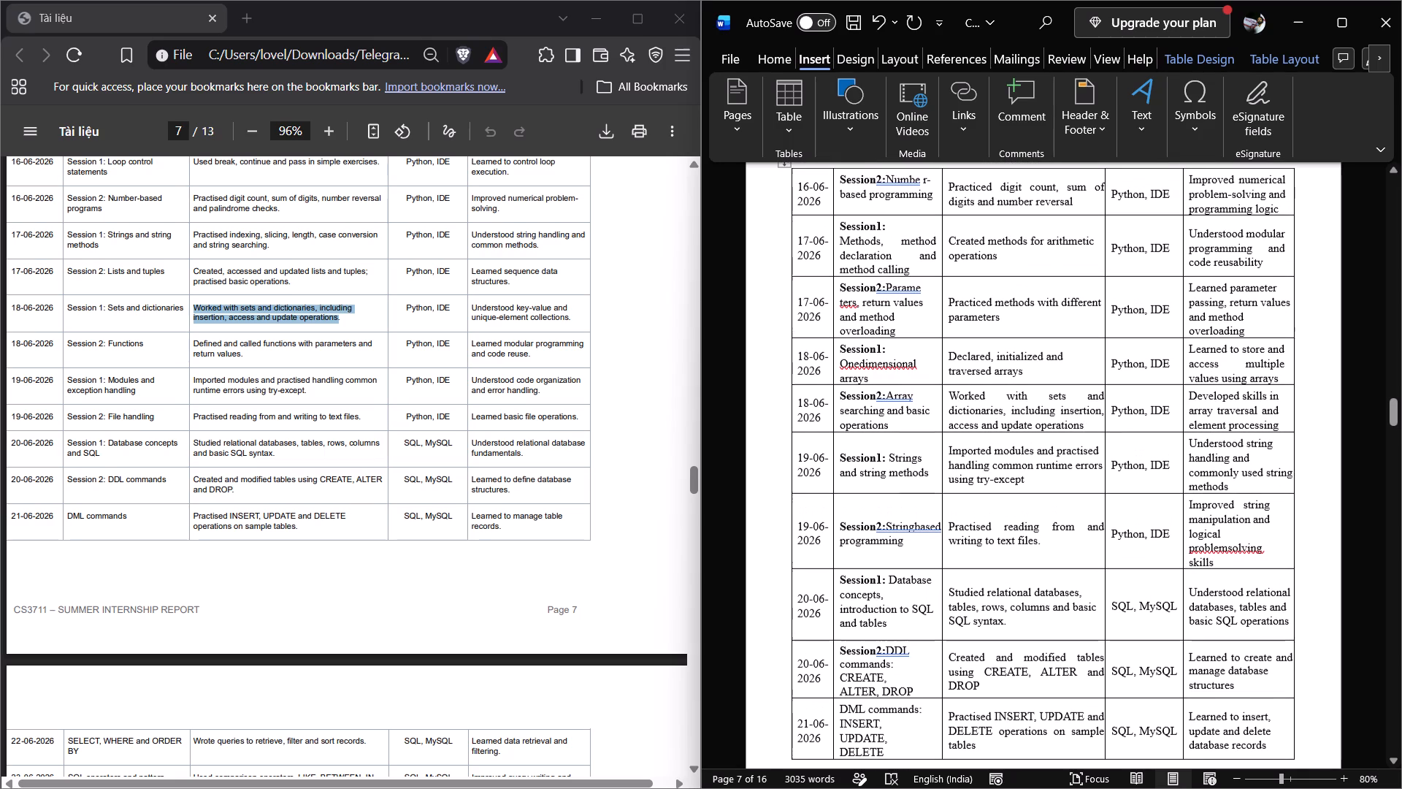
{"action": "left_click", "coordinate": [1007, 397]}
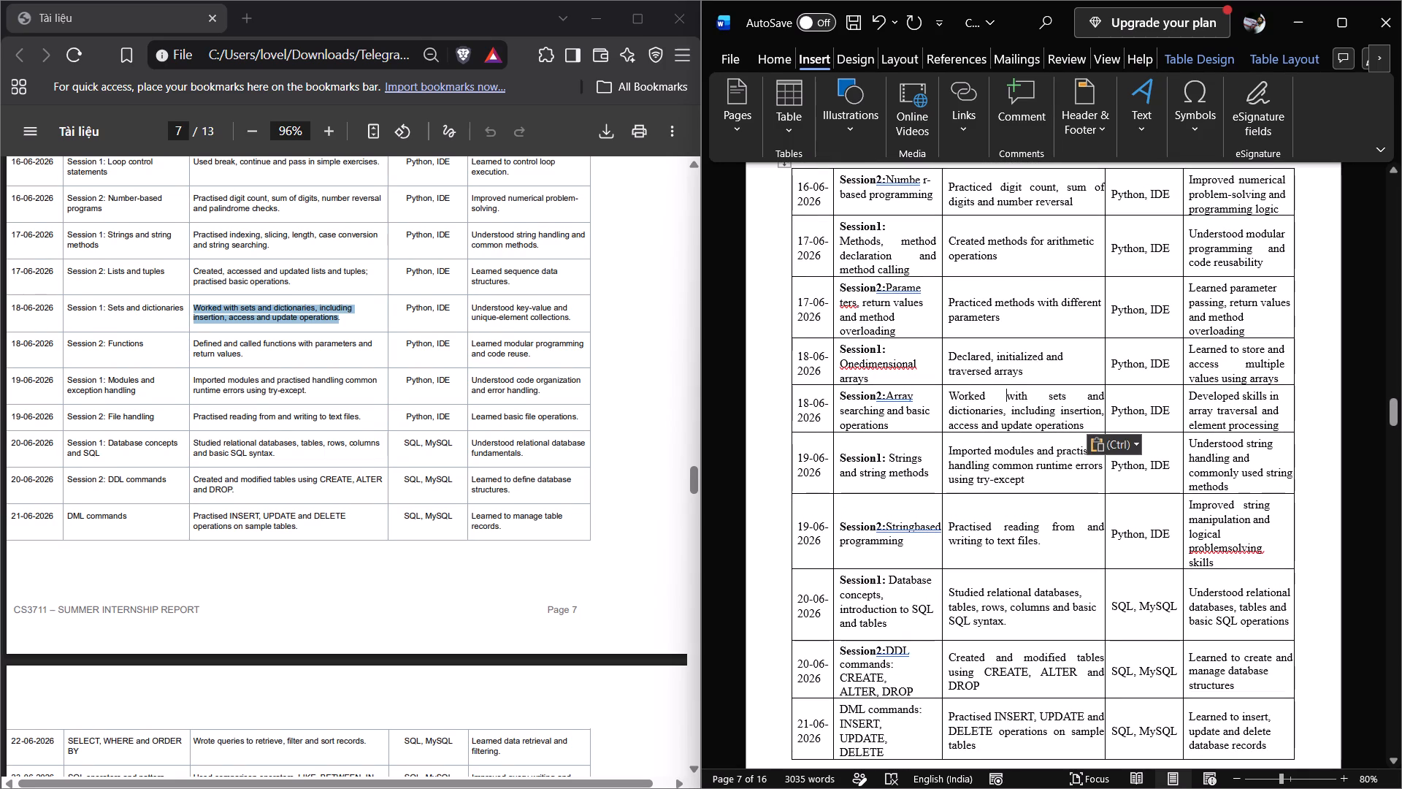
{"action": "key", "text": "BackSpace"}
{"action": "key", "text": "space"}
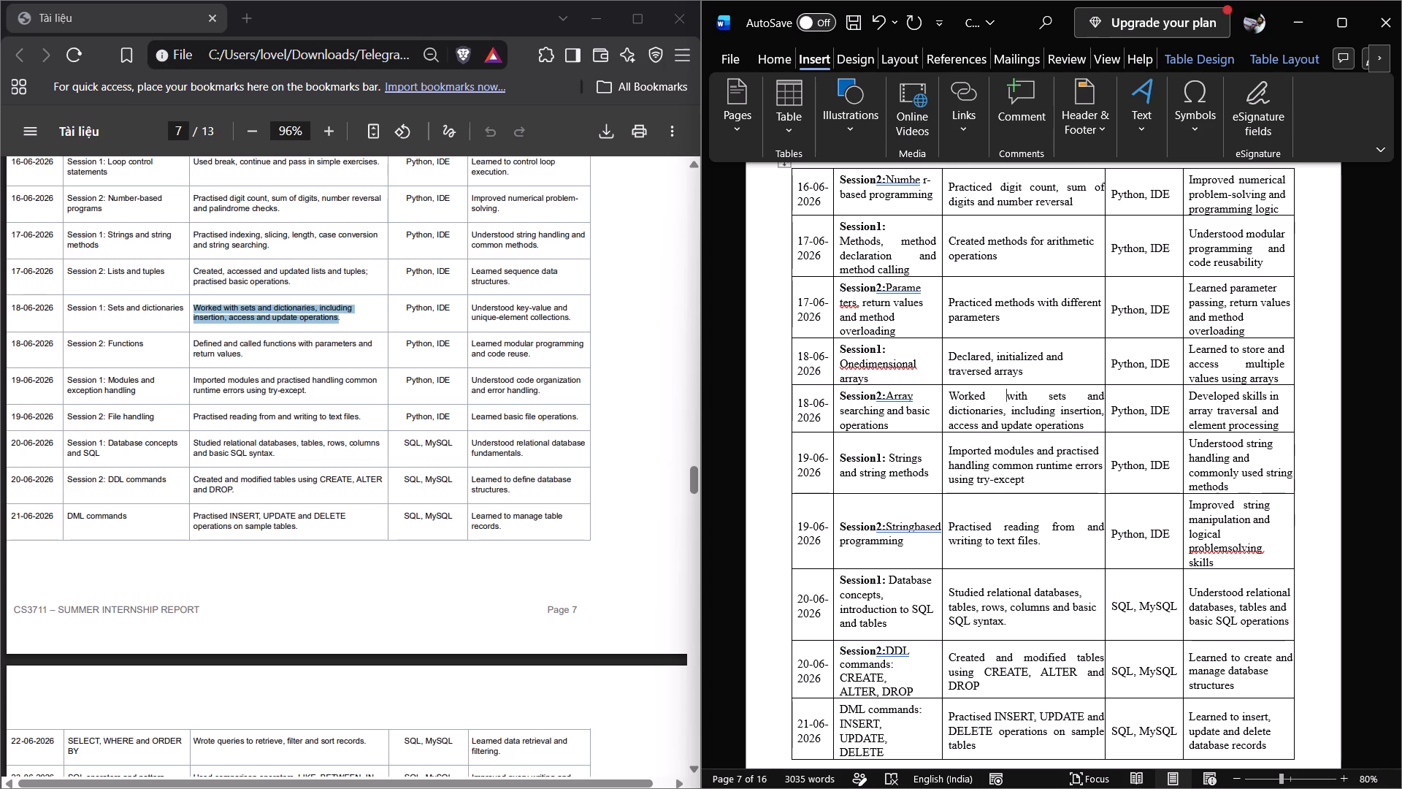
Replace the Word report's 17-06-2026 Session 2 activity with the PDF's "Created, accessed and updated lists and tuples; practised basic operations.".
{"action": "left_click_drag", "start_coordinate": [291, 283], "coordinate": [193, 275]}
{"action": "key", "text": "ctrl+c"}
{"action": "scroll", "coordinate": [953, 343], "scroll_direction": "up", "scroll_amount": 1}
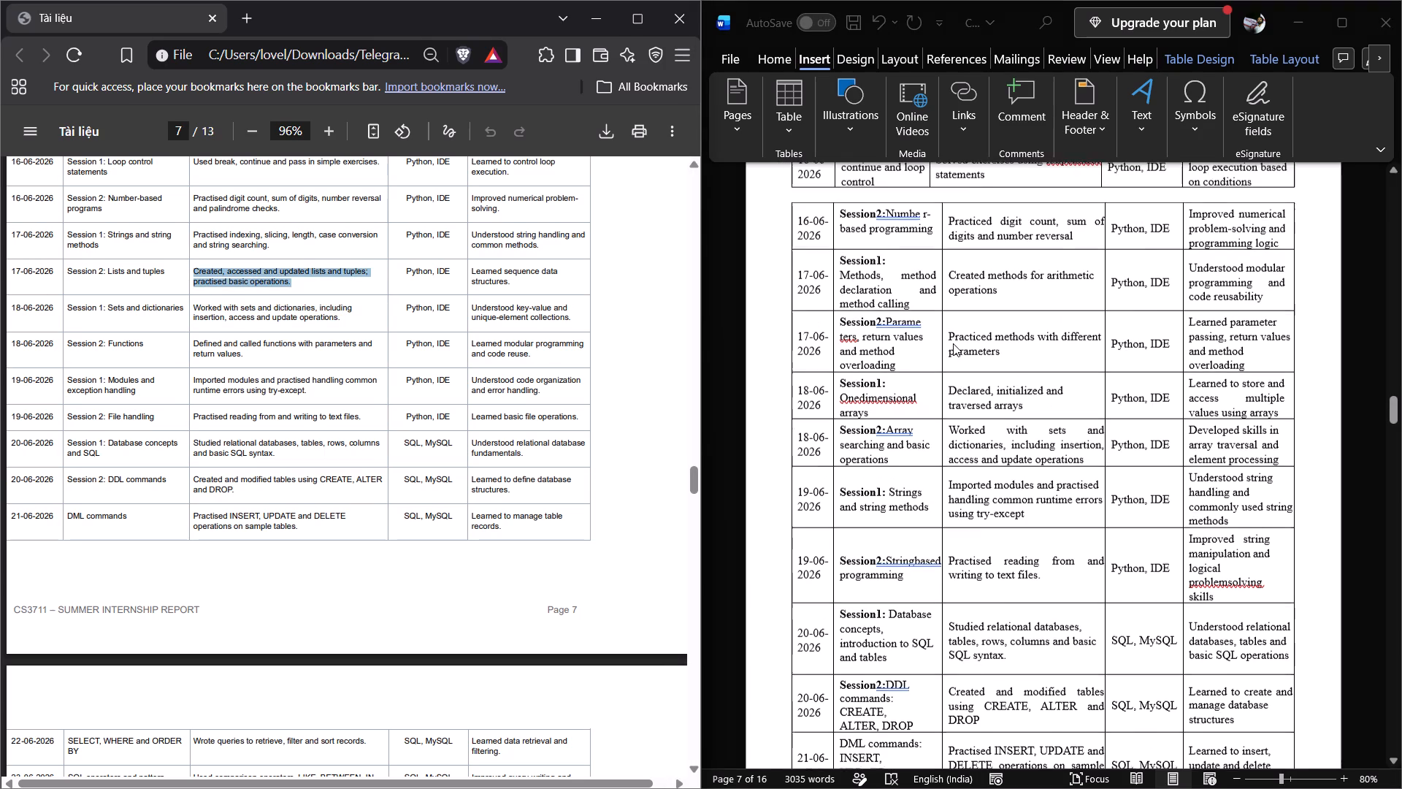
{"action": "scroll", "coordinate": [953, 343], "scroll_direction": "up", "scroll_amount": 1}
{"action": "left_click", "coordinate": [1002, 372]}
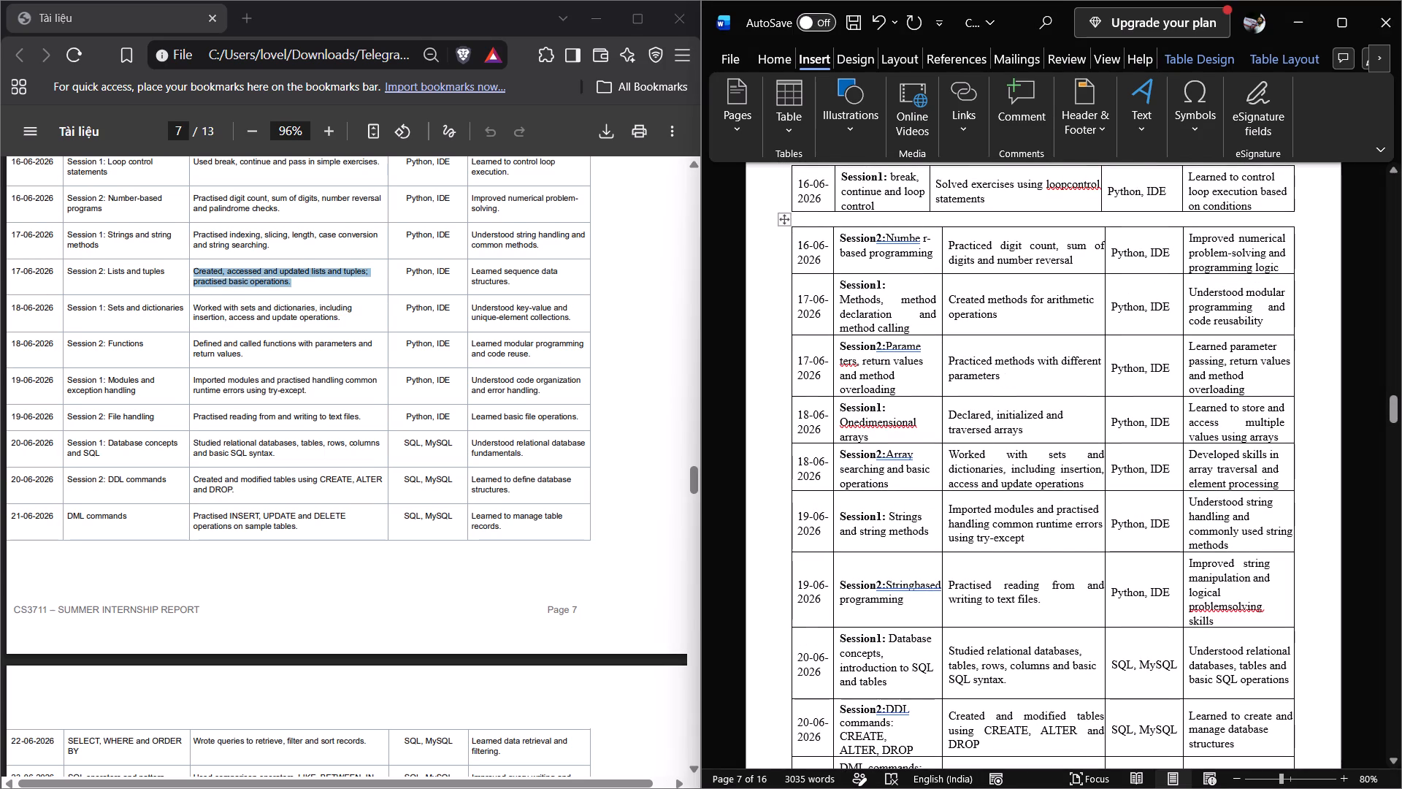
{"action": "left_click_drag", "start_coordinate": [1000, 375], "coordinate": [948, 363]}
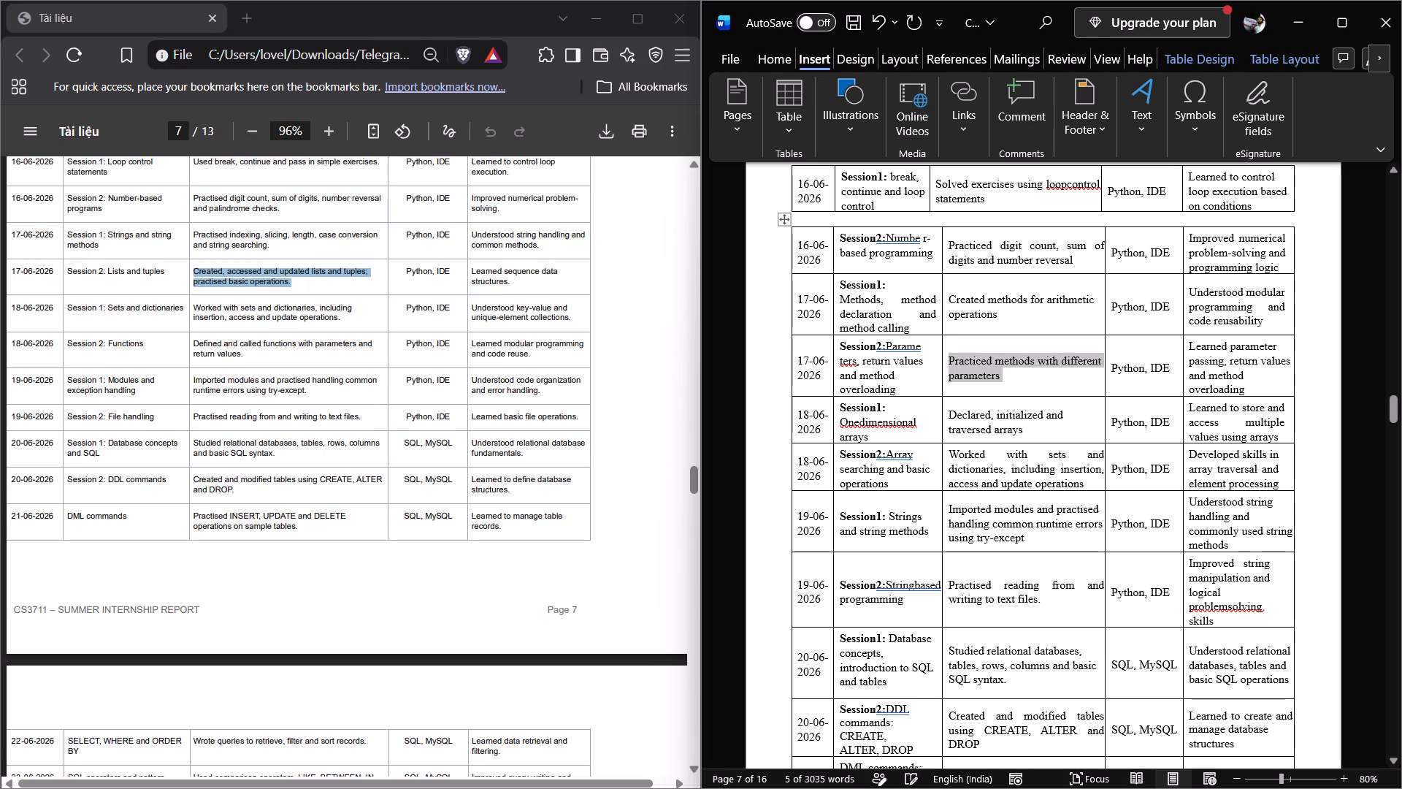
{"action": "key", "text": "ctrl+v"}
Replace the Word report's 17-06-2026 Session 1 activity with the PDF's "Practised indexing, slicing, length, case conversion and string searching".
{"action": "scroll", "coordinate": [948, 363], "scroll_direction": "up", "scroll_amount": 1}
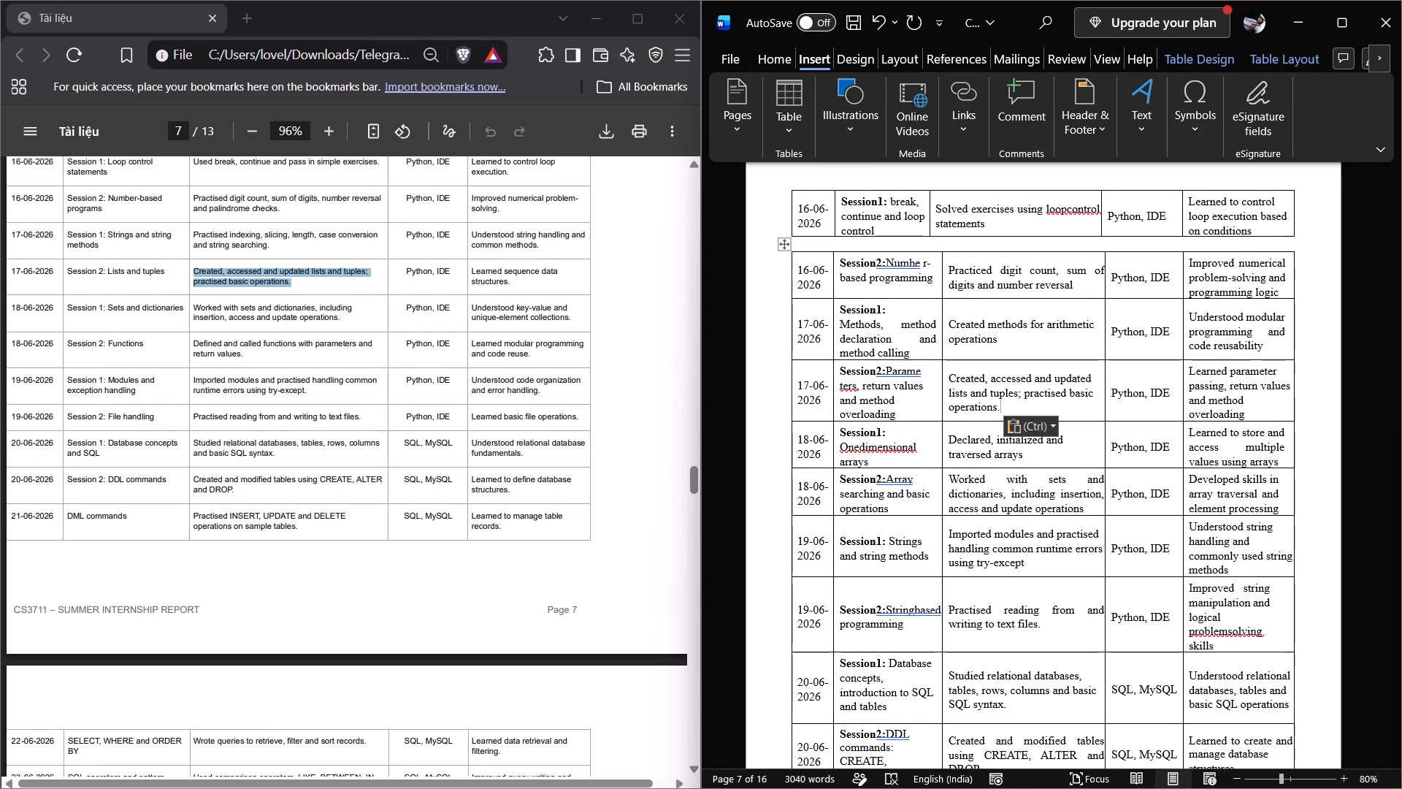
{"action": "left_click_drag", "start_coordinate": [268, 246], "coordinate": [194, 235]}
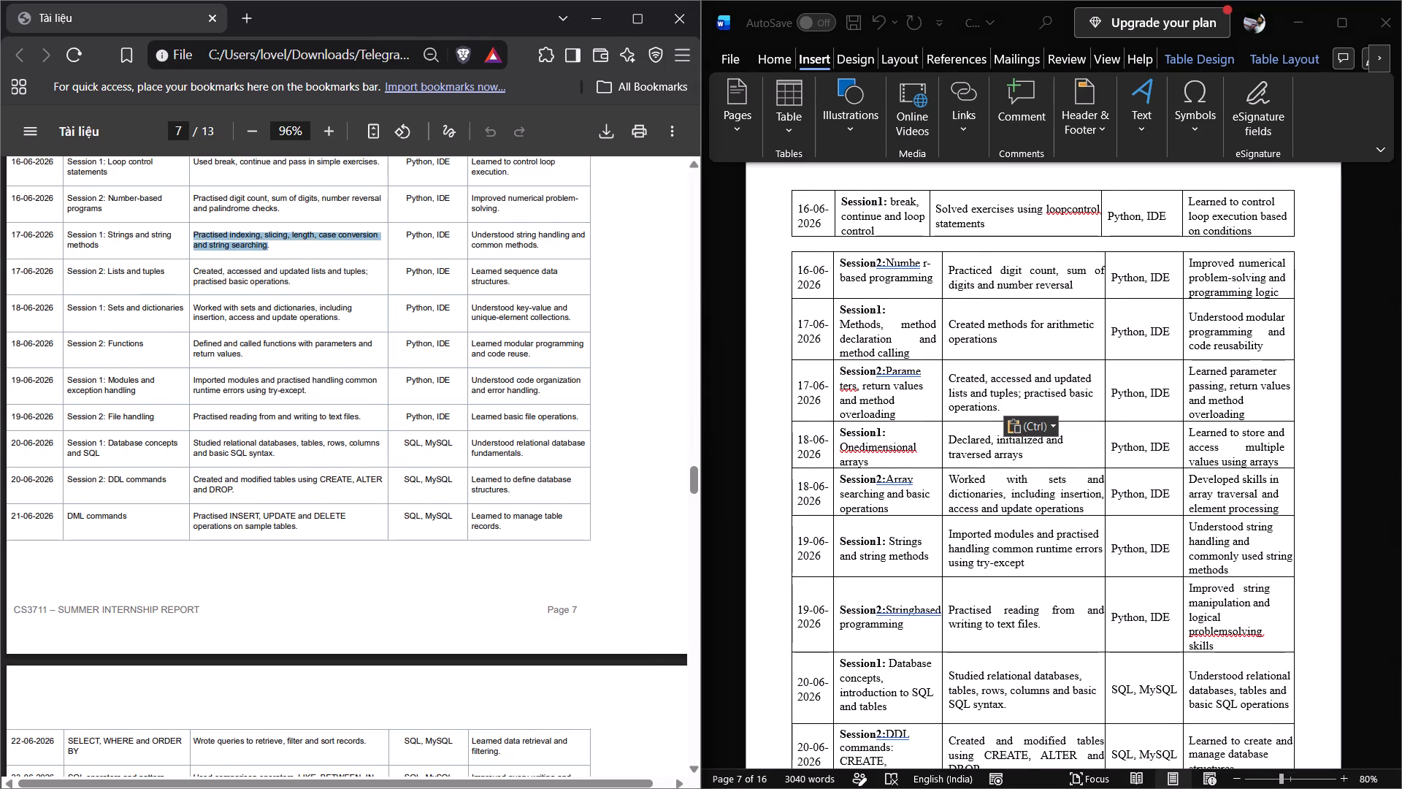
{"action": "left_click_drag", "start_coordinate": [194, 235], "coordinate": [194, 235]}
{"action": "key", "text": "ctrl+c"}
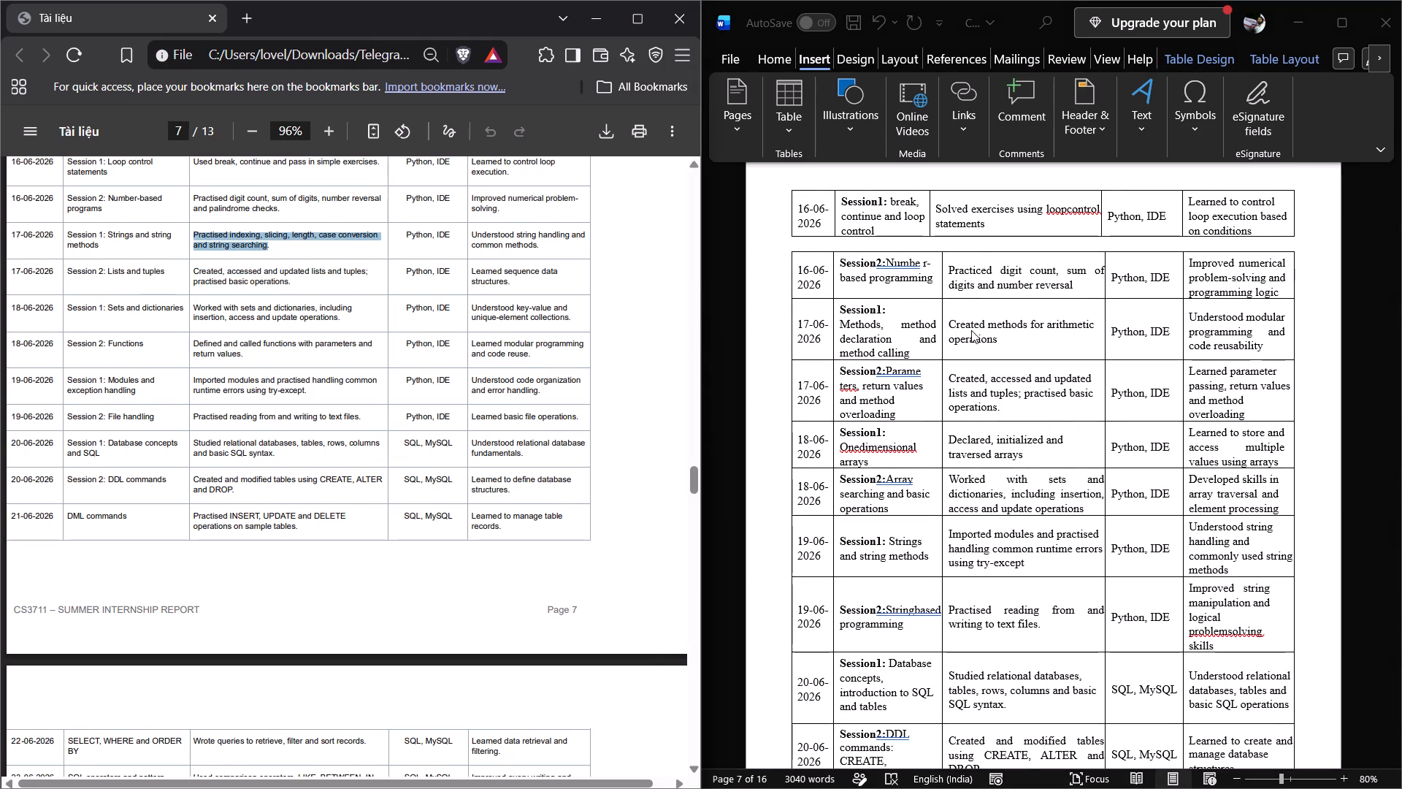
{"action": "left_click", "coordinate": [992, 338]}
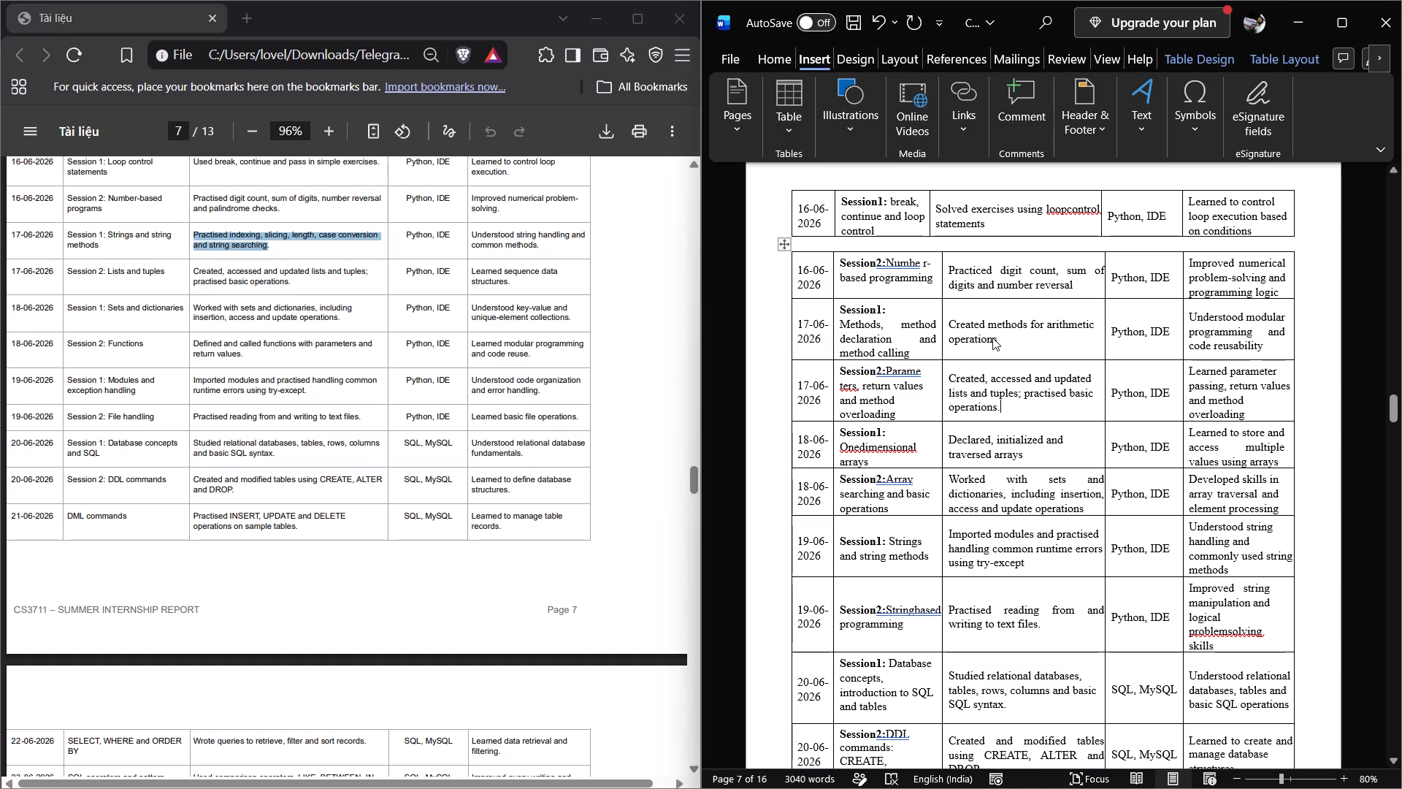
{"action": "left_click", "coordinate": [997, 338]}
{"action": "left_click_drag", "start_coordinate": [997, 338], "coordinate": [959, 329]}
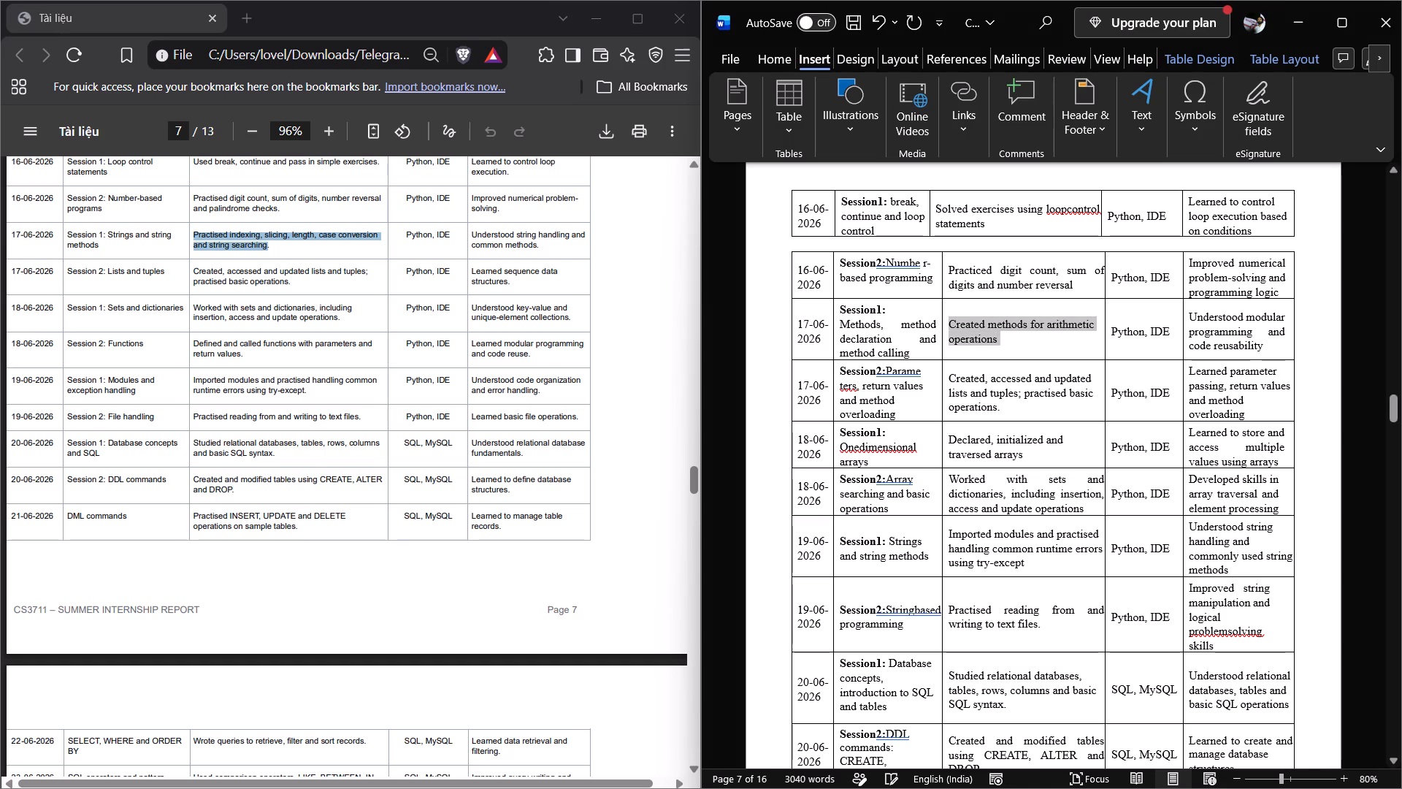
{"action": "left_click_drag", "start_coordinate": [959, 329], "coordinate": [957, 327]}
{"action": "key", "text": "ctrl+v"}
Replace the Word report's 16-06-2026 Session 2 activity with the PDF's "Practised digit count, sum of digits, number reversal and palindrome checks.".
{"action": "scroll", "coordinate": [957, 327], "scroll_direction": "up", "scroll_amount": 1}
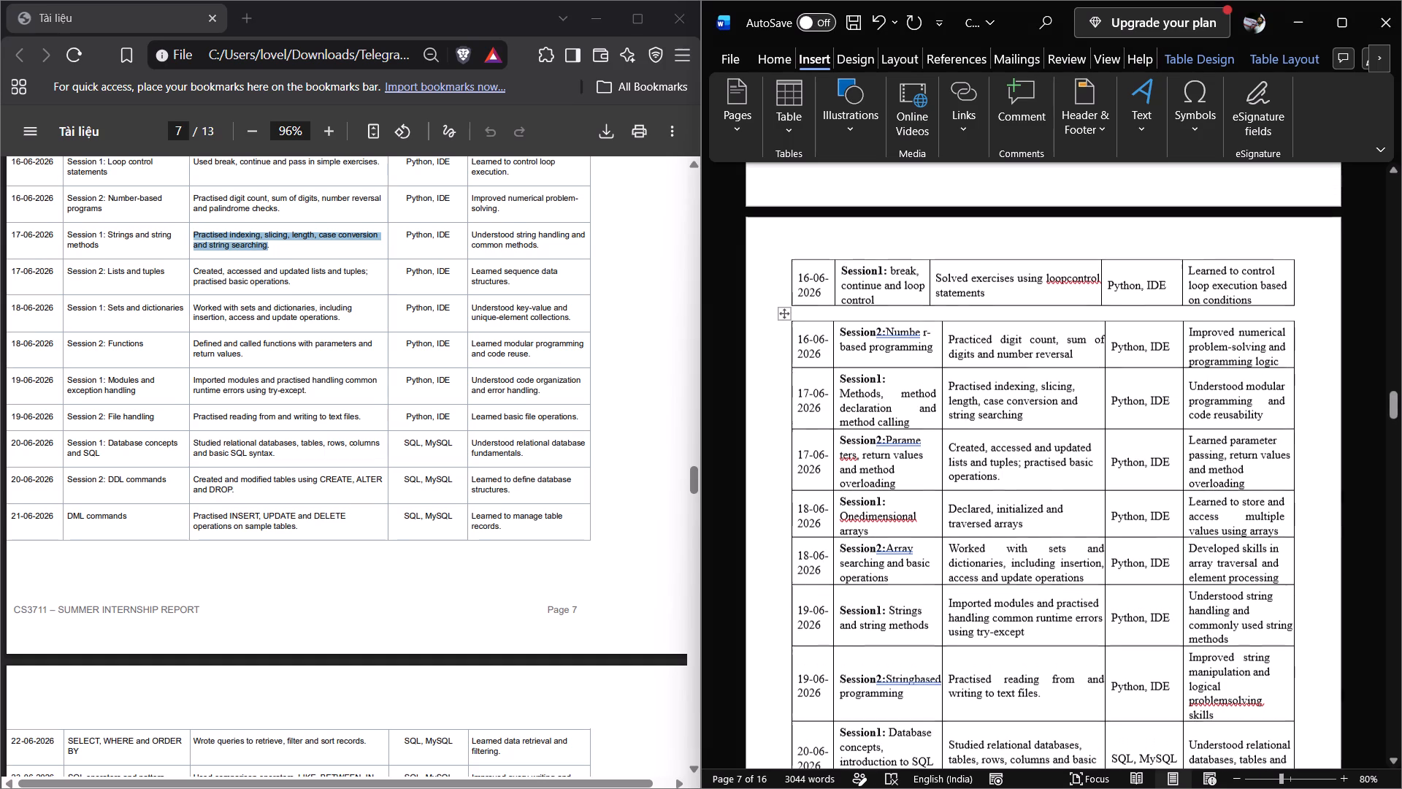
{"action": "scroll", "coordinate": [278, 322], "scroll_direction": "up", "scroll_amount": 1}
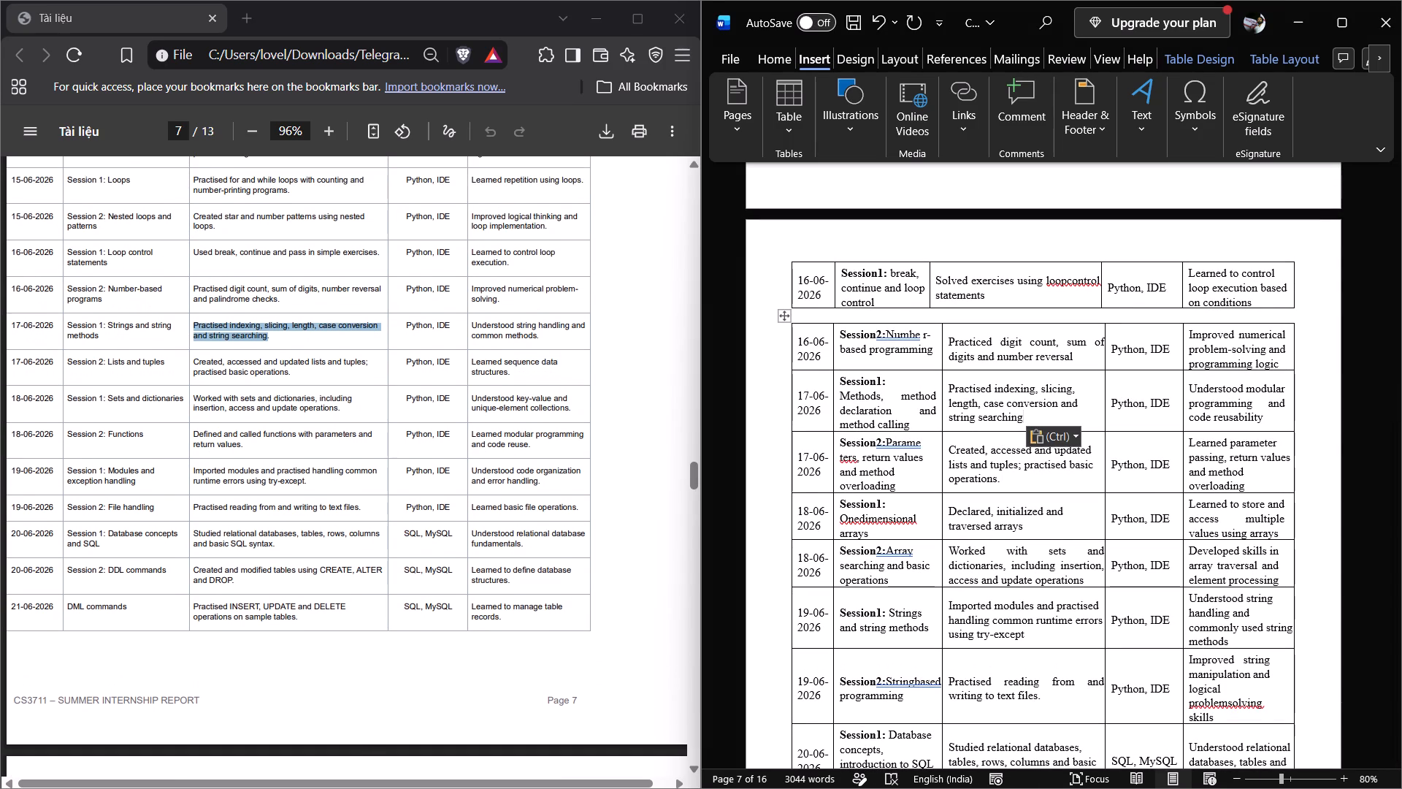
{"action": "left_click_drag", "start_coordinate": [280, 300], "coordinate": [185, 278]}
{"action": "key", "text": "ctrl+c"}
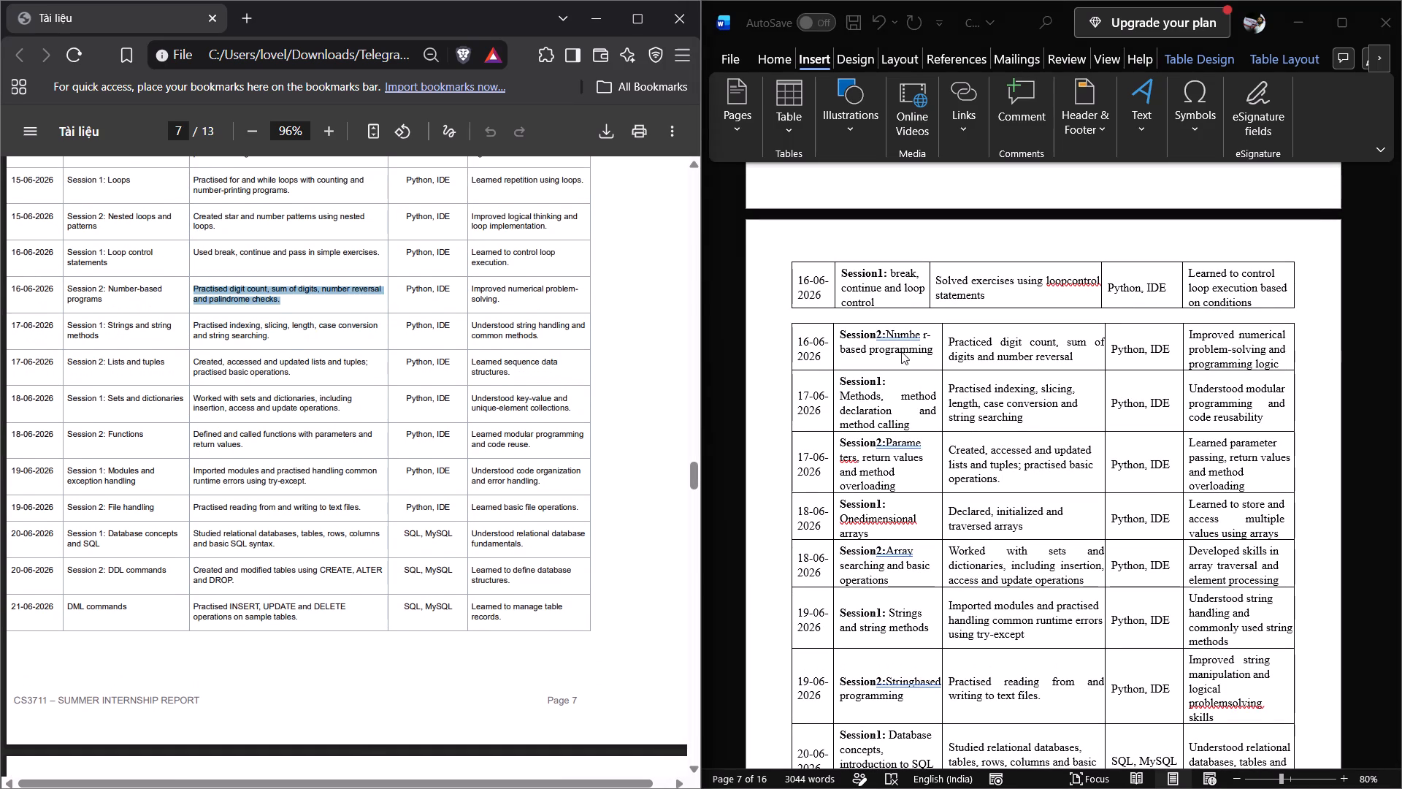
{"action": "left_click", "coordinate": [1070, 354]}
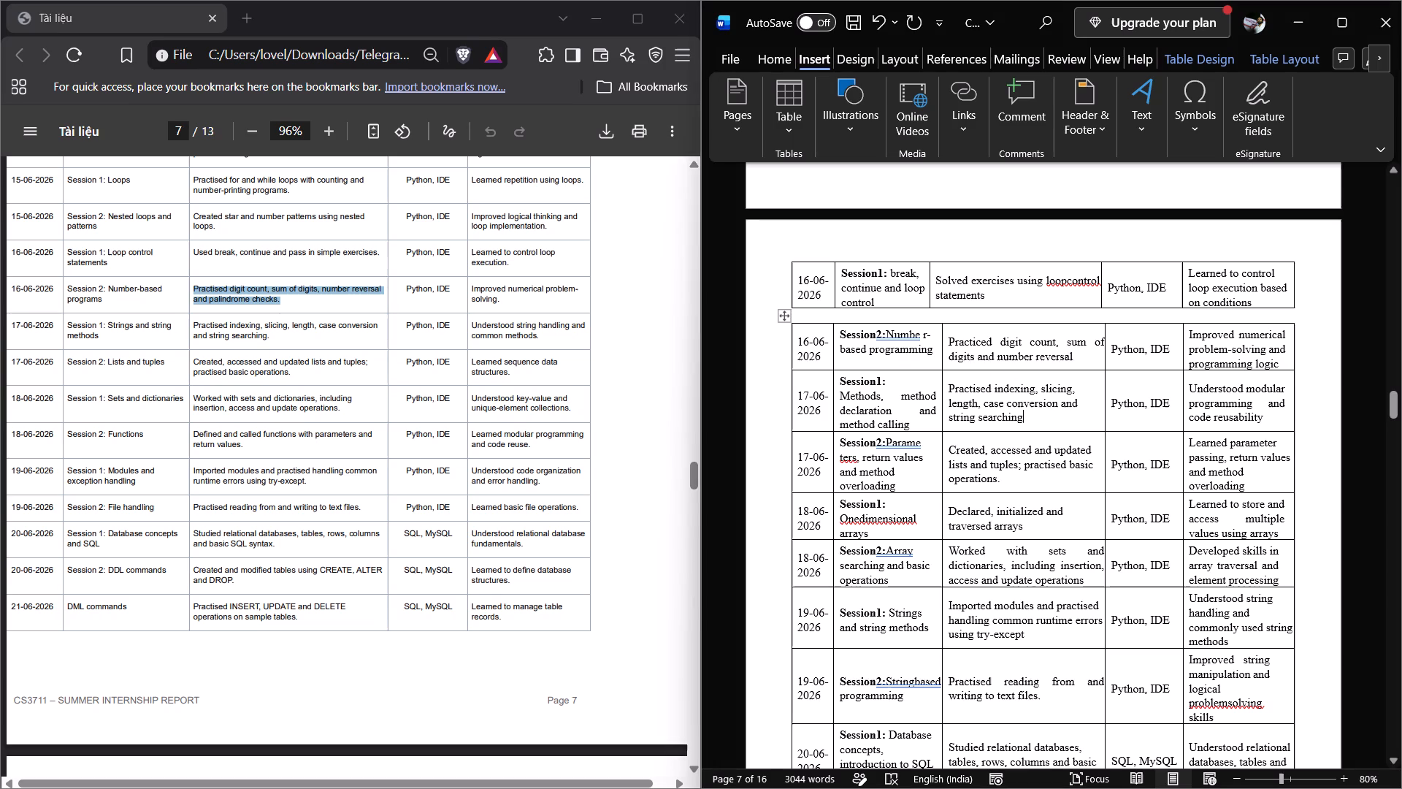
{"action": "left_click", "coordinate": [1071, 354]}
{"action": "left_click_drag", "start_coordinate": [1074, 357], "coordinate": [997, 347]}
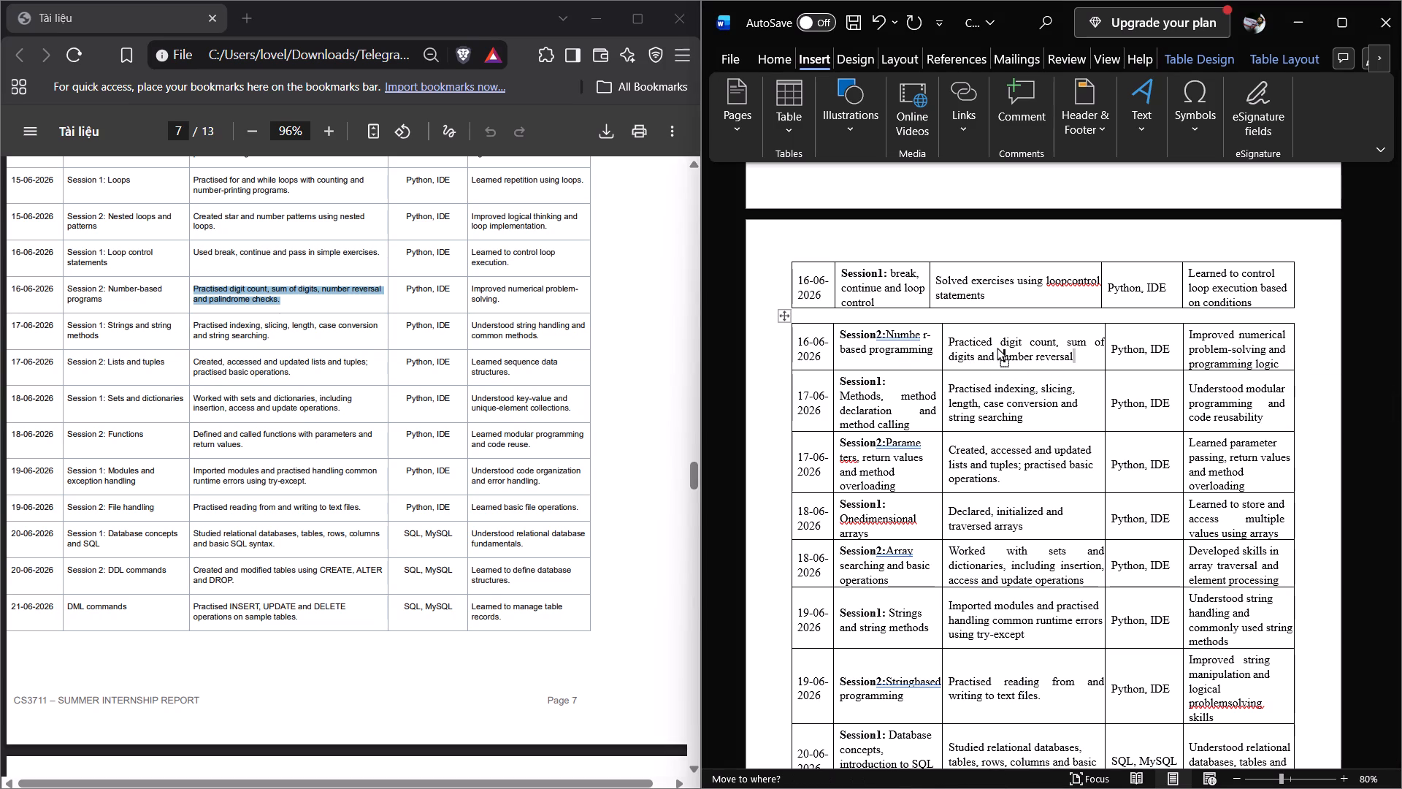
{"action": "left_click_drag", "start_coordinate": [997, 347], "coordinate": [1058, 351]}
{"action": "left_click_drag", "start_coordinate": [1073, 354], "coordinate": [1034, 356]}
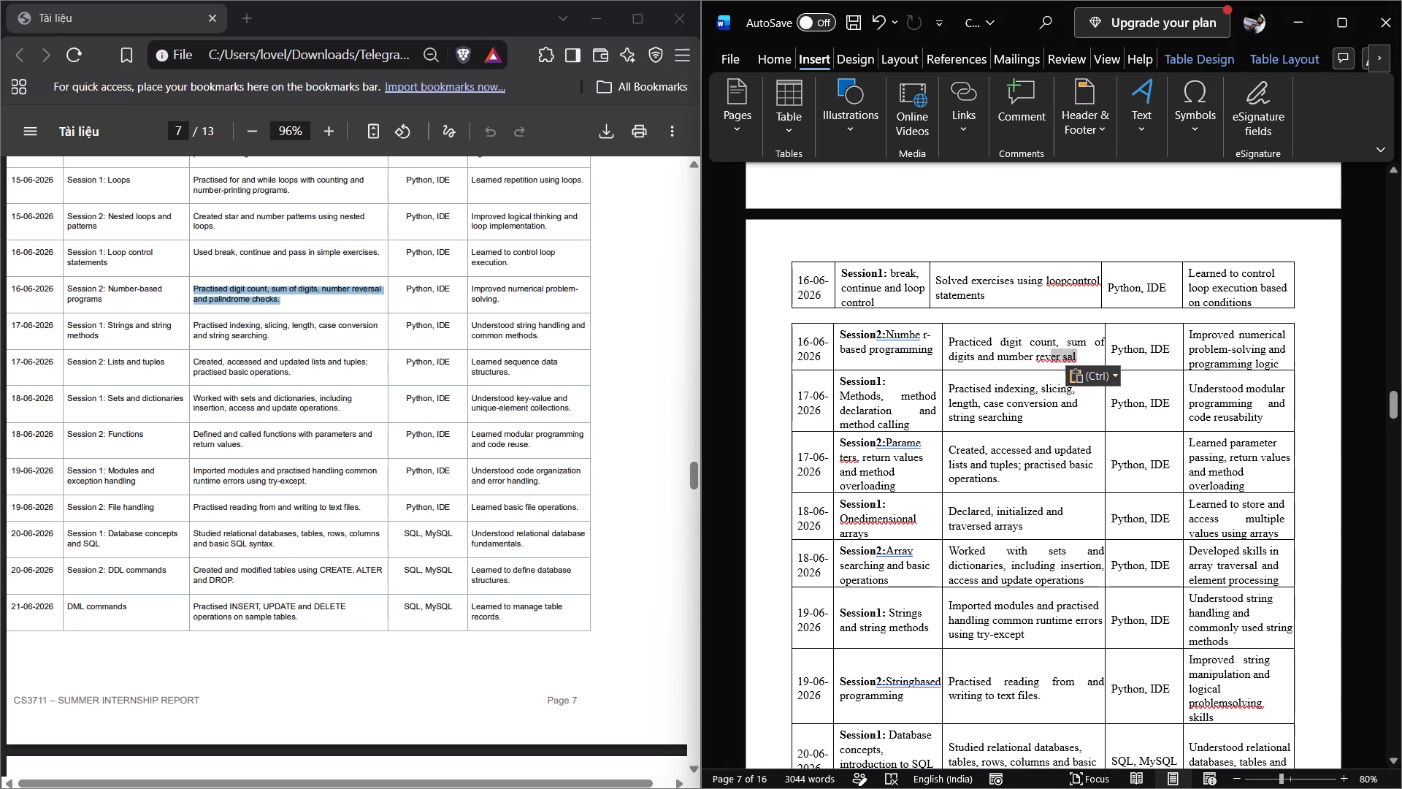
{"action": "left_click_drag", "start_coordinate": [1034, 356], "coordinate": [956, 345]}
{"action": "key", "text": "ctrl+v"}
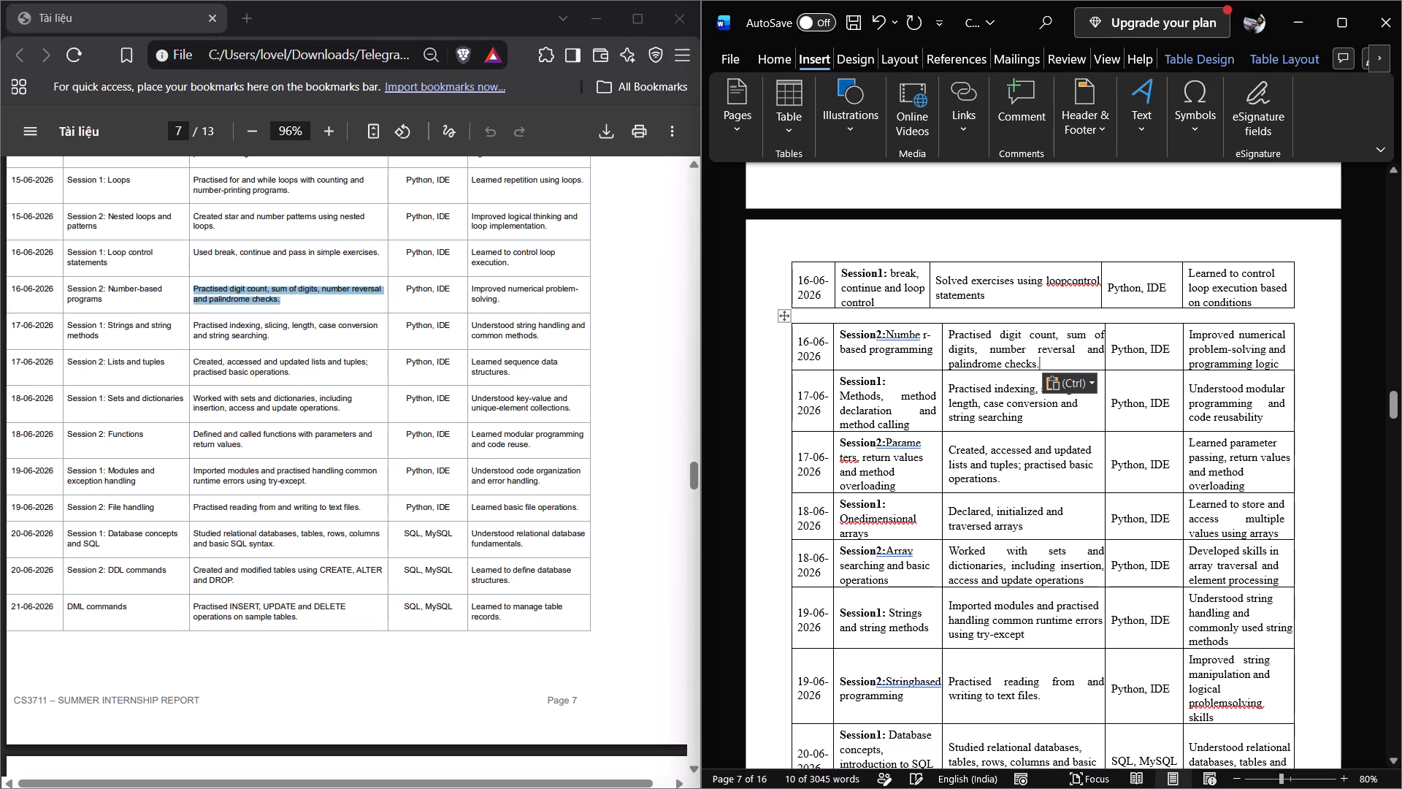
Replace the Word report's 16-06-2026 Session 1 activity with the PDF's "Used break, continue and pass in simple exercises".
{"action": "scroll", "coordinate": [956, 345], "scroll_direction": "up", "scroll_amount": 1}
{"action": "scroll", "coordinate": [383, 423], "scroll_direction": "up", "scroll_amount": 1}
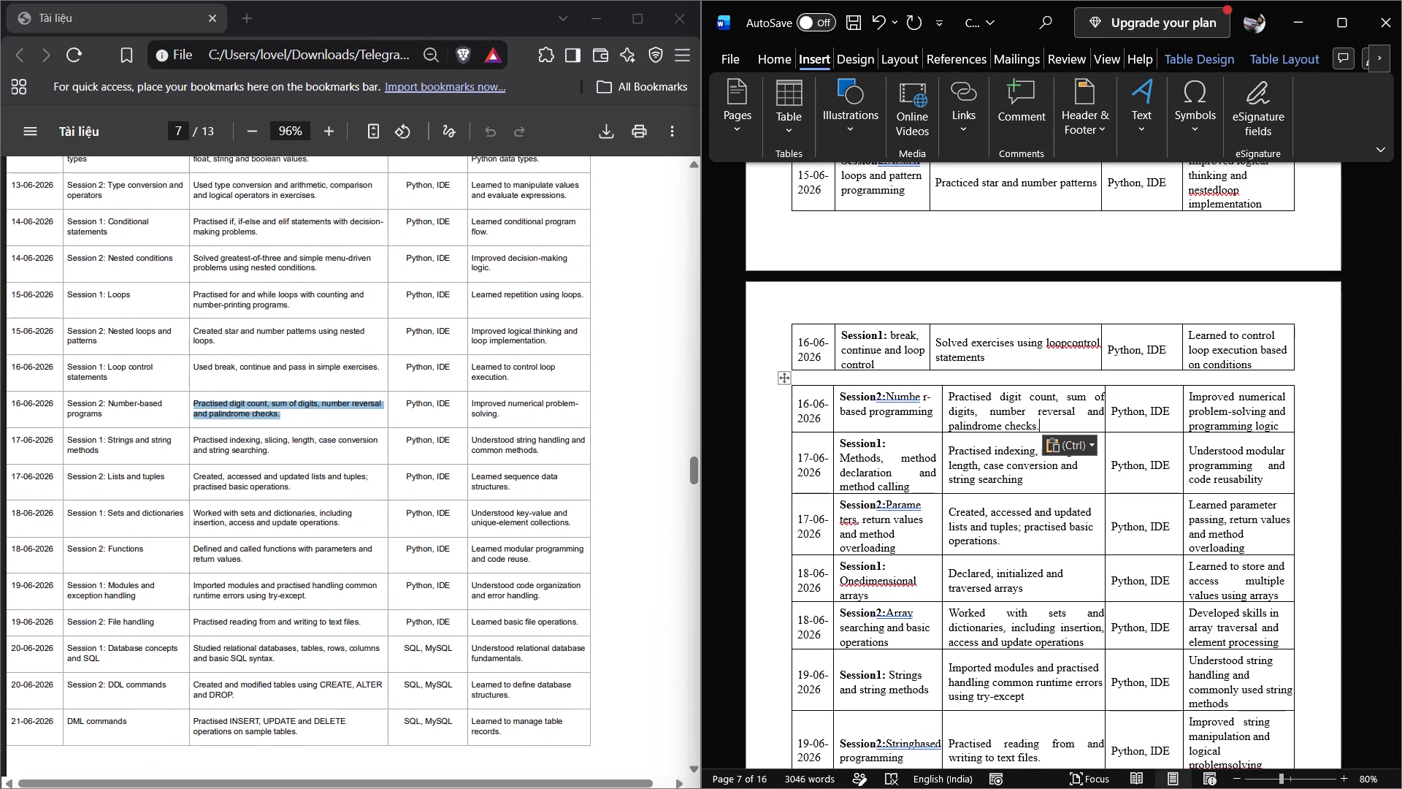
{"action": "left_click_drag", "start_coordinate": [378, 367], "coordinate": [194, 365]}
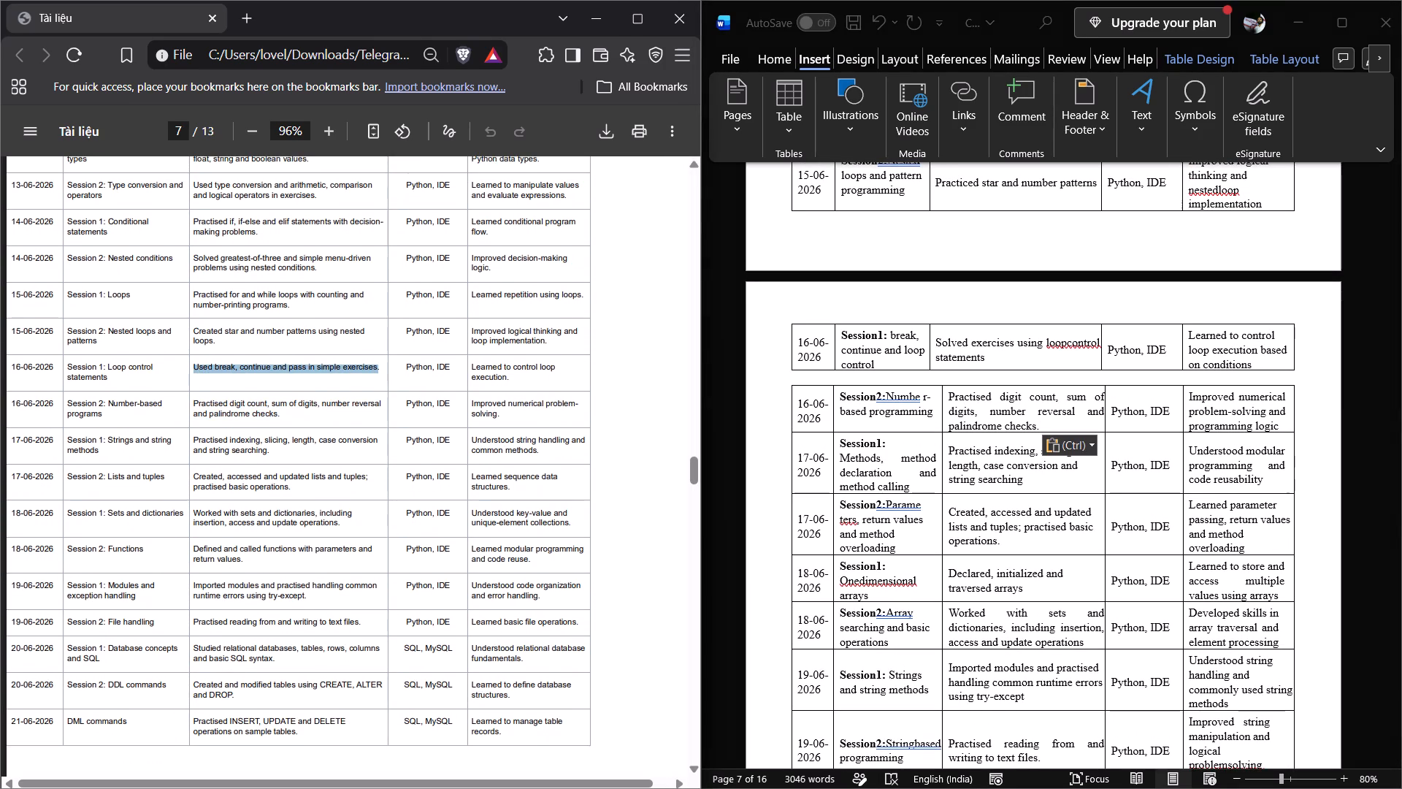
{"action": "key", "text": "ctrl+c"}
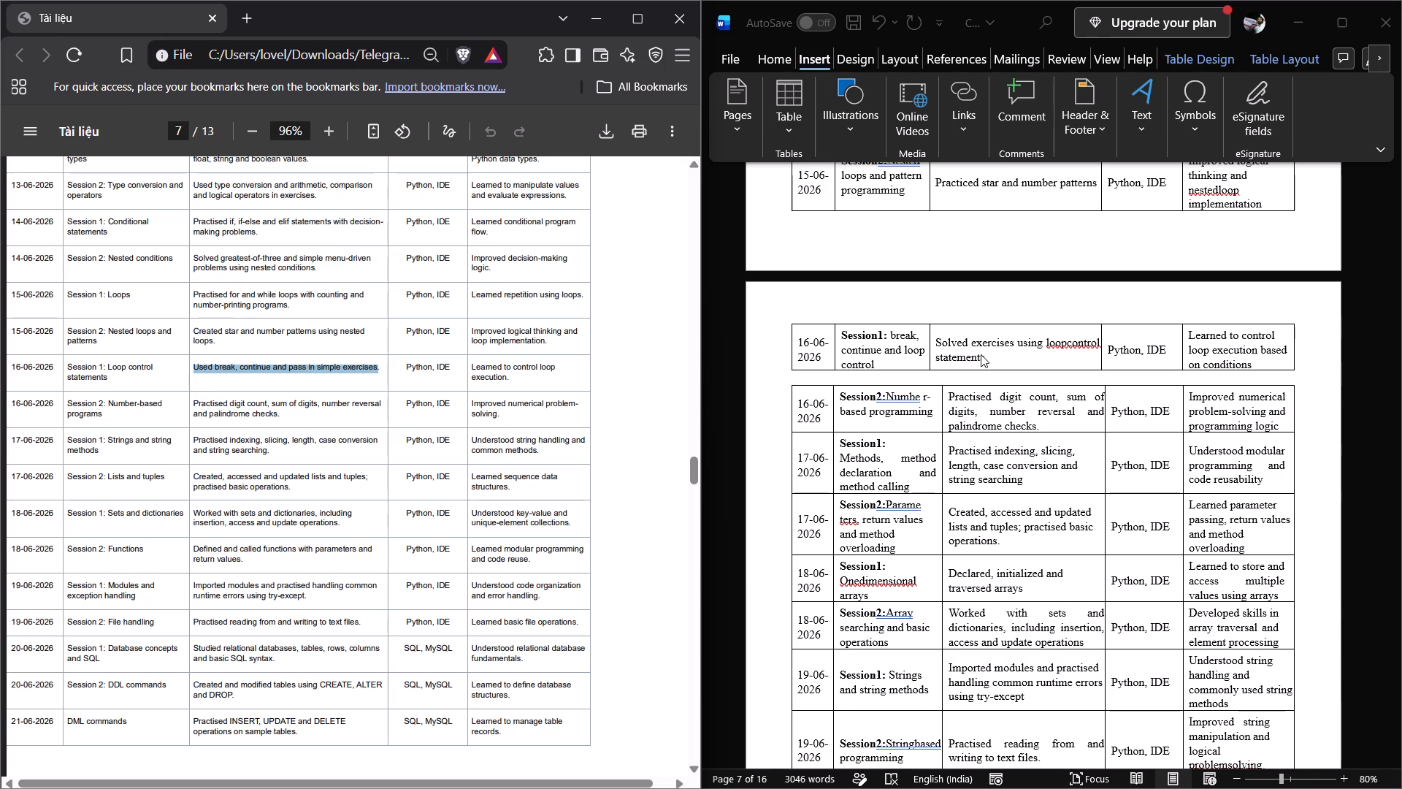
{"action": "left_click", "coordinate": [981, 354]}
{"action": "left_click_drag", "start_coordinate": [985, 357], "coordinate": [944, 348]}
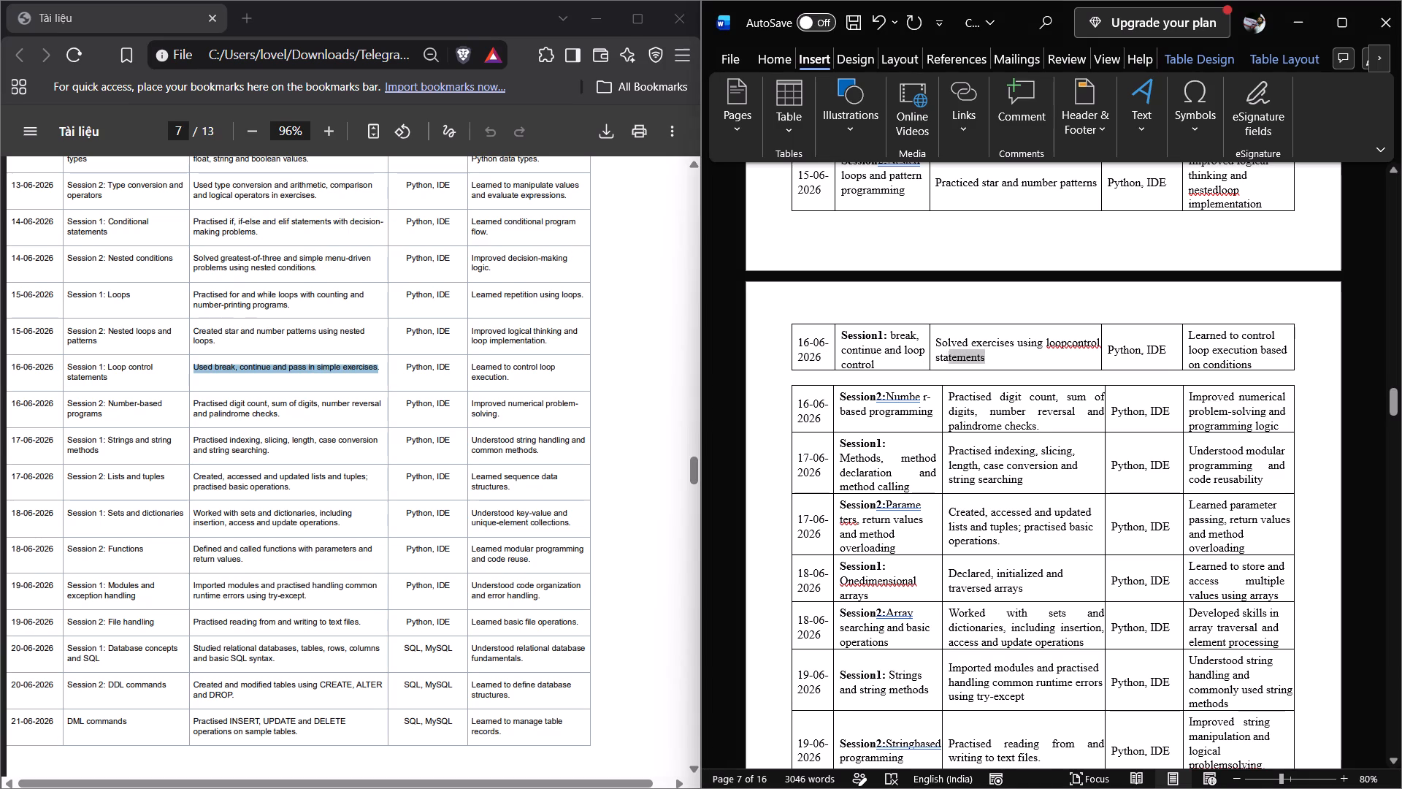
{"action": "left_click_drag", "start_coordinate": [944, 348], "coordinate": [935, 343]}
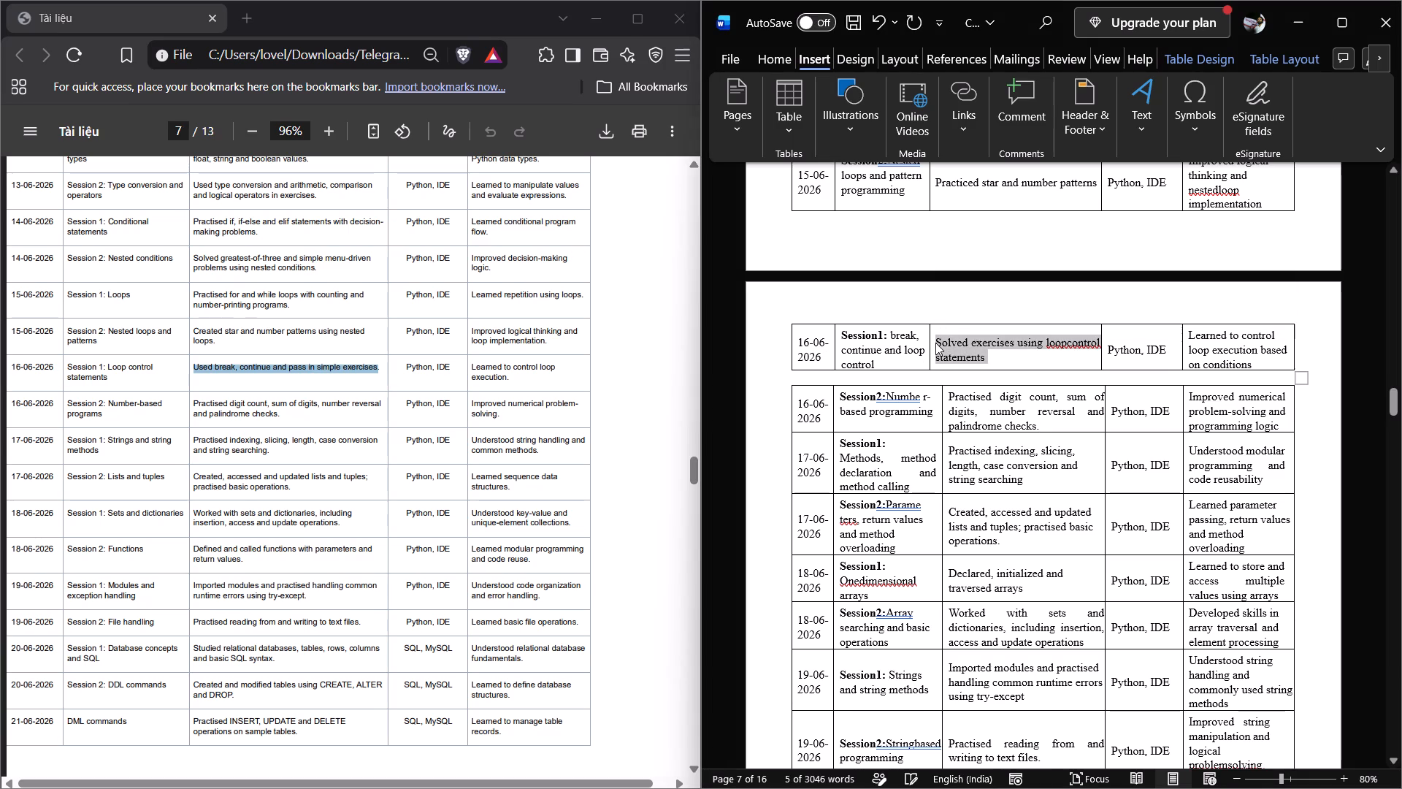
{"action": "key", "text": "ctrl+v"}
Replace the Word report's 15-06-2026 Session 2 activity with the PDF's "Created star and number patterns using nested loops.".
{"action": "scroll", "coordinate": [935, 343], "scroll_direction": "up", "scroll_amount": 1}
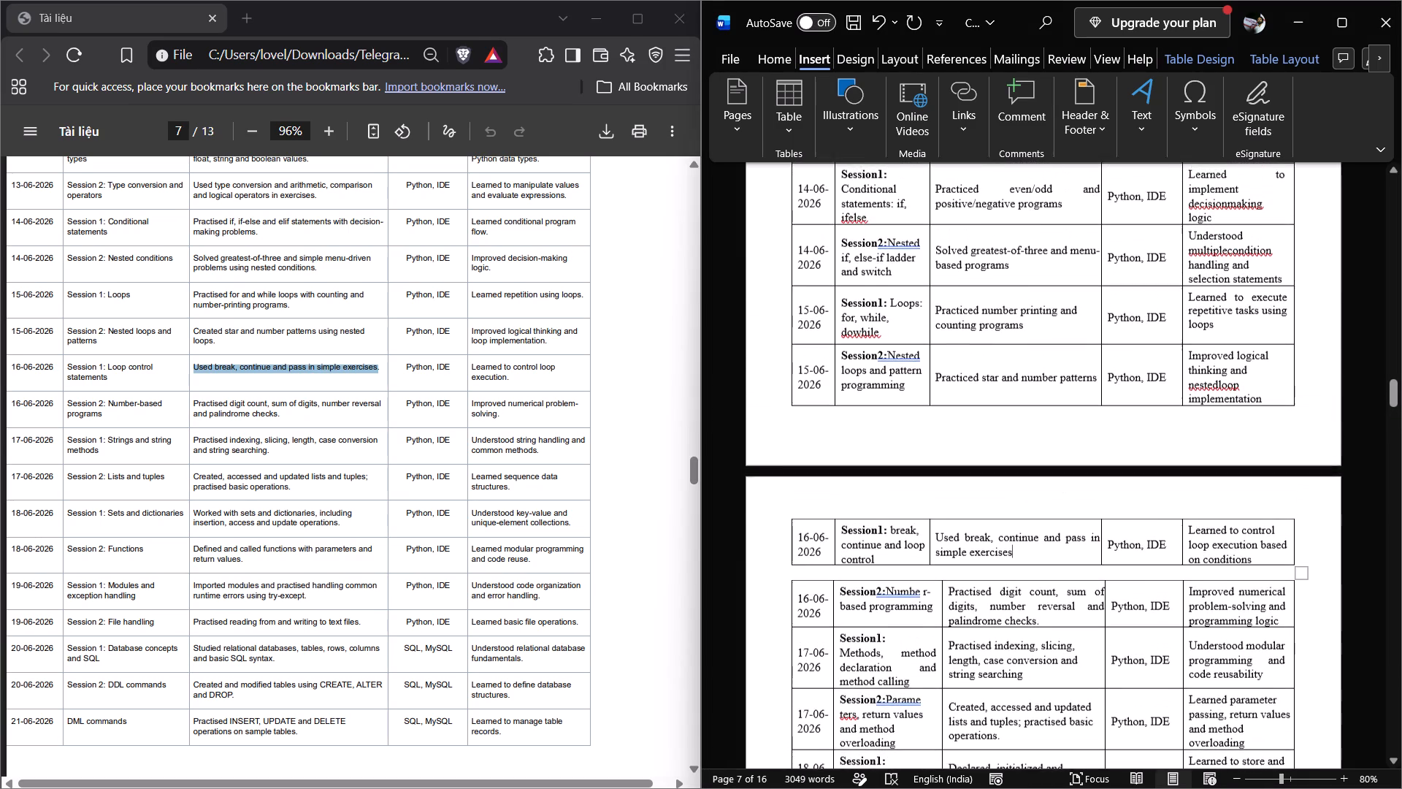
{"action": "scroll", "coordinate": [935, 343], "scroll_direction": "up", "scroll_amount": 1}
{"action": "scroll", "coordinate": [429, 359], "scroll_direction": "up", "scroll_amount": 1}
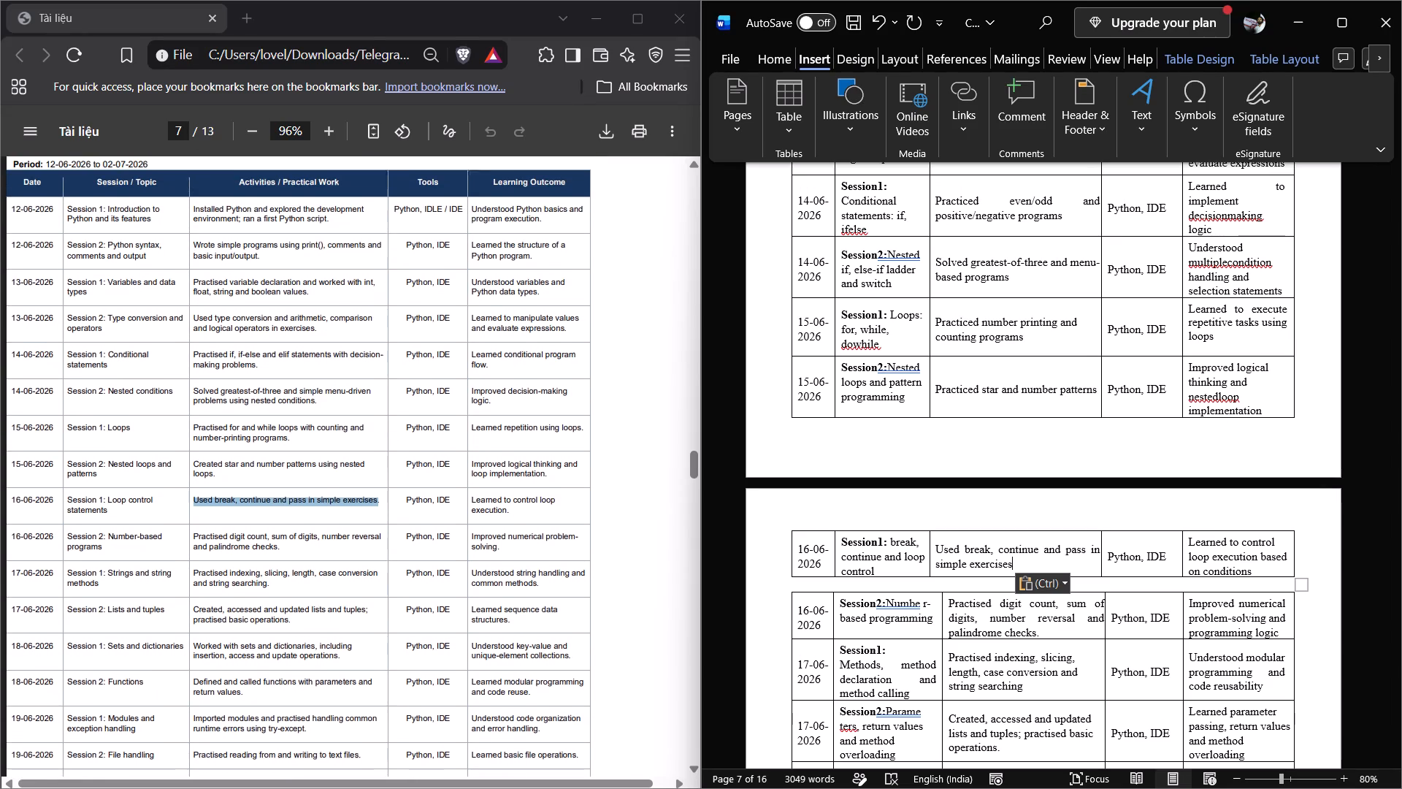
{"action": "scroll", "coordinate": [429, 359], "scroll_direction": "up", "scroll_amount": 1}
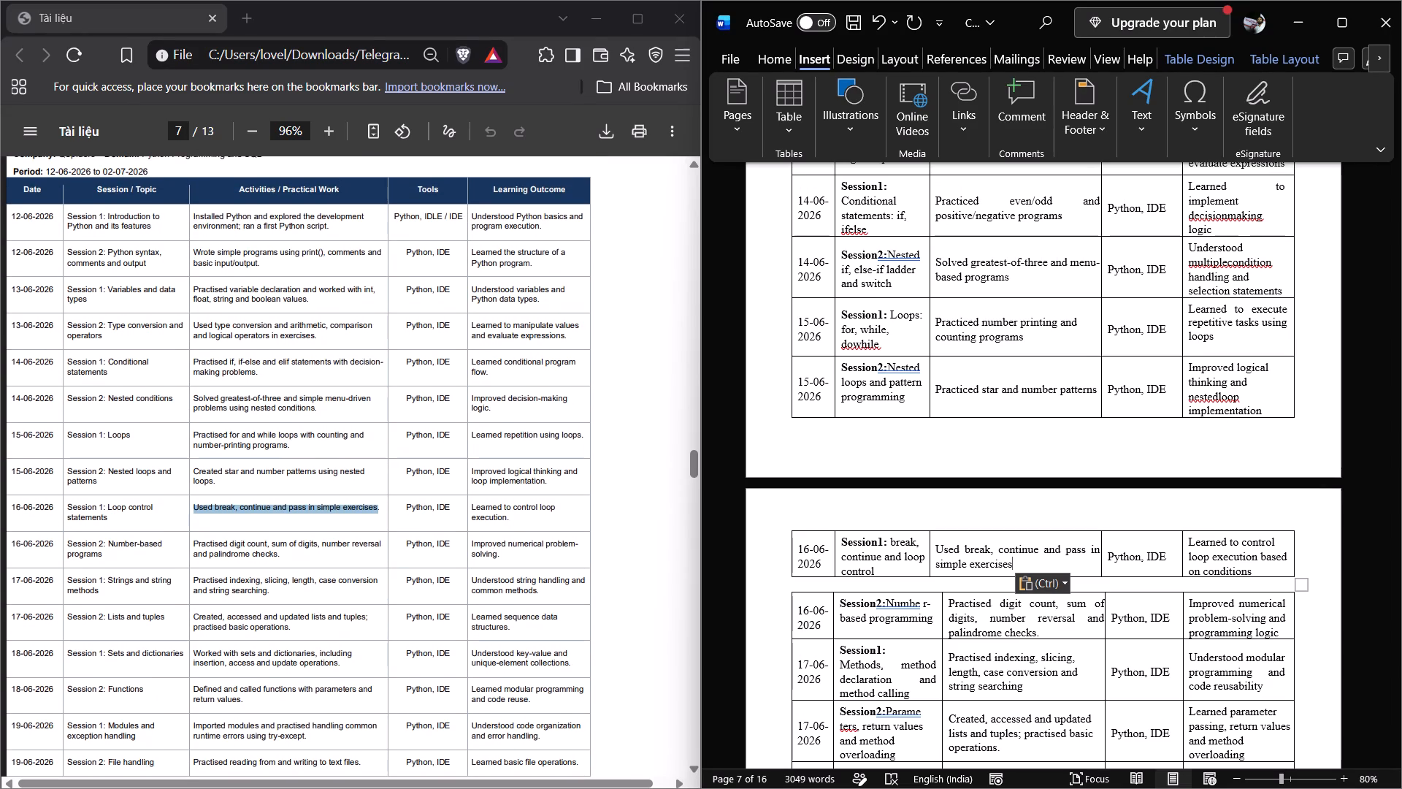
{"action": "left_click_drag", "start_coordinate": [215, 481], "coordinate": [196, 472]}
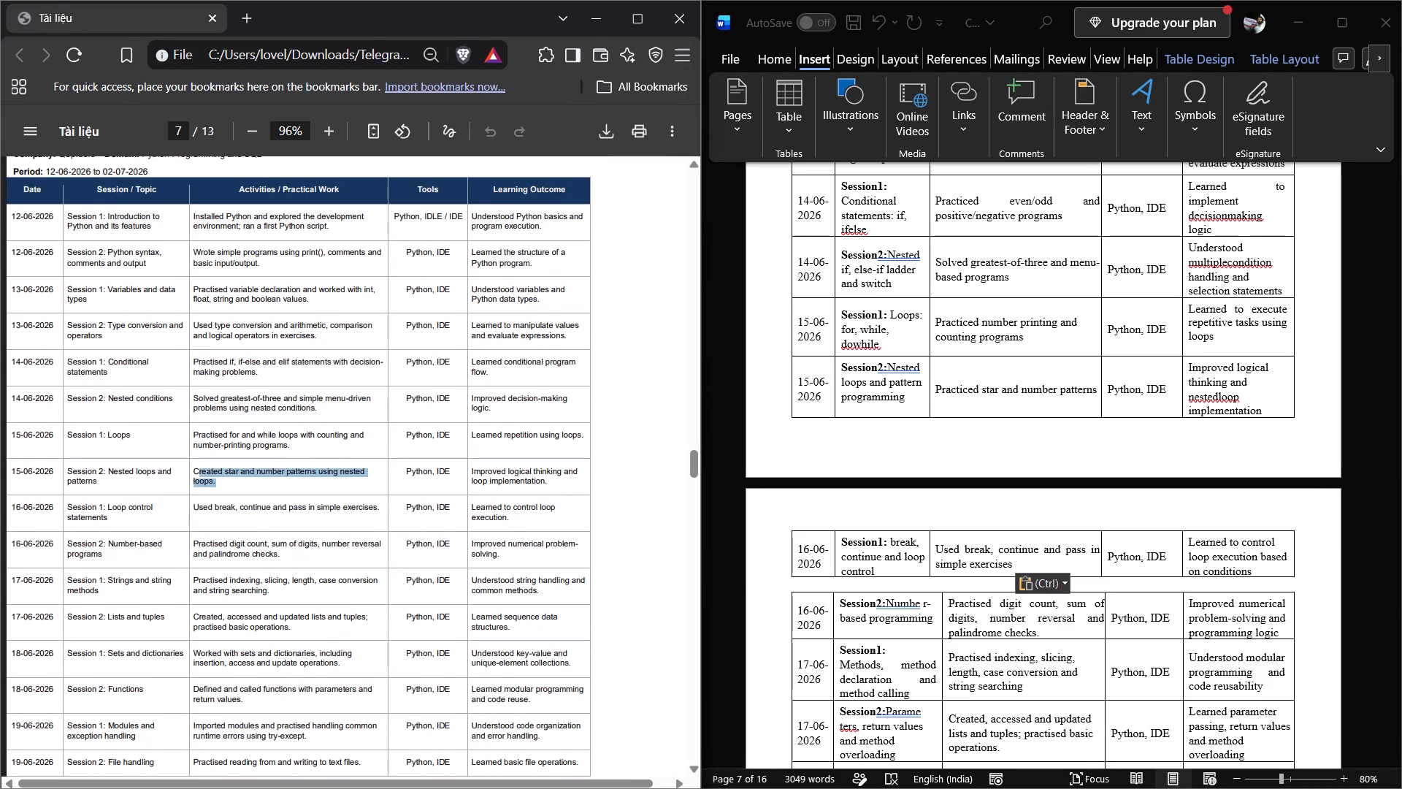
{"action": "left_click_drag", "start_coordinate": [196, 472], "coordinate": [194, 472]}
{"action": "key", "text": "ctrl+c"}
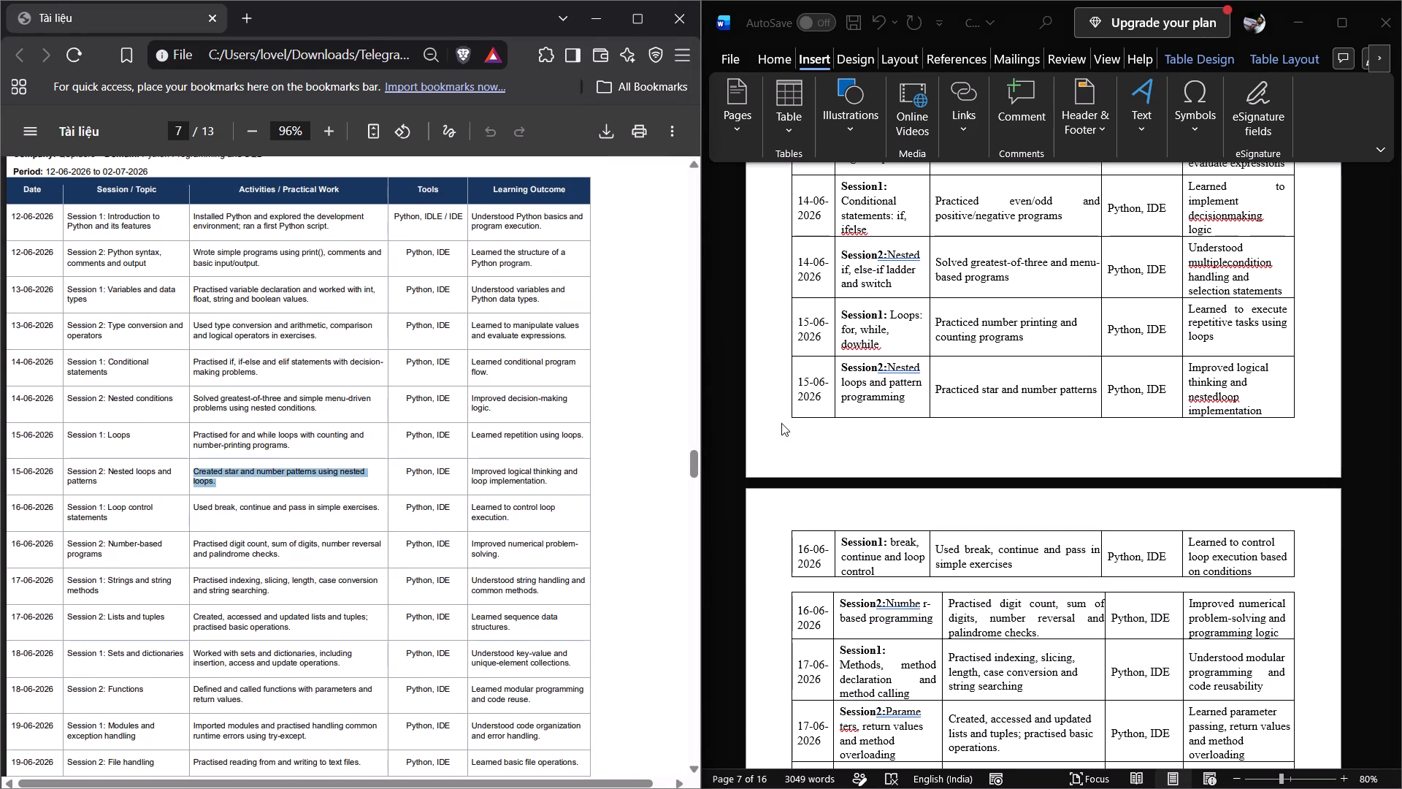
{"action": "left_click", "coordinate": [1093, 386]}
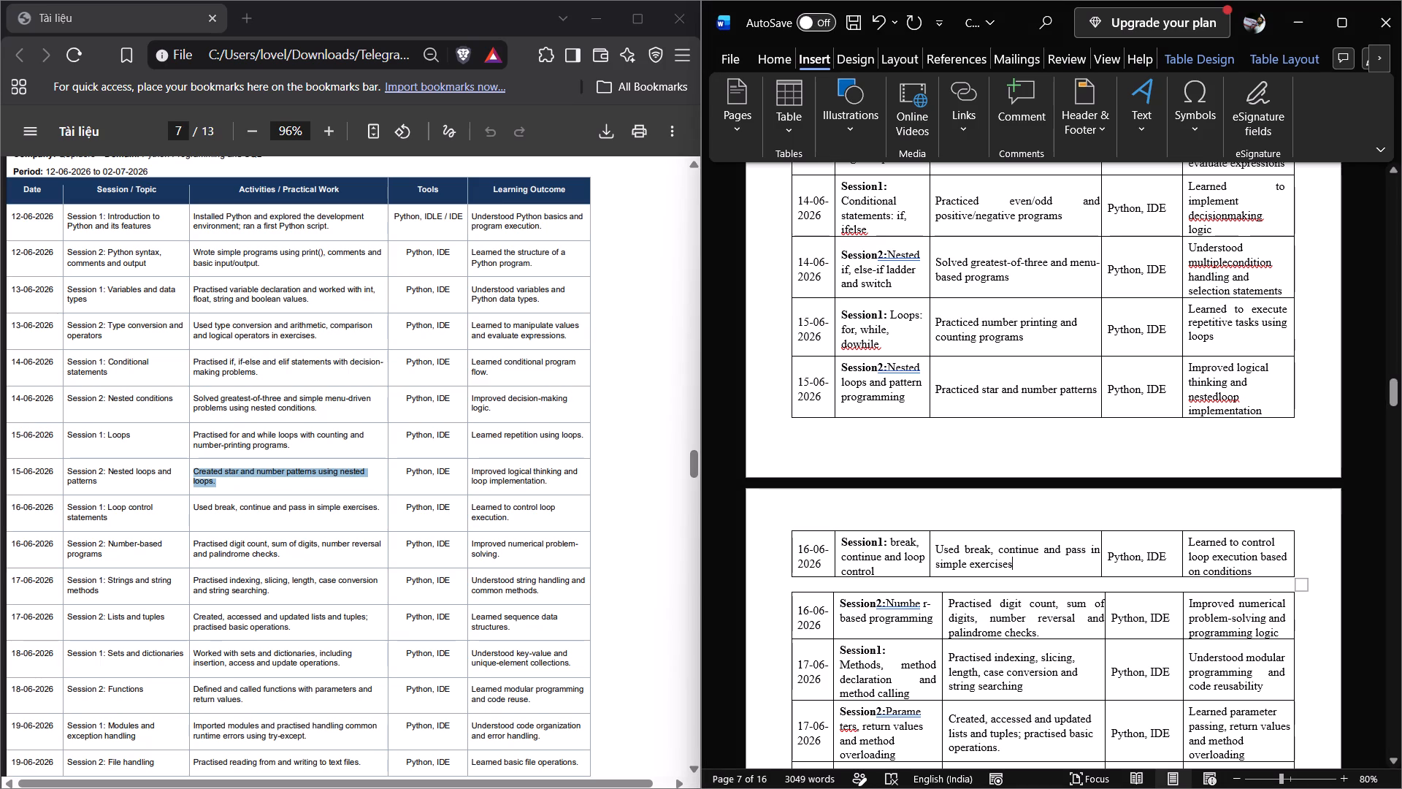
{"action": "left_click_drag", "start_coordinate": [1098, 391], "coordinate": [976, 392]}
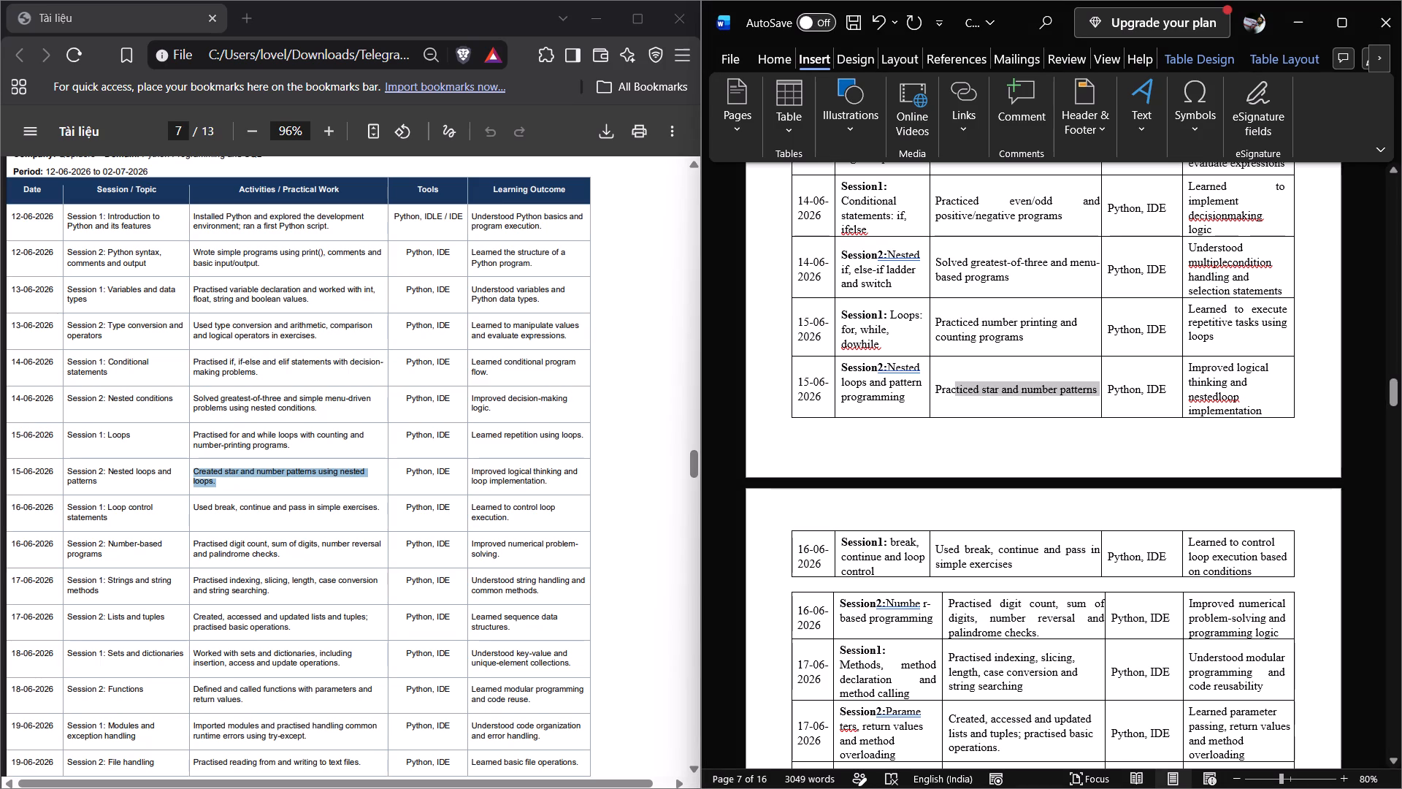
{"action": "left_click_drag", "start_coordinate": [976, 392], "coordinate": [947, 394]}
{"action": "key", "text": "ctrl+v"}
Replace the Word report's 15-06-2026 Session 1 activity with the PDF's "Practised for and while loops with counting and number-printing programs".
{"action": "scroll", "coordinate": [947, 394], "scroll_direction": "up", "scroll_amount": 1}
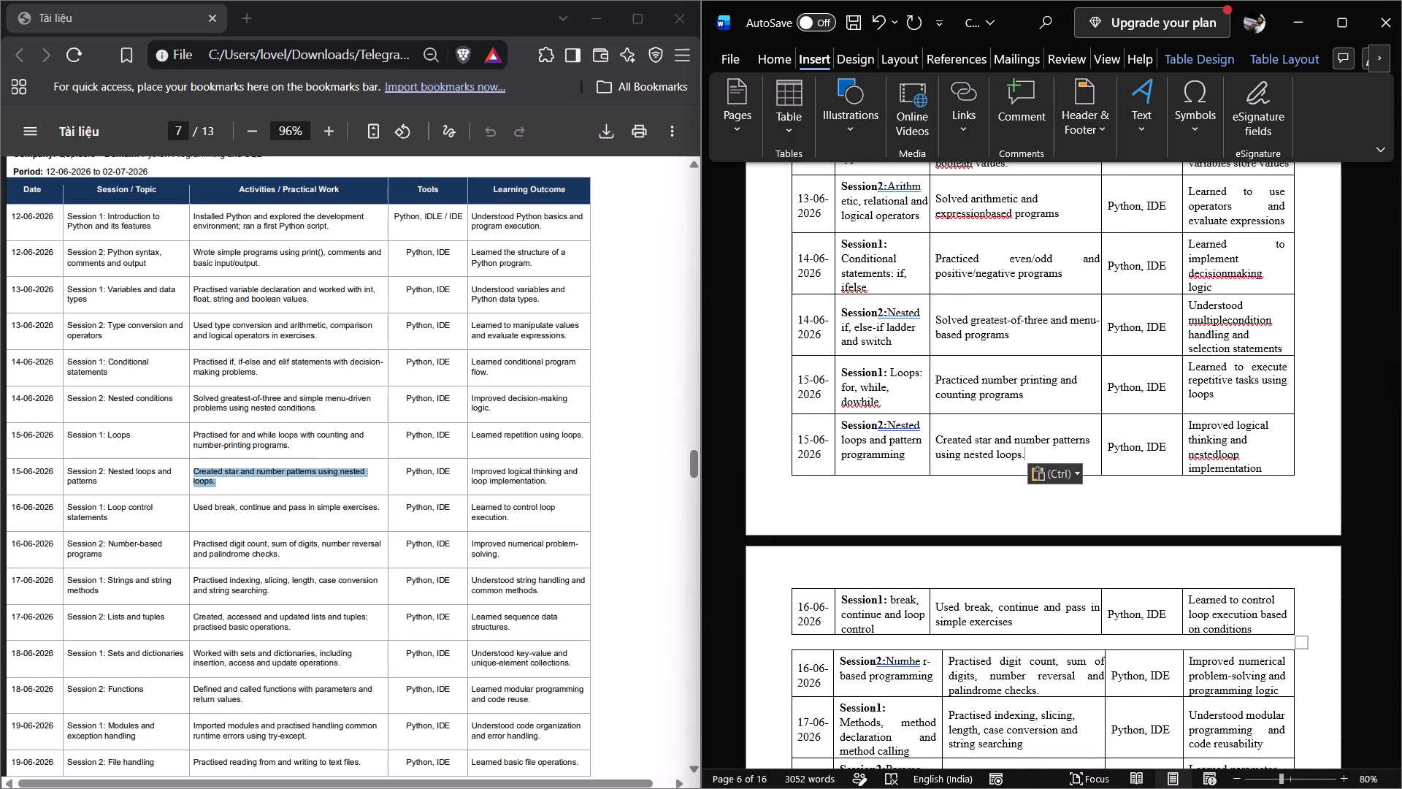
{"action": "left_click_drag", "start_coordinate": [289, 446], "coordinate": [212, 436]}
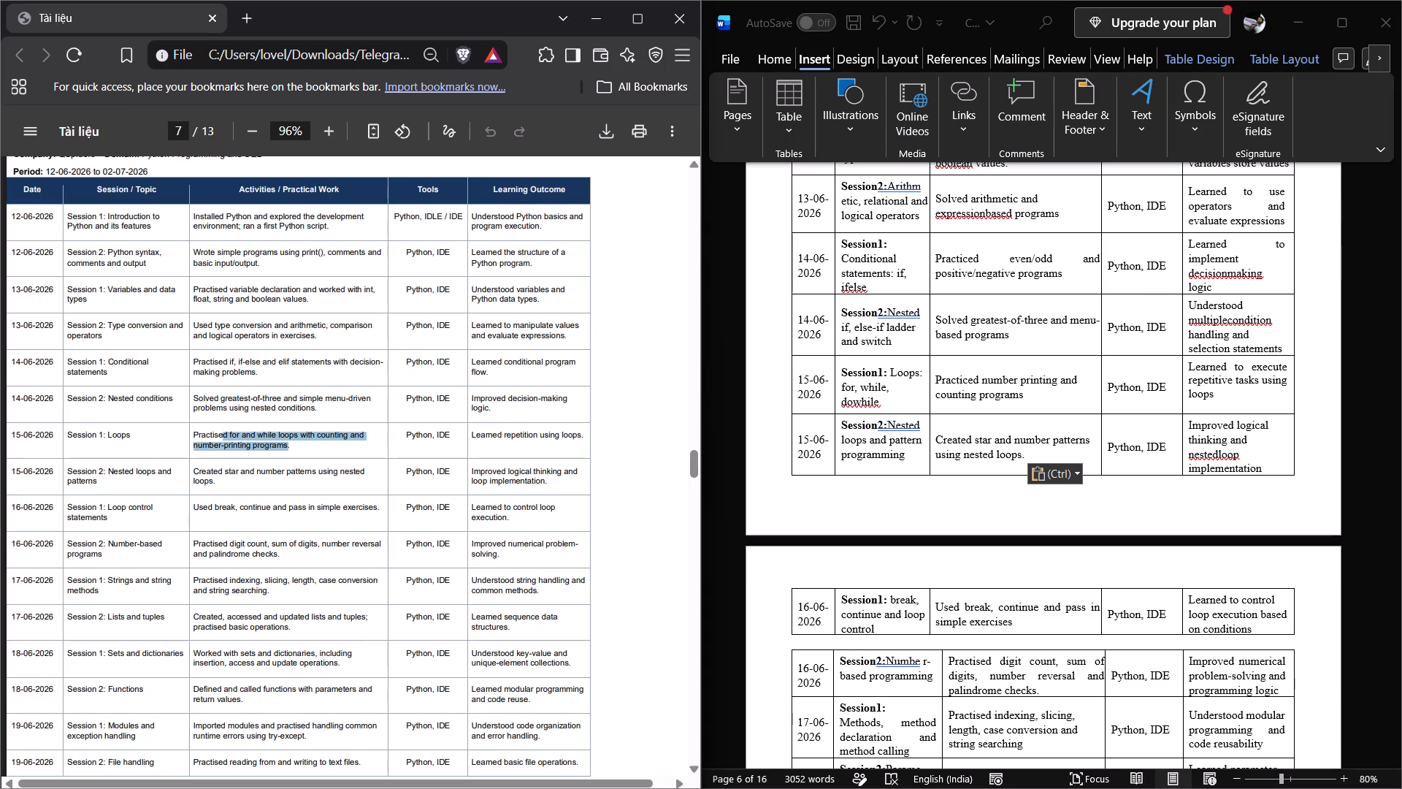
{"action": "left_click_drag", "start_coordinate": [212, 436], "coordinate": [194, 433]}
{"action": "key", "text": "ctrl+c"}
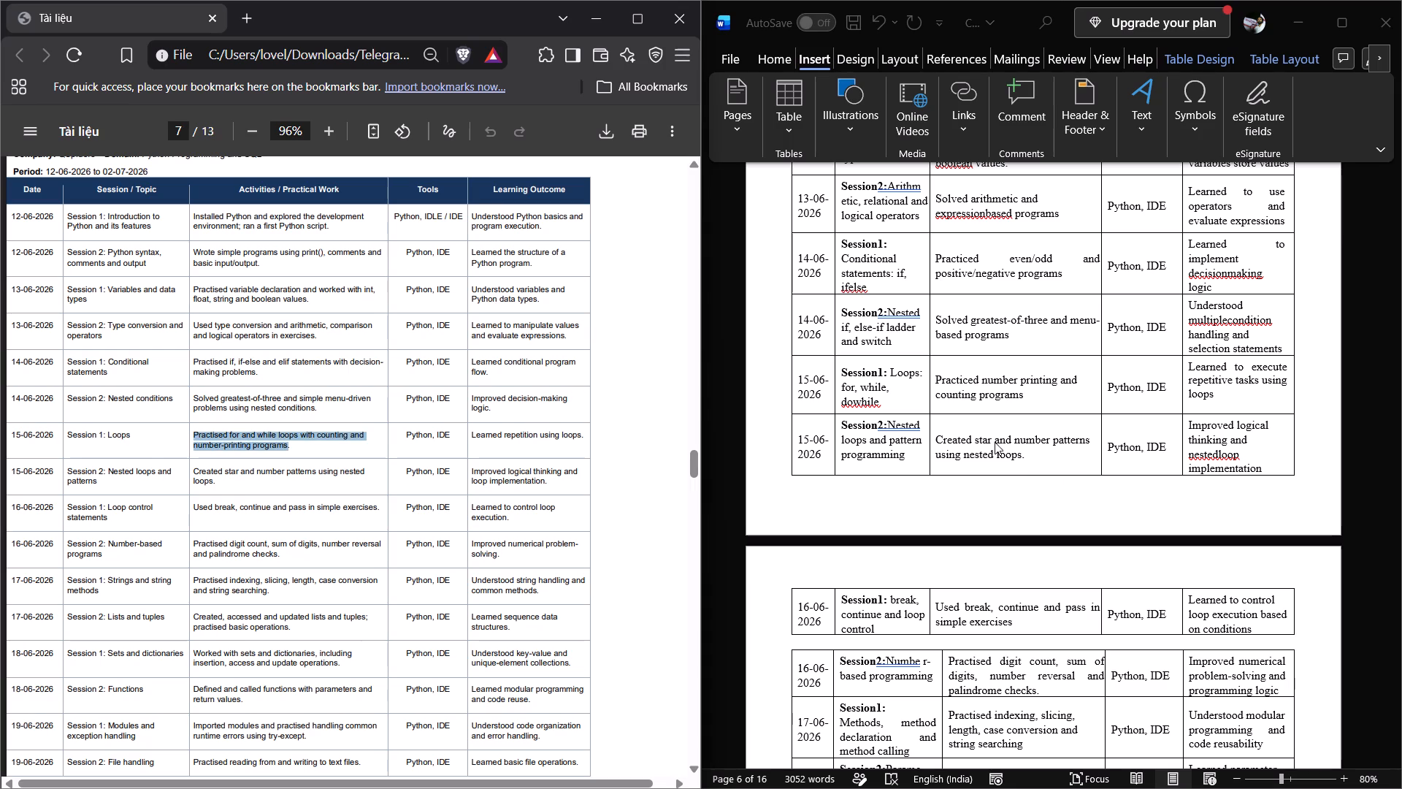
{"action": "left_click", "coordinate": [1024, 394]}
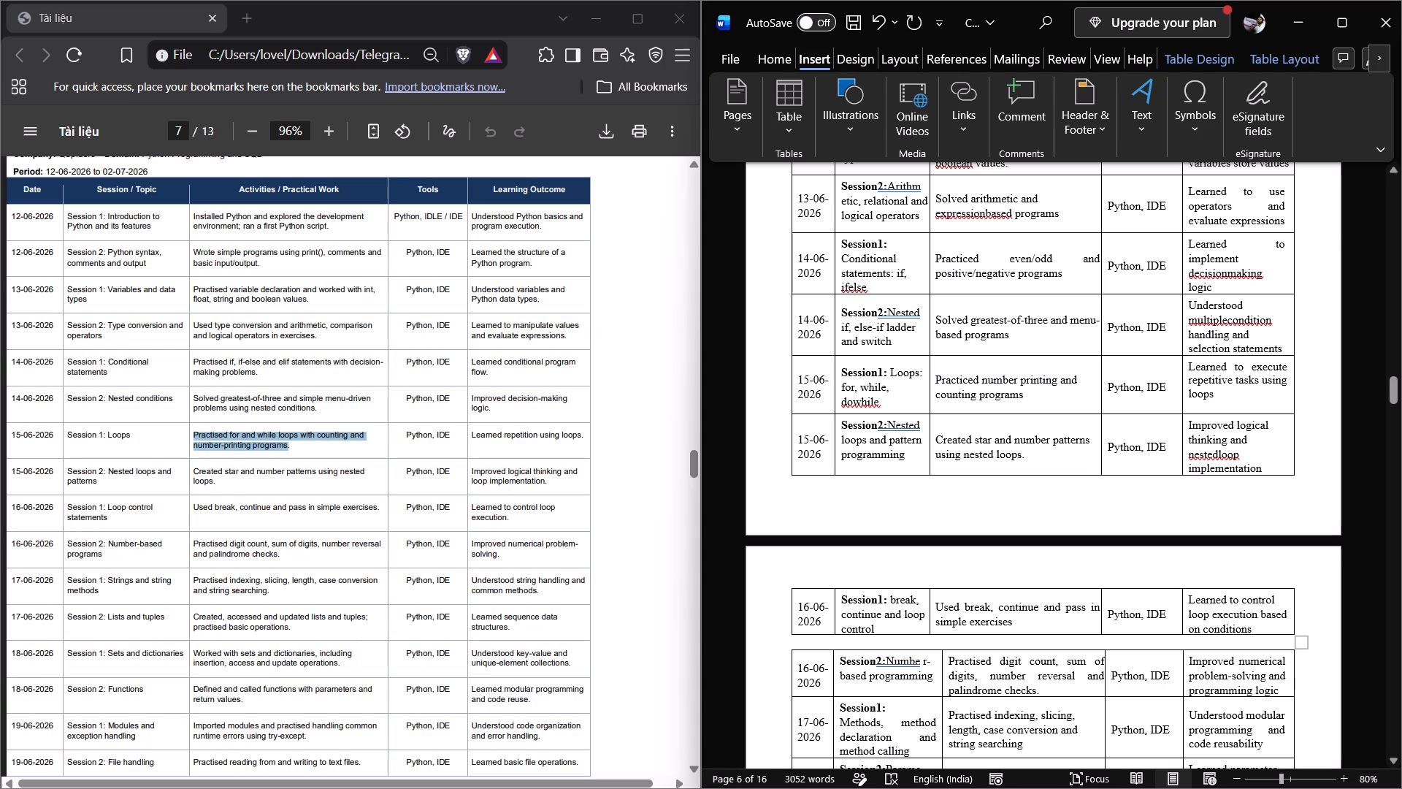
{"action": "left_click_drag", "start_coordinate": [1024, 393], "coordinate": [943, 381]}
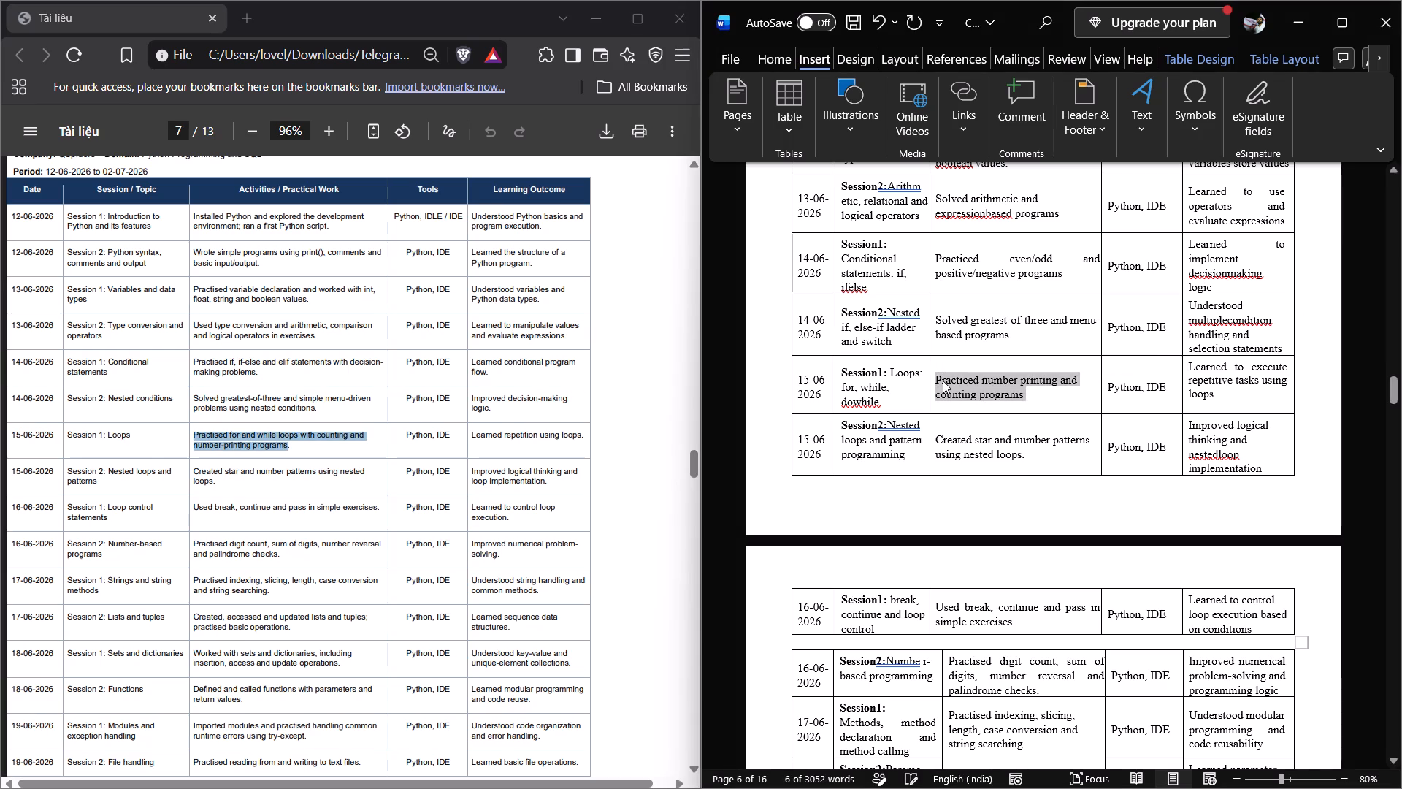
{"action": "key", "text": "ctrl+v"}
Replace the Word report's 14-06-2026 Session 2 activity with the PDF's "Solved greatest-of-three and simple menu-driven problems using nested conditions".
{"action": "scroll", "coordinate": [943, 381], "scroll_direction": "up", "scroll_amount": 1}
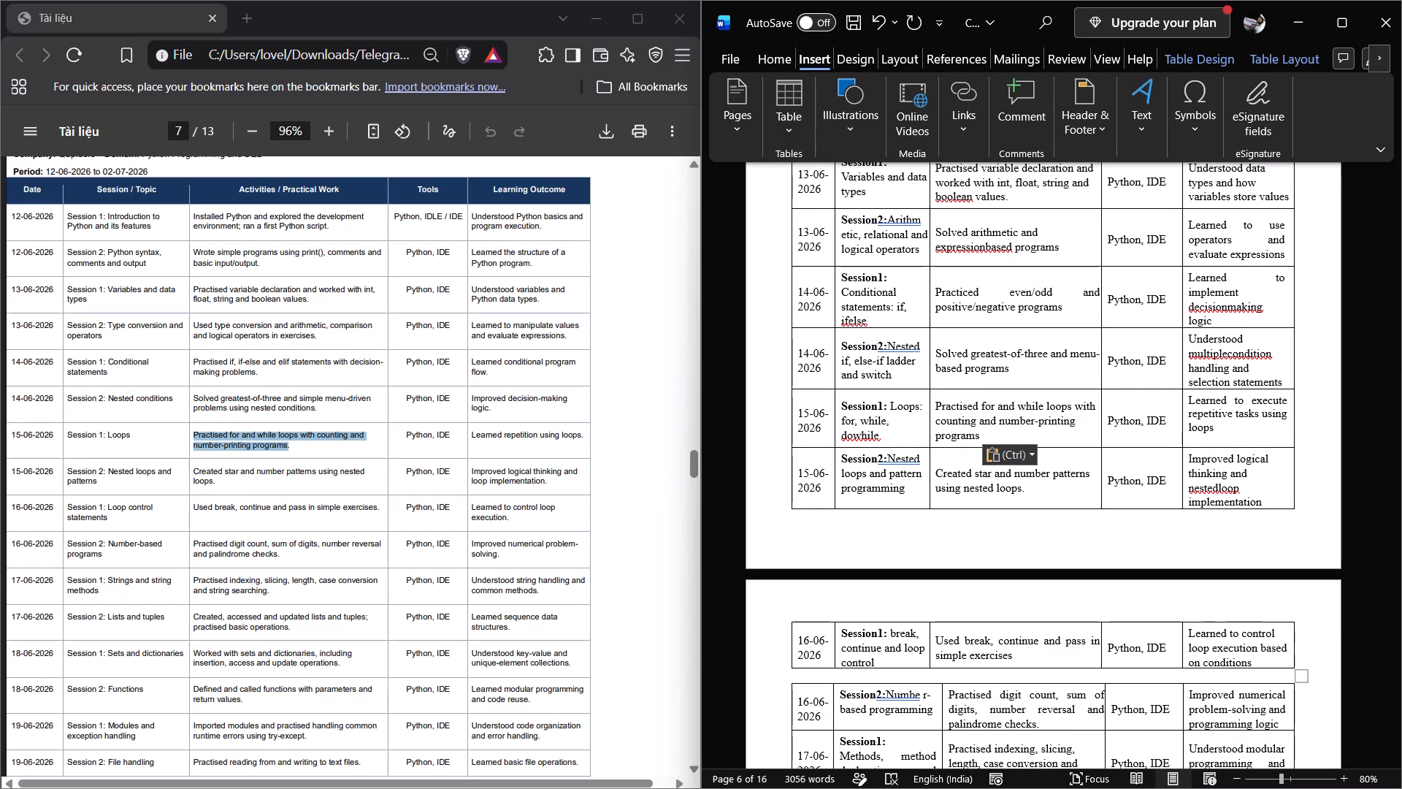
{"action": "left_click_drag", "start_coordinate": [316, 408], "coordinate": [267, 401]}
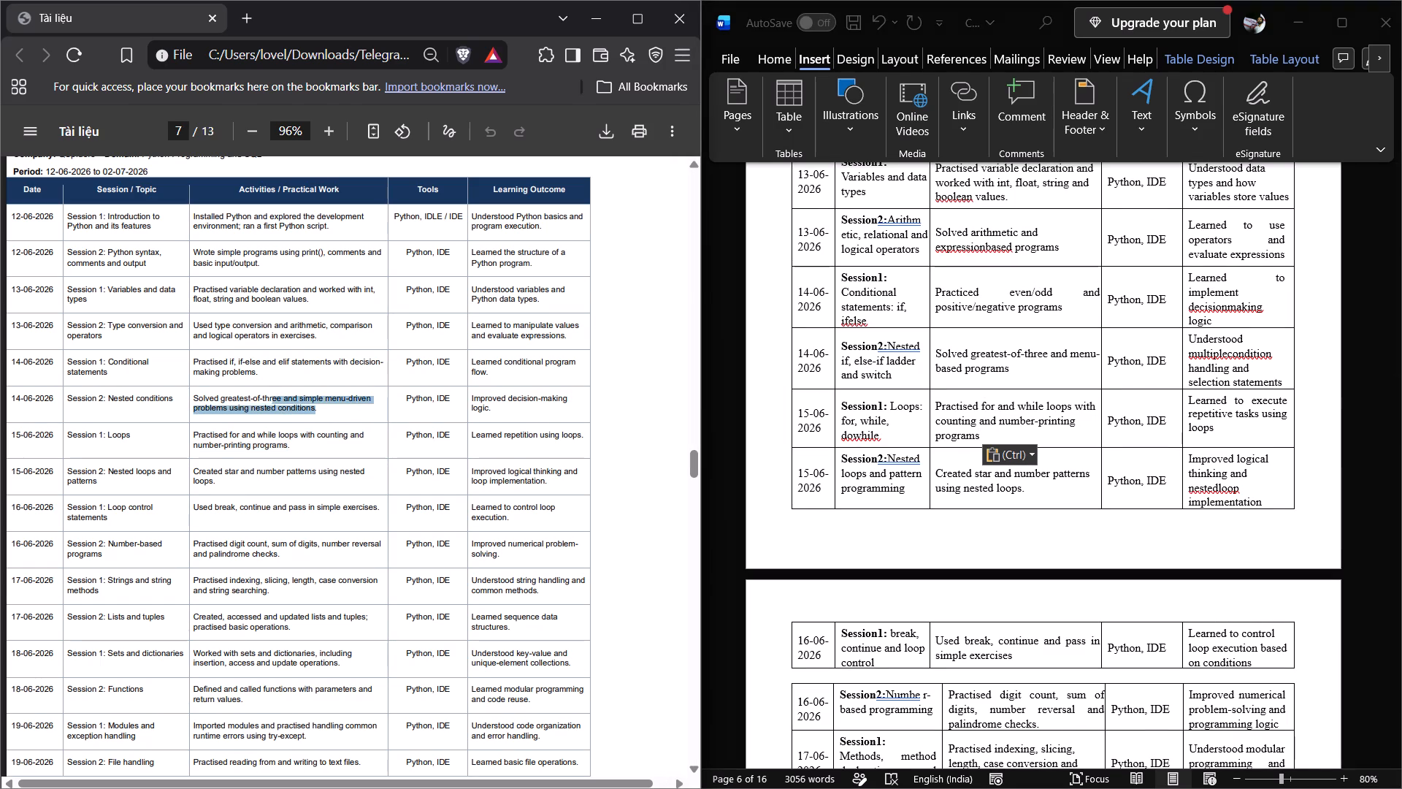
{"action": "left_click_drag", "start_coordinate": [267, 401], "coordinate": [194, 400]}
{"action": "key", "text": "ctrl+c"}
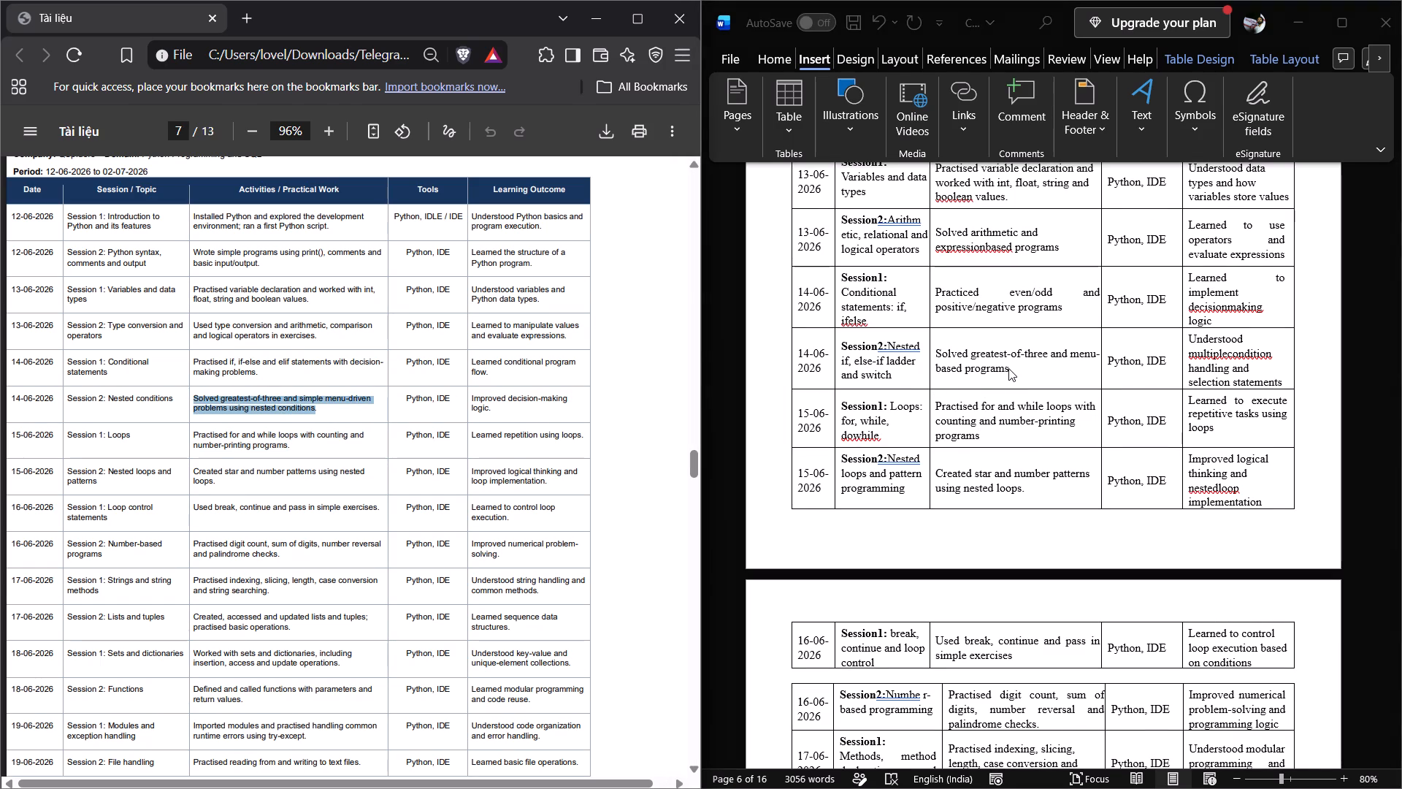
{"action": "left_click", "coordinate": [1009, 367]}
{"action": "left_click_drag", "start_coordinate": [1009, 368], "coordinate": [999, 368]}
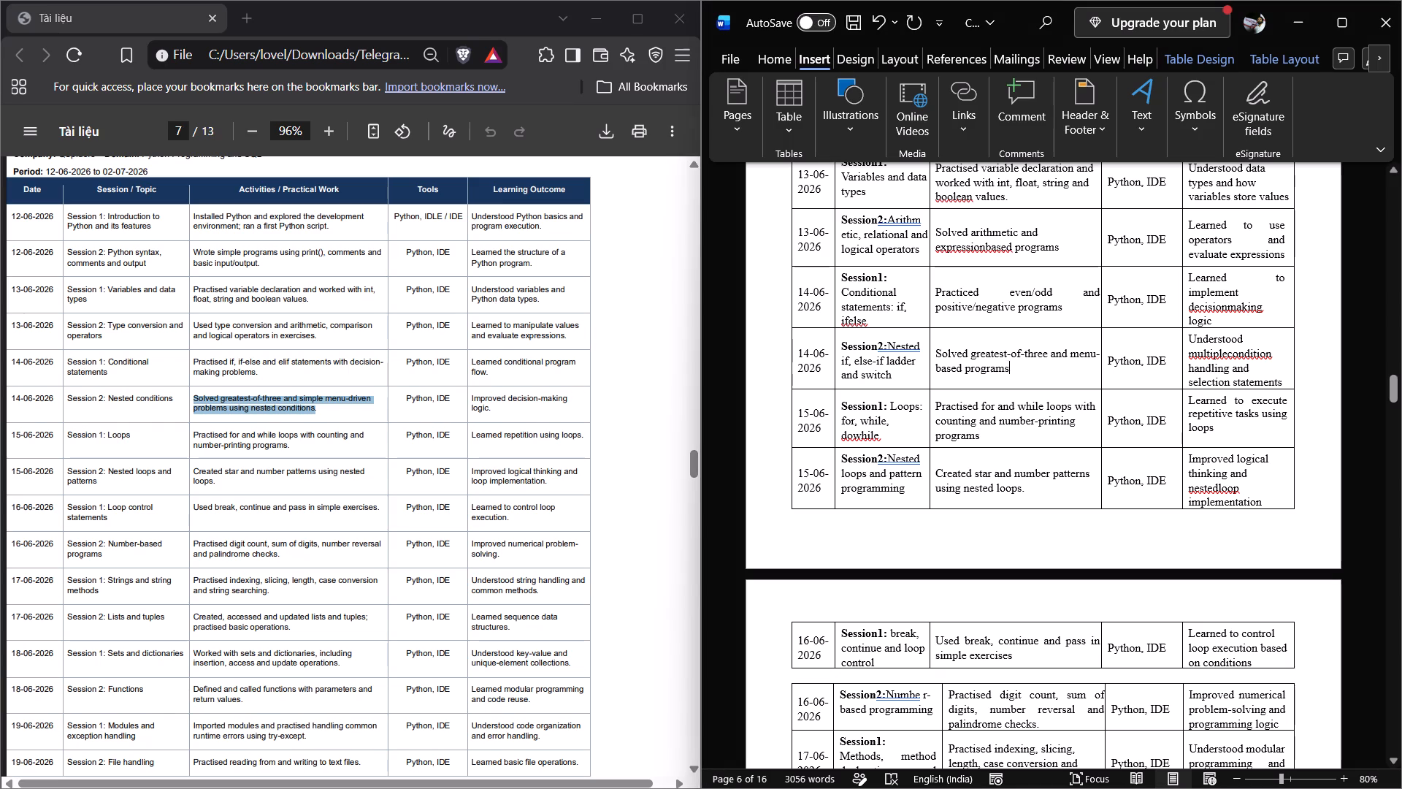
{"action": "left_click_drag", "start_coordinate": [999, 368], "coordinate": [938, 355]}
{"action": "key", "text": "ctrl+v"}
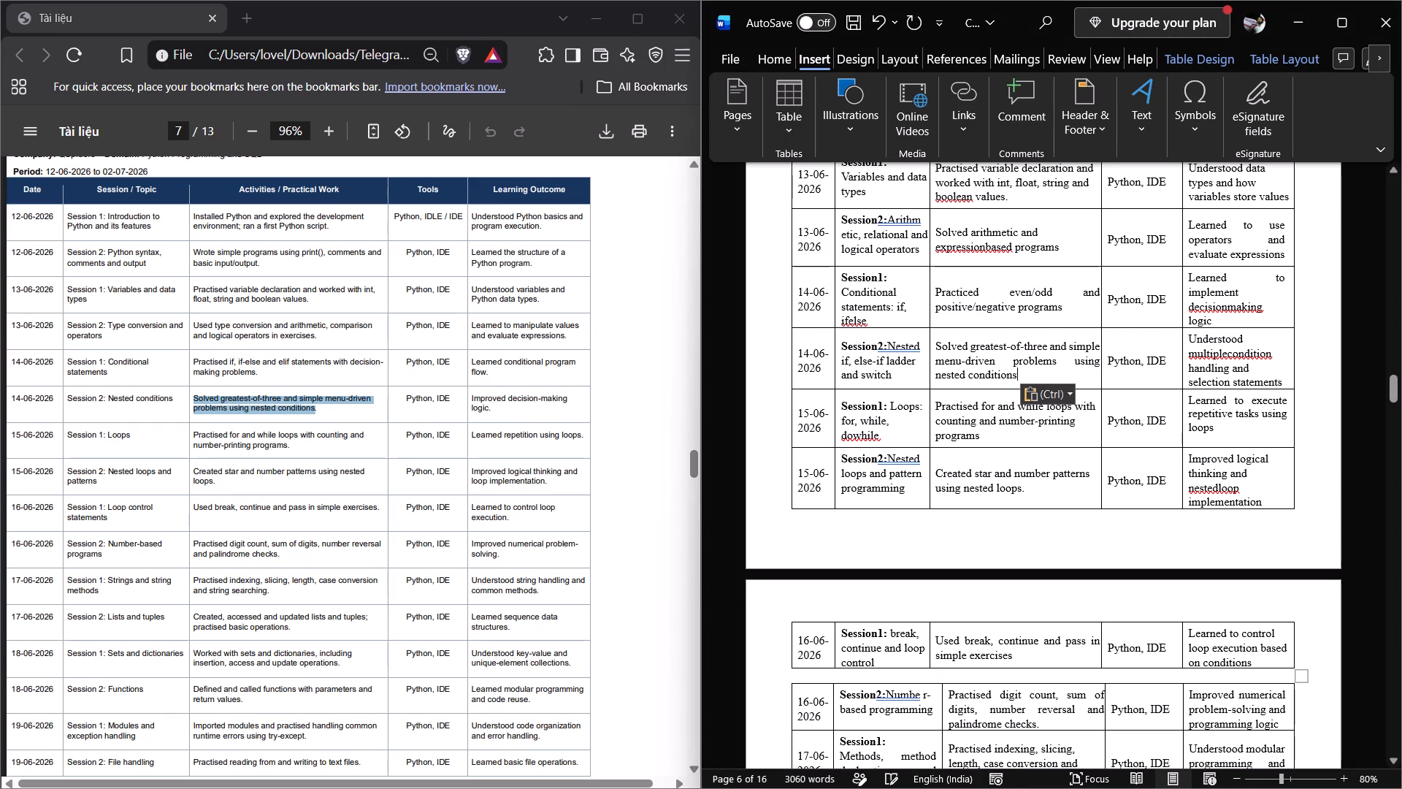
Replace the Word report's 14-06-2026 Session 1 activity with the PDF's "Practised if, if-else and elif statements with decision-making problems".
{"action": "scroll", "coordinate": [938, 355], "scroll_direction": "up", "scroll_amount": 1}
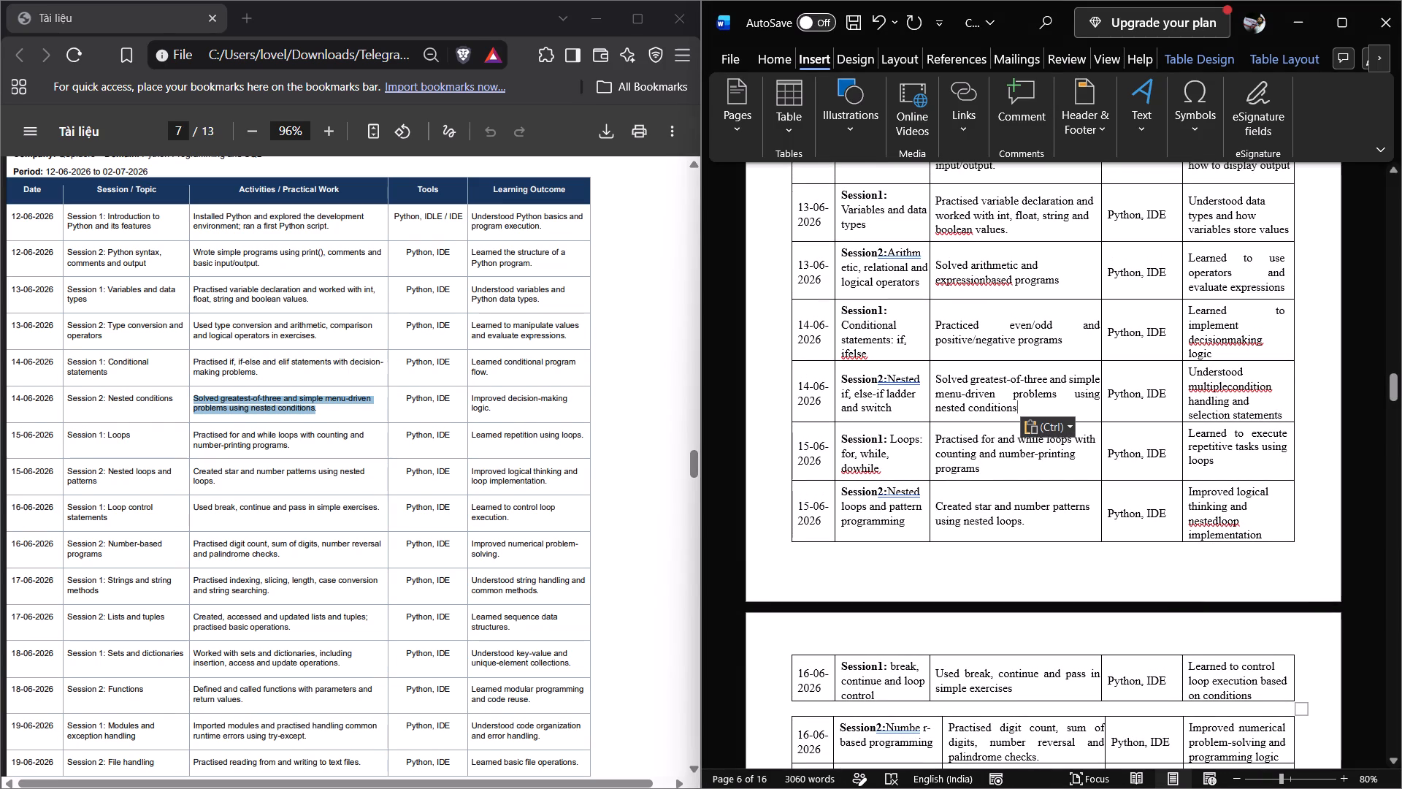
{"action": "left_click", "coordinate": [256, 373]}
{"action": "left_click_drag", "start_coordinate": [256, 373], "coordinate": [192, 364]}
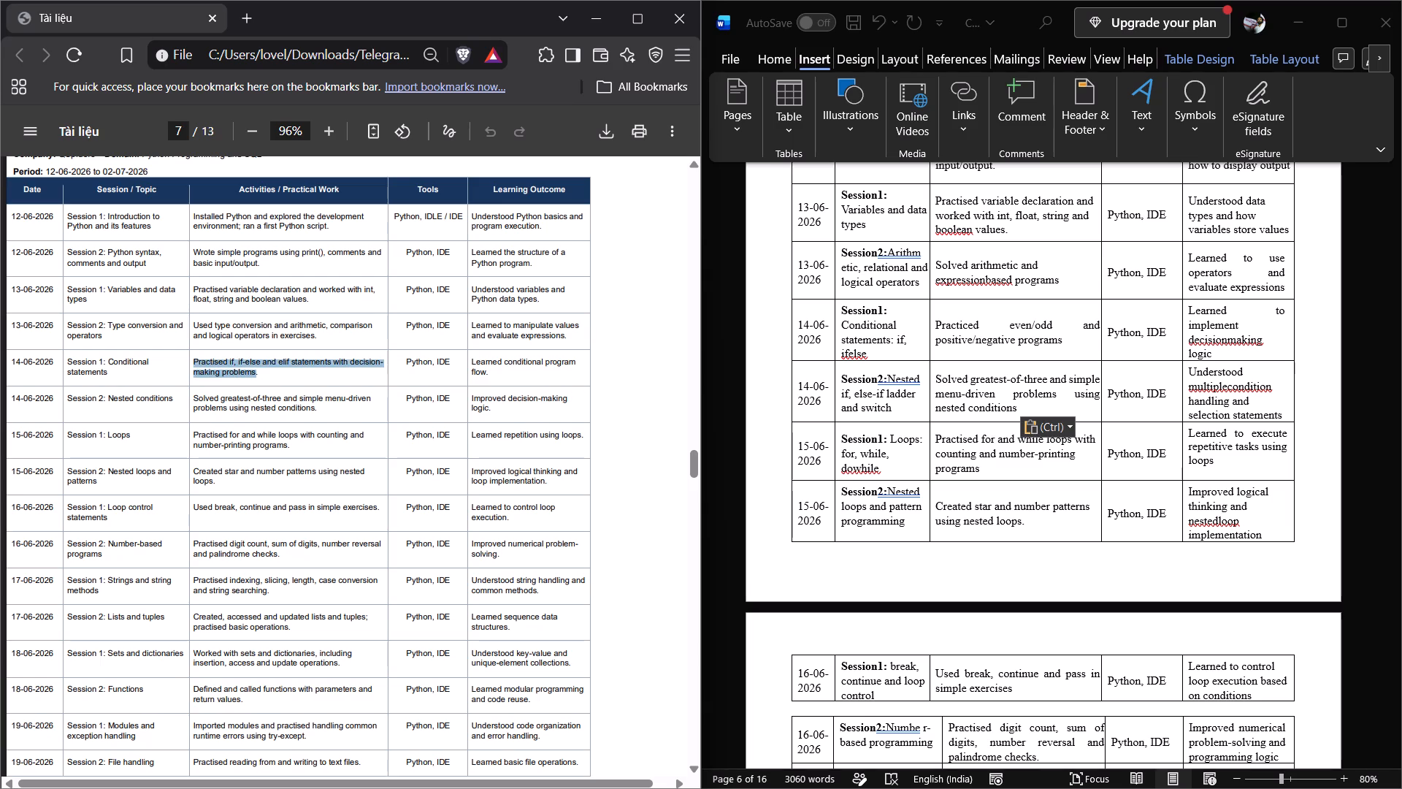
{"action": "left_click_drag", "start_coordinate": [192, 364], "coordinate": [192, 363]}
{"action": "key", "text": "ctrl+c"}
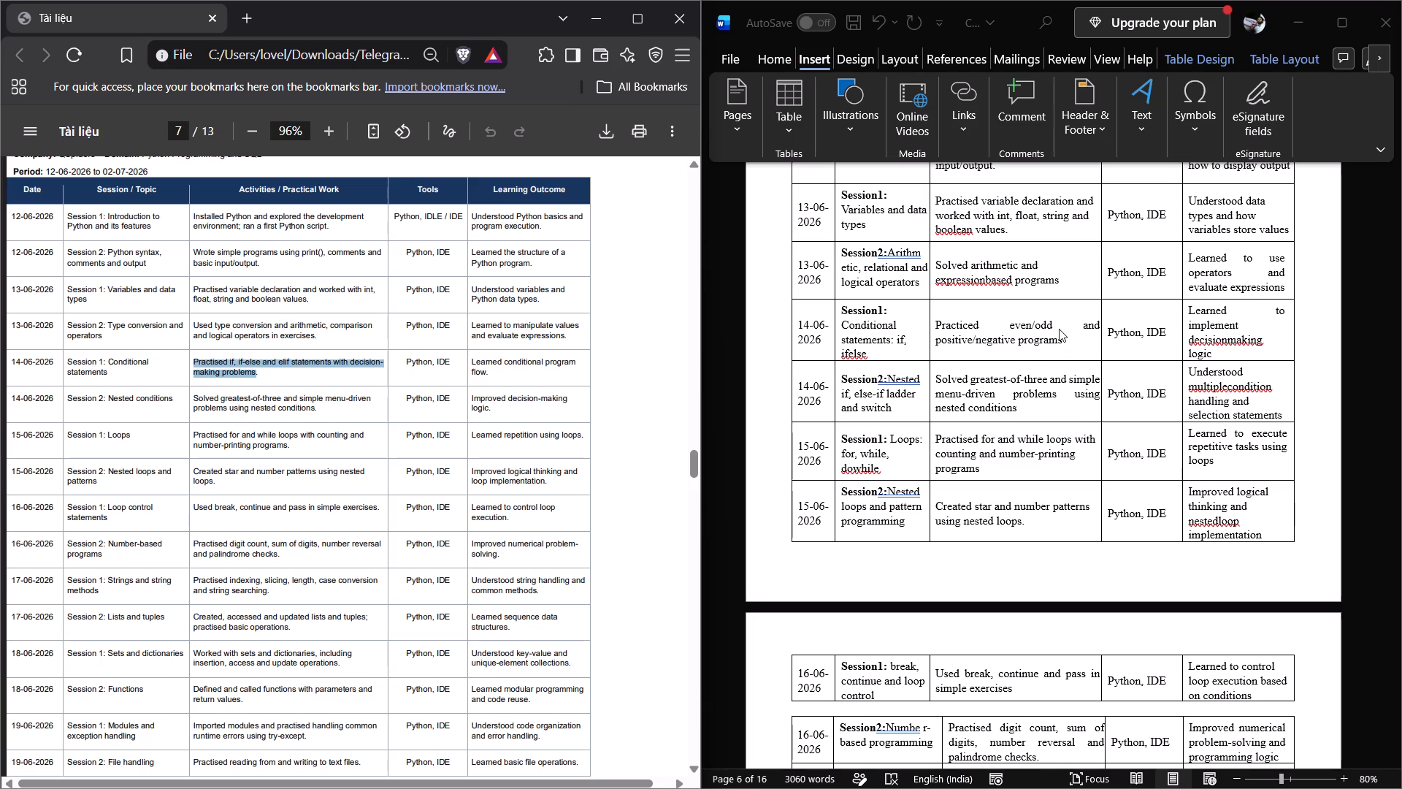
{"action": "left_click", "coordinate": [1062, 338]}
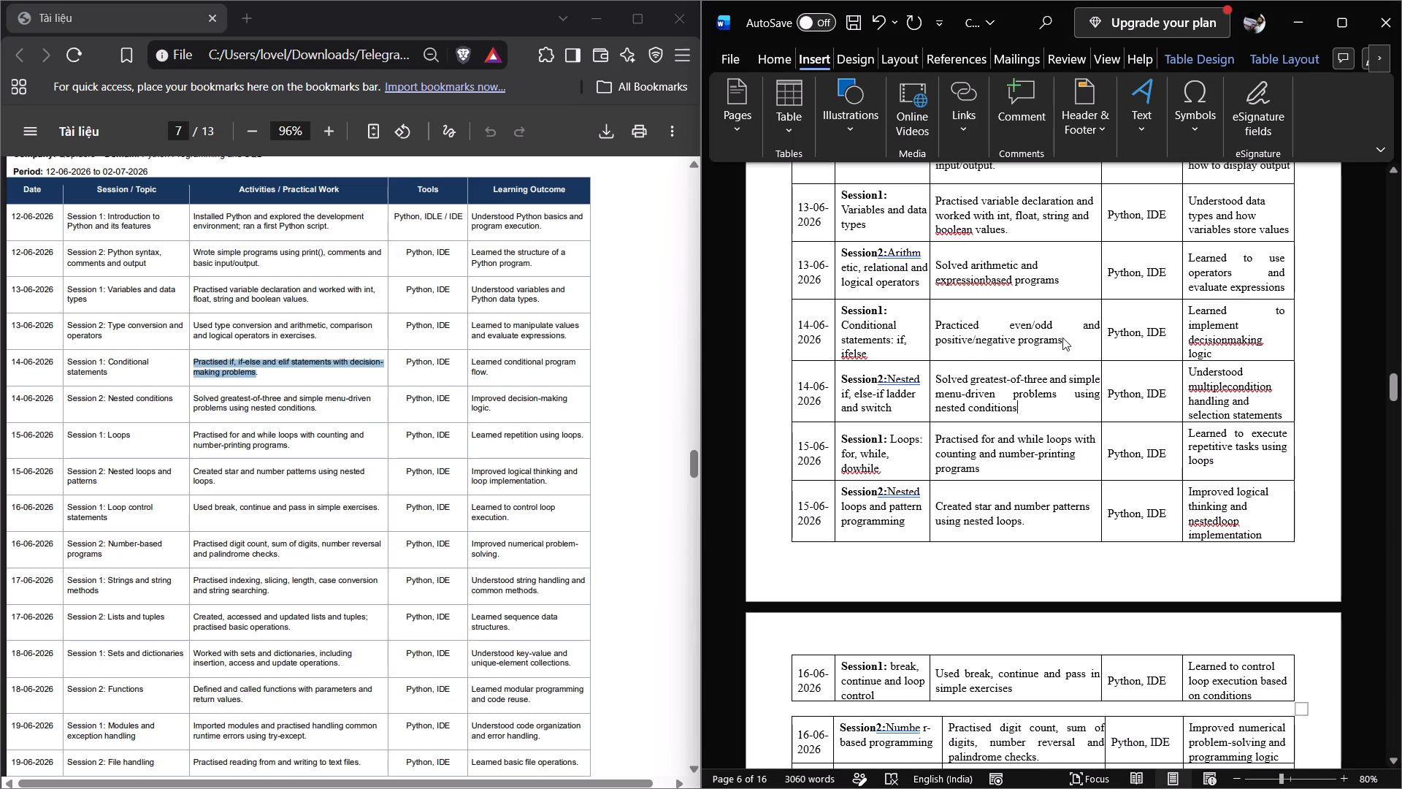
{"action": "left_click_drag", "start_coordinate": [1064, 341], "coordinate": [943, 328]}
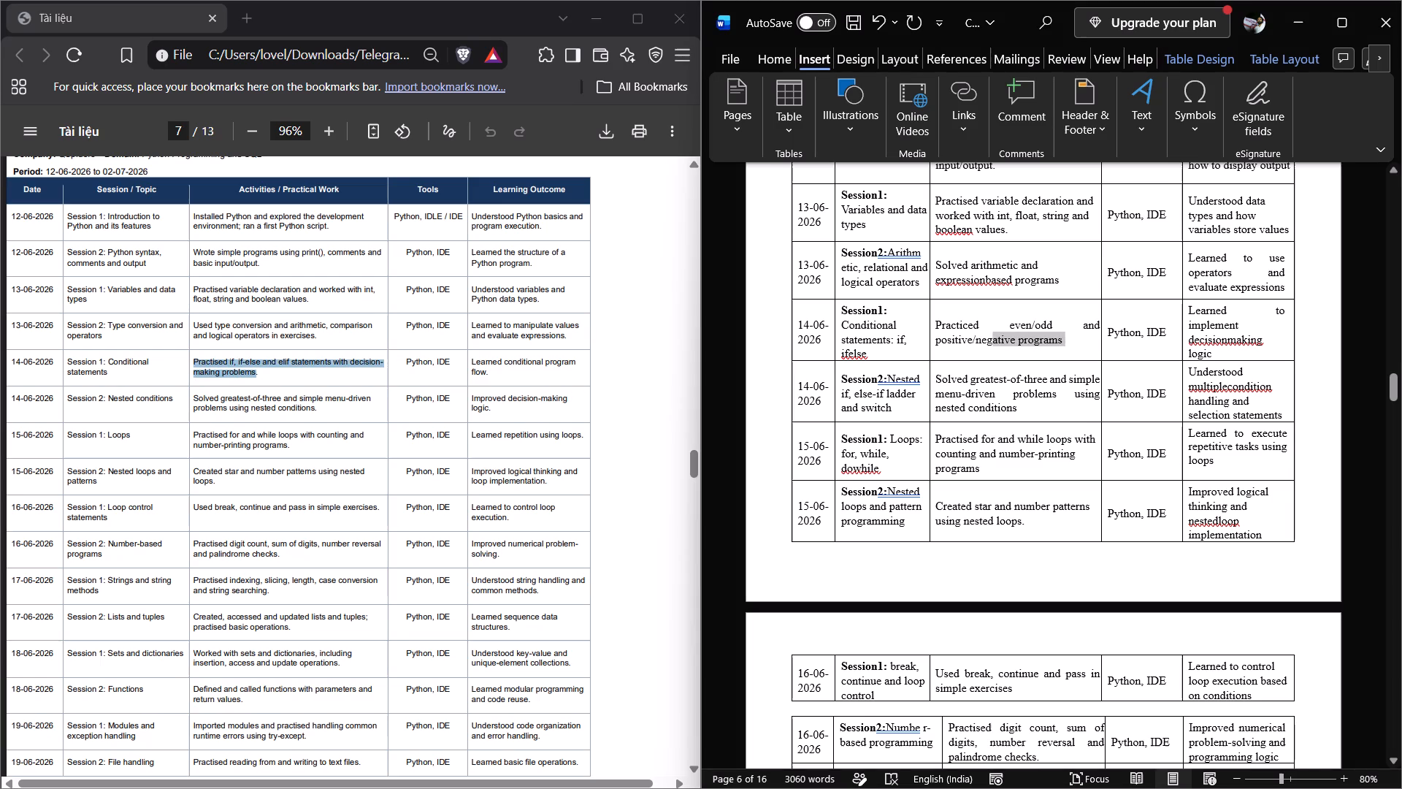
{"action": "left_click_drag", "start_coordinate": [943, 328], "coordinate": [942, 328]}
{"action": "key", "text": "ctrl+v"}
Replace the Word report's 13-06-2026 Session 1 activity with the PDF's Session 2 text "Used type conversion and arithmetic, comparison and logical operators in exercises.".
{"action": "scroll", "coordinate": [942, 328], "scroll_direction": "up", "scroll_amount": 1}
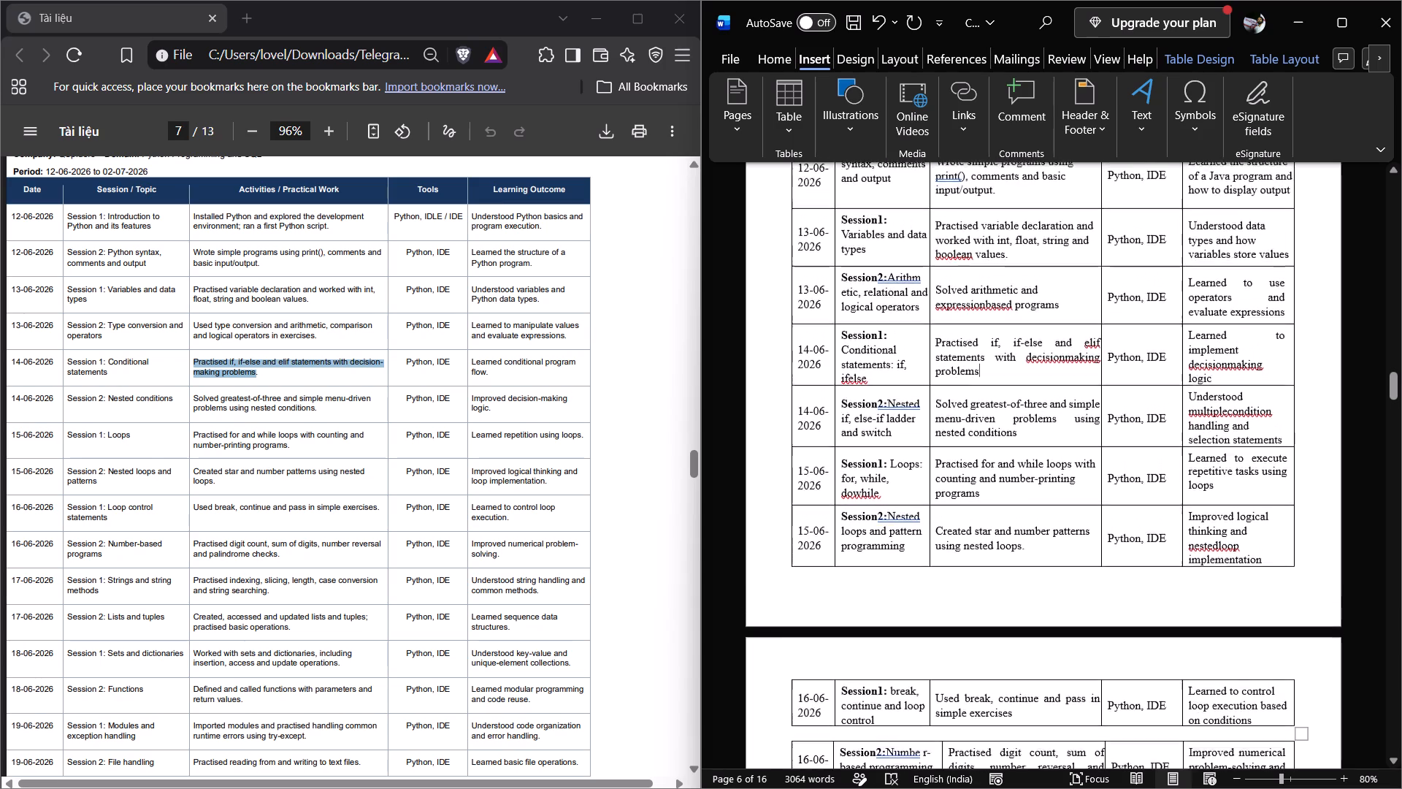
{"action": "scroll", "coordinate": [942, 328], "scroll_direction": "up", "scroll_amount": 1}
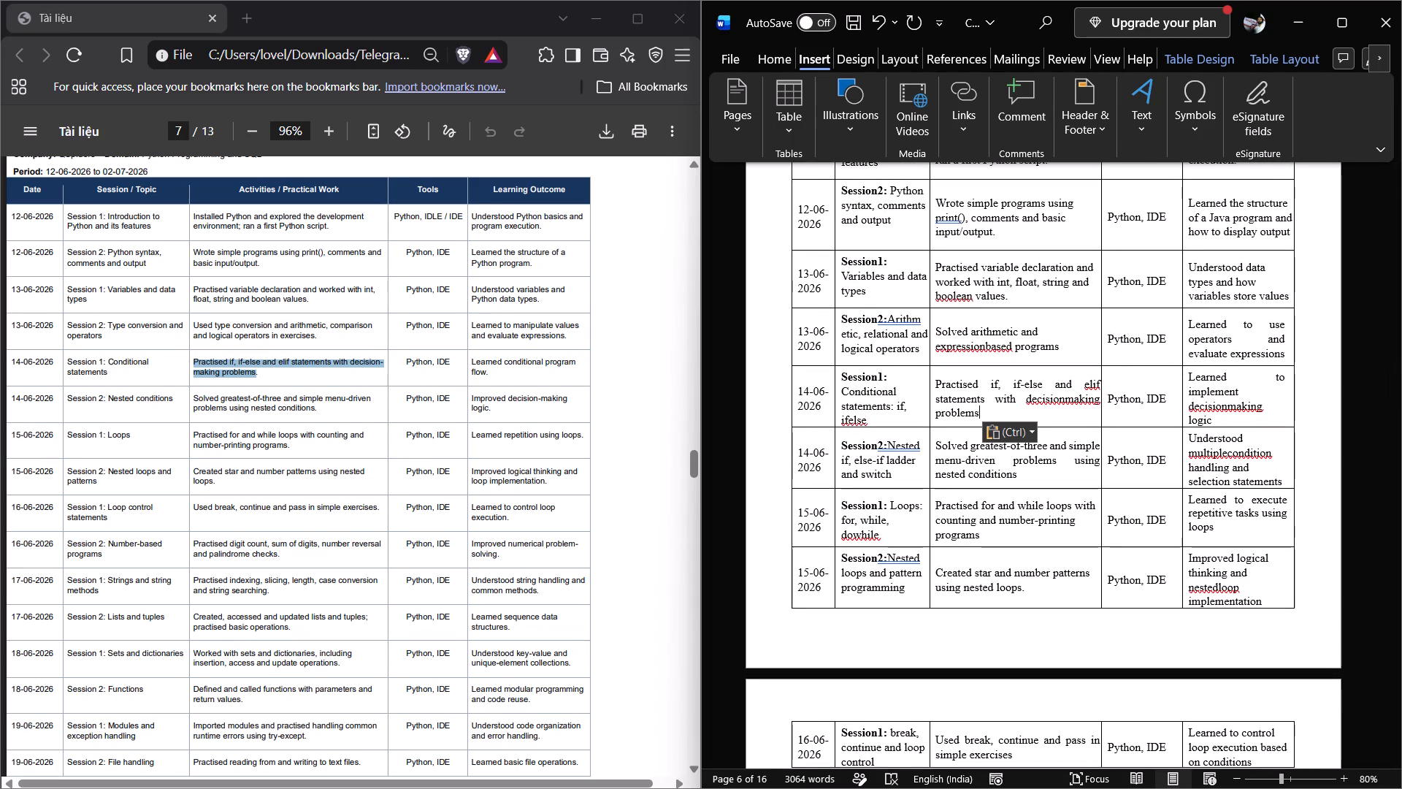
{"action": "left_click_drag", "start_coordinate": [318, 335], "coordinate": [237, 337]}
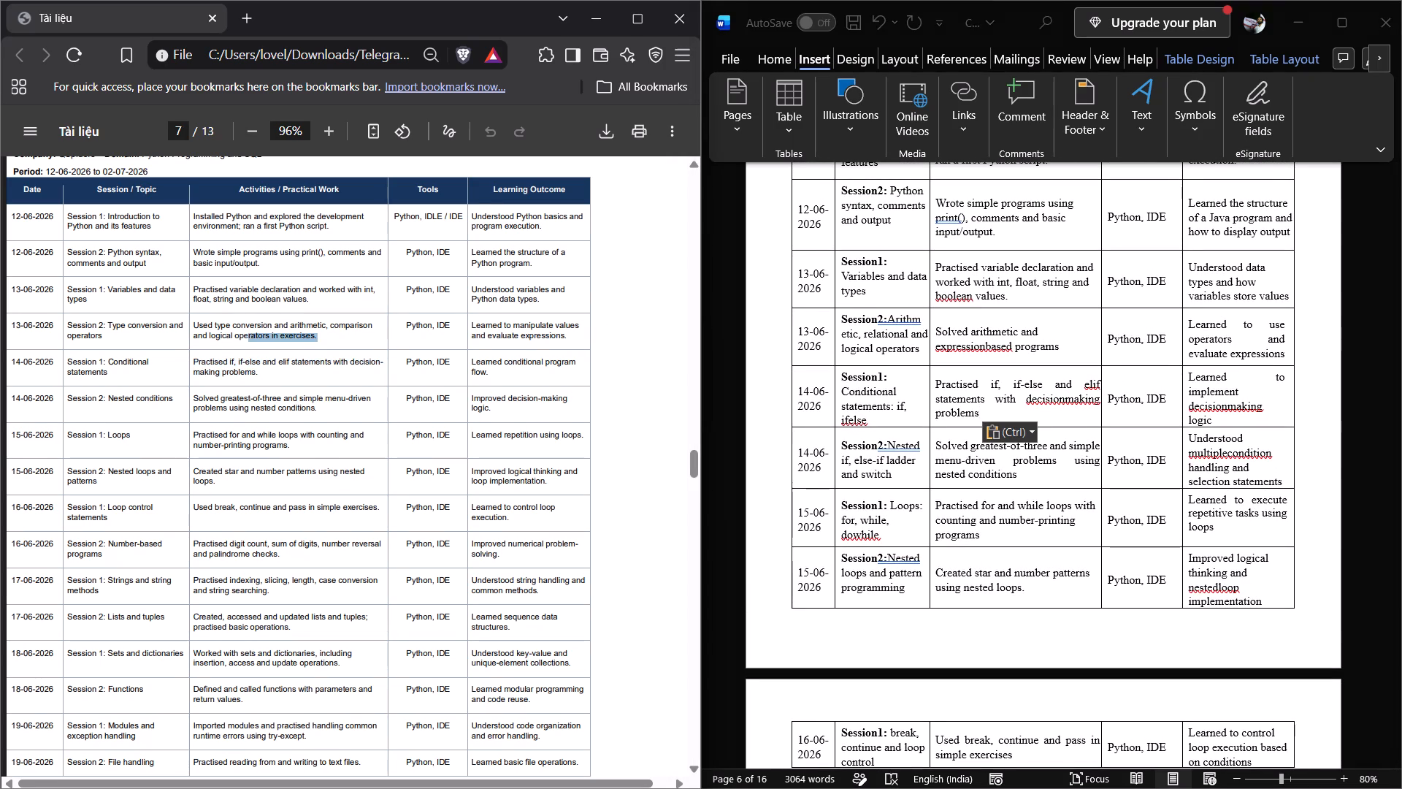
{"action": "left_click_drag", "start_coordinate": [237, 337], "coordinate": [193, 327]}
{"action": "key", "text": "ctrl+c"}
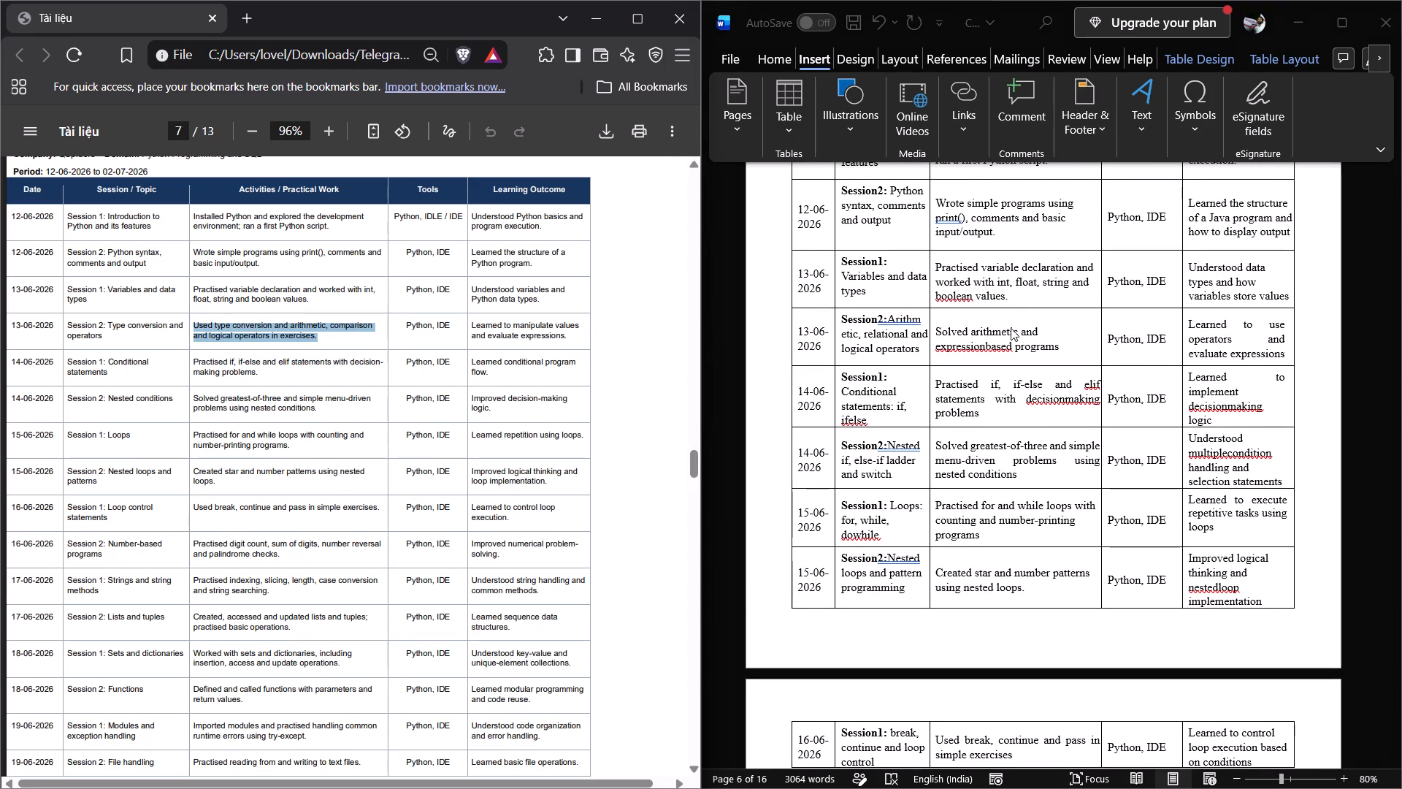
{"action": "left_click", "coordinate": [1057, 378]}
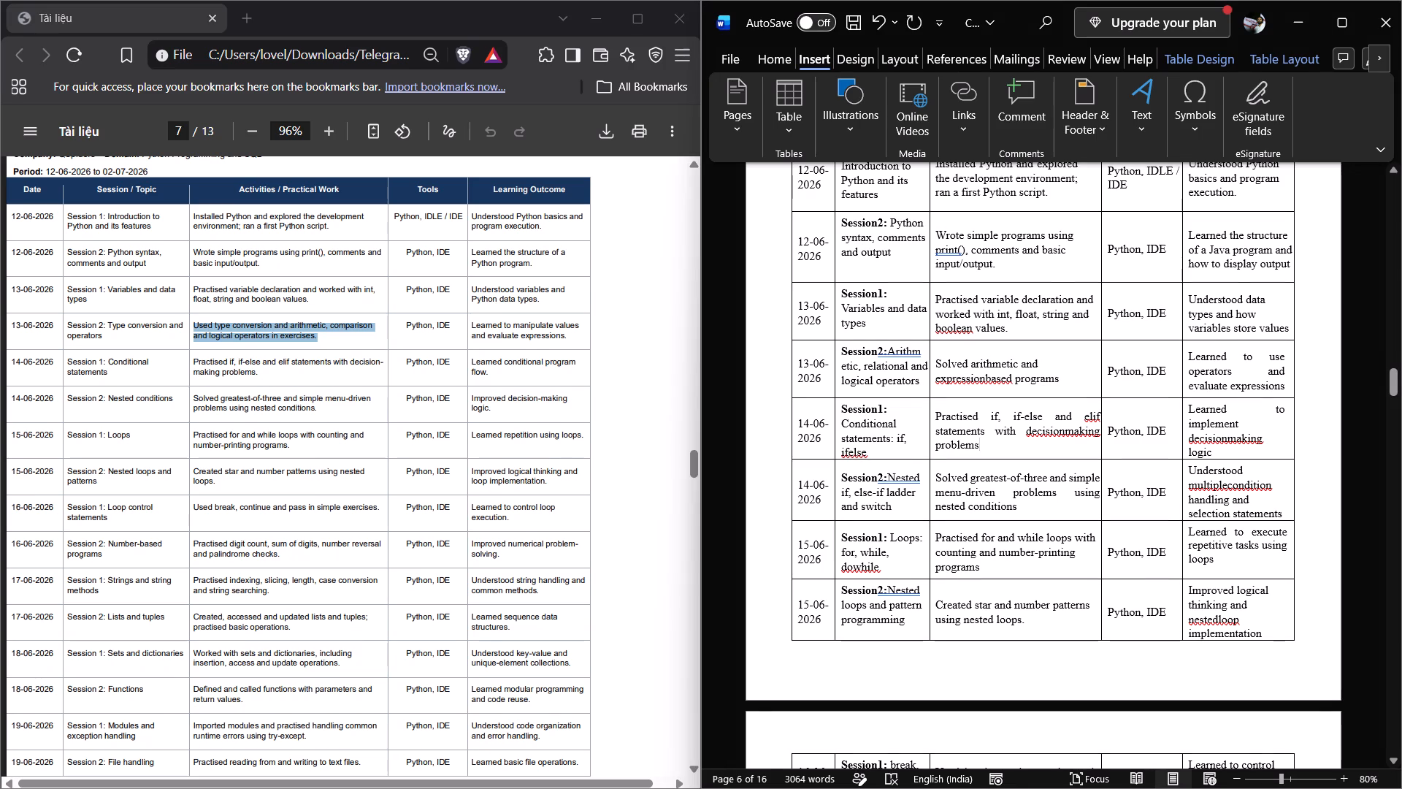
{"action": "left_click_drag", "start_coordinate": [1007, 330], "coordinate": [945, 302]}
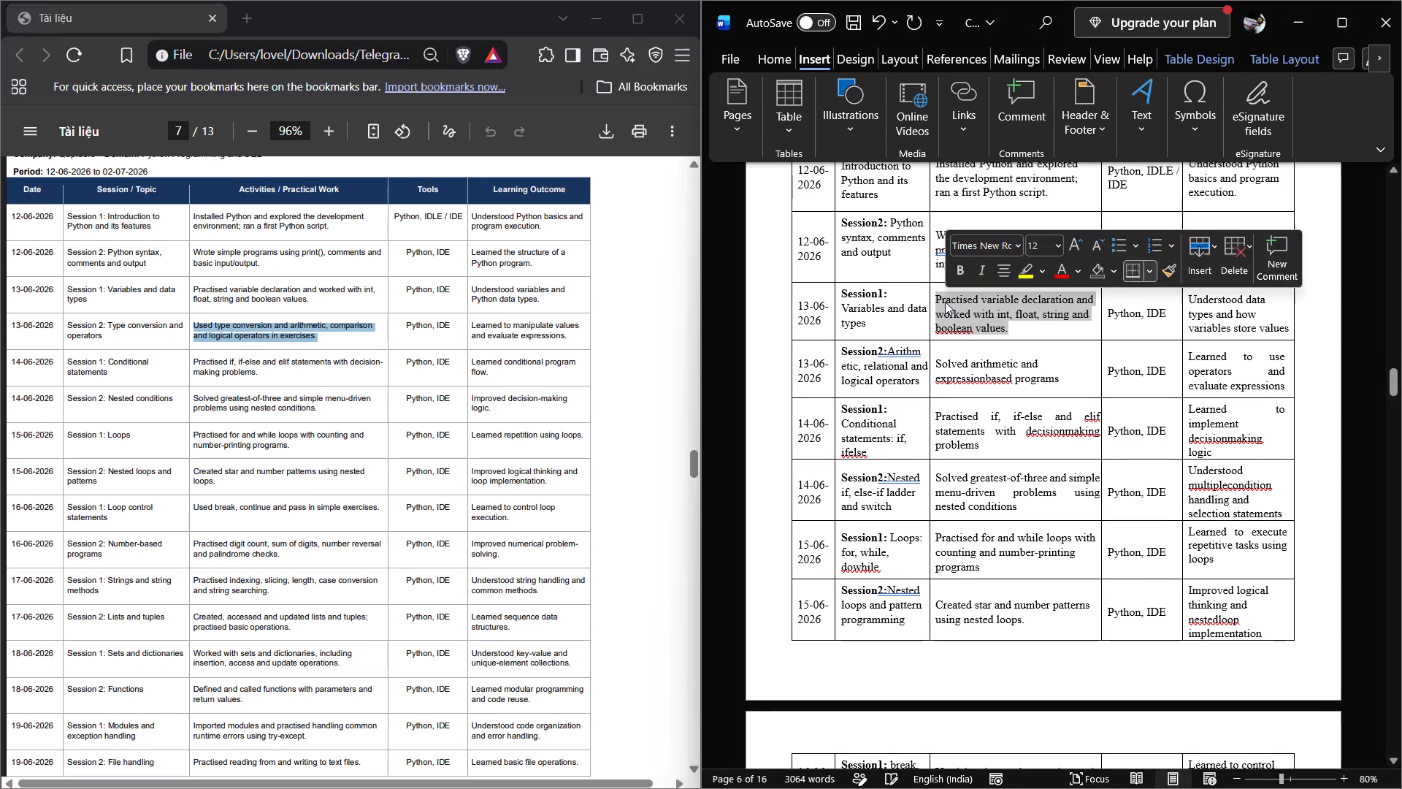
{"action": "key", "text": "ctrl+v"}
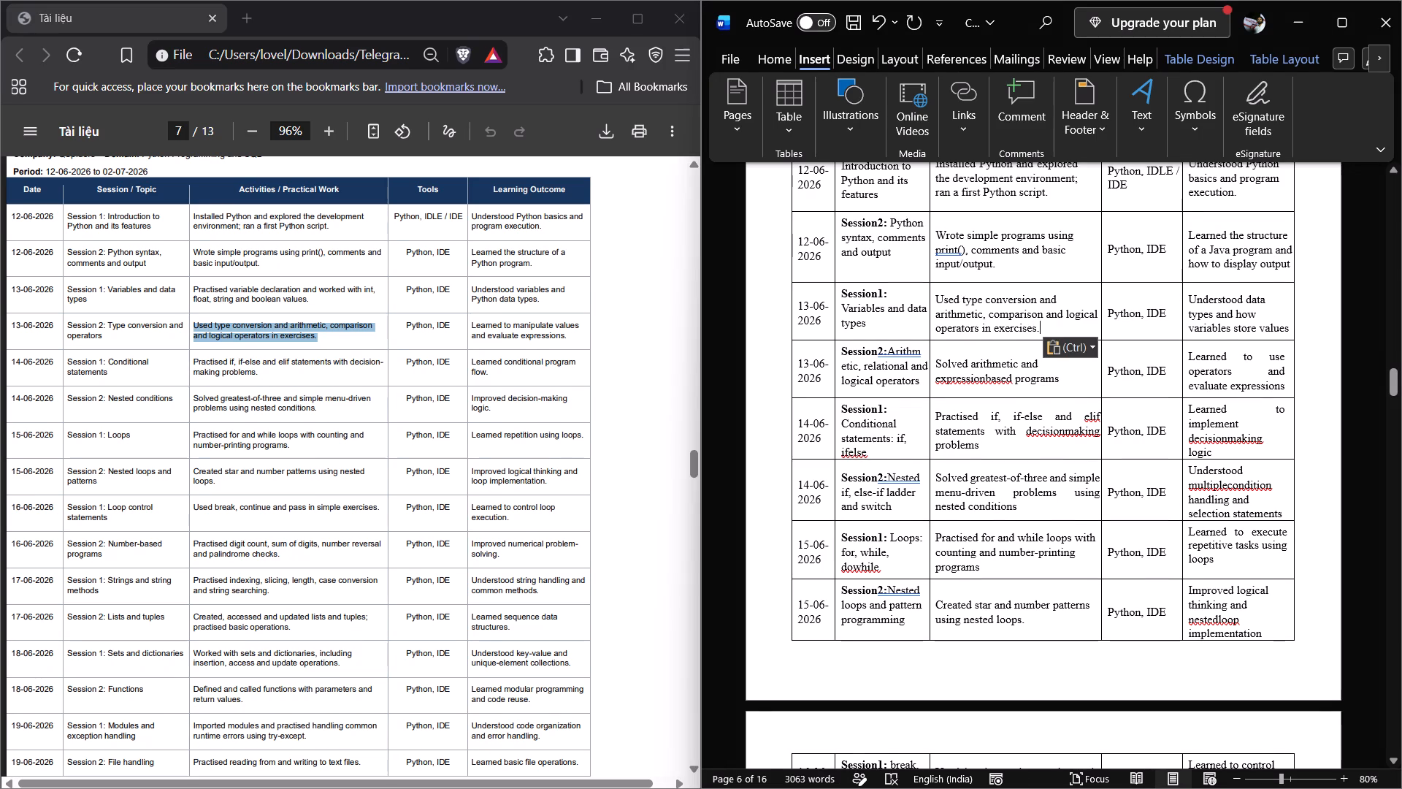
Compare the first page of the Word report's session table with the PDF's day-wise session details.
{"action": "scroll", "coordinate": [854, 325], "scroll_direction": "up", "scroll_amount": 2}
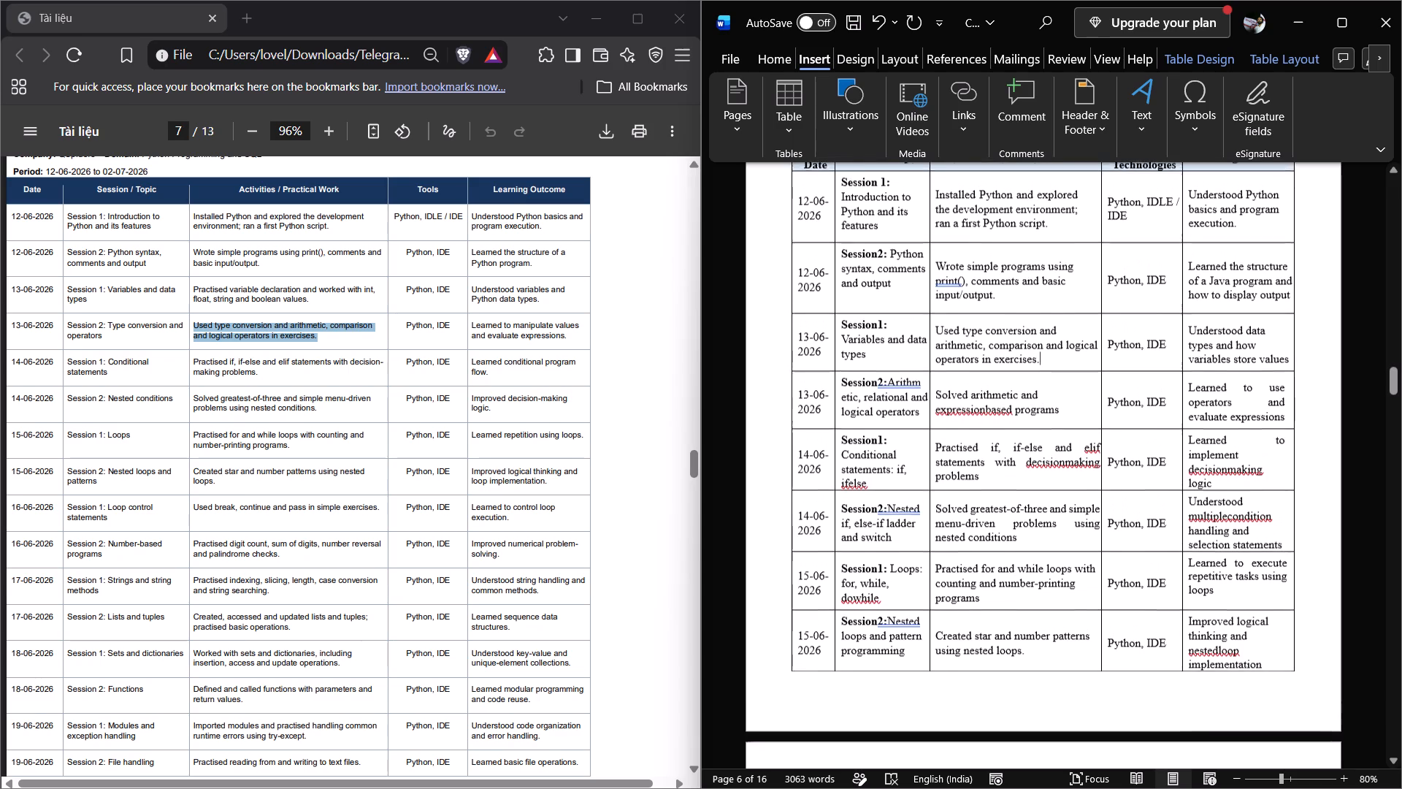
{"action": "scroll", "coordinate": [854, 325], "scroll_direction": "up", "scroll_amount": 1}
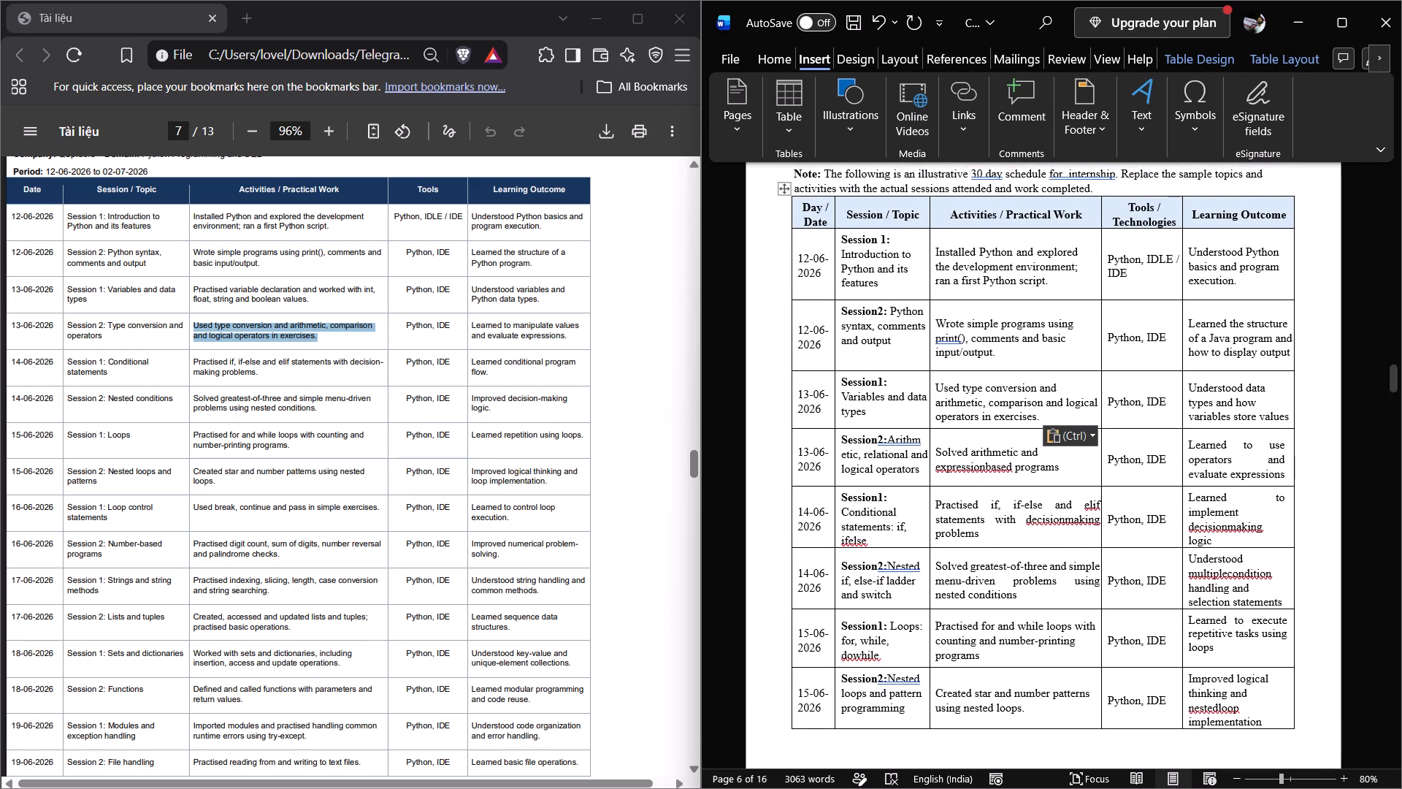
{"action": "scroll", "coordinate": [515, 495], "scroll_direction": "down", "scroll_amount": 3}
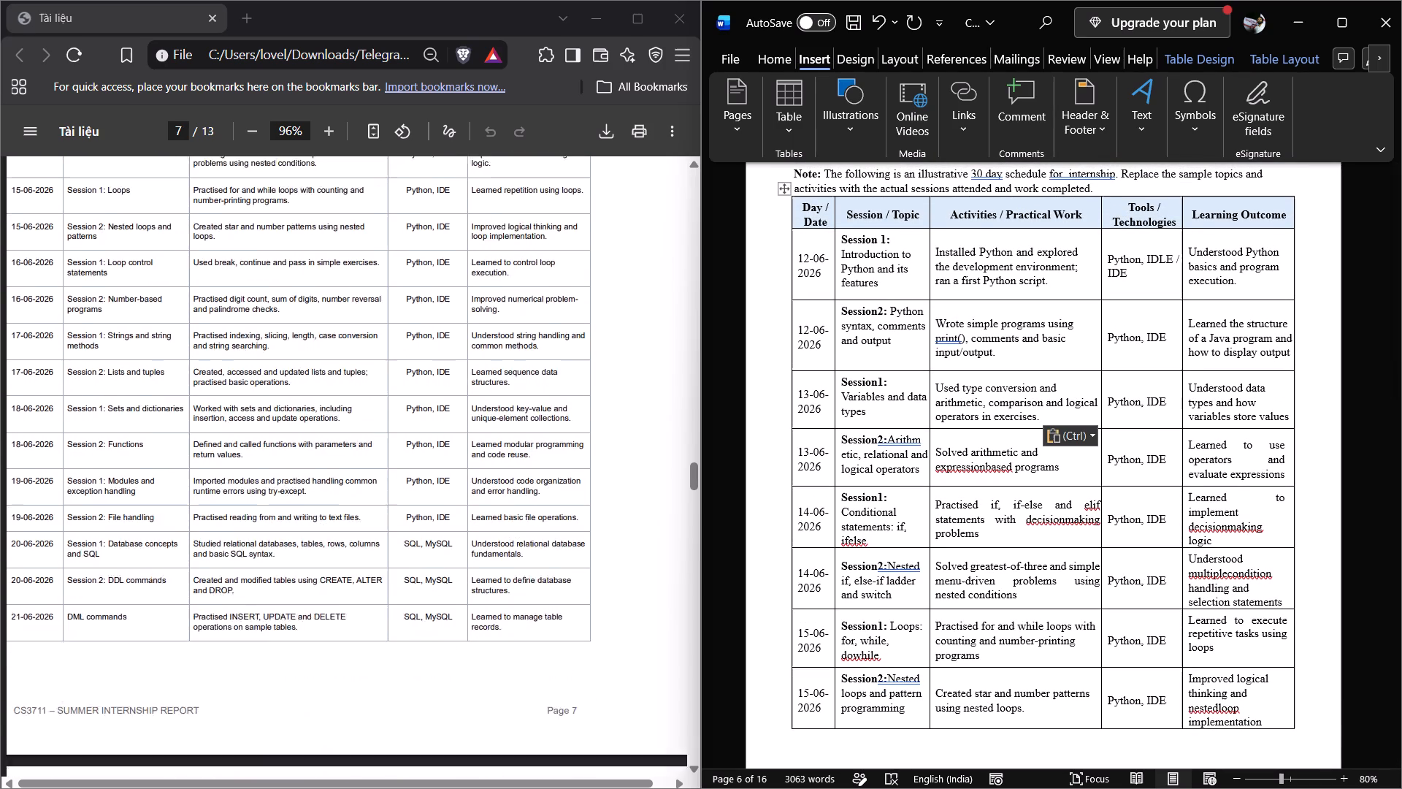
{"action": "scroll", "coordinate": [515, 495], "scroll_direction": "down", "scroll_amount": 1}
{"action": "scroll", "coordinate": [515, 495], "scroll_direction": "up", "scroll_amount": 4}
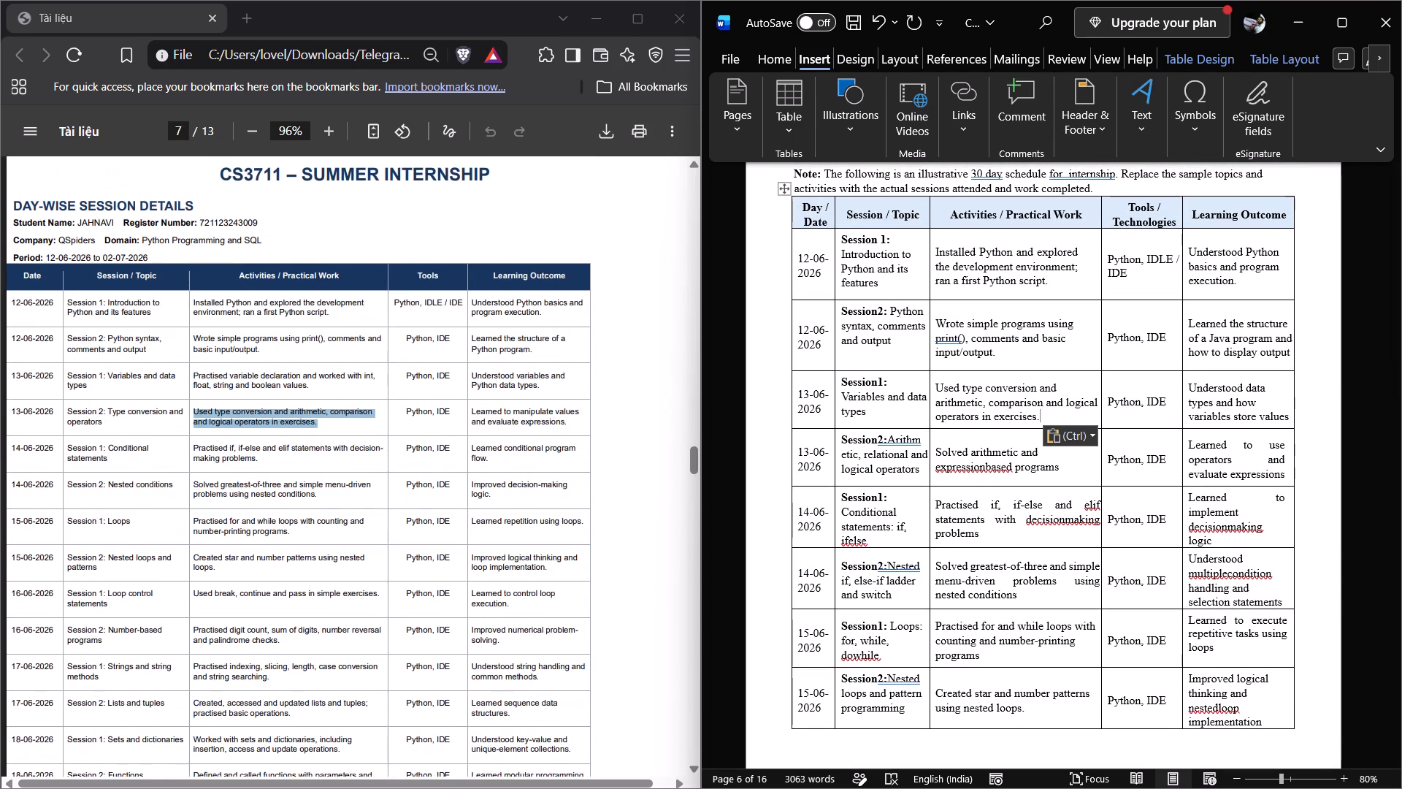
{"action": "scroll", "coordinate": [1152, 391], "scroll_direction": "down", "scroll_amount": 1}
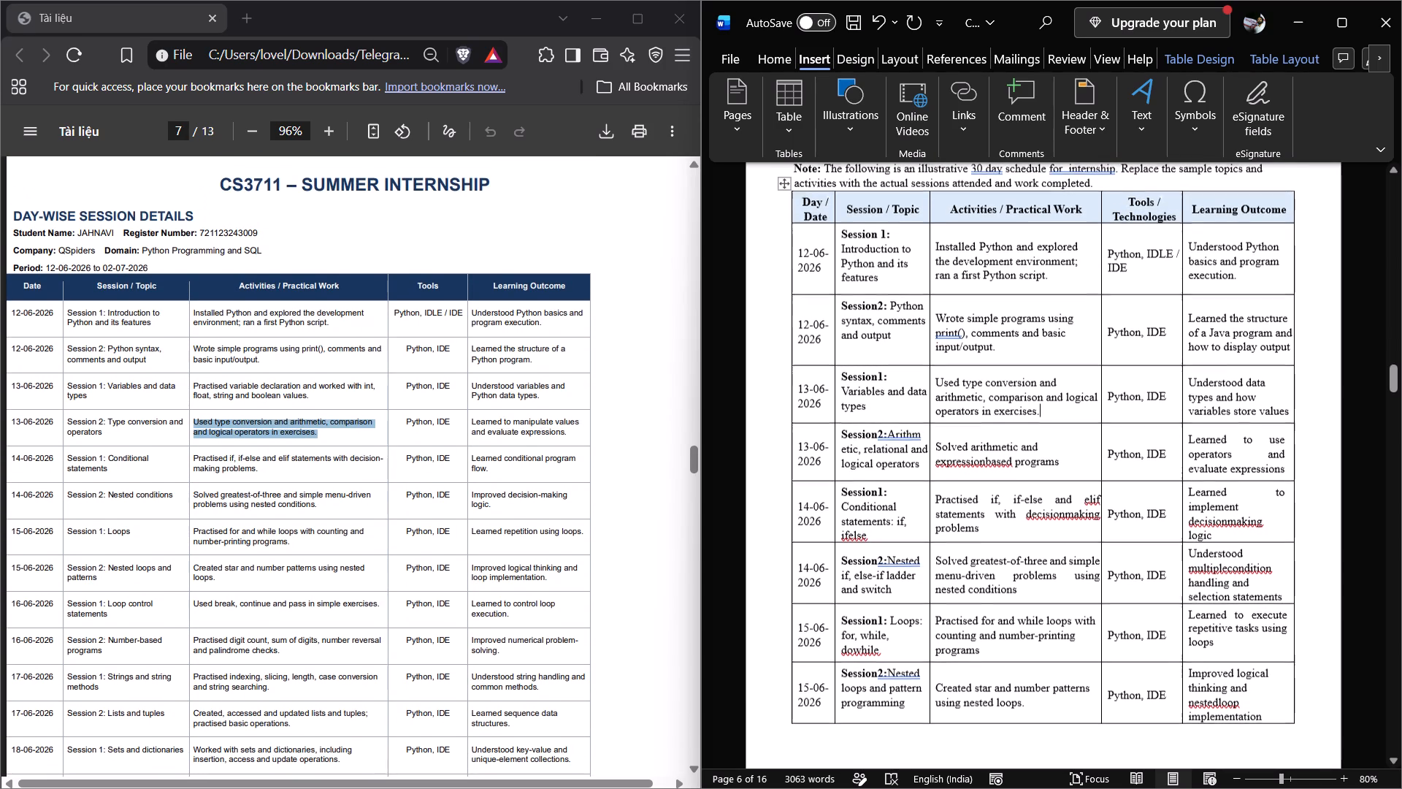
Compare the Word report's session rows from 12-06-2026 to 17-06-2026 with the PDF's day-wise session details.
{"action": "scroll", "coordinate": [1152, 391], "scroll_direction": "down", "scroll_amount": 1}
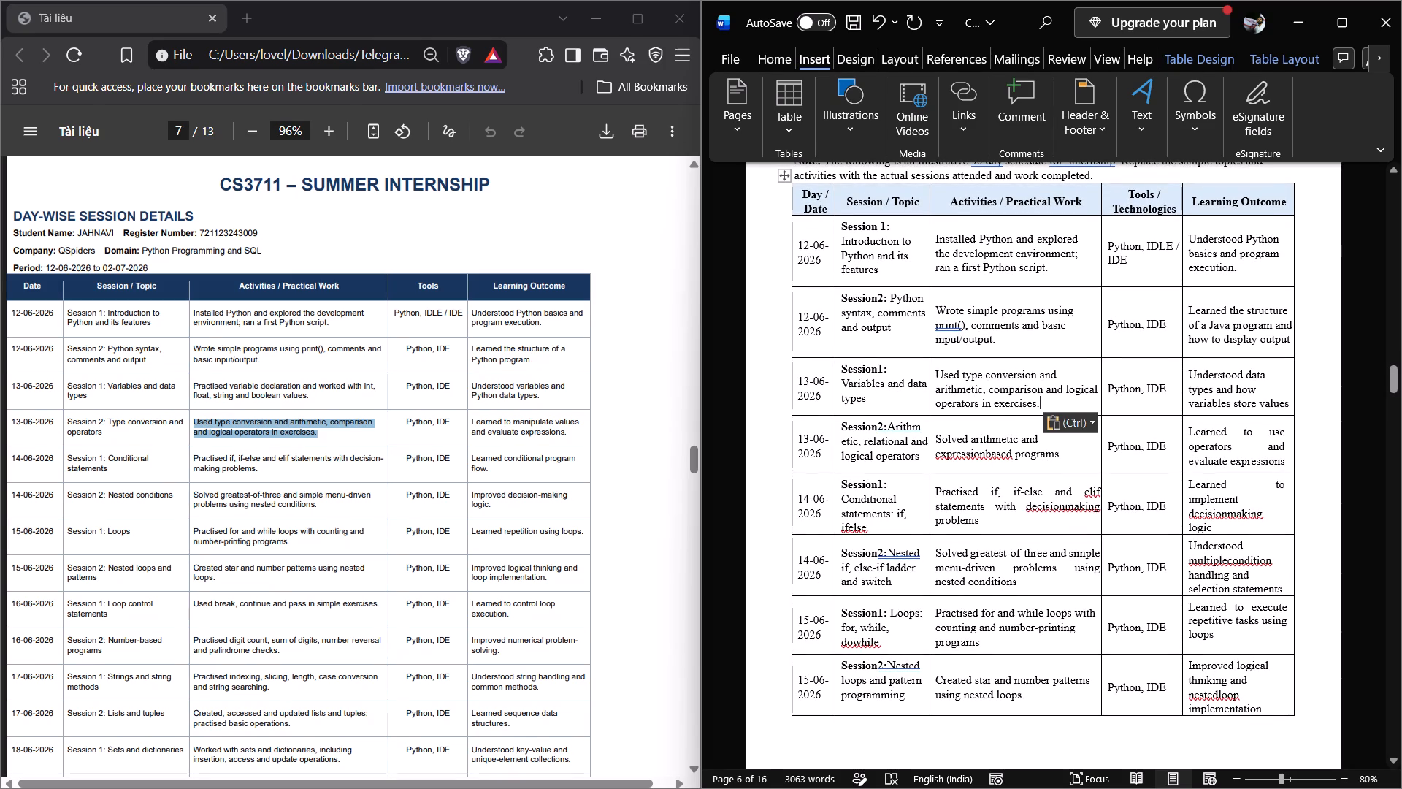
{"action": "scroll", "coordinate": [1240, 440], "scroll_direction": "down", "scroll_amount": 1}
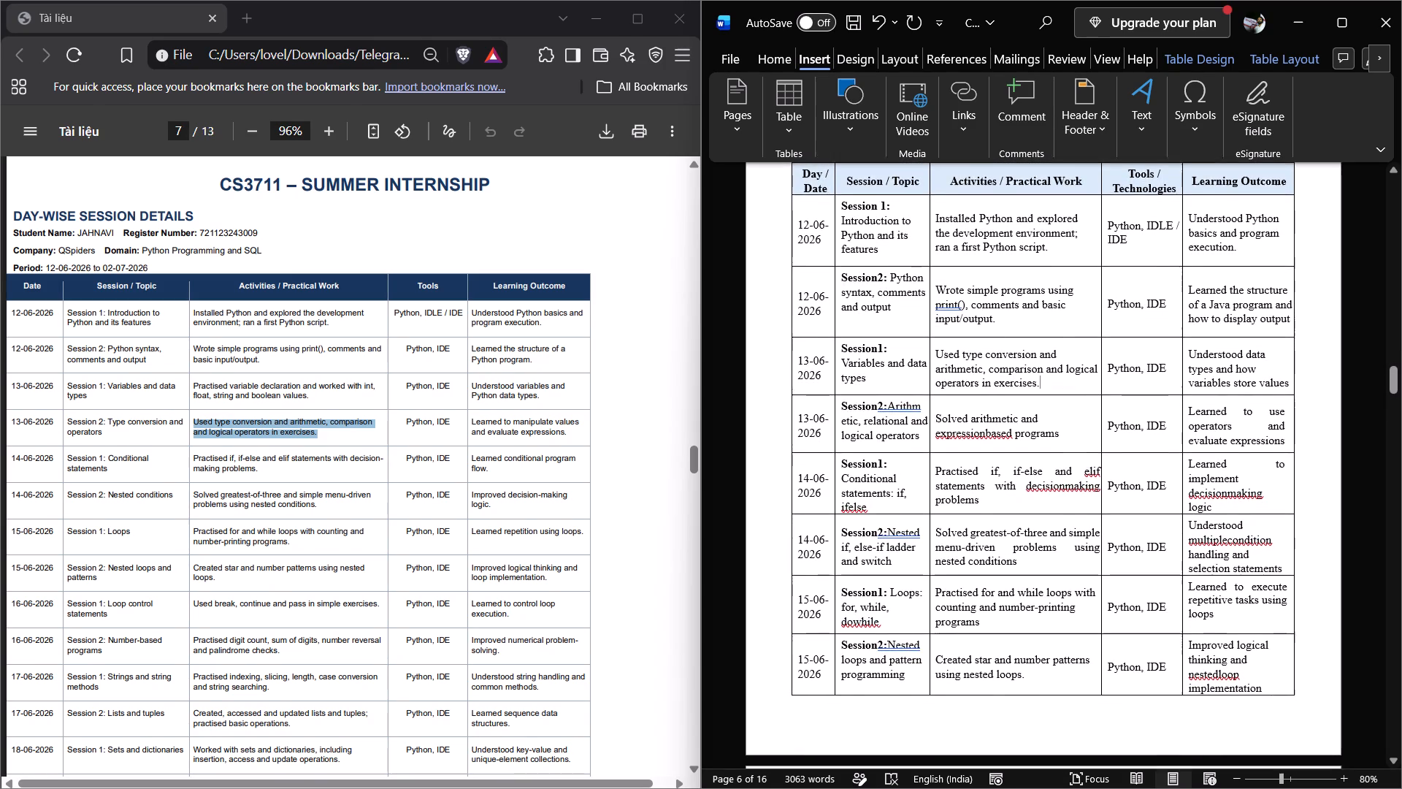
{"action": "scroll", "coordinate": [1240, 440], "scroll_direction": "down", "scroll_amount": 1}
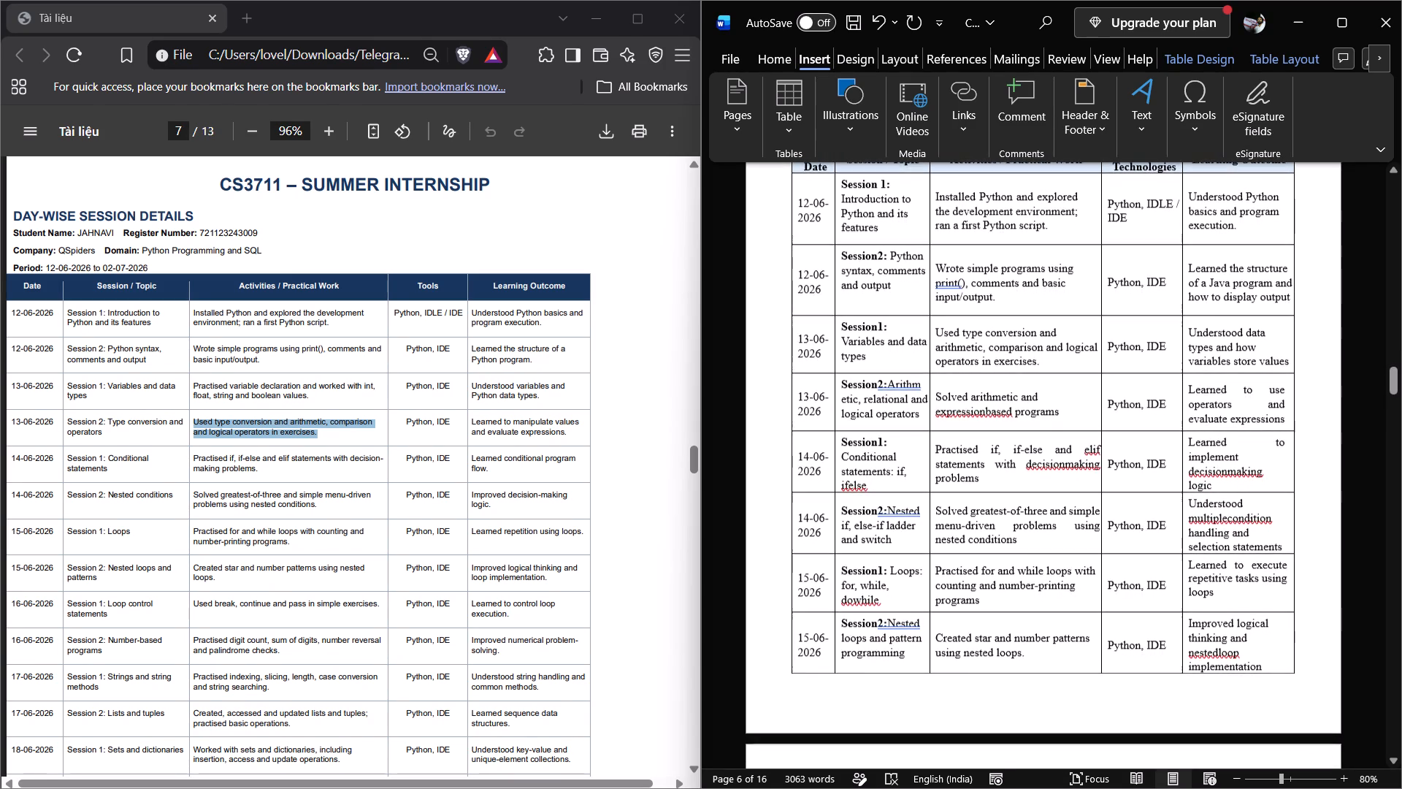
{"action": "scroll", "coordinate": [1240, 440], "scroll_direction": "down", "scroll_amount": 1}
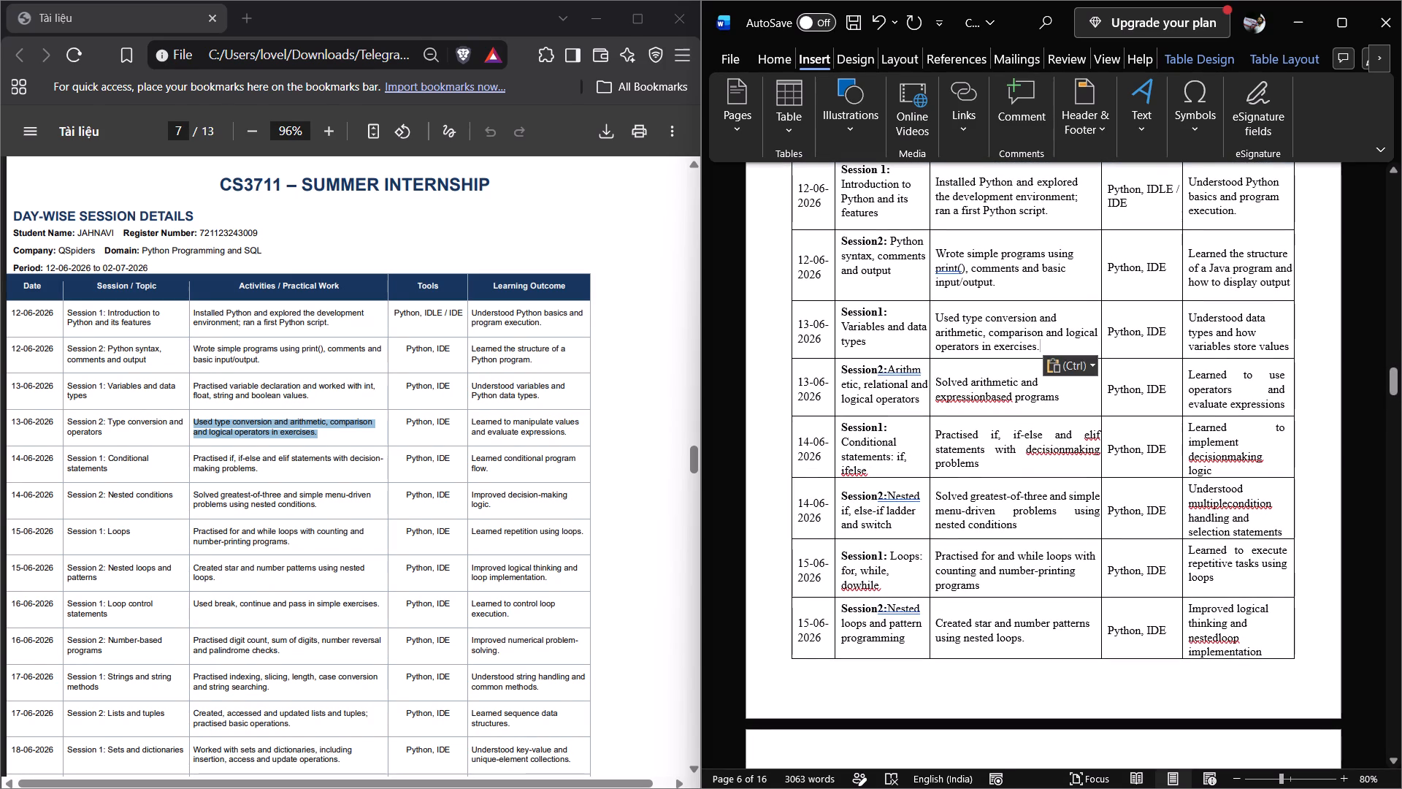
{"action": "scroll", "coordinate": [1211, 568], "scroll_direction": "down", "scroll_amount": 3}
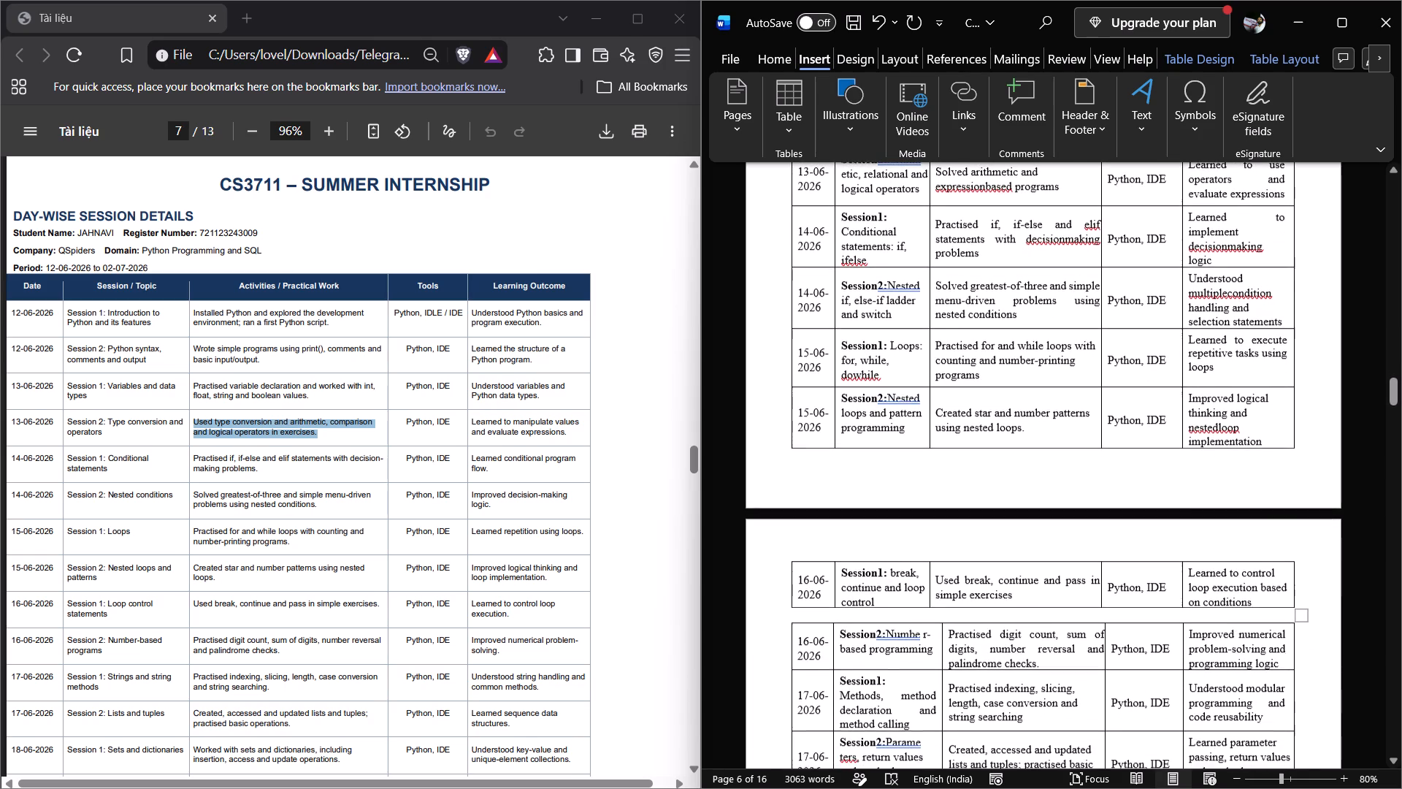
{"action": "scroll", "coordinate": [565, 652], "scroll_direction": "down", "scroll_amount": 1}
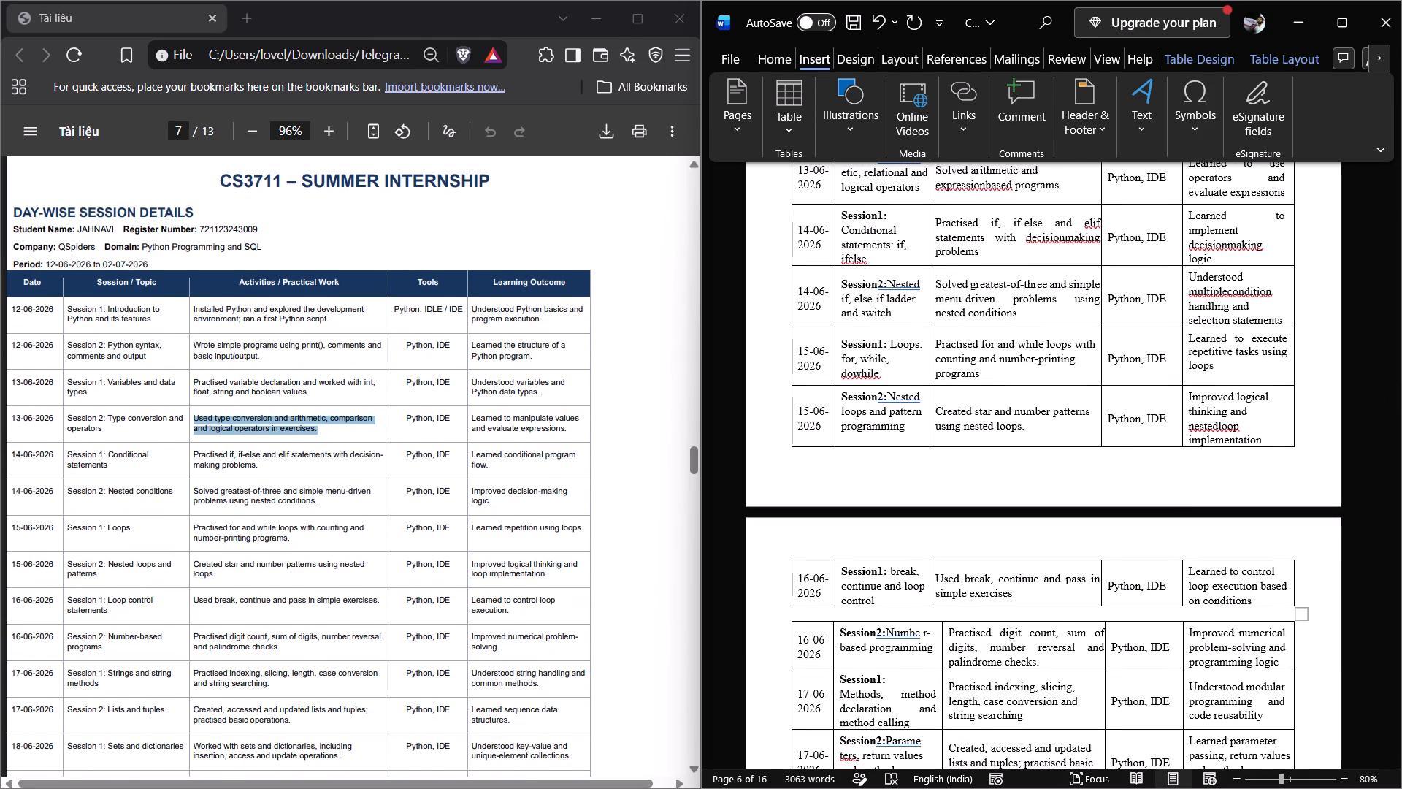
{"action": "scroll", "coordinate": [565, 652], "scroll_direction": "down", "scroll_amount": 1}
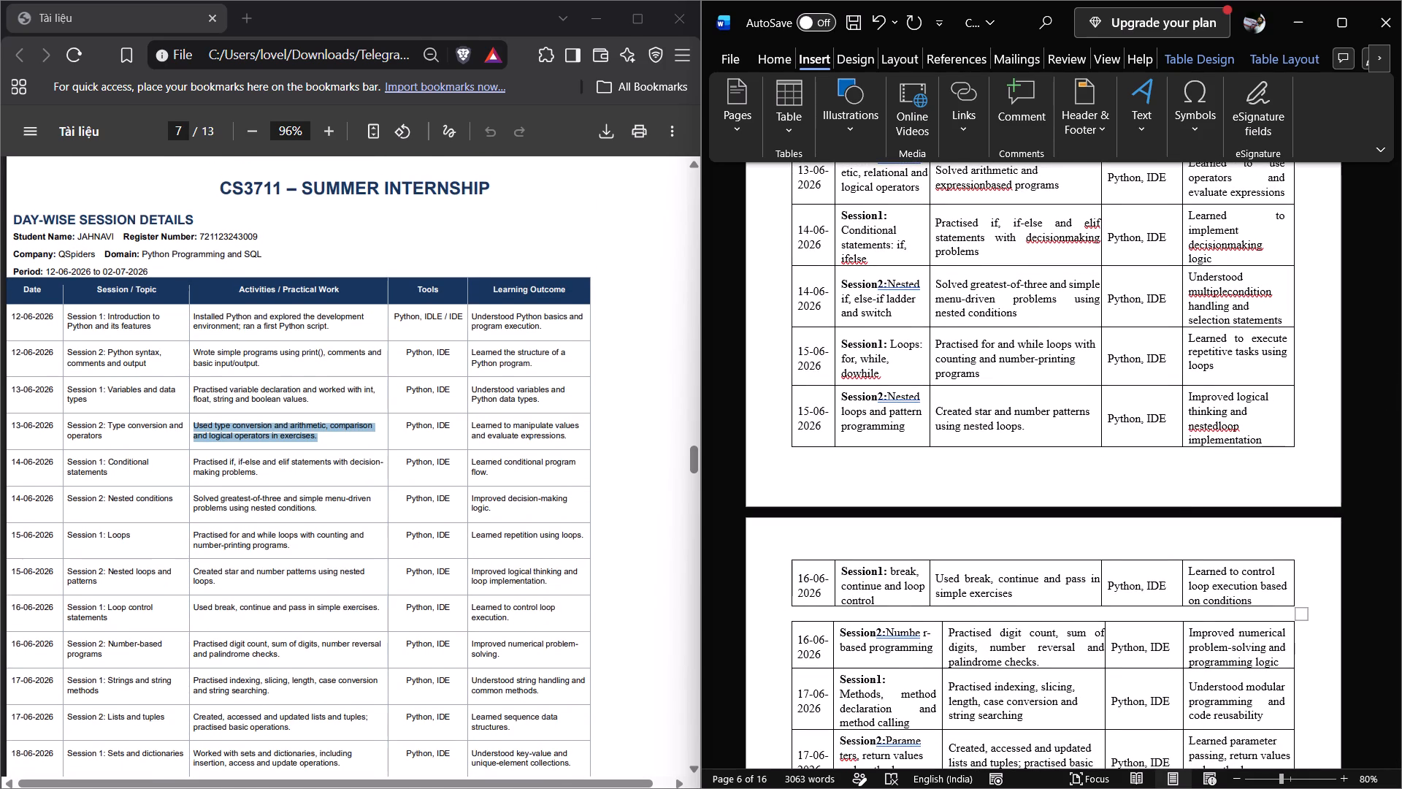
{"action": "scroll", "coordinate": [1102, 455], "scroll_direction": "up", "scroll_amount": 2}
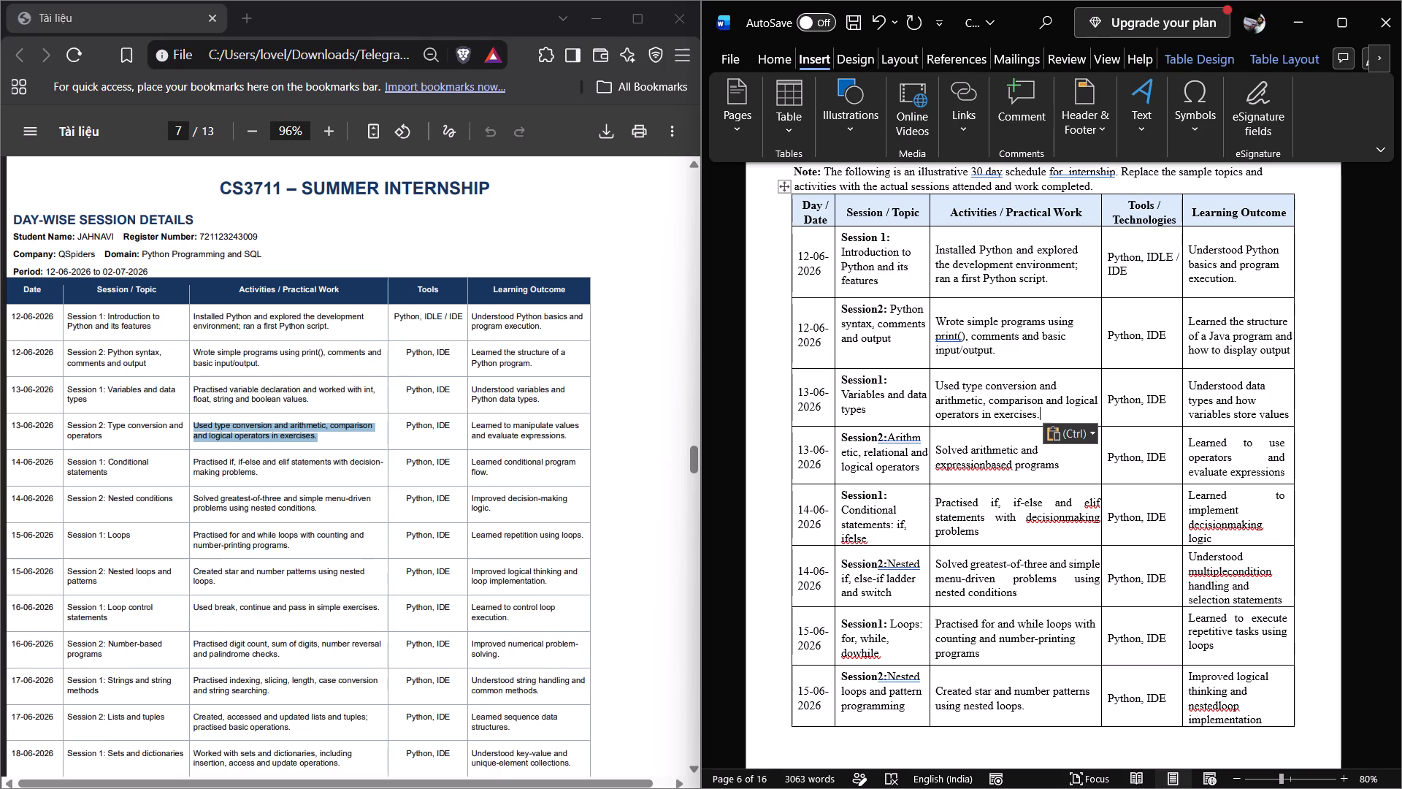
{"action": "scroll", "coordinate": [540, 402], "scroll_direction": "down", "scroll_amount": 1}
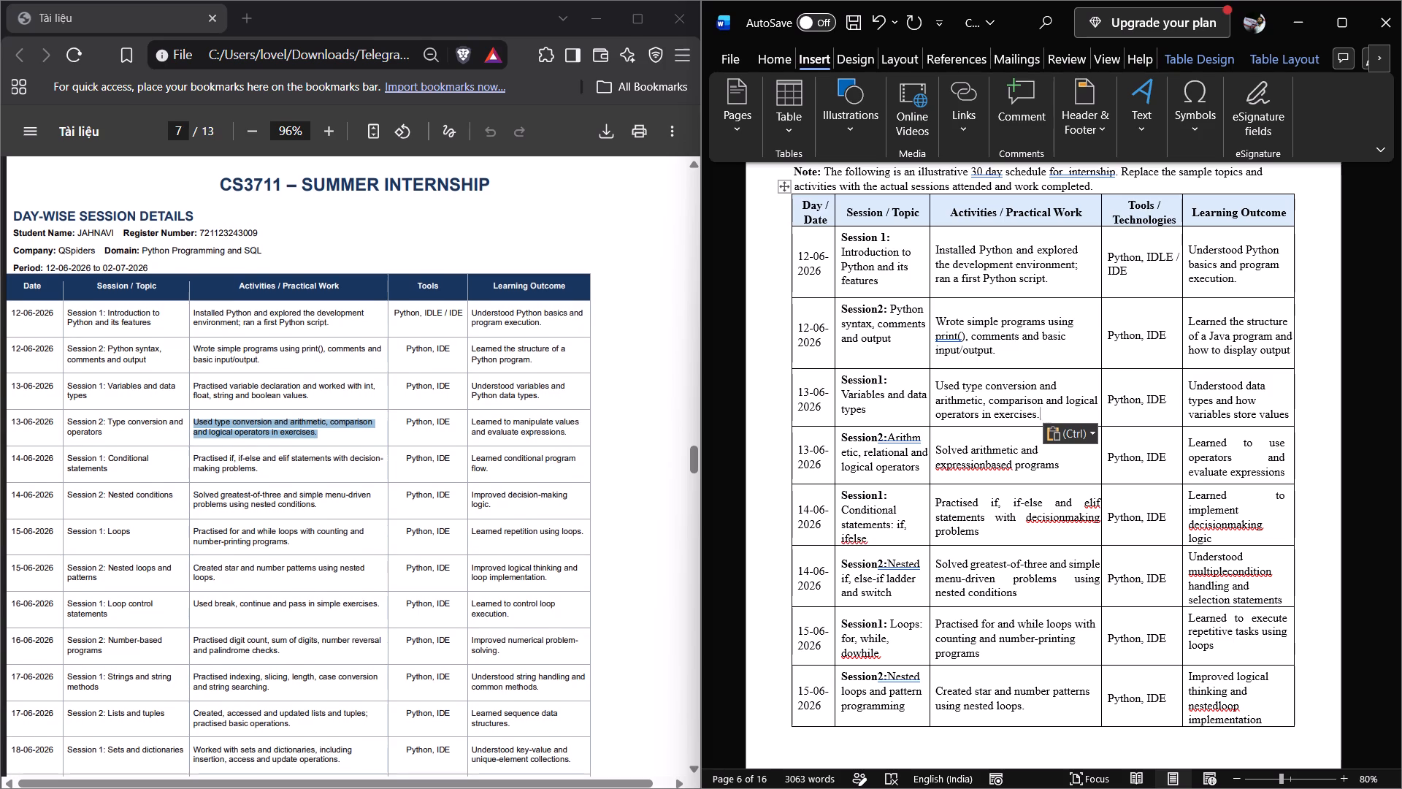
{"action": "scroll", "coordinate": [540, 402], "scroll_direction": "down", "scroll_amount": 1}
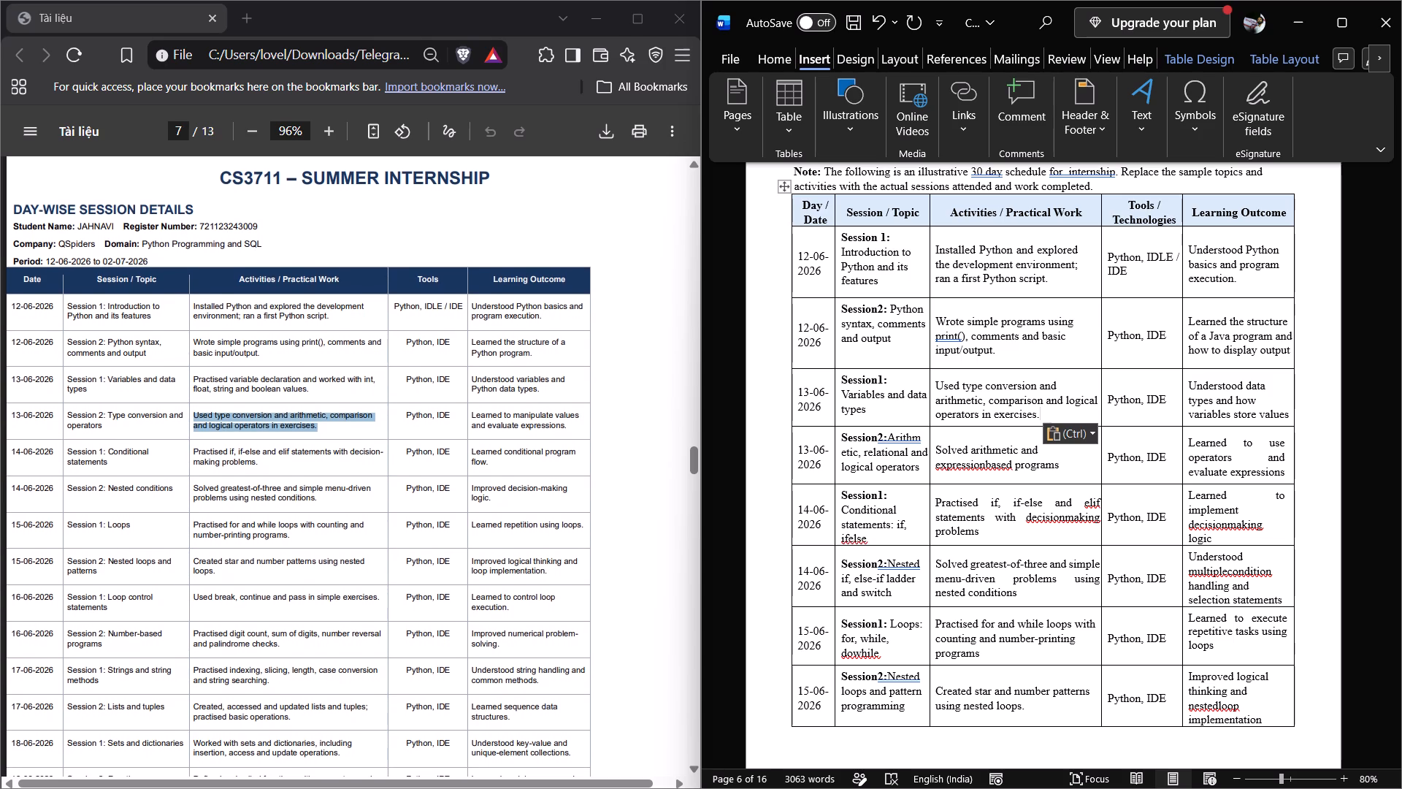
Replace the Word report's 13-06-2026 Session 1 learning outcome with the PDF's "Understood variables and Python data types.".
{"action": "left_click_drag", "start_coordinate": [541, 389], "coordinate": [471, 378]}
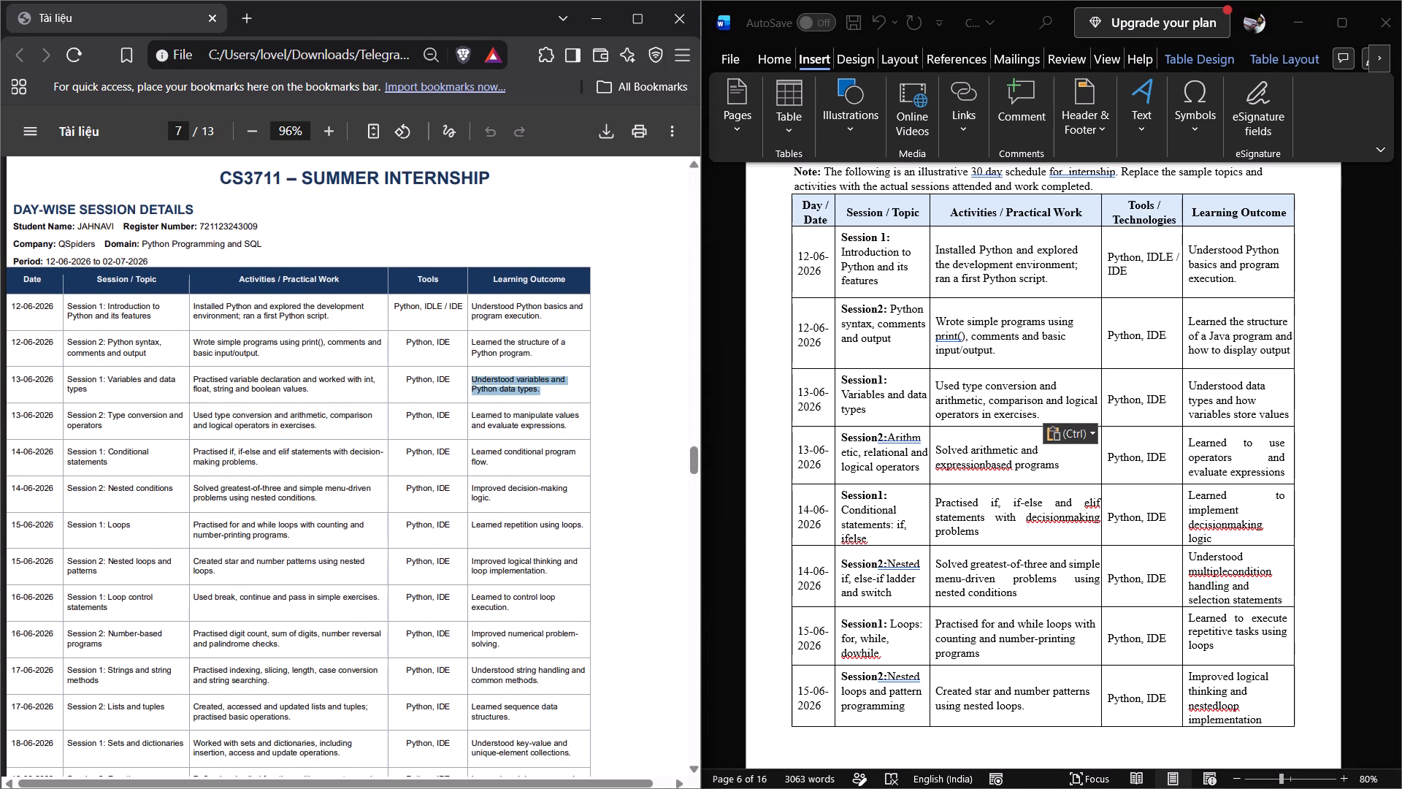
{"action": "key", "text": "ctrl+c"}
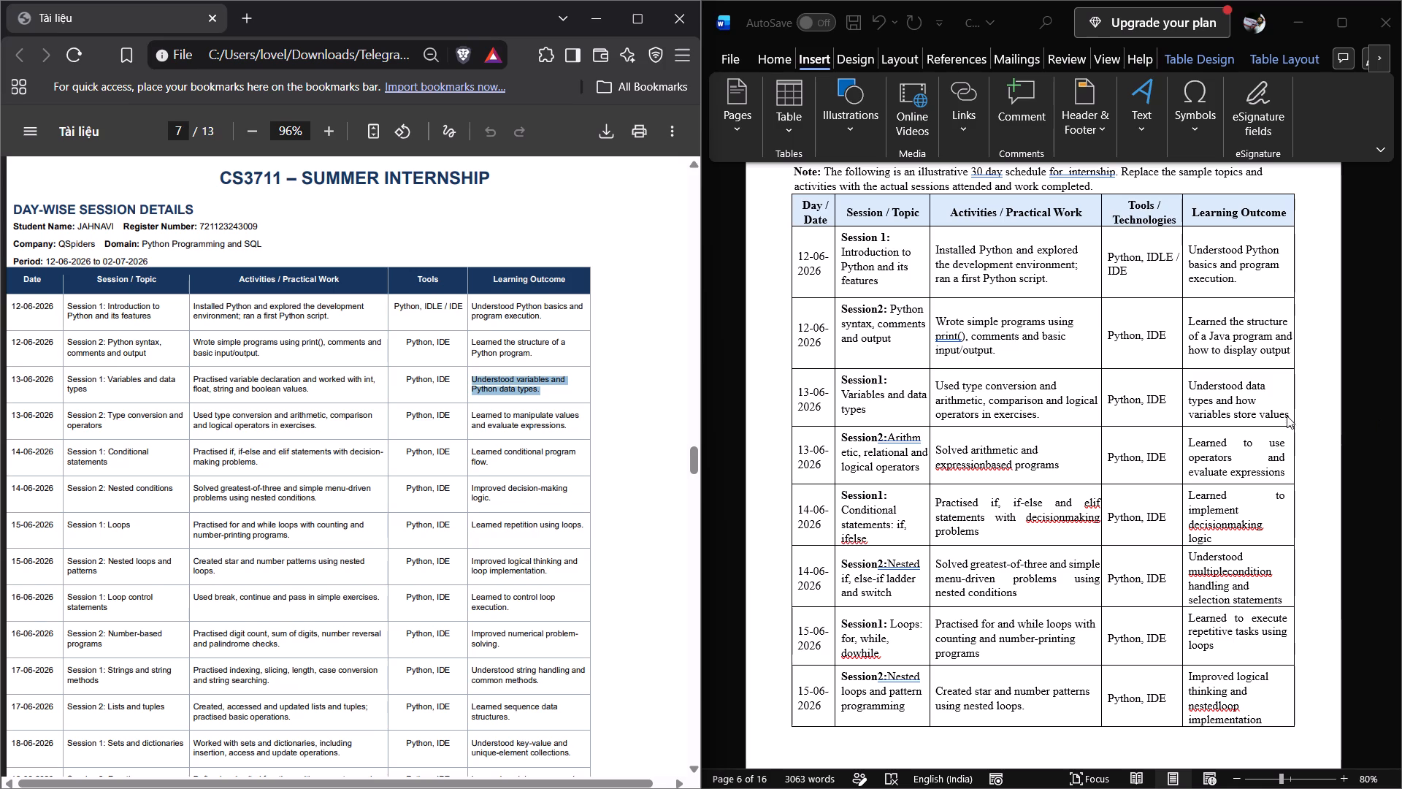
{"action": "left_click", "coordinate": [1287, 411]}
{"action": "left_click_drag", "start_coordinate": [1289, 415], "coordinate": [1200, 396]}
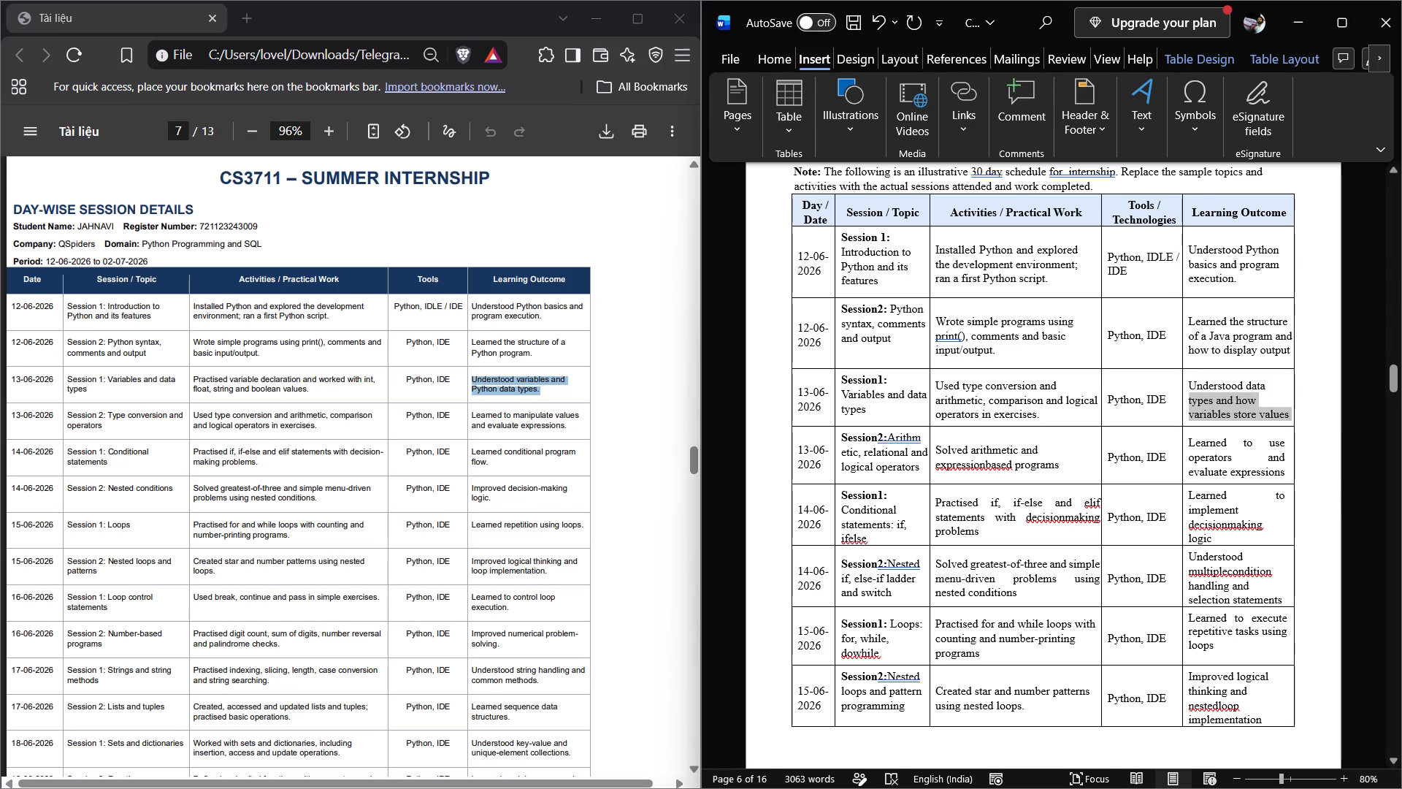
{"action": "left_click_drag", "start_coordinate": [1200, 396], "coordinate": [1194, 389]}
{"action": "key", "text": "ctrl+v"}
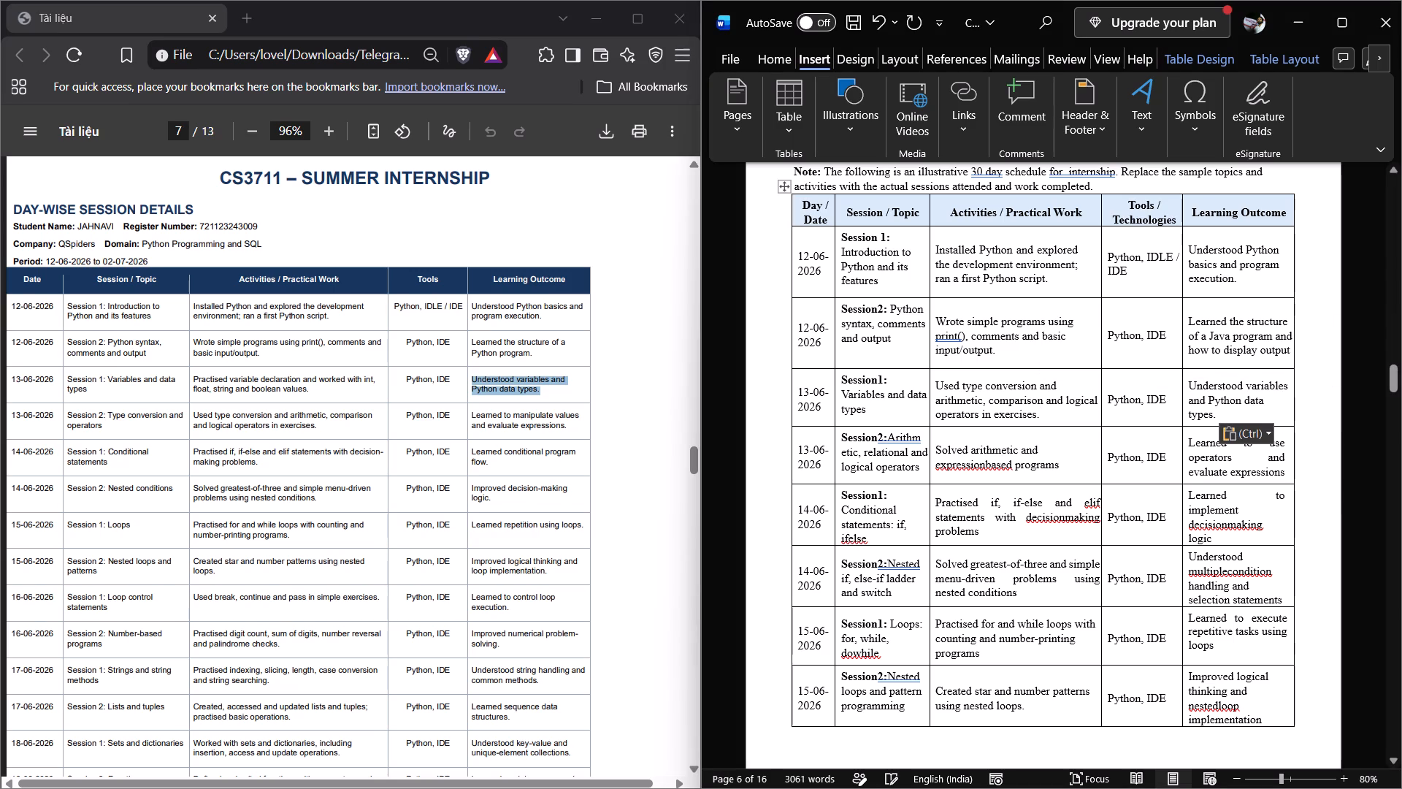
Replace the Word report's 13-06-2026 Session 2 learning outcome with the PDF's "Learned to manipulate values and evaluate expressions".
{"action": "left_click_drag", "start_coordinate": [567, 424], "coordinate": [507, 423]}
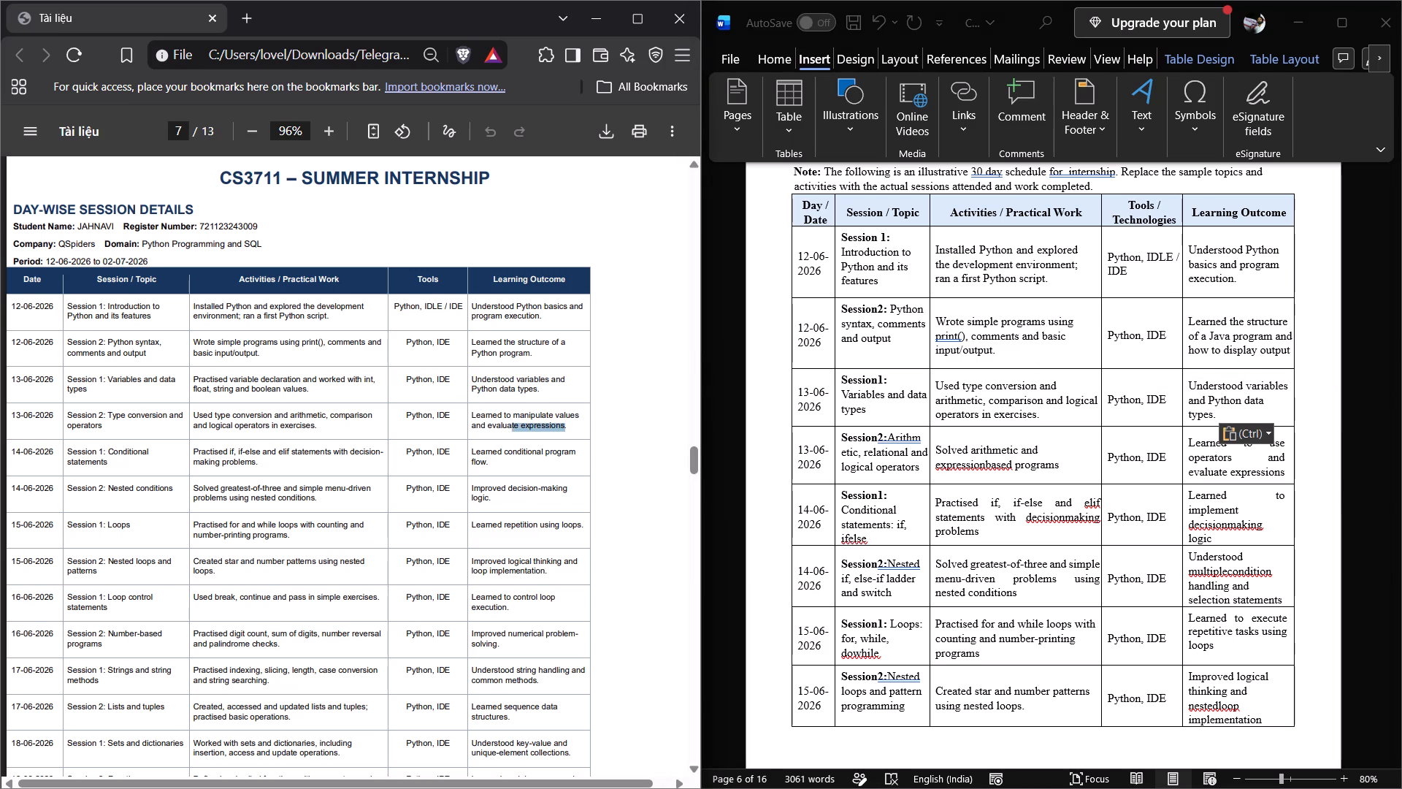
{"action": "left_click_drag", "start_coordinate": [507, 423], "coordinate": [472, 413]}
{"action": "key", "text": "ctrl+c"}
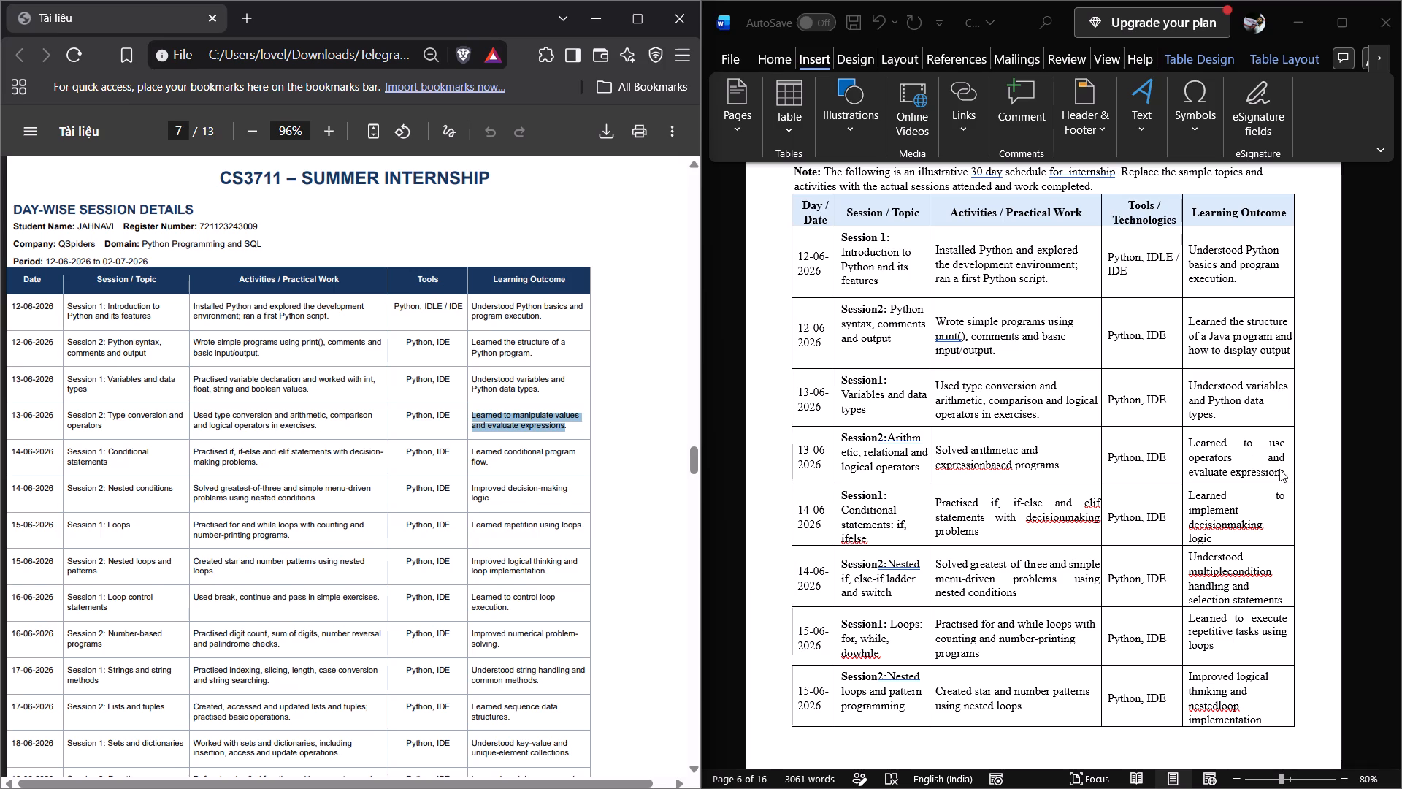
{"action": "left_click_drag", "start_coordinate": [1282, 469], "coordinate": [1288, 473]}
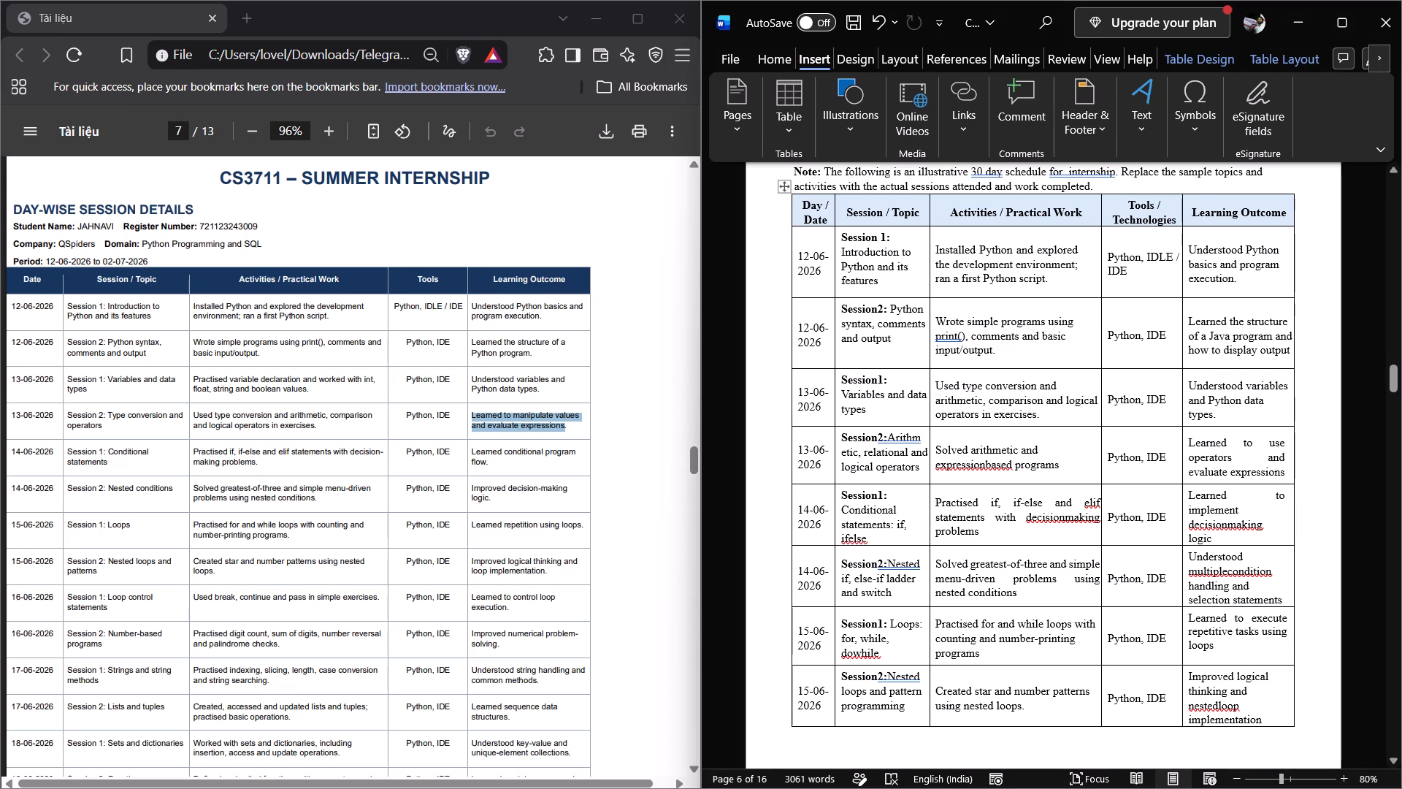
{"action": "left_click_drag", "start_coordinate": [1287, 473], "coordinate": [1186, 447]}
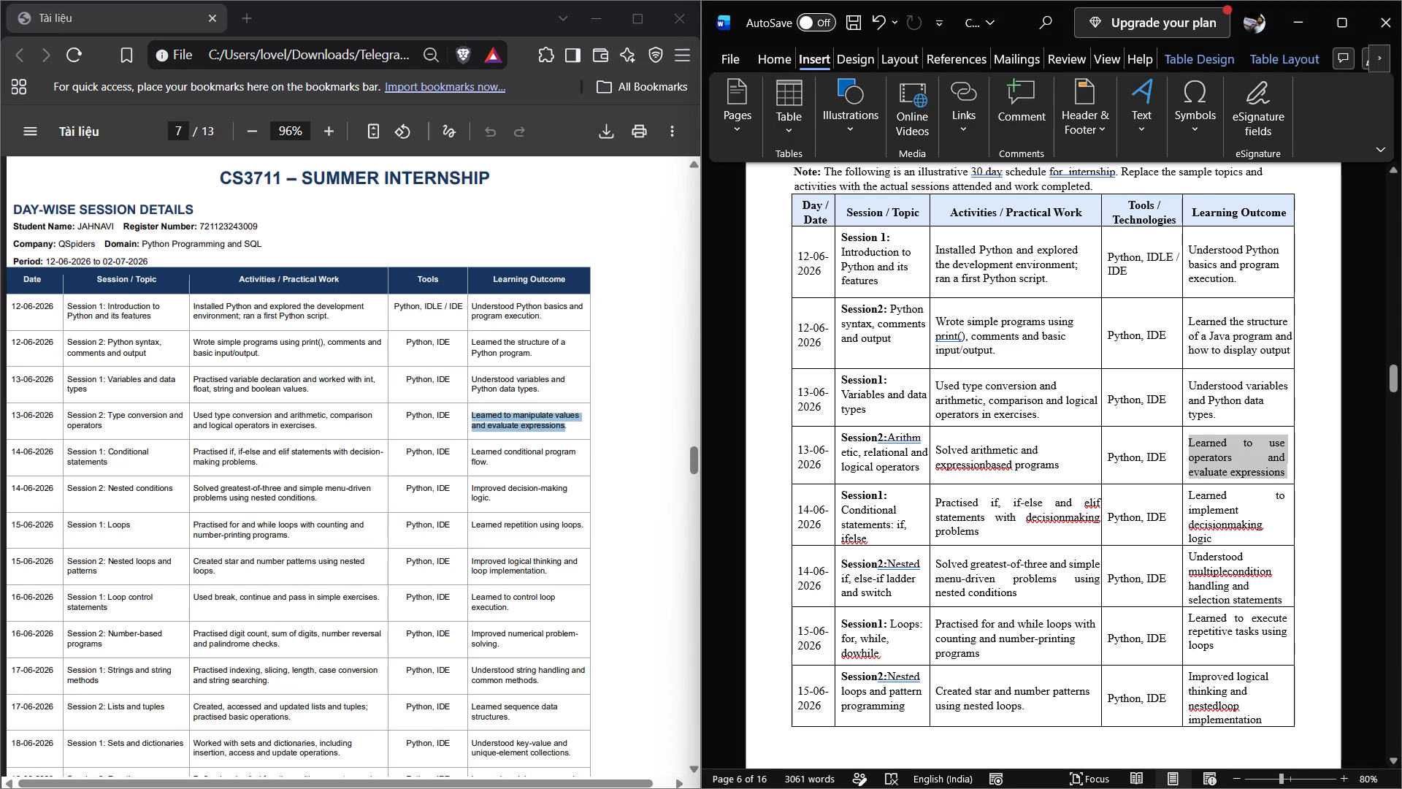
{"action": "left_click_drag", "start_coordinate": [1186, 447], "coordinate": [1186, 445]}
{"action": "key", "text": "ctrl+v"}
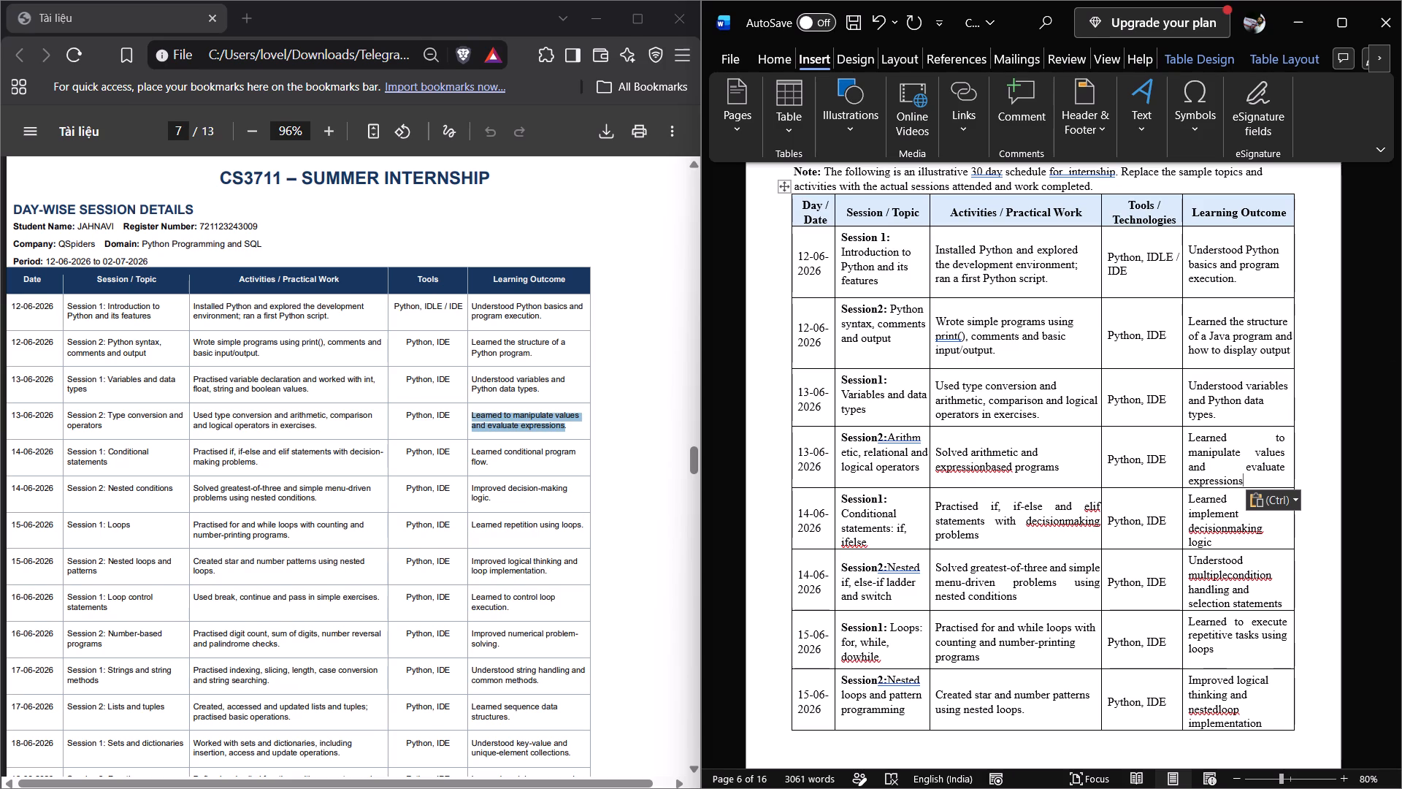
Replace the Word report's 14-06-2026 Session 1 learning outcome with the PDF's "Learned conditional program flow".
{"action": "left_click_drag", "start_coordinate": [486, 461], "coordinate": [472, 454]}
{"action": "key", "text": "ctrl+c"}
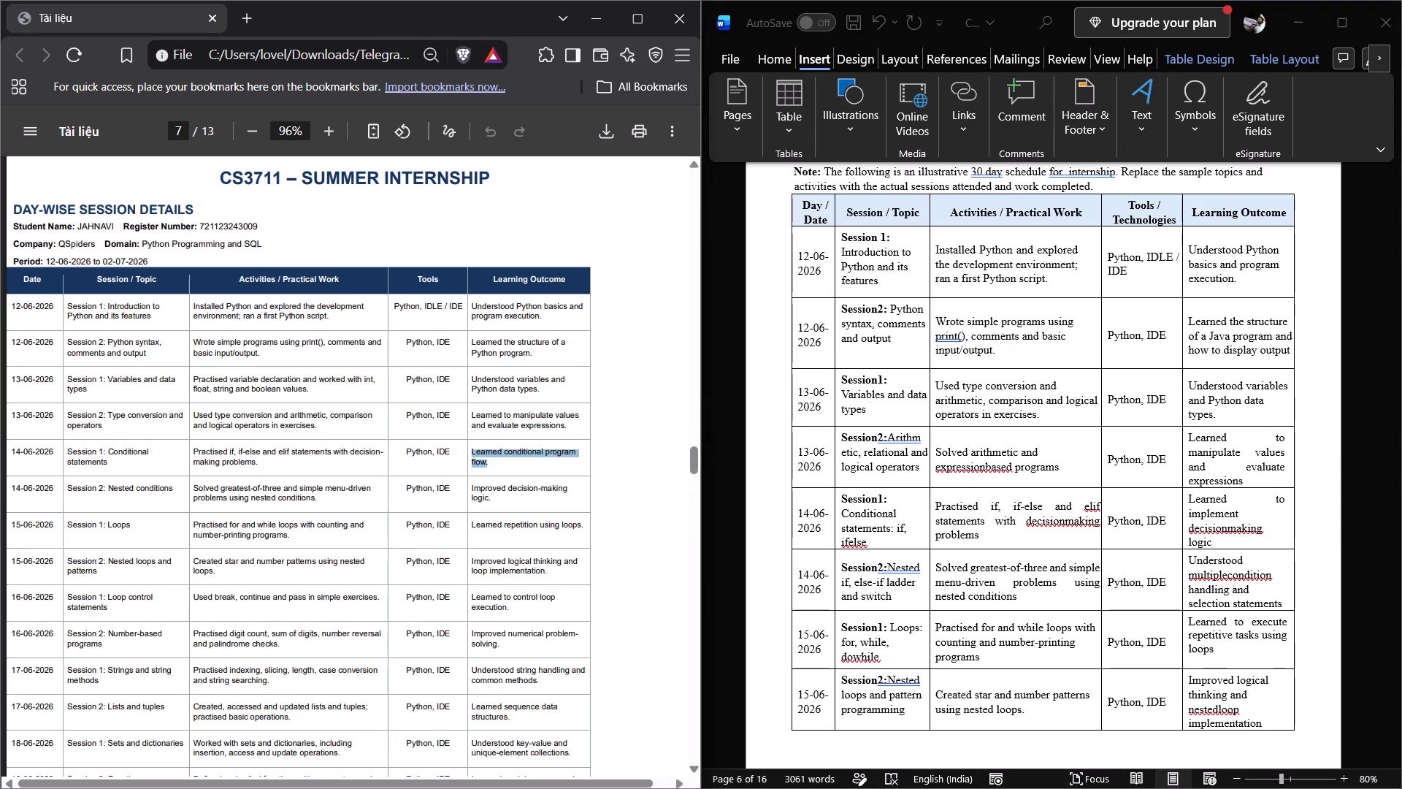
{"action": "left_click", "coordinate": [1211, 542]}
{"action": "left_click", "coordinate": [1214, 544]}
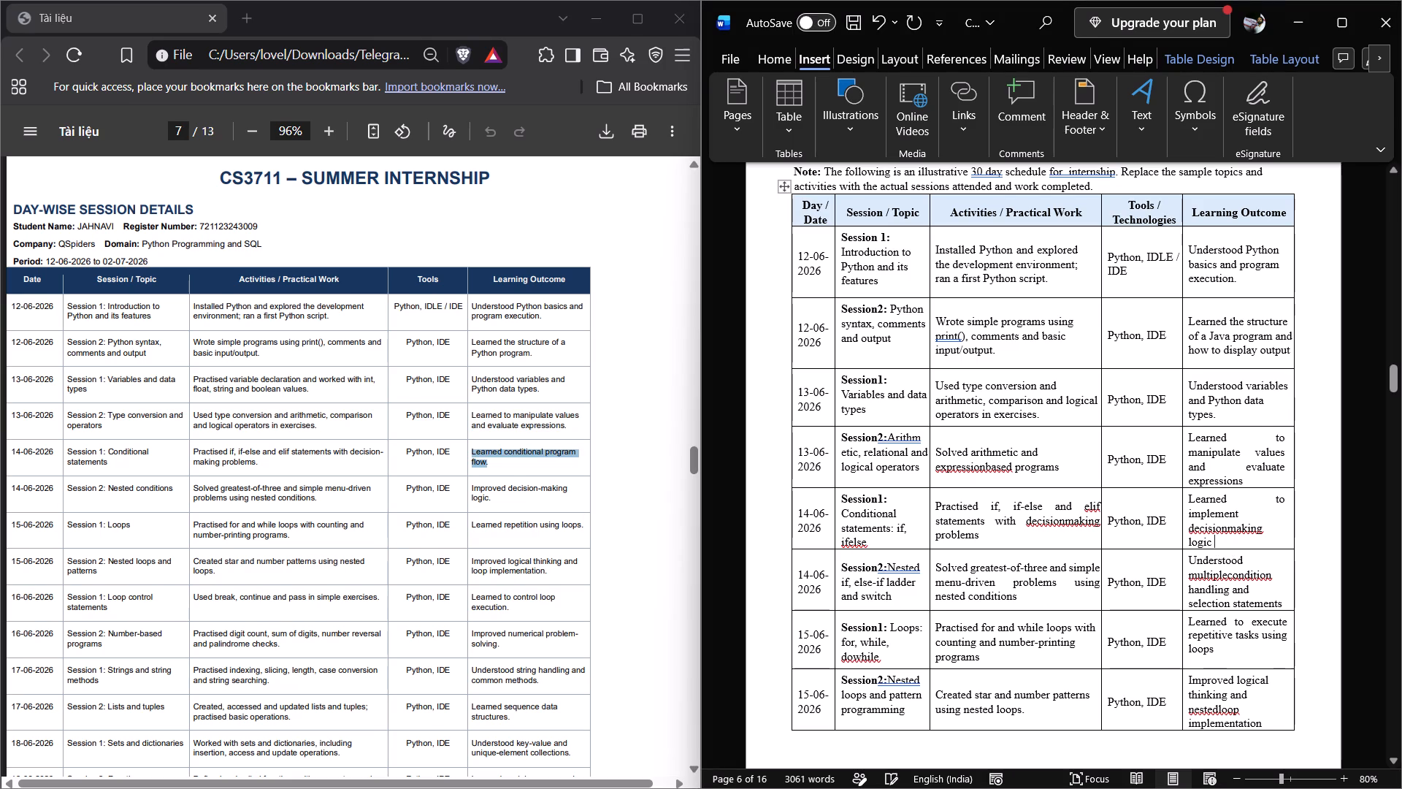
{"action": "left_click_drag", "start_coordinate": [1214, 544], "coordinate": [1190, 502]}
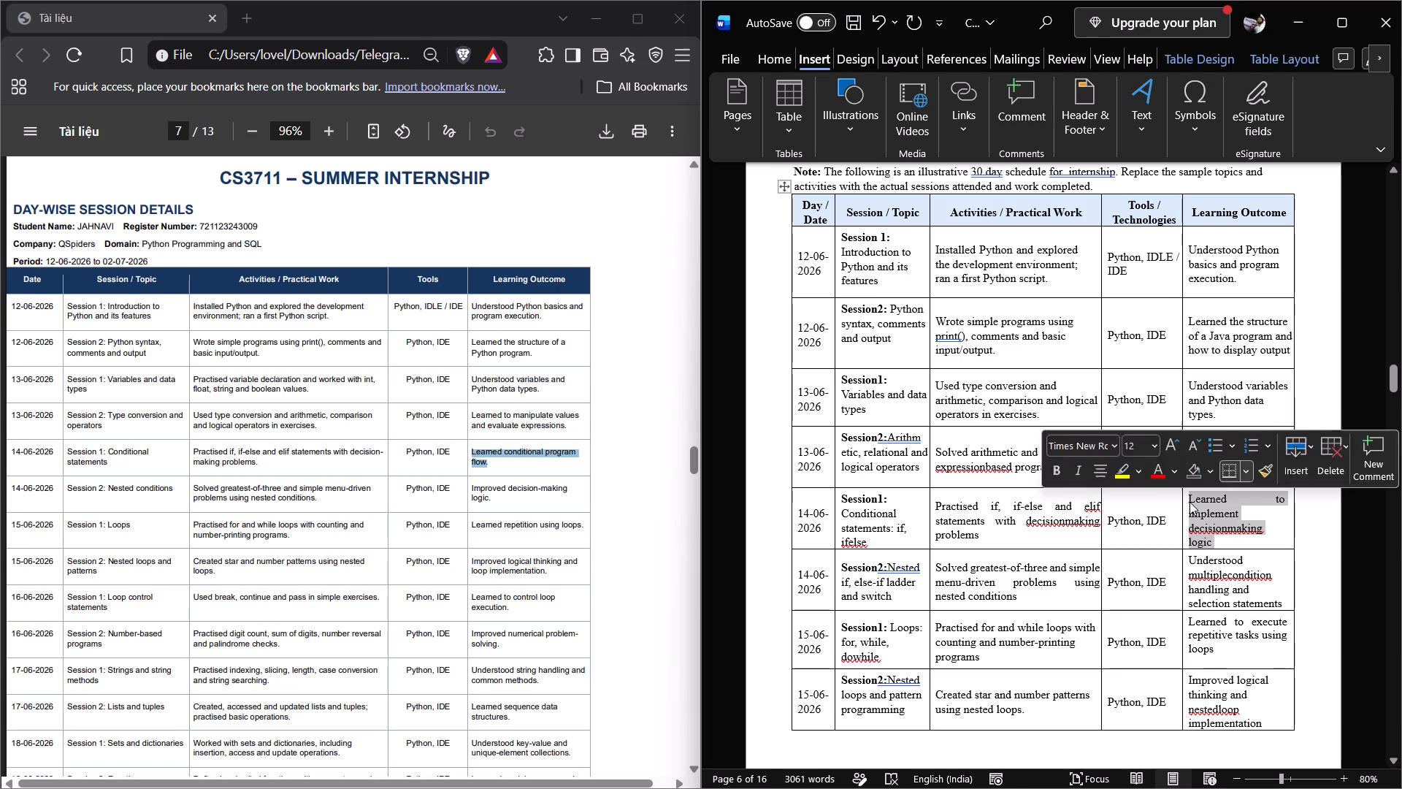
{"action": "key", "text": "ctrl+v"}
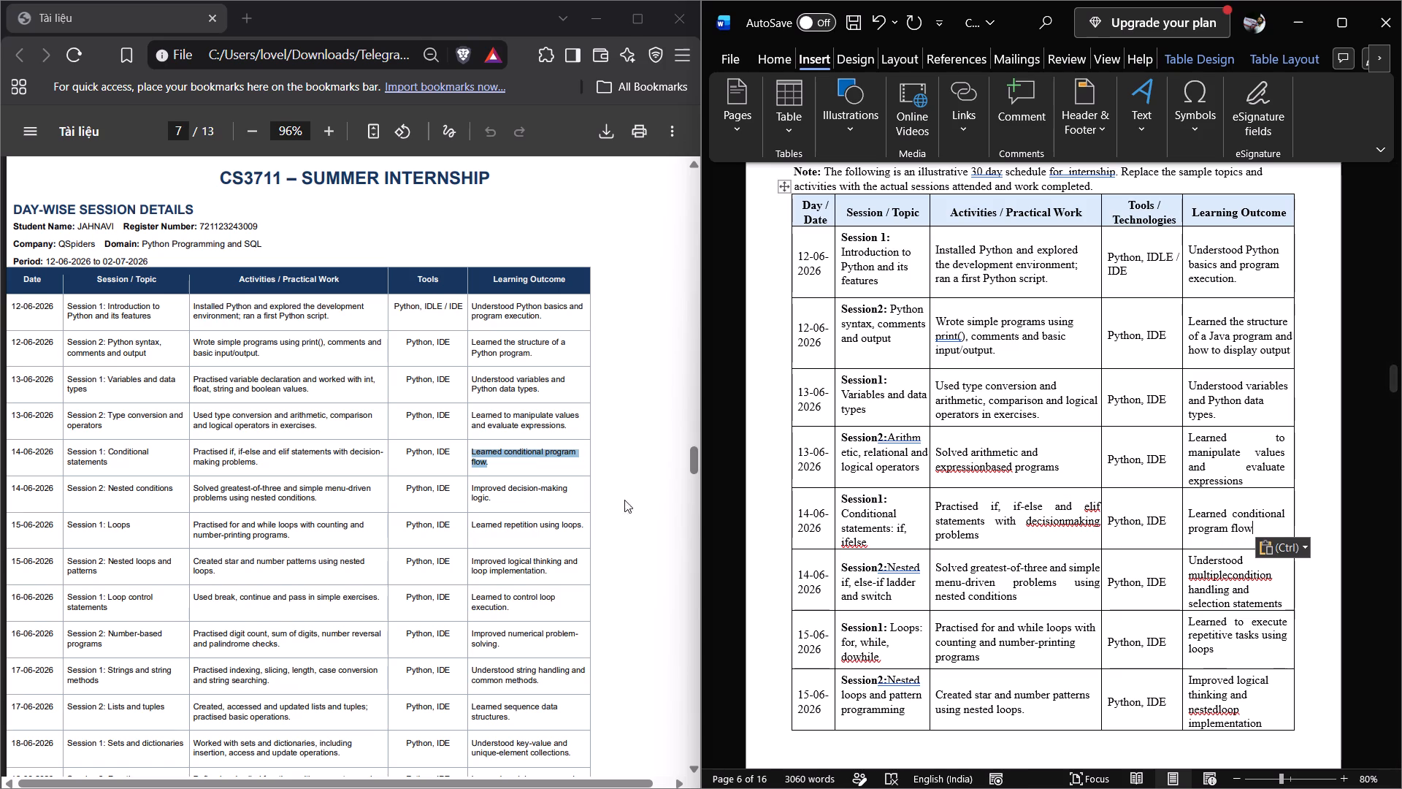
Replace the Word report's 14-06-2026 Session 2 learning outcome with the PDF's "Improved decision-making logic".
{"action": "left_click_drag", "start_coordinate": [490, 499], "coordinate": [488, 498]}
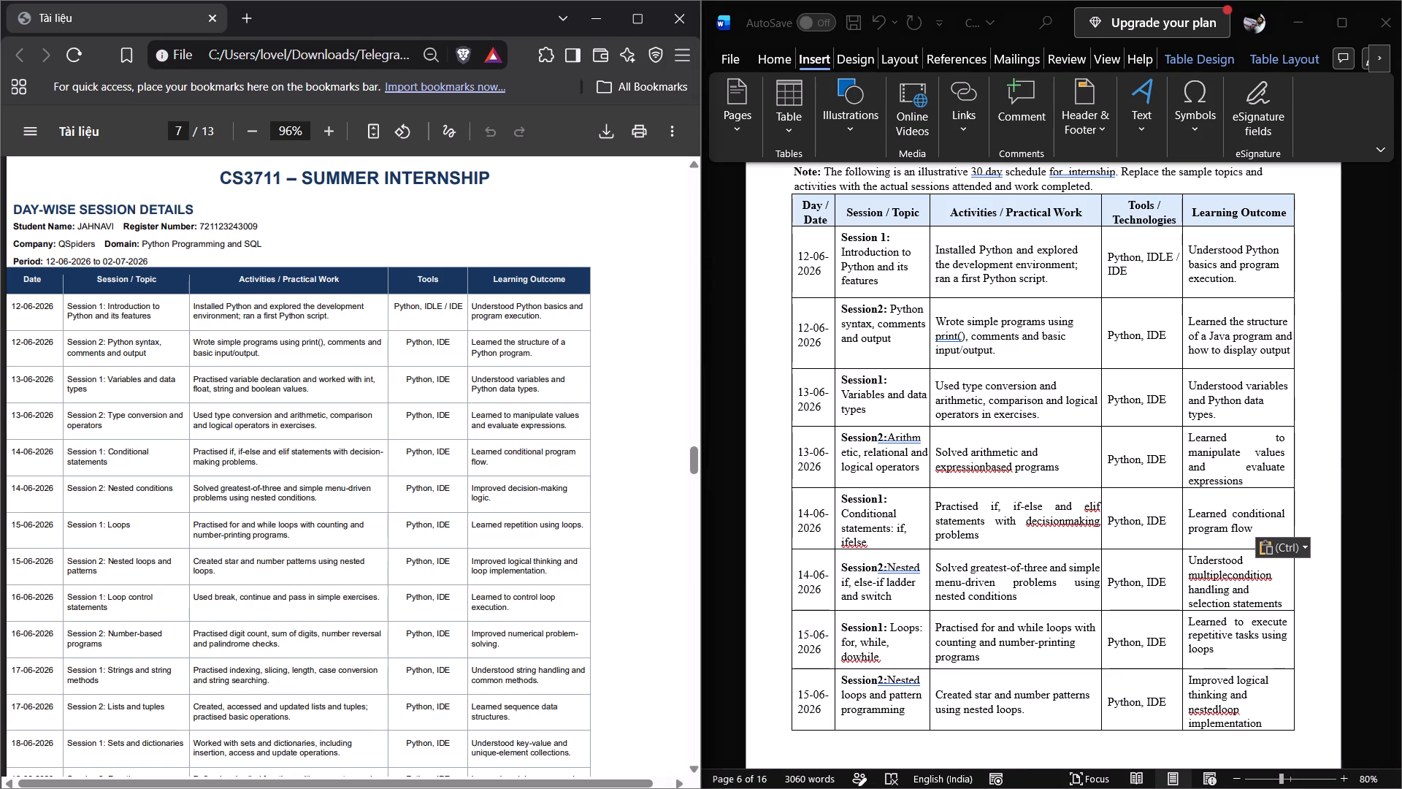
{"action": "left_click_drag", "start_coordinate": [488, 498], "coordinate": [471, 492]}
{"action": "key", "text": "ctrl+c"}
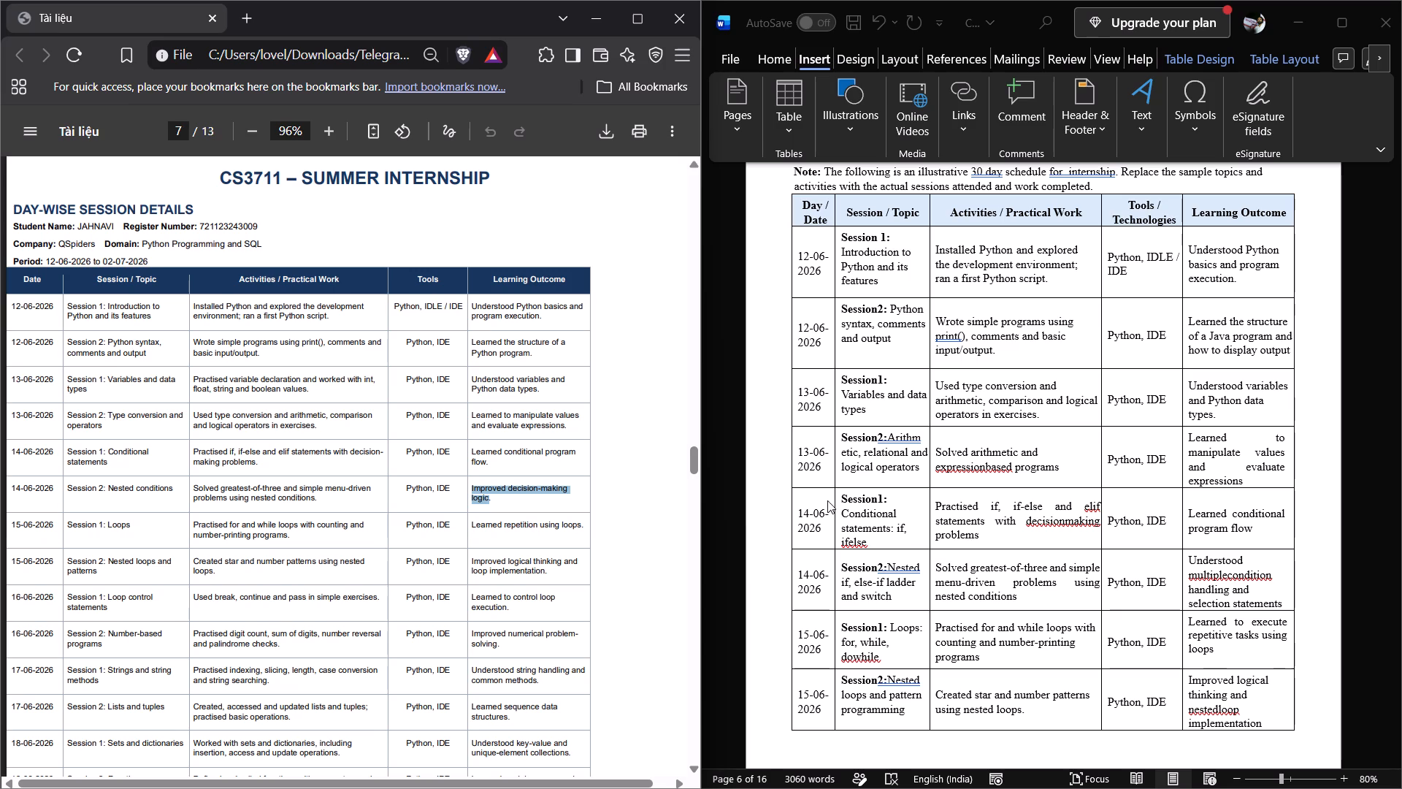
{"action": "scroll", "coordinate": [813, 538], "scroll_direction": "down", "scroll_amount": 1}
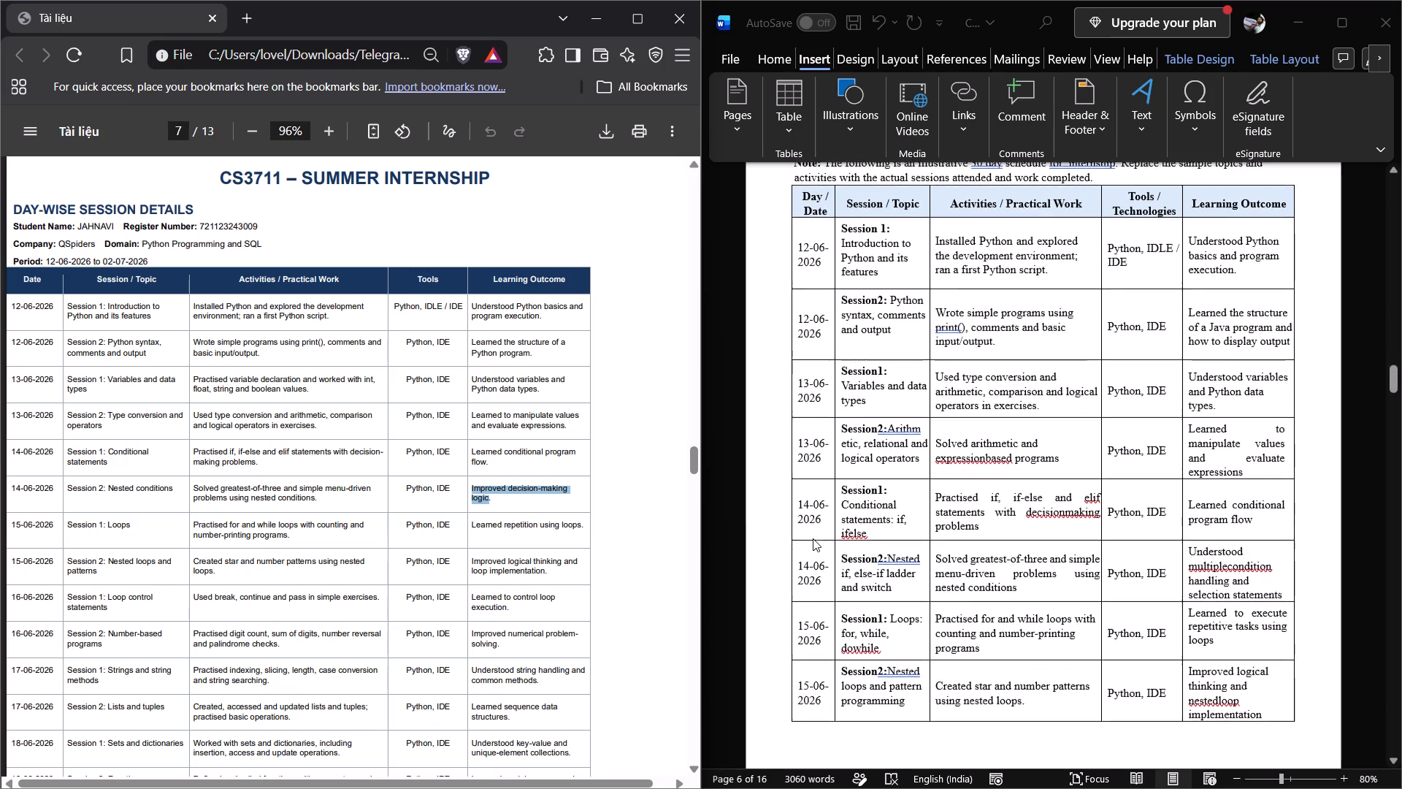
{"action": "scroll", "coordinate": [813, 538], "scroll_direction": "down", "scroll_amount": 1}
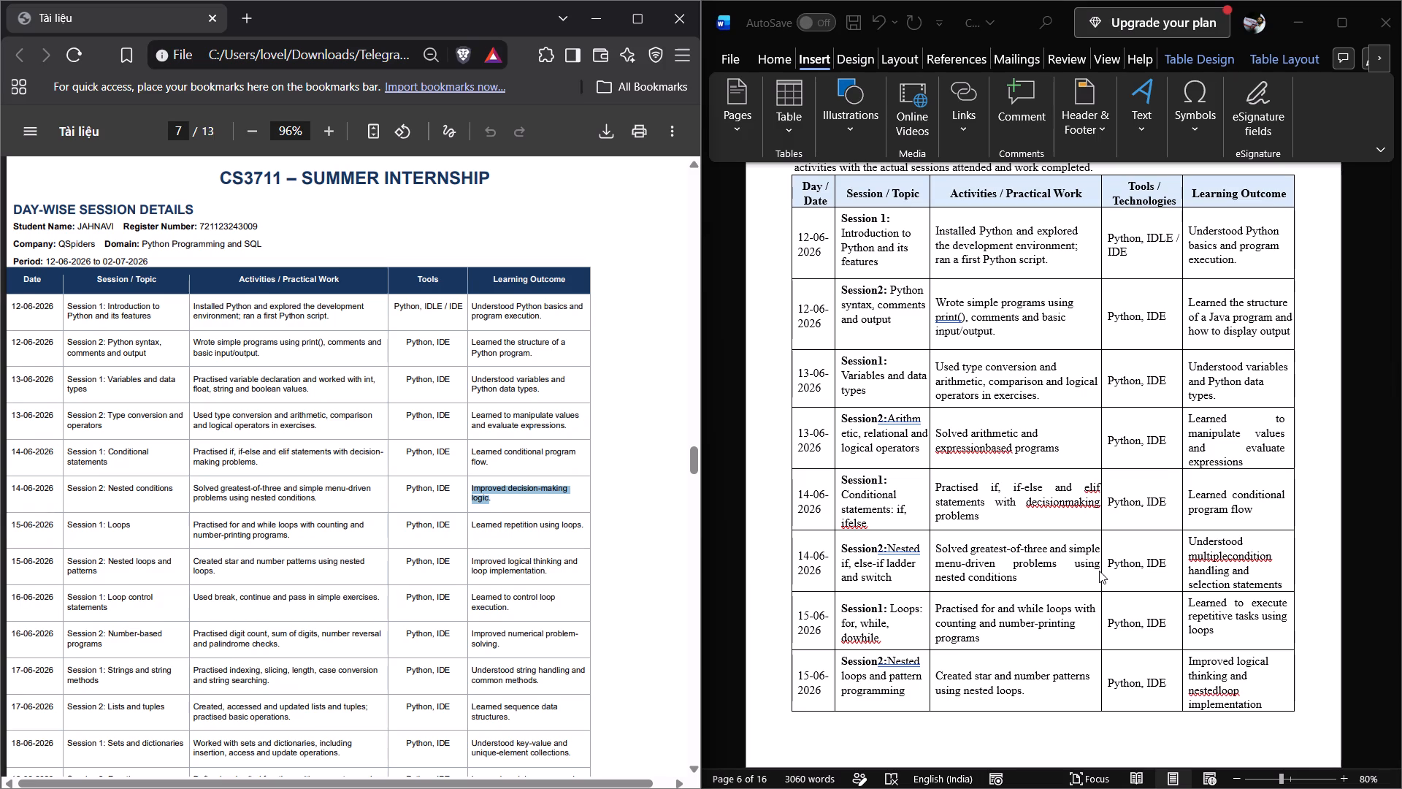
{"action": "left_click", "coordinate": [1279, 579]}
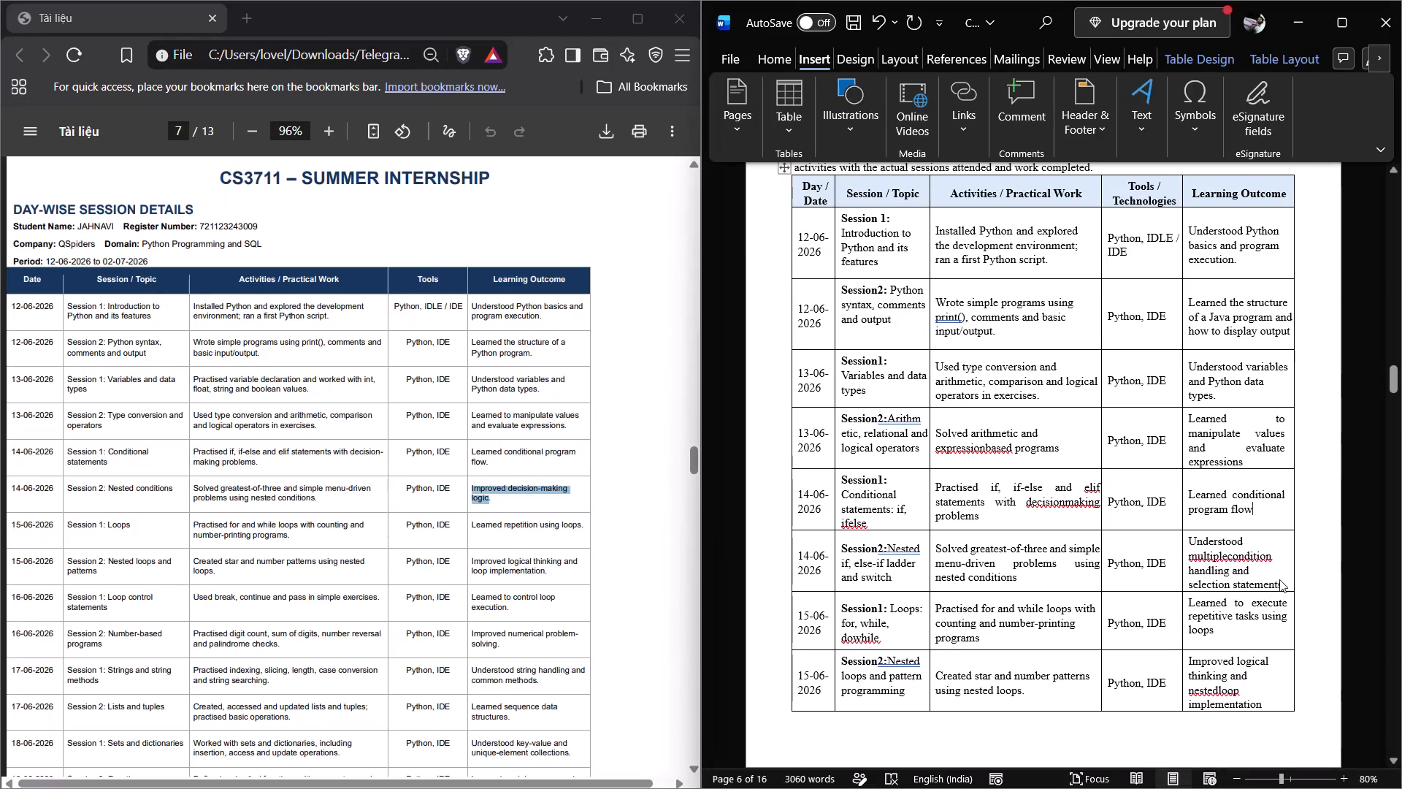
{"action": "left_click_drag", "start_coordinate": [1284, 584], "coordinate": [1202, 549]}
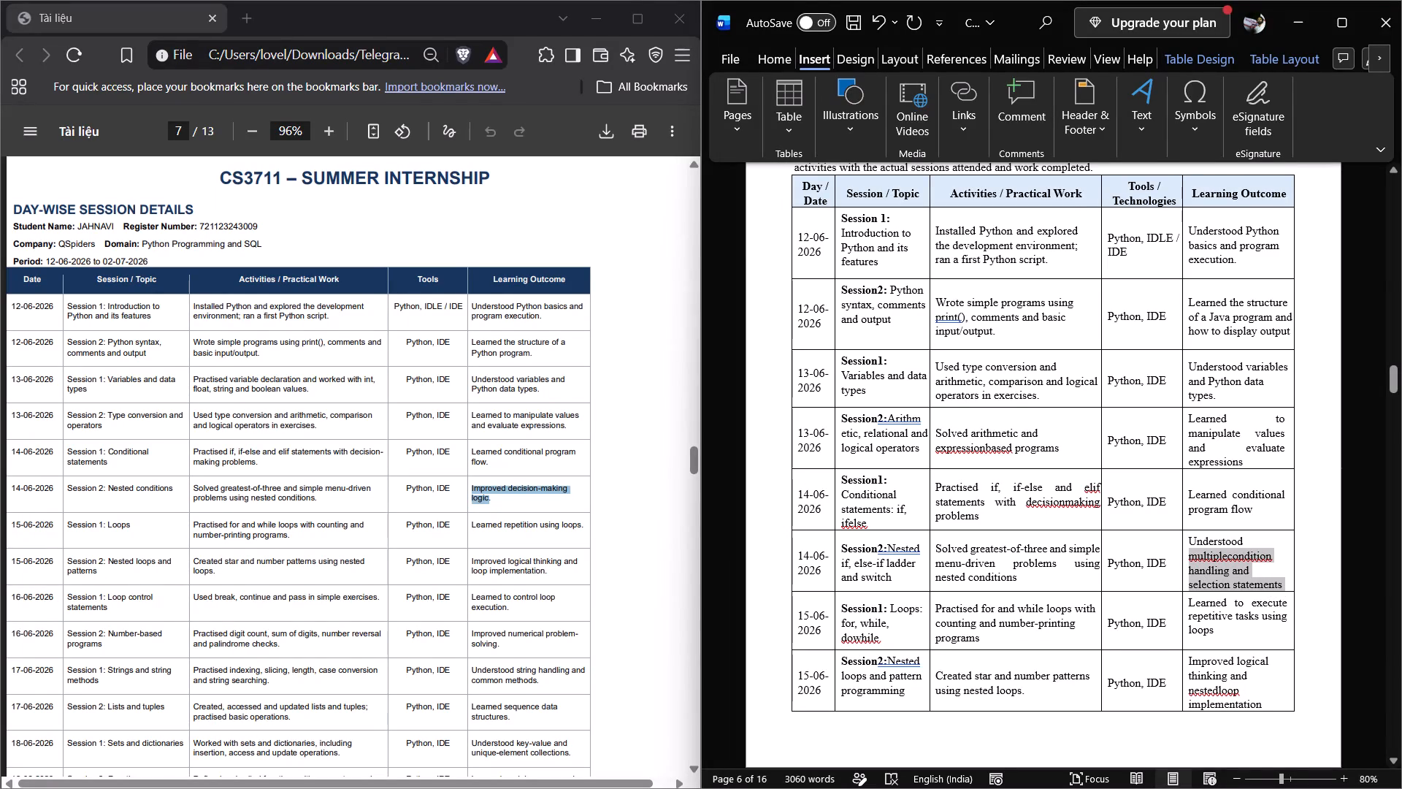
{"action": "left_click_drag", "start_coordinate": [1202, 549], "coordinate": [1196, 544]}
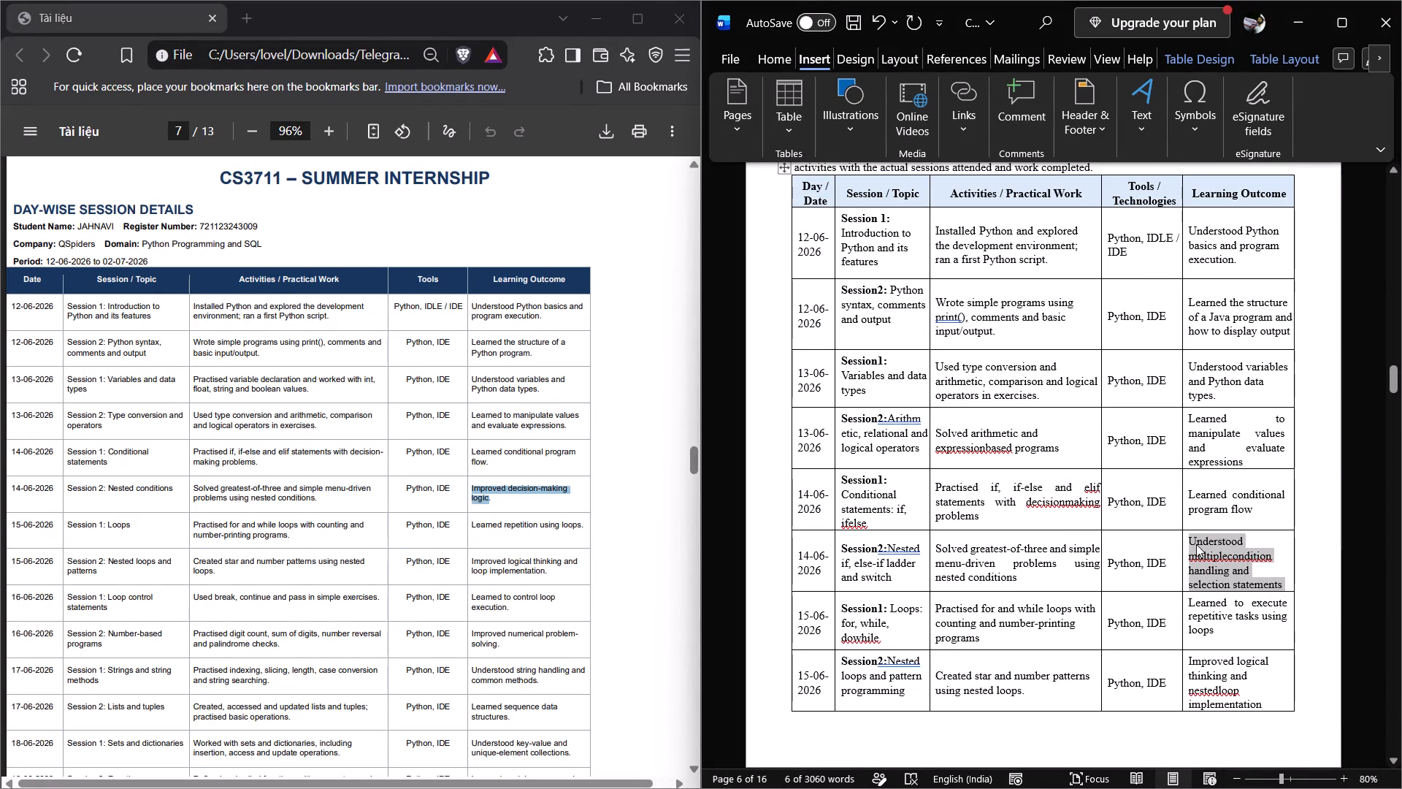
{"action": "key", "text": "ctrl+v"}
Replace the Word report's 02-07-2026 session topic with the PDF's "Final revision and assessment".
{"action": "scroll", "coordinate": [1196, 544], "scroll_direction": "down", "scroll_amount": 1}
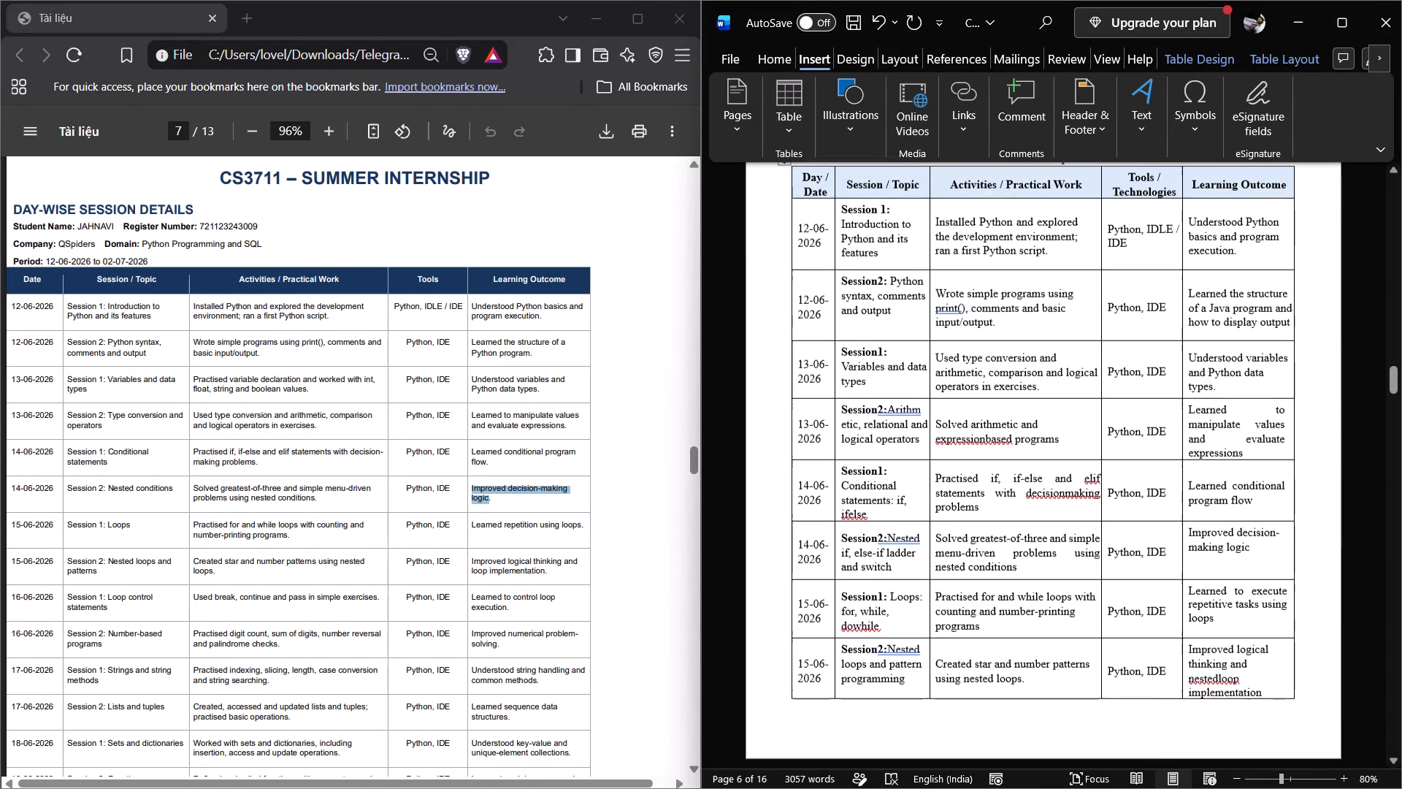
{"action": "scroll", "coordinate": [1196, 544], "scroll_direction": "down", "scroll_amount": 10}
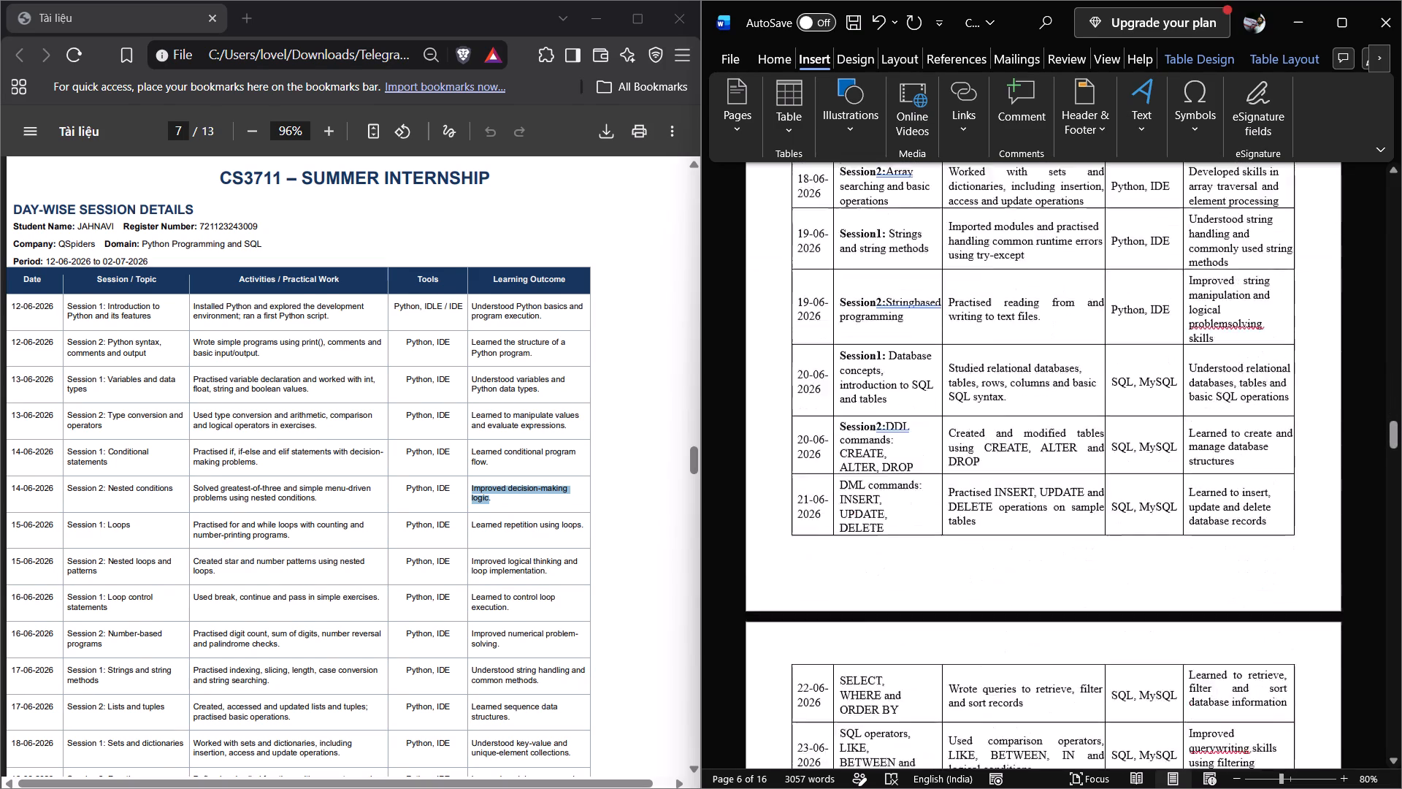
{"action": "scroll", "coordinate": [1196, 544], "scroll_direction": "down", "scroll_amount": 4}
{"action": "scroll", "coordinate": [1196, 544], "scroll_direction": "up", "scroll_amount": 3}
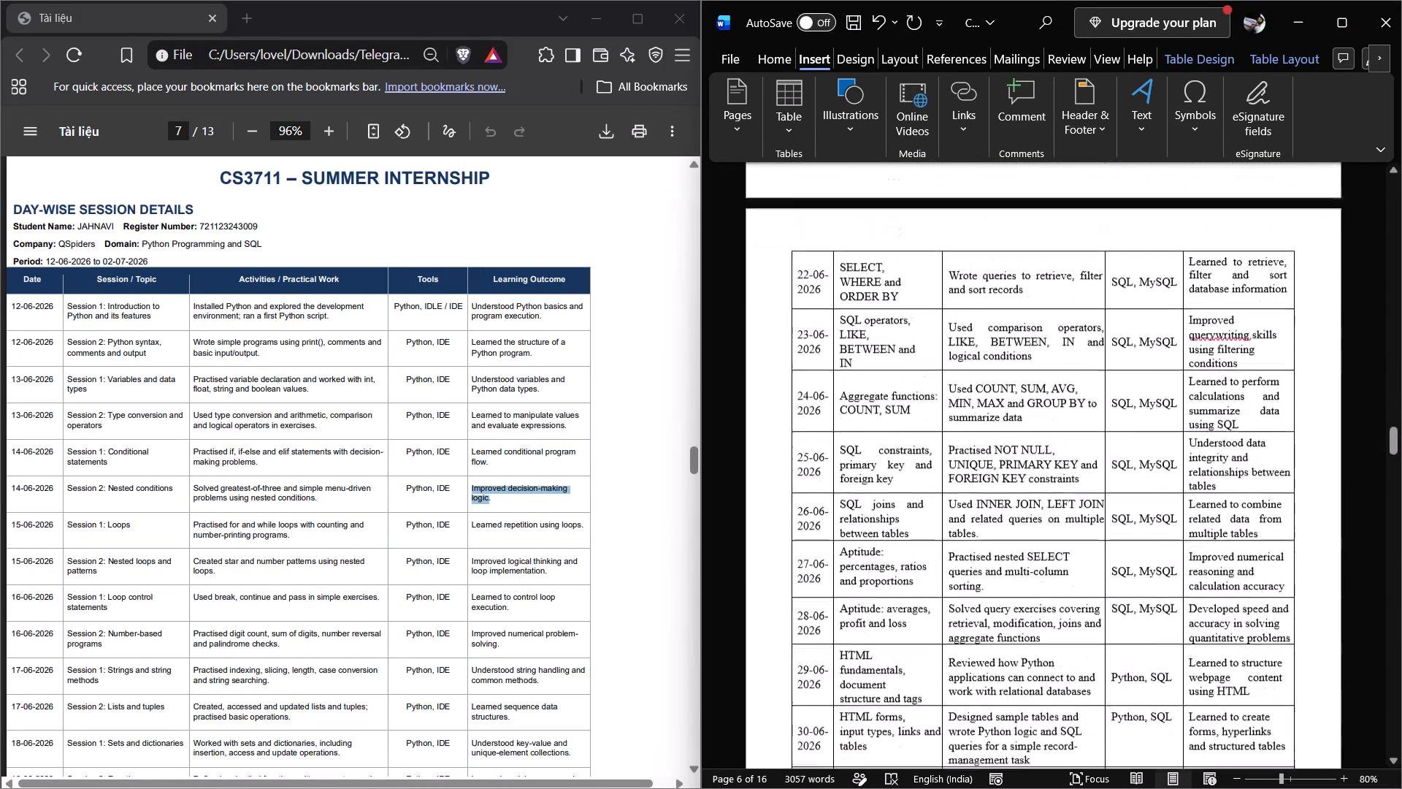
{"action": "scroll", "coordinate": [1196, 544], "scroll_direction": "up", "scroll_amount": 1}
{"action": "scroll", "coordinate": [375, 655], "scroll_direction": "down", "scroll_amount": 1}
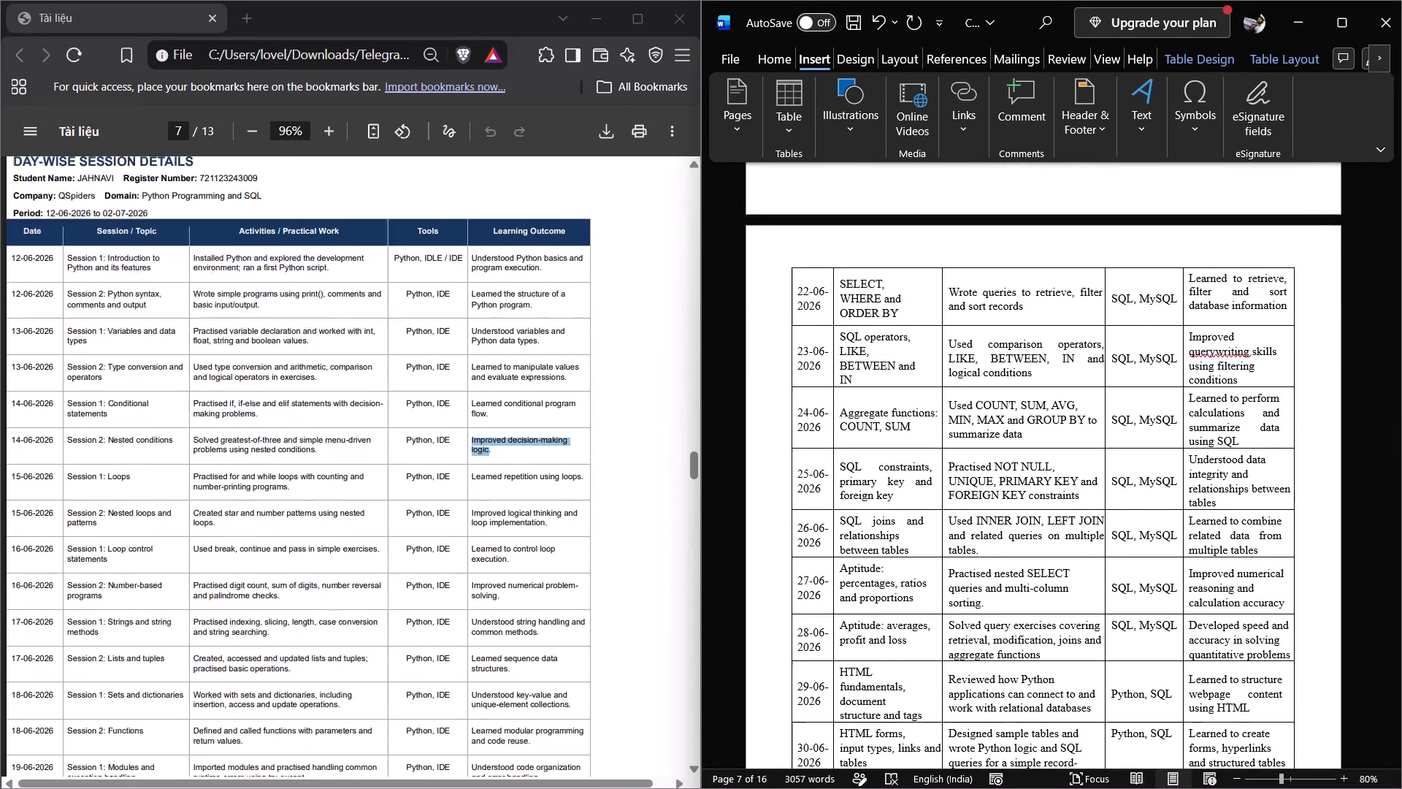
{"action": "scroll", "coordinate": [375, 655], "scroll_direction": "down", "scroll_amount": 6}
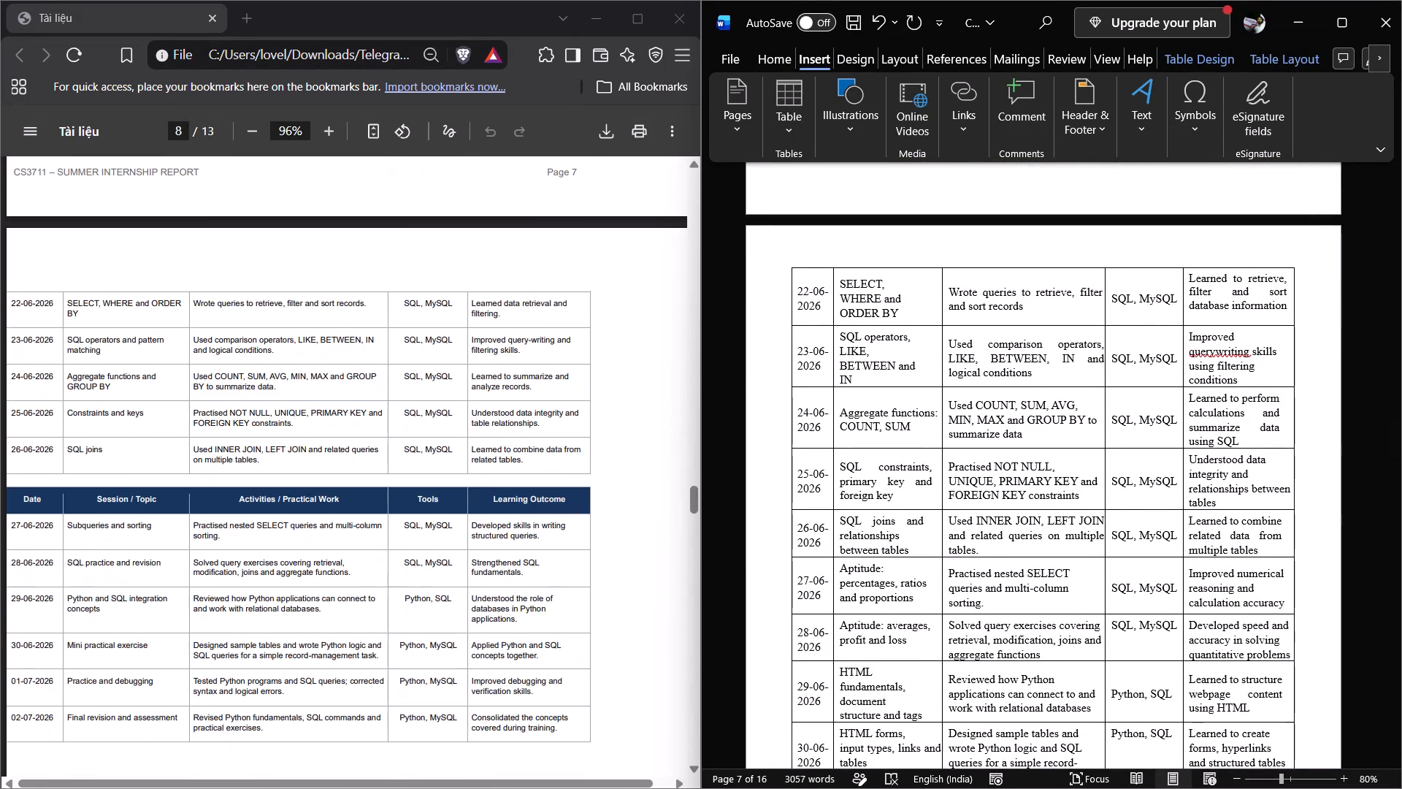
{"action": "scroll", "coordinate": [375, 655], "scroll_direction": "down", "scroll_amount": 2}
{"action": "scroll", "coordinate": [871, 530], "scroll_direction": "down", "scroll_amount": 3}
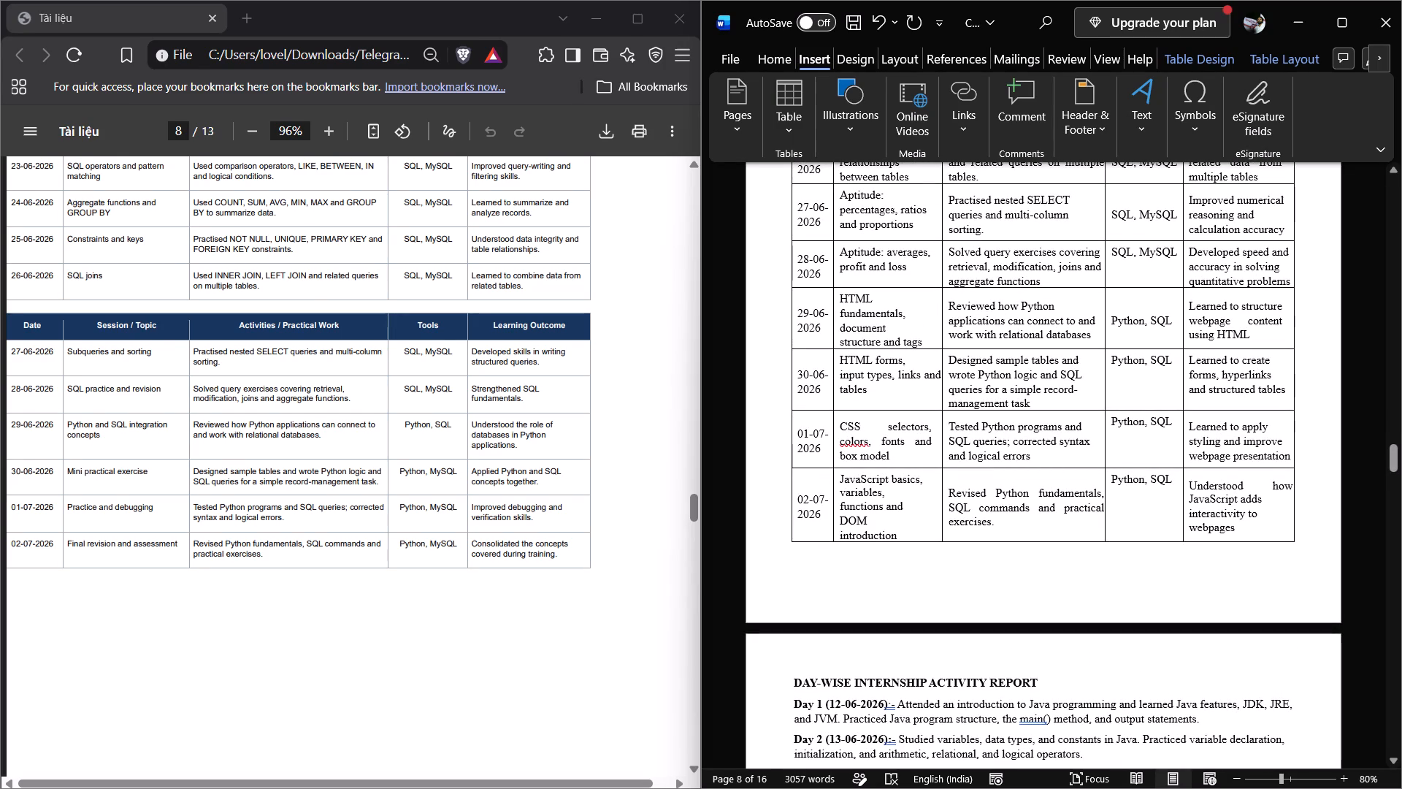
{"action": "left_click_drag", "start_coordinate": [181, 542], "coordinate": [66, 545]}
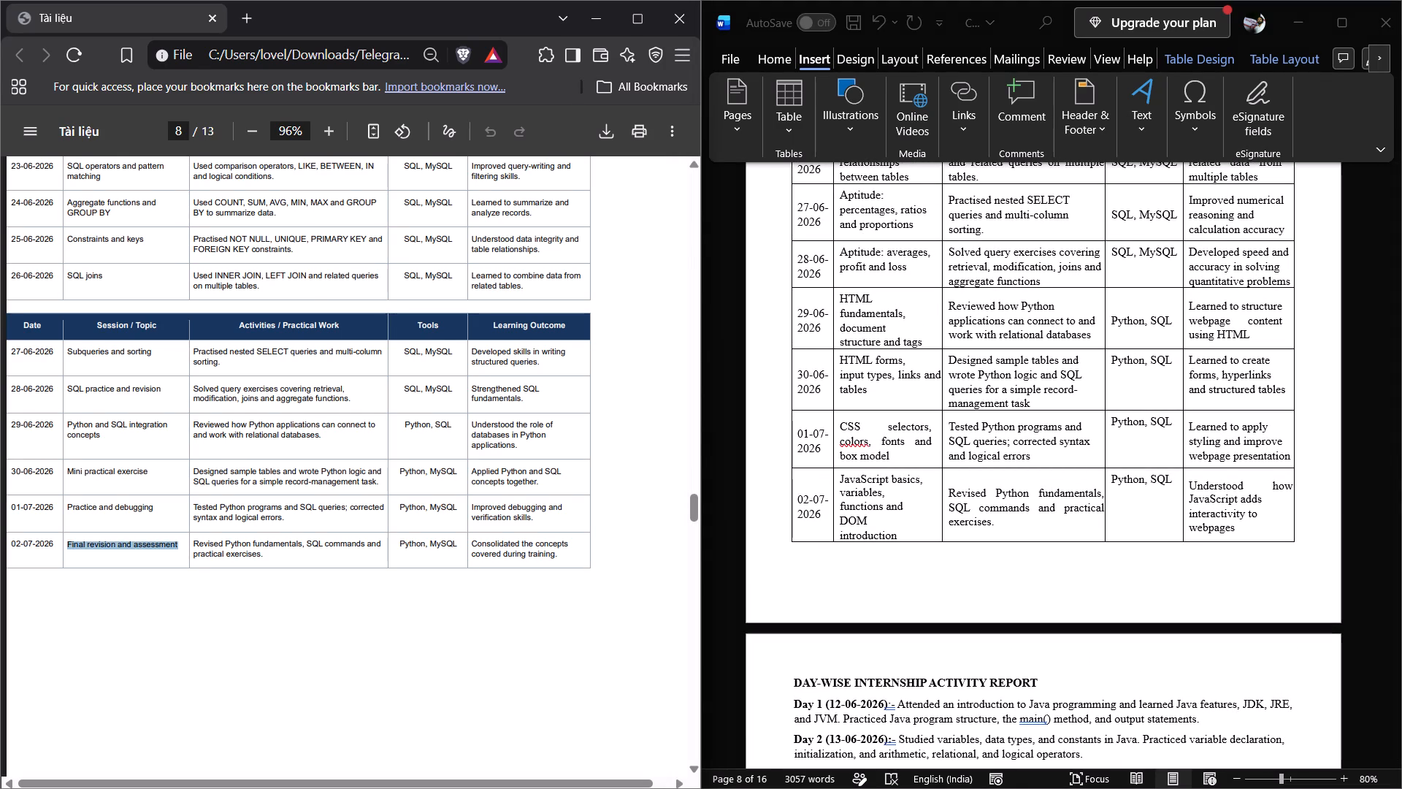
{"action": "left_click_drag", "start_coordinate": [66, 545], "coordinate": [65, 545]}
{"action": "key", "text": "ctrl+c"}
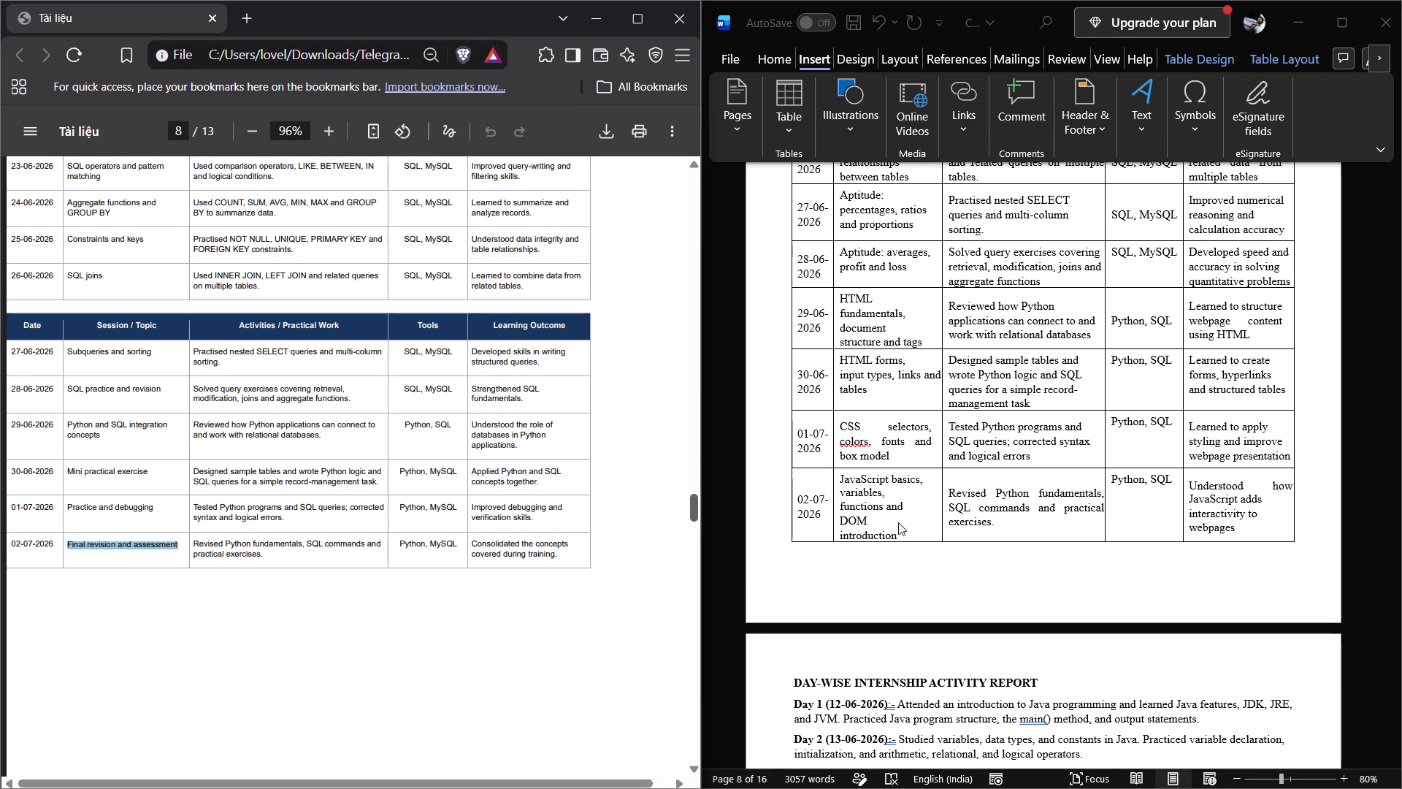
{"action": "left_click", "coordinate": [896, 534]}
{"action": "left_click_drag", "start_coordinate": [898, 535], "coordinate": [873, 517]}
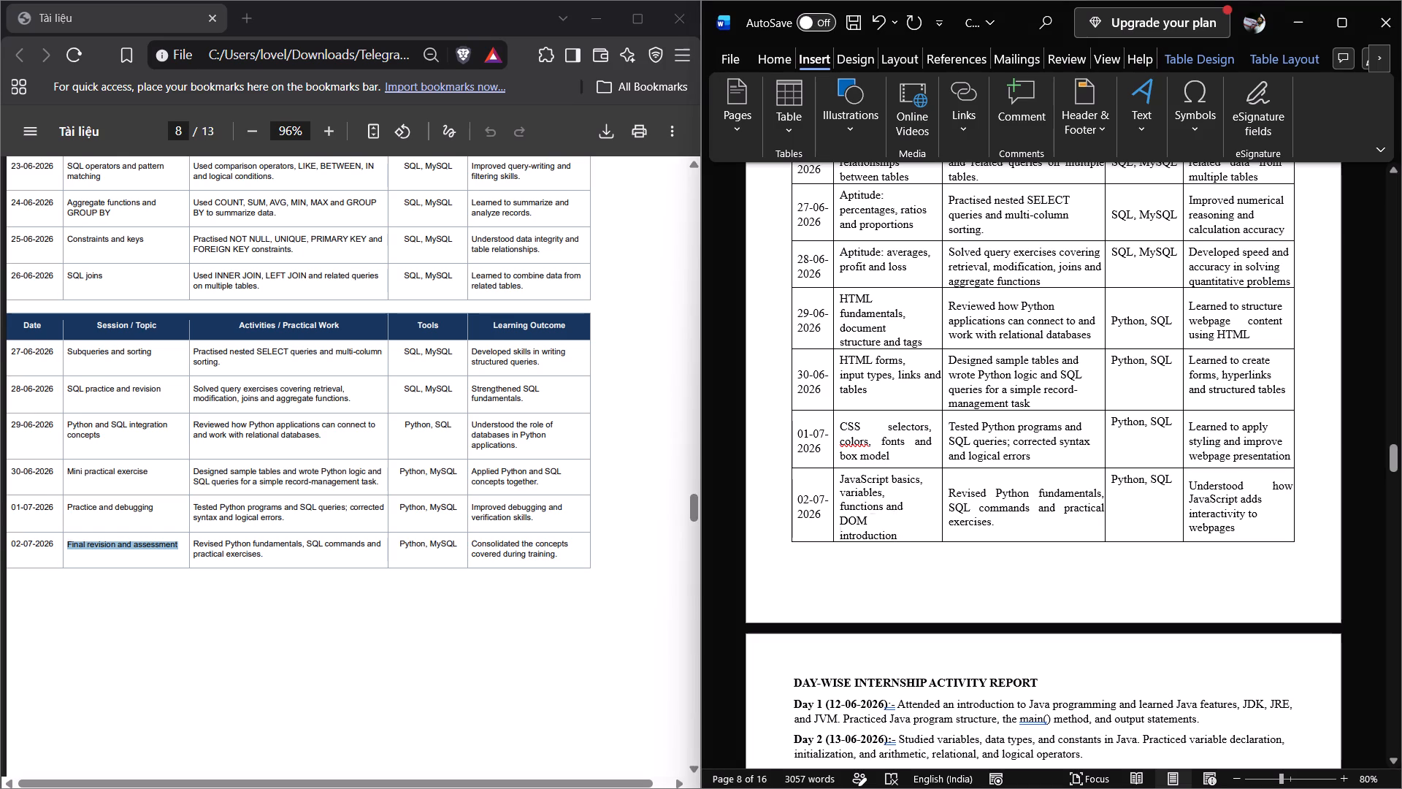
{"action": "left_click_drag", "start_coordinate": [873, 517], "coordinate": [840, 481]}
{"action": "key", "text": "ctrl+v"}
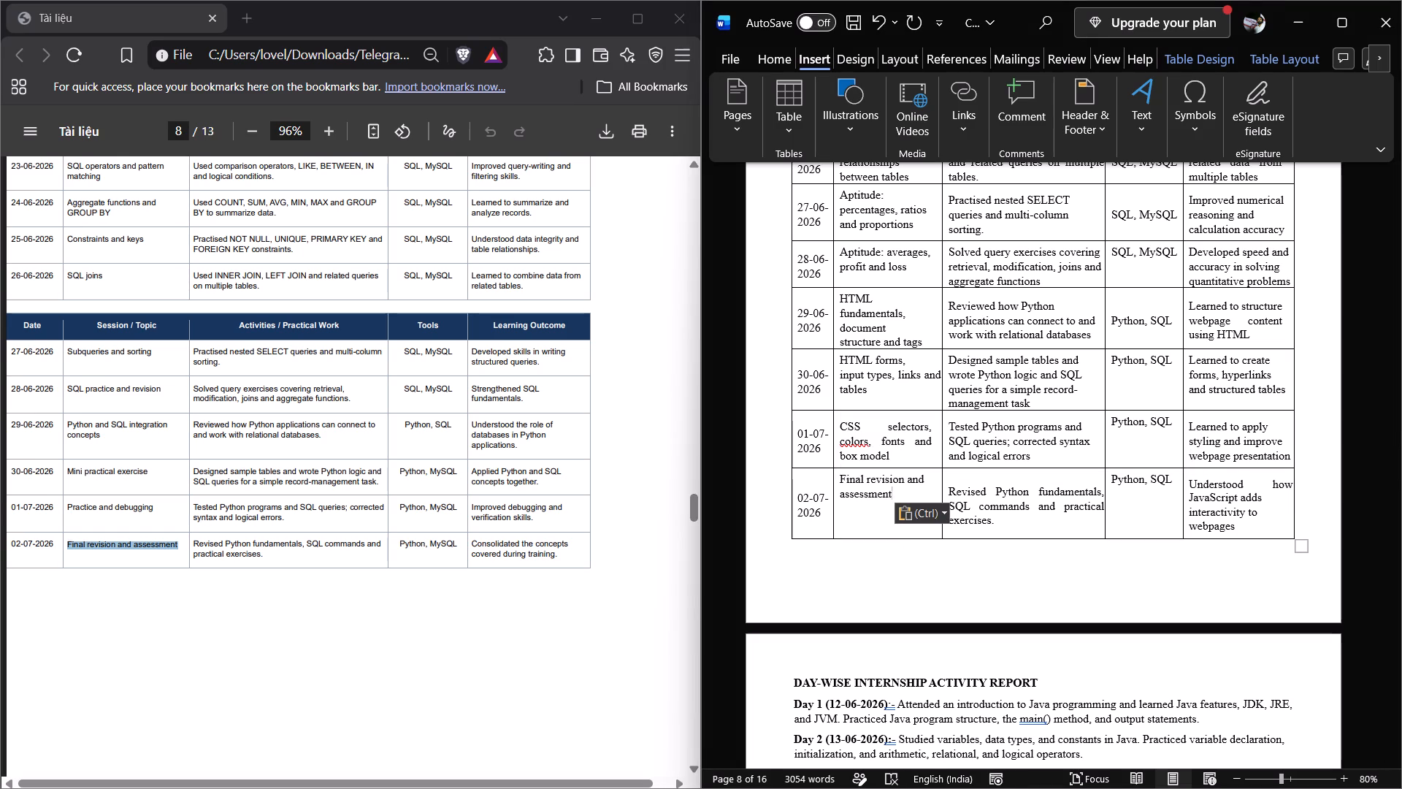
Replace the Word report's 01-07-2026 session topic with the PDF's "Practice and debugging".
{"action": "left_click_drag", "start_coordinate": [153, 507], "coordinate": [66, 510]}
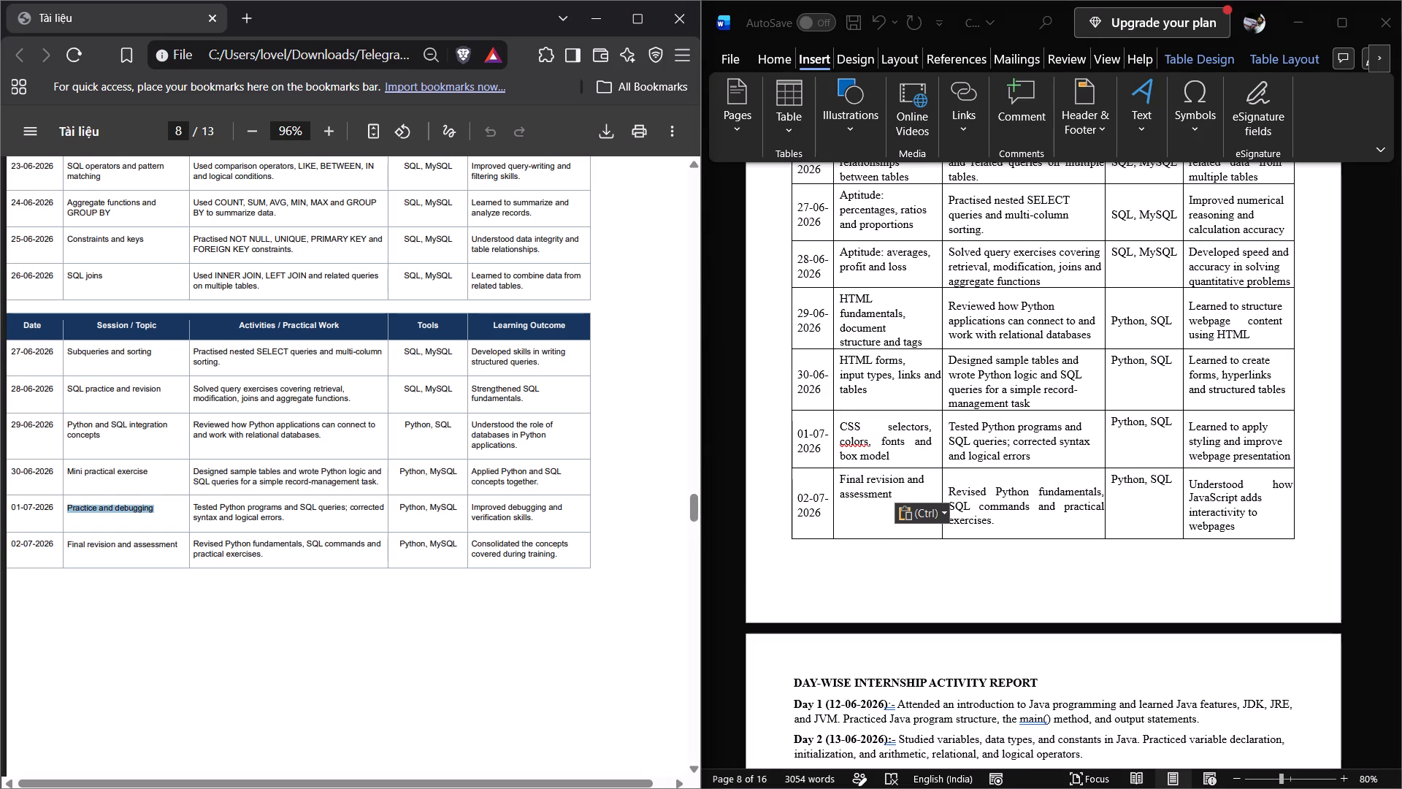
{"action": "key", "text": "ctrl+c"}
{"action": "left_click", "coordinate": [890, 452]}
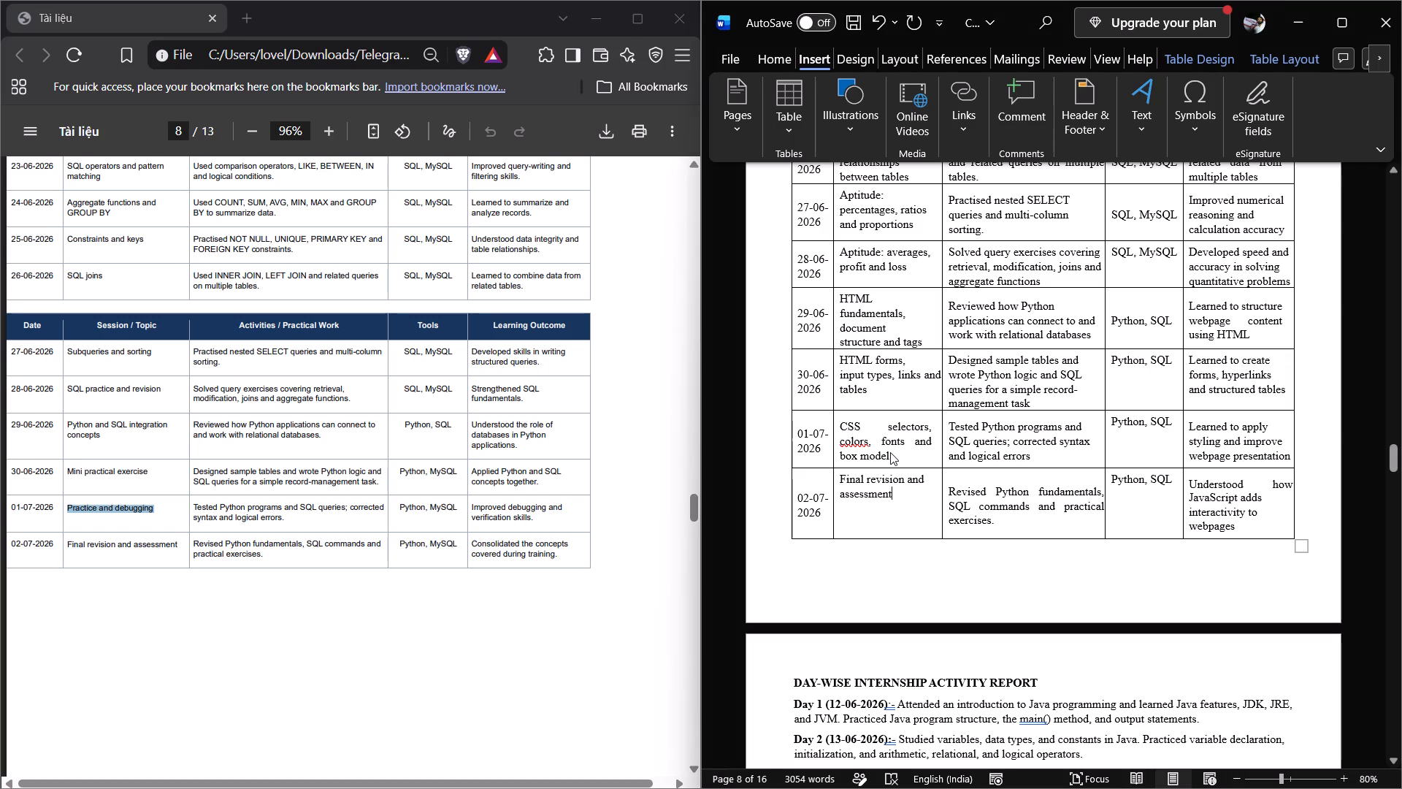
{"action": "left_click_drag", "start_coordinate": [892, 457], "coordinate": [844, 430]}
{"action": "key", "text": "ctrl+v"}
Replace the Word report's 30-06-2026 session topic with the PDF's "Mini practical exercise".
{"action": "scroll", "coordinate": [844, 430], "scroll_direction": "up", "scroll_amount": 1}
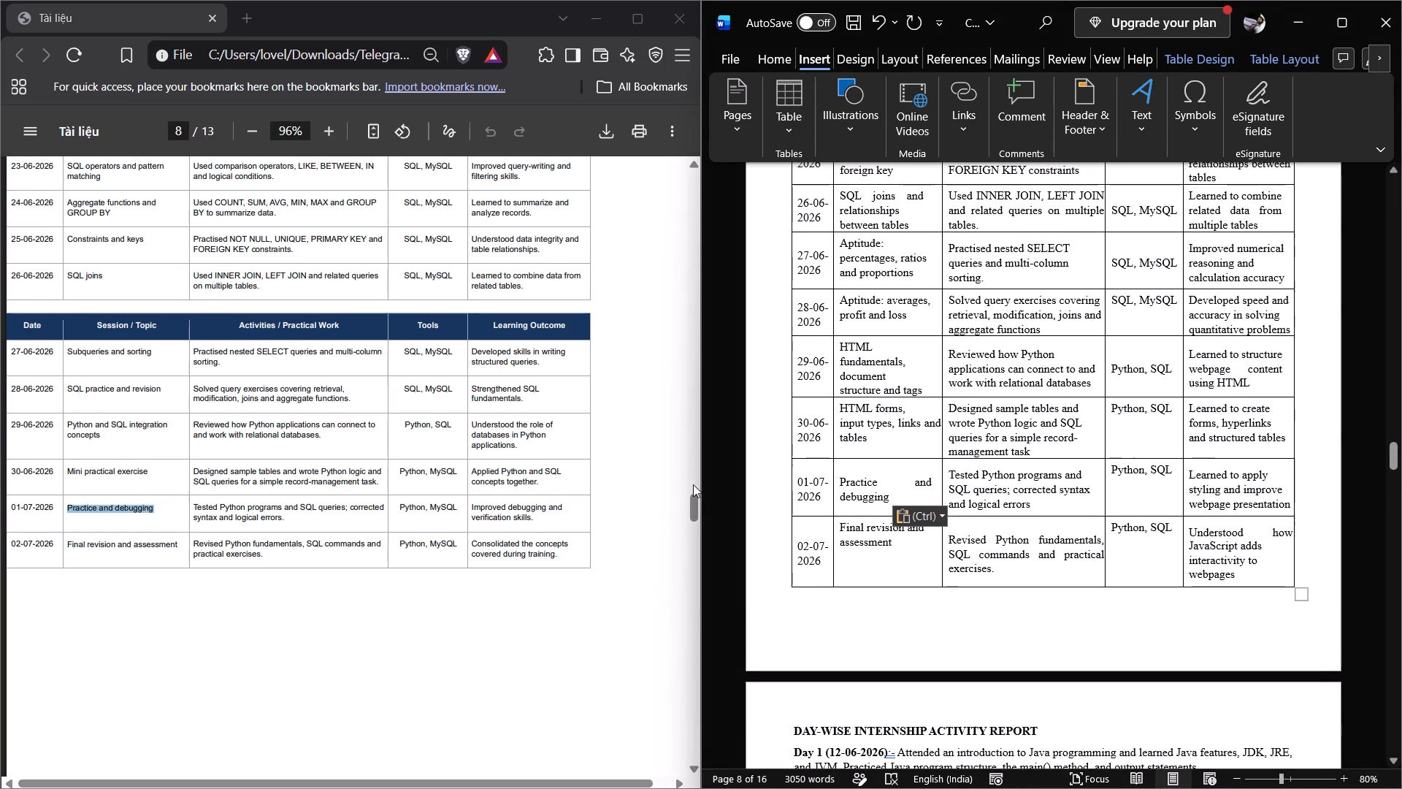
{"action": "left_click_drag", "start_coordinate": [150, 470], "coordinate": [72, 471]}
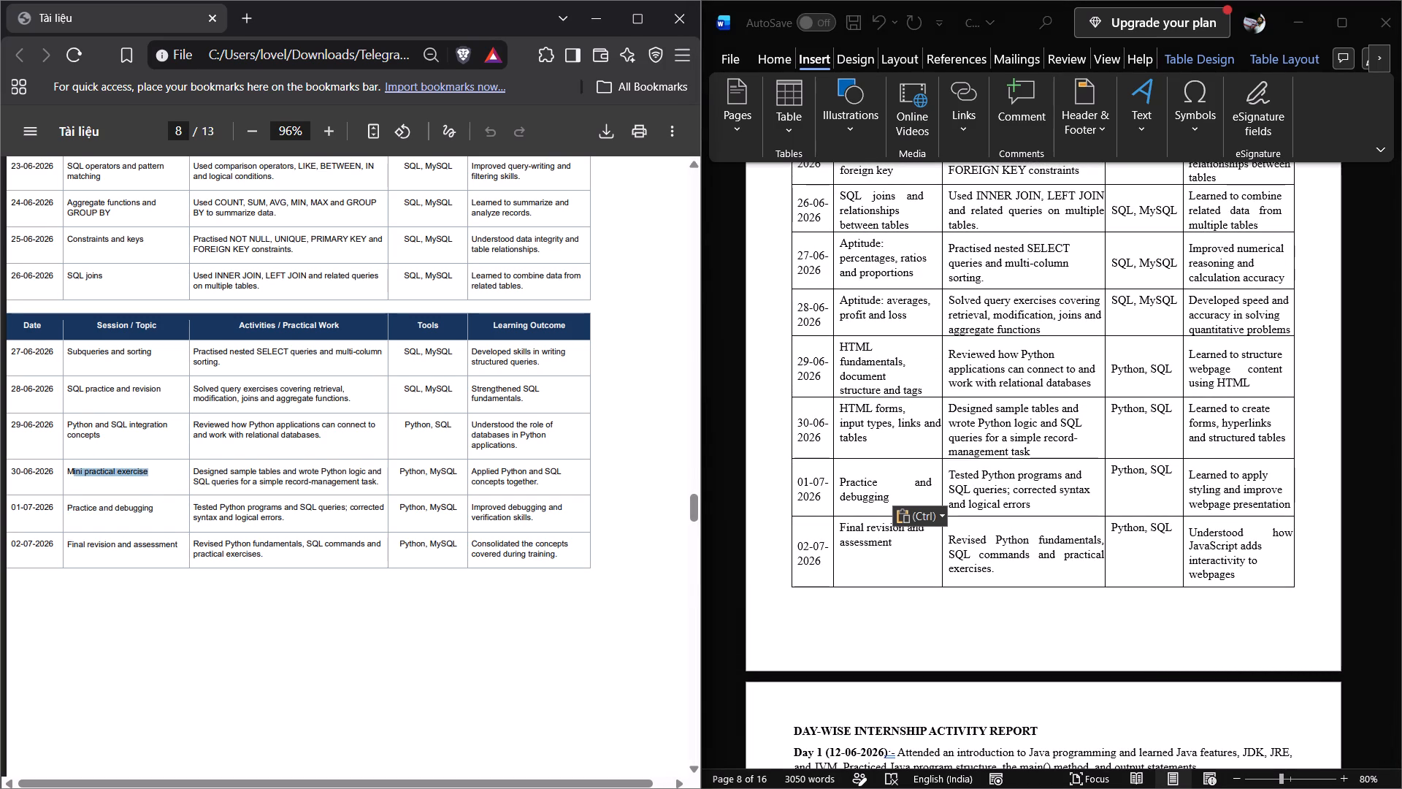
{"action": "left_click_drag", "start_coordinate": [72, 471], "coordinate": [65, 471]}
{"action": "key", "text": "ctrl+c"}
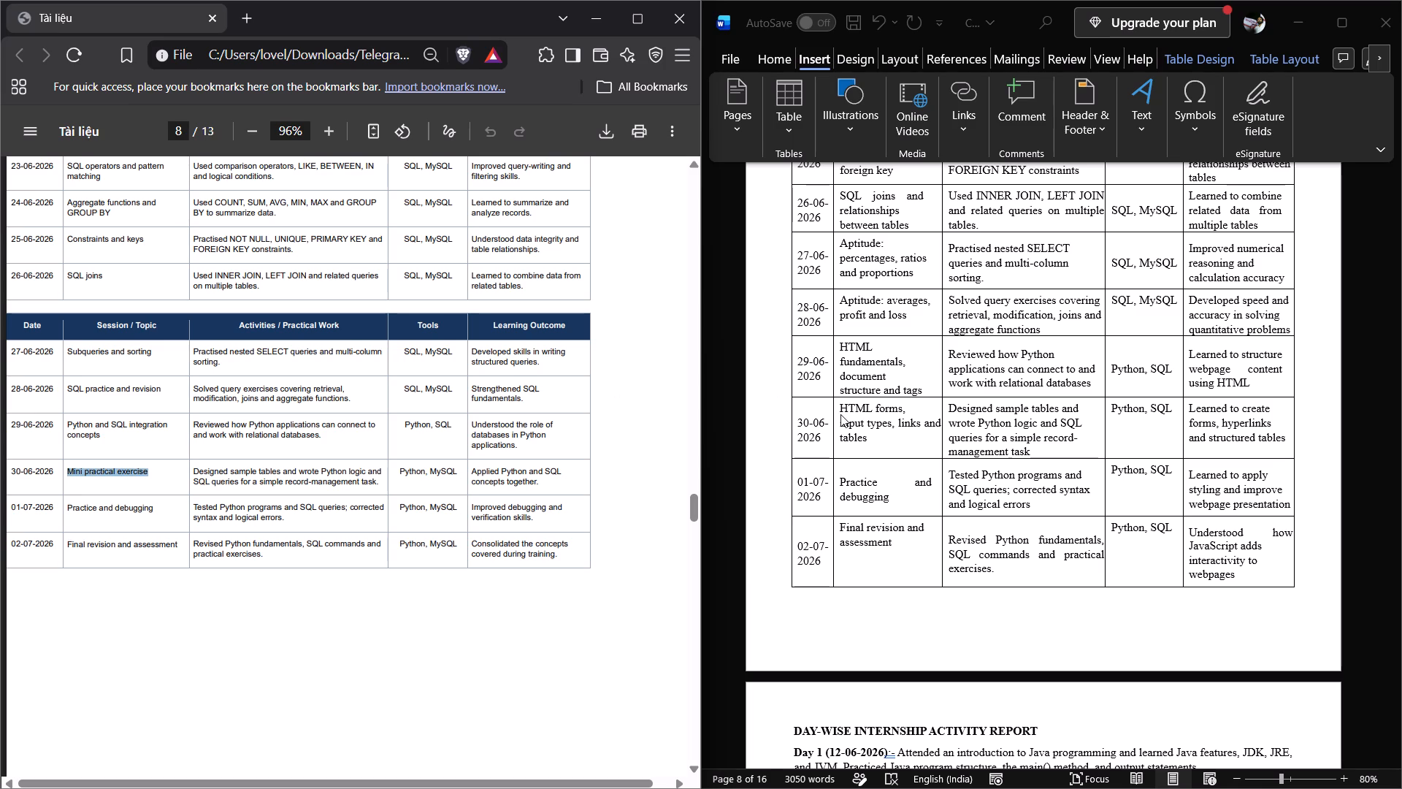
{"action": "left_click", "coordinate": [865, 435]}
{"action": "left_click_drag", "start_coordinate": [867, 435], "coordinate": [865, 435]}
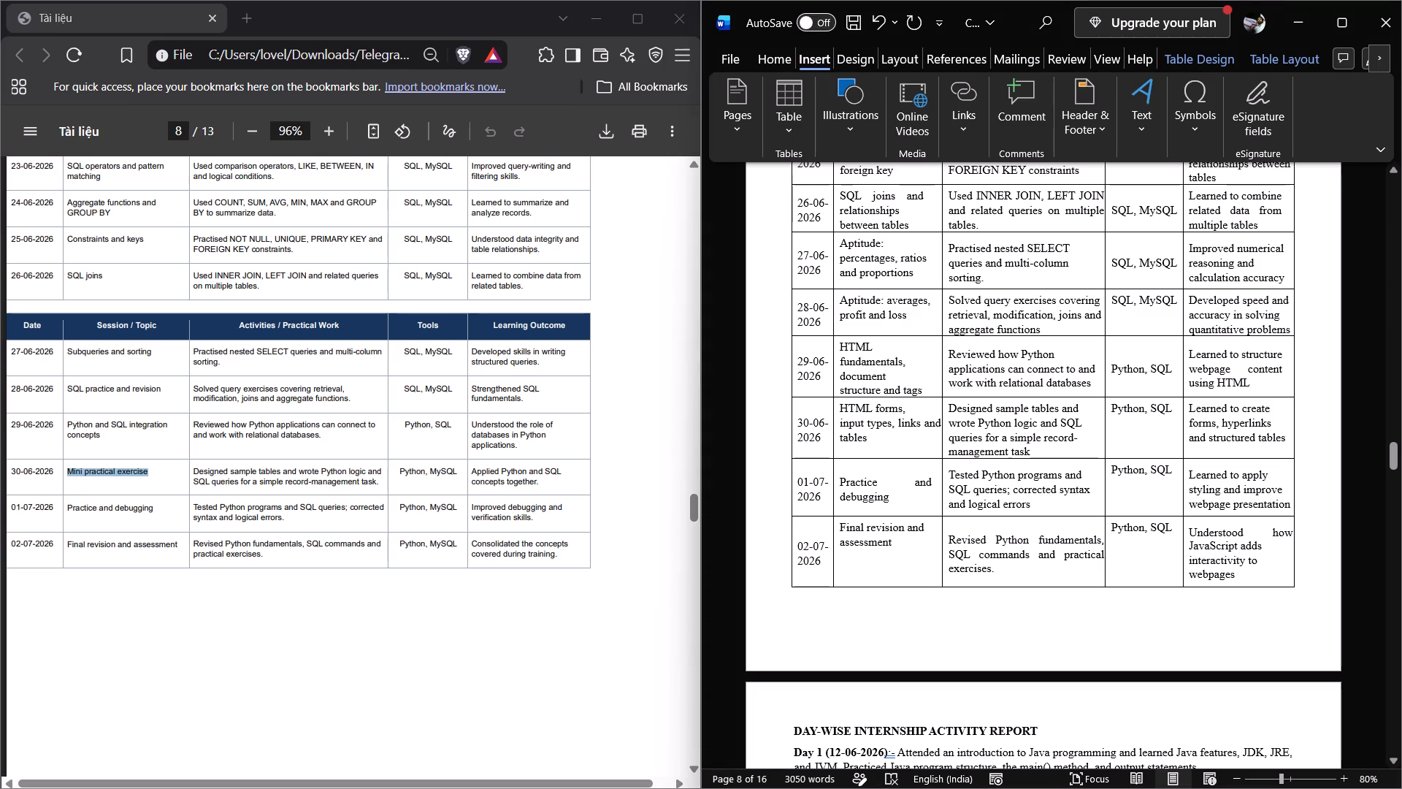
{"action": "left_click_drag", "start_coordinate": [865, 435], "coordinate": [843, 412]}
{"action": "key", "text": "ctrl+v"}
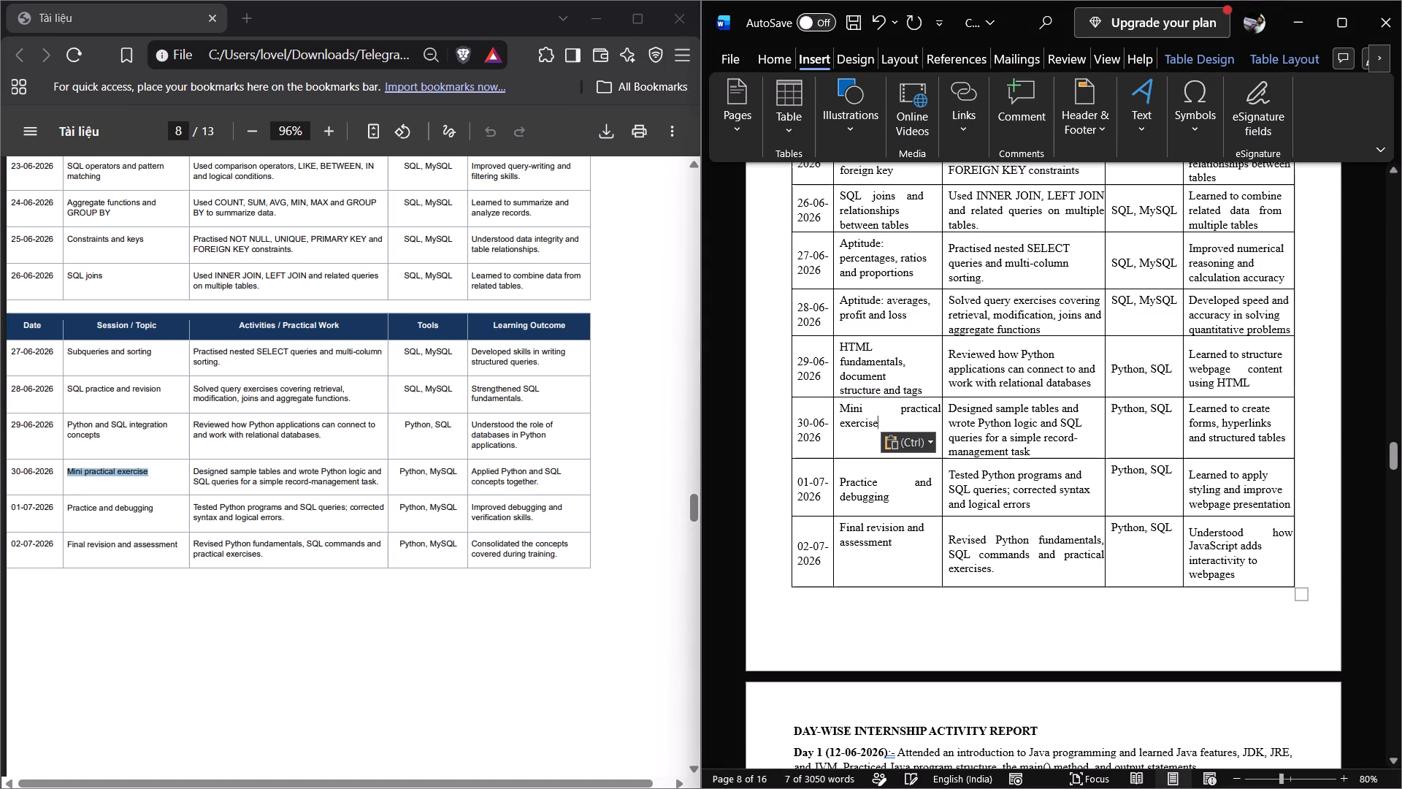
Replace the Word report's 29-06-2026 session topic with the PDF's "Python and SQL integration concepts".
{"action": "scroll", "coordinate": [418, 445], "scroll_direction": "up", "scroll_amount": 1}
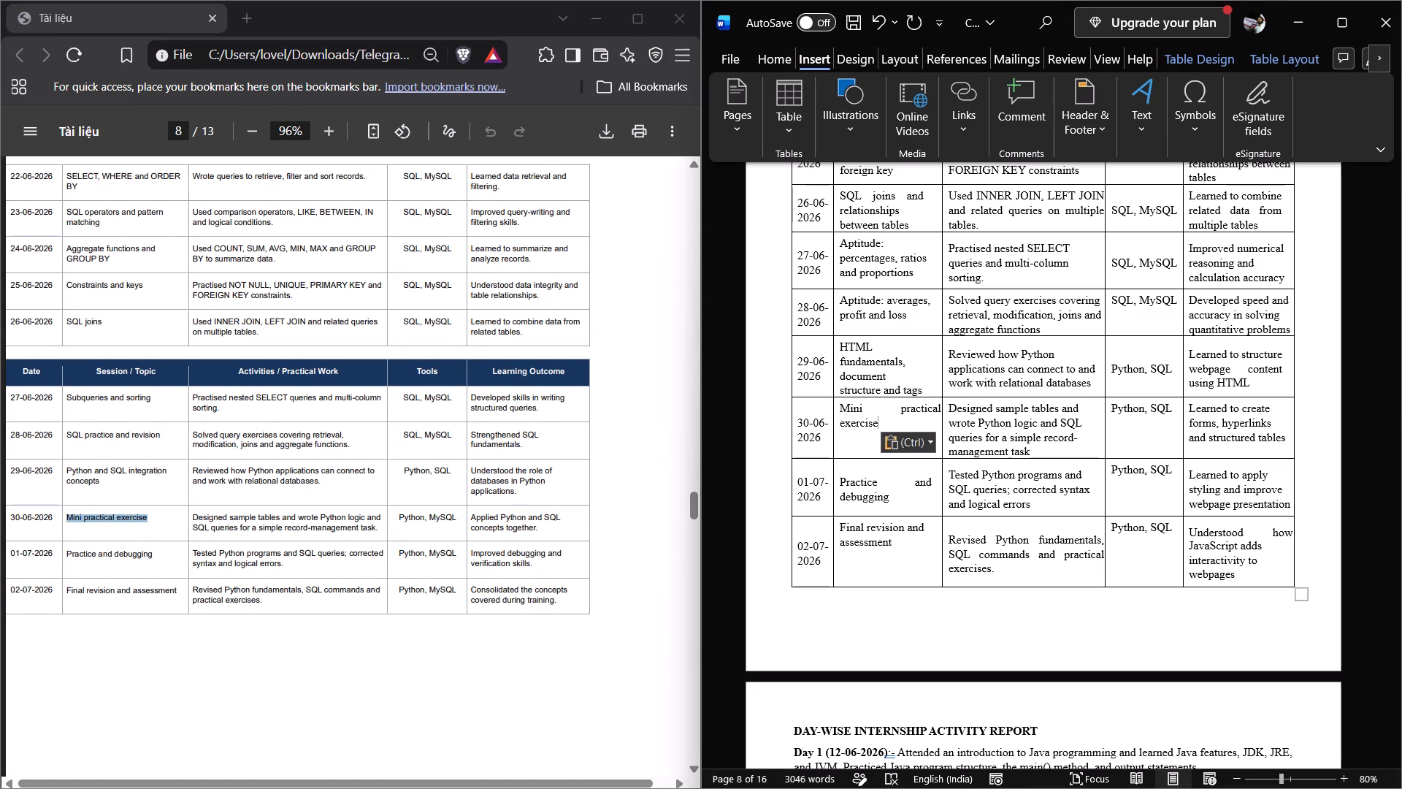
{"action": "left_click_drag", "start_coordinate": [101, 479], "coordinate": [66, 473]}
{"action": "key", "text": "ctrl+c"}
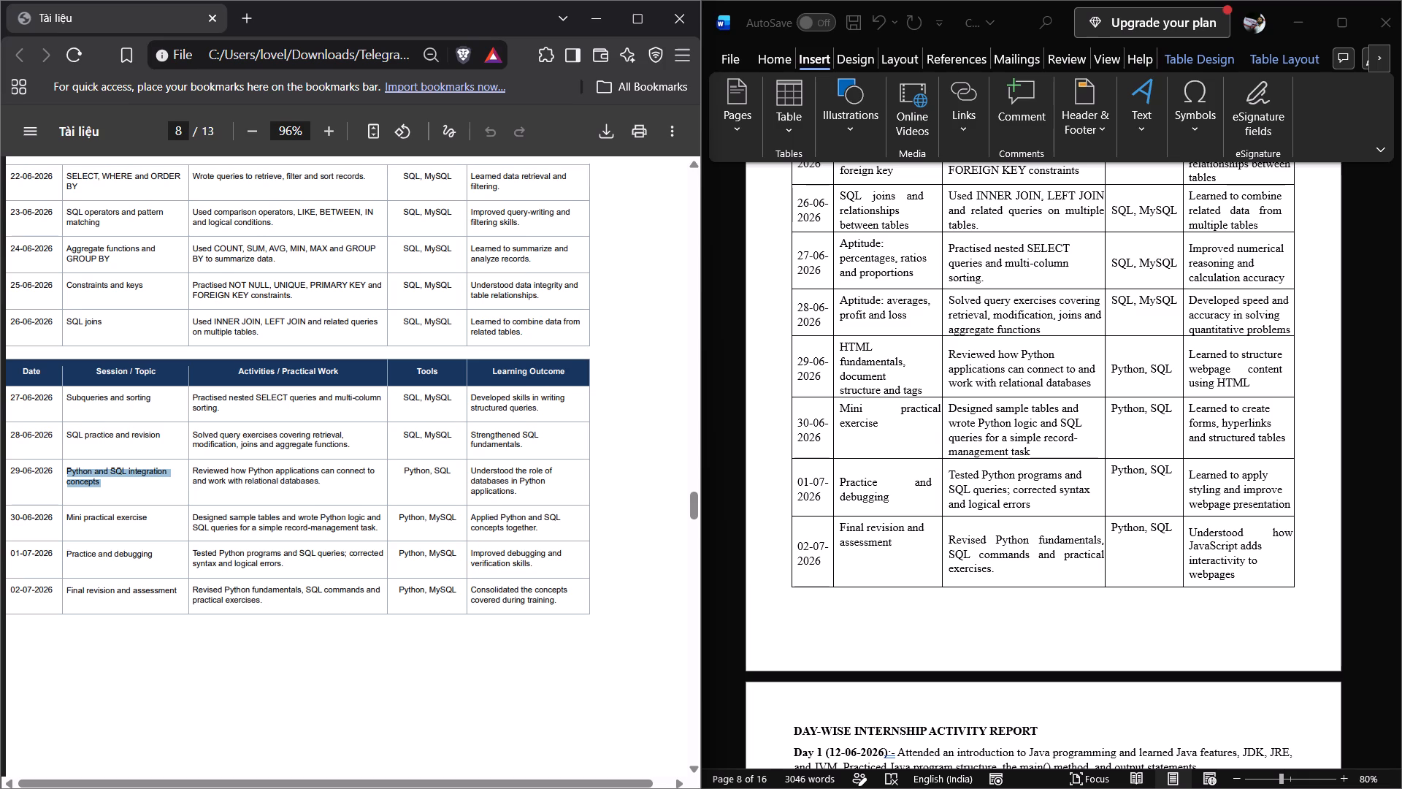
{"action": "left_click", "coordinate": [919, 386]}
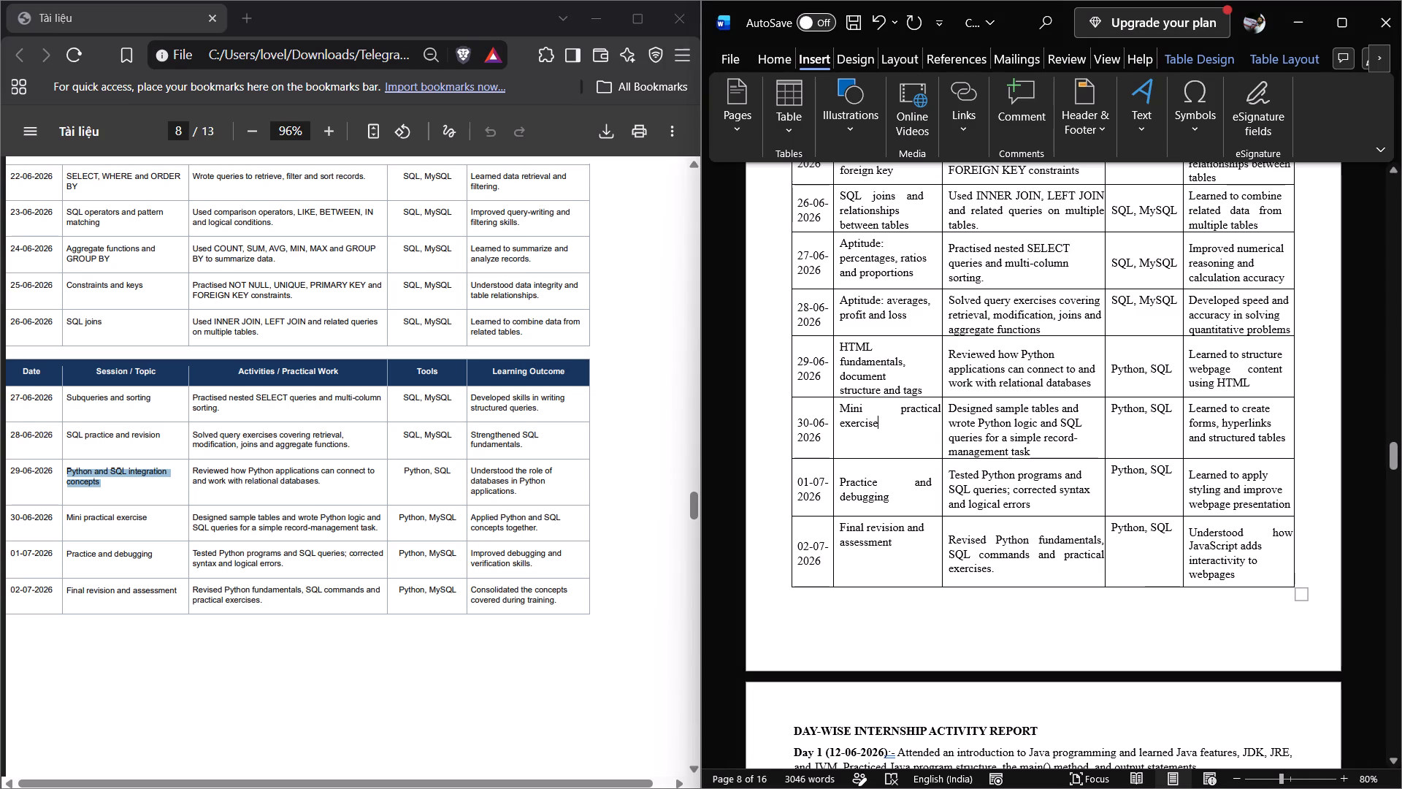
{"action": "left_click_drag", "start_coordinate": [922, 392], "coordinate": [845, 350]}
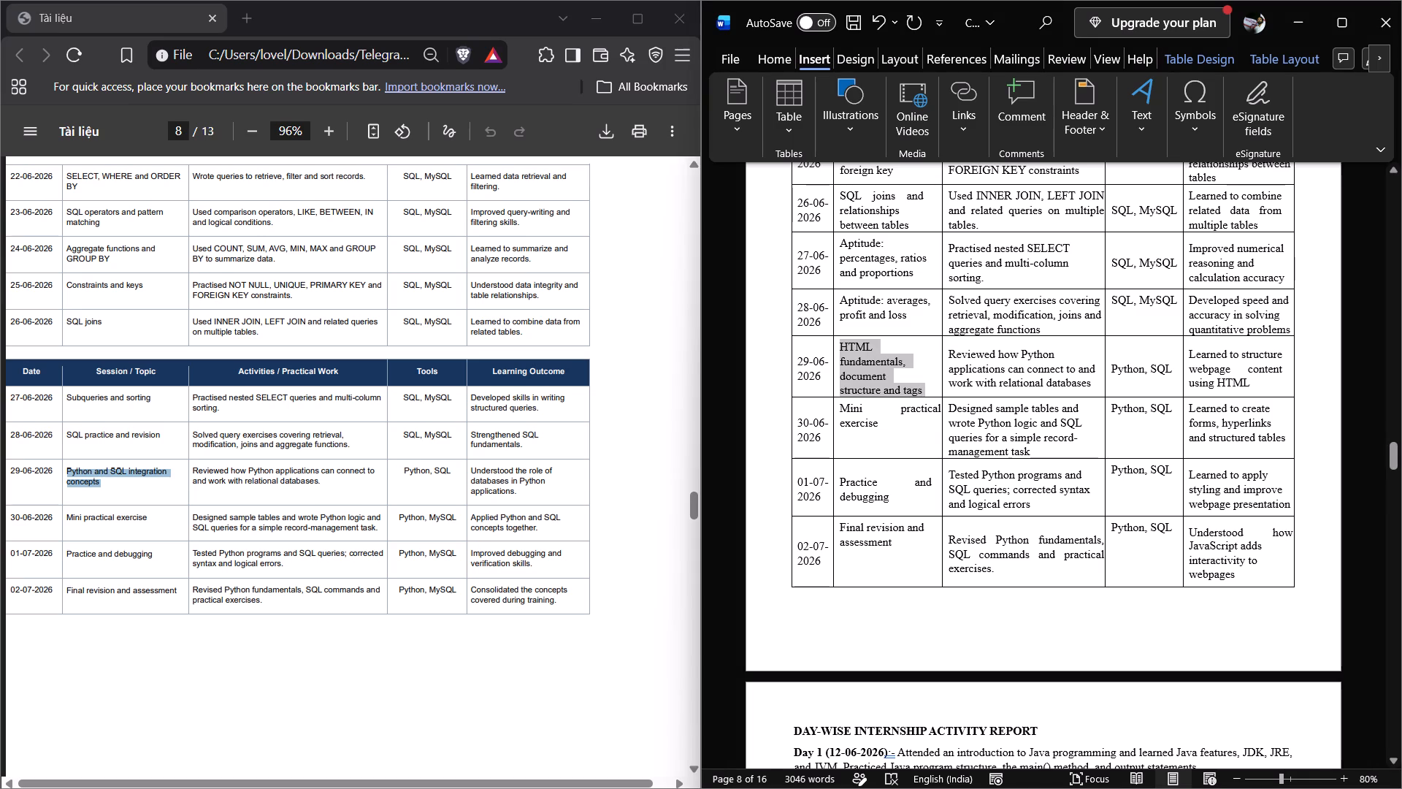
{"action": "left_click_drag", "start_coordinate": [845, 350], "coordinate": [844, 348]}
{"action": "key", "text": "ctrl+v"}
Replace the Word report's 28-06-2026 session topic with the PDF's "SQL practice and revision".
{"action": "scroll", "coordinate": [844, 348], "scroll_direction": "up", "scroll_amount": 1}
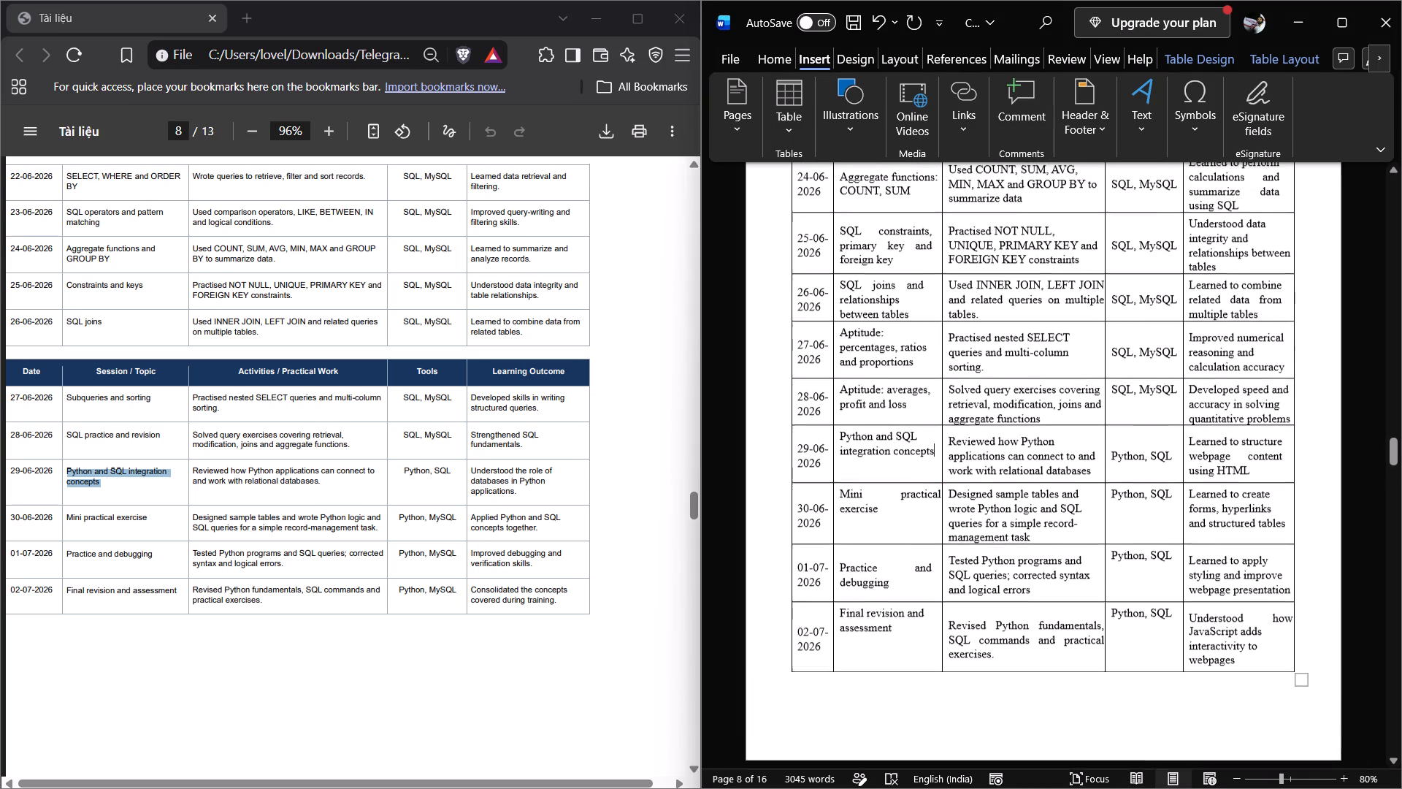
{"action": "left_click_drag", "start_coordinate": [161, 435], "coordinate": [126, 436]}
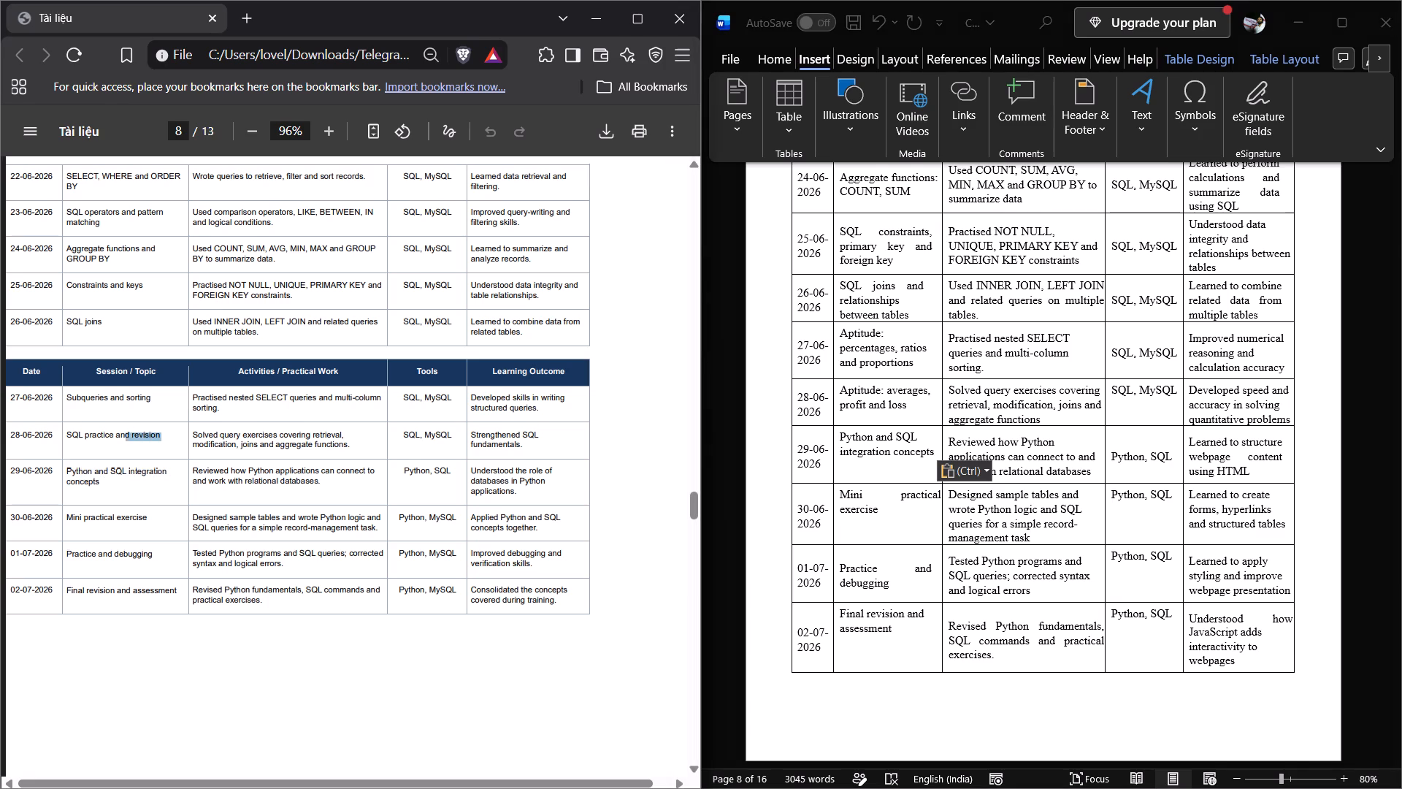
{"action": "left_click_drag", "start_coordinate": [126, 436], "coordinate": [69, 441]}
{"action": "key", "text": "ctrl+c"}
{"action": "left_click", "coordinate": [908, 403]}
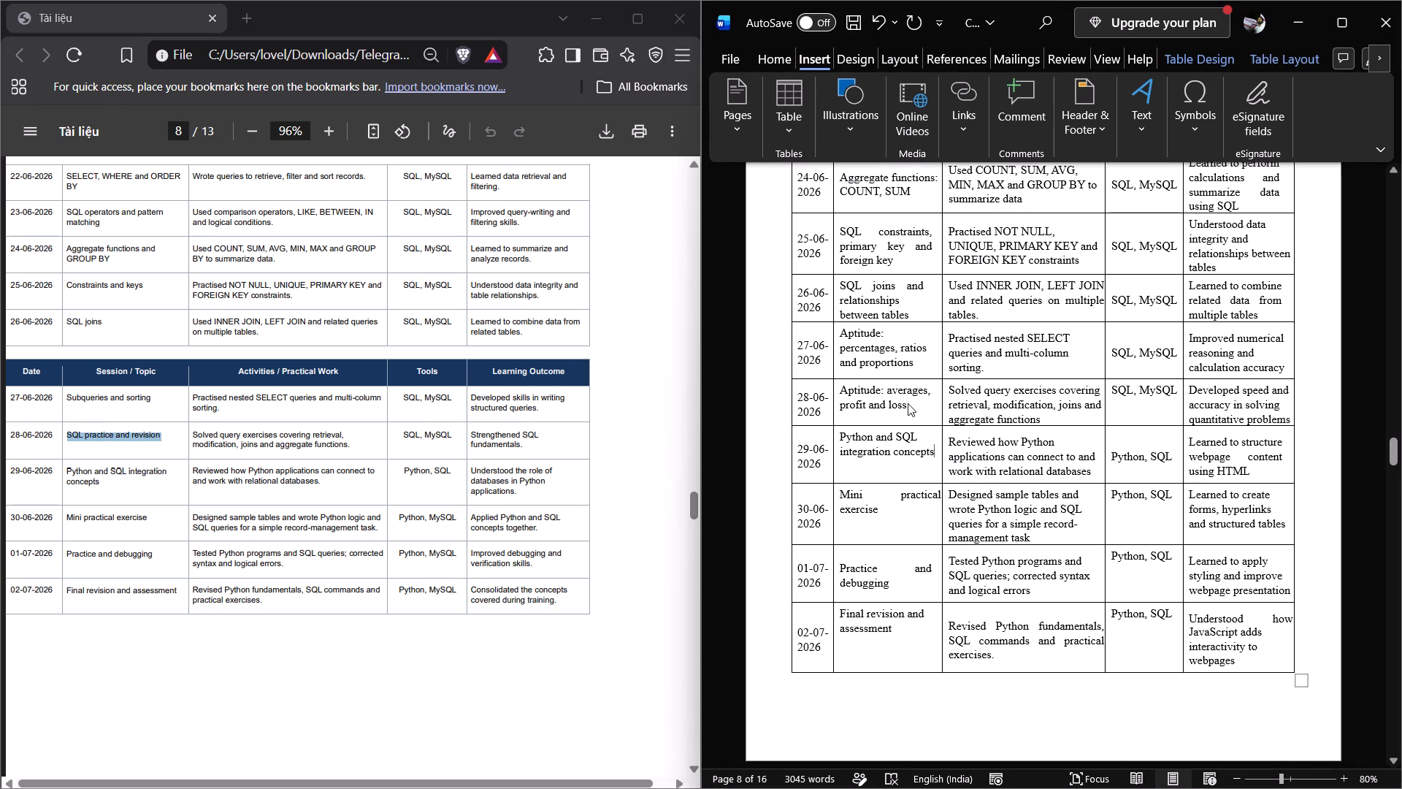
{"action": "left_click_drag", "start_coordinate": [907, 403], "coordinate": [846, 394]}
{"action": "key", "text": "ctrl+v"}
Replace the Word report's 27-06-2026 session topic with the PDF's "Subqueries and sorting".
{"action": "scroll", "coordinate": [846, 394], "scroll_direction": "up", "scroll_amount": 1}
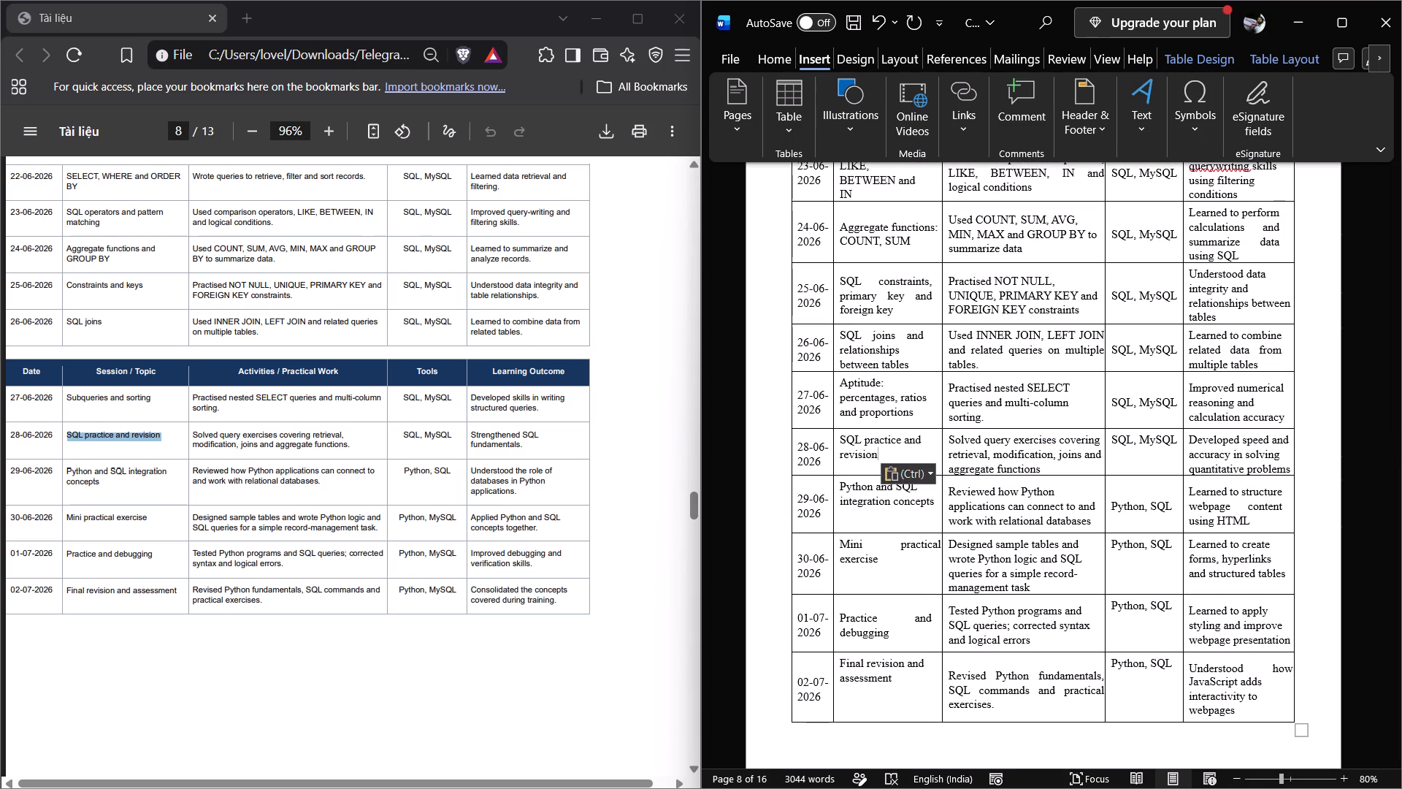
{"action": "left_click_drag", "start_coordinate": [151, 398], "coordinate": [66, 394]}
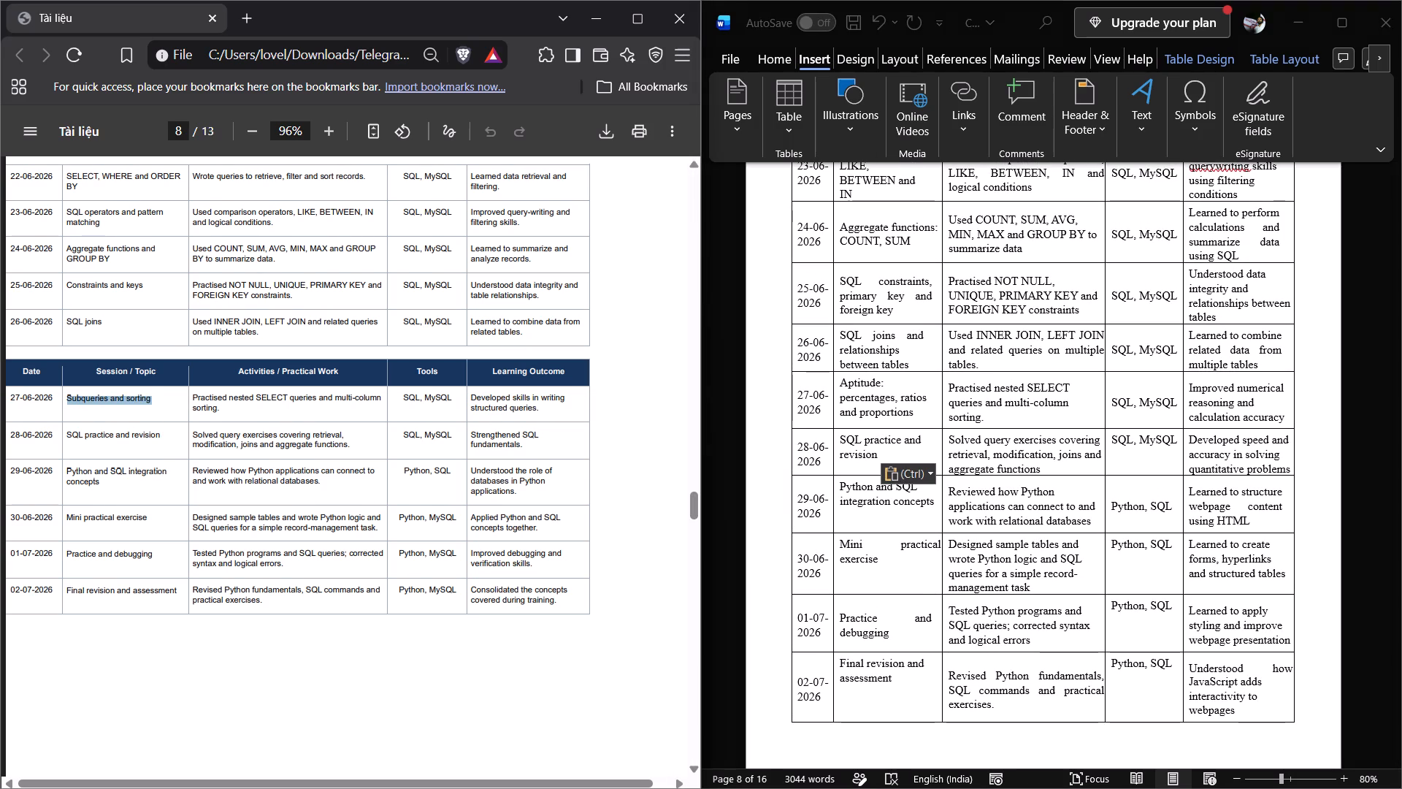
{"action": "key", "text": "ctrl+c"}
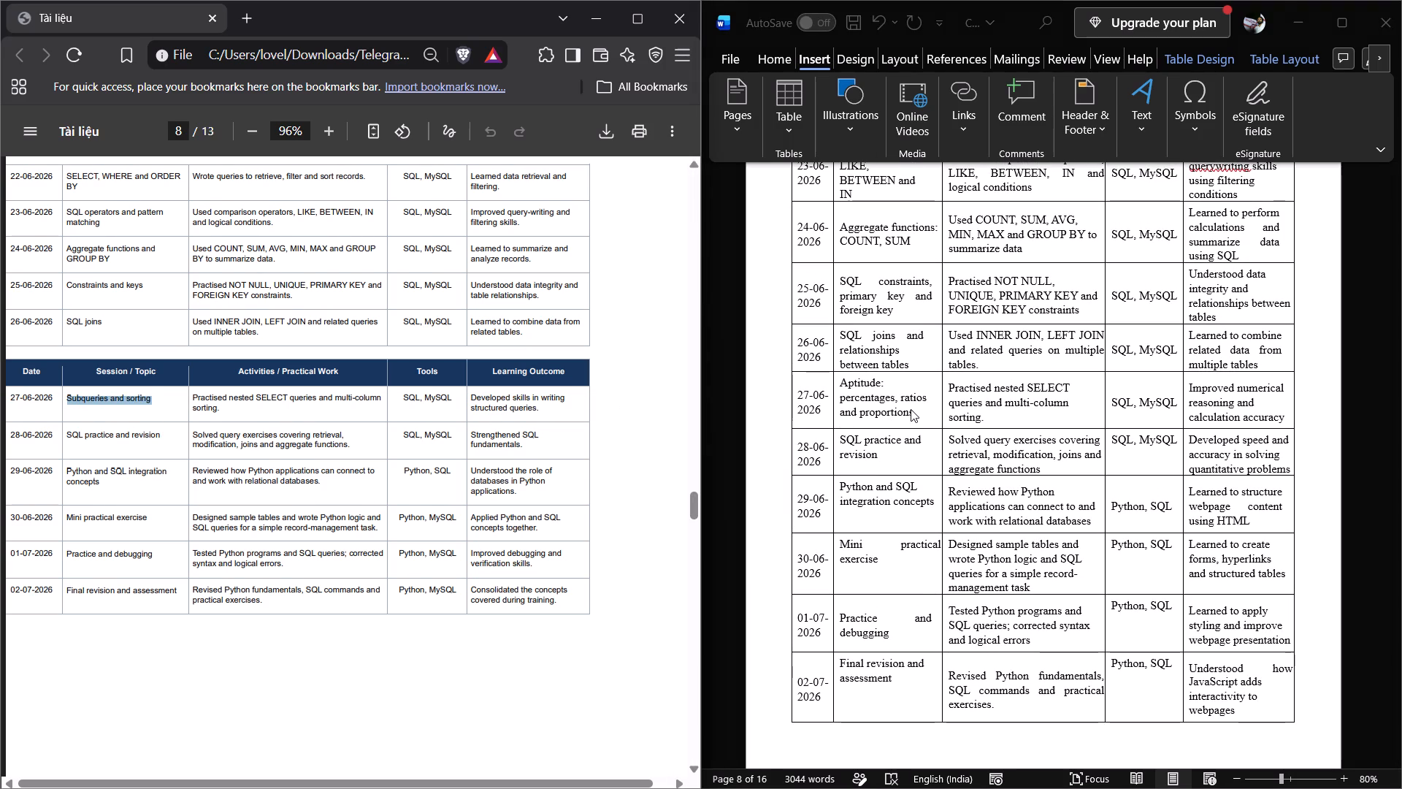
{"action": "left_click", "coordinate": [911, 409]}
{"action": "left_click_drag", "start_coordinate": [915, 410], "coordinate": [845, 389]}
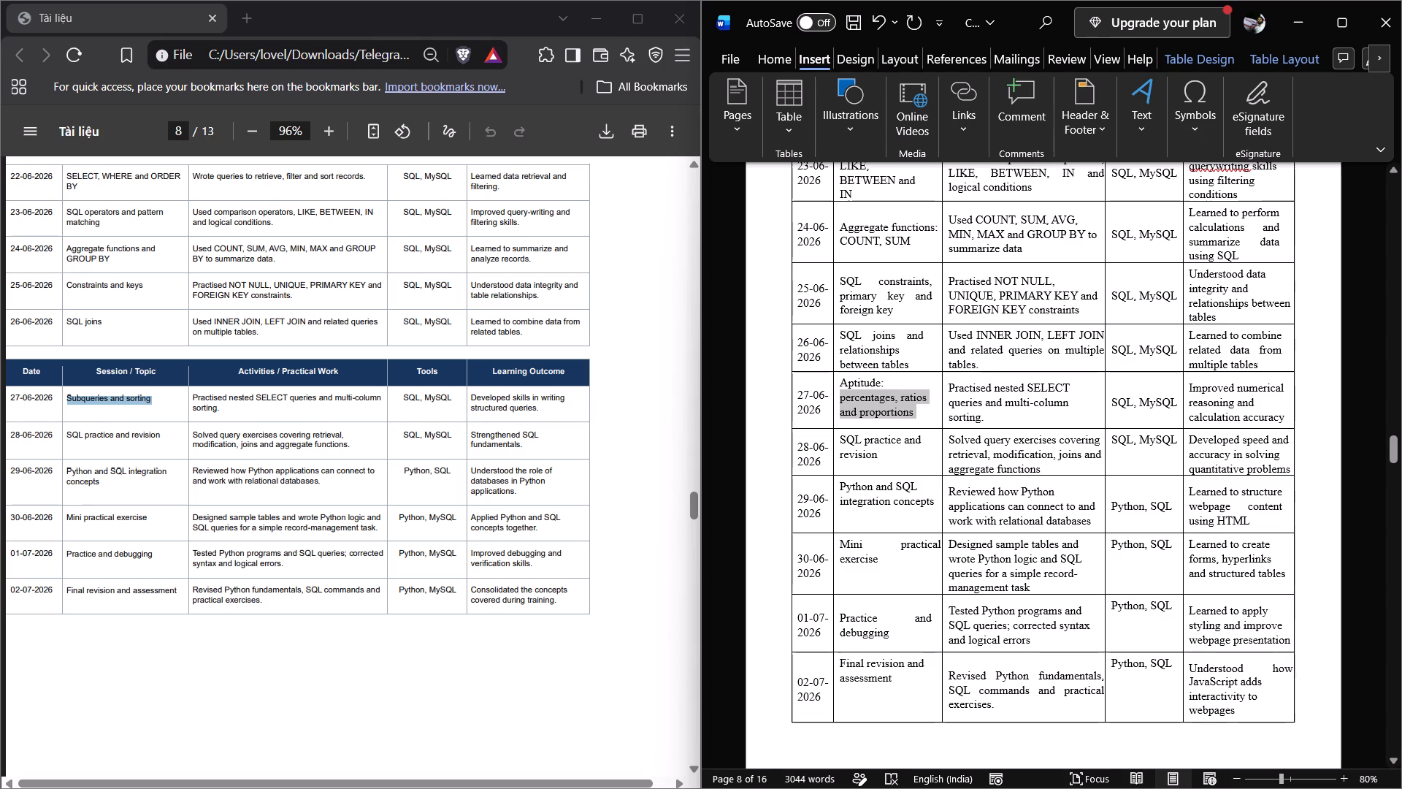
{"action": "left_click_drag", "start_coordinate": [845, 389], "coordinate": [844, 386]}
{"action": "key", "text": "ctrl+v"}
Replace the Word report's 26-06-2026 session topic with the PDF's "SQL joins".
{"action": "scroll", "coordinate": [844, 386], "scroll_direction": "up", "scroll_amount": 1}
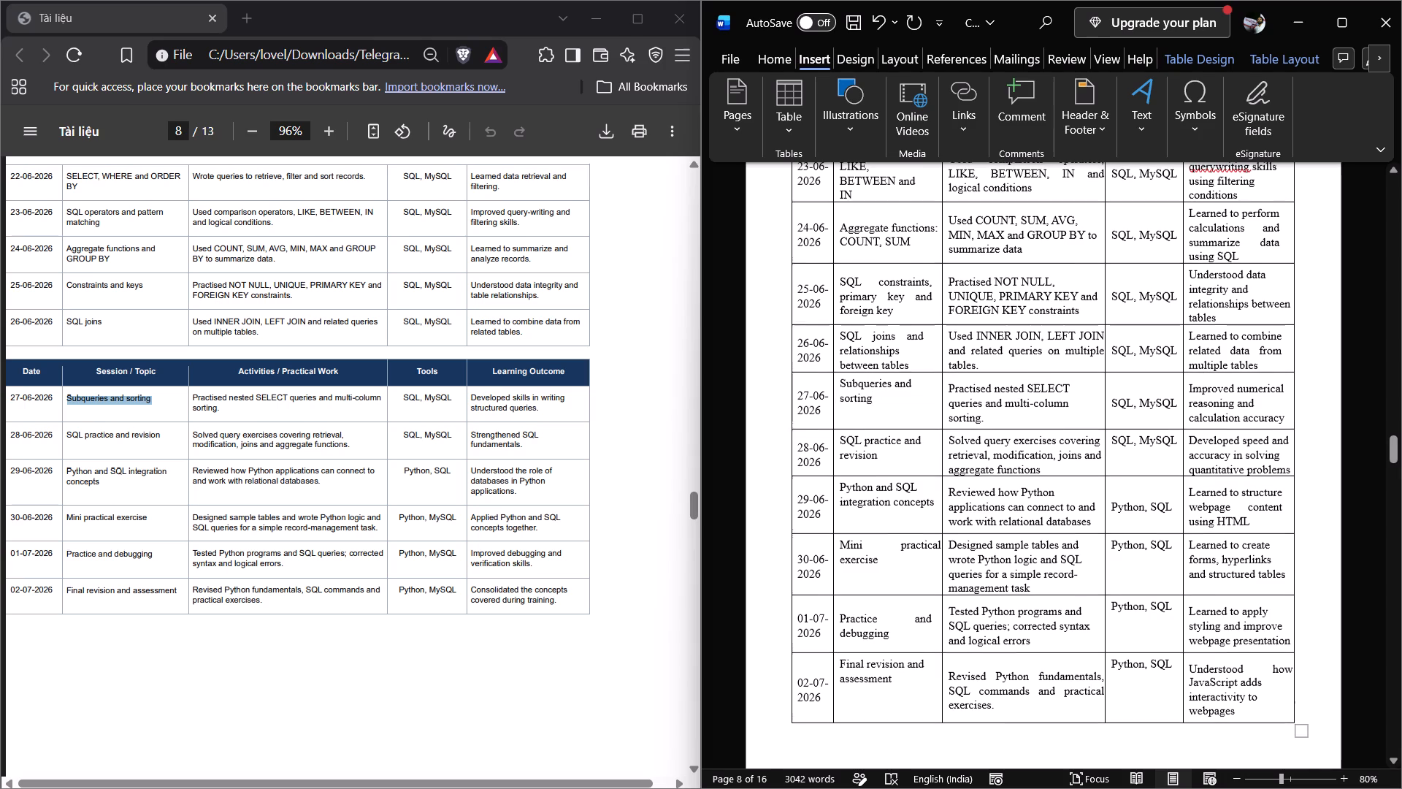
{"action": "scroll", "coordinate": [844, 386], "scroll_direction": "up", "scroll_amount": 1}
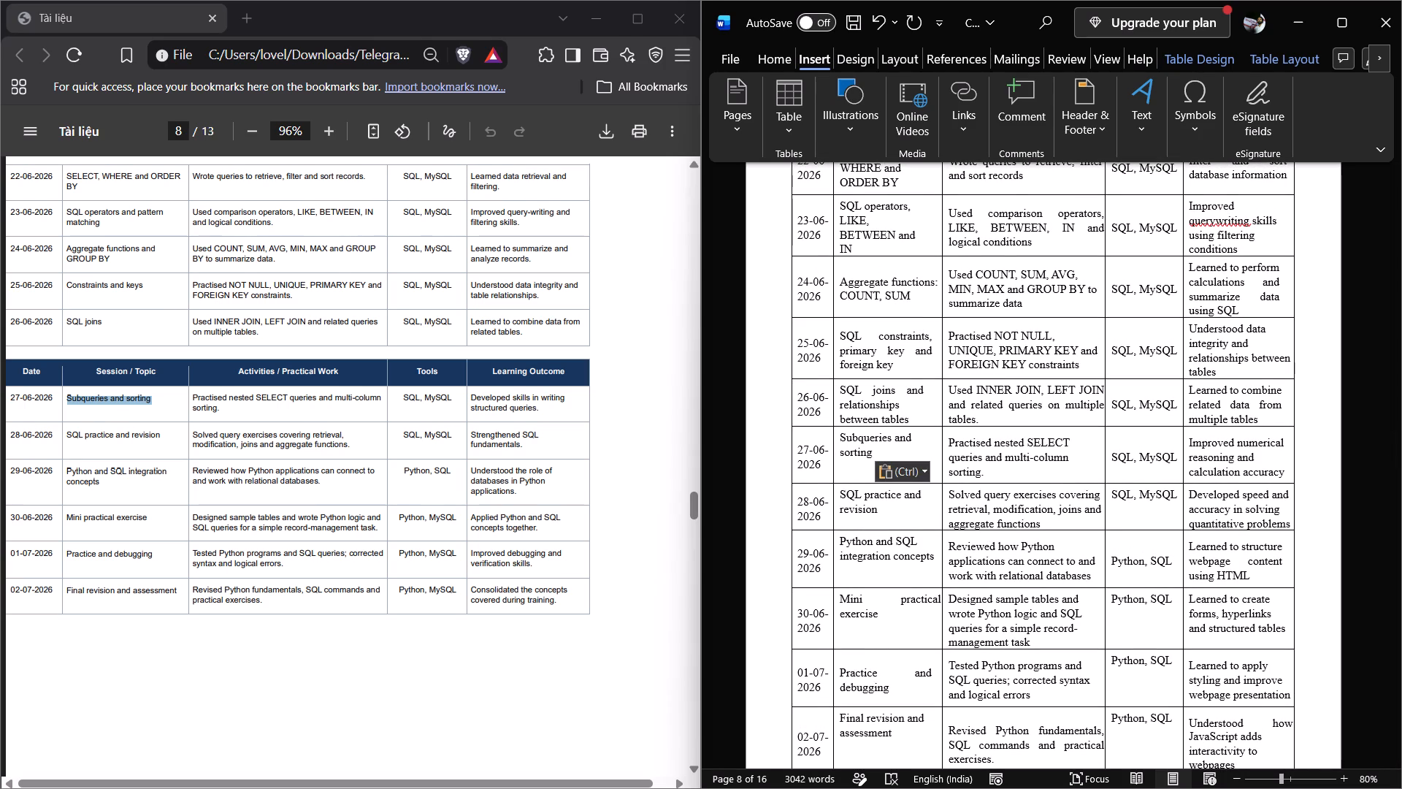
{"action": "left_click_drag", "start_coordinate": [102, 319], "coordinate": [76, 320]}
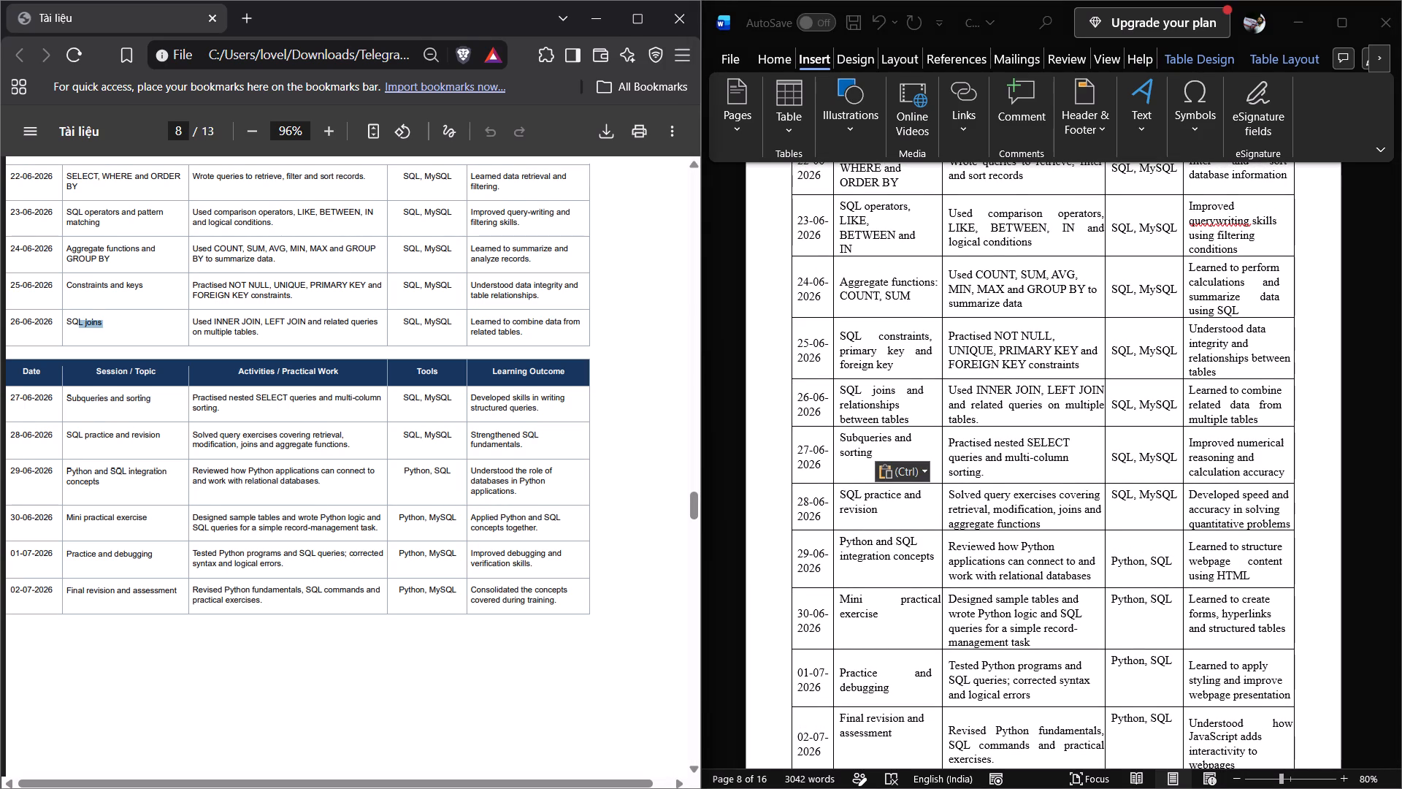
{"action": "left_click_drag", "start_coordinate": [76, 320], "coordinate": [65, 320]}
{"action": "key", "text": "ctrl+c"}
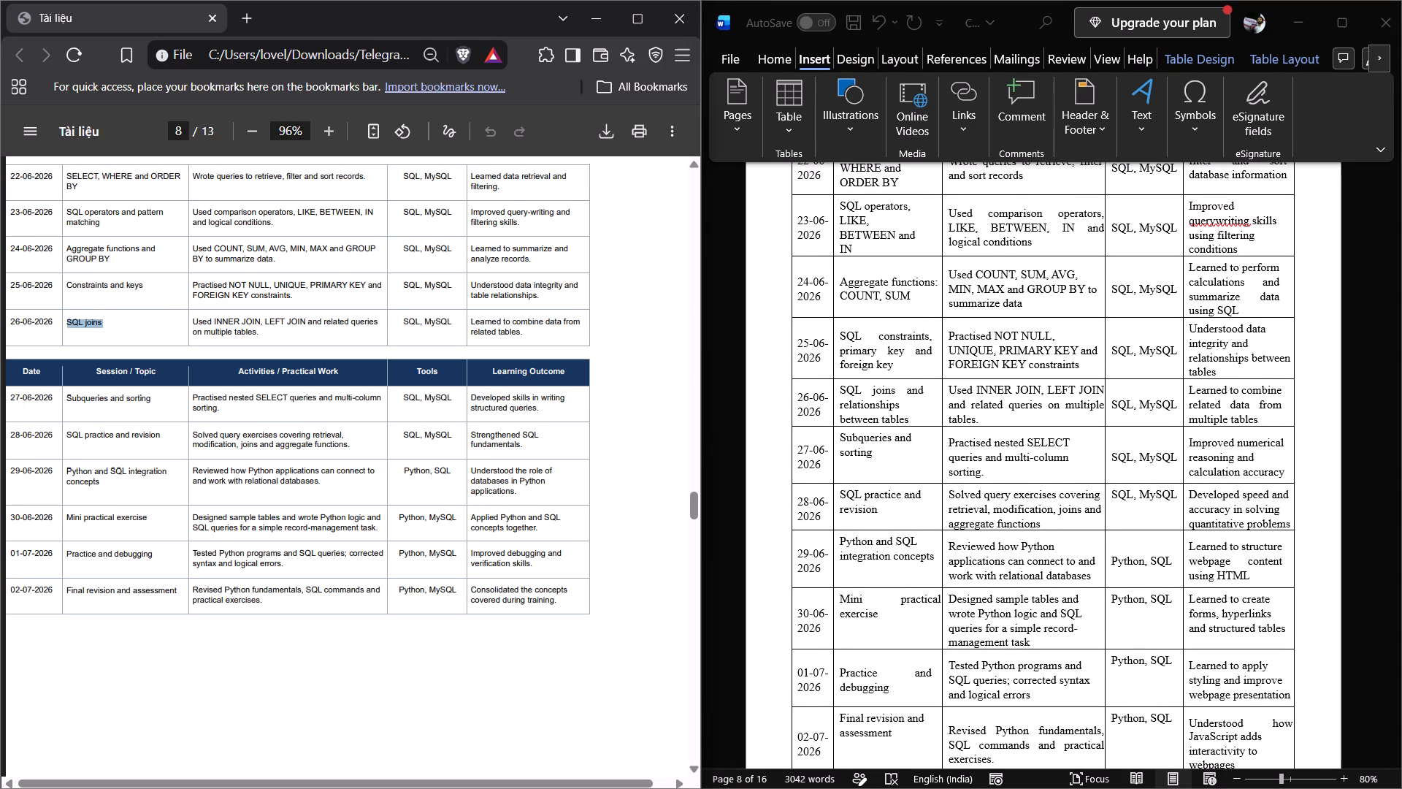
{"action": "scroll", "coordinate": [892, 419], "scroll_direction": "up", "scroll_amount": 1}
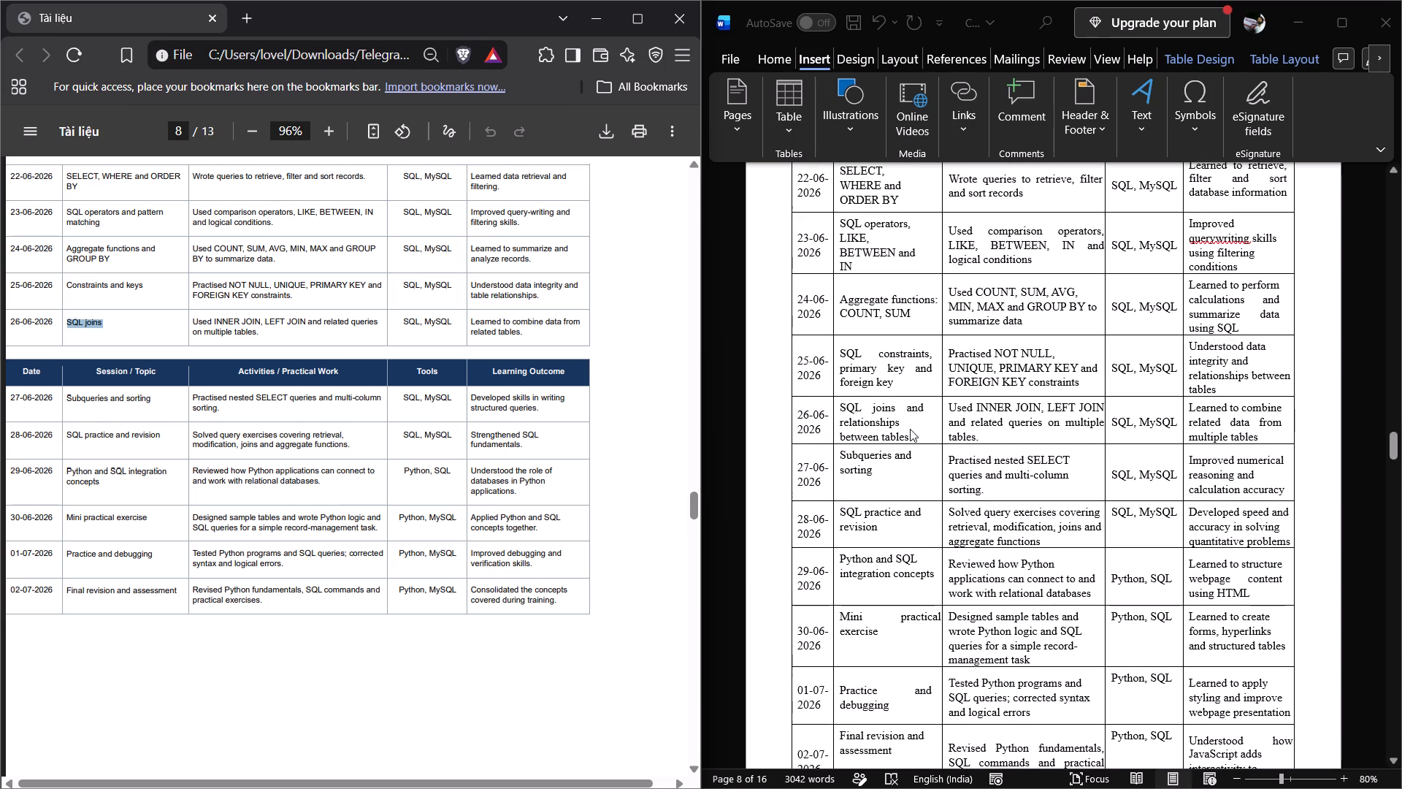
{"action": "left_click_drag", "start_coordinate": [910, 427], "coordinate": [911, 435]}
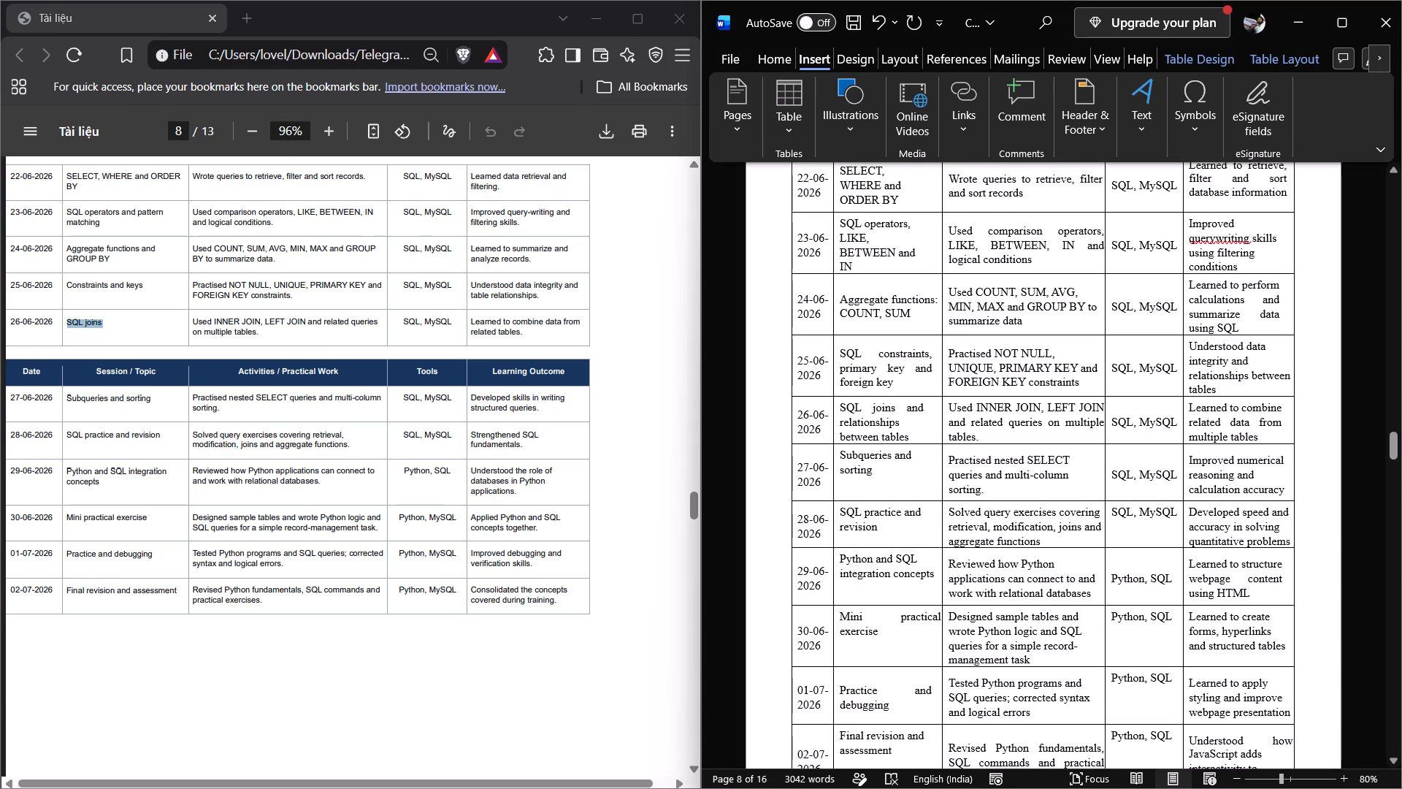
{"action": "left_click_drag", "start_coordinate": [911, 435], "coordinate": [849, 405]}
{"action": "key", "text": "ctrl+v"}
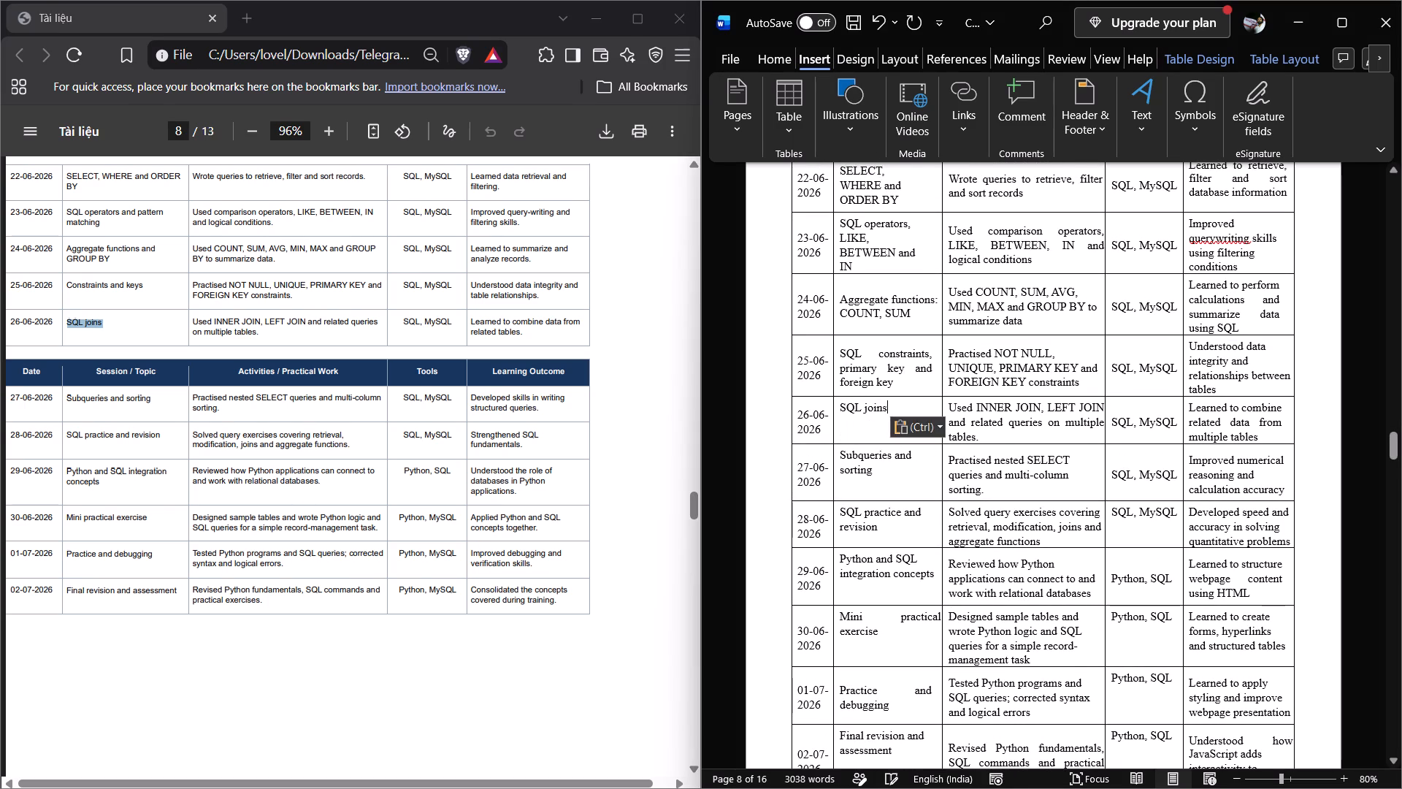
Replace the Word report's 25-06-2026 session topic with the PDF's "Constraints and keys".
{"action": "scroll", "coordinate": [849, 405], "scroll_direction": "up", "scroll_amount": 1}
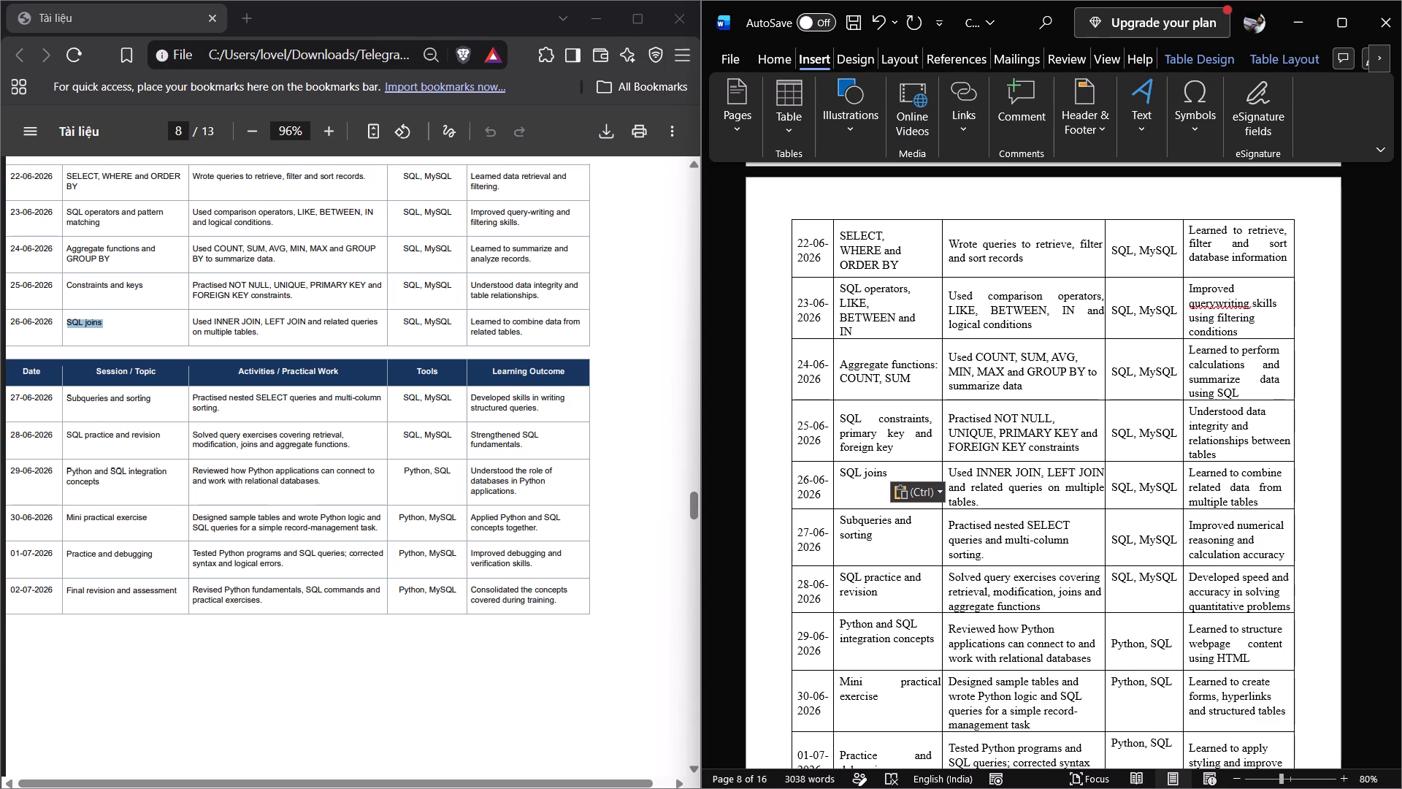
{"action": "left_click_drag", "start_coordinate": [142, 283], "coordinate": [83, 283]}
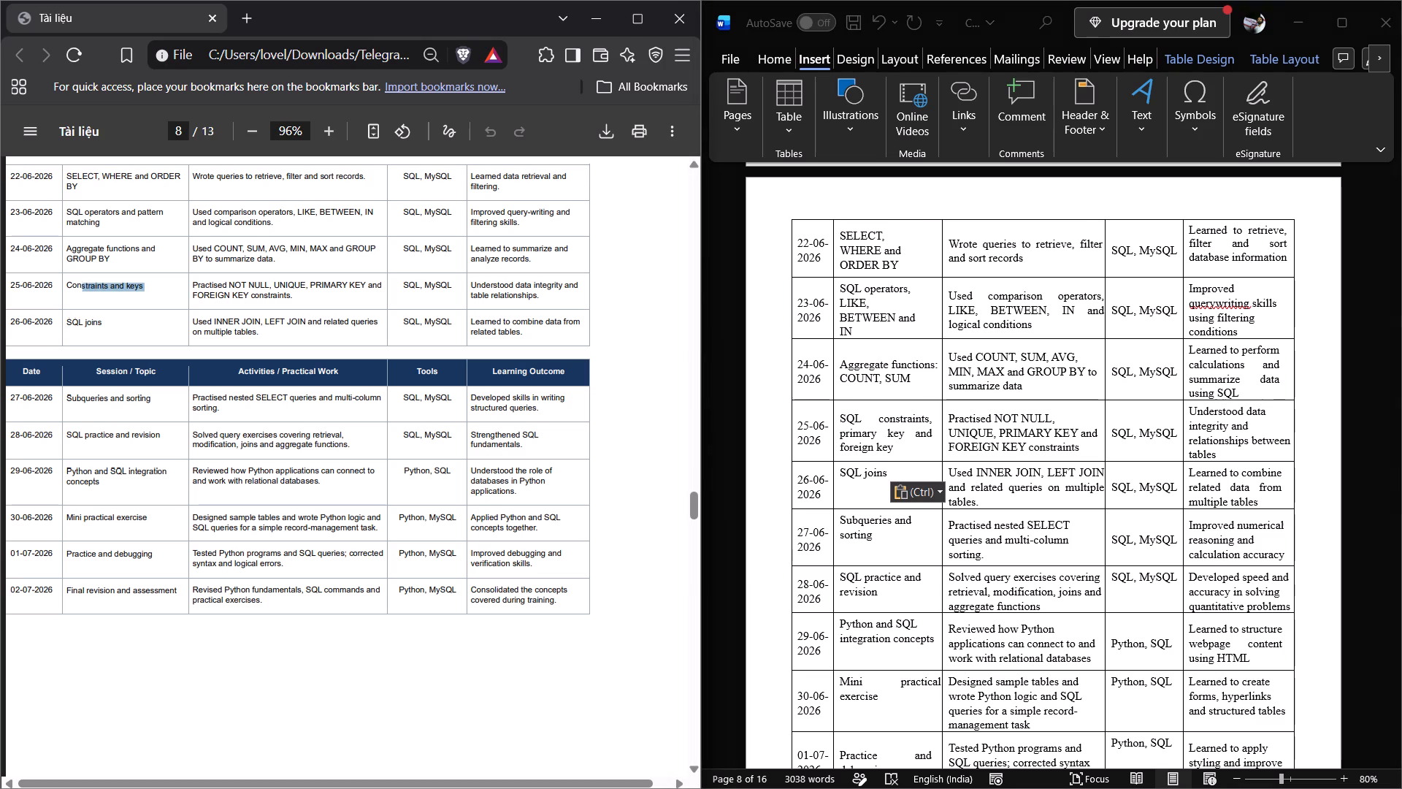
{"action": "left_click_drag", "start_coordinate": [83, 283], "coordinate": [66, 283]}
{"action": "key", "text": "ctrl+c"}
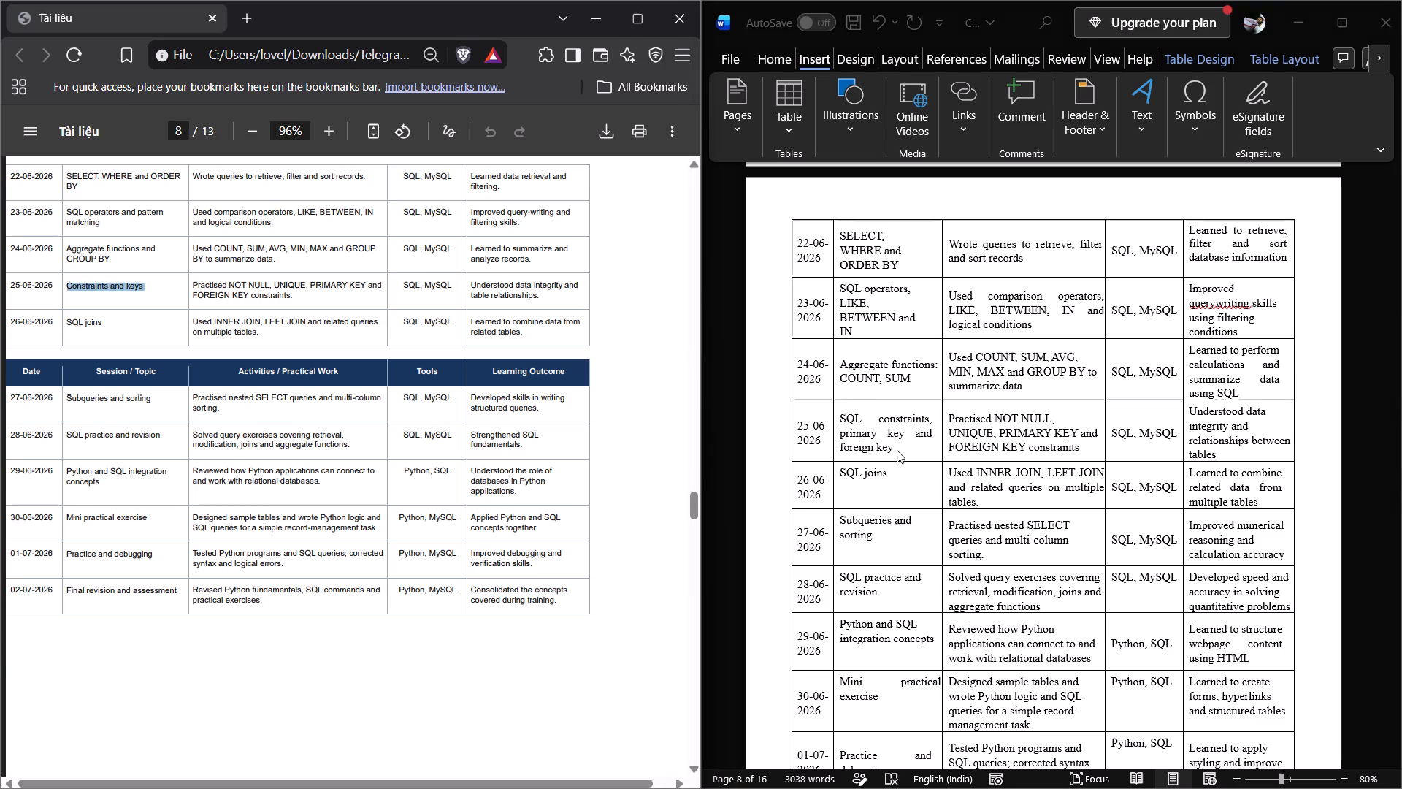
{"action": "left_click", "coordinate": [894, 449]}
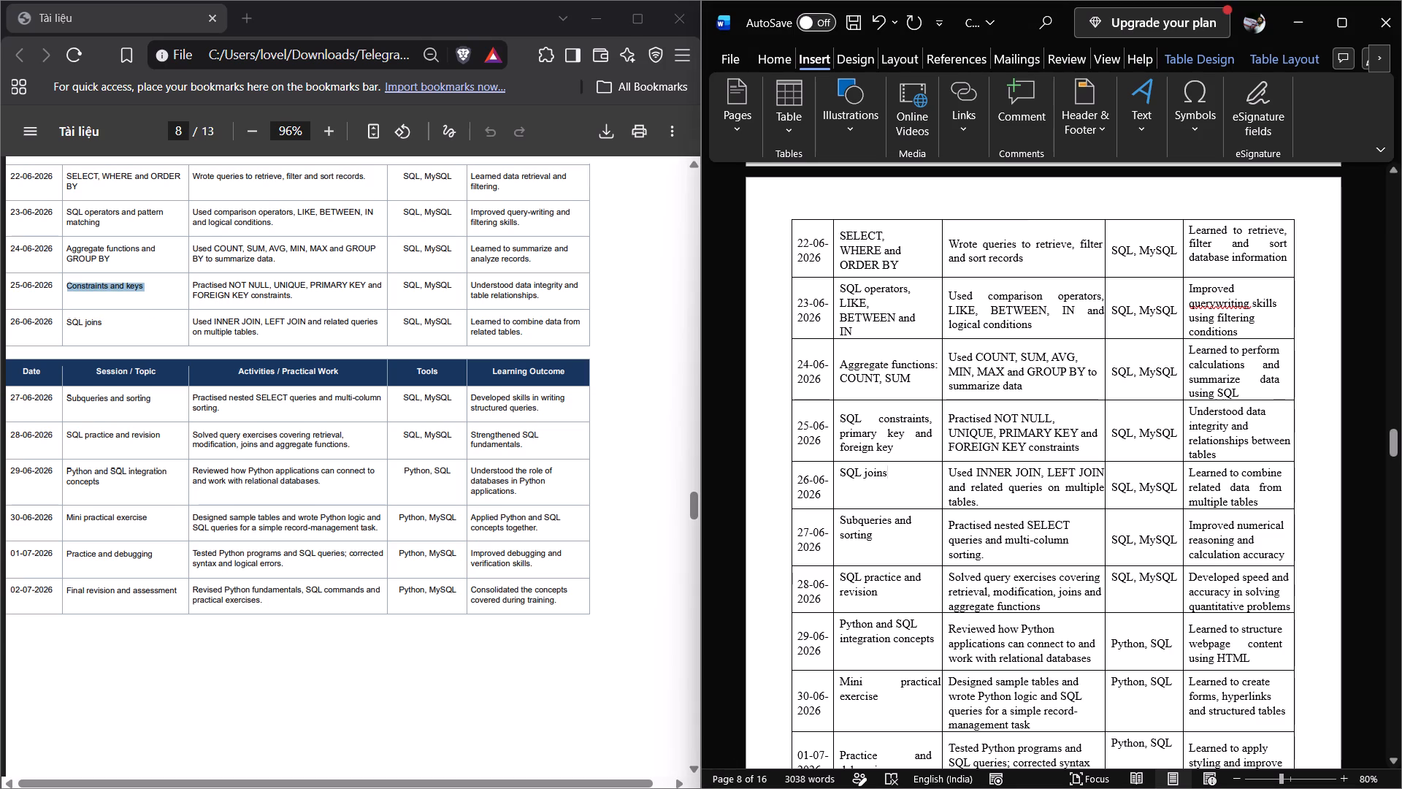
{"action": "left_click_drag", "start_coordinate": [893, 443], "coordinate": [846, 417]}
{"action": "key", "text": "ctrl+v"}
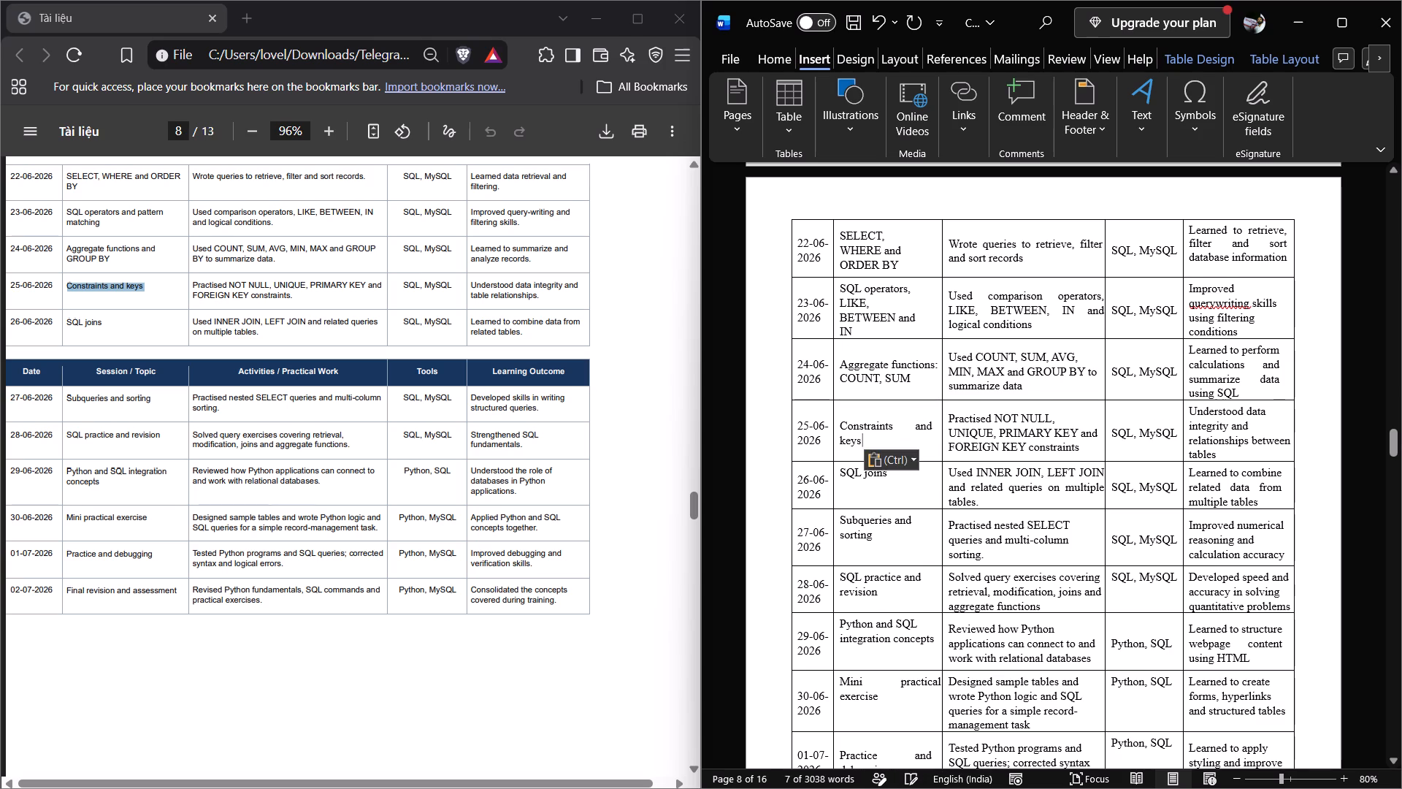
Replace the Day 1 to Day 21 entries under the Word report's "DAY-WISE INTERNSHIP ACTIVITY REPORT" heading with the PDF's Day 1 to Day 21 text.
{"action": "scroll", "coordinate": [846, 417], "scroll_direction": "up", "scroll_amount": 1}
{"action": "scroll", "coordinate": [367, 346], "scroll_direction": "up", "scroll_amount": 3}
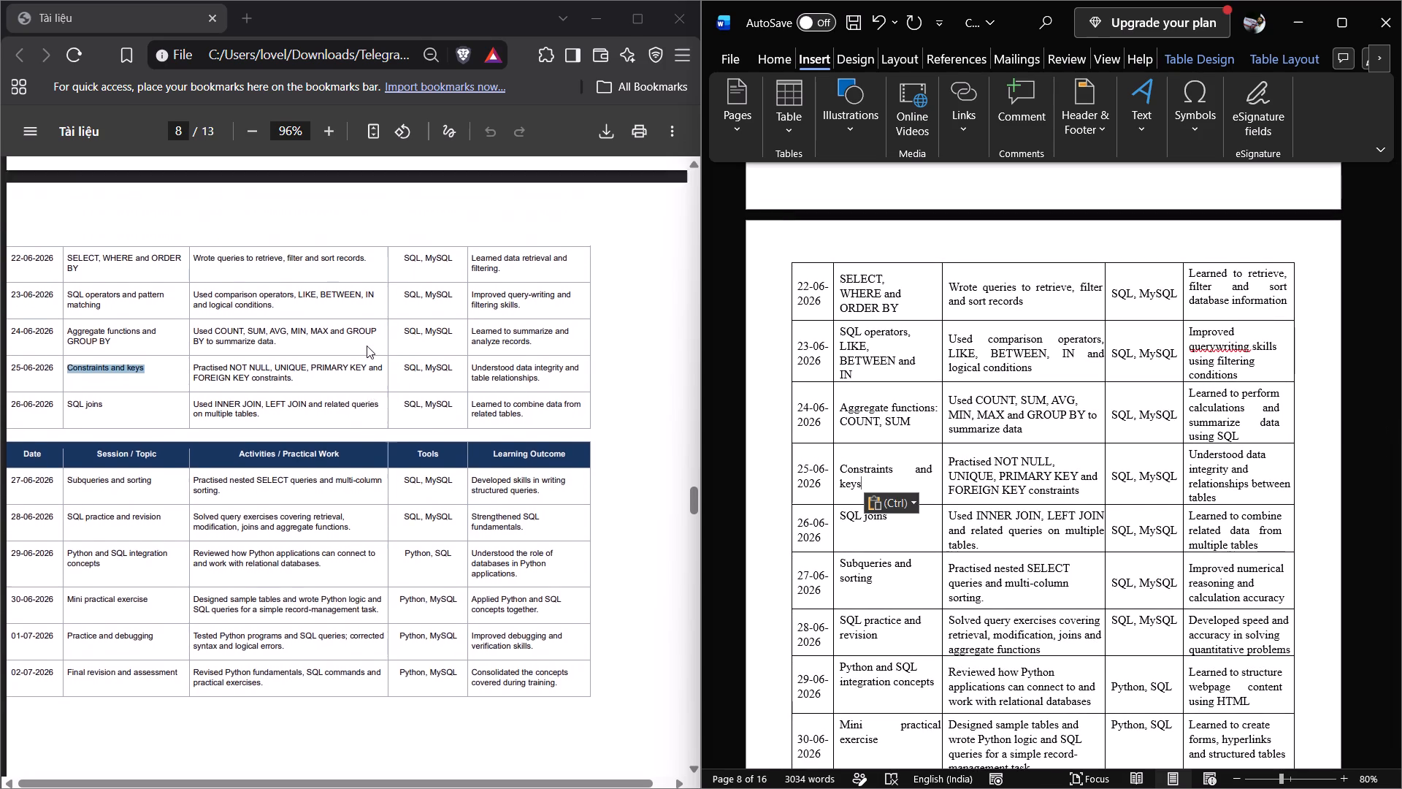
{"action": "scroll", "coordinate": [367, 346], "scroll_direction": "up", "scroll_amount": 2}
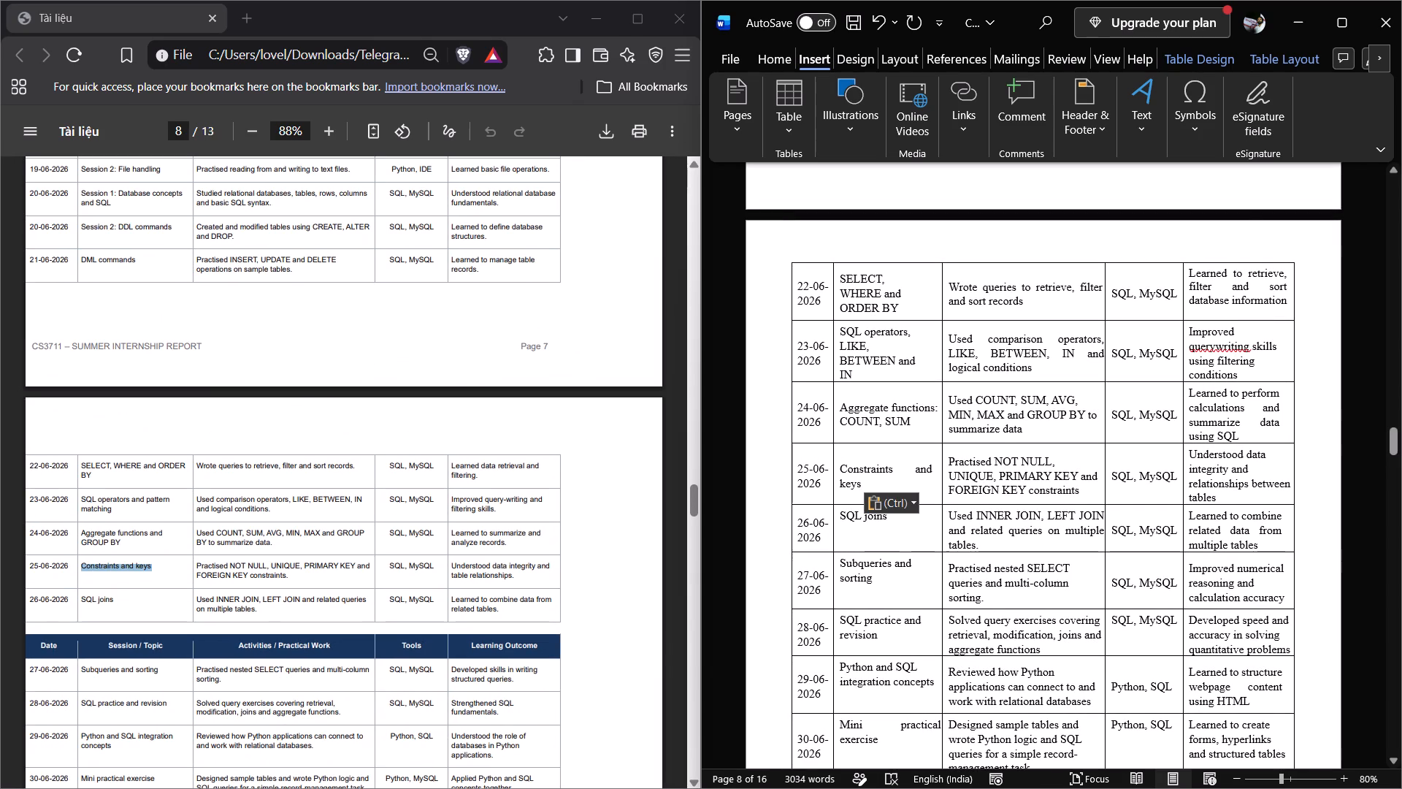
{"action": "scroll", "coordinate": [983, 428], "scroll_direction": "down", "scroll_amount": 4}
{"action": "scroll", "coordinate": [386, 492], "scroll_direction": "down", "scroll_amount": 2}
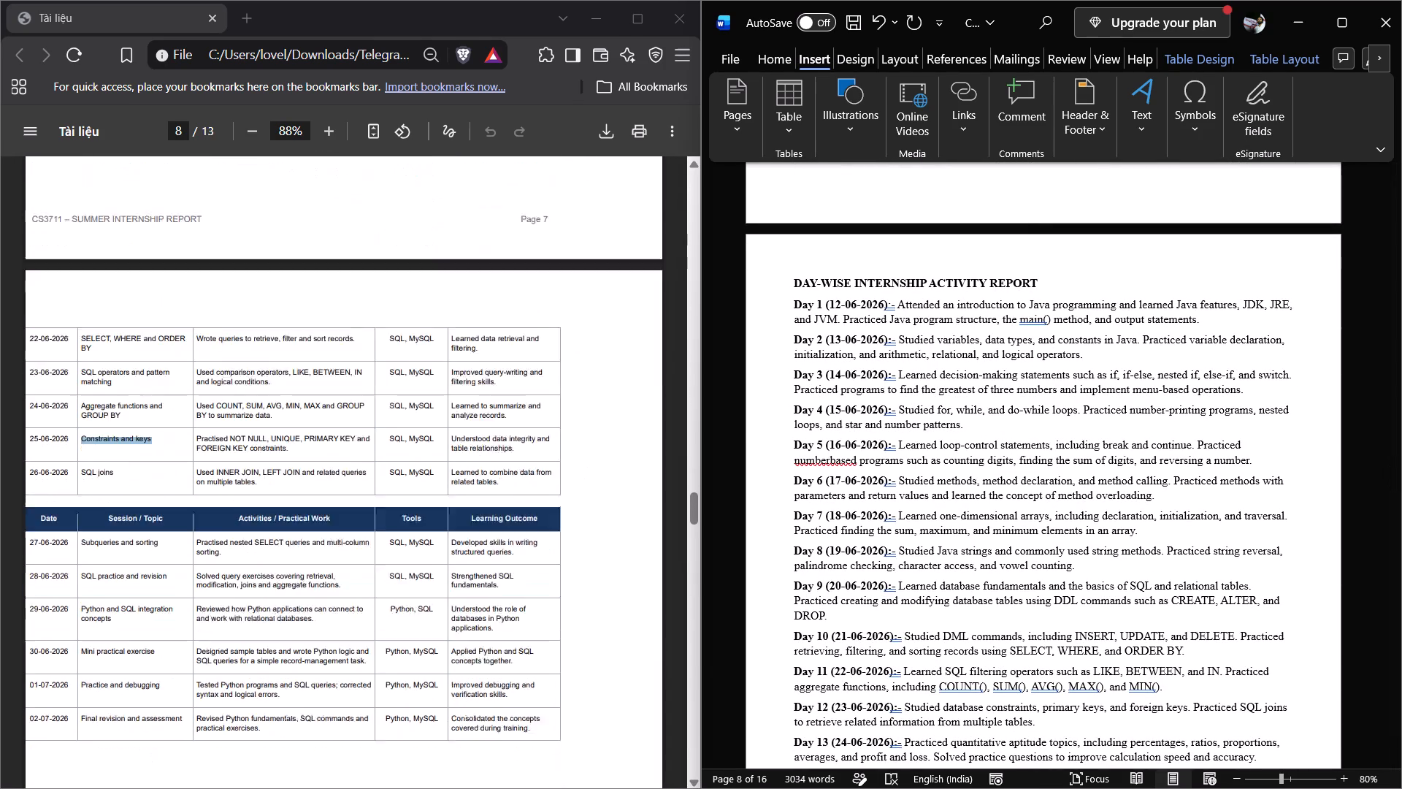
{"action": "scroll", "coordinate": [386, 492], "scroll_direction": "down", "scroll_amount": 5}
{"action": "scroll", "coordinate": [386, 492], "scroll_direction": "up", "scroll_amount": 1}
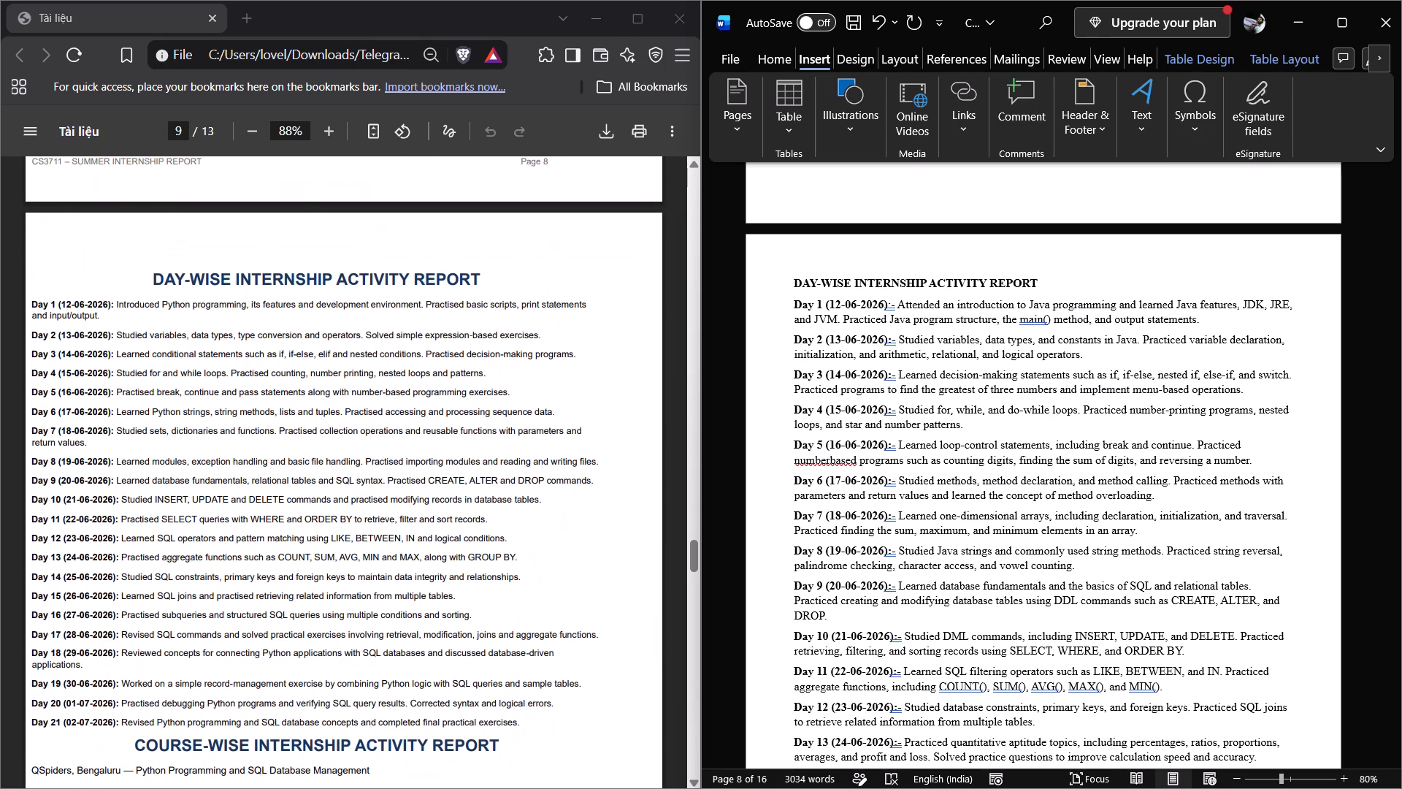
{"action": "left_click_drag", "start_coordinate": [29, 302], "coordinate": [524, 725]}
{"action": "key", "text": "ctrl+c"}
{"action": "scroll", "coordinate": [857, 605], "scroll_direction": "down", "scroll_amount": 1}
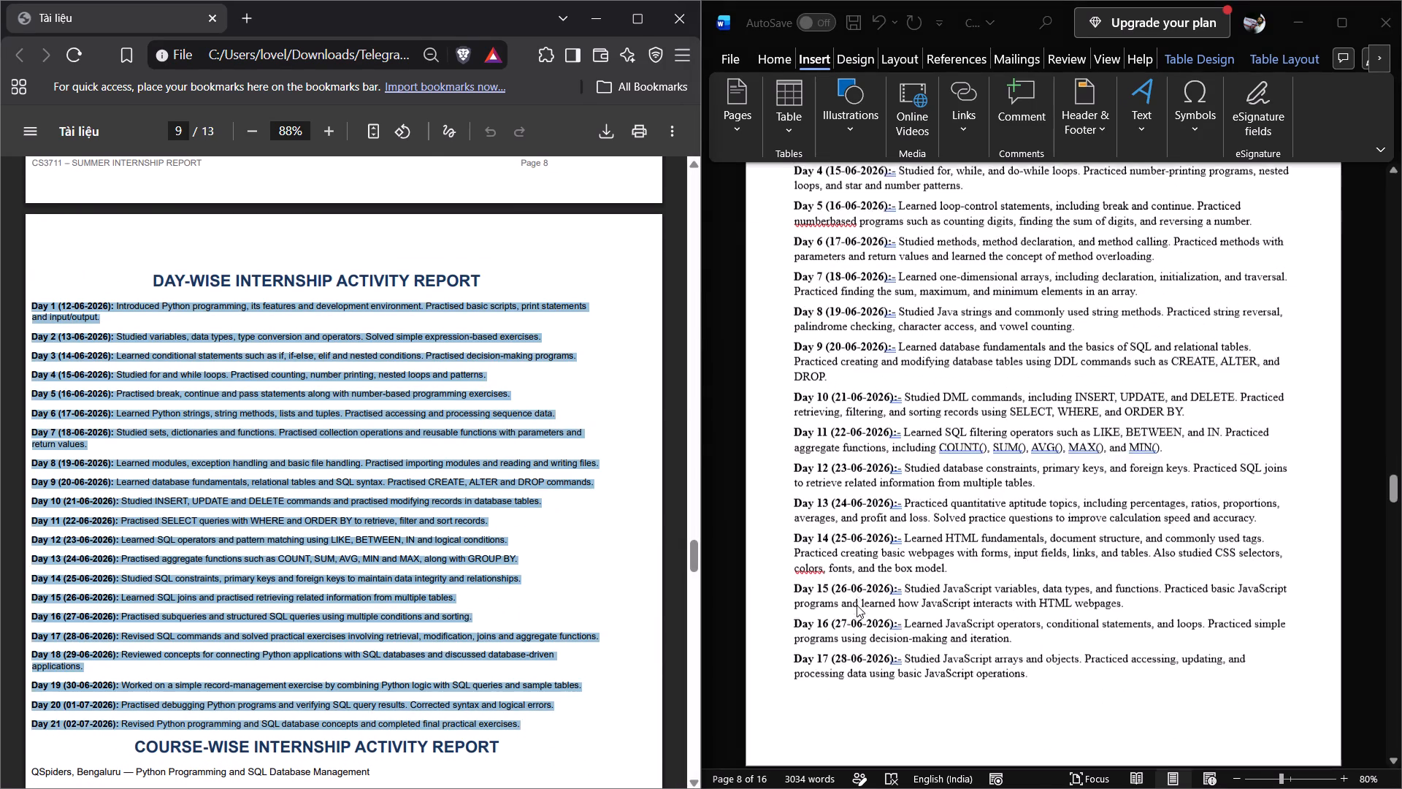
{"action": "scroll", "coordinate": [857, 605], "scroll_direction": "down", "scroll_amount": 1}
{"action": "scroll", "coordinate": [857, 605], "scroll_direction": "down", "scroll_amount": 1, "text": "ctrl"}
{"action": "scroll", "coordinate": [857, 605], "scroll_direction": "up", "scroll_amount": 1}
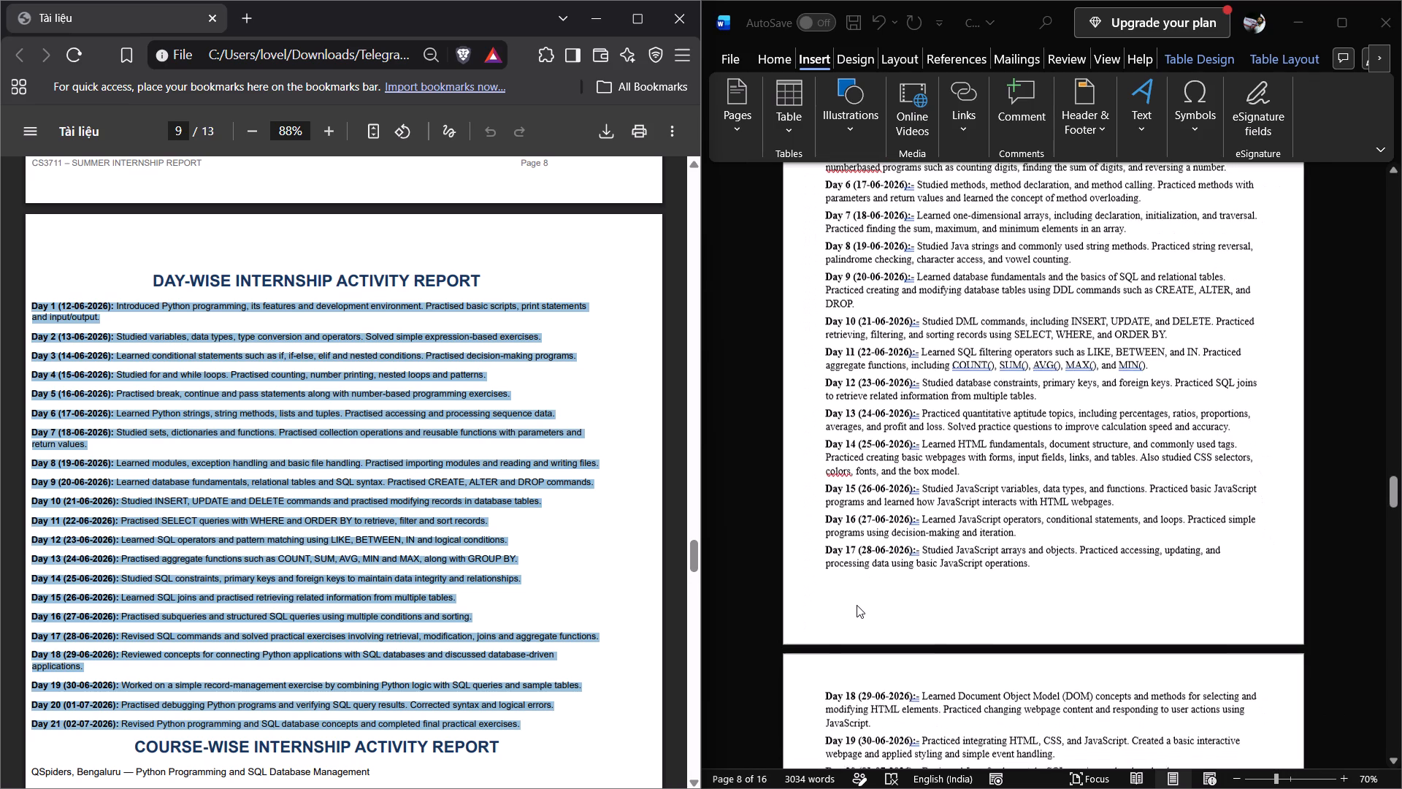
{"action": "scroll", "coordinate": [857, 605], "scroll_direction": "up", "scroll_amount": 1}
{"action": "scroll", "coordinate": [824, 423], "scroll_direction": "up", "scroll_amount": 1}
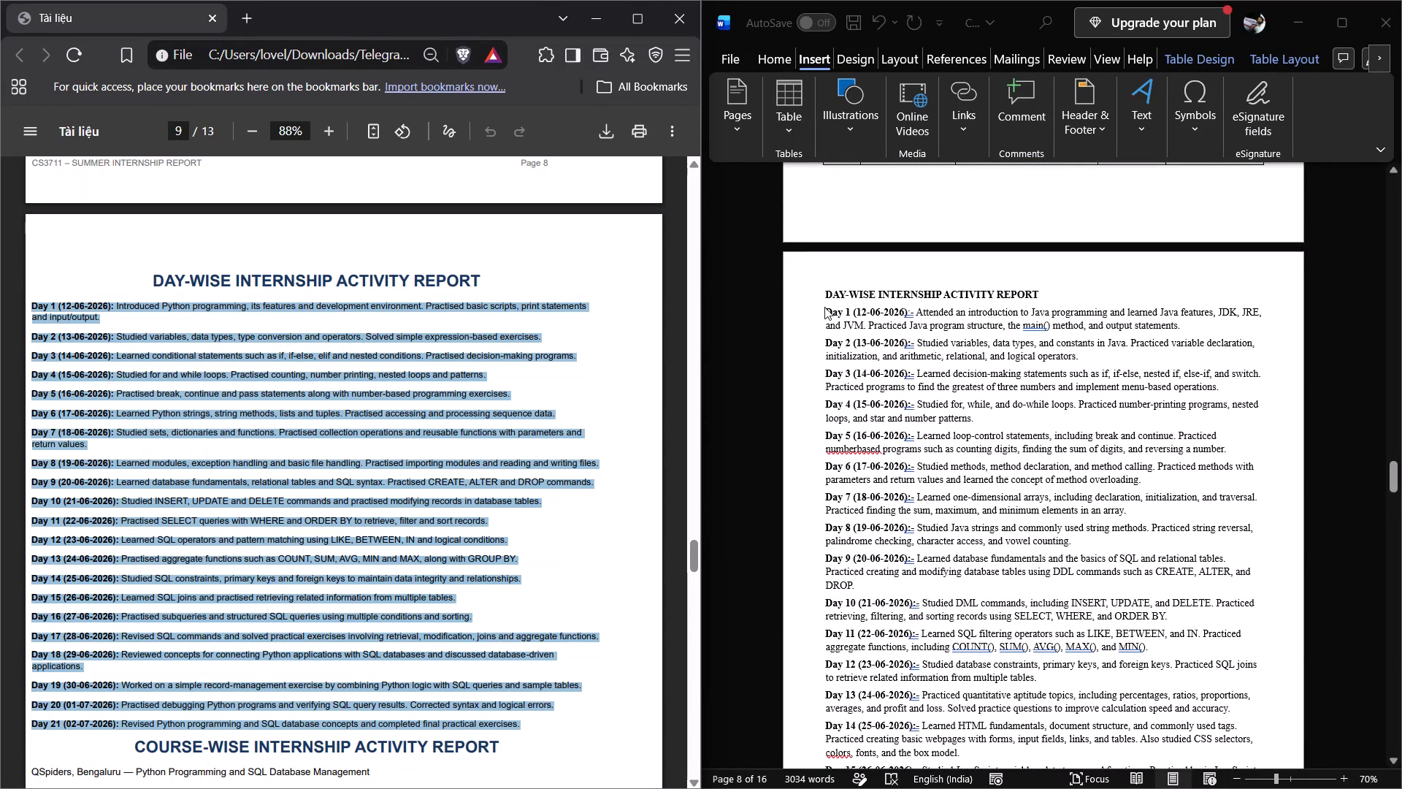
{"action": "left_click", "coordinate": [824, 308]}
{"action": "left_click_drag", "start_coordinate": [824, 310], "coordinate": [826, 311]}
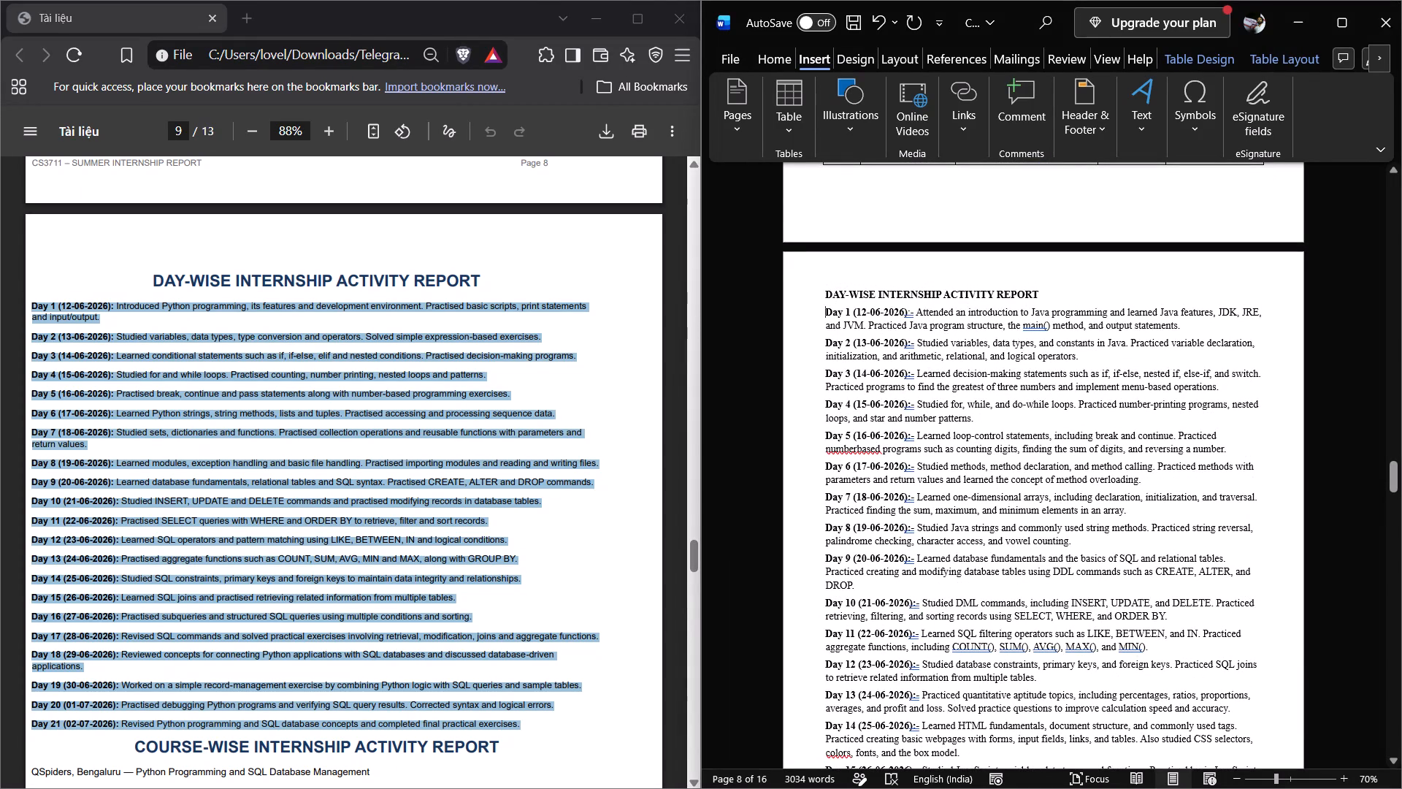
{"action": "left_click_drag", "start_coordinate": [826, 311], "coordinate": [833, 321]}
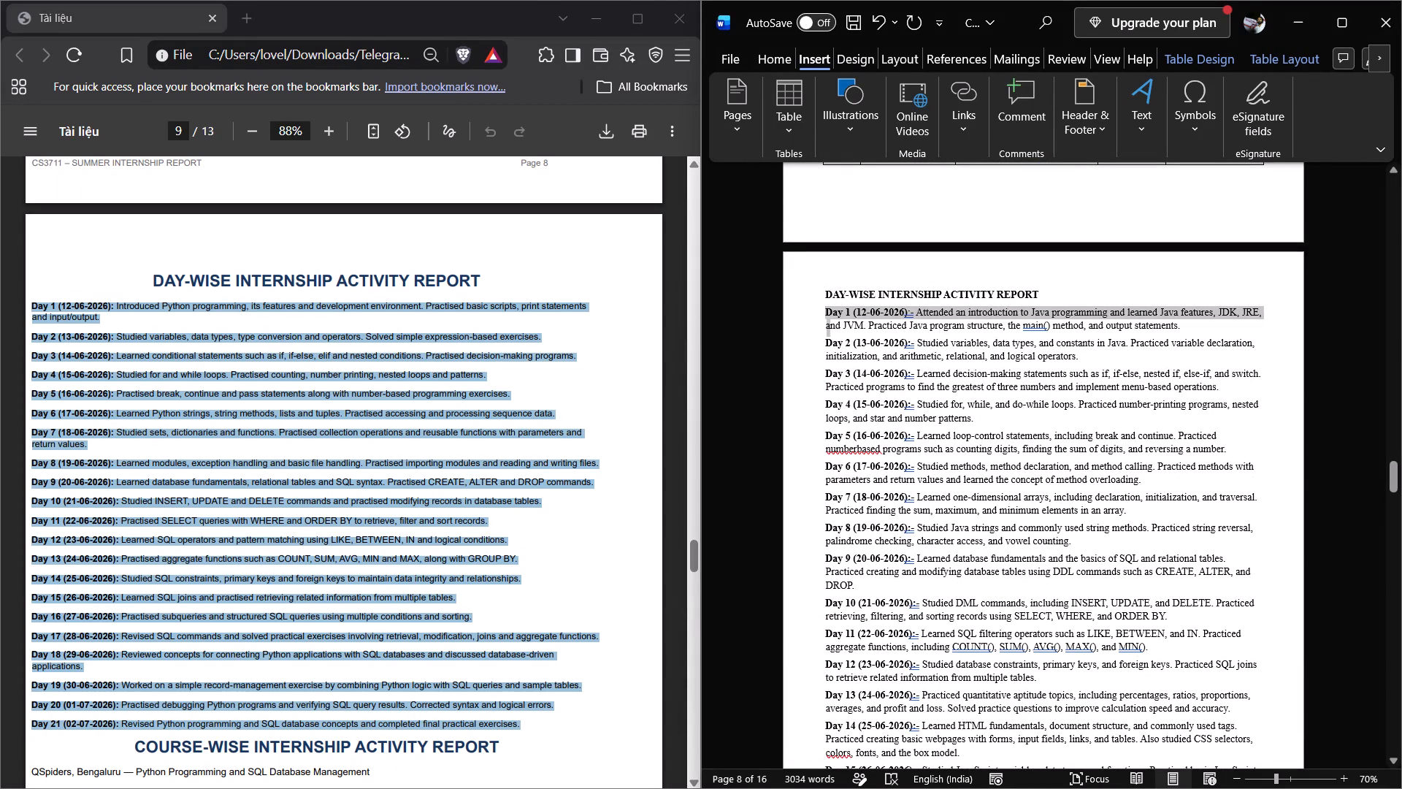
{"action": "left_click_drag", "start_coordinate": [833, 321], "coordinate": [886, 788]}
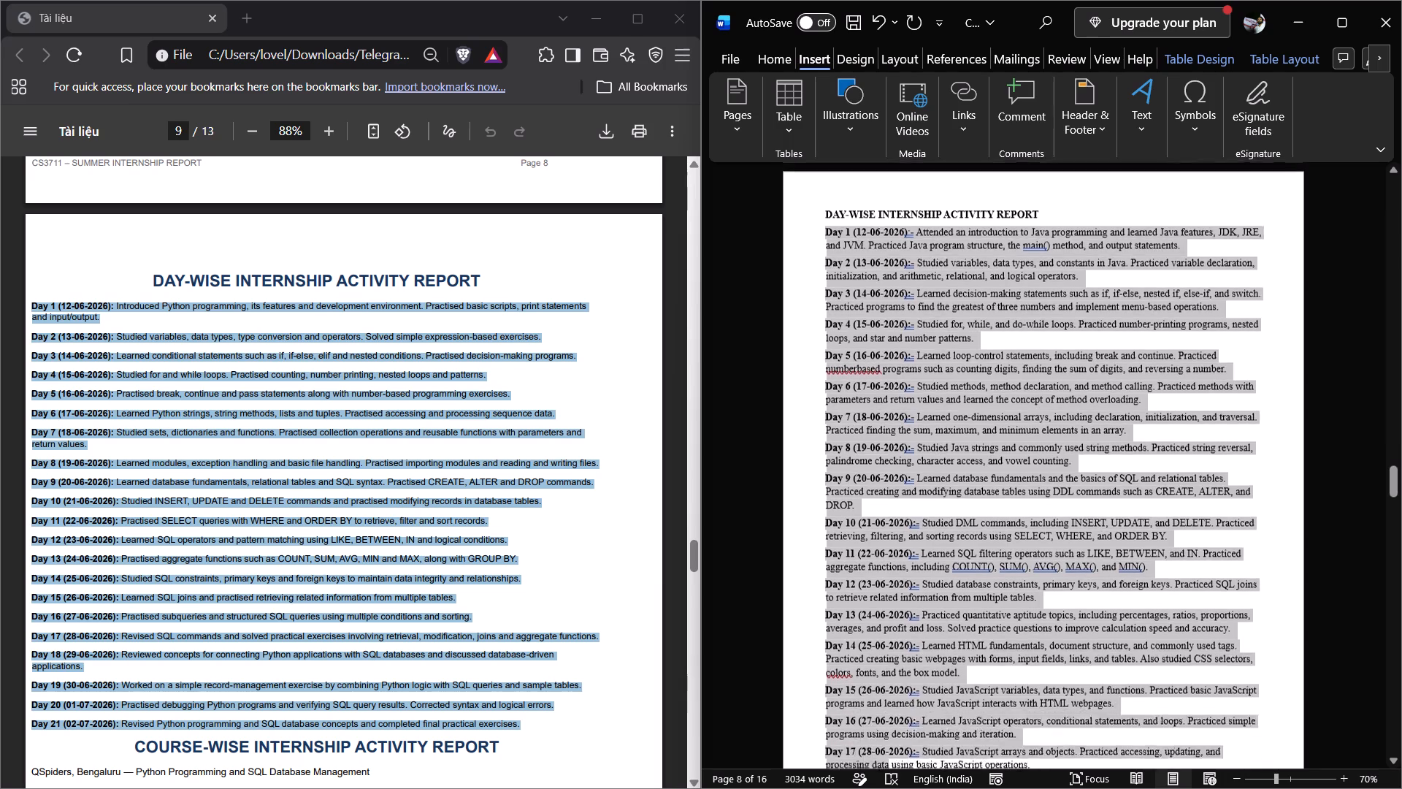
{"action": "left_click_drag", "start_coordinate": [886, 788], "coordinate": [1012, 647]}
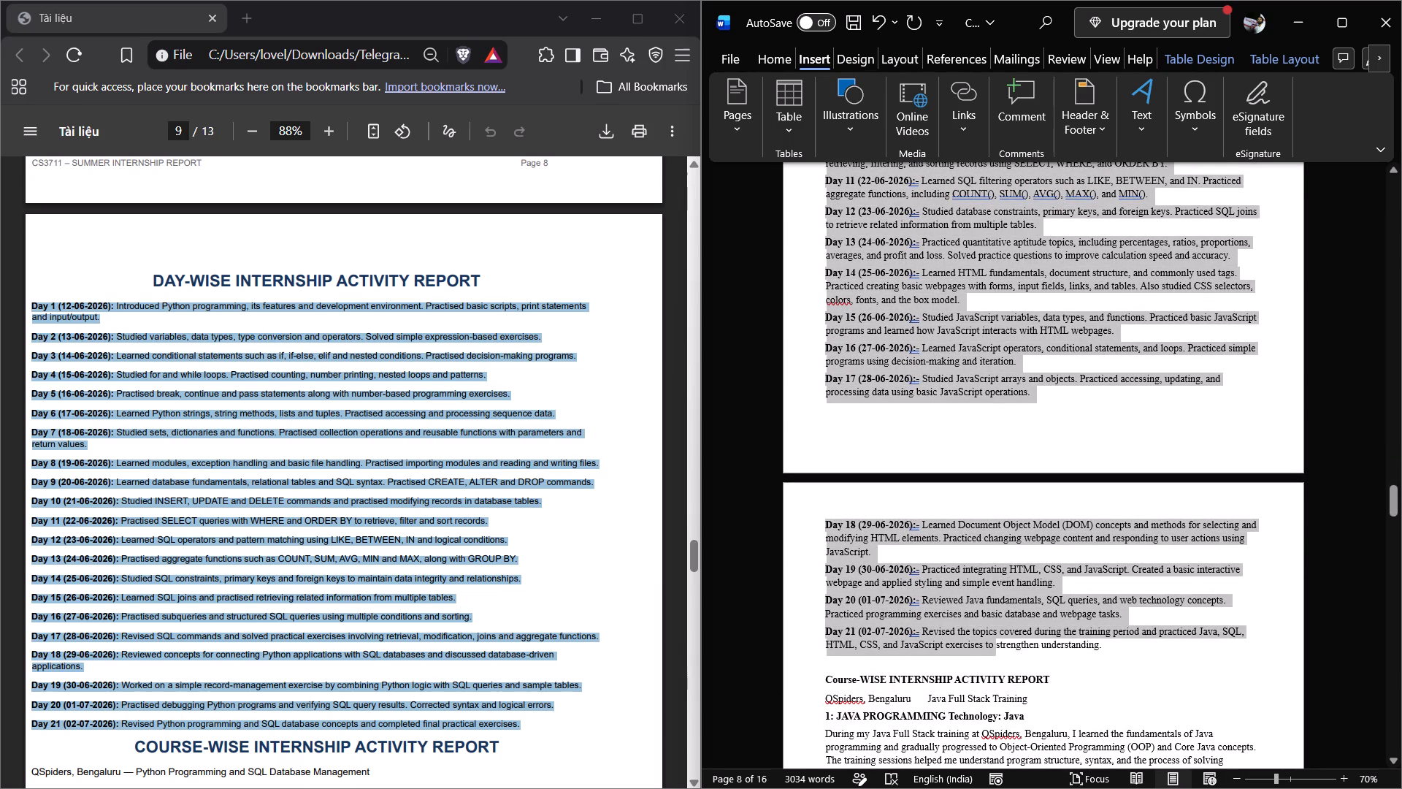
{"action": "left_click_drag", "start_coordinate": [1012, 647], "coordinate": [1079, 650]}
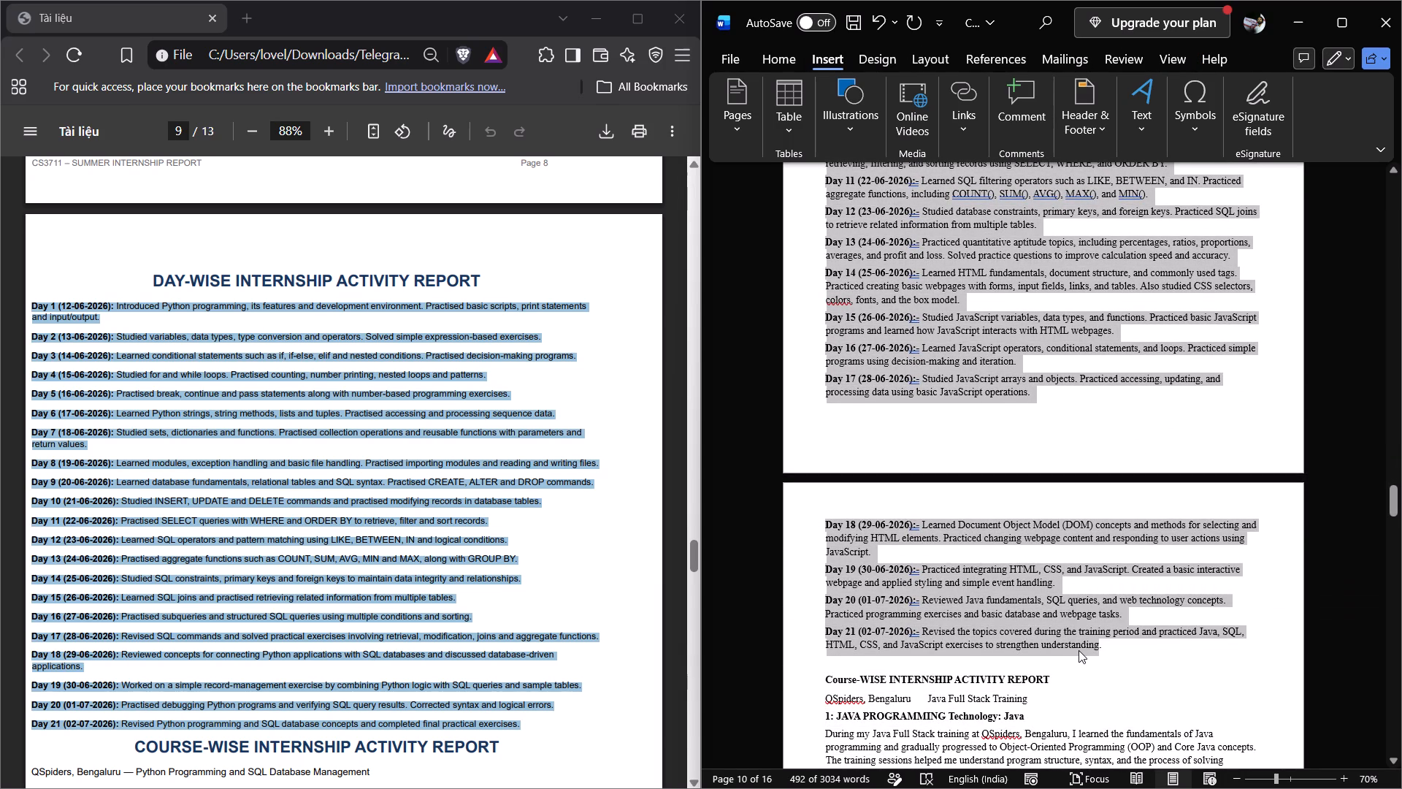
{"action": "key", "text": "ctrl+v"}
Split the pasted day-wise report text in the Word report so the Day 2 to Day 6 entries each start a new paragraph.
{"action": "scroll", "coordinate": [1079, 650], "scroll_direction": "up", "scroll_amount": 2}
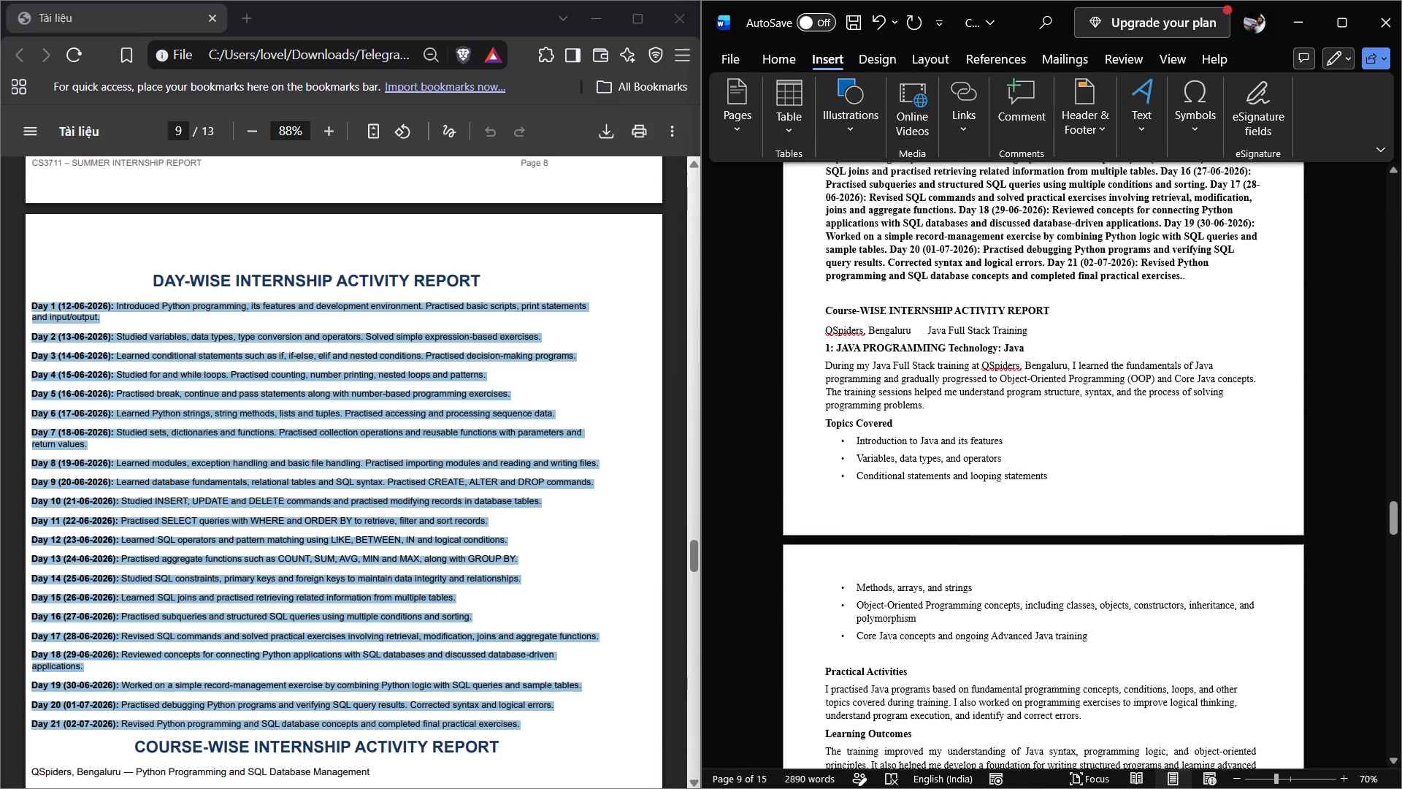
{"action": "scroll", "coordinate": [1079, 650], "scroll_direction": "up", "scroll_amount": 3}
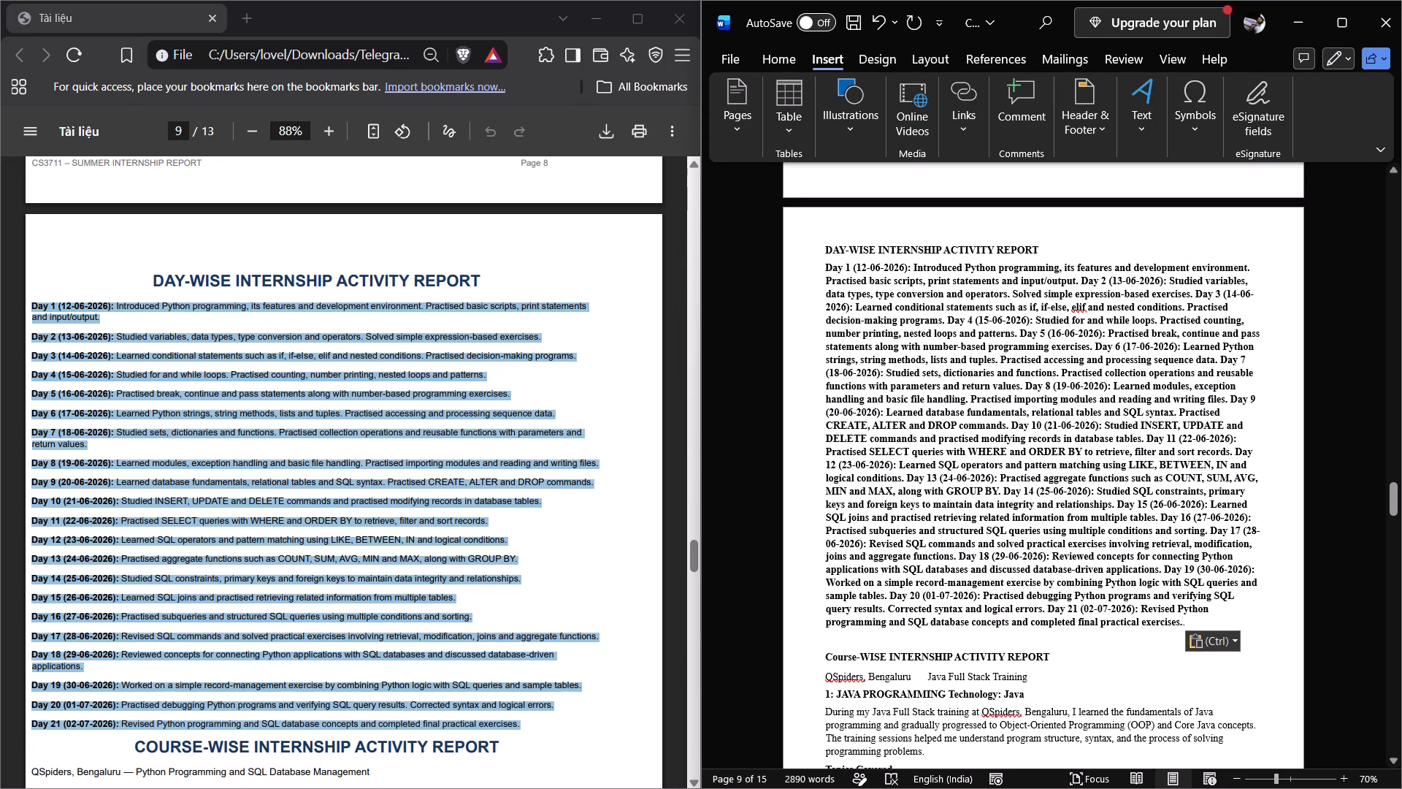
{"action": "left_click", "coordinate": [1078, 278]}
{"action": "key", "text": "Return"}
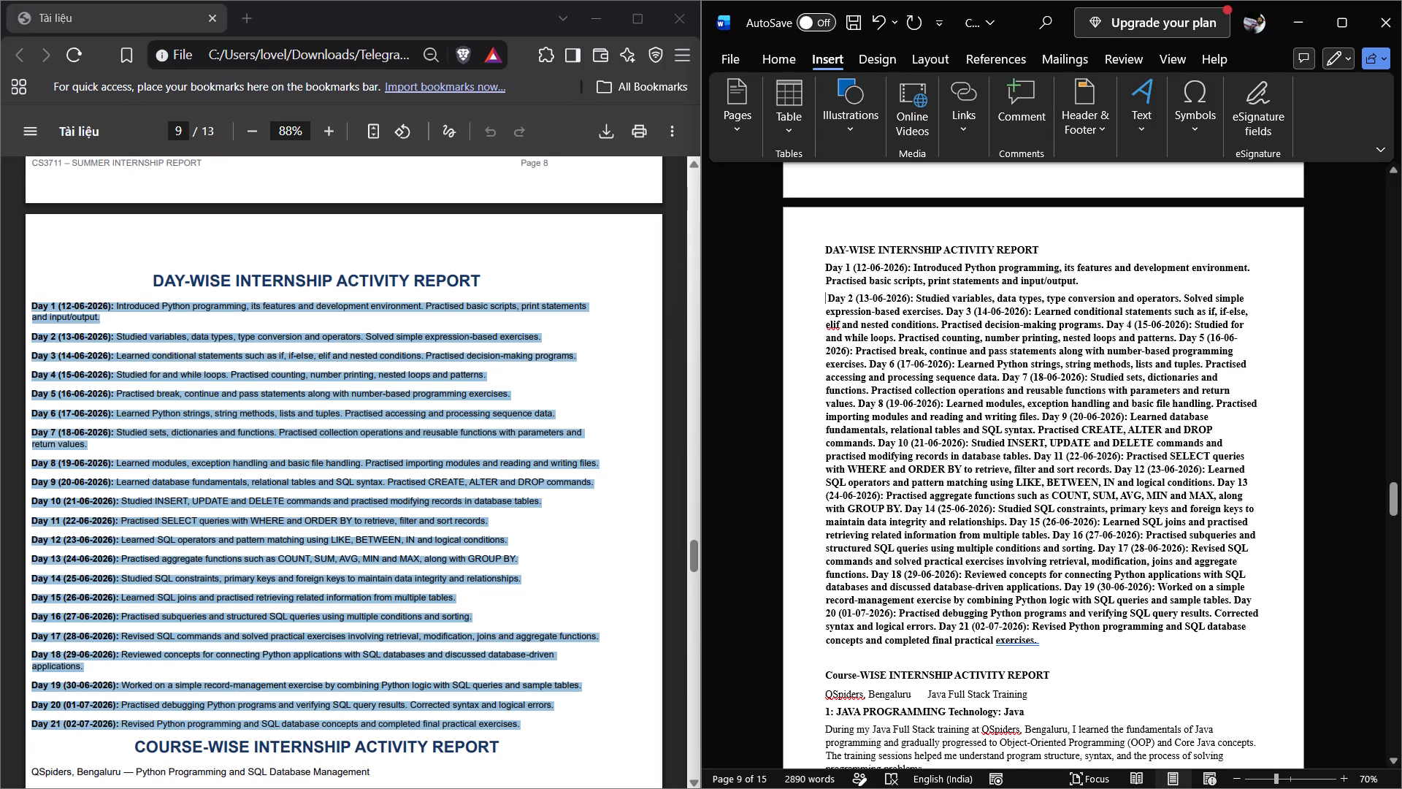
{"action": "left_click", "coordinate": [946, 309]}
{"action": "key", "text": "Return"}
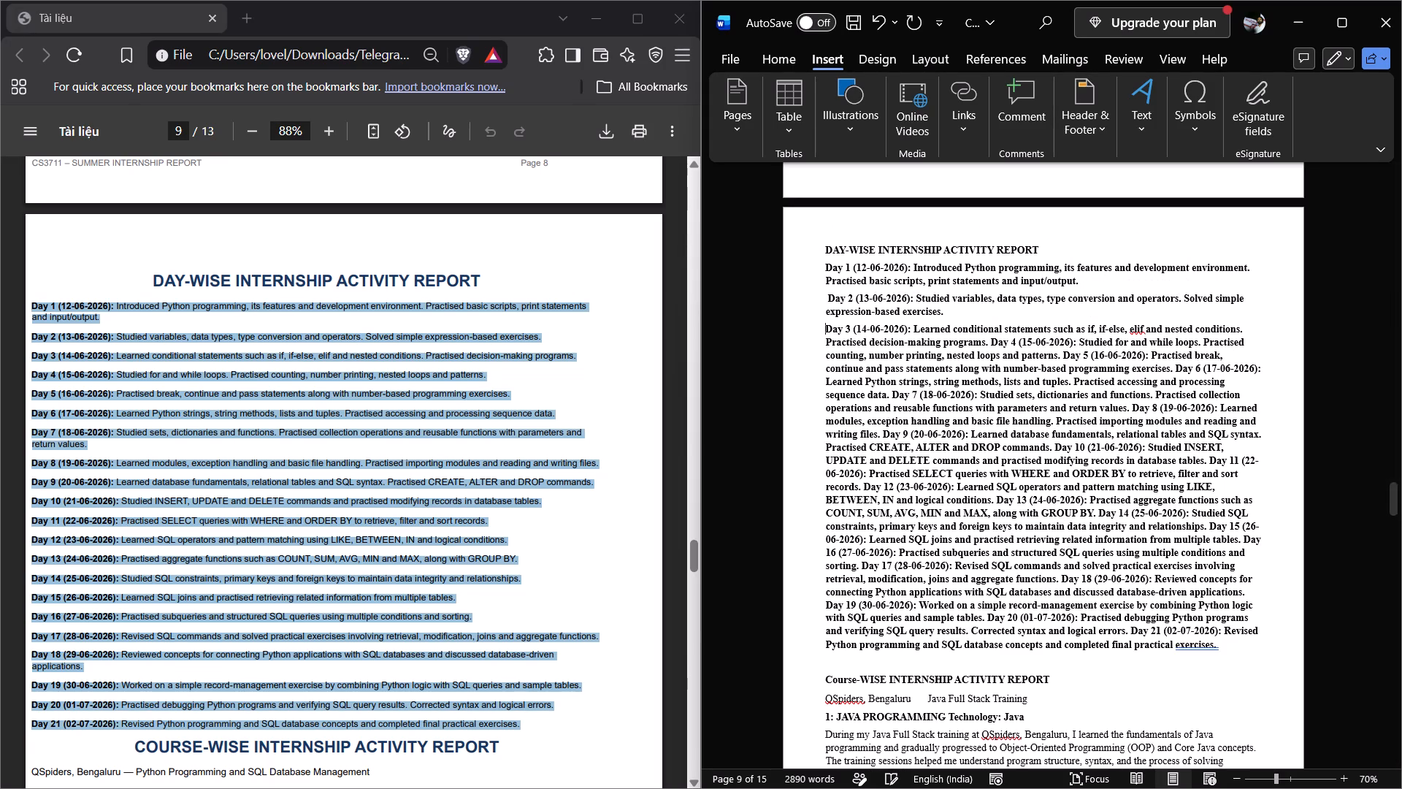
{"action": "left_click", "coordinate": [991, 343]}
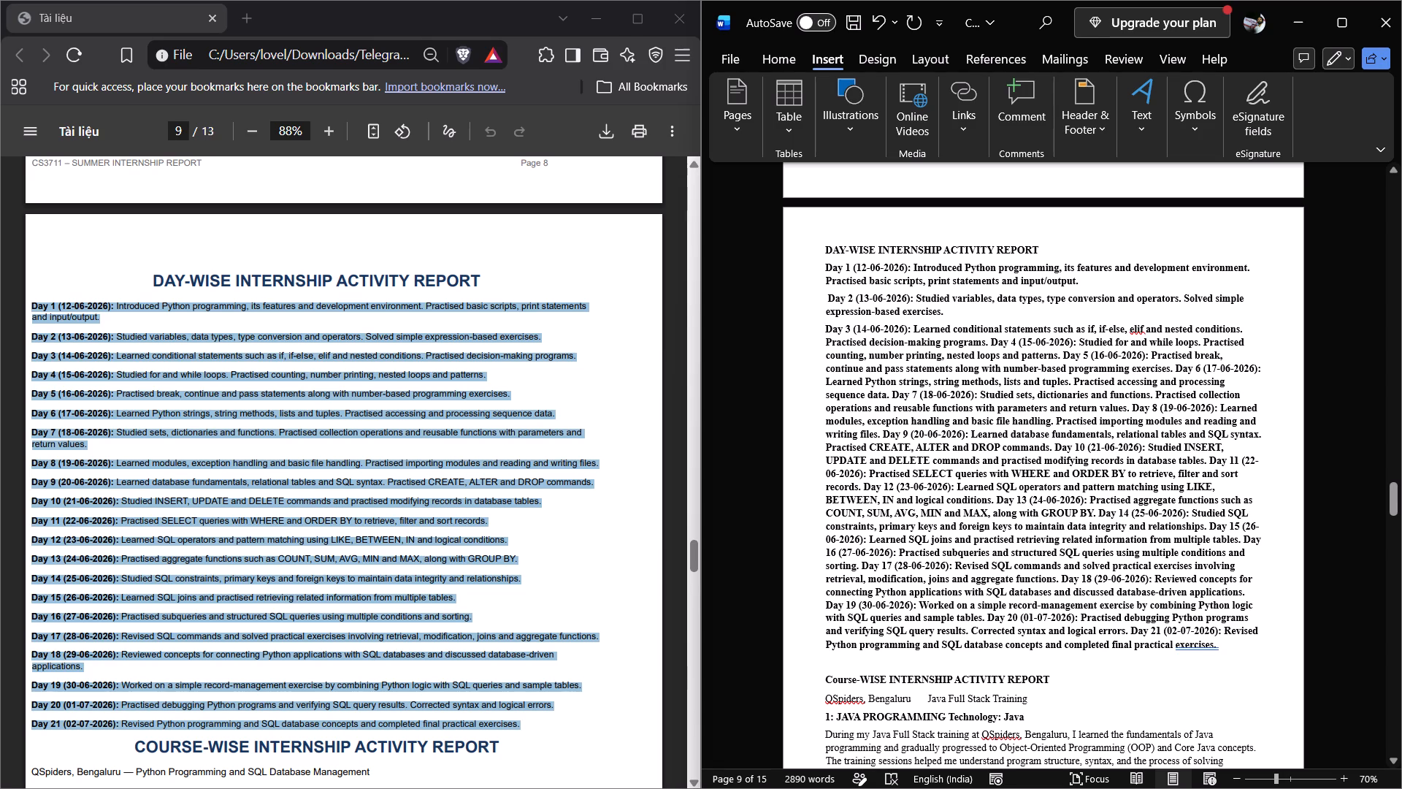
{"action": "key", "text": "Return"}
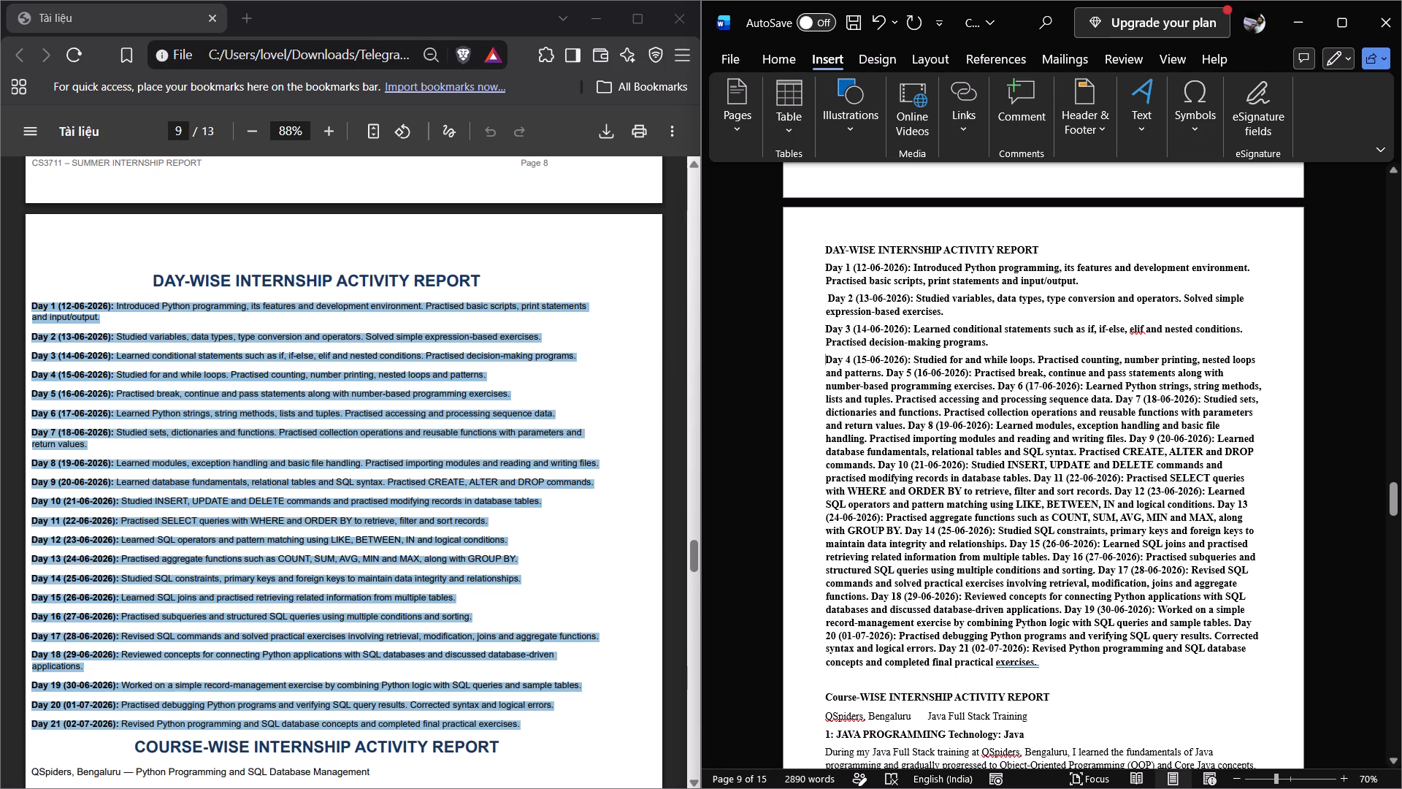
{"action": "left_click", "coordinate": [886, 374]}
{"action": "key", "text": "Return"}
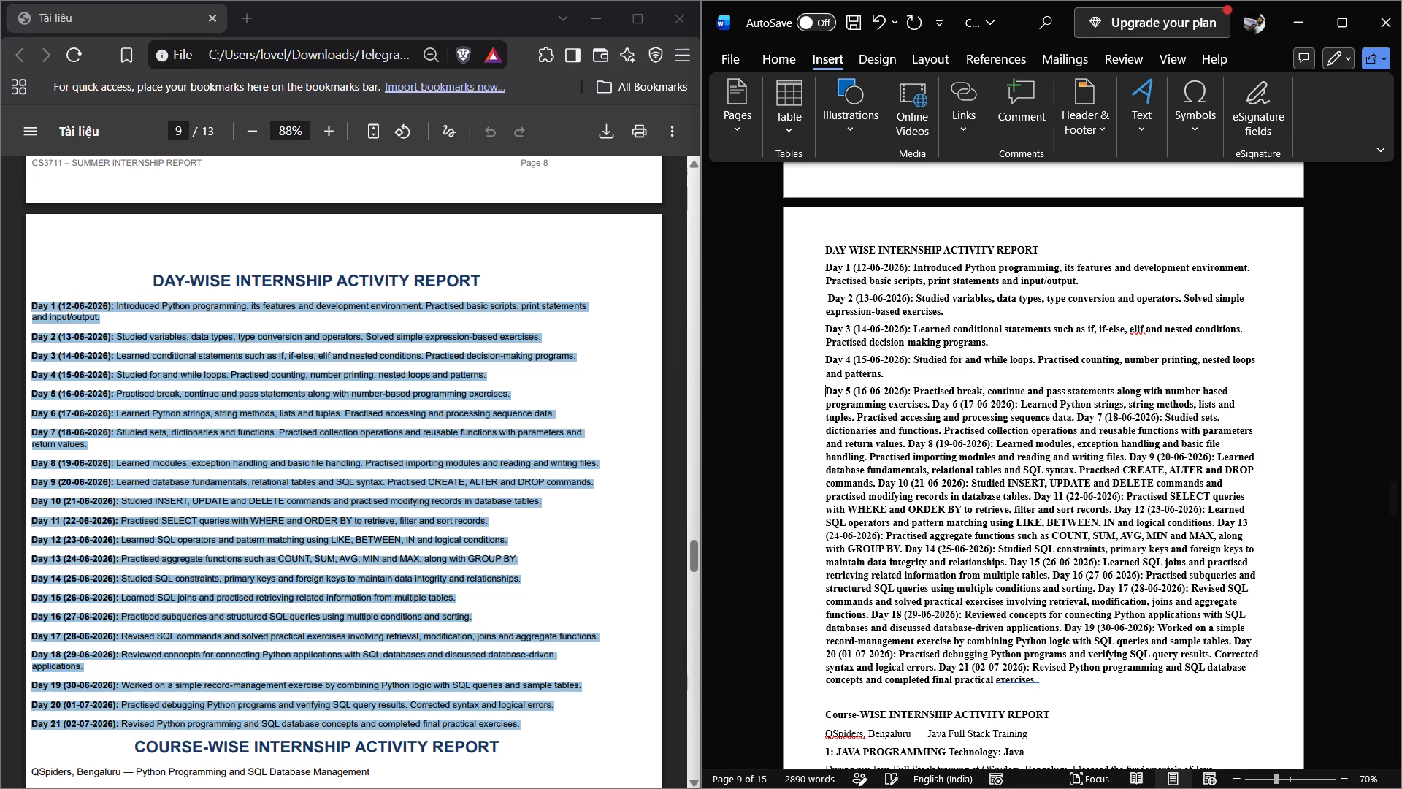
{"action": "left_click", "coordinate": [932, 402]}
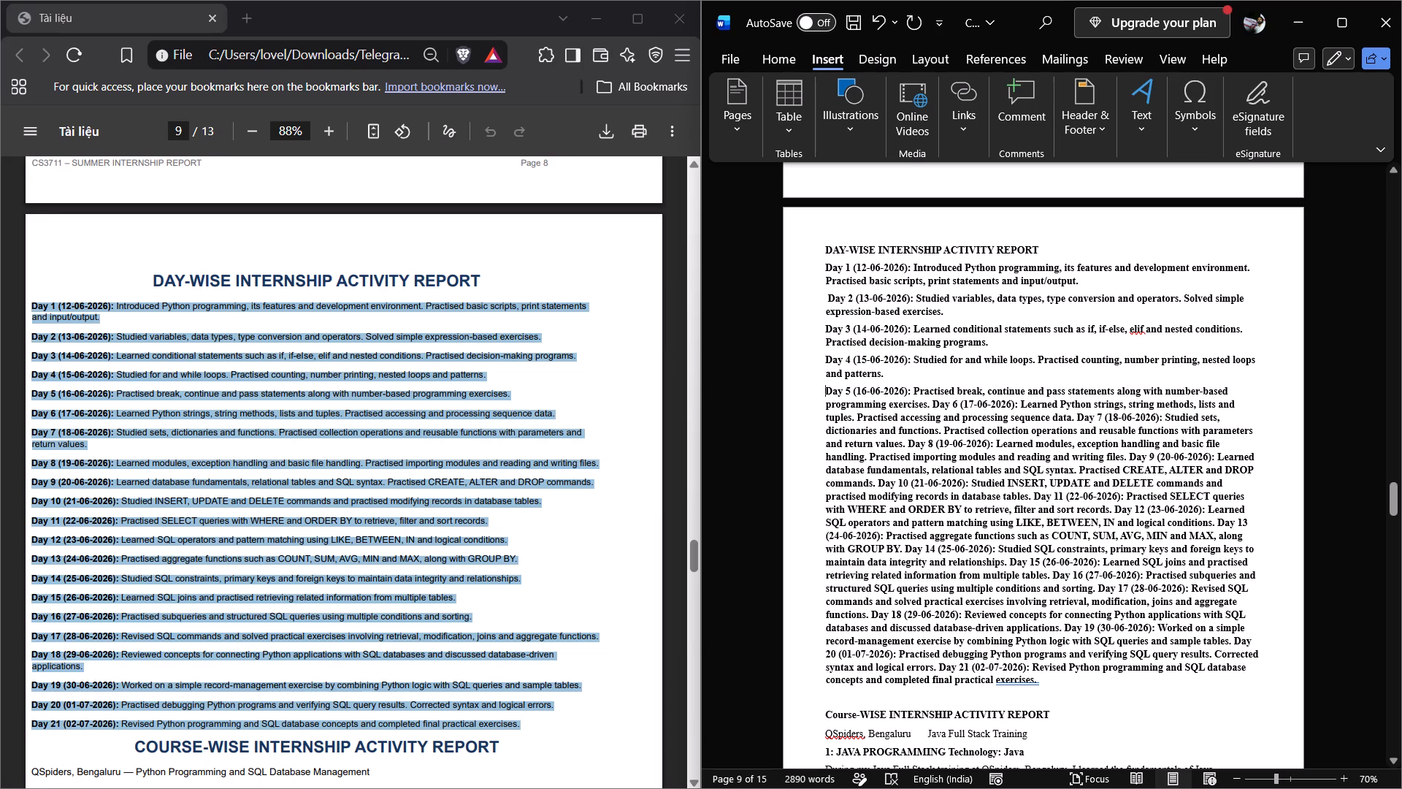
{"action": "key", "text": "Return"}
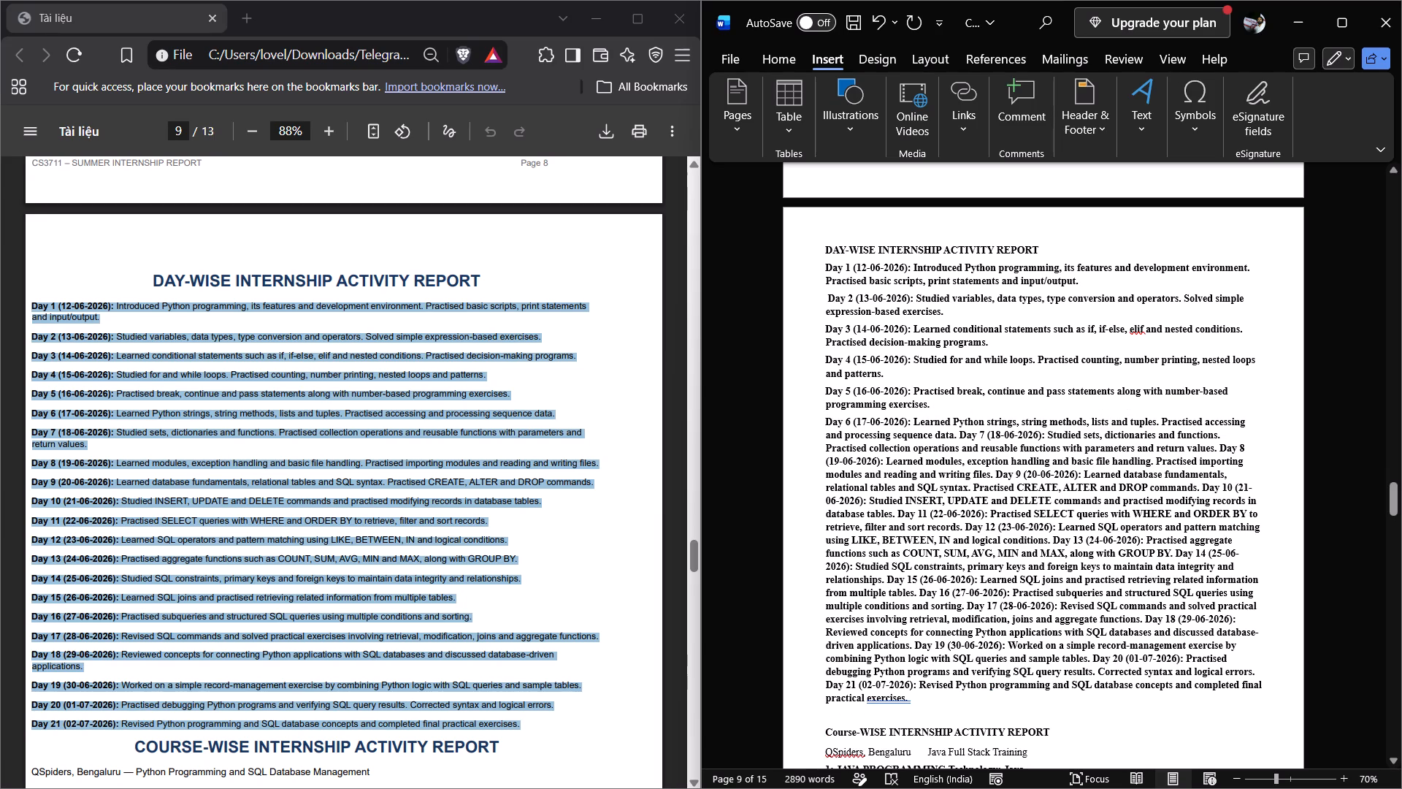
Start a new paragraph at each of the Day 7 to Day 12 entries in the Word report's day-wise activity text.
{"action": "left_click", "coordinate": [961, 435]}
{"action": "key", "text": "Return"}
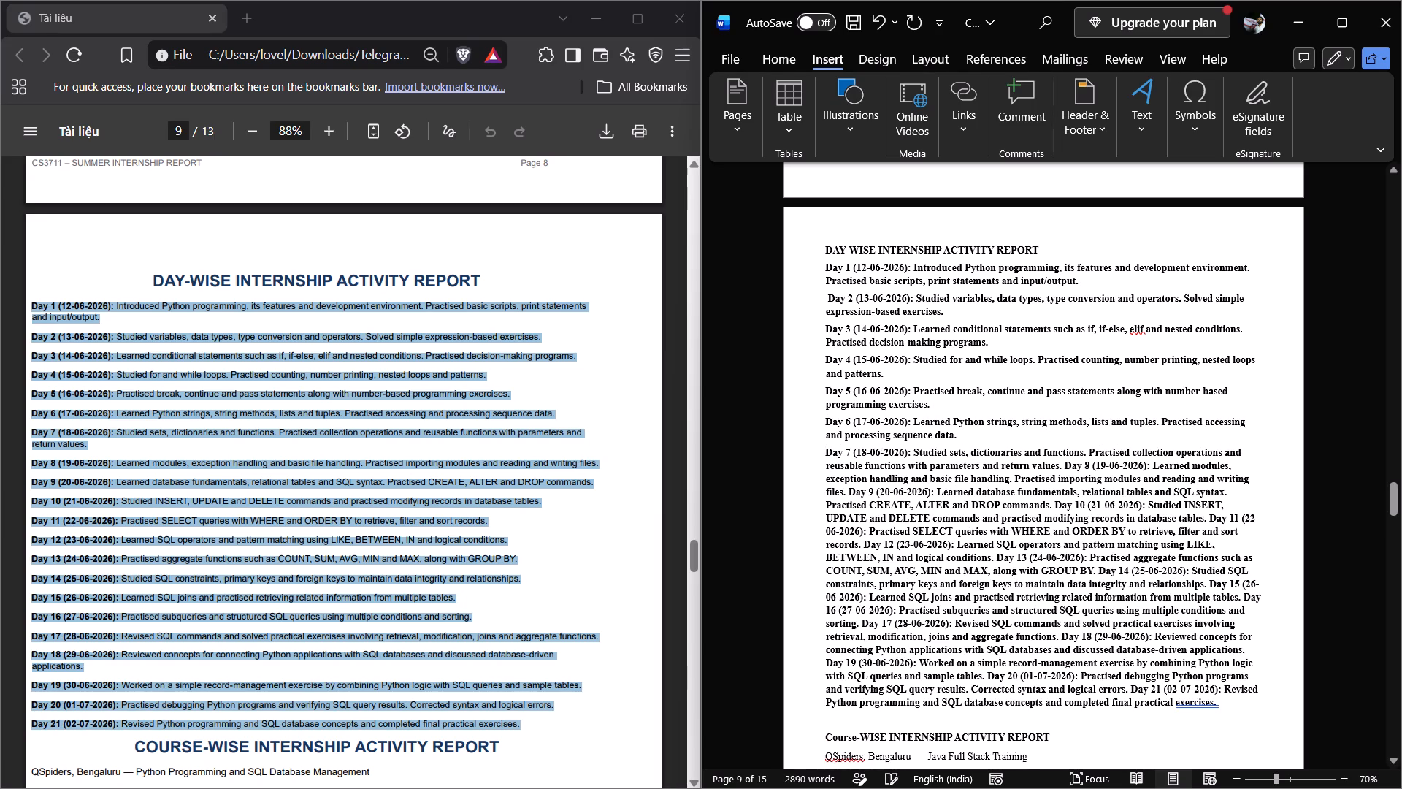
{"action": "left_click", "coordinate": [1064, 464]}
{"action": "key", "text": "Return"}
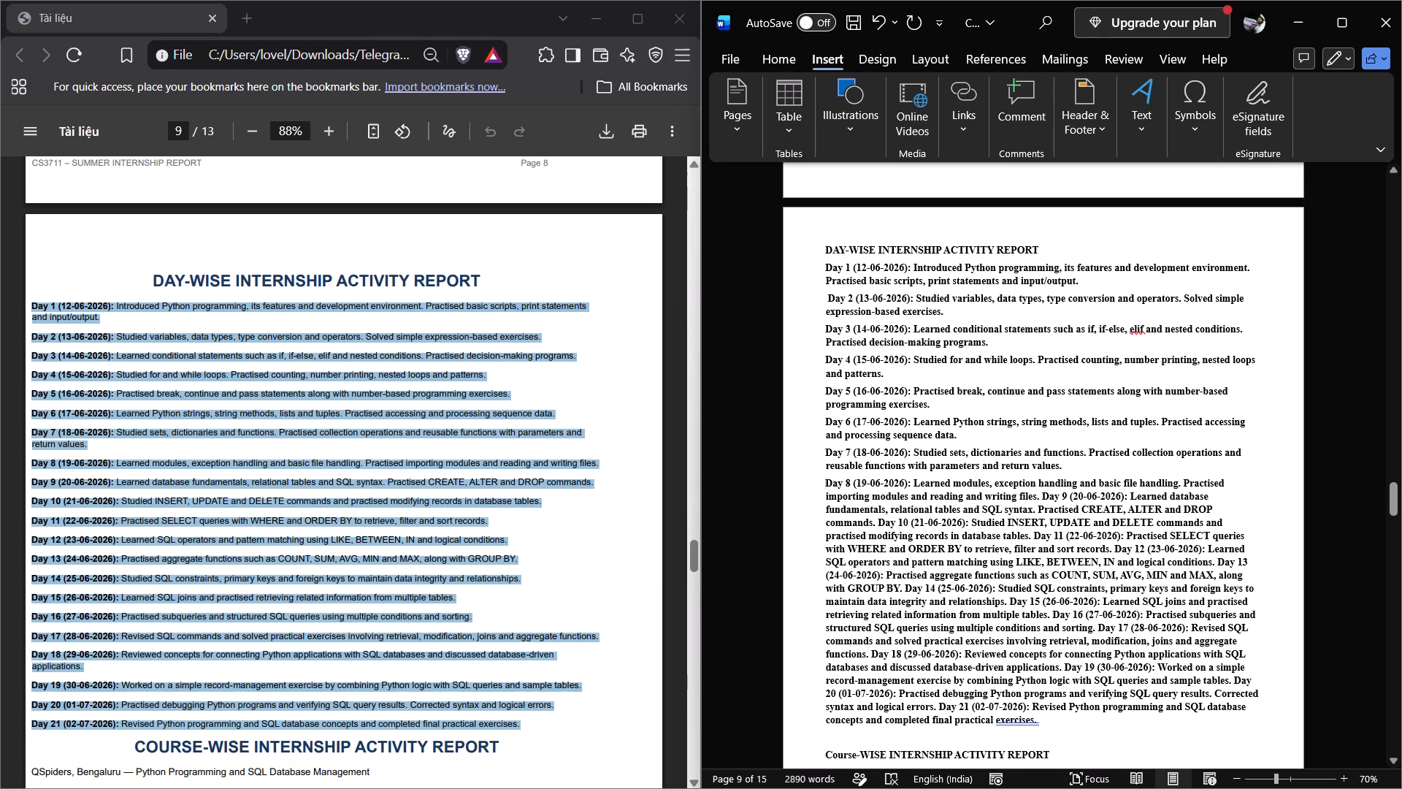
{"action": "left_click", "coordinate": [1041, 494]}
{"action": "key", "text": "Return"}
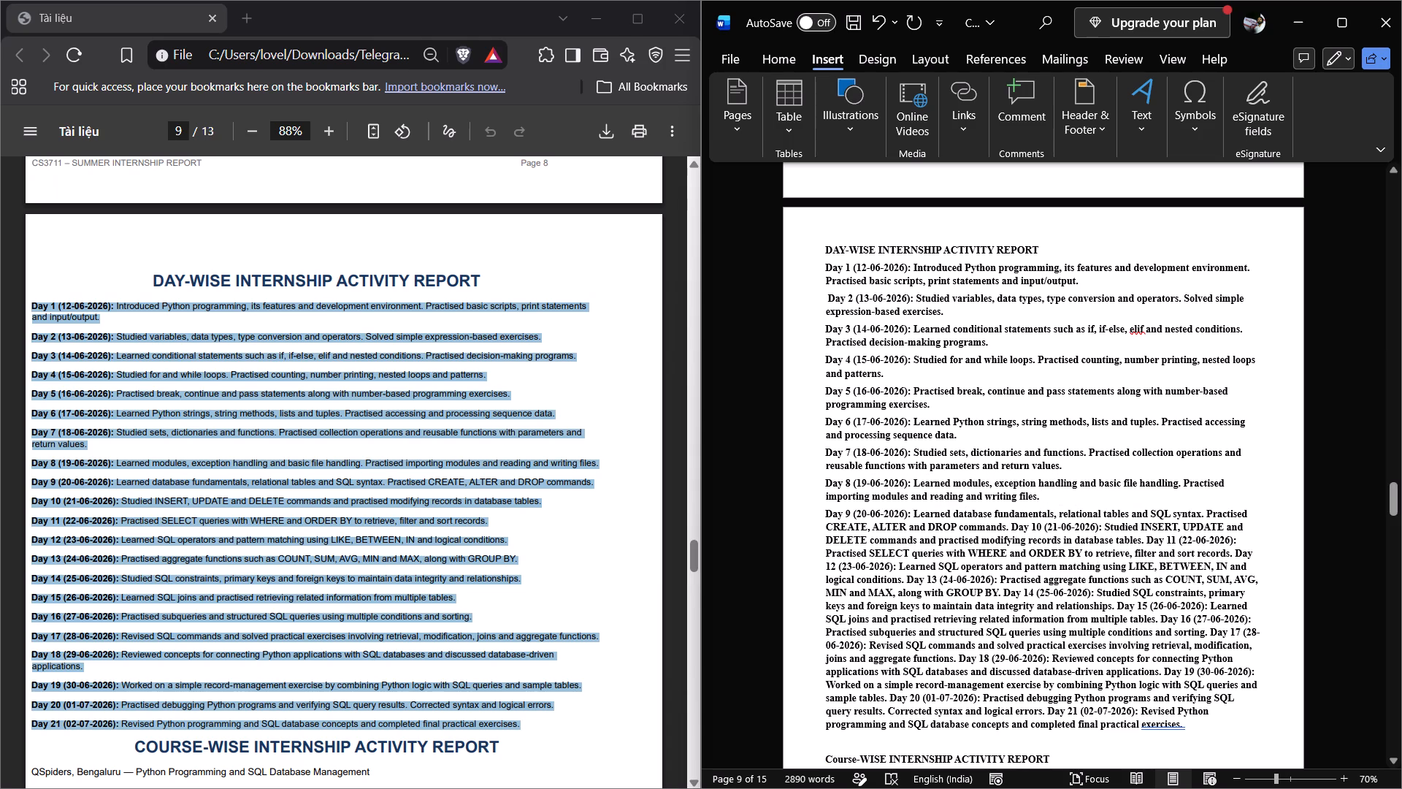
{"action": "left_click", "coordinate": [1009, 525]}
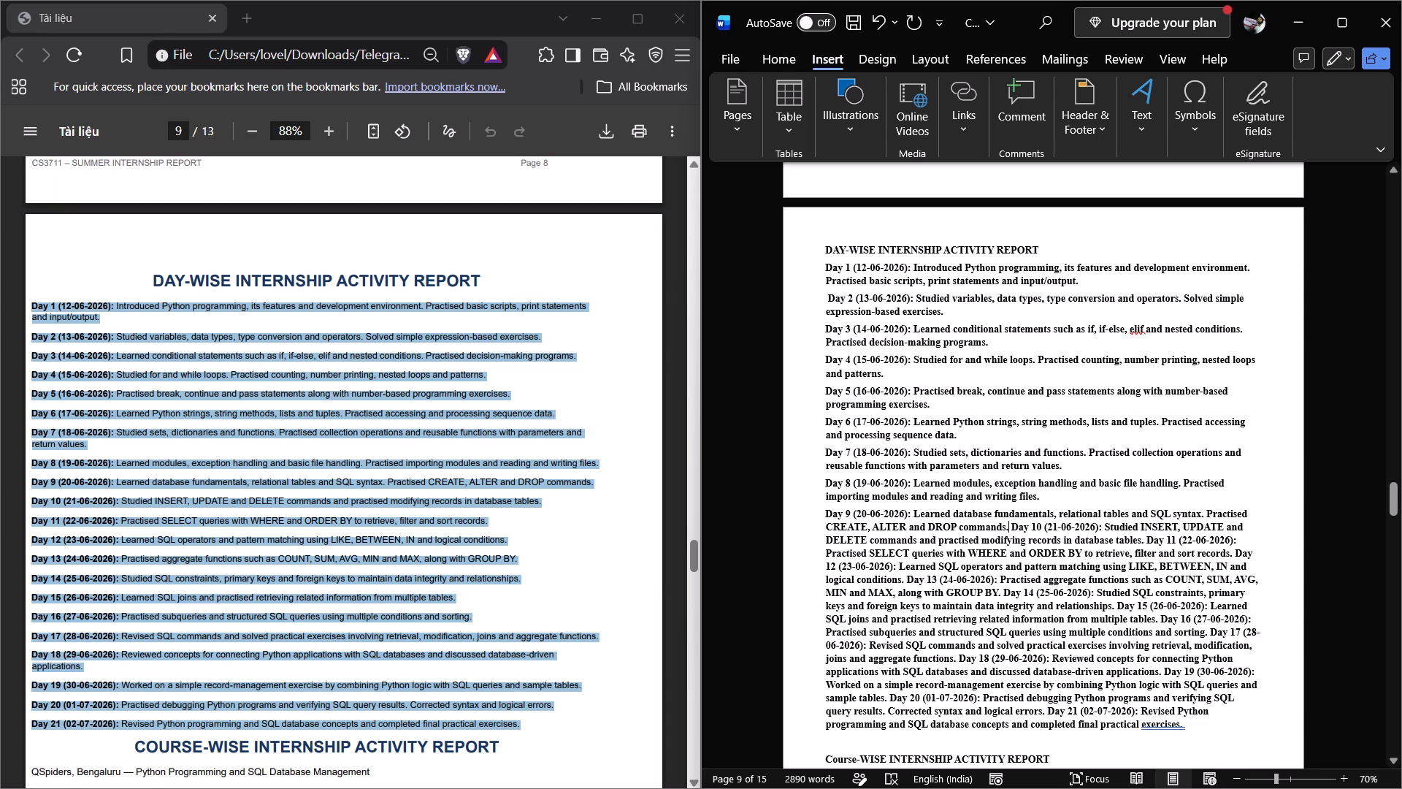
{"action": "key", "text": "Right"}
{"action": "key", "text": "Return"}
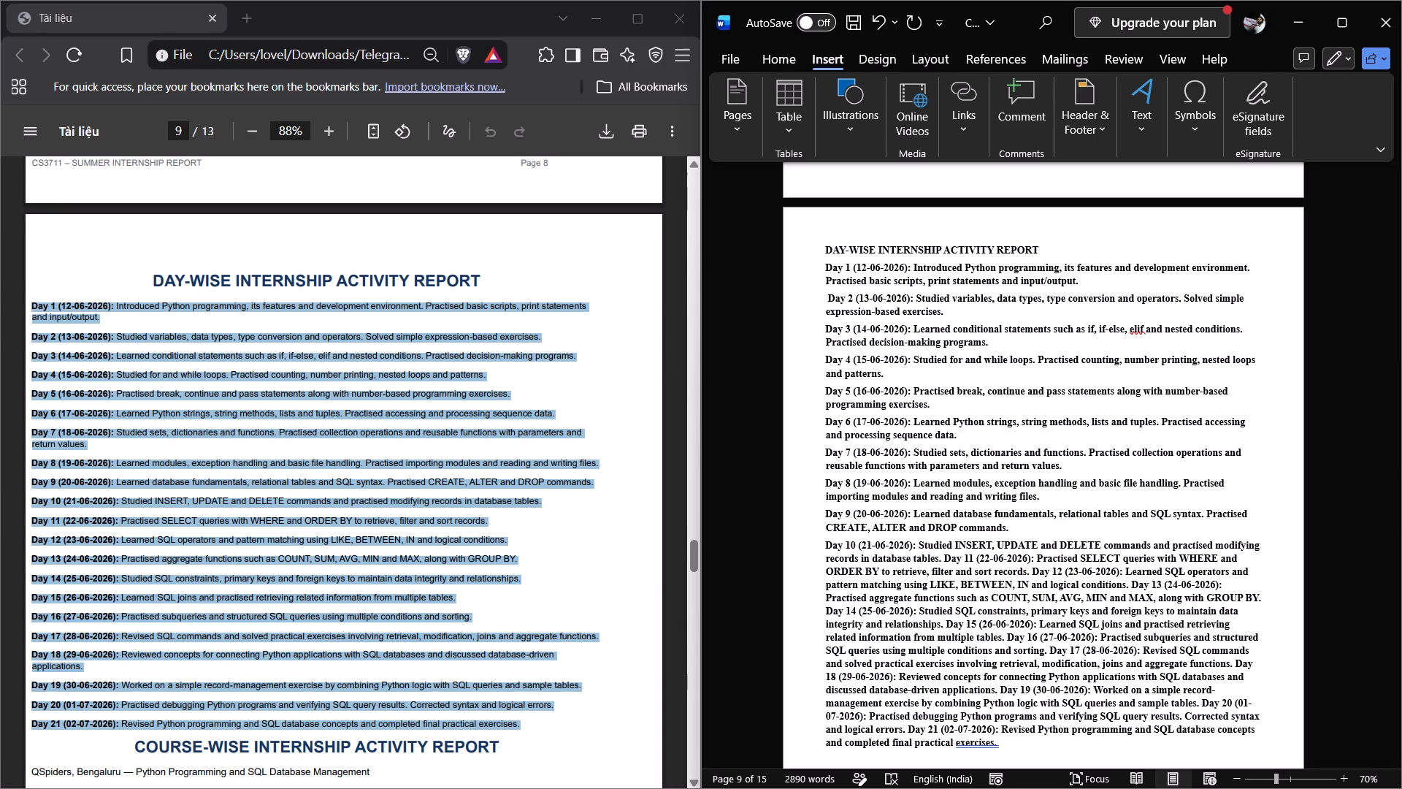
{"action": "left_click", "coordinate": [945, 557]}
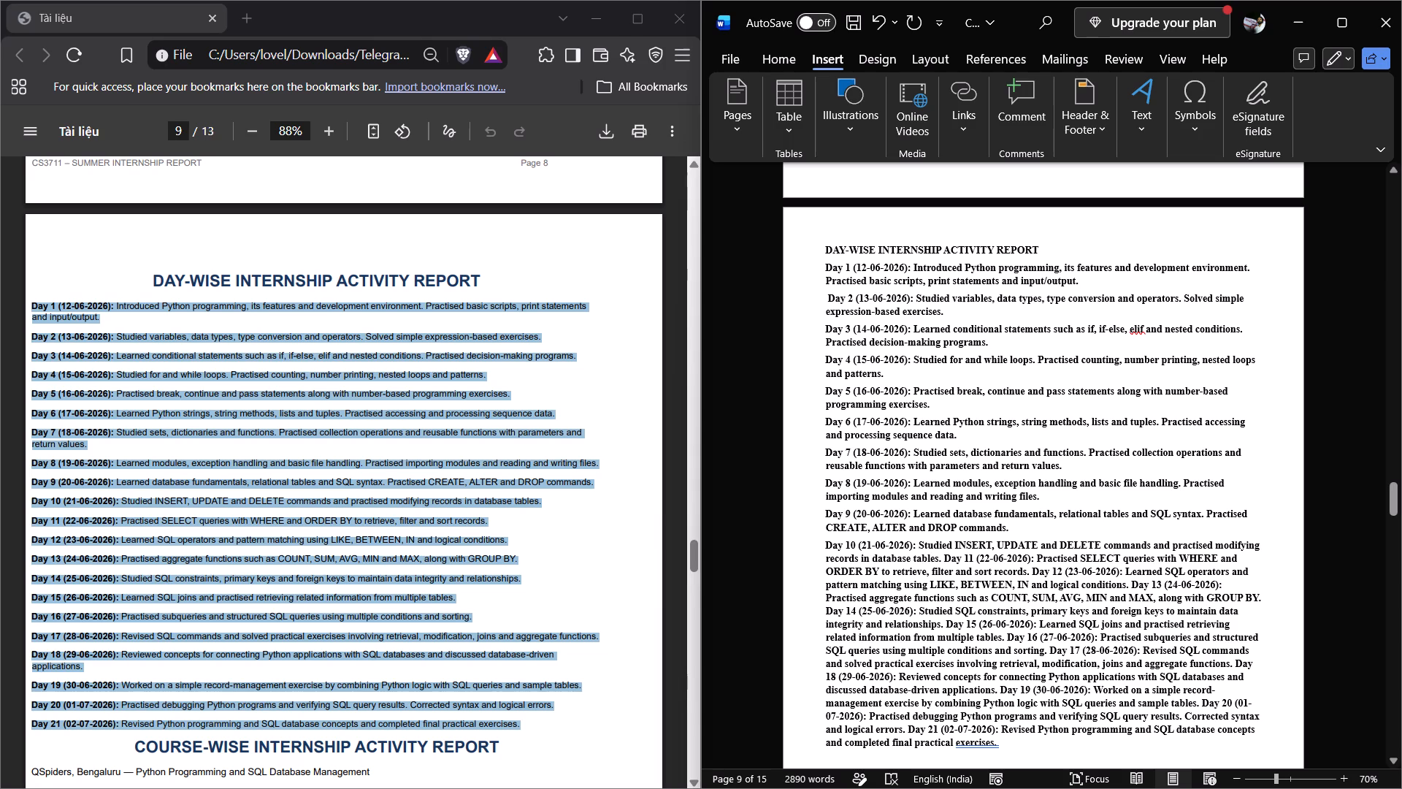
{"action": "key", "text": "Return"}
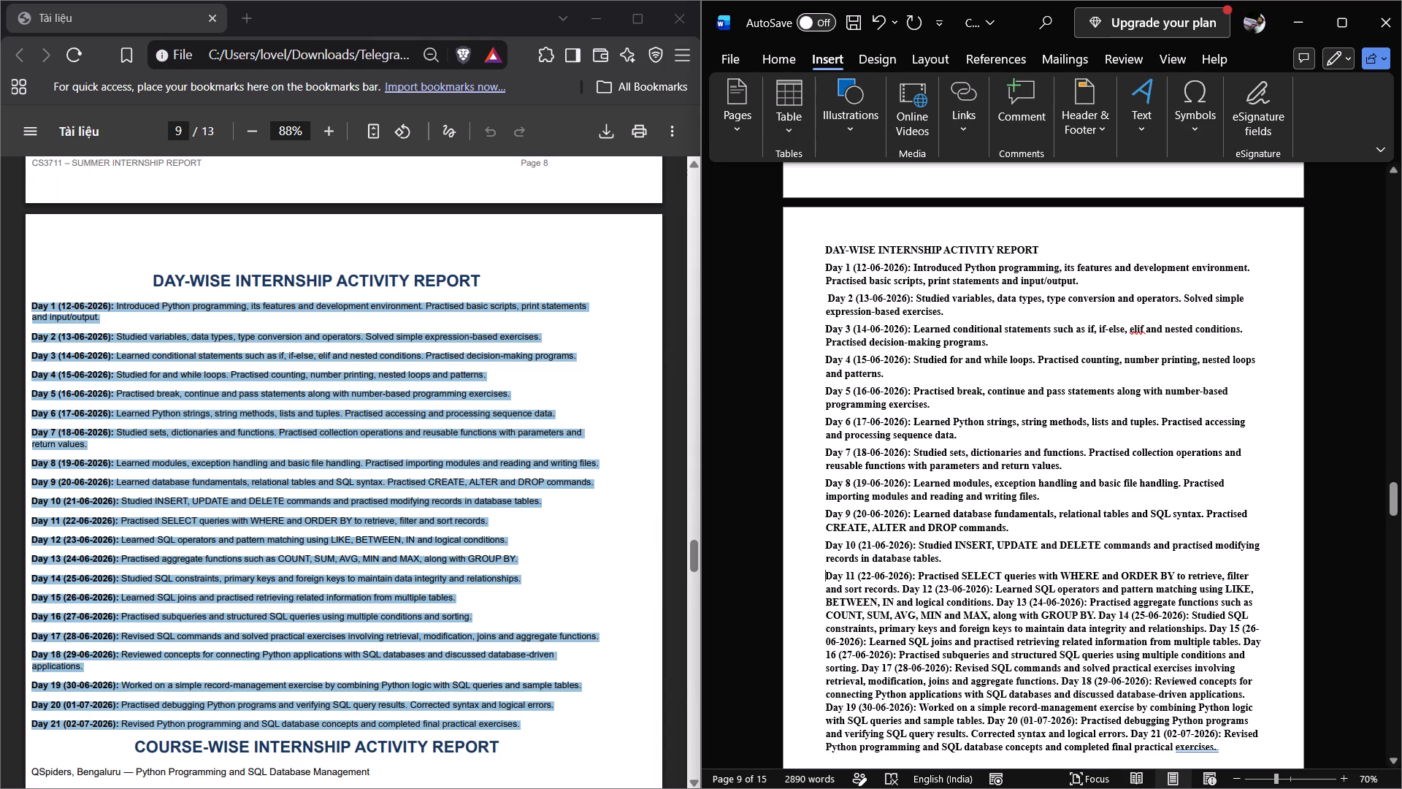
{"action": "left_click", "coordinate": [902, 587]}
{"action": "key", "text": "Return"}
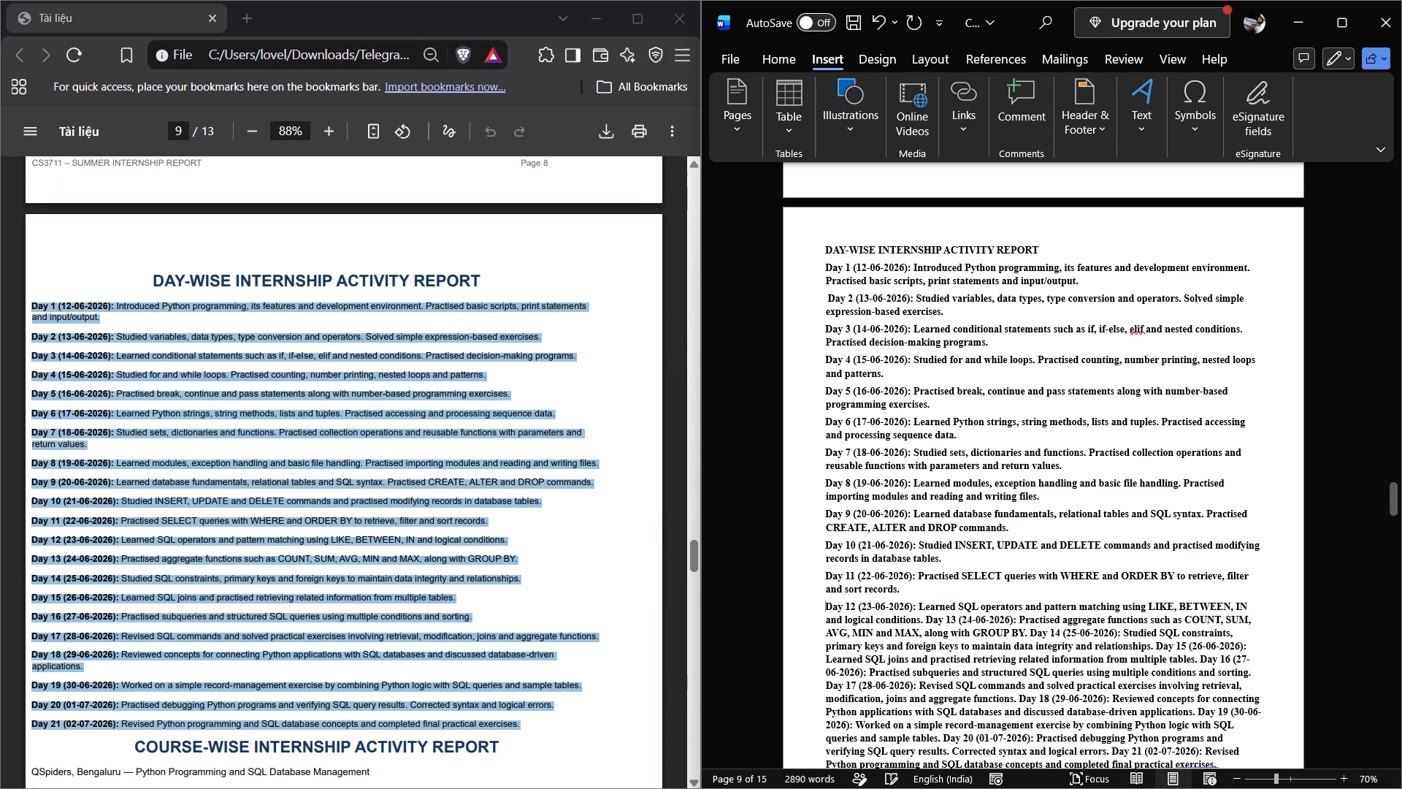
Start a new paragraph at each of the Day 13 to Day 17 entries in the Word report's day-wise activity text.
{"action": "left_click", "coordinate": [925, 621]}
{"action": "key", "text": "Return"}
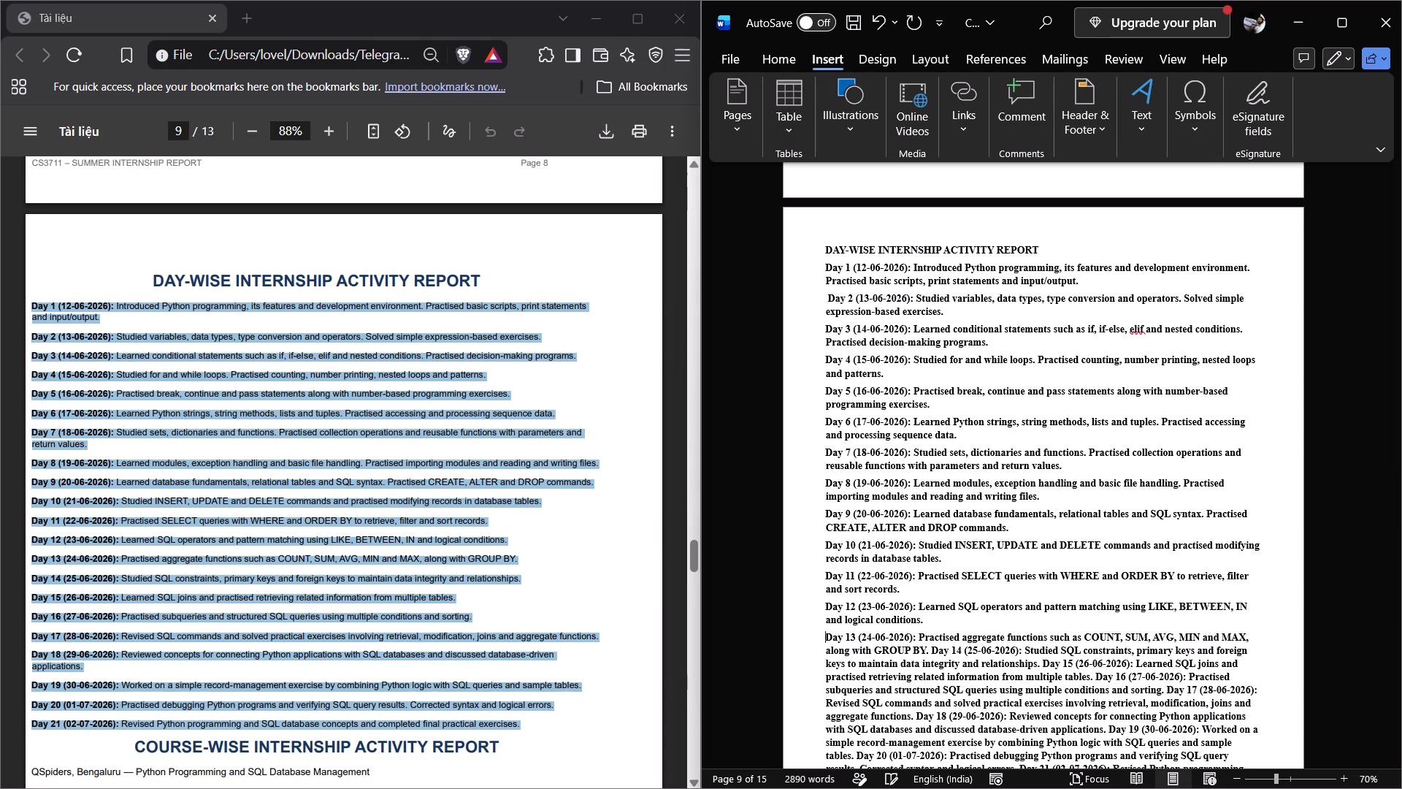
{"action": "scroll", "coordinate": [925, 621], "scroll_direction": "down", "scroll_amount": 1}
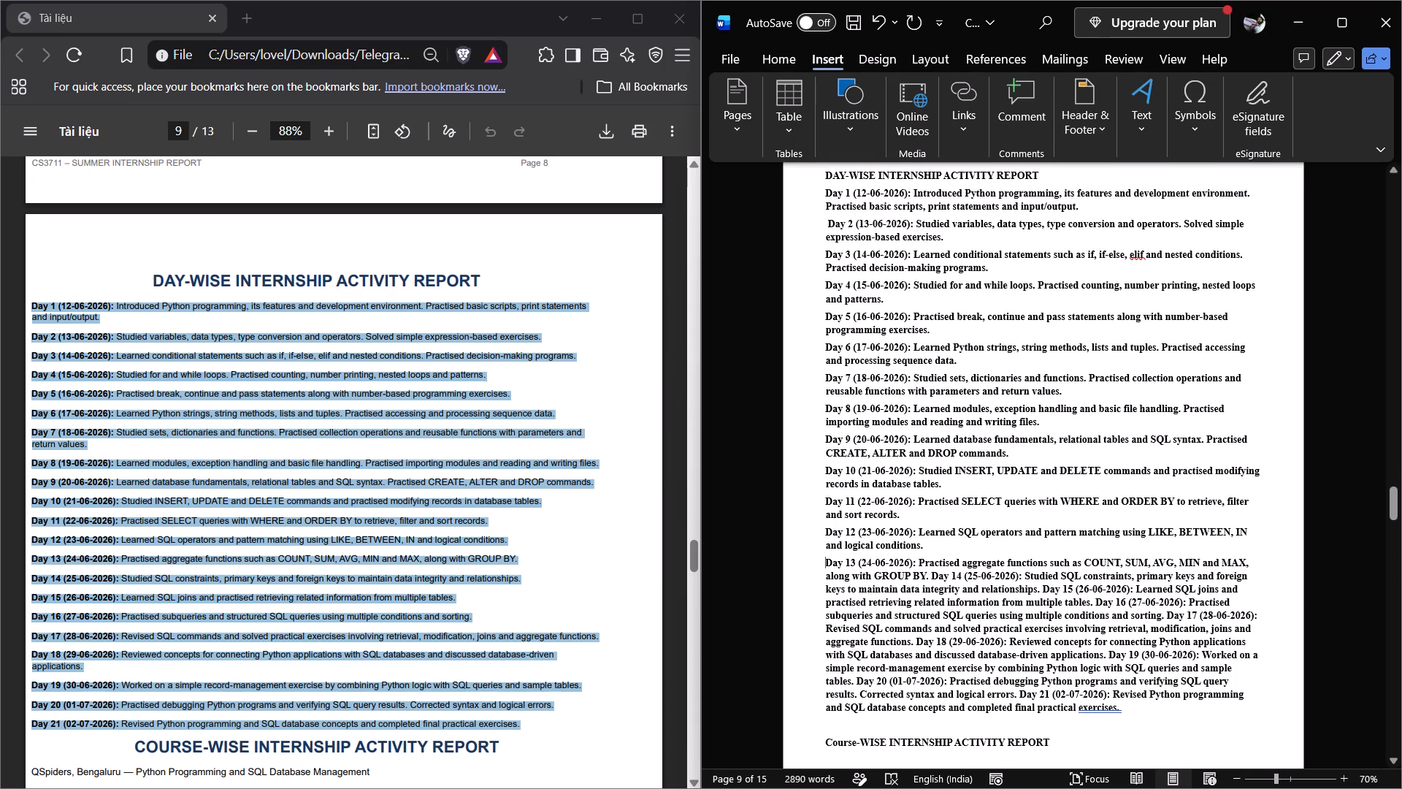
{"action": "left_click", "coordinate": [930, 576]}
{"action": "key", "text": "Return"}
{"action": "scroll", "coordinate": [930, 576], "scroll_direction": "down", "scroll_amount": 1}
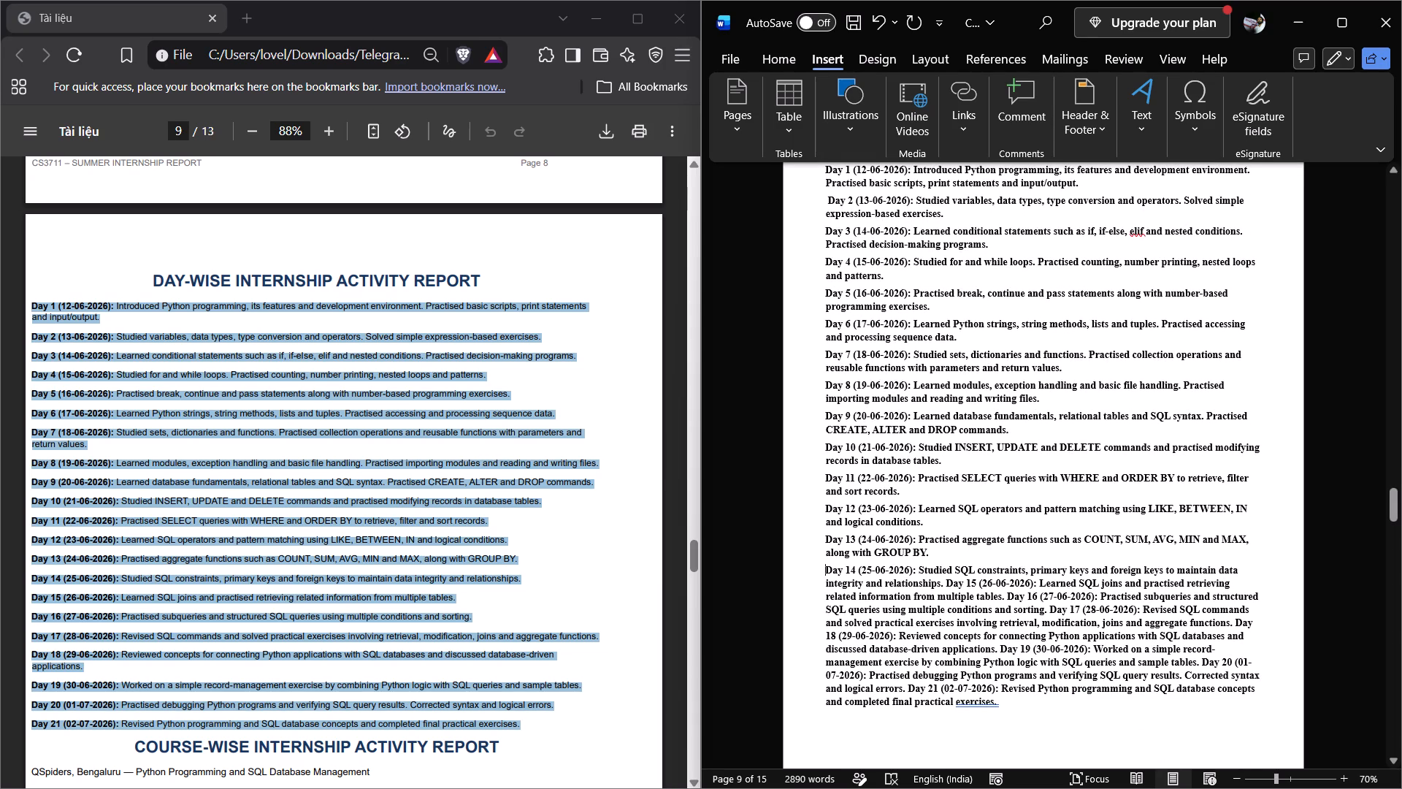
{"action": "left_click", "coordinate": [946, 582]}
{"action": "key", "text": "Return"}
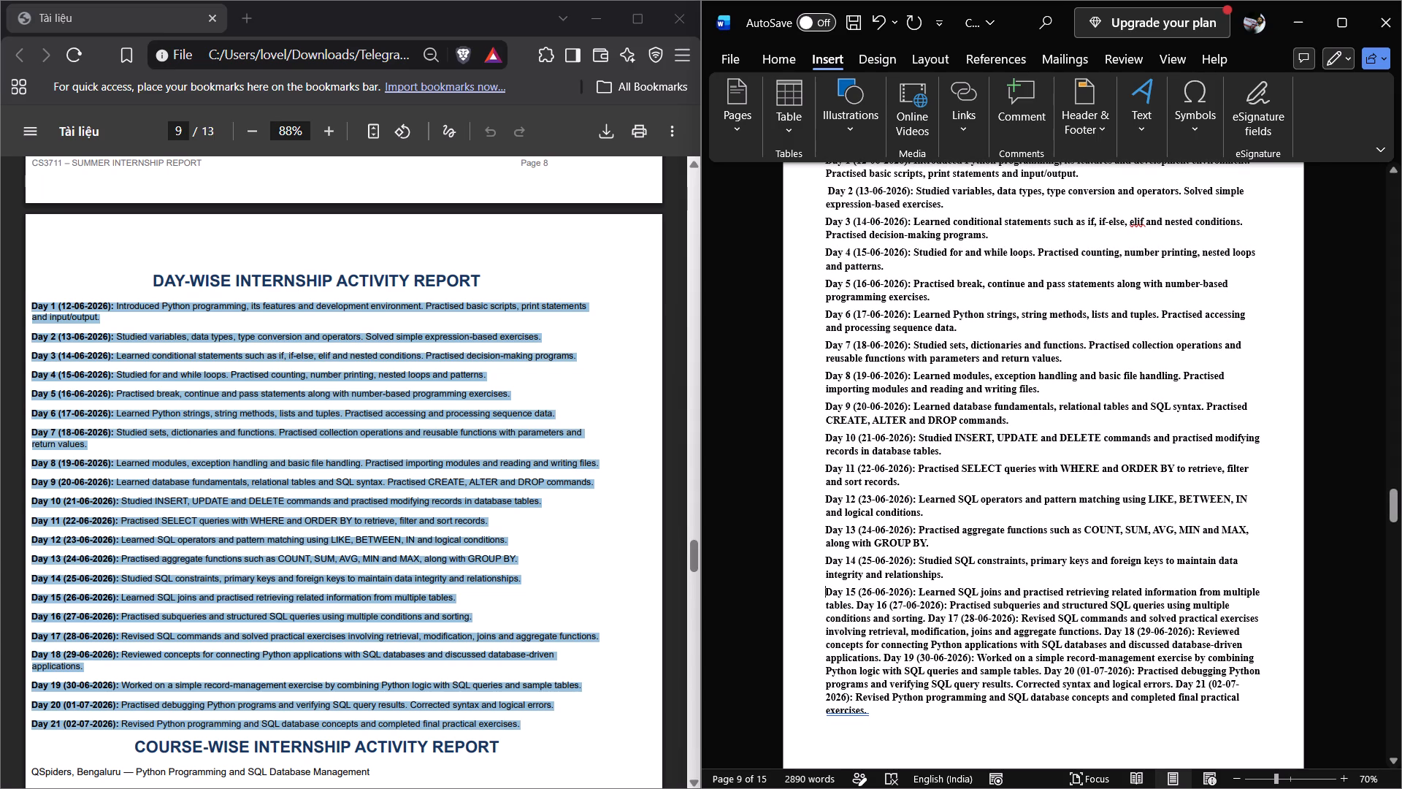
{"action": "left_click", "coordinate": [857, 604]}
{"action": "key", "text": "Return"}
{"action": "scroll", "coordinate": [857, 604], "scroll_direction": "down", "scroll_amount": 1}
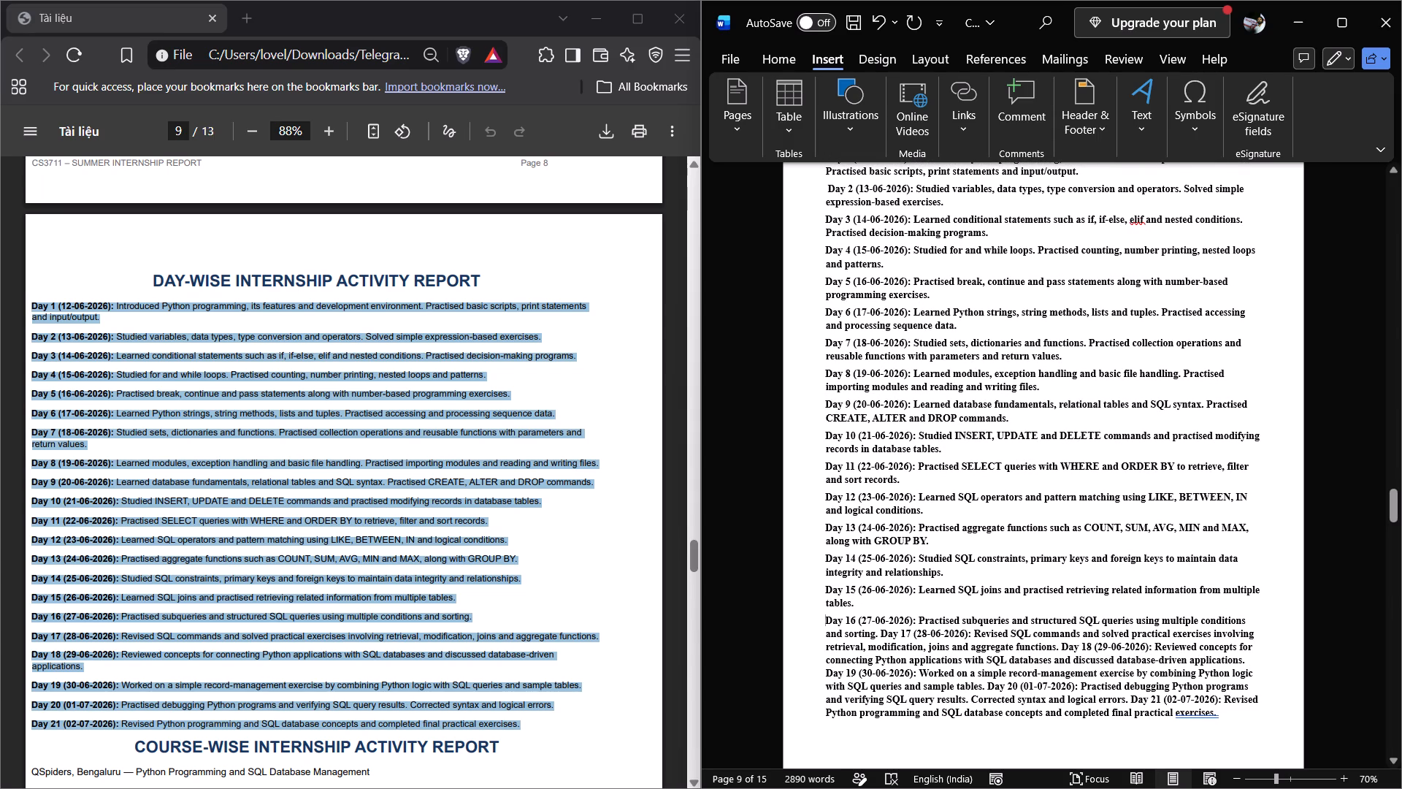
{"action": "left_click", "coordinate": [880, 632]}
{"action": "key", "text": "Return"}
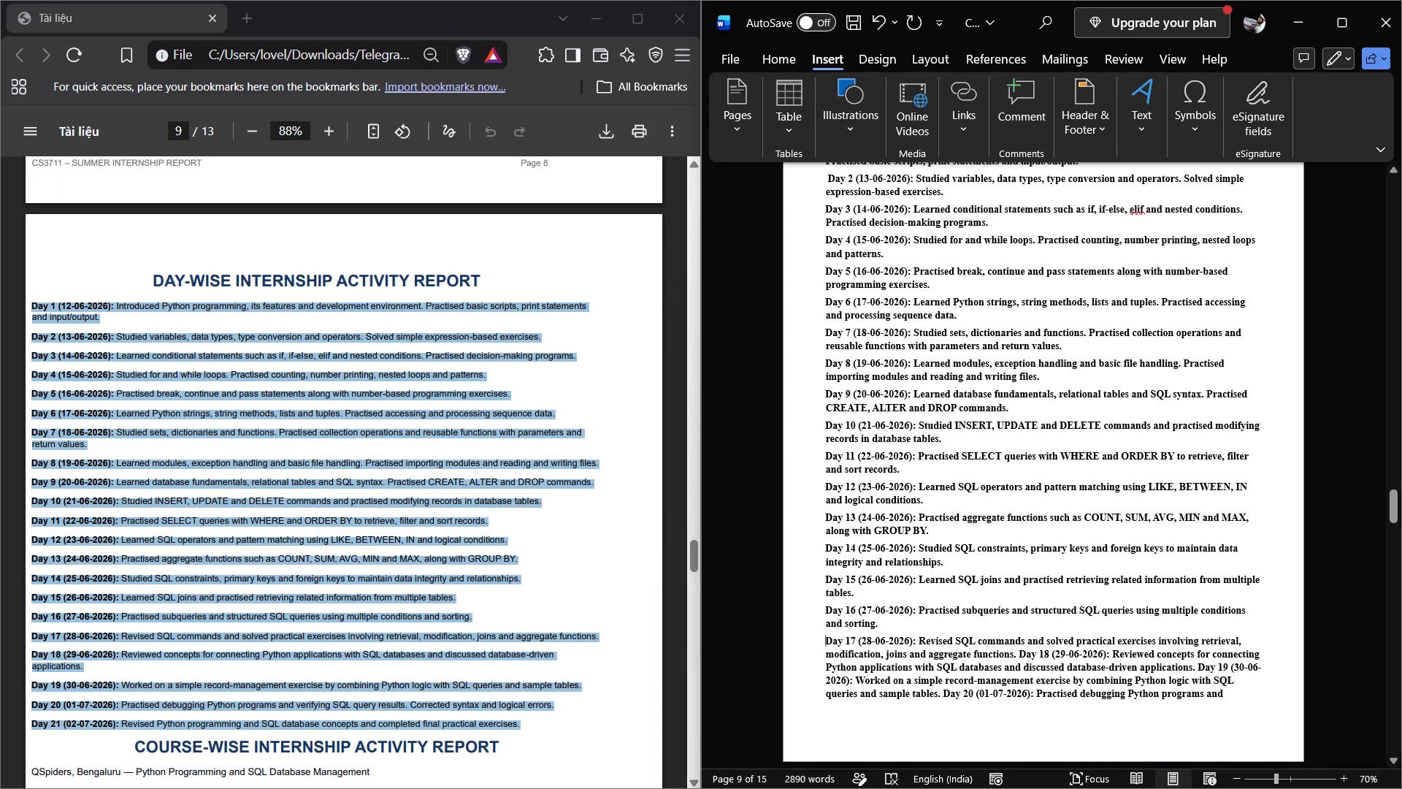
Start a new paragraph at each of the Day 18 to Day 21 entries in the Word report's day-wise activity text.
{"action": "left_click", "coordinate": [1019, 652]}
{"action": "key", "text": "Return"}
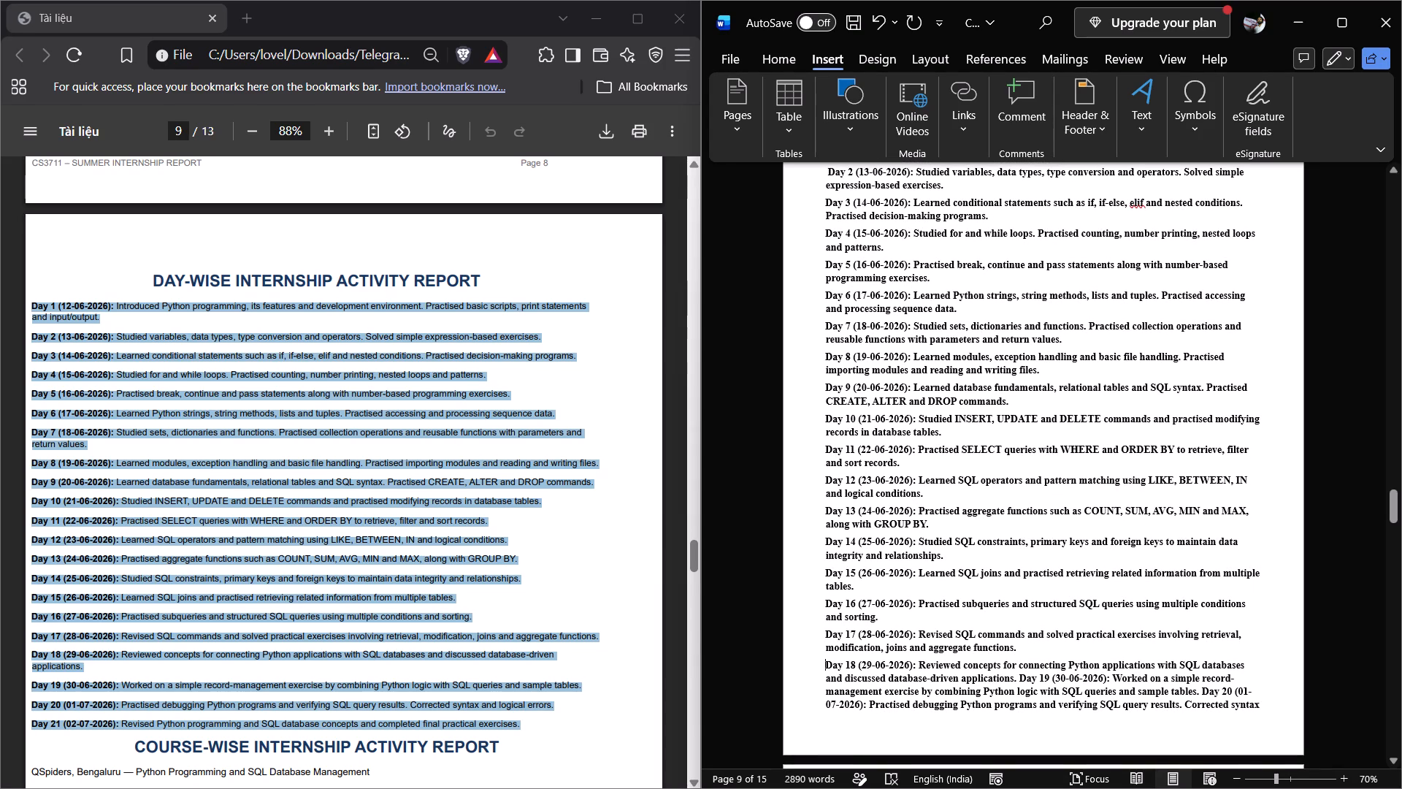
{"action": "left_click", "coordinate": [1018, 677]}
{"action": "key", "text": "Return"}
{"action": "scroll", "coordinate": [1018, 677], "scroll_direction": "down", "scroll_amount": 1}
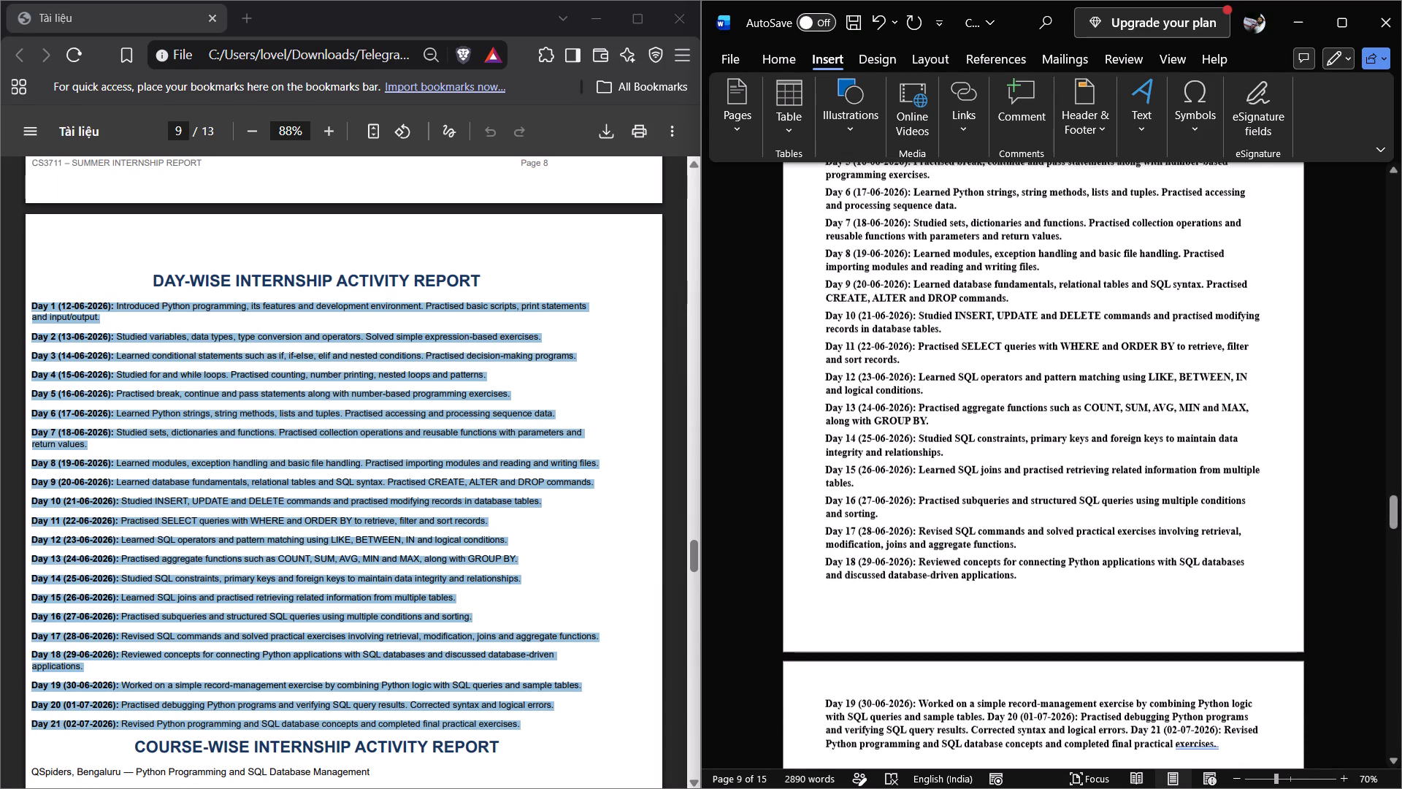
{"action": "left_click", "coordinate": [987, 713]}
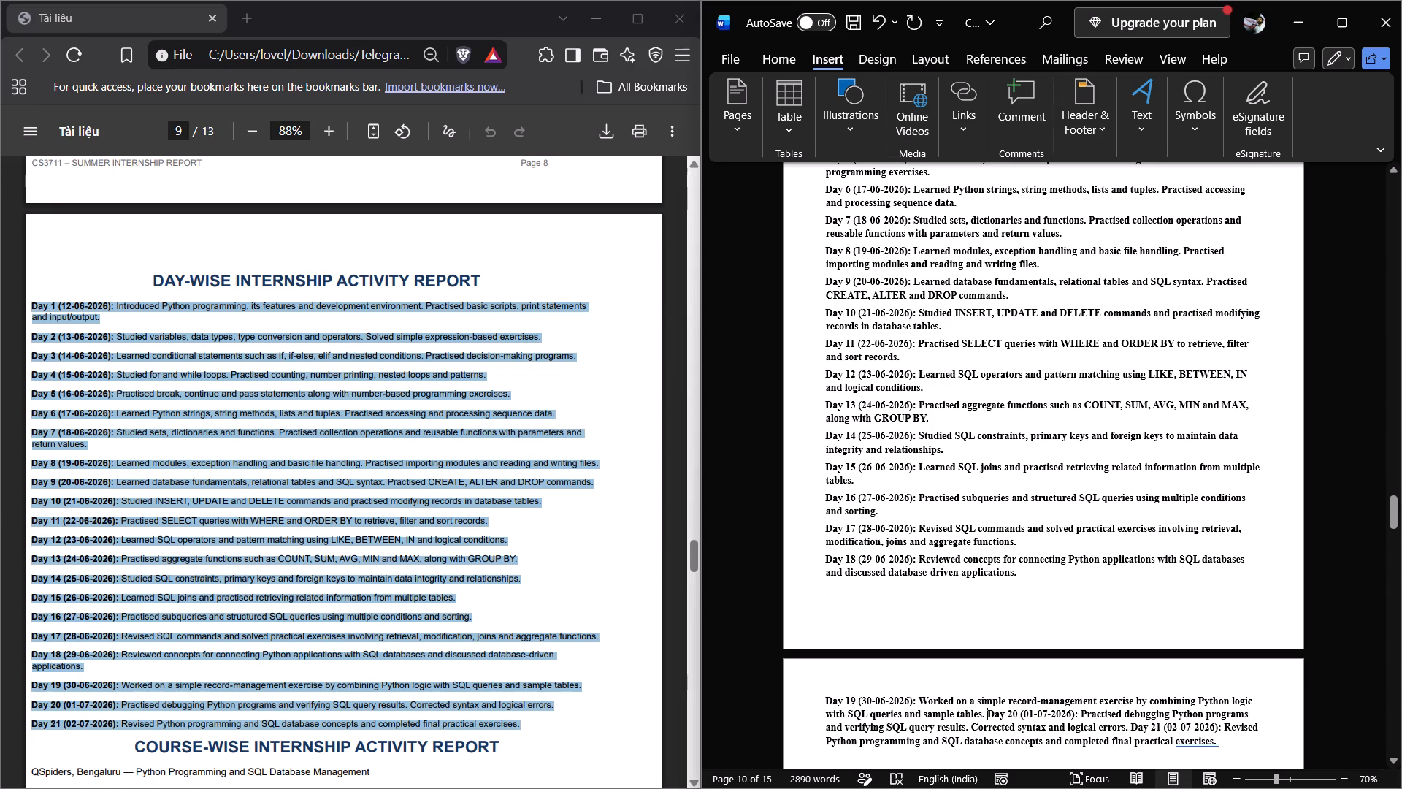
{"action": "key", "text": "Return"}
{"action": "scroll", "coordinate": [987, 713], "scroll_direction": "down", "scroll_amount": 1}
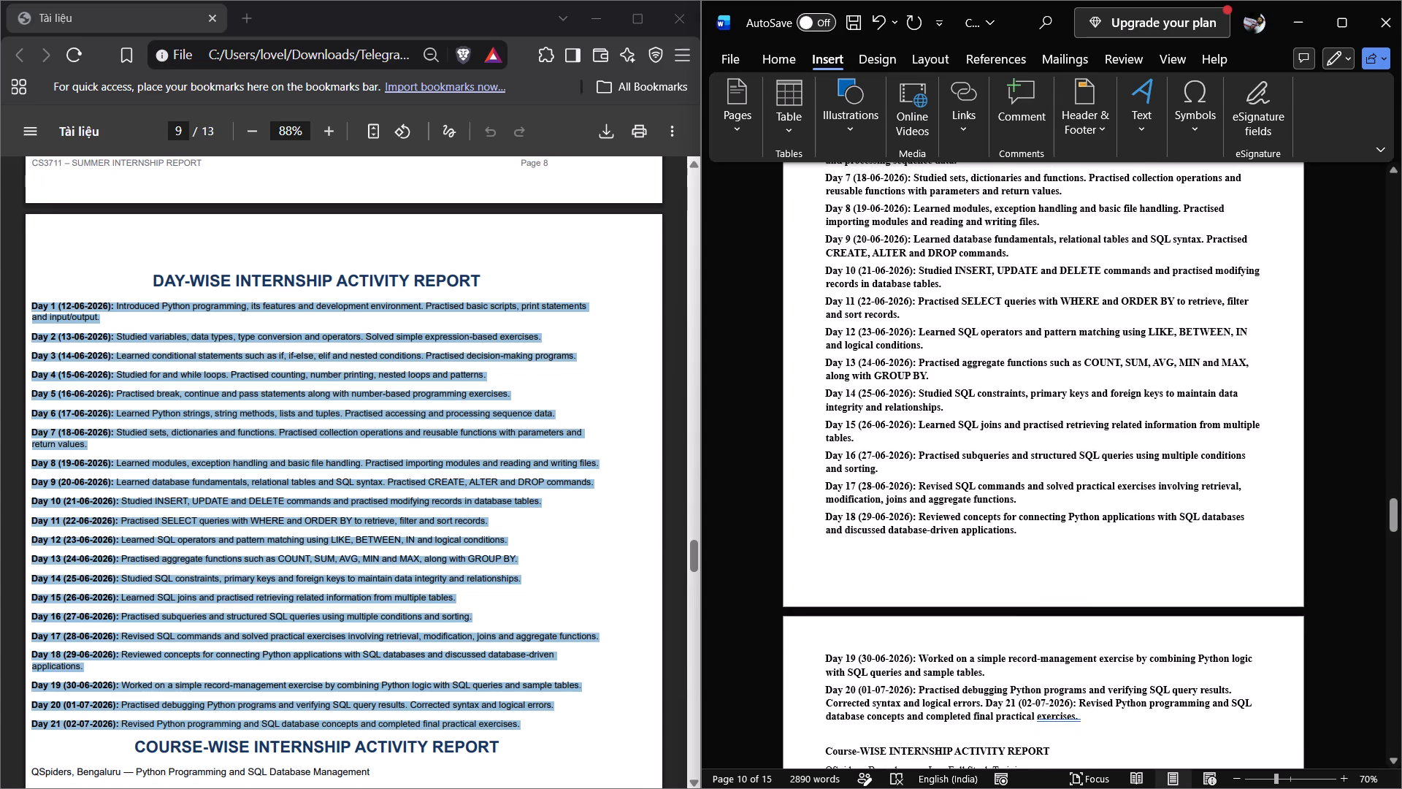
{"action": "left_click", "coordinate": [986, 701]}
{"action": "key", "text": "Return"}
Replace "Java Full Stack Training" under the Word report's course-wise heading with the PDF's "Python Programming and SQL Database Management" title.
{"action": "scroll", "coordinate": [528, 615], "scroll_direction": "down", "scroll_amount": 1}
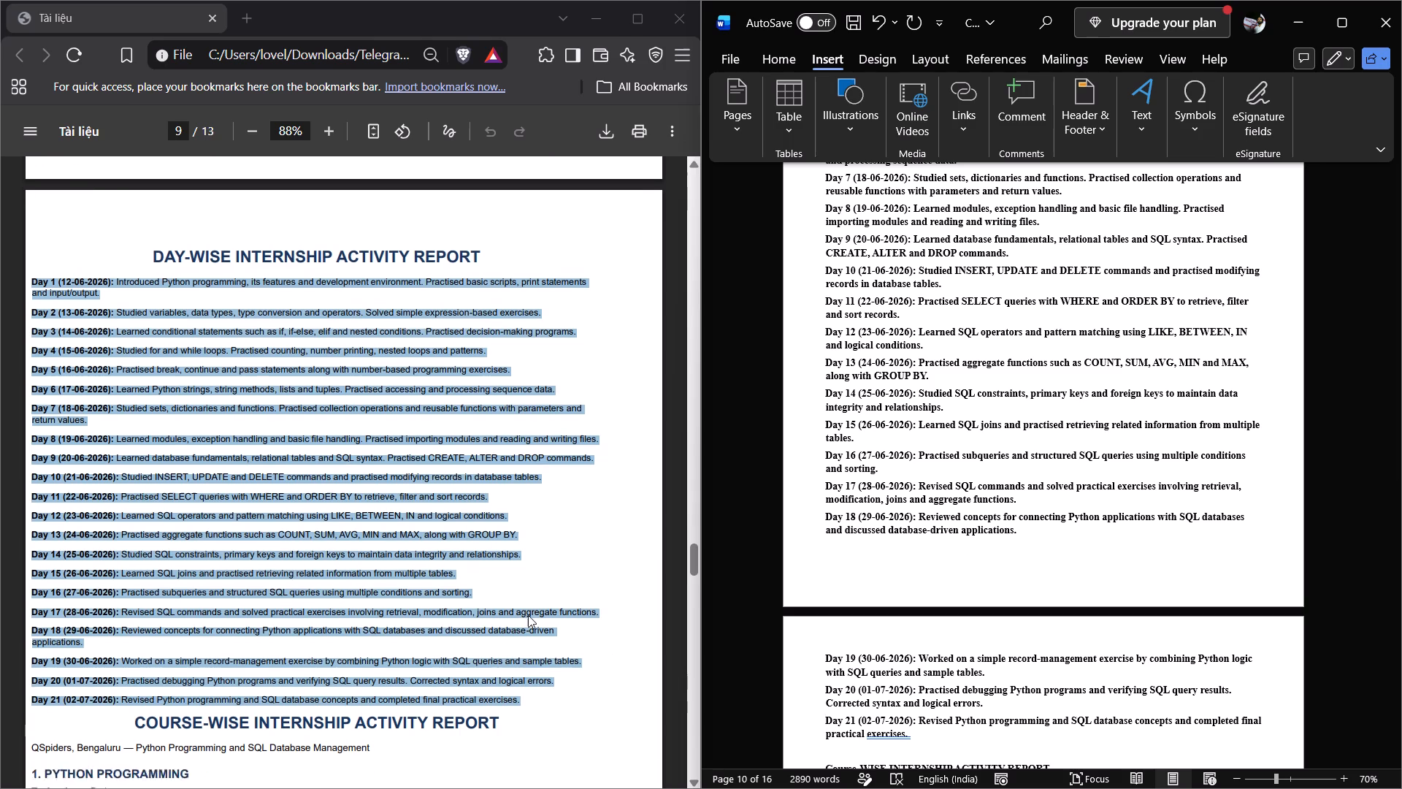
{"action": "scroll", "coordinate": [528, 615], "scroll_direction": "down", "scroll_amount": 1}
{"action": "scroll", "coordinate": [916, 574], "scroll_direction": "down", "scroll_amount": 2}
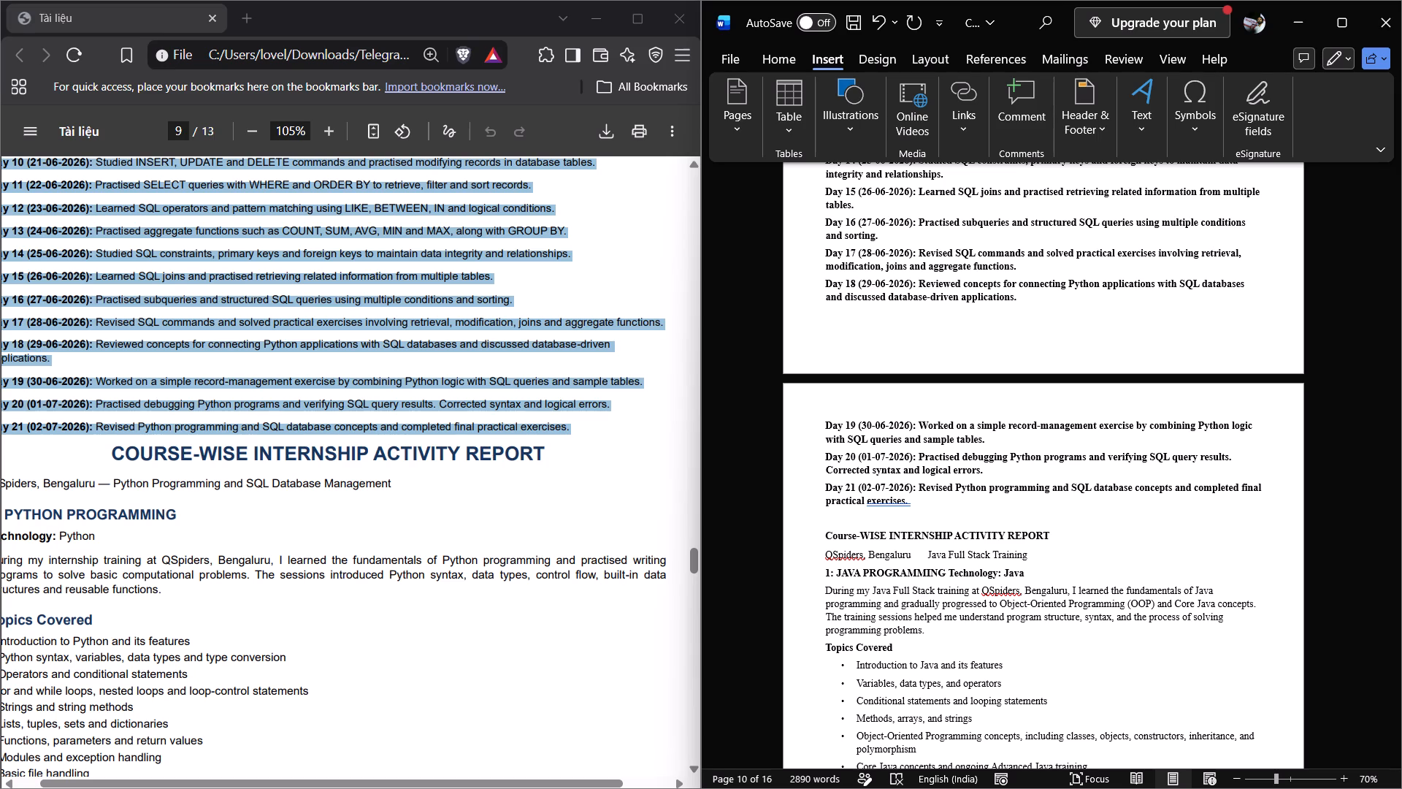
{"action": "left_click_drag", "start_coordinate": [112, 482], "coordinate": [385, 476]}
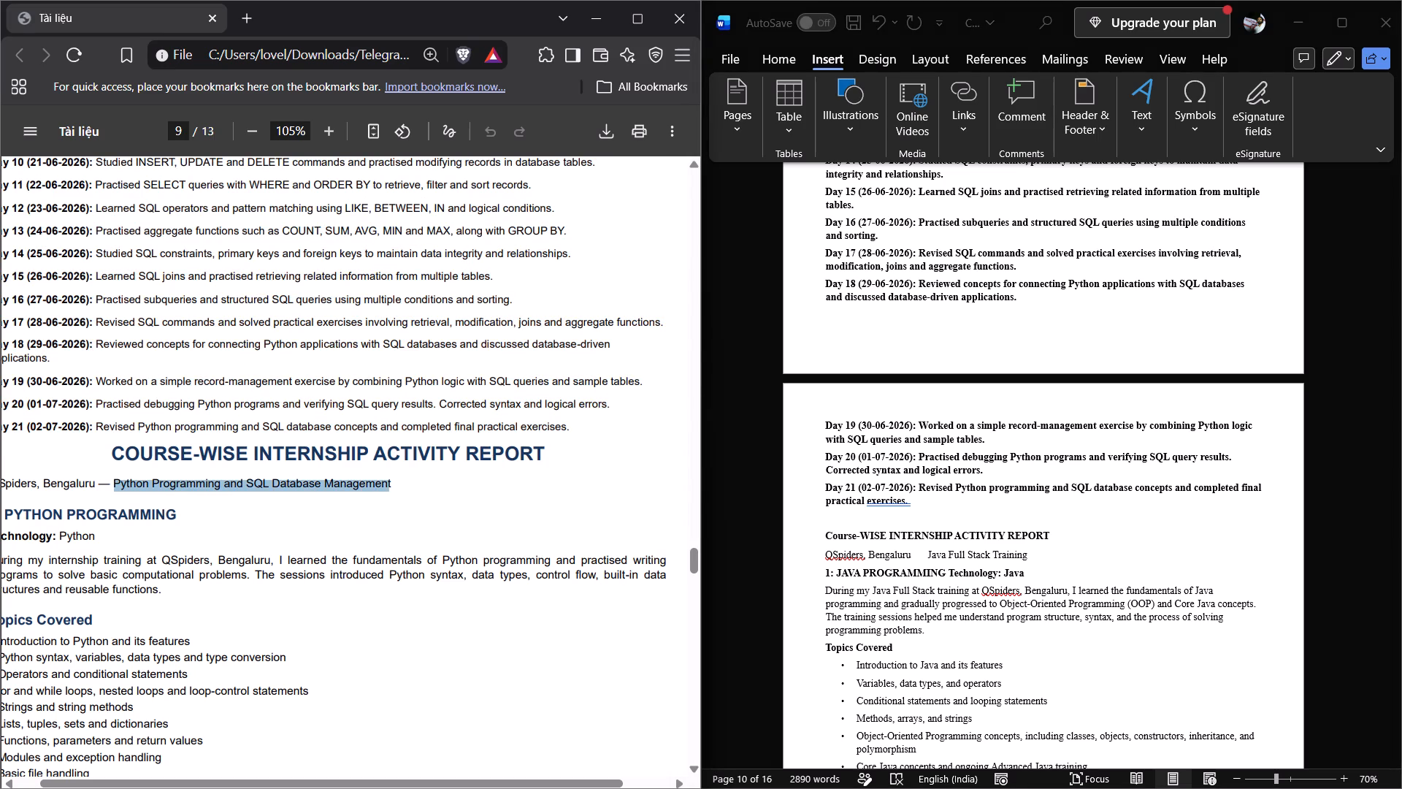
{"action": "left_click_drag", "start_coordinate": [385, 476], "coordinate": [389, 476]}
{"action": "key", "text": "ctrl+c"}
{"action": "left_click", "coordinate": [1030, 549]}
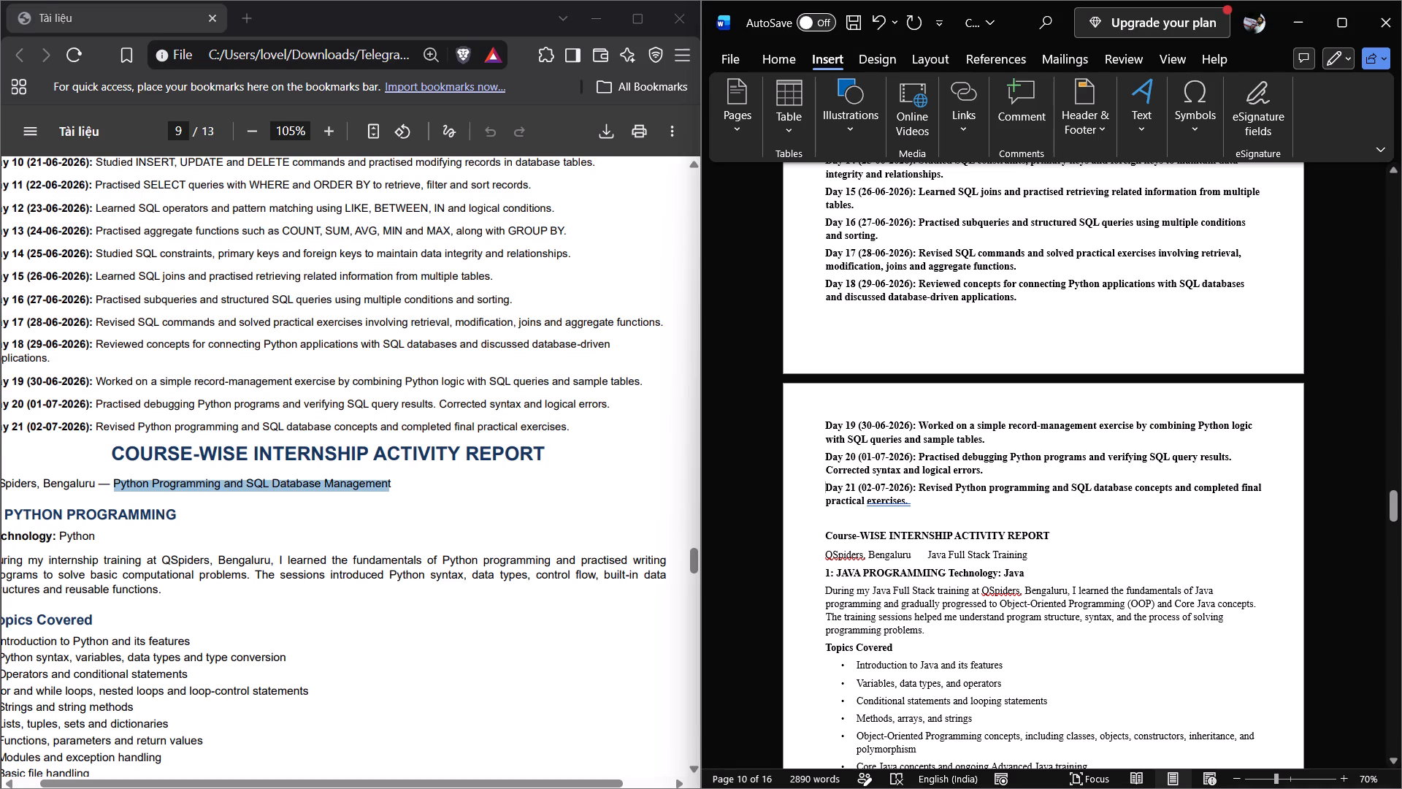
{"action": "left_click_drag", "start_coordinate": [1029, 553], "coordinate": [934, 554]}
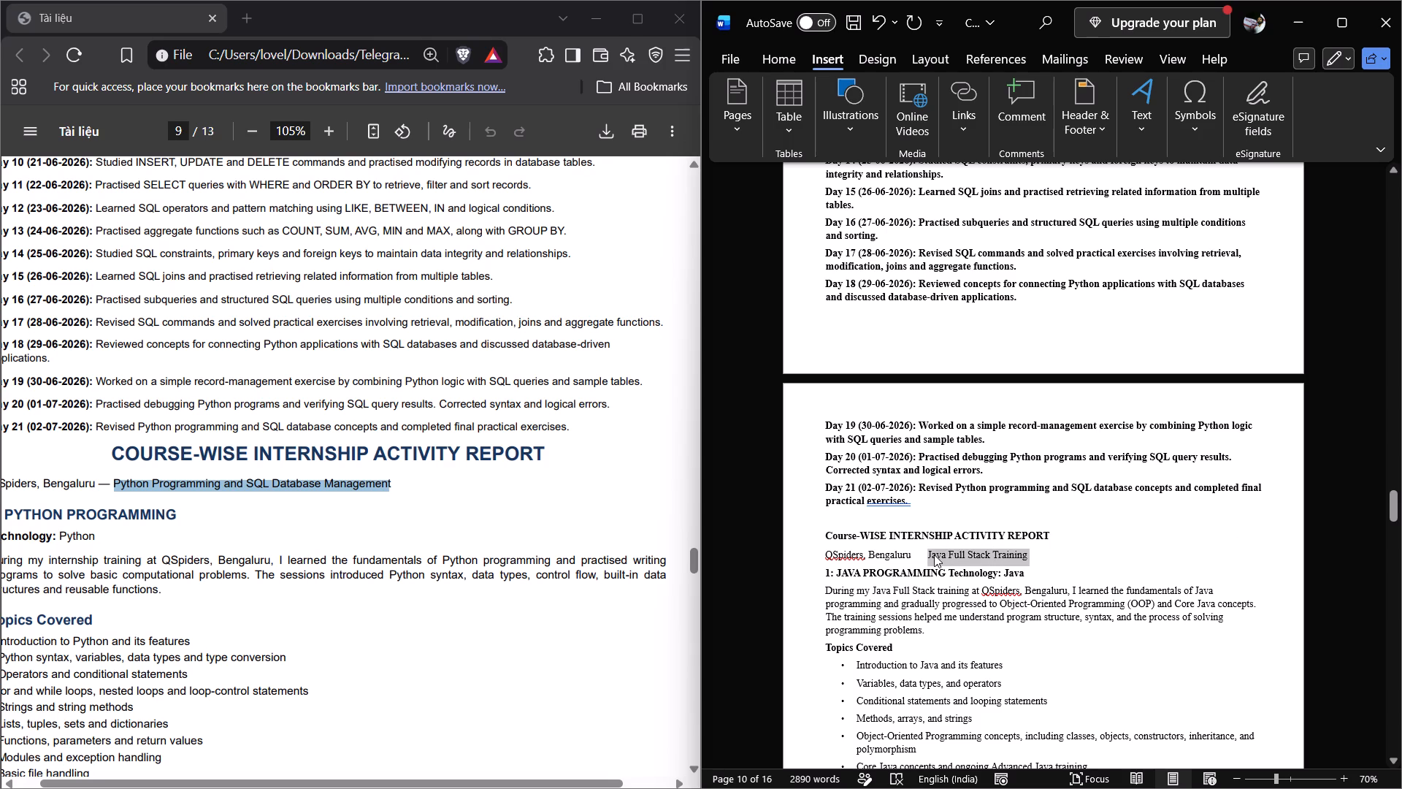
{"action": "key", "text": "ctrl+v"}
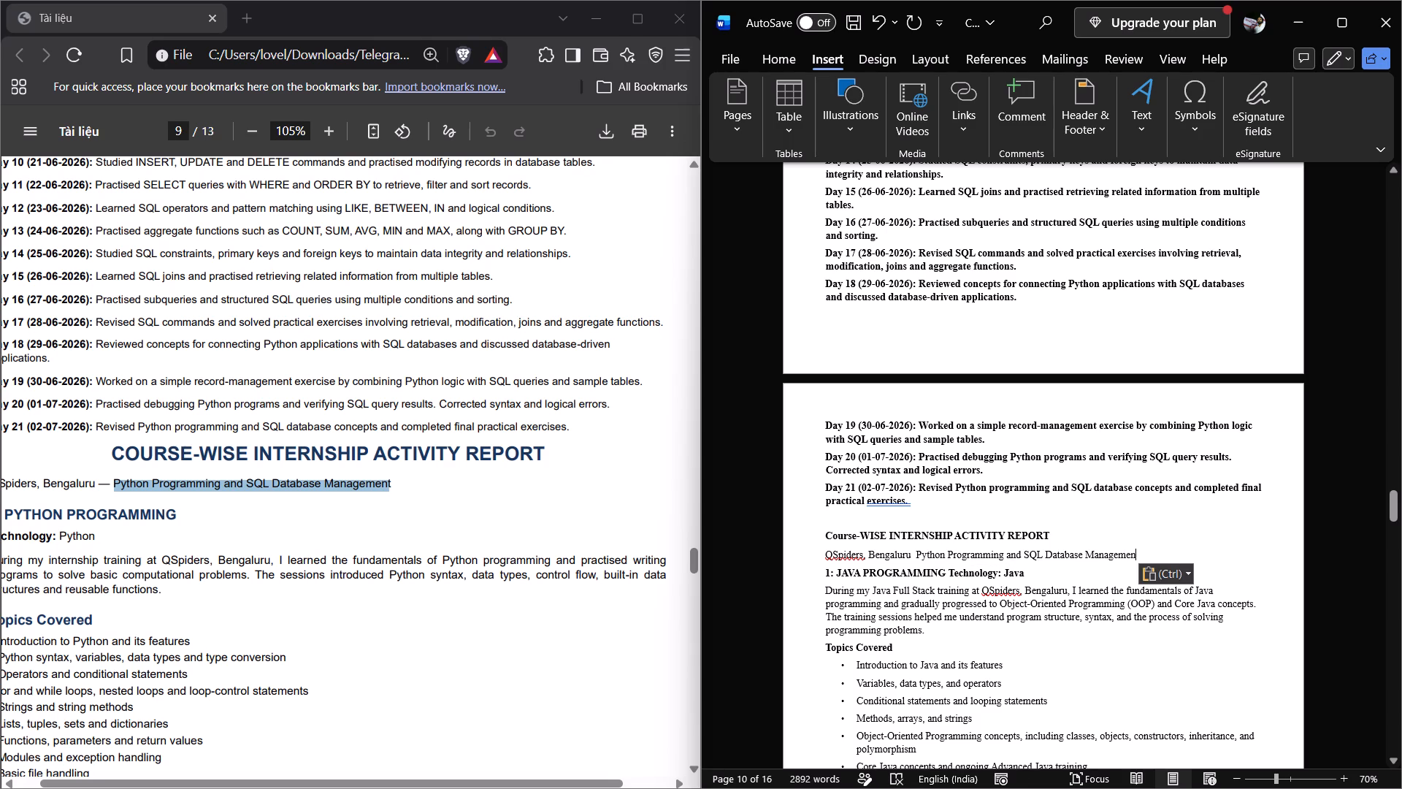
Widen the gap between "QSpiders, Bengaluru" and the pasted course title with extra spaces.
{"action": "left_click", "coordinate": [914, 556]}
{"action": "key", "text": "space"}
{"action": "key", "text": "space"}
{"action": "key", "text": "space"}
{"action": "key", "text": "space"}
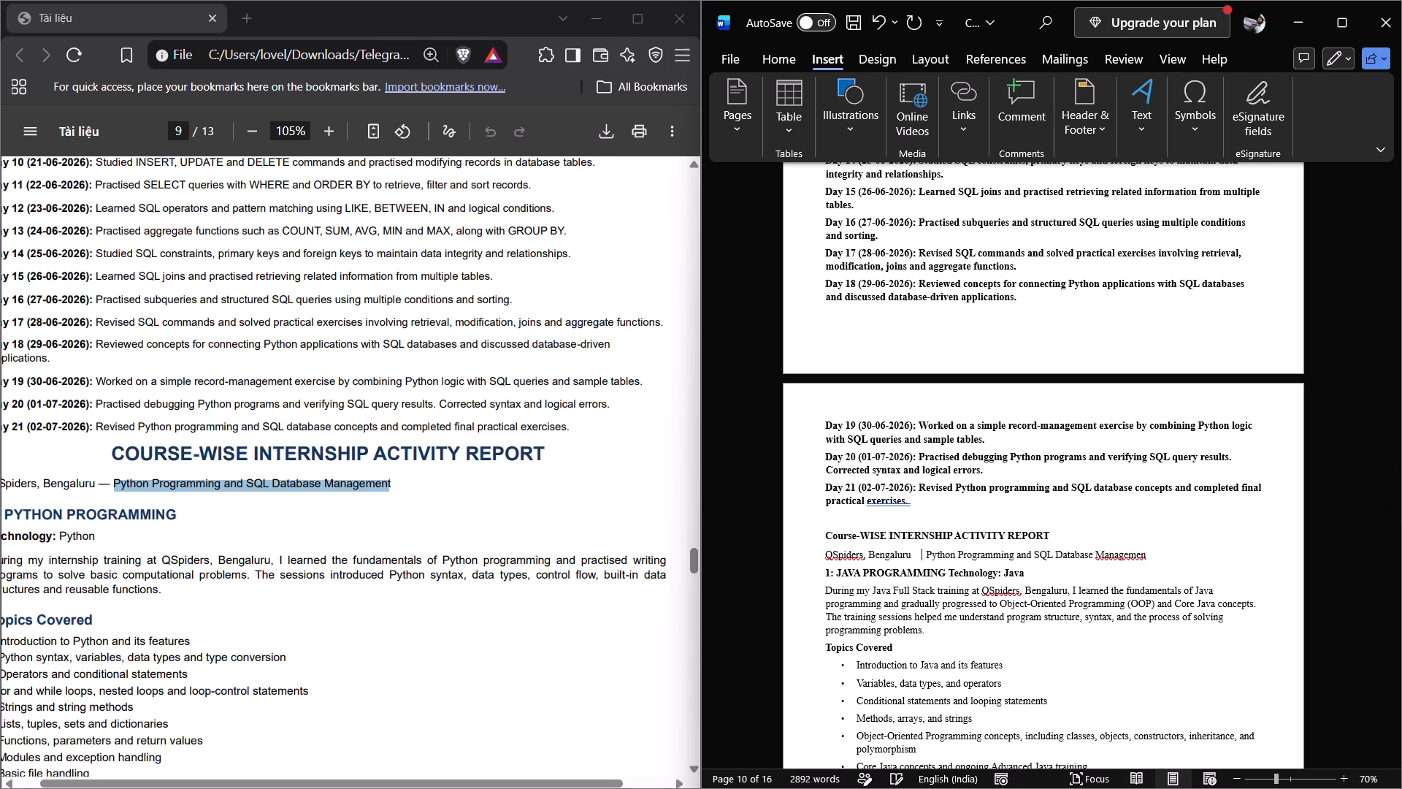
{"action": "key", "text": "space"}
{"action": "scroll", "coordinate": [914, 556], "scroll_direction": "right", "scroll_amount": 2}
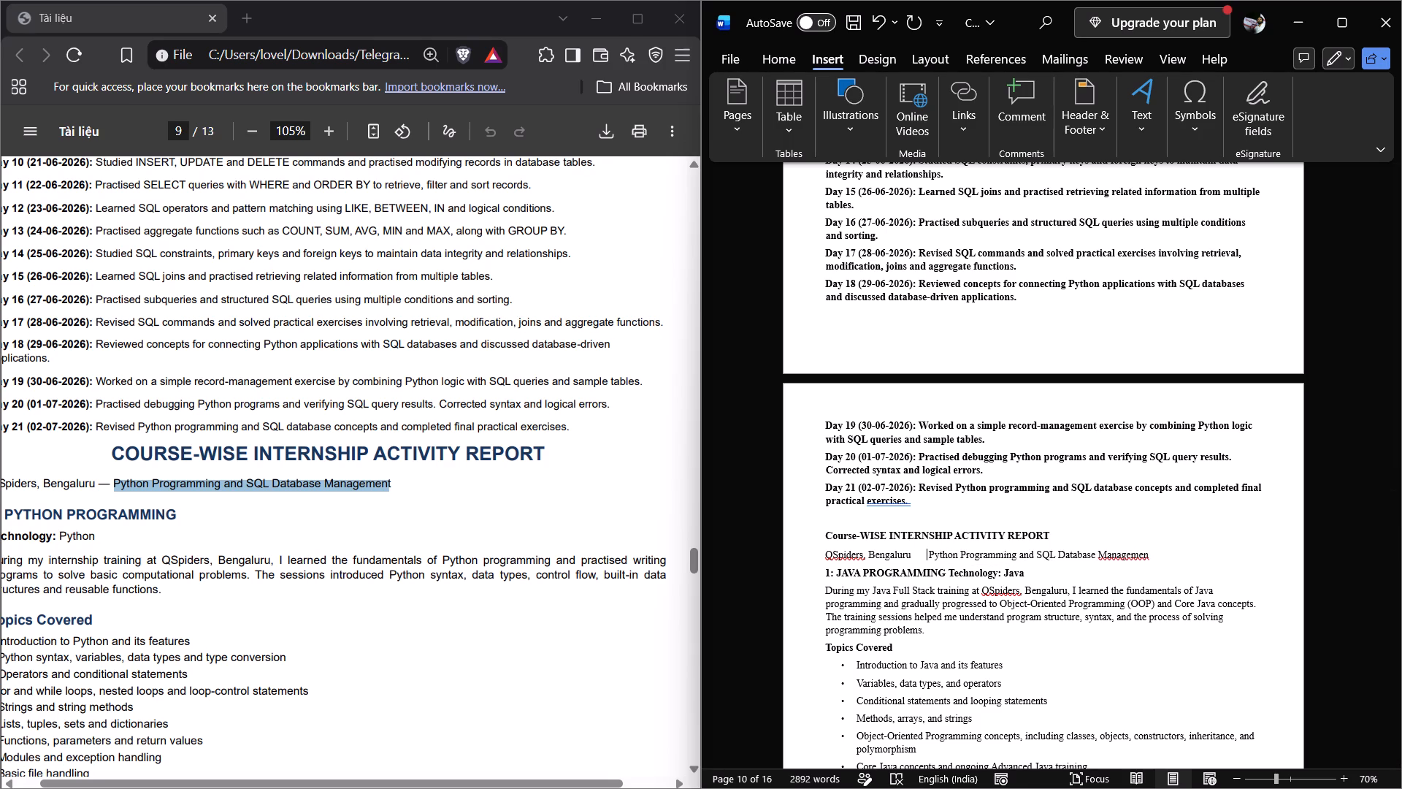
{"action": "scroll", "coordinate": [914, 556], "scroll_direction": "right", "scroll_amount": 1}
{"action": "left_click", "coordinate": [943, 587]}
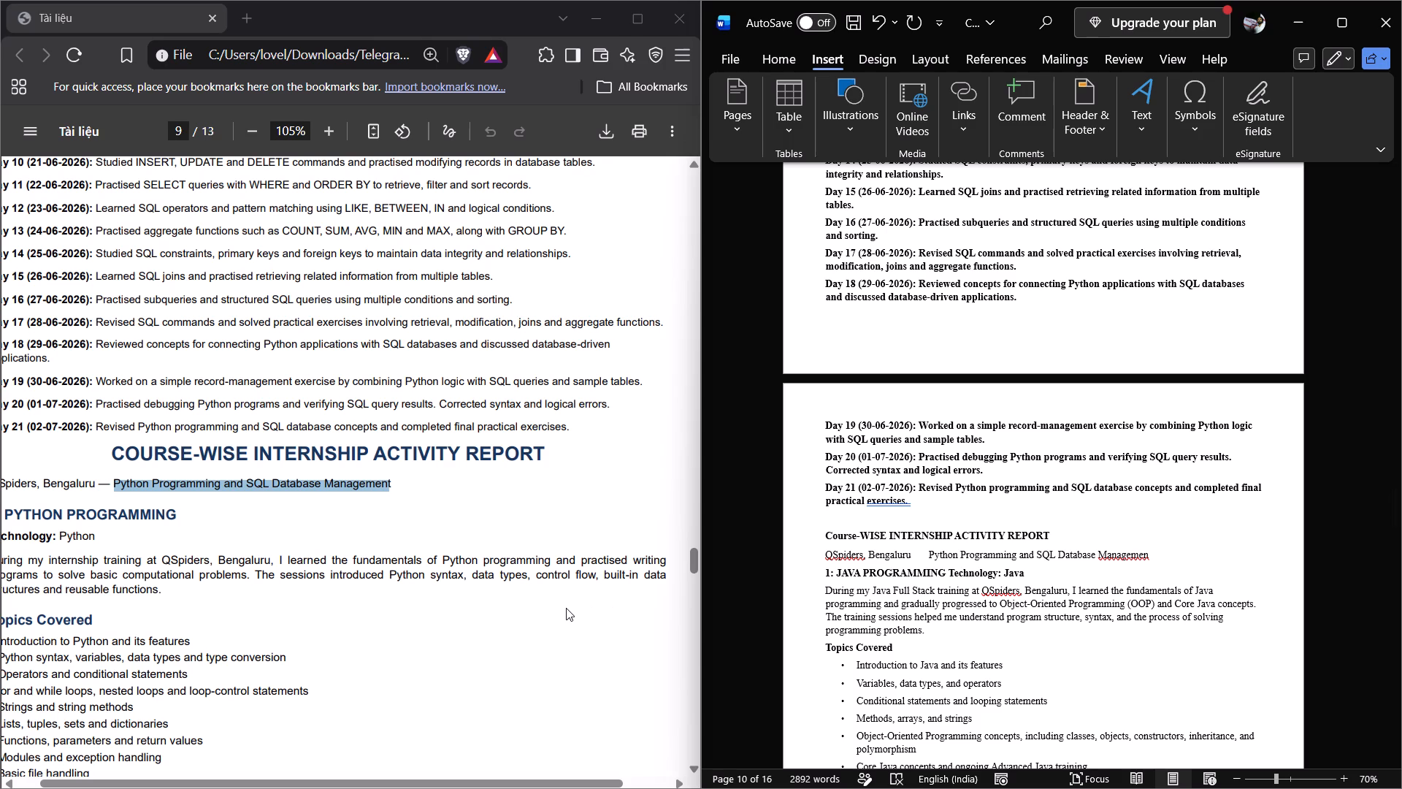
Change "JAVA" to "PYTHON" in the Word report's first course heading, matching the PDF.
{"action": "left_click", "coordinate": [566, 608]}
{"action": "scroll", "coordinate": [566, 608], "scroll_direction": "right", "scroll_amount": 1}
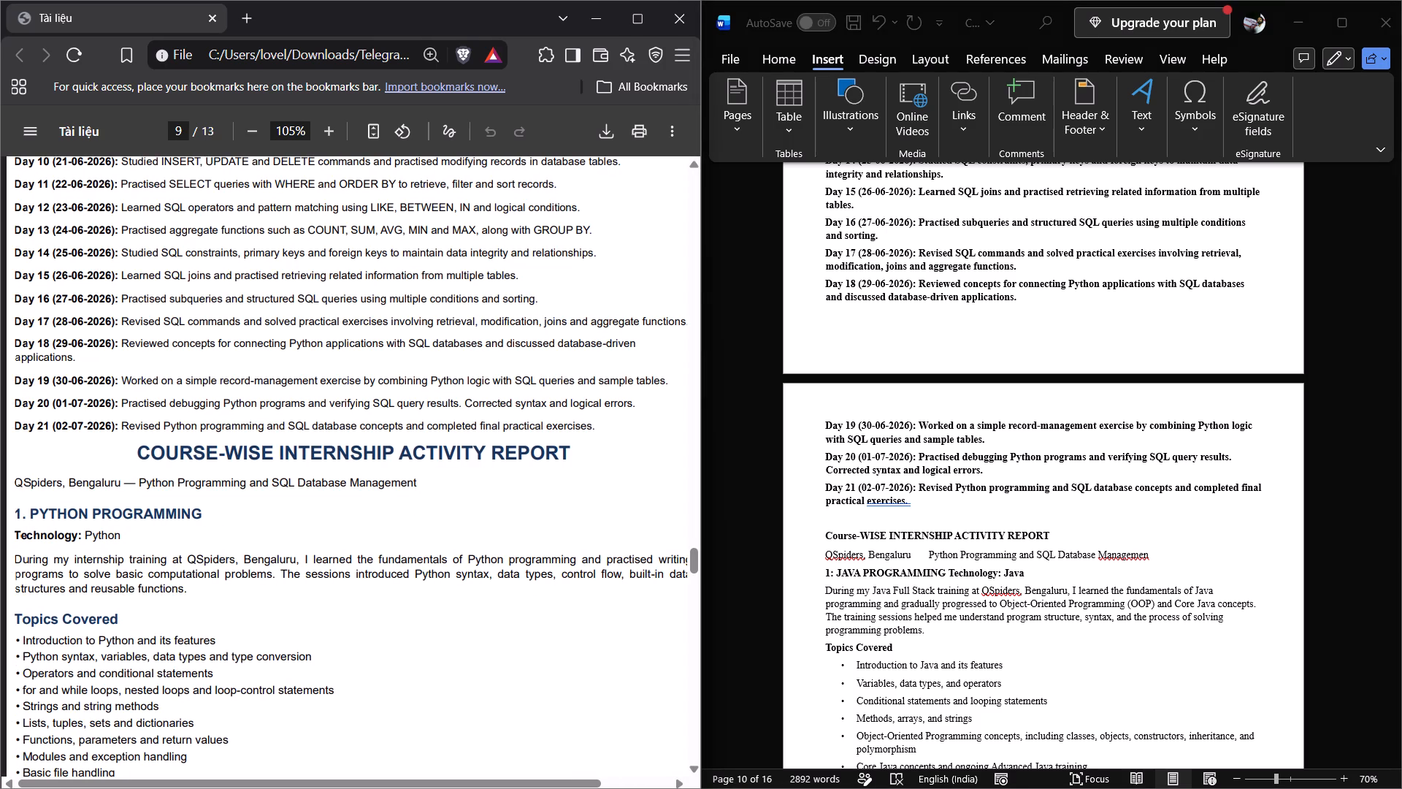
{"action": "scroll", "coordinate": [868, 527], "scroll_direction": "down", "scroll_amount": 1}
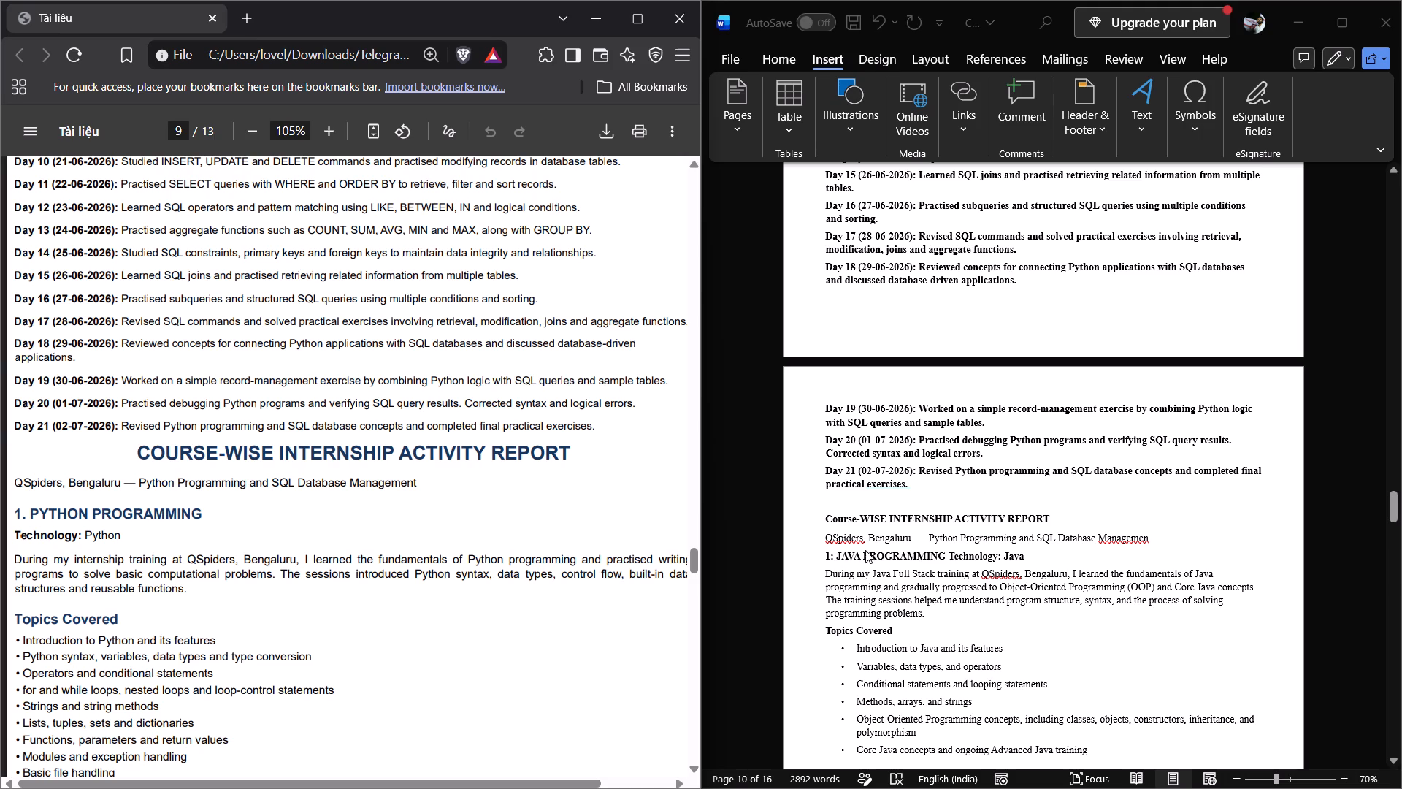
{"action": "left_click", "coordinate": [862, 552]}
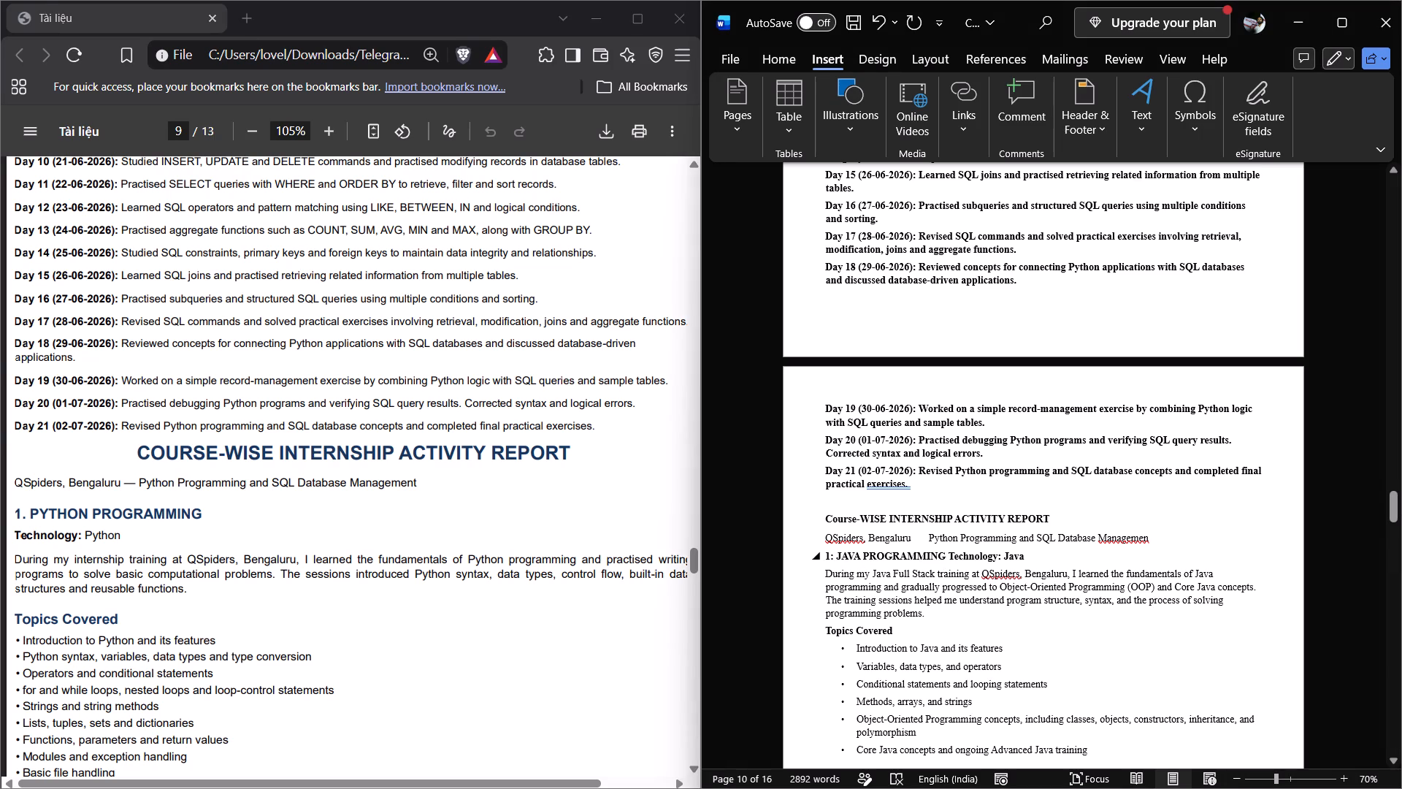
{"action": "left_click", "coordinate": [859, 552]}
{"action": "key", "text": "BackSpace"}
{"action": "key", "text": "BackSpace"}
{"action": "key", "text": "BackSpace"}
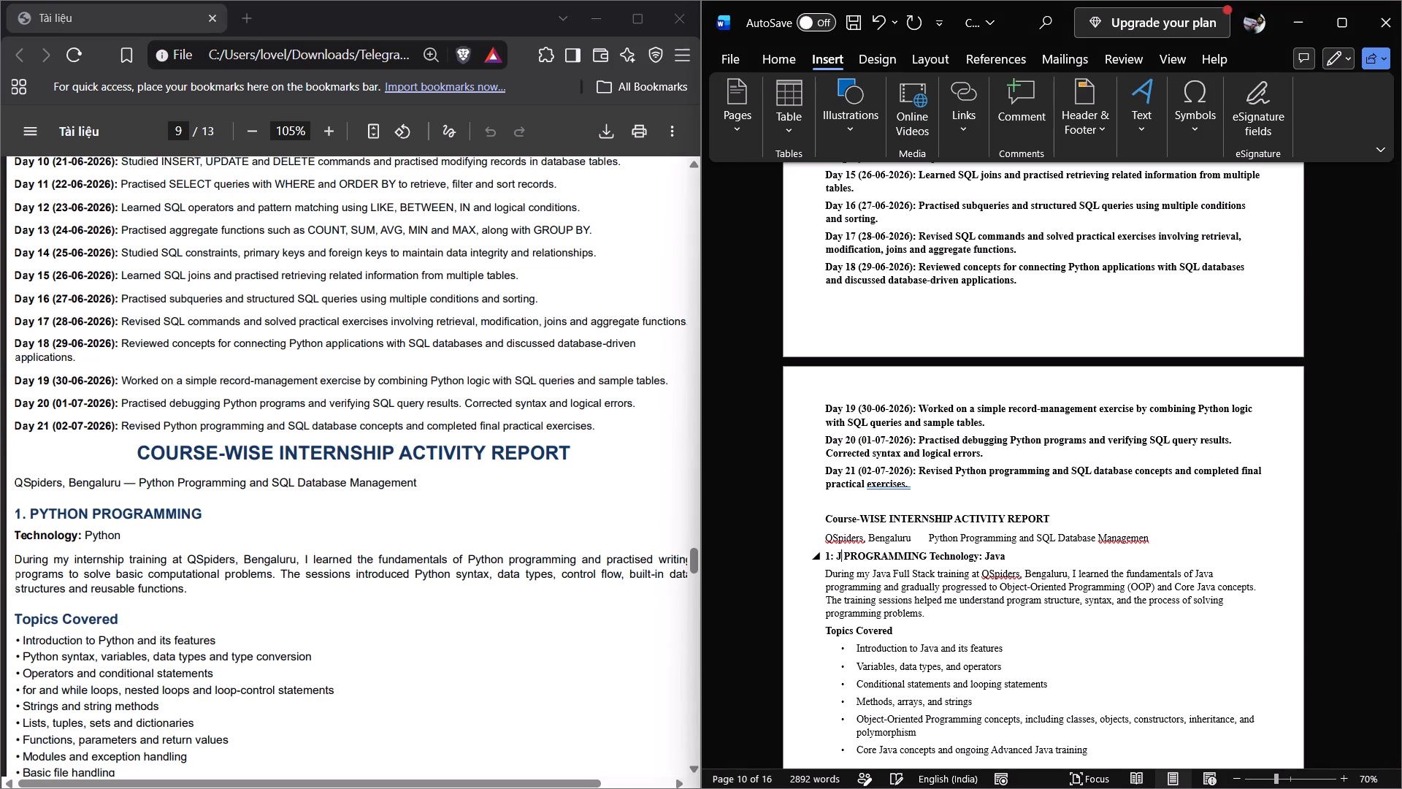
{"action": "key", "text": "BackSpace"}
{"action": "type", "text": "PYTHON"}
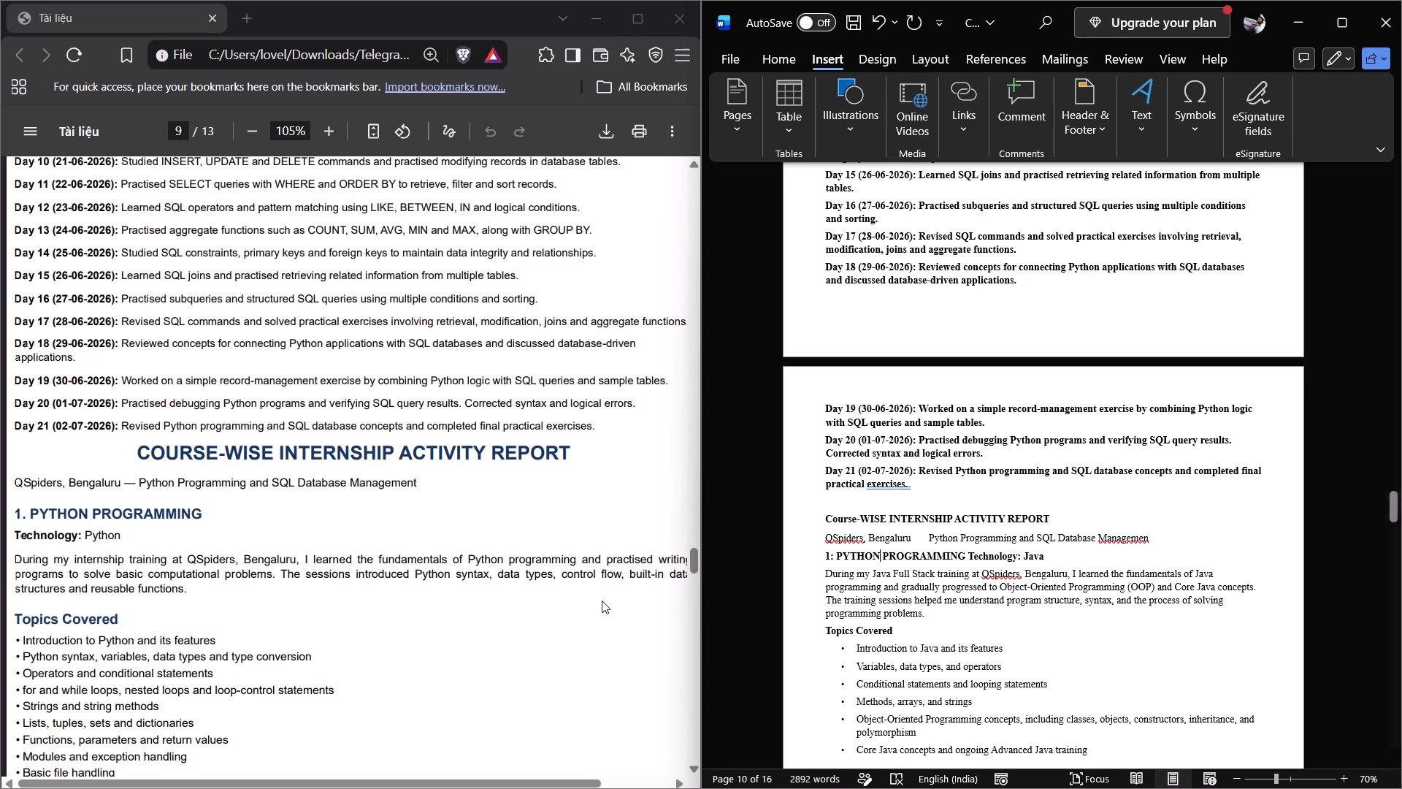
Set the technology in the Word report's first course heading to Python.
{"action": "left_click", "coordinate": [1044, 555]}
{"action": "key", "text": "BackSpace"}
{"action": "key", "text": "BackSpace"}
{"action": "key", "text": "BackSpace"}
{"action": "key", "text": "BackSpace"}
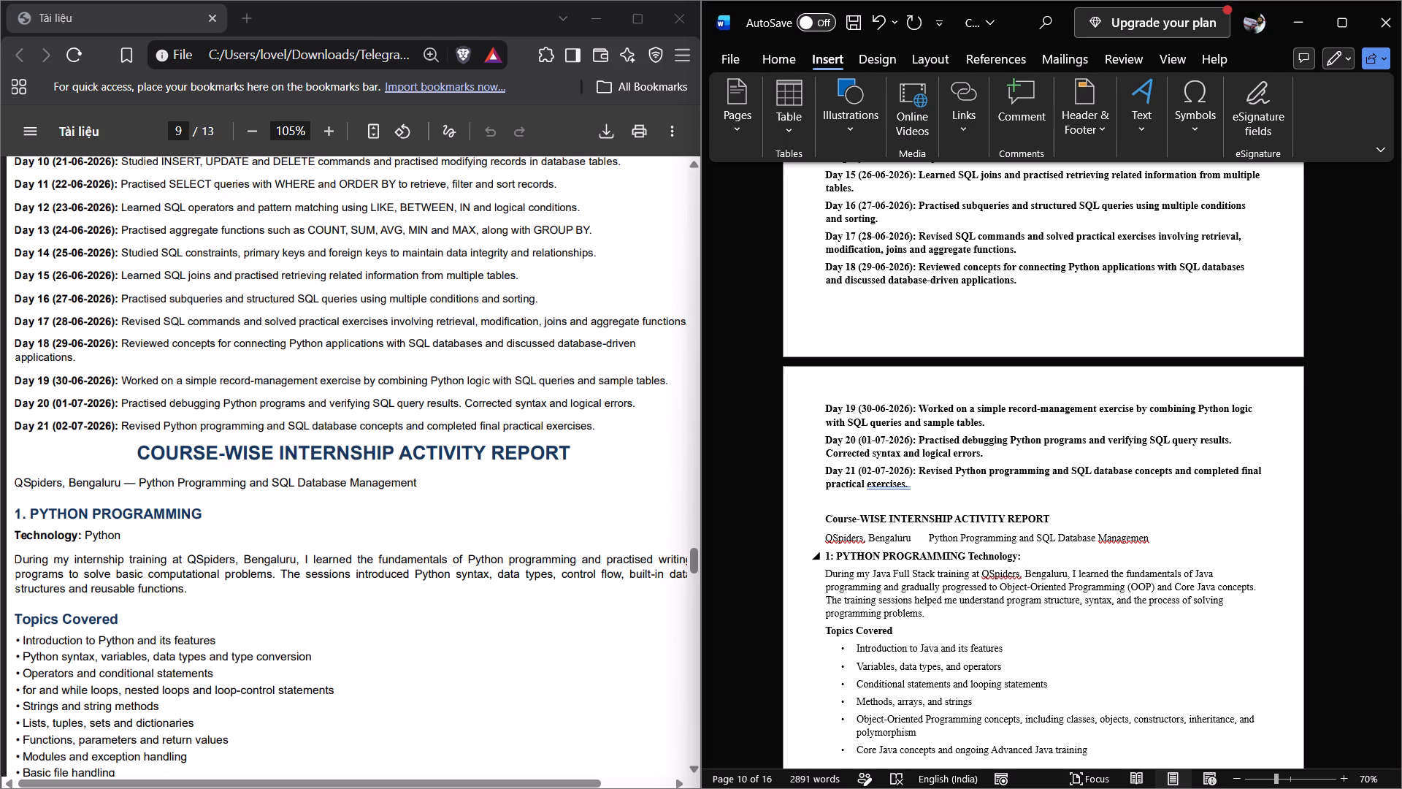
{"action": "key", "text": "p"}
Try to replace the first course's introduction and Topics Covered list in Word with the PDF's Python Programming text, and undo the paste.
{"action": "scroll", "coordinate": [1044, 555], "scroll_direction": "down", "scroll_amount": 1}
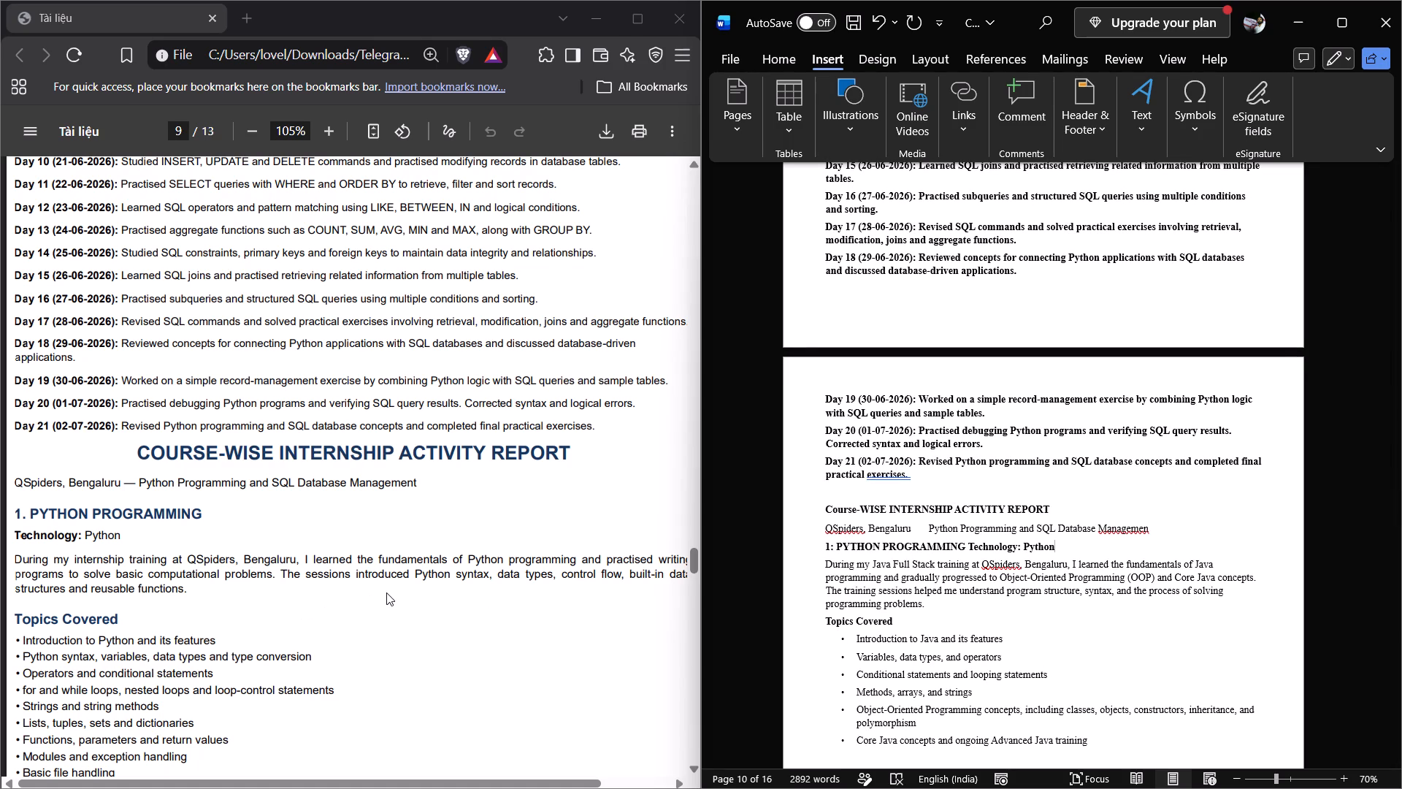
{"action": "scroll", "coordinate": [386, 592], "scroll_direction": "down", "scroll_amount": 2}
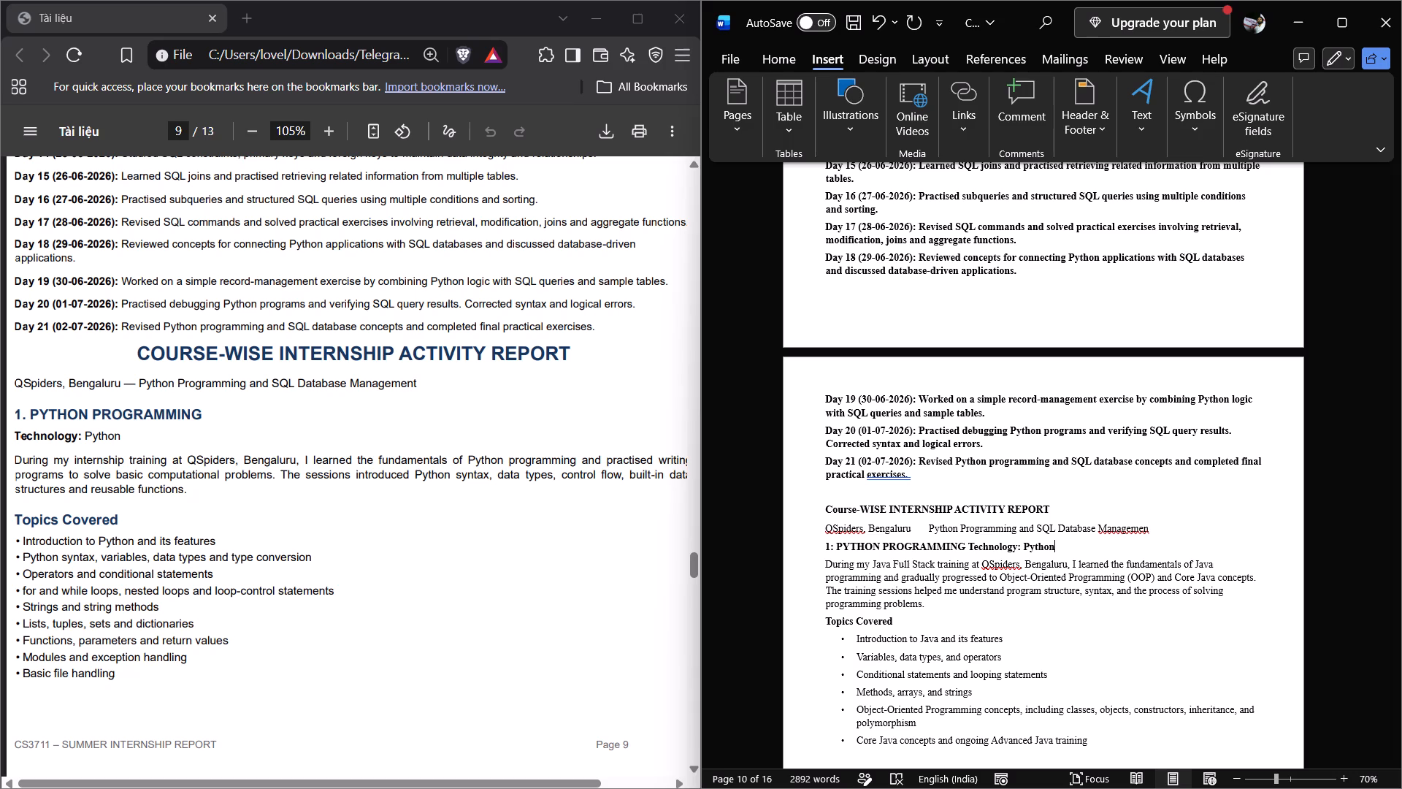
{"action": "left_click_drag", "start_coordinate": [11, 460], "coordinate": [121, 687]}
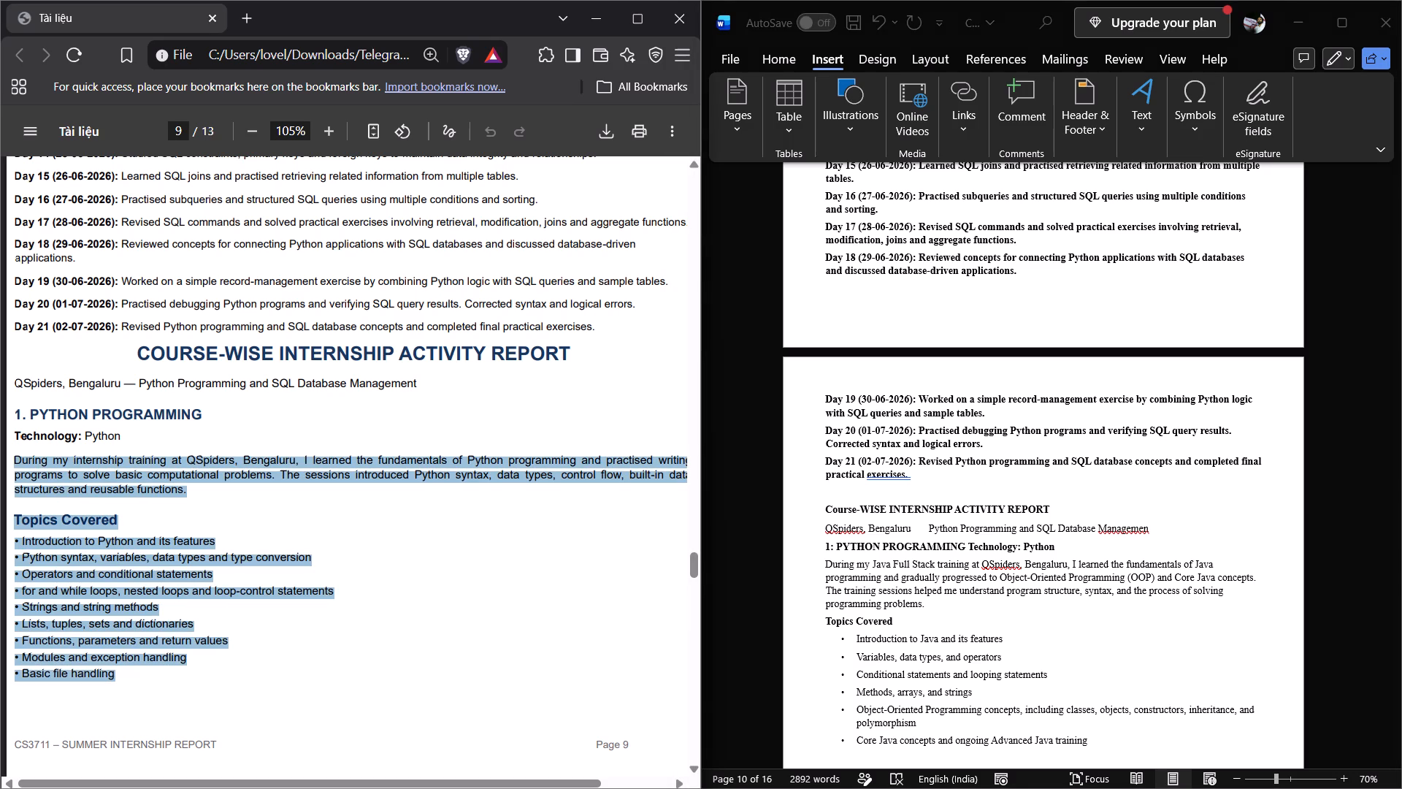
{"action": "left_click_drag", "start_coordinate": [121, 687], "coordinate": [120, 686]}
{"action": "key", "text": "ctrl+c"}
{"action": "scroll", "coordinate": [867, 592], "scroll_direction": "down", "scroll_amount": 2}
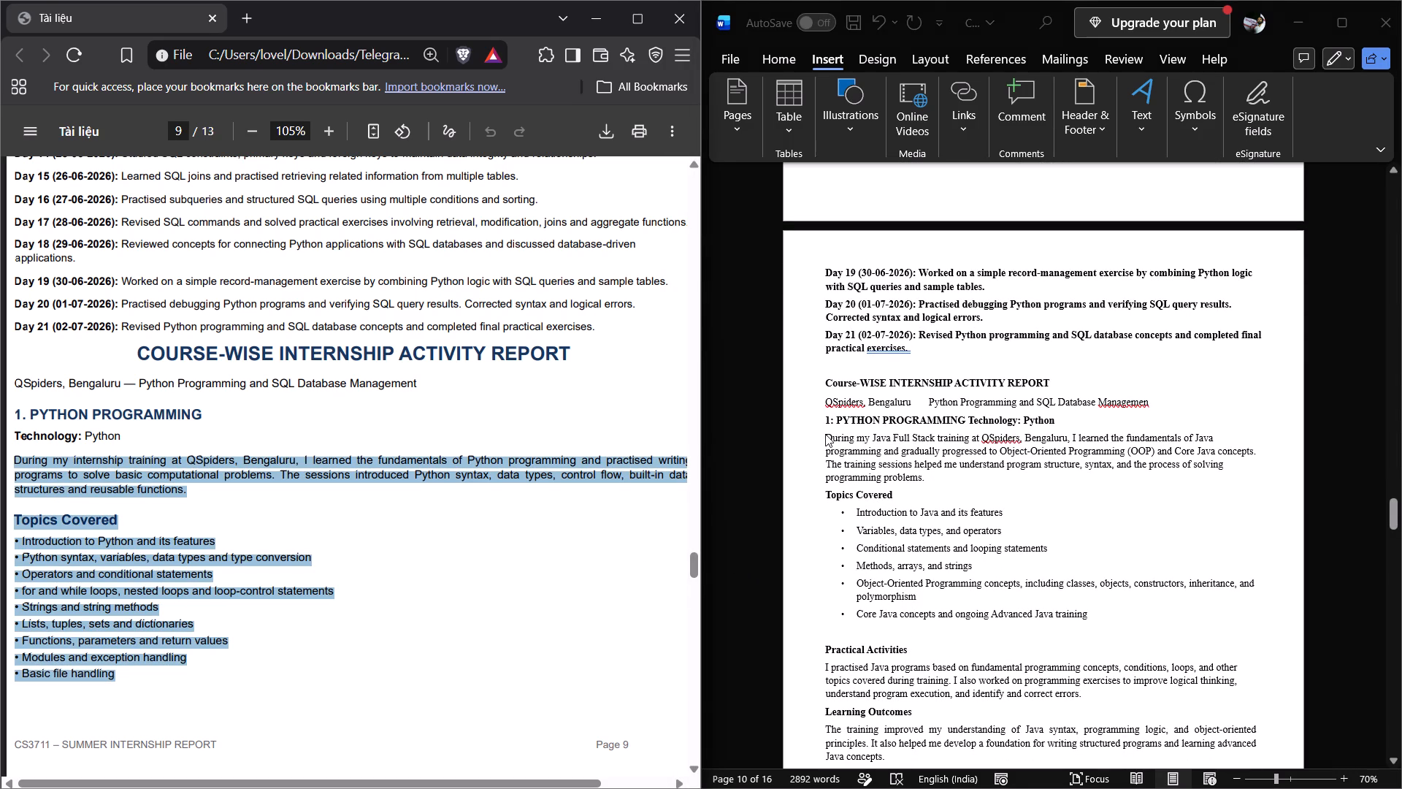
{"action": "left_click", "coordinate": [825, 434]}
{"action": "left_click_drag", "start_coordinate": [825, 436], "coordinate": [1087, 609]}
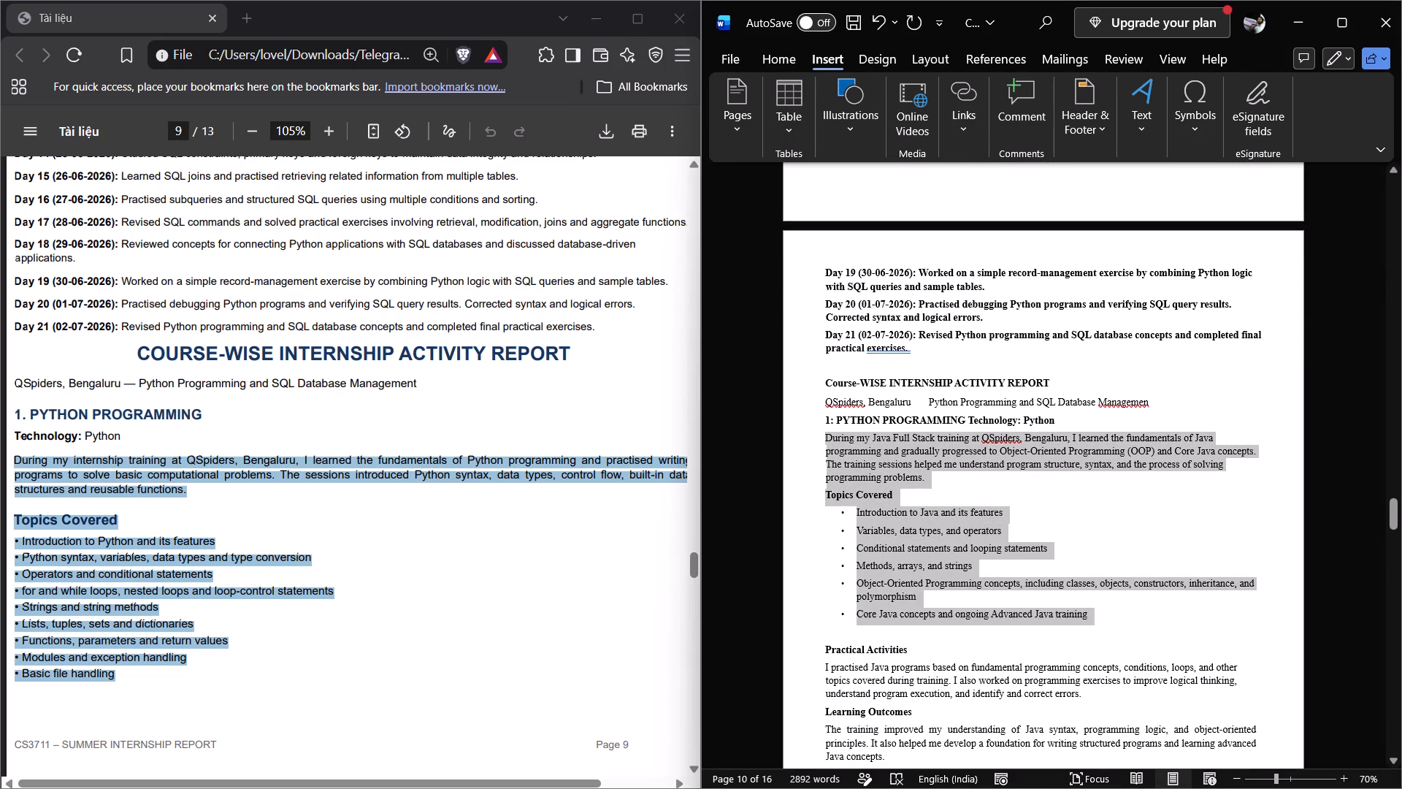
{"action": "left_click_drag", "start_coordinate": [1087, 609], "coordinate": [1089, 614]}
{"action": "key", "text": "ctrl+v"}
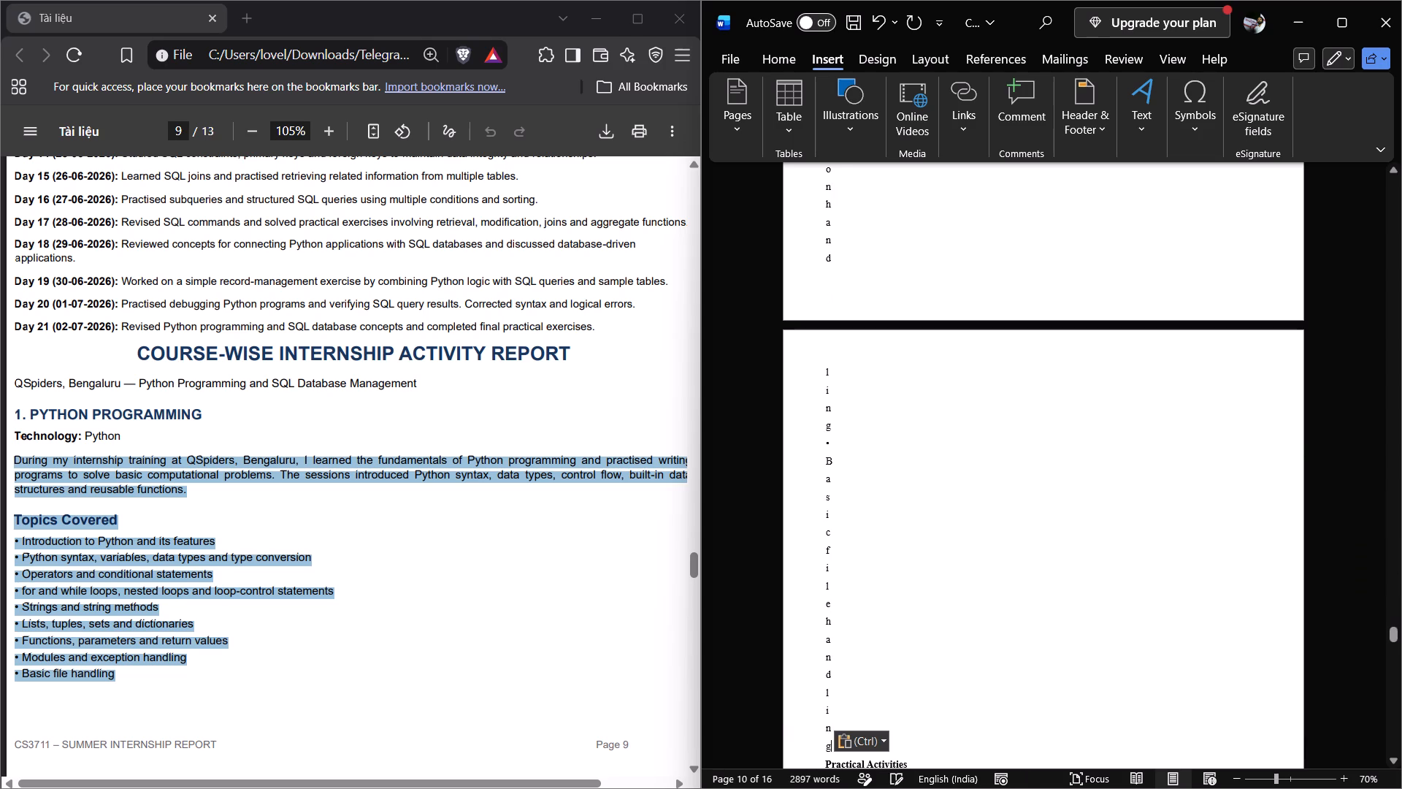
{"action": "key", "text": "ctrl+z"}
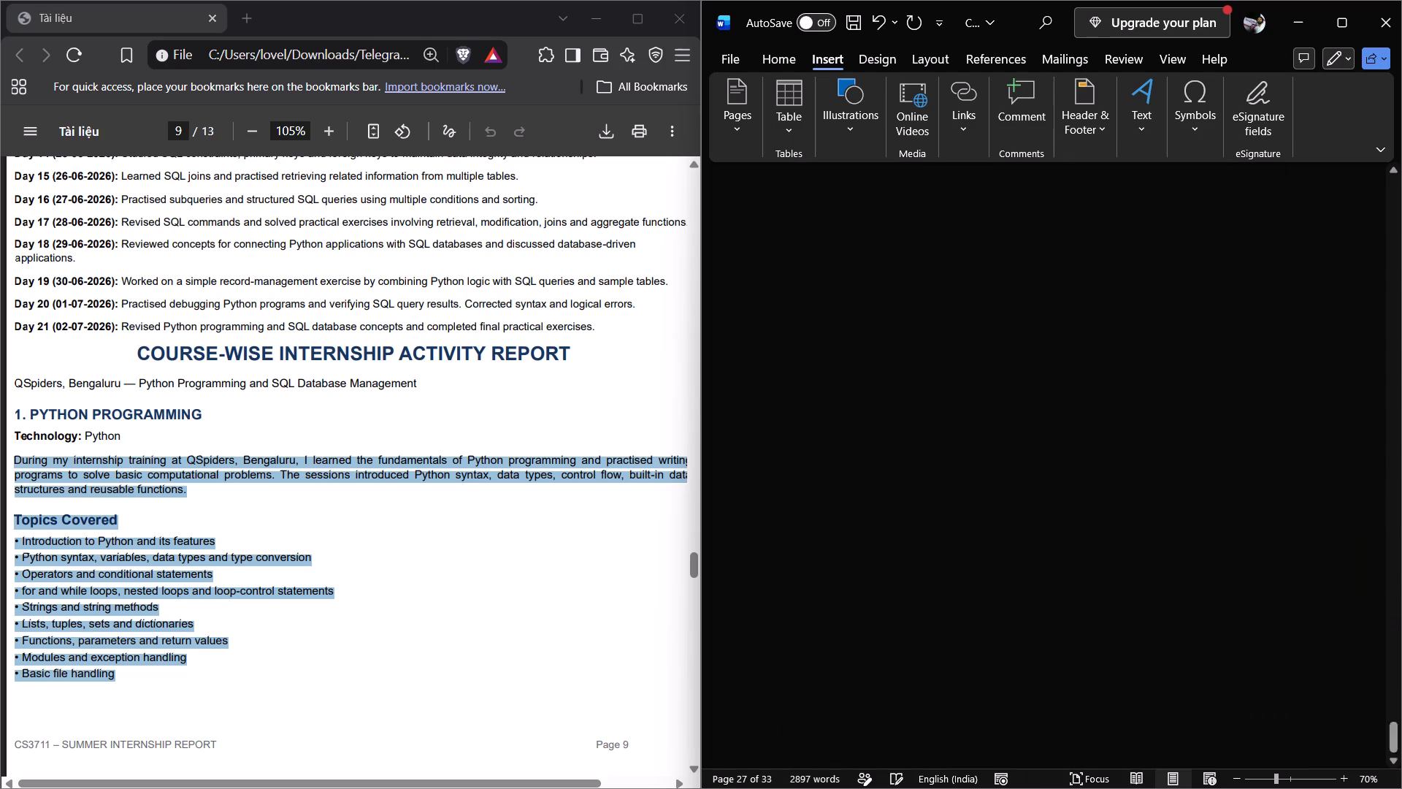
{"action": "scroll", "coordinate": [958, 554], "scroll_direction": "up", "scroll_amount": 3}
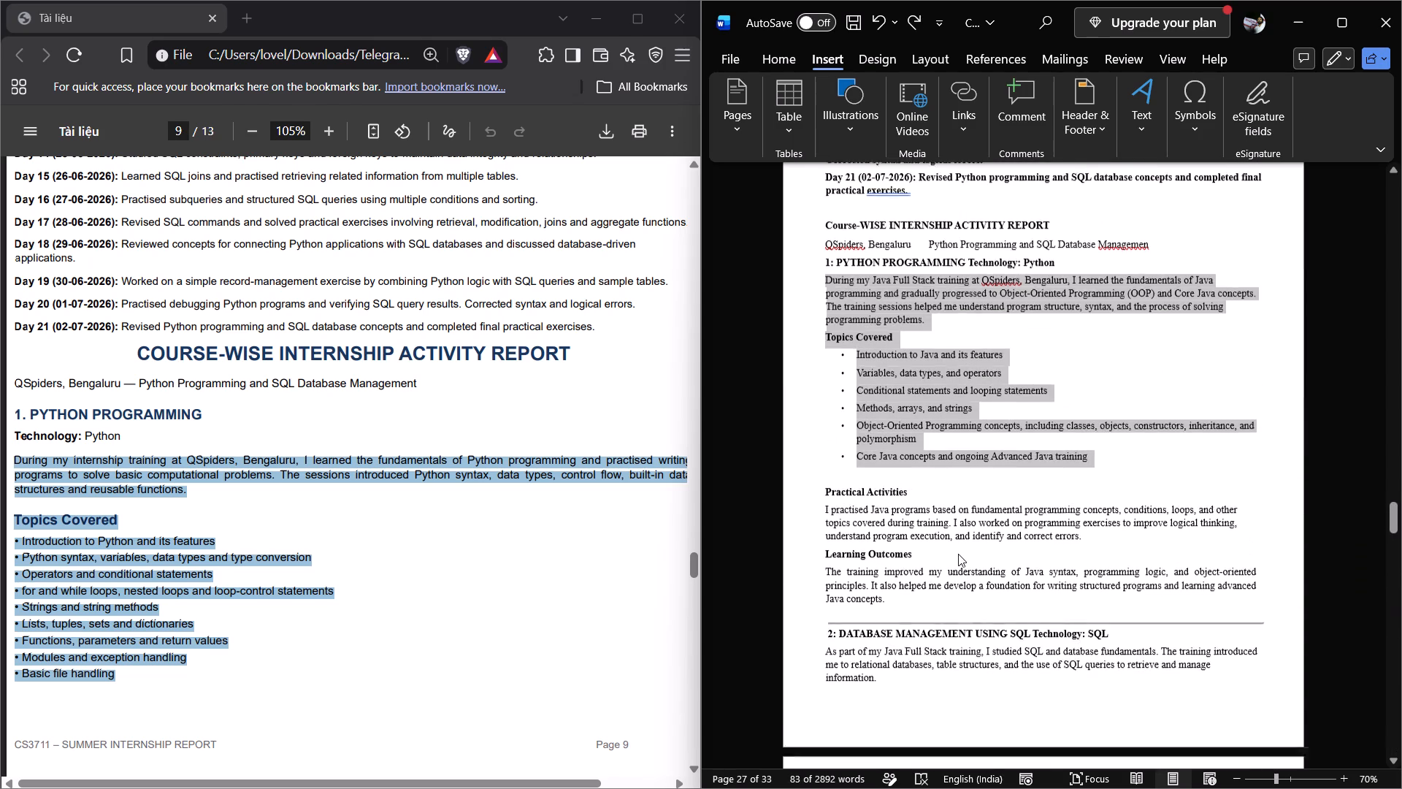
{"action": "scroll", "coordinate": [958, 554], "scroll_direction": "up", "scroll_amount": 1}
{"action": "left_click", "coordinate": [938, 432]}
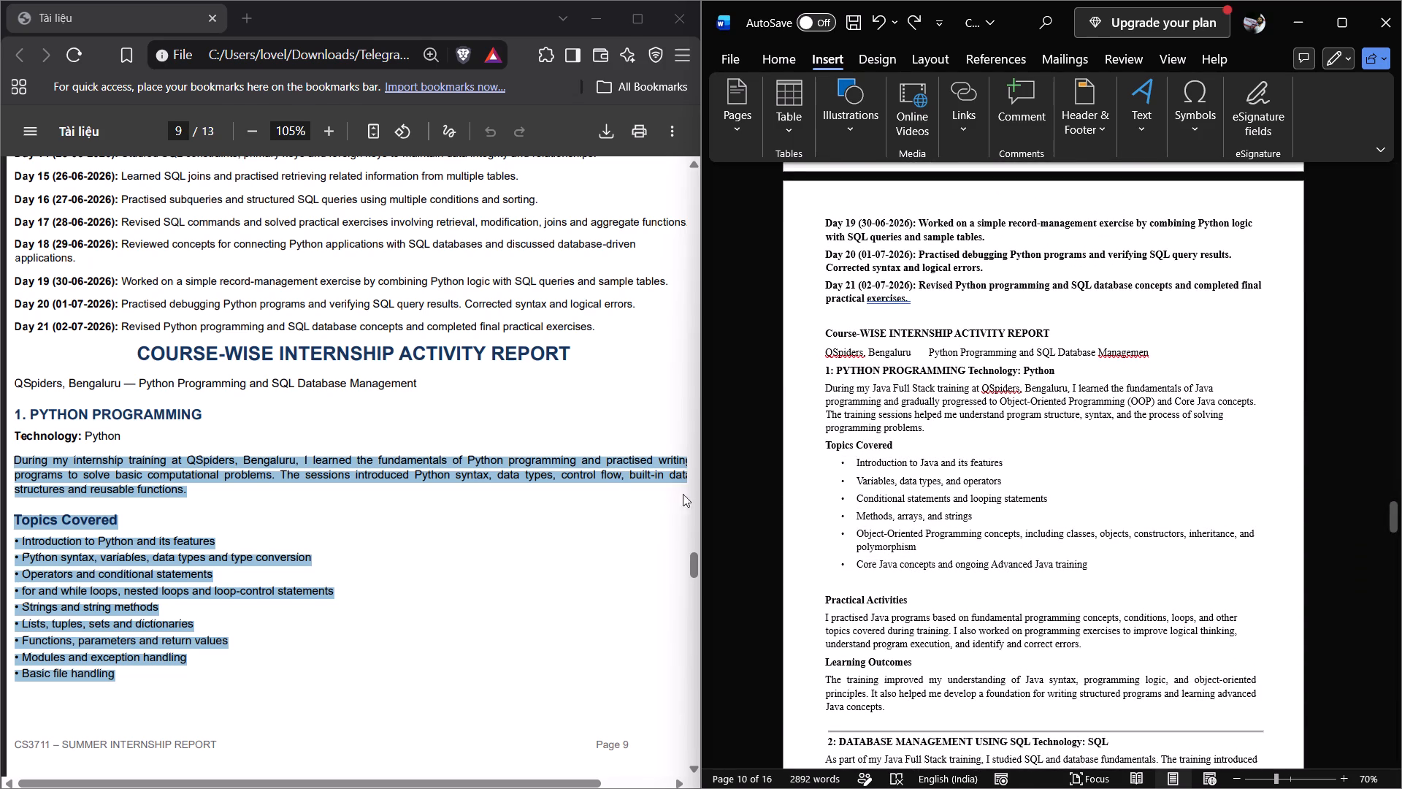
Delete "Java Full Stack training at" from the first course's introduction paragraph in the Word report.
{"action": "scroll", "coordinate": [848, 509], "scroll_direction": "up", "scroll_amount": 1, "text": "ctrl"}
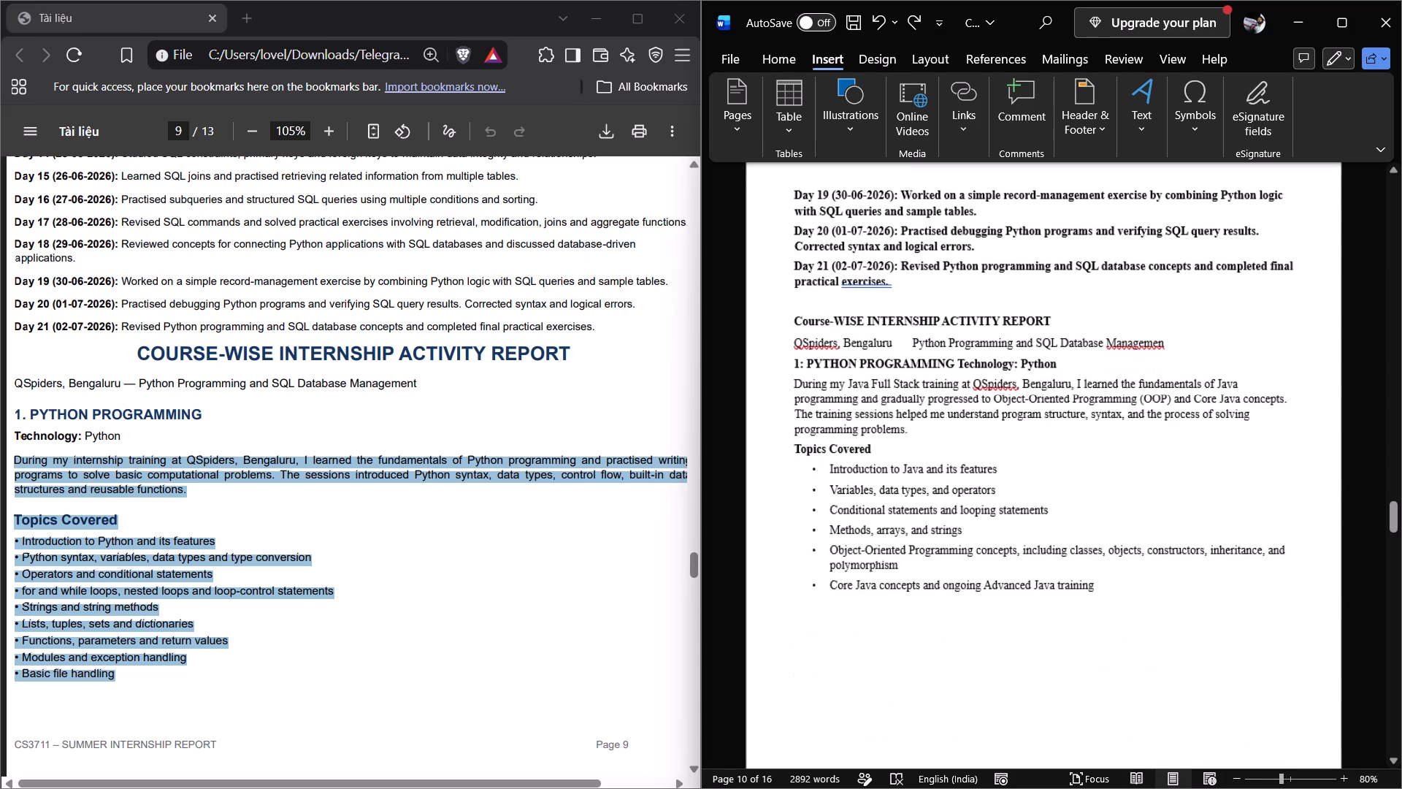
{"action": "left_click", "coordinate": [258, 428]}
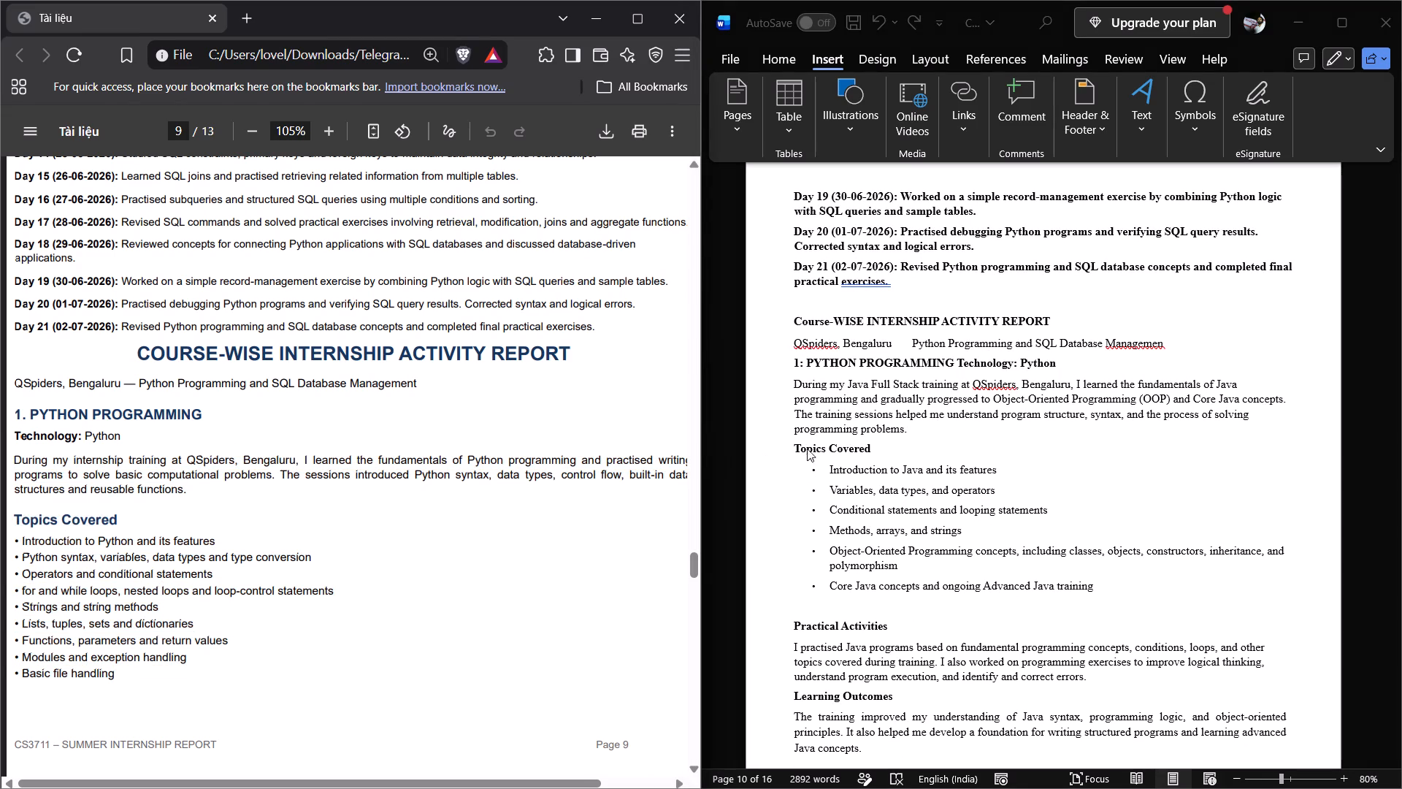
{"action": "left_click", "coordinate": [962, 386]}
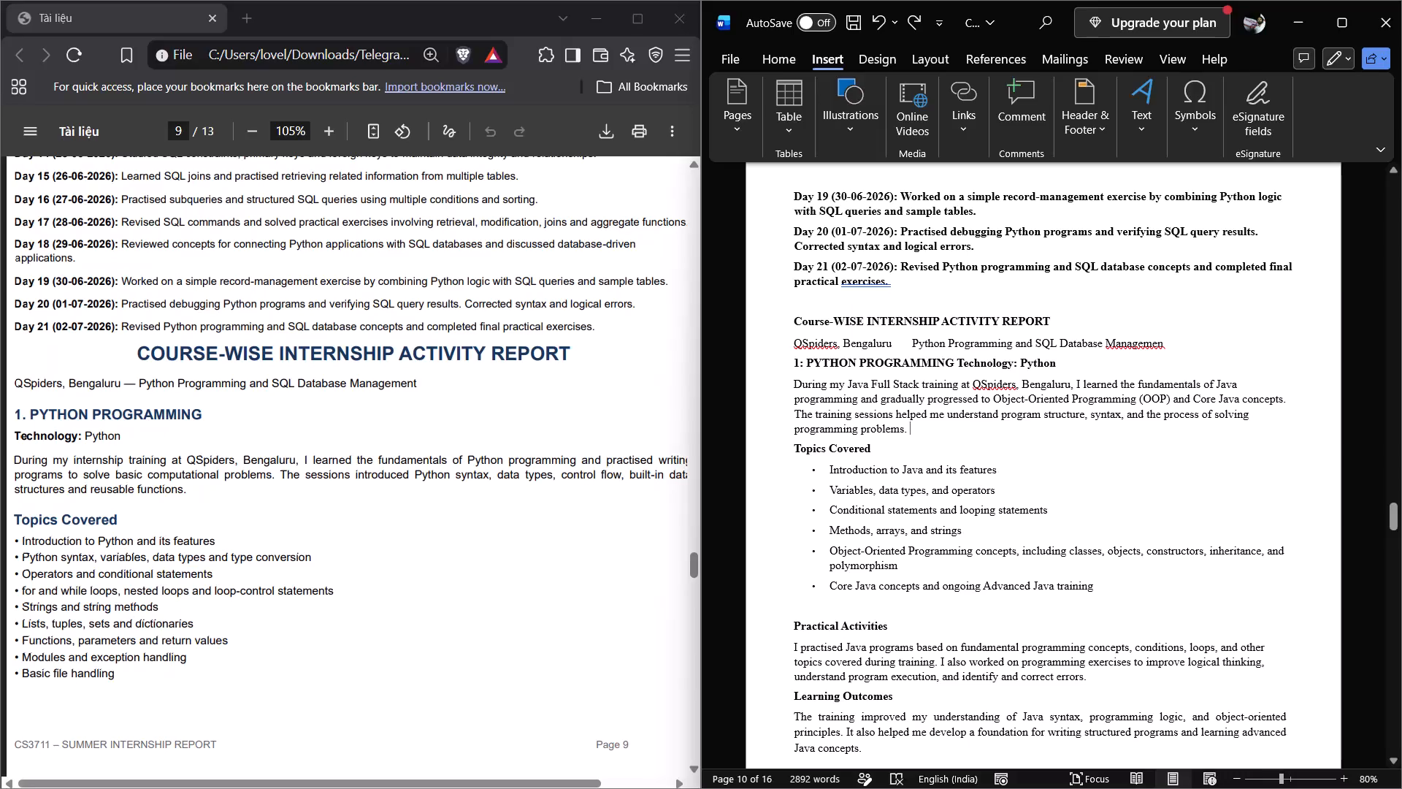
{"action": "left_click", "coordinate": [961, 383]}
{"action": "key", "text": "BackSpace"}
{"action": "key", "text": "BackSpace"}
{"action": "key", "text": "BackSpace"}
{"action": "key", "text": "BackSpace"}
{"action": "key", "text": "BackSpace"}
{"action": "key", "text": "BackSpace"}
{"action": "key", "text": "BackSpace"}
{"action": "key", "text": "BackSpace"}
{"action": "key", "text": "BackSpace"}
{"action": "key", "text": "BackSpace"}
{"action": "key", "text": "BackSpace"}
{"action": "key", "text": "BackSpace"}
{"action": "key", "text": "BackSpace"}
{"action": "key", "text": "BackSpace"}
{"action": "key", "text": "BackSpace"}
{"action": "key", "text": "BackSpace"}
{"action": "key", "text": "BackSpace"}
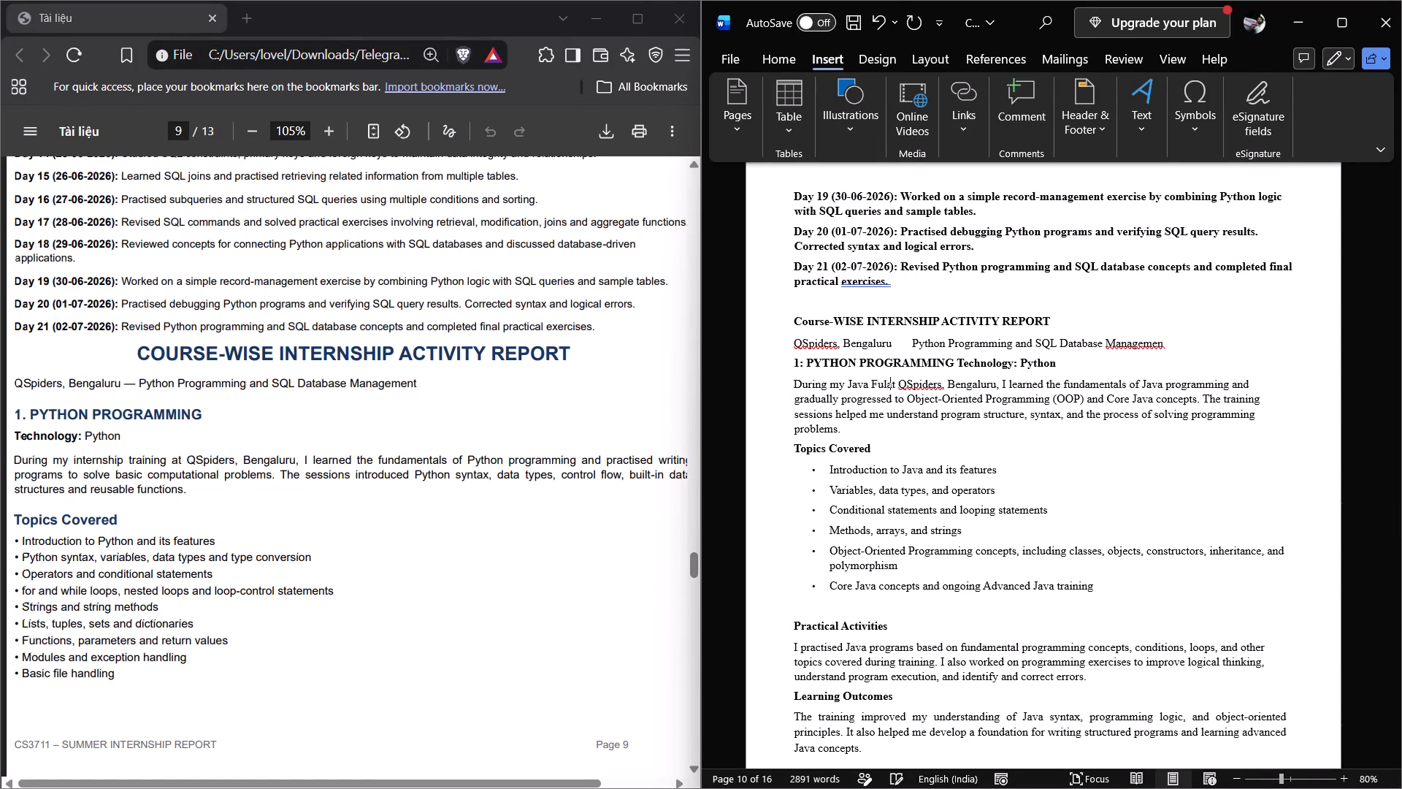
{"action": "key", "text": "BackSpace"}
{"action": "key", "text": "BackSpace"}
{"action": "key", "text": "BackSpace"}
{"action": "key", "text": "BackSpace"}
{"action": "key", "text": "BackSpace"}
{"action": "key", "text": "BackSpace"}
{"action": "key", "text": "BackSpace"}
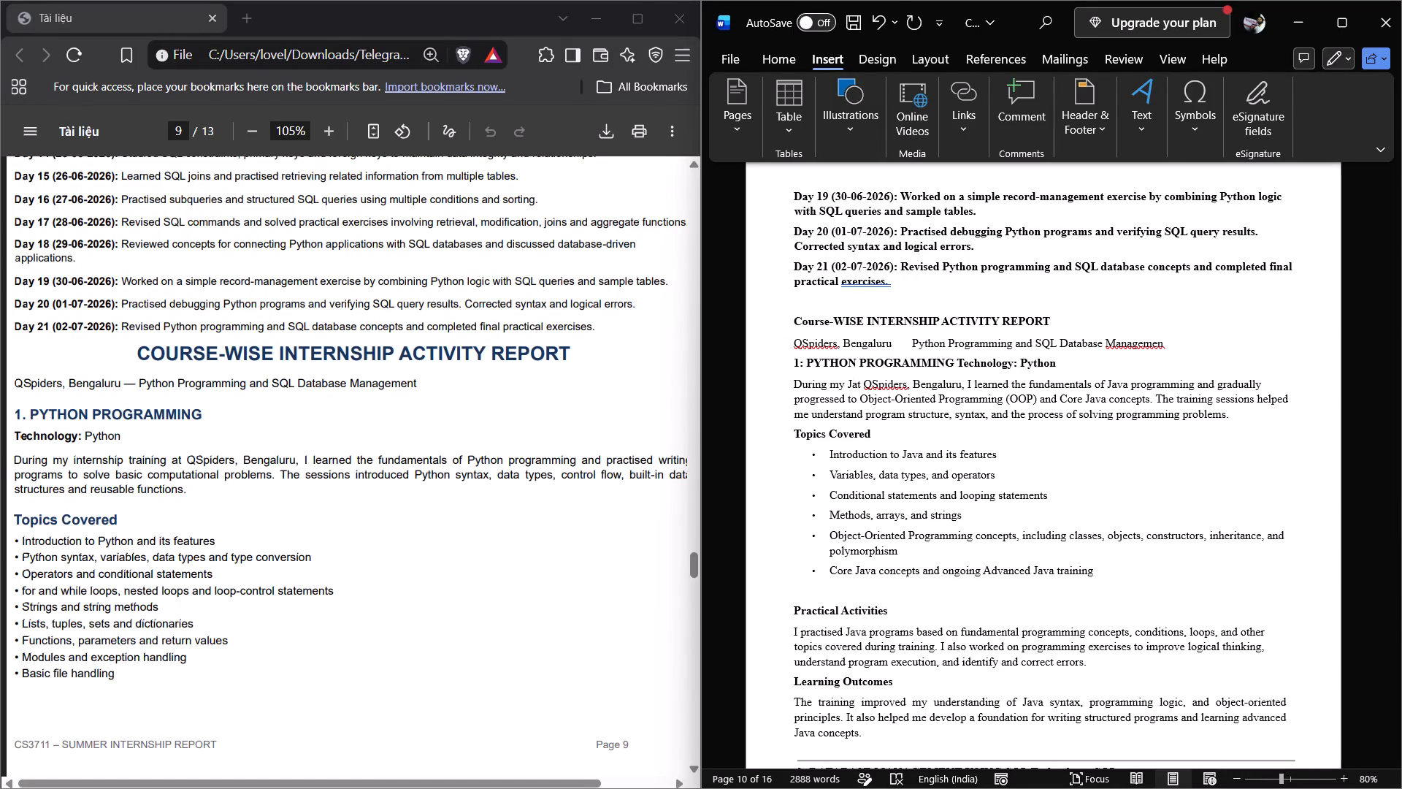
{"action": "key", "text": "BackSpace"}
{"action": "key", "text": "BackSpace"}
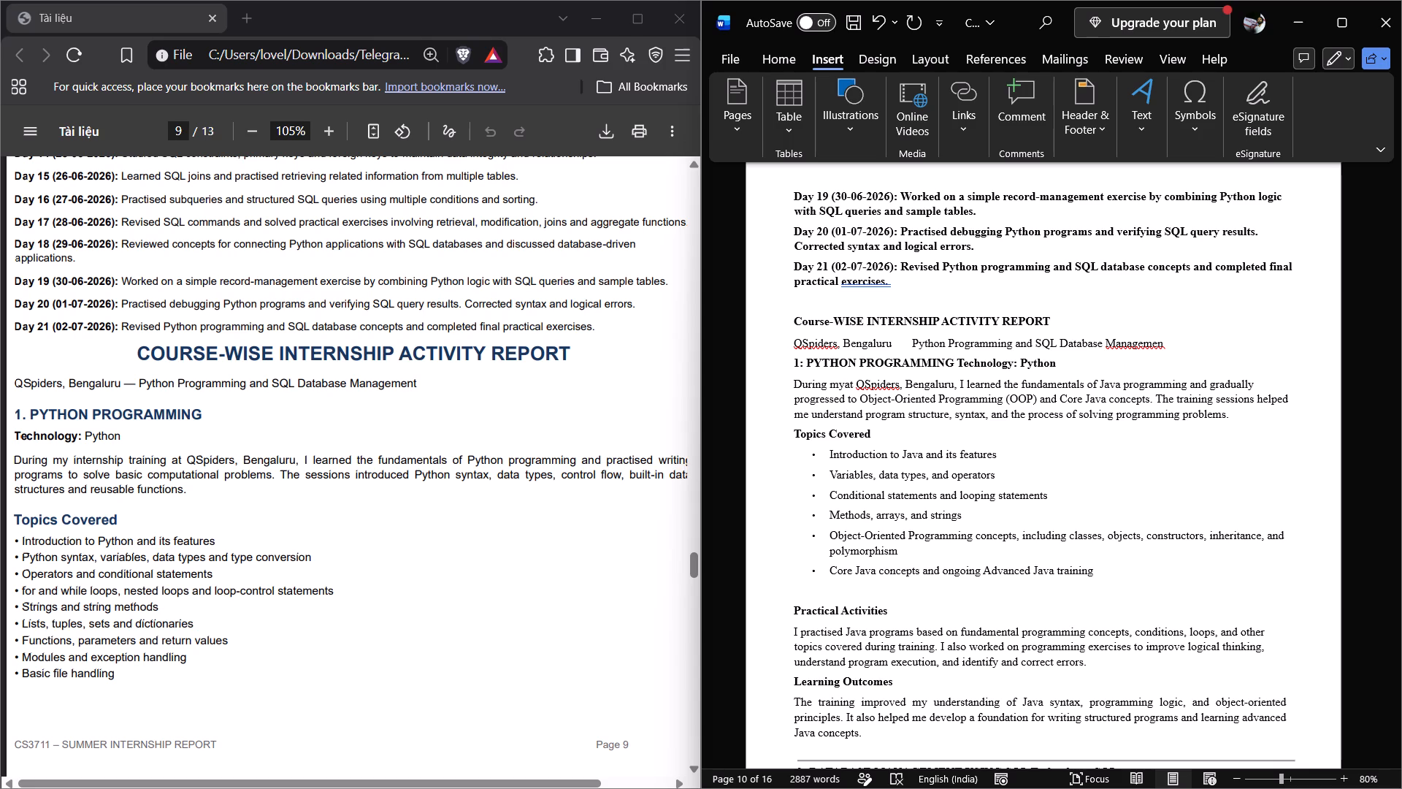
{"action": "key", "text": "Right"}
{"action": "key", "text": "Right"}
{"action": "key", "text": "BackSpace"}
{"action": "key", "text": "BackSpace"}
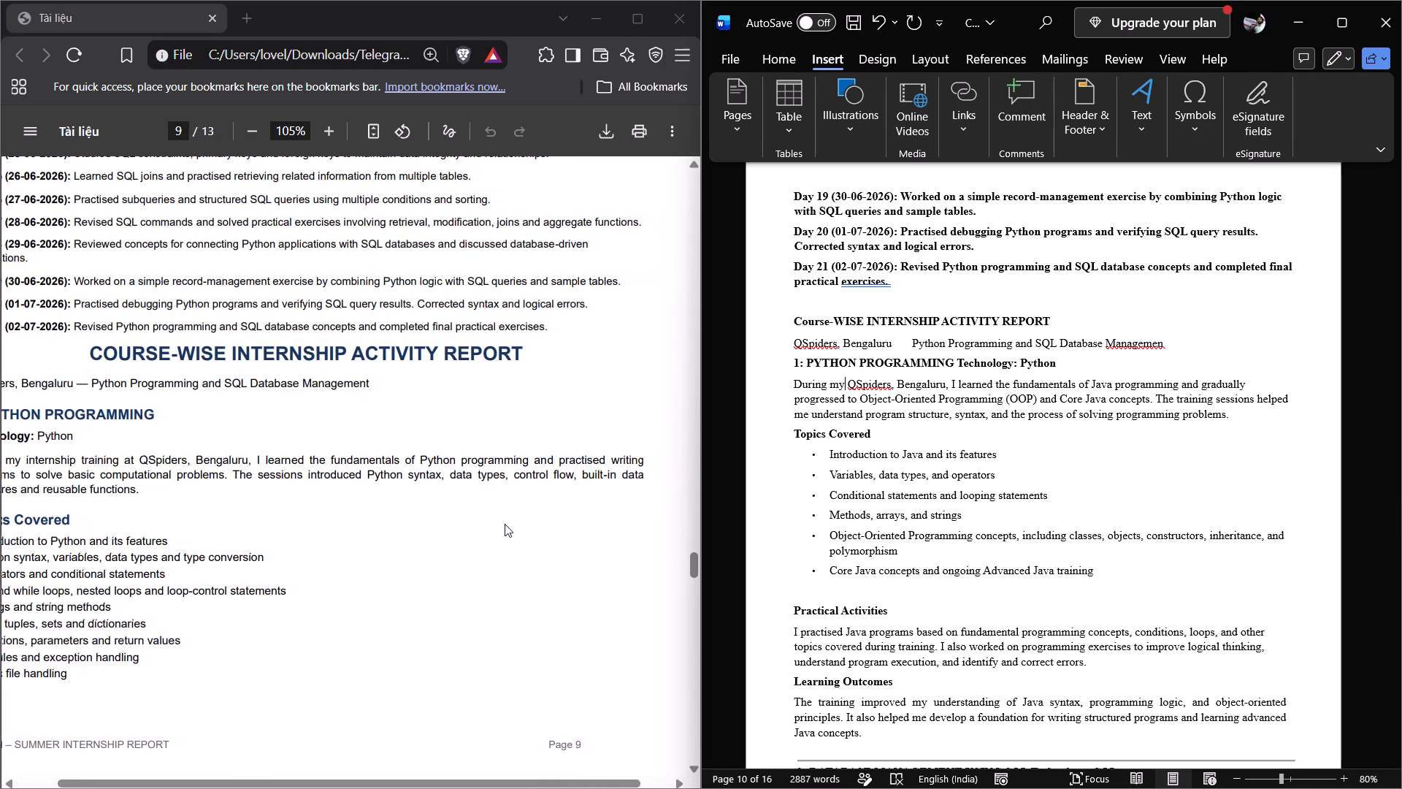
Replace the first course's introduction in Word with the PDF's Python Programming introduction paragraph, and put the "Topics Covered" heading on its own line.
{"action": "scroll", "coordinate": [505, 524], "scroll_direction": "right", "scroll_amount": 1}
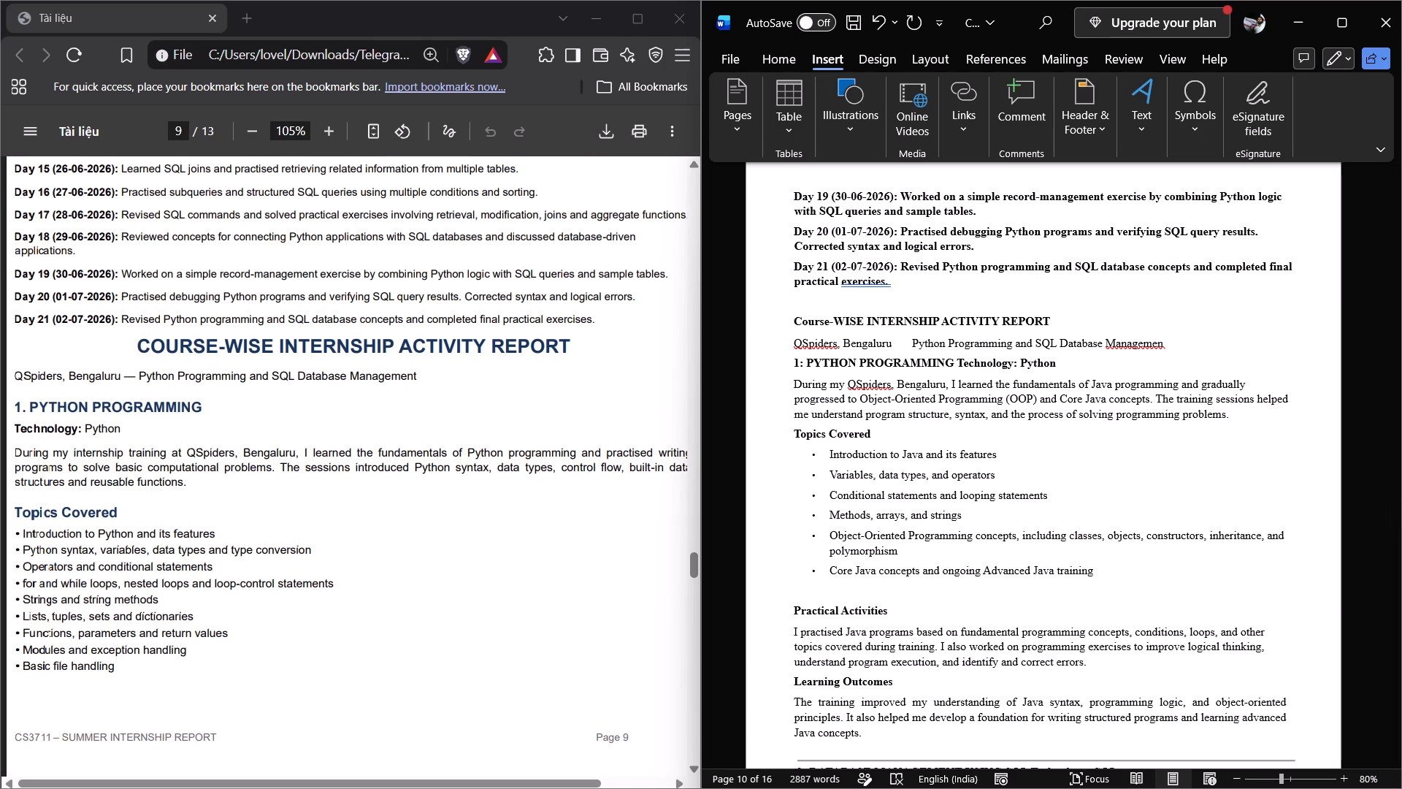
{"action": "left_click_drag", "start_coordinate": [185, 481], "coordinate": [19, 449]}
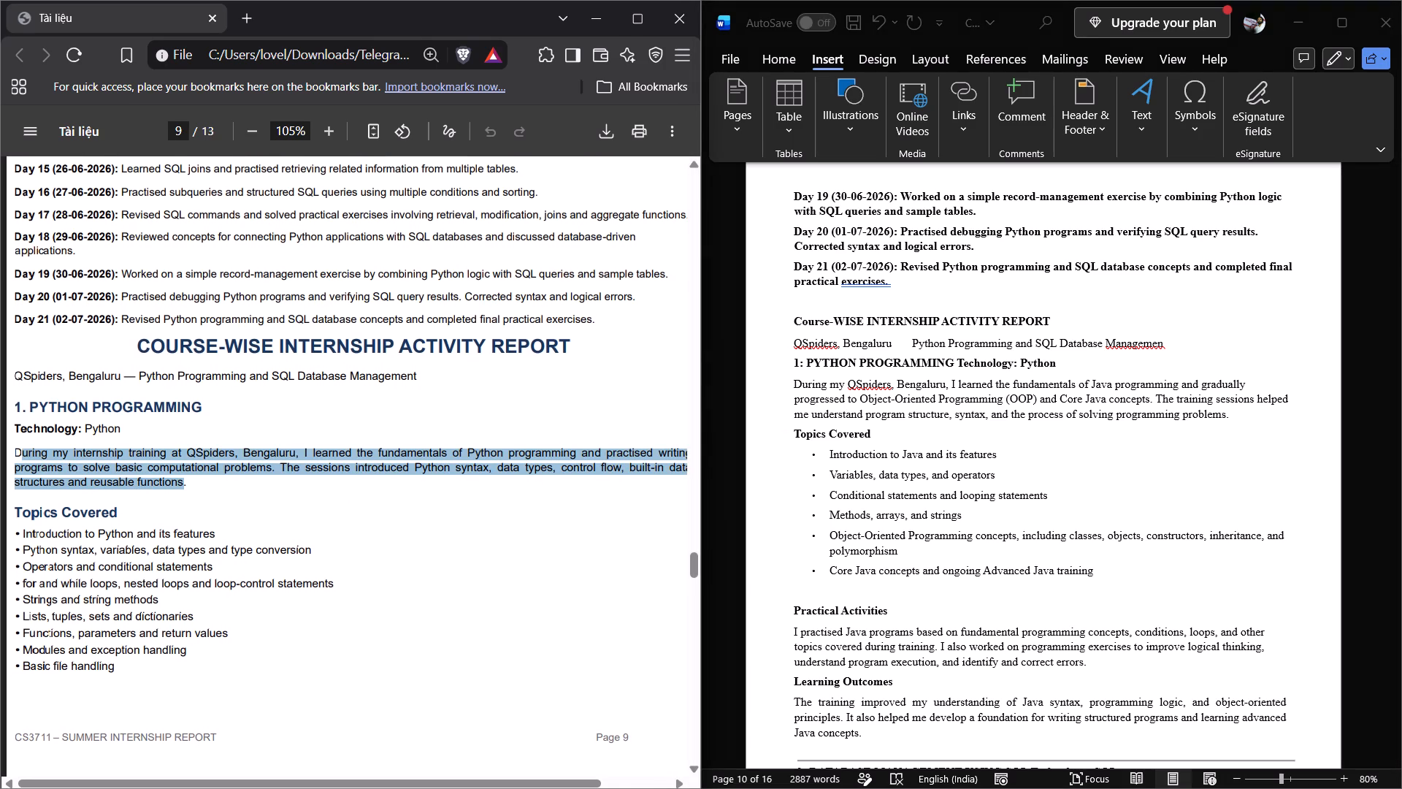
{"action": "left_click_drag", "start_coordinate": [19, 449], "coordinate": [15, 449]}
{"action": "key", "text": "ctrl+c"}
{"action": "left_click", "coordinate": [1226, 414]}
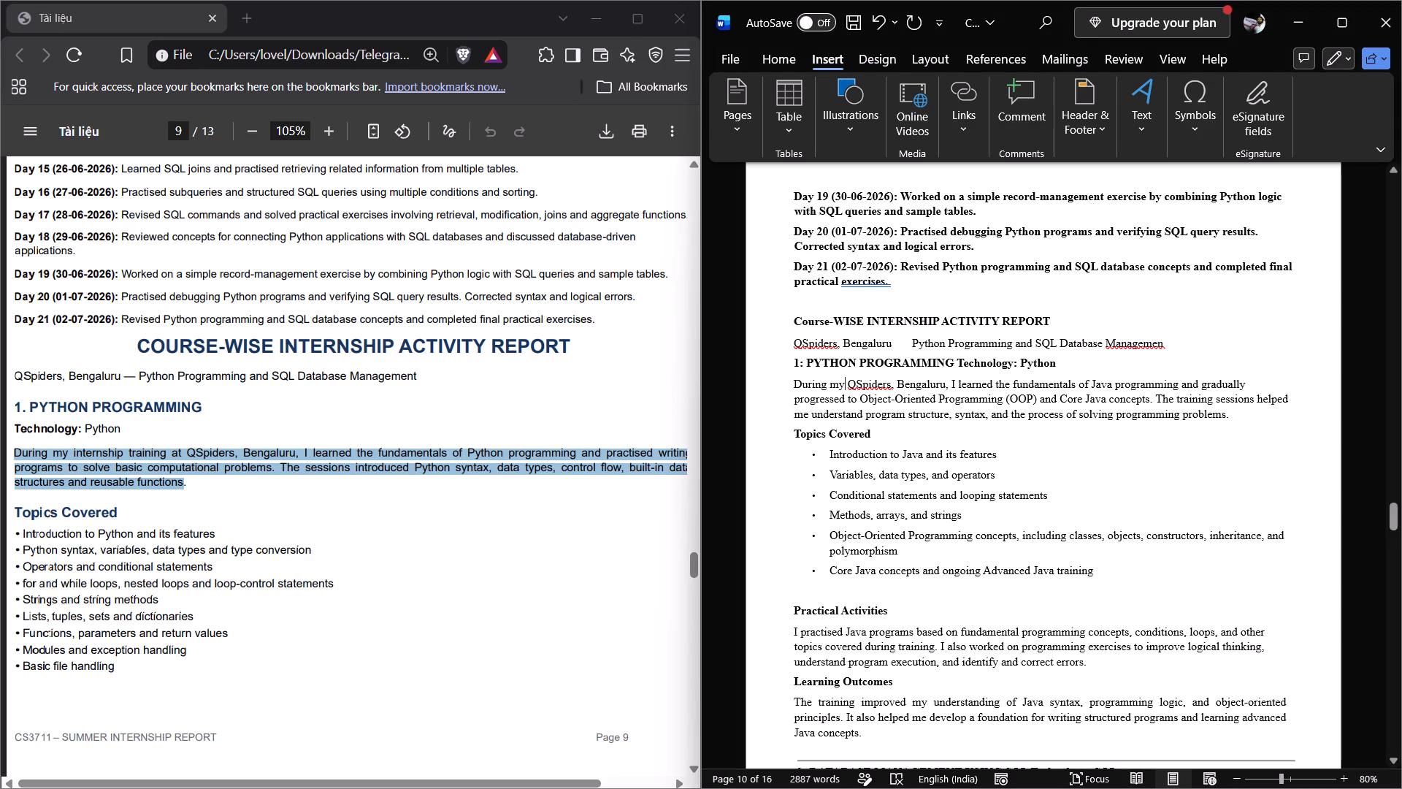
{"action": "left_click_drag", "start_coordinate": [1228, 414], "coordinate": [817, 401]}
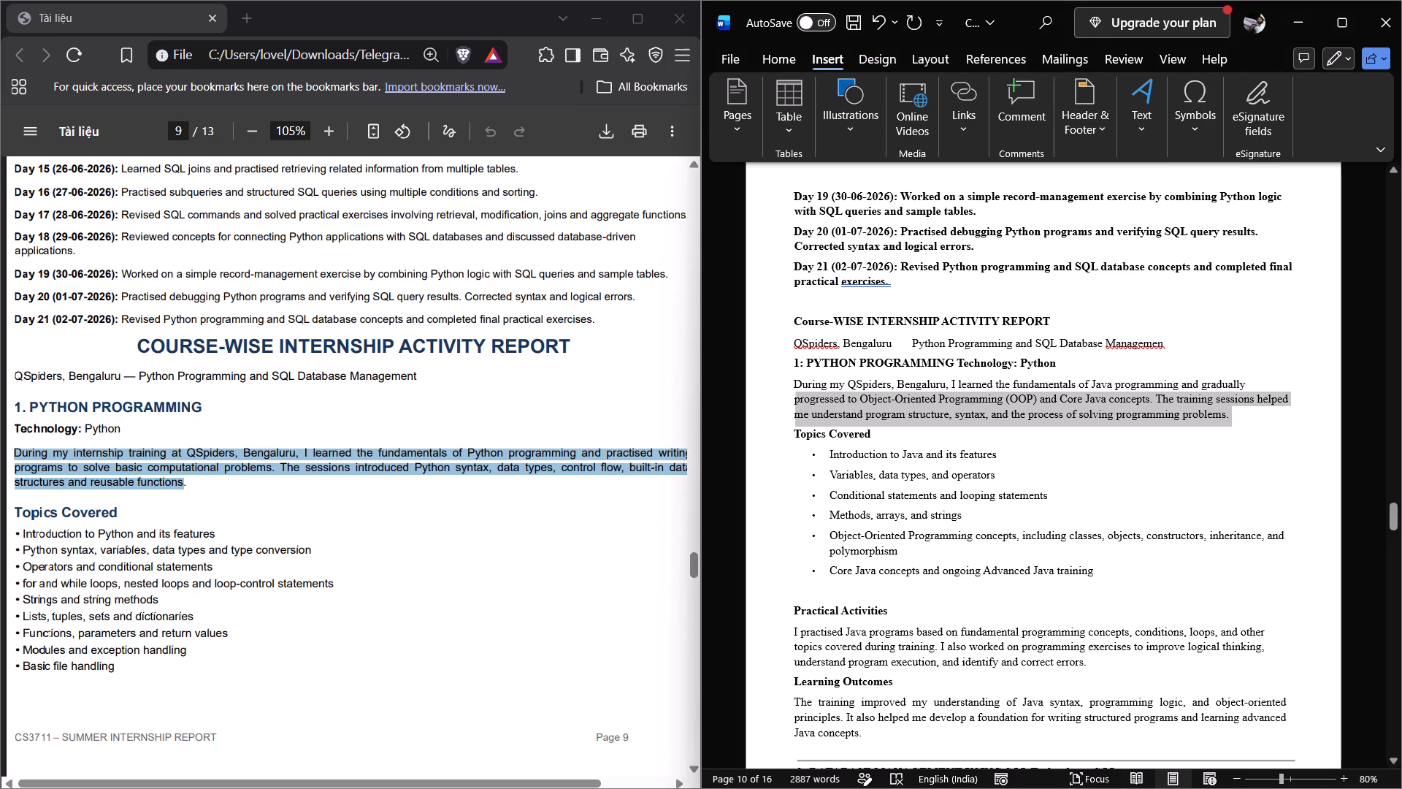
{"action": "left_click_drag", "start_coordinate": [817, 401], "coordinate": [797, 390]}
{"action": "key", "text": "ctrl+v"}
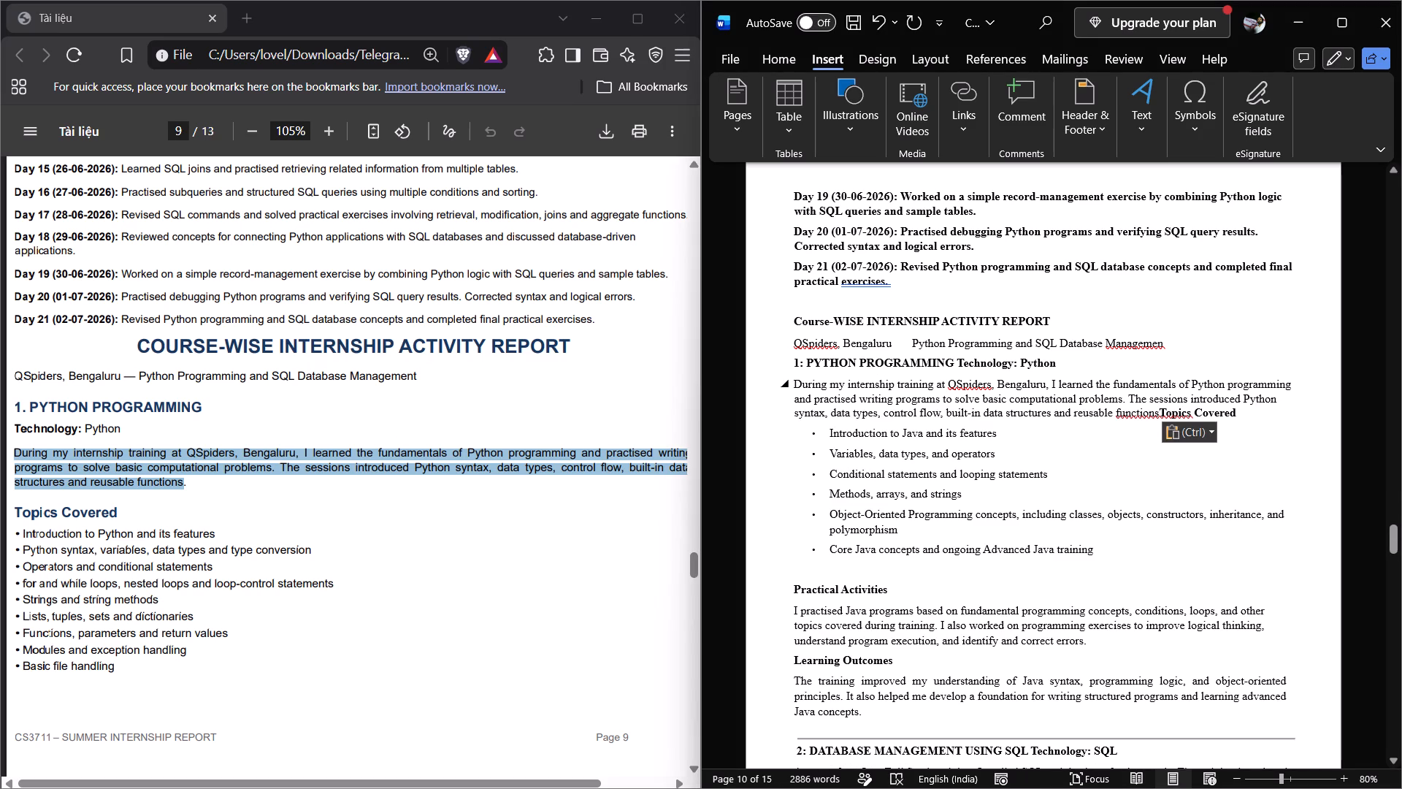
{"action": "key", "text": "Return"}
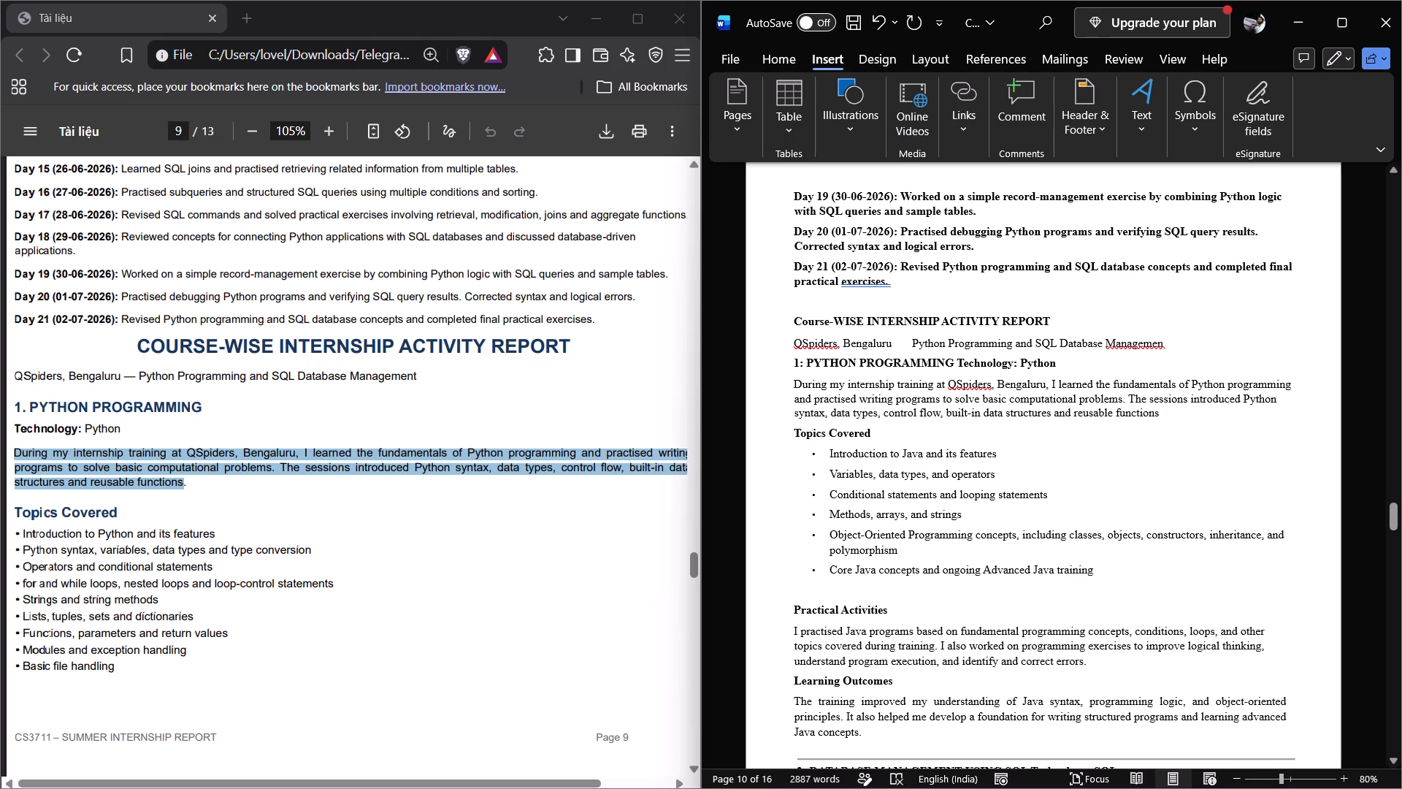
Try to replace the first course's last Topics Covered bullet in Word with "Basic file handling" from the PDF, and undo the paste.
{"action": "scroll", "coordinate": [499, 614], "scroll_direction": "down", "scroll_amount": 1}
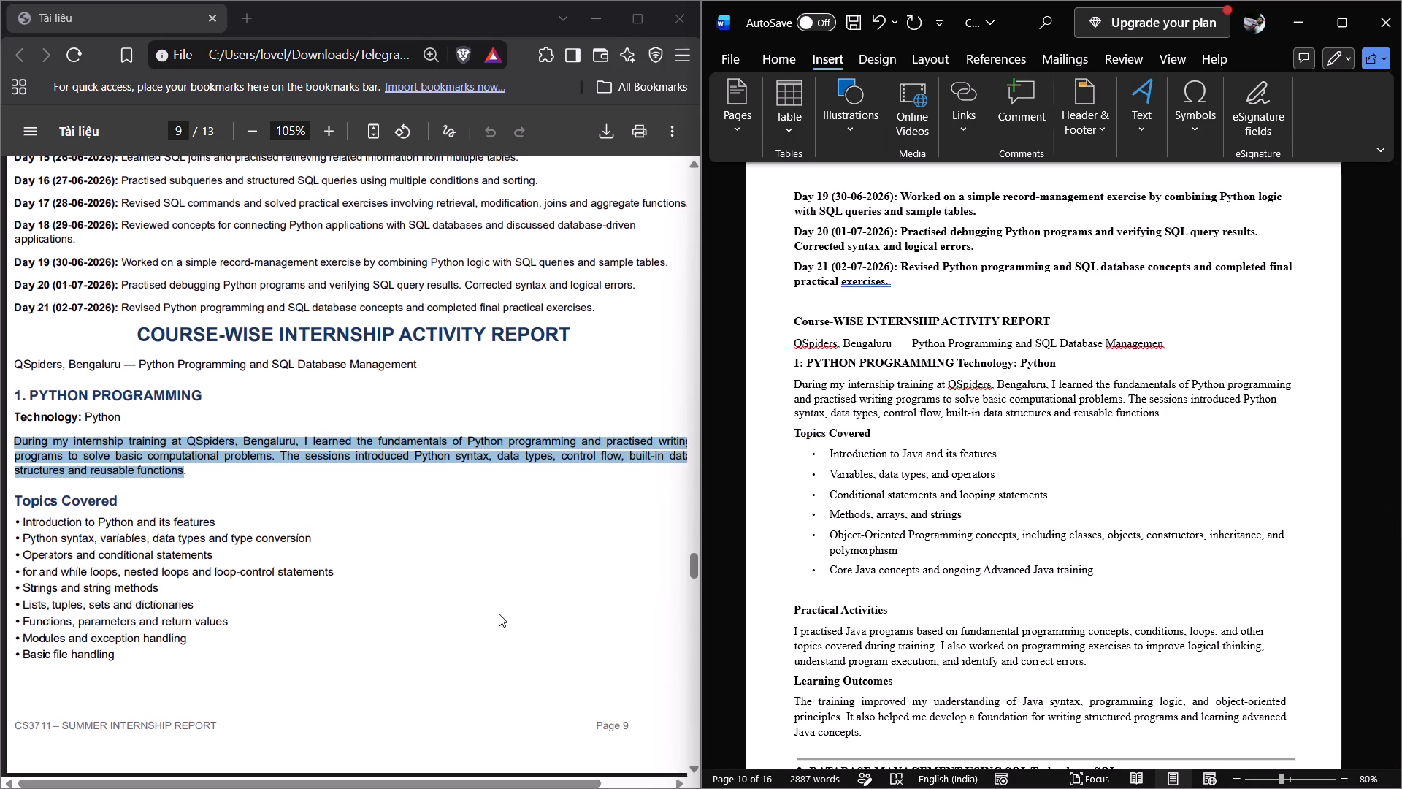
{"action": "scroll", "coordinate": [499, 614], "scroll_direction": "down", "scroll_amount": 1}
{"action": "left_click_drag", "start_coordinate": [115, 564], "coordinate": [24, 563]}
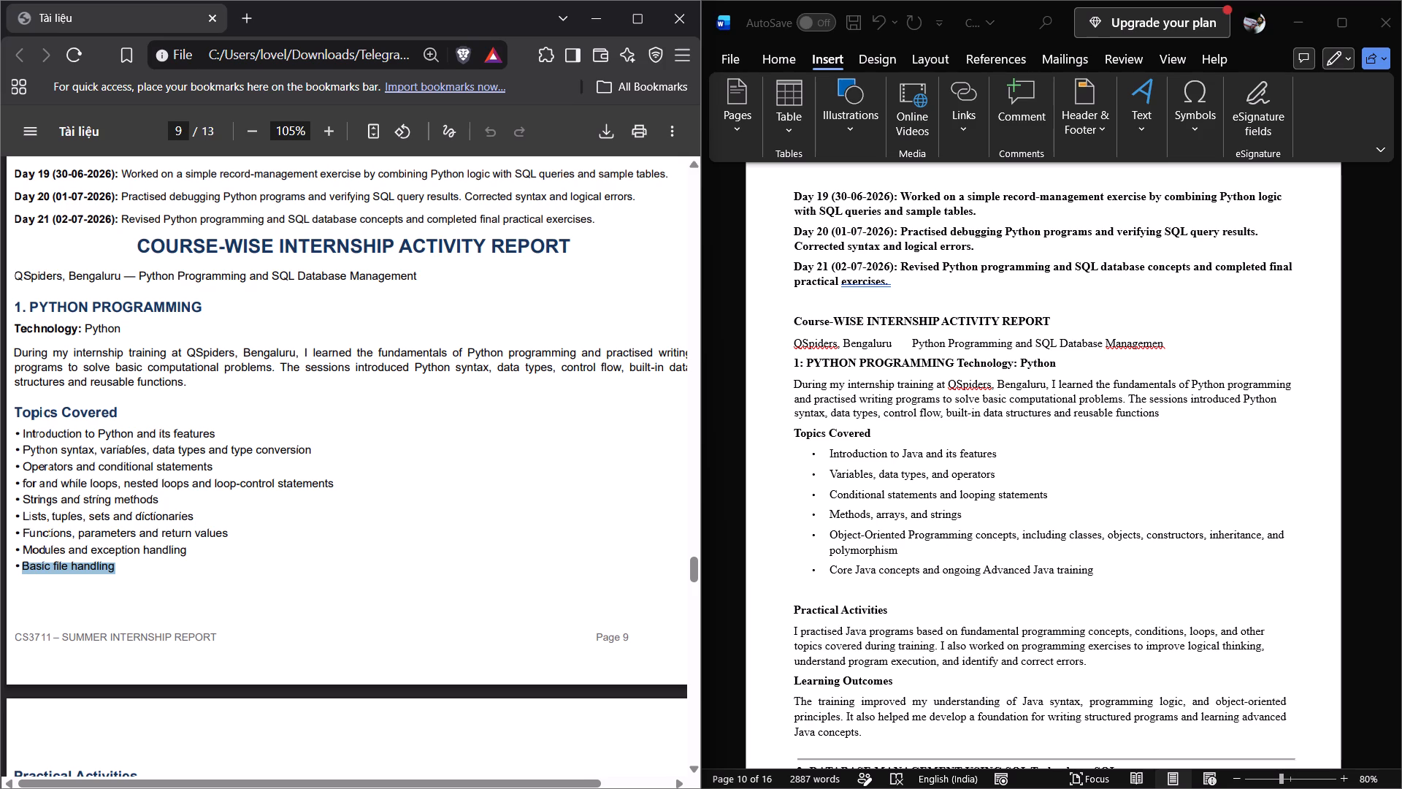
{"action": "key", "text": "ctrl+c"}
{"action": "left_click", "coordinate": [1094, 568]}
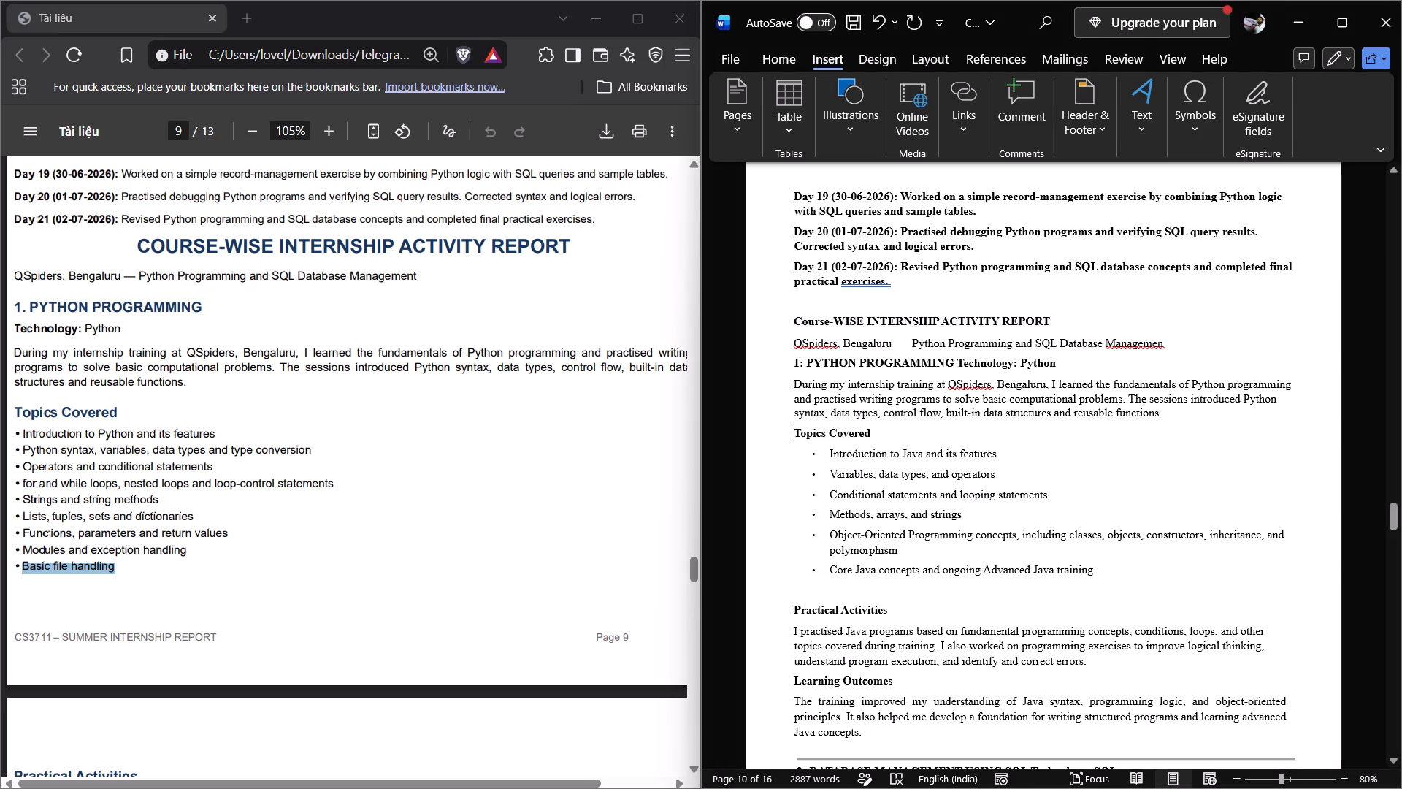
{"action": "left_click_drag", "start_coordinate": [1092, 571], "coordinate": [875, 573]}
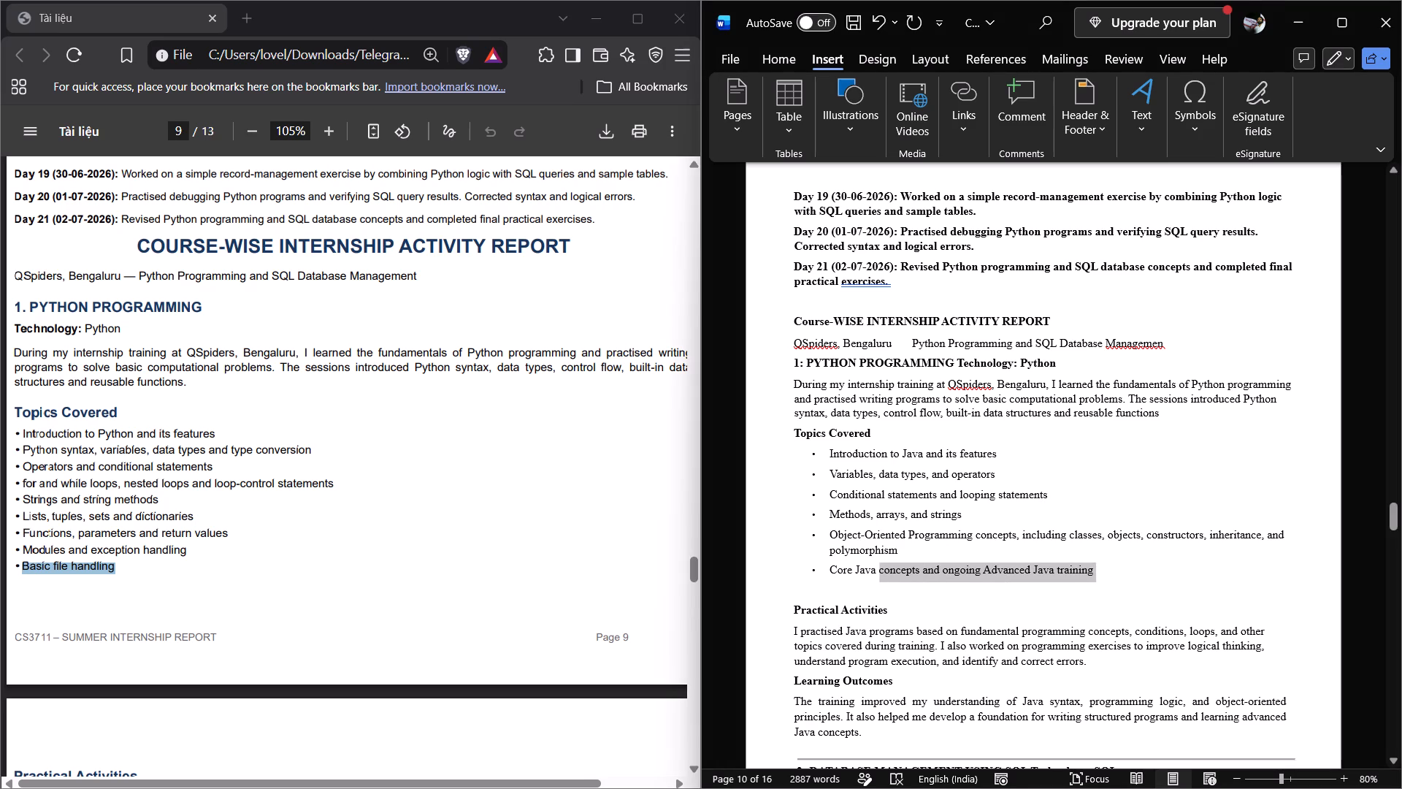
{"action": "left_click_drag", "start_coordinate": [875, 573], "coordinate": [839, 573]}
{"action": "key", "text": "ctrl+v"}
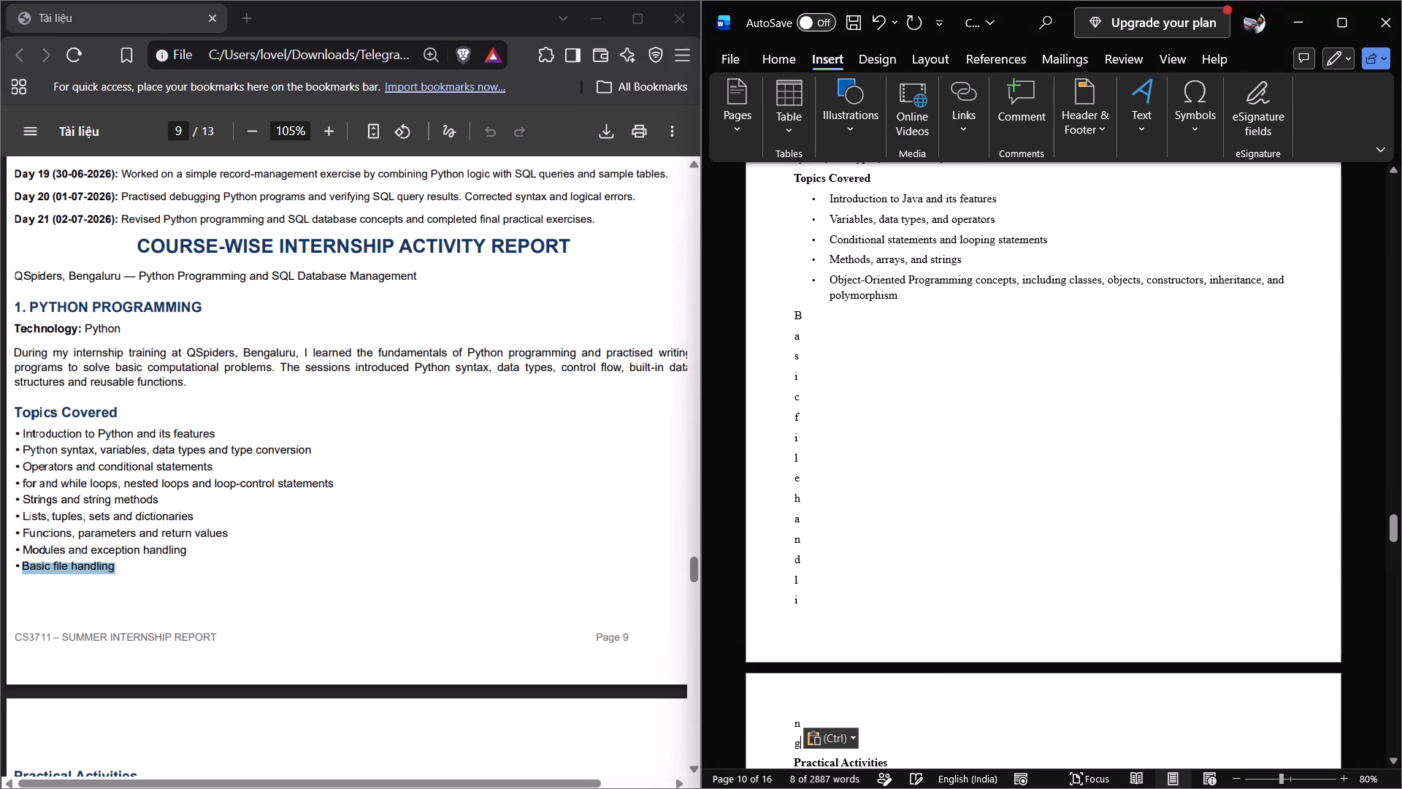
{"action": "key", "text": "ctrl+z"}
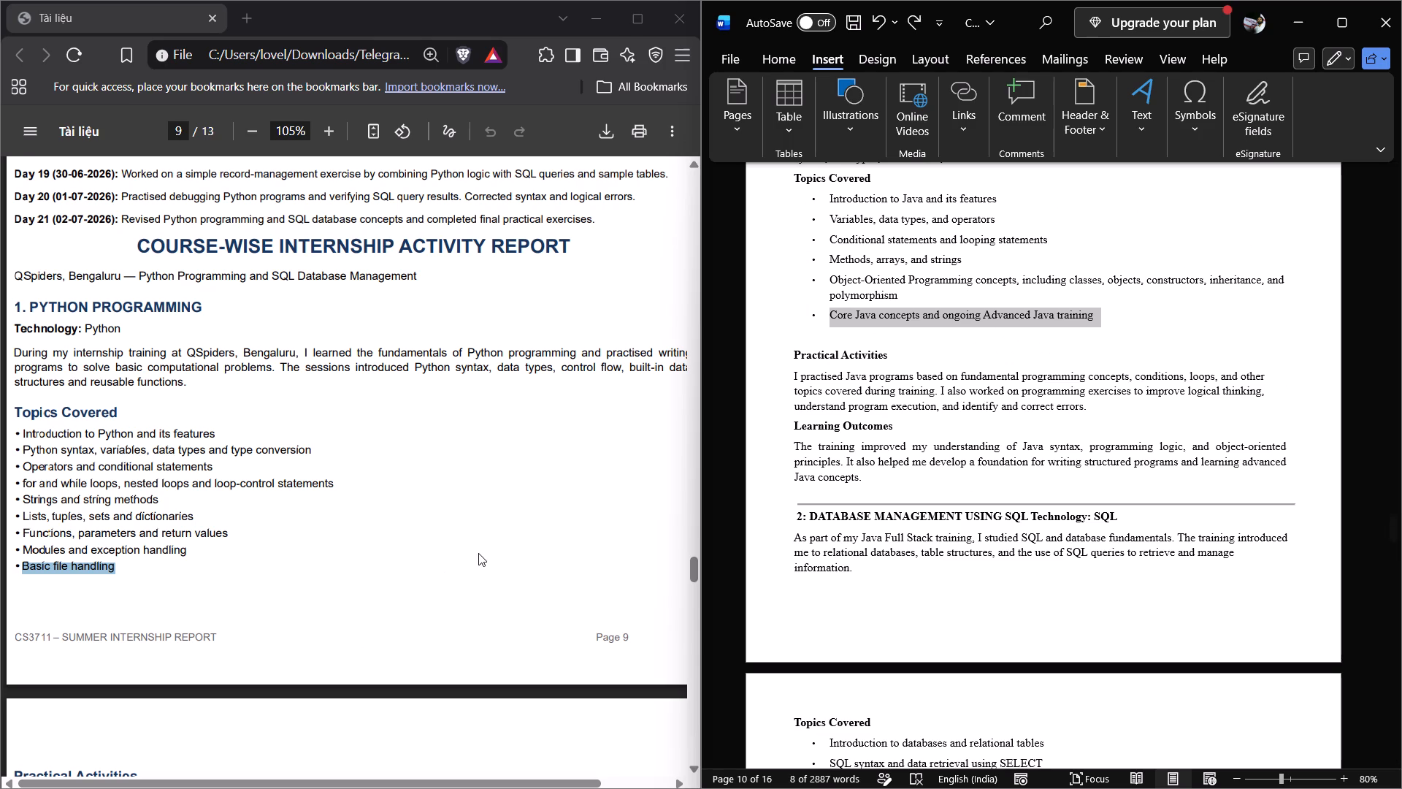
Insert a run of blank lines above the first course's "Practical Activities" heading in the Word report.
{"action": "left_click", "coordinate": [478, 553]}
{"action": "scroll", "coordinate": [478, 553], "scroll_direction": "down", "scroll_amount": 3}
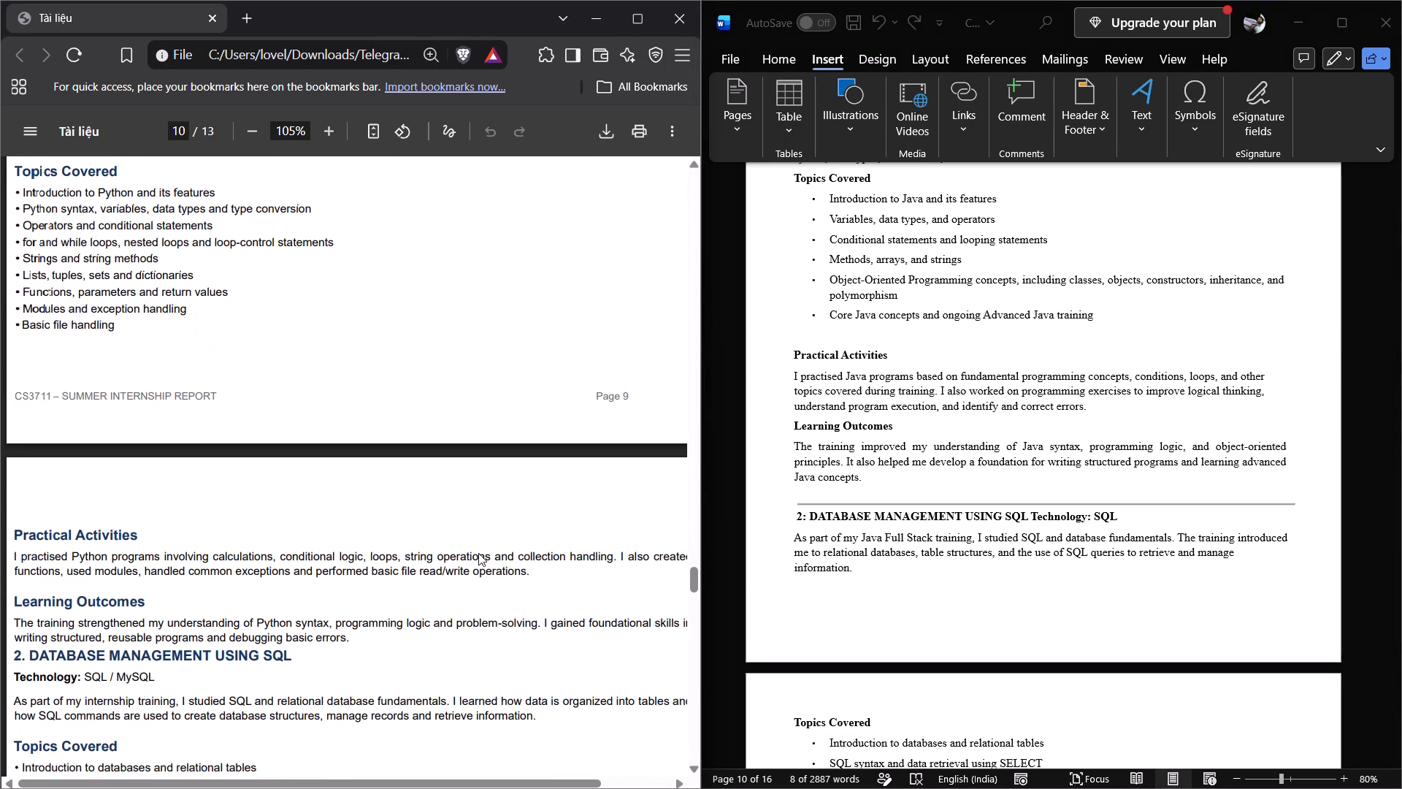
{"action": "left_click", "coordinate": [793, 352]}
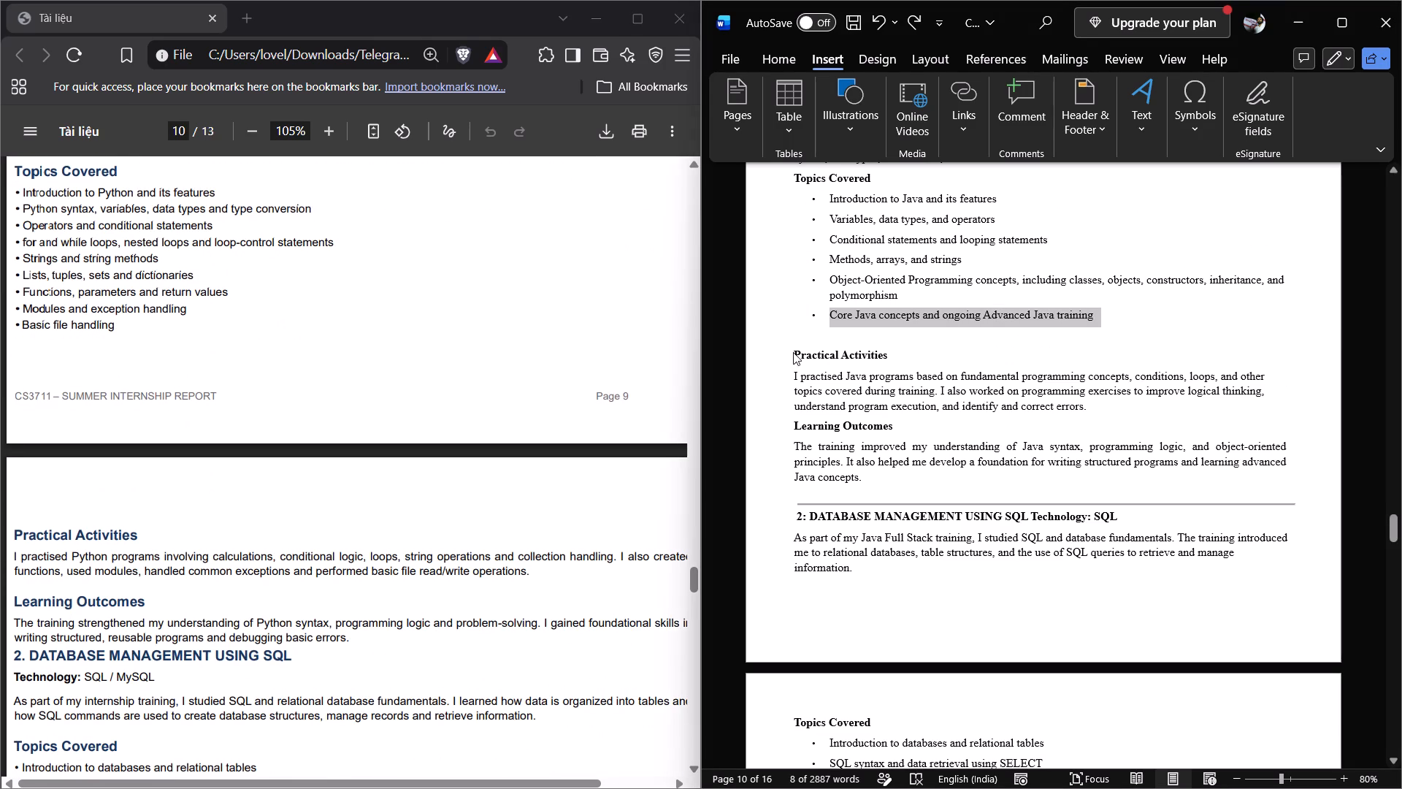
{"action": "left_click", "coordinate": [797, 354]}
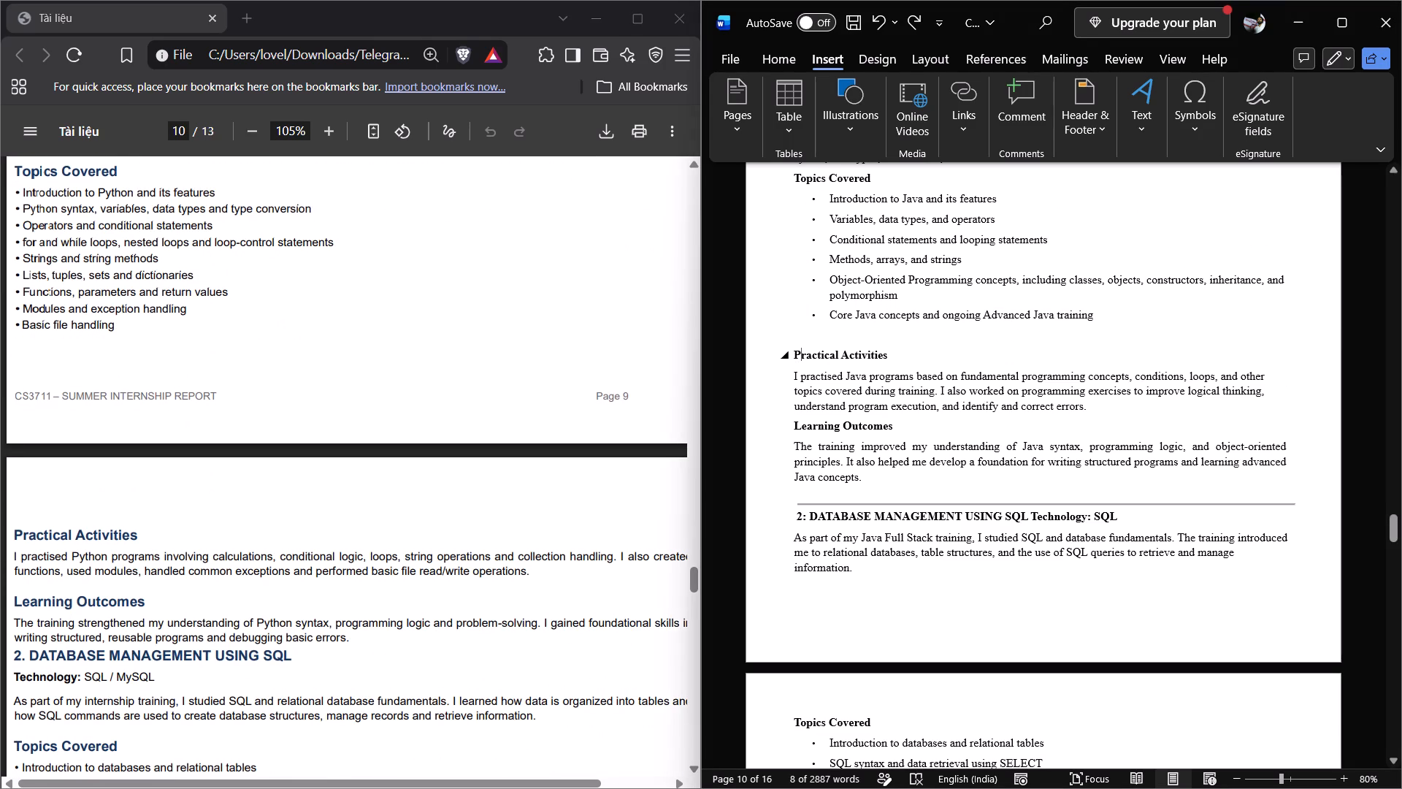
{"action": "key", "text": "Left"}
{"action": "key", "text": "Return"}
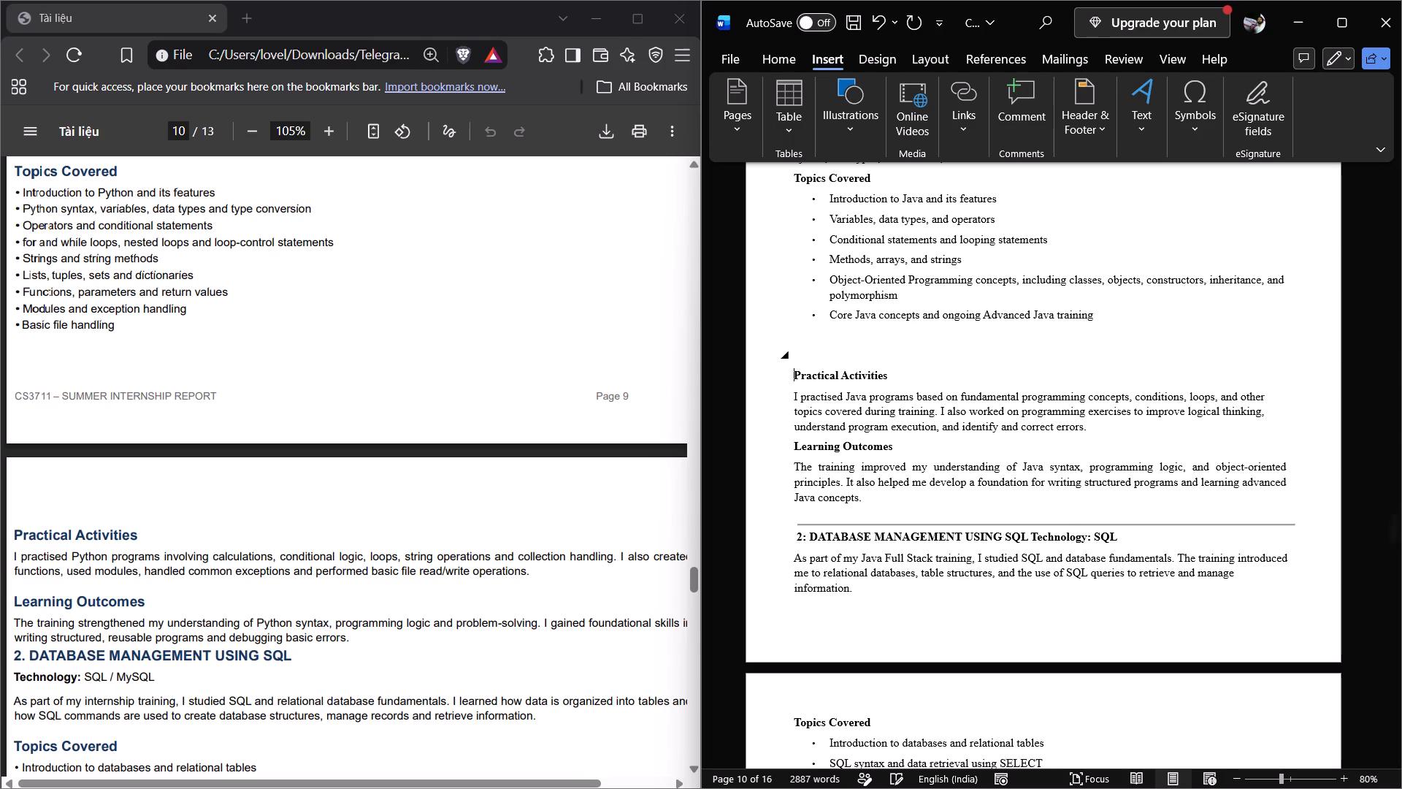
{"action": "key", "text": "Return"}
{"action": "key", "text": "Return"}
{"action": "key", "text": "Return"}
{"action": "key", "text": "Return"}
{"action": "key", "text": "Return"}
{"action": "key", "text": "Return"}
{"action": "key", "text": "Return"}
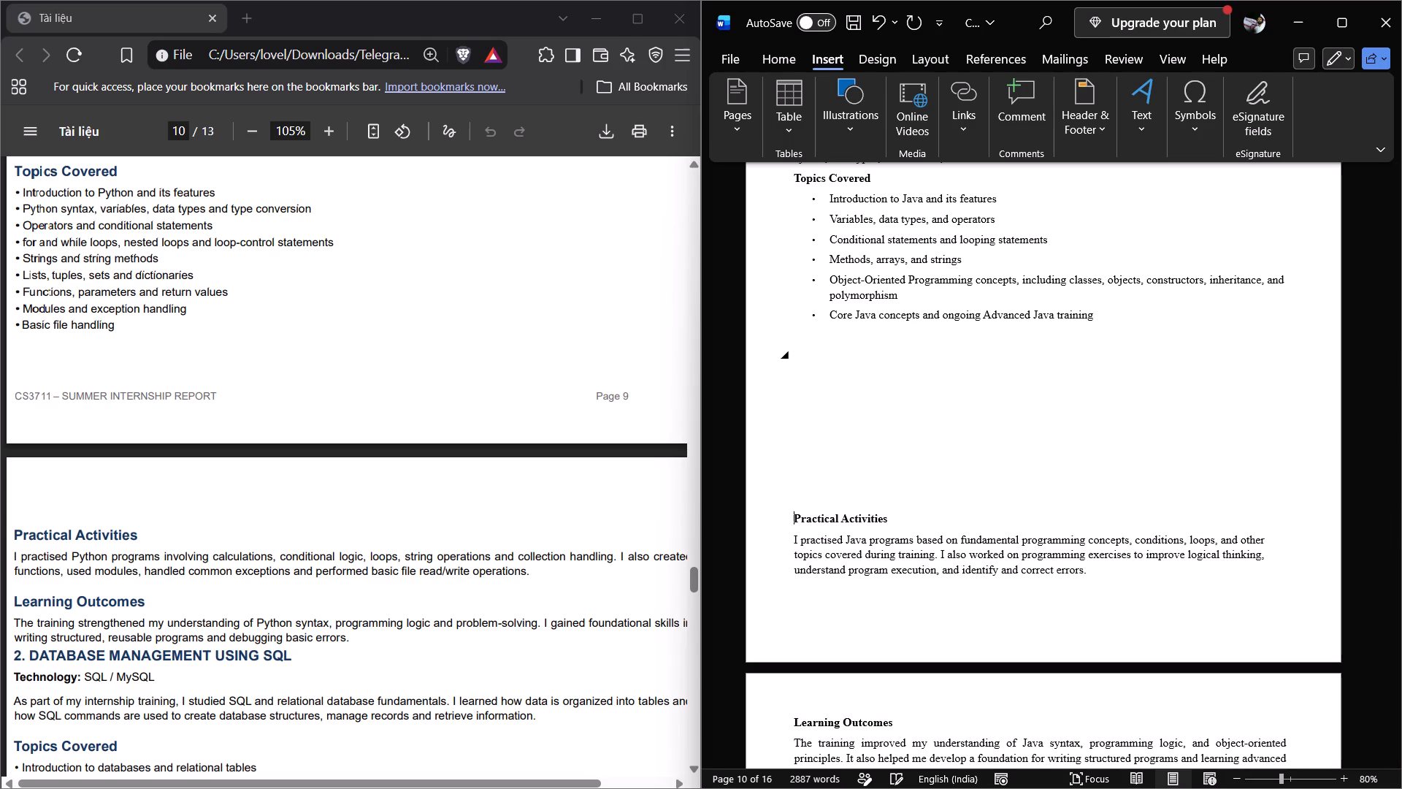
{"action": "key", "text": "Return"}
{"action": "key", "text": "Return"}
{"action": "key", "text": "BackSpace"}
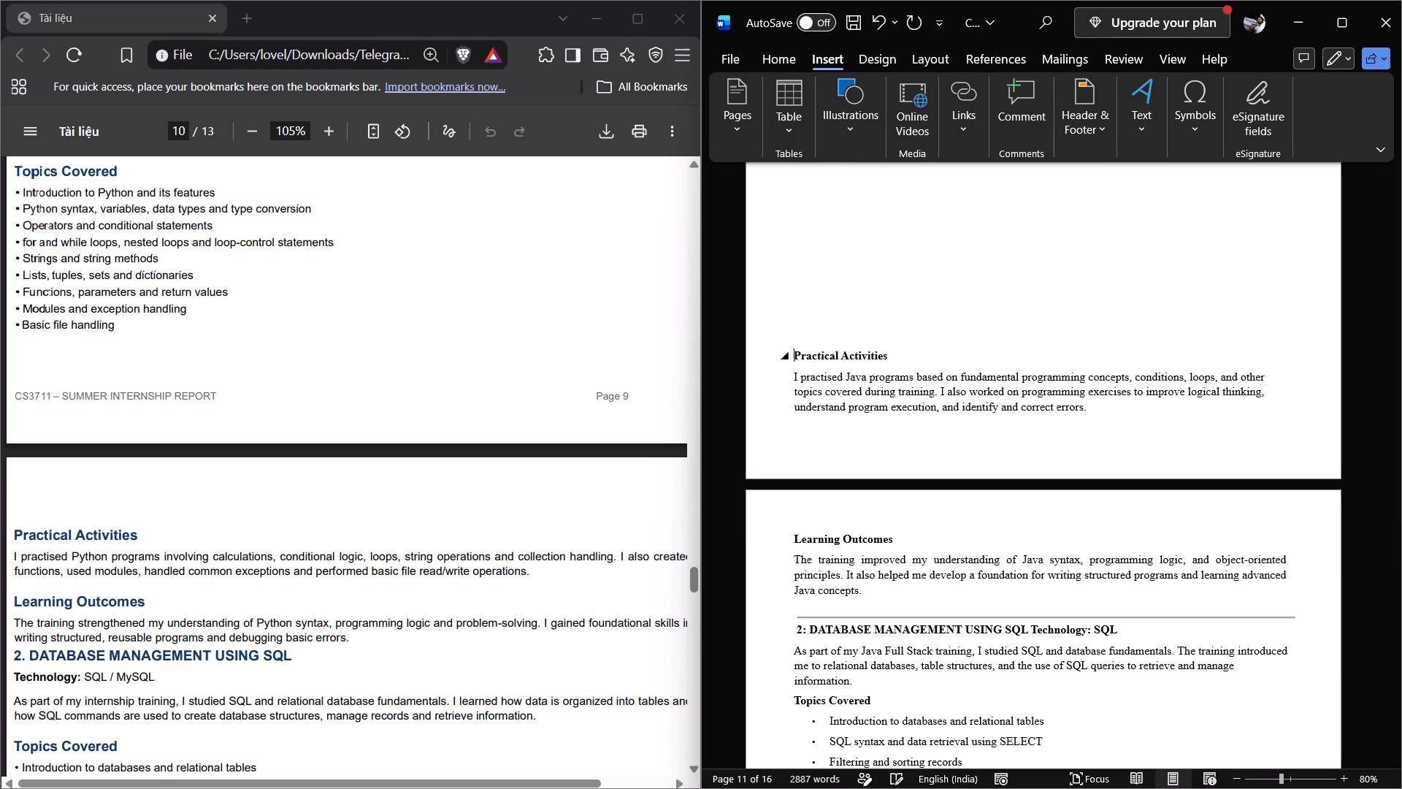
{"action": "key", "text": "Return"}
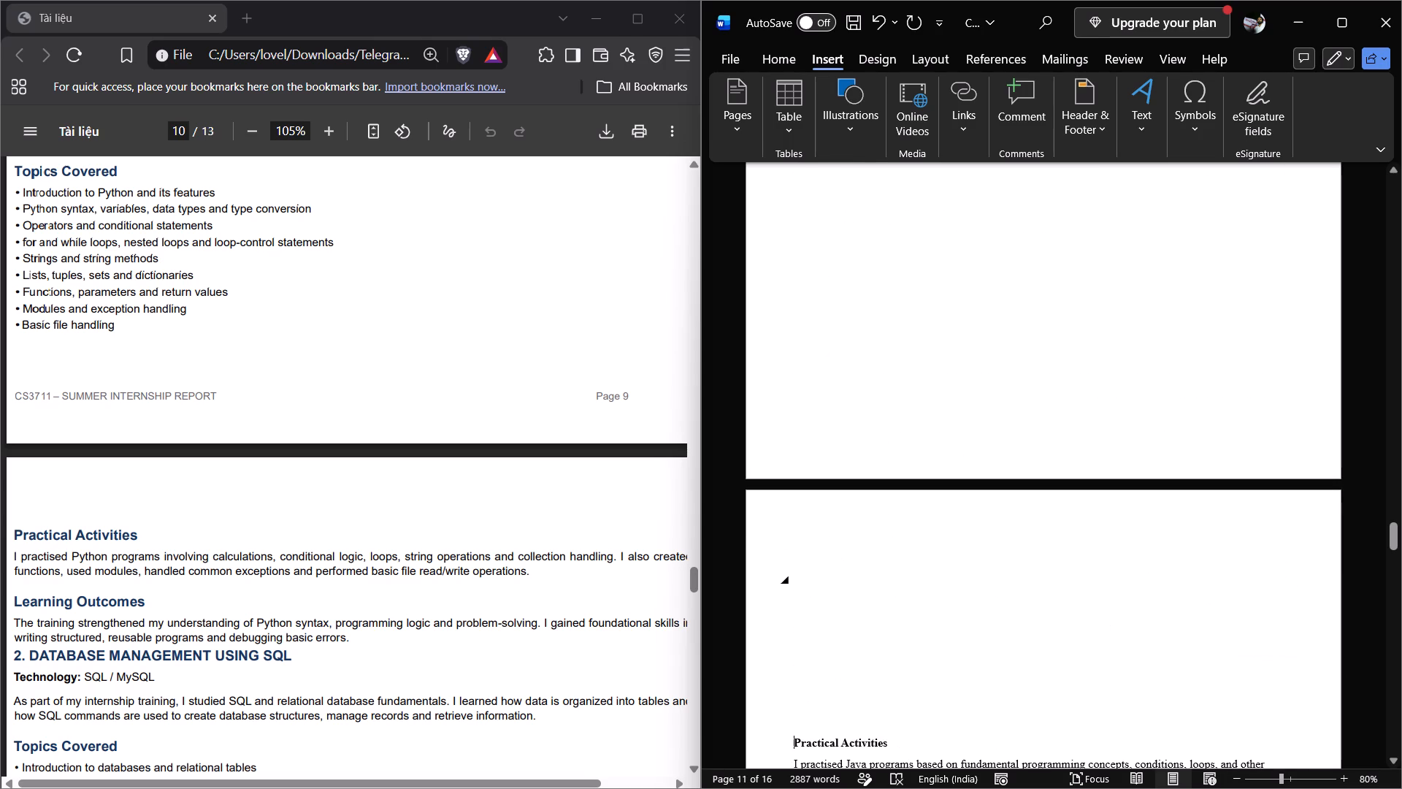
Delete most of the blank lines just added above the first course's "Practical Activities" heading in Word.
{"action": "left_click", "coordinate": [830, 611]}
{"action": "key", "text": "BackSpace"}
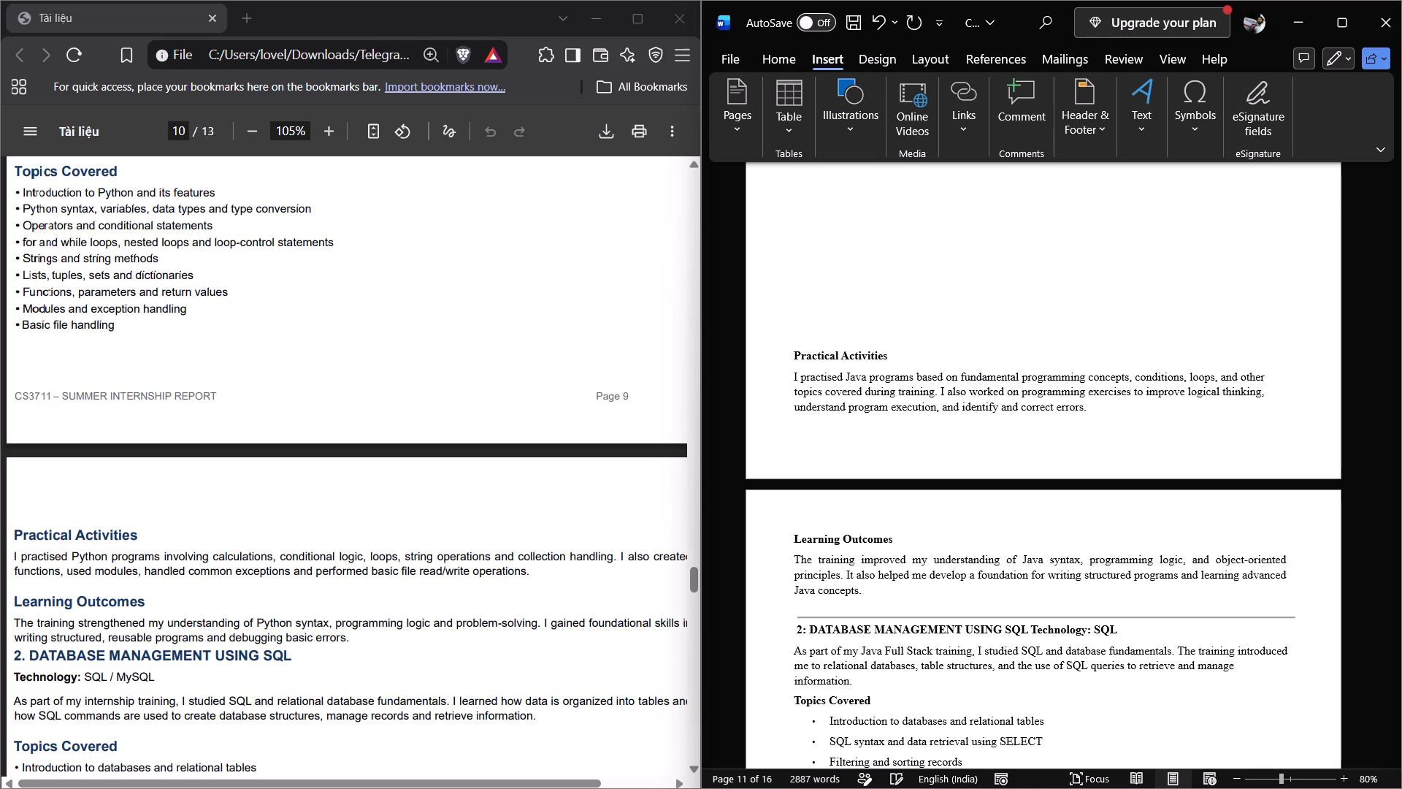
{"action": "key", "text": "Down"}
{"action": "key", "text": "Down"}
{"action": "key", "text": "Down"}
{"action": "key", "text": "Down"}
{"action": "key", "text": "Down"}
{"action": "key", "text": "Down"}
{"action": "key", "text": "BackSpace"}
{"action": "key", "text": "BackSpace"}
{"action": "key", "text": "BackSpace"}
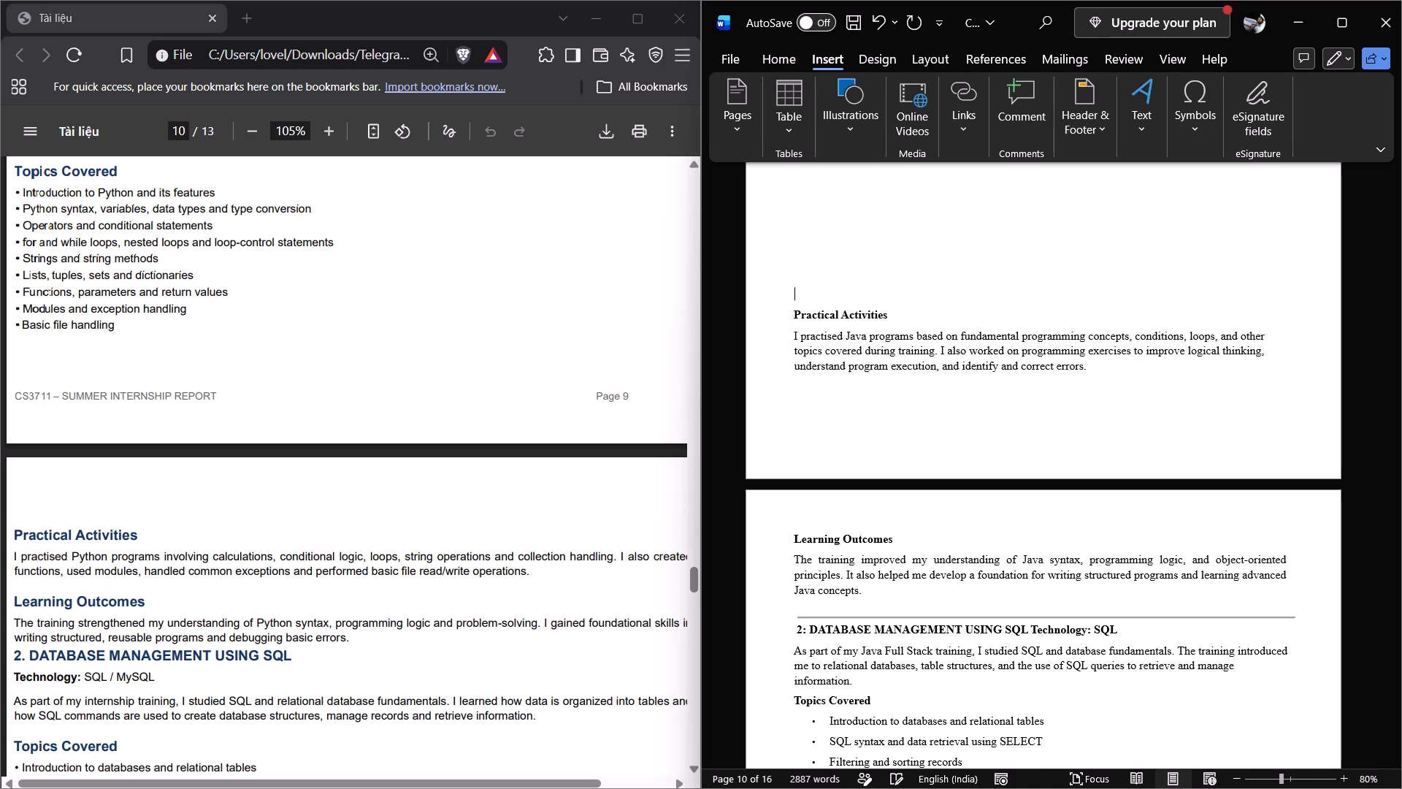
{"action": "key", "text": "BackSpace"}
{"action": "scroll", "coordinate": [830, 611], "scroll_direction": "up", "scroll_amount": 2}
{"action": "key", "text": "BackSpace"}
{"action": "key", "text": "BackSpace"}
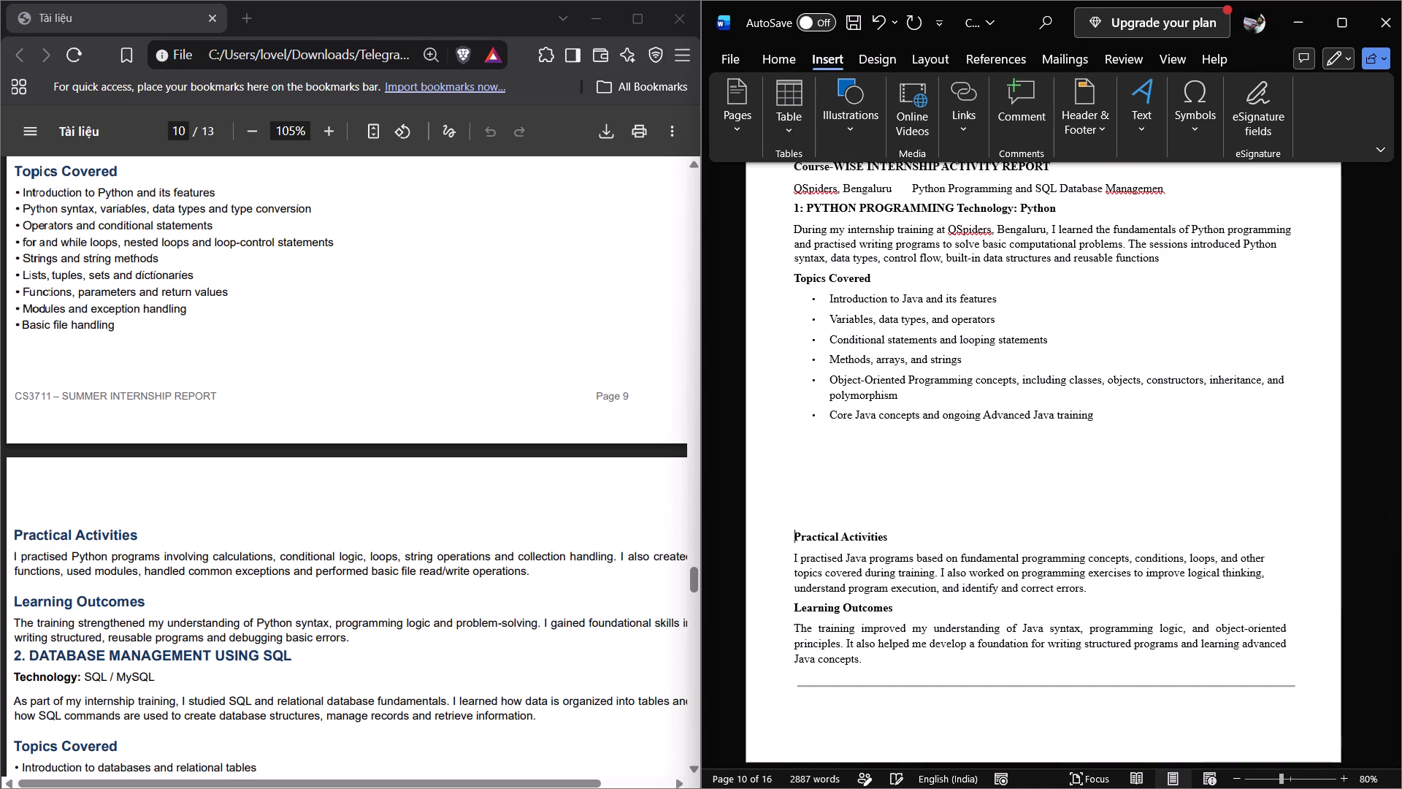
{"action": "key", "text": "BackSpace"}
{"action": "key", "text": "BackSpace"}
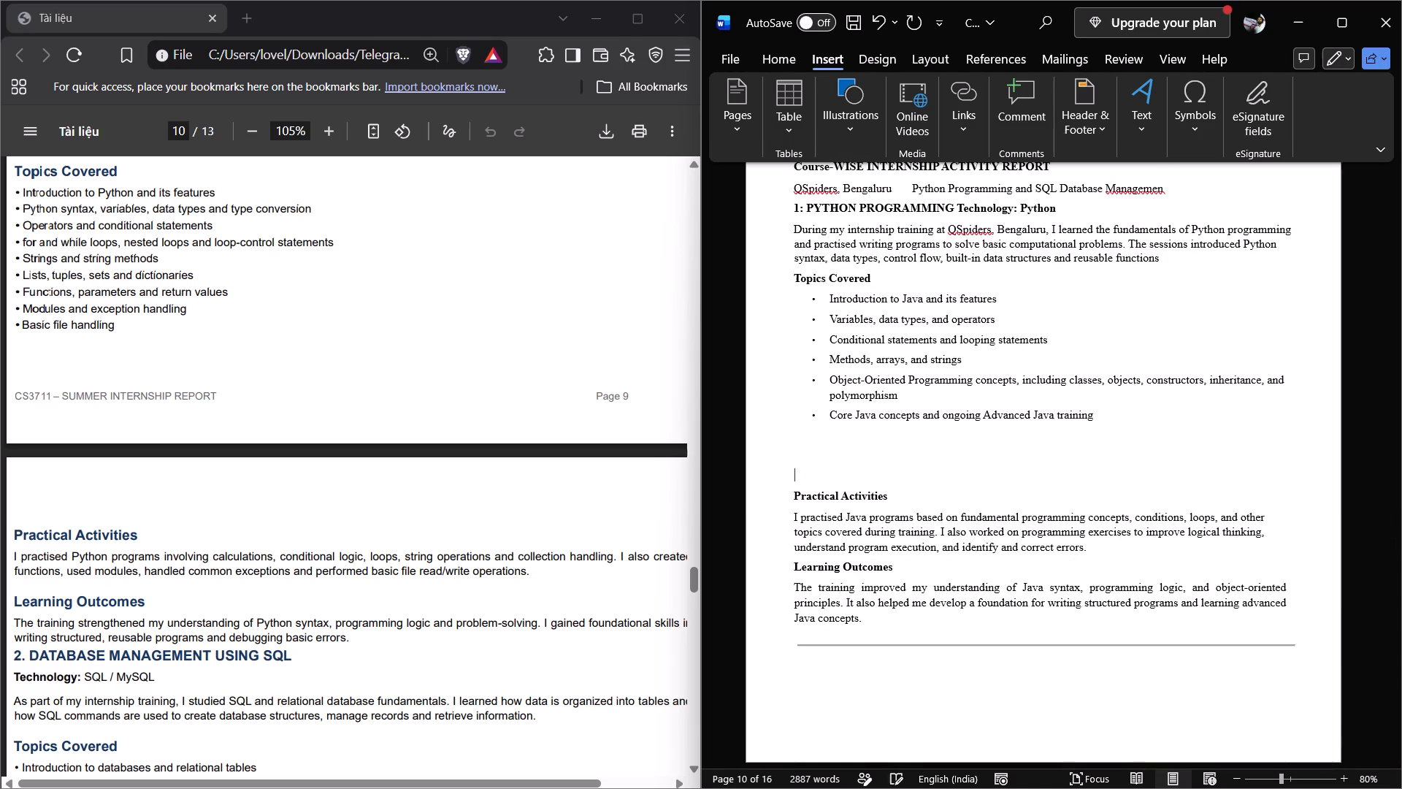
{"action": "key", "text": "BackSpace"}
Insert nine blank lines above the first course's "Practical Activities" heading in Word, moving that section off the Topics Covered page.
{"action": "key", "text": "Return"}
{"action": "key", "text": "Return"}
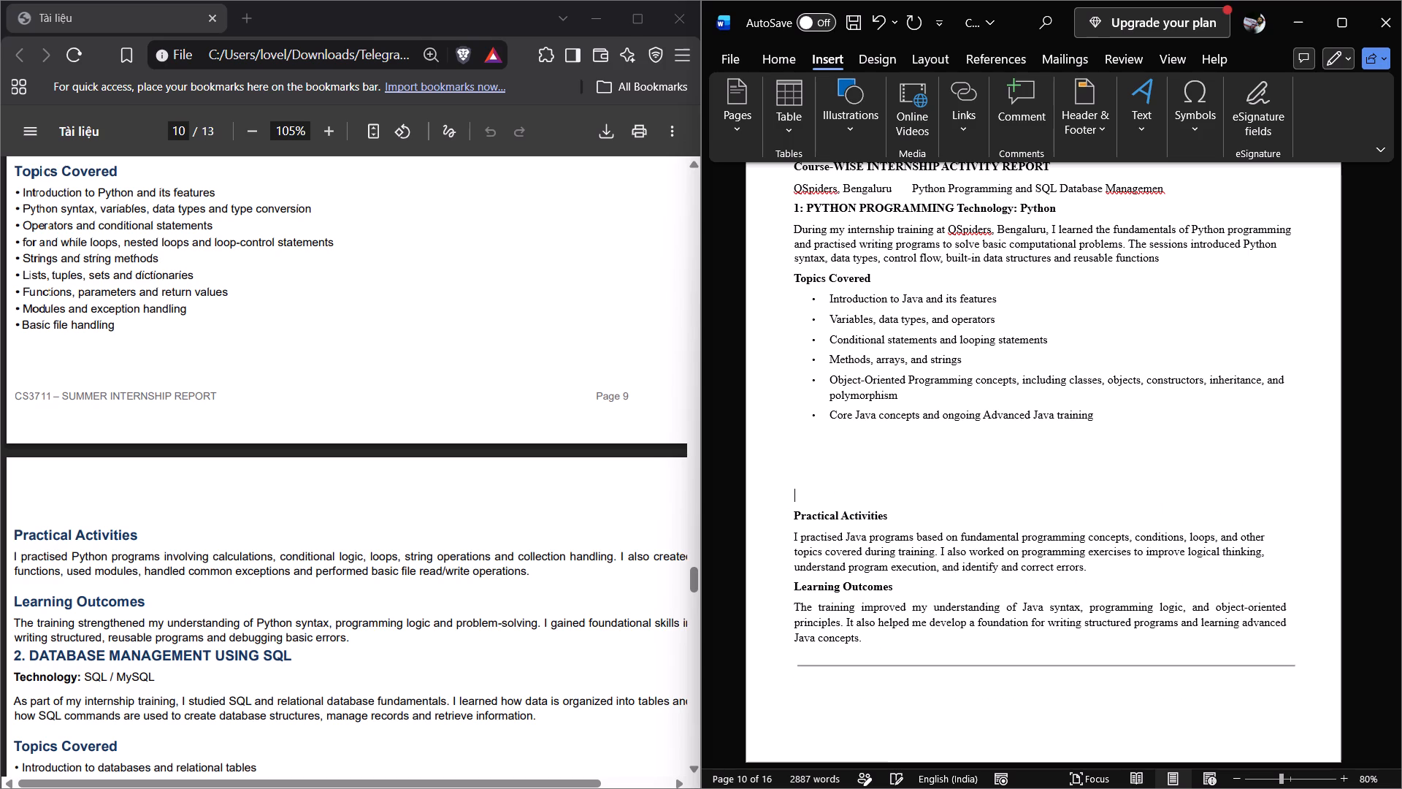
{"action": "key", "text": "Return"}
{"action": "key", "text": "Return"}
{"action": "key", "text": "Return"}
{"action": "key", "text": "Return"}
{"action": "key", "text": "Return"}
{"action": "key", "text": "Return"}
{"action": "key", "text": "Return"}
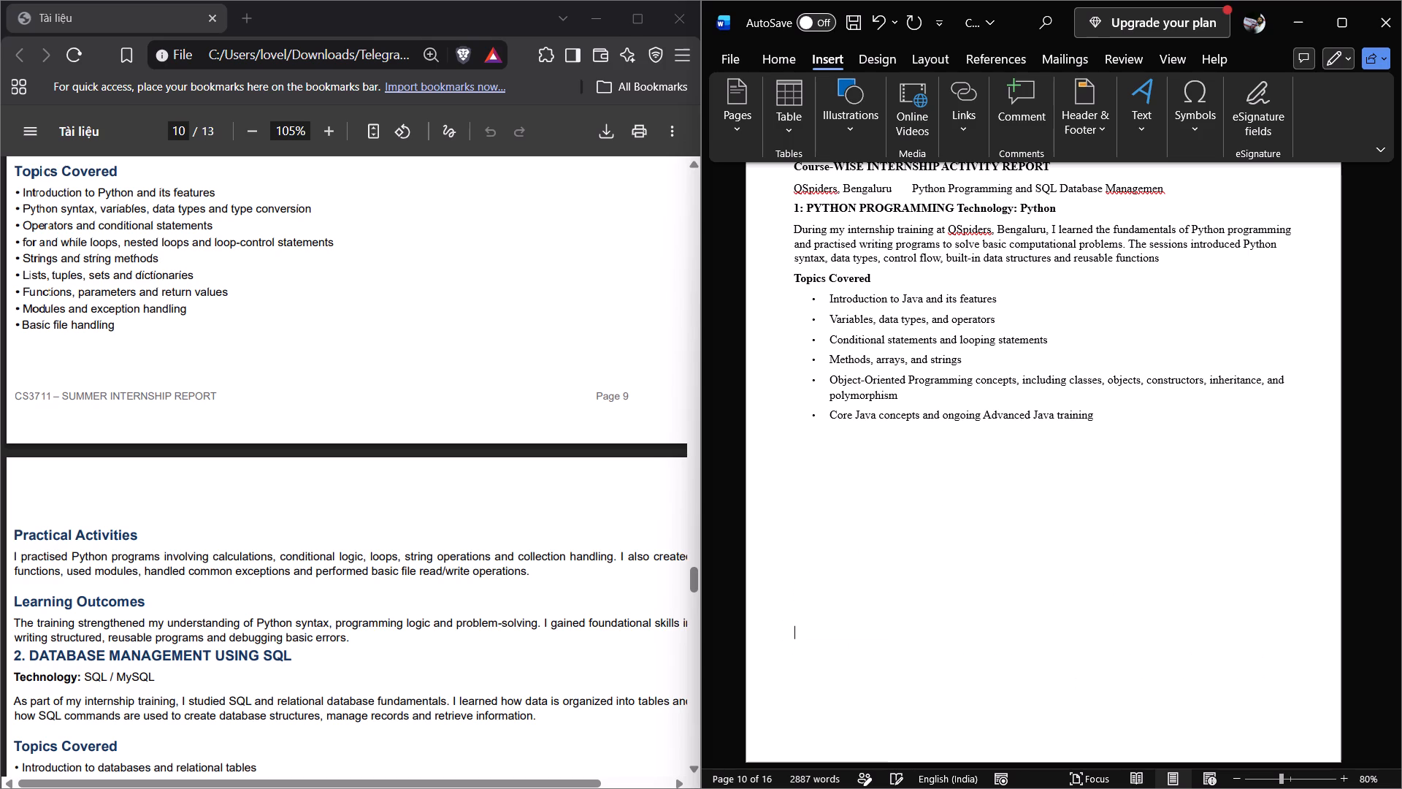
Compare the Word report's first-course, SQL and web technologies sections with the PDF's course-wise sections up to "Knowledge Gained During the Internship".
{"action": "scroll", "coordinate": [830, 611], "scroll_direction": "down", "scroll_amount": 4}
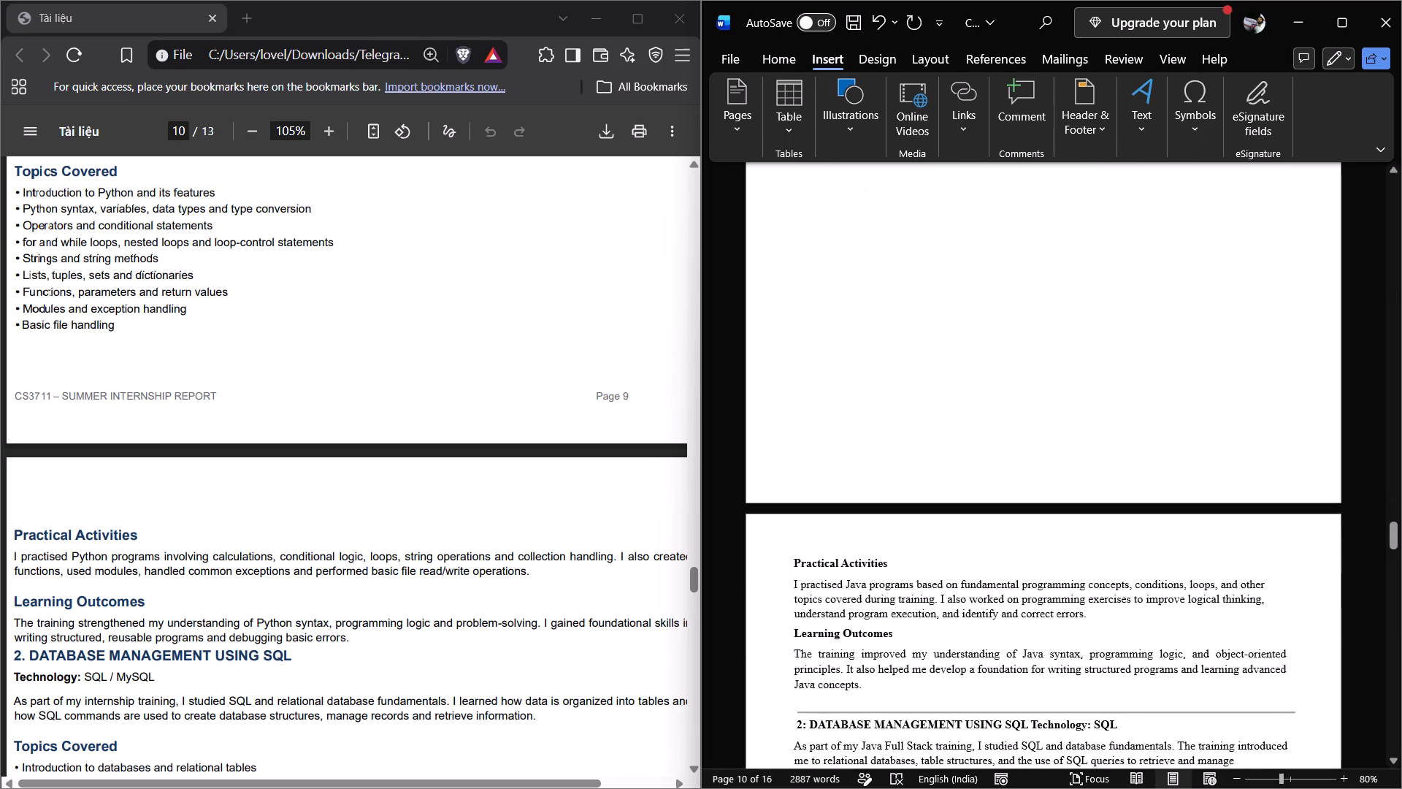
{"action": "scroll", "coordinate": [830, 611], "scroll_direction": "down", "scroll_amount": 3}
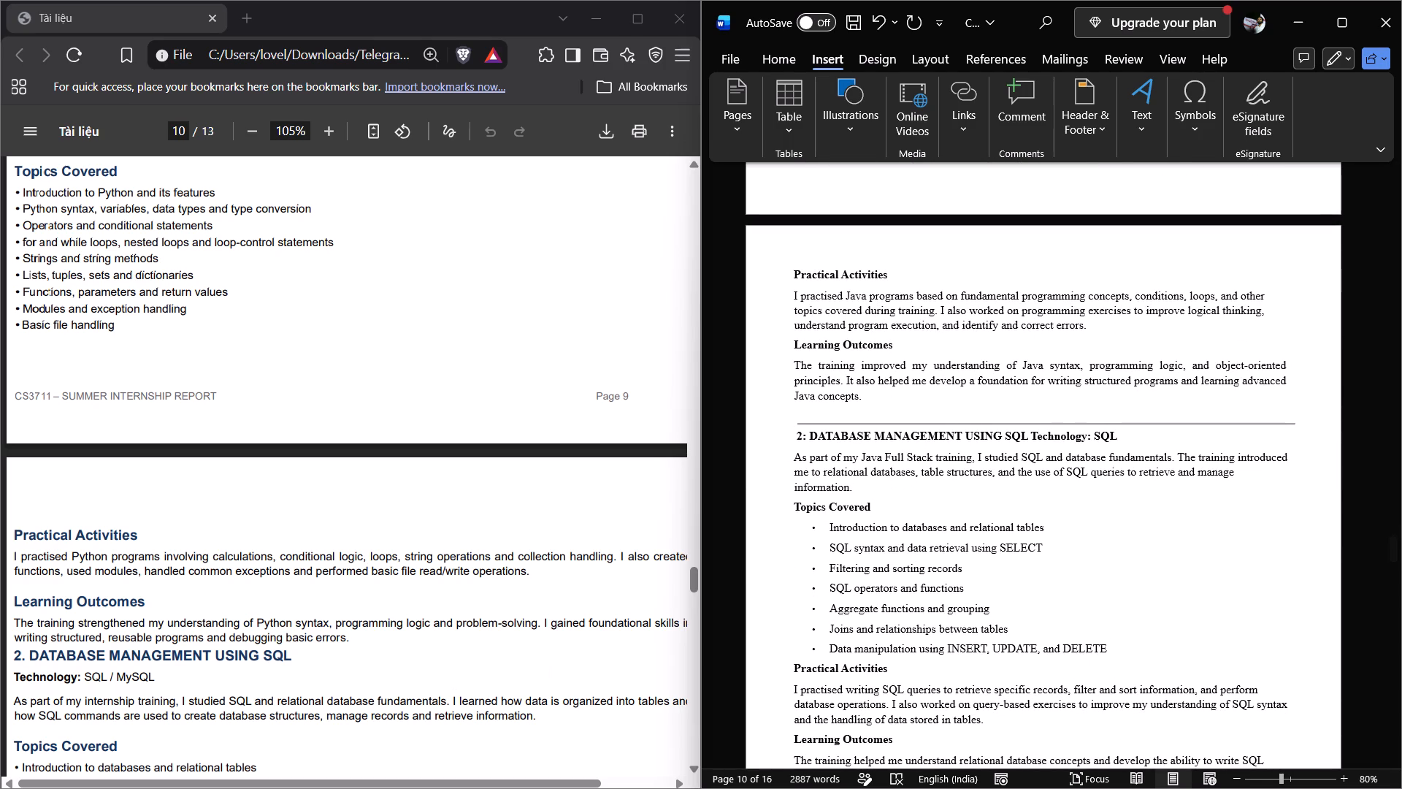
{"action": "scroll", "coordinate": [155, 693], "scroll_direction": "down", "scroll_amount": 4}
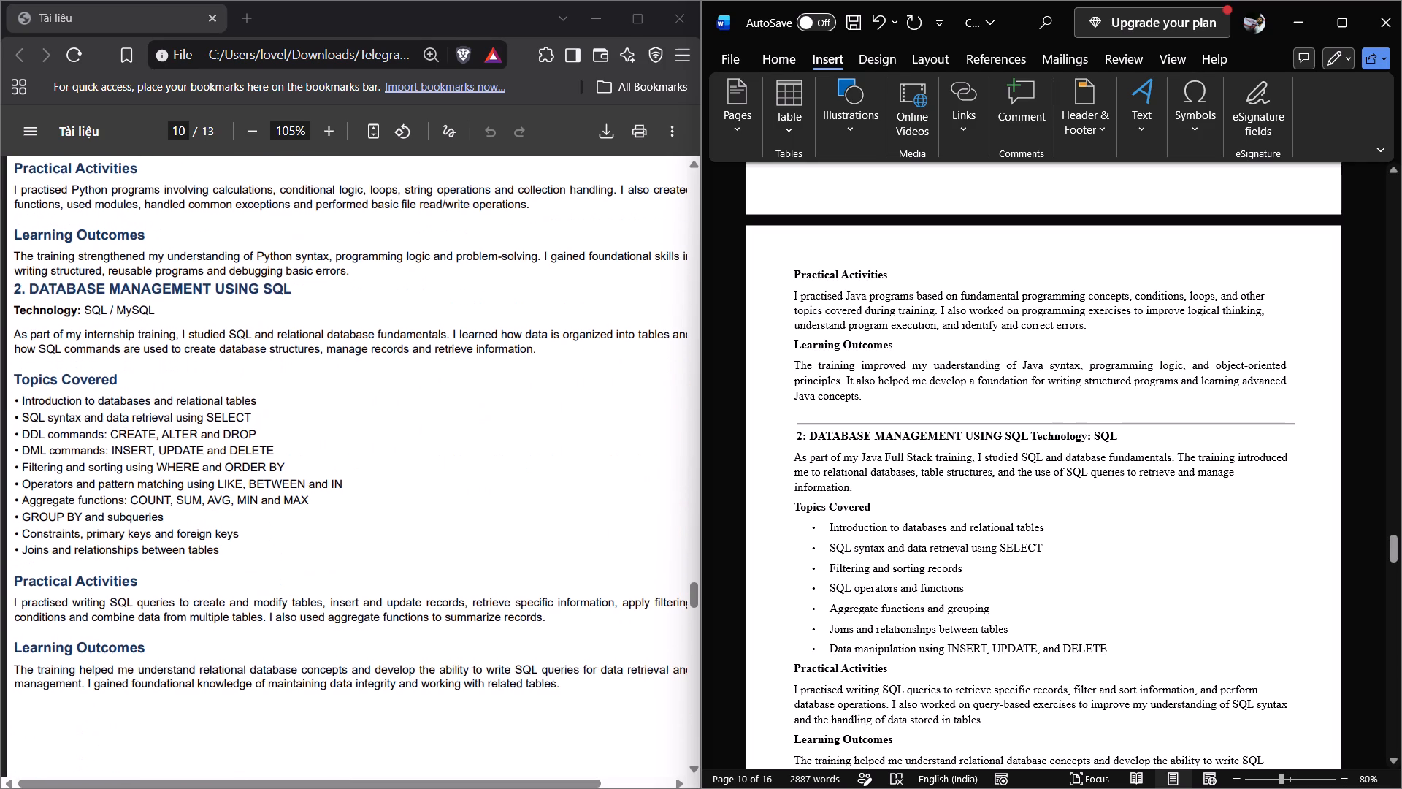
{"action": "scroll", "coordinate": [874, 644], "scroll_direction": "down", "scroll_amount": 1}
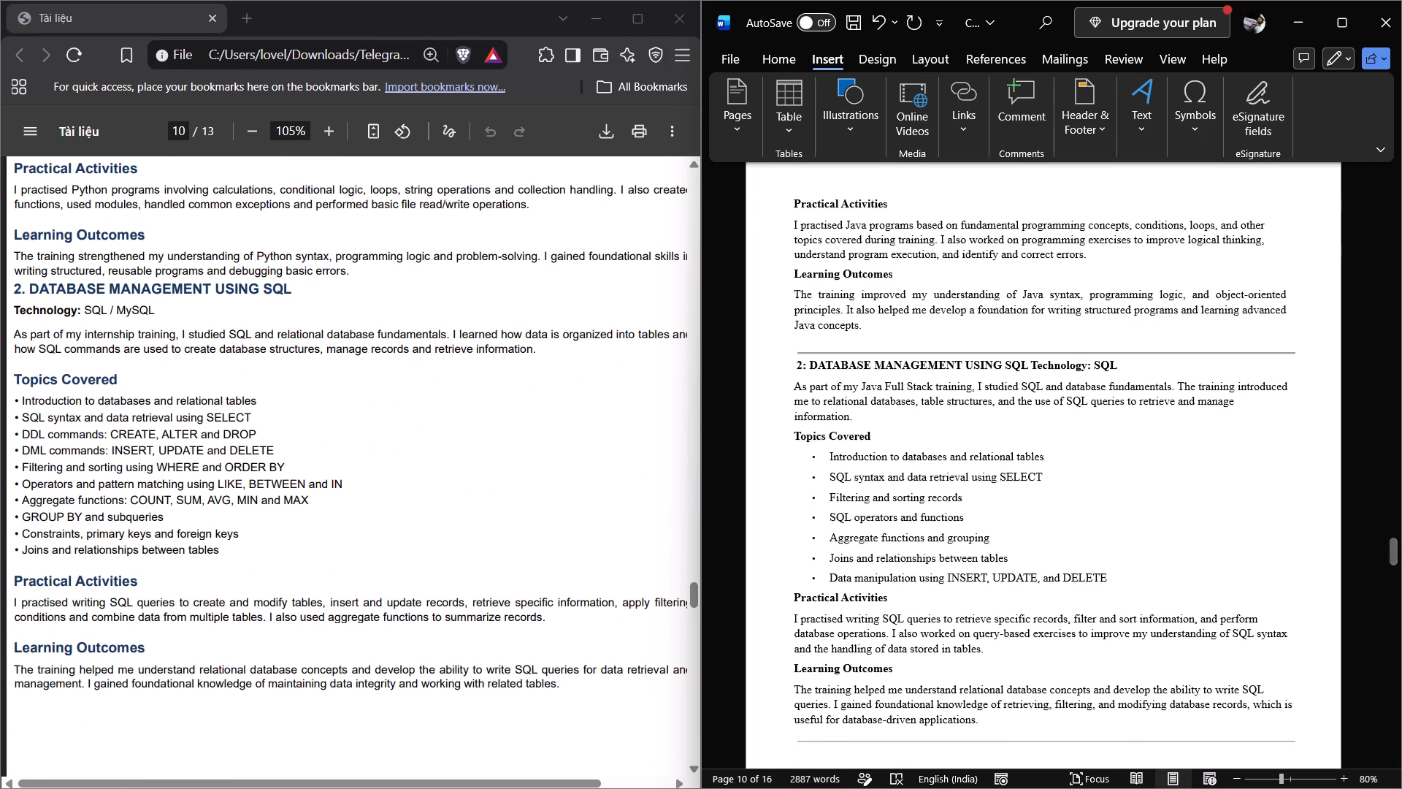
{"action": "scroll", "coordinate": [452, 556], "scroll_direction": "down", "scroll_amount": 5}
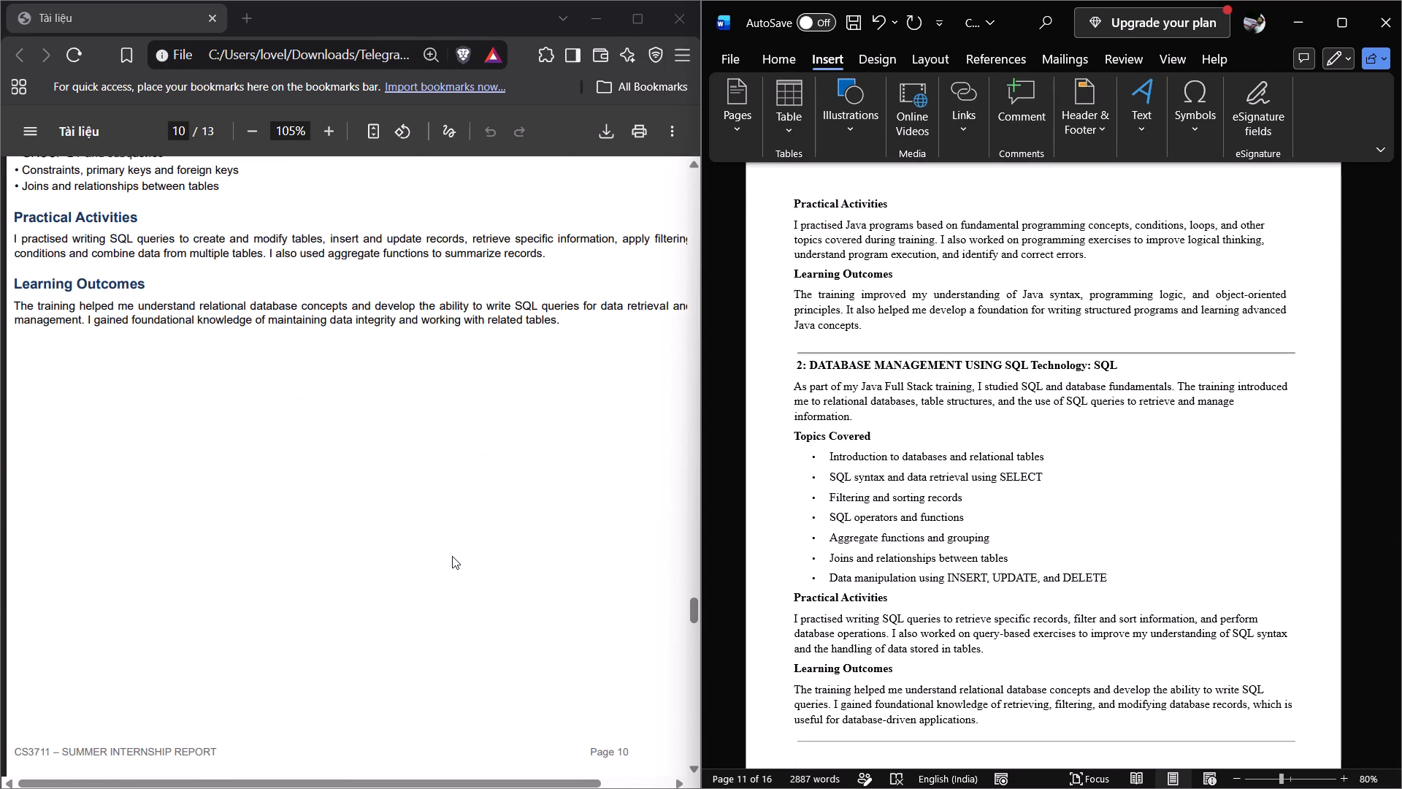
{"action": "scroll", "coordinate": [452, 556], "scroll_direction": "down", "scroll_amount": 4}
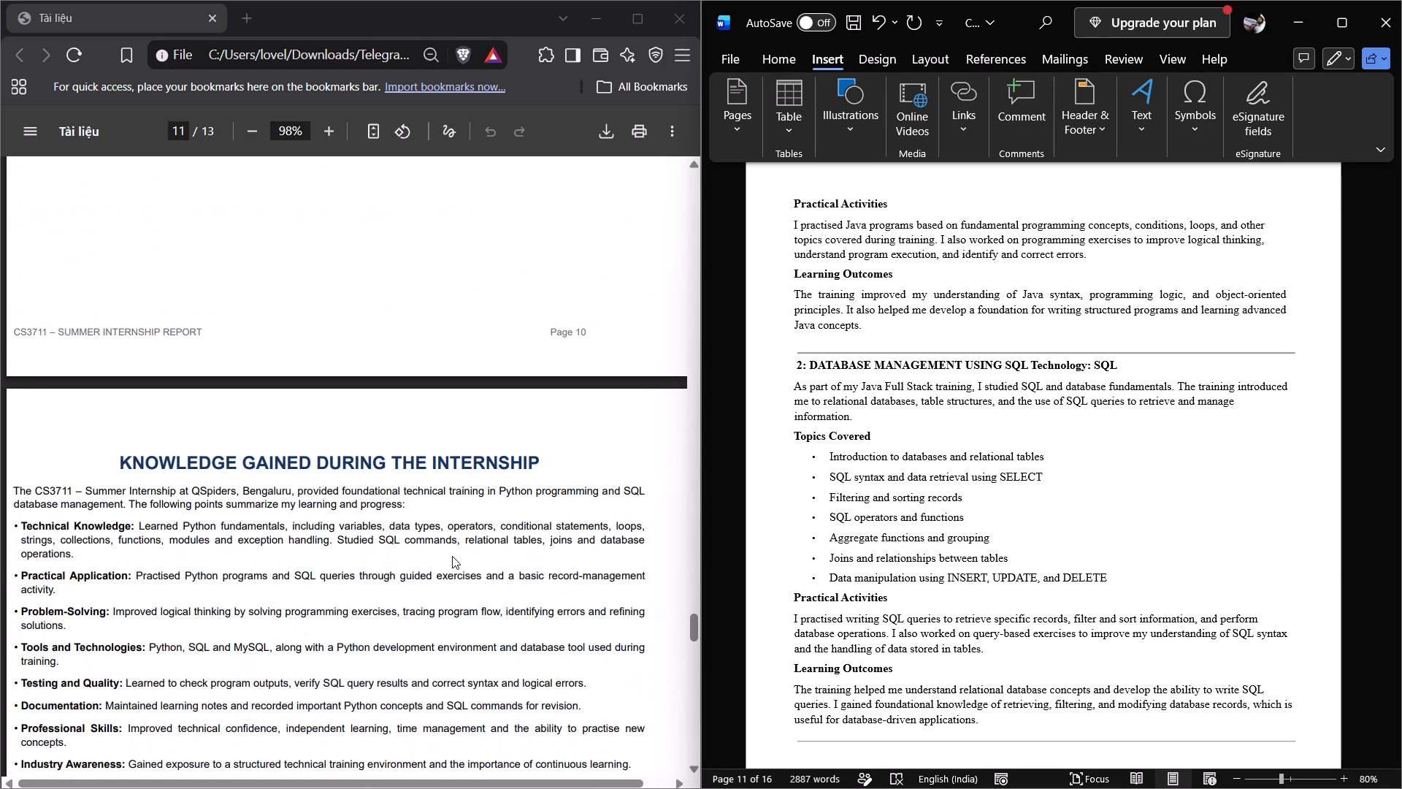
{"action": "scroll", "coordinate": [1012, 530], "scroll_direction": "down", "scroll_amount": 1}
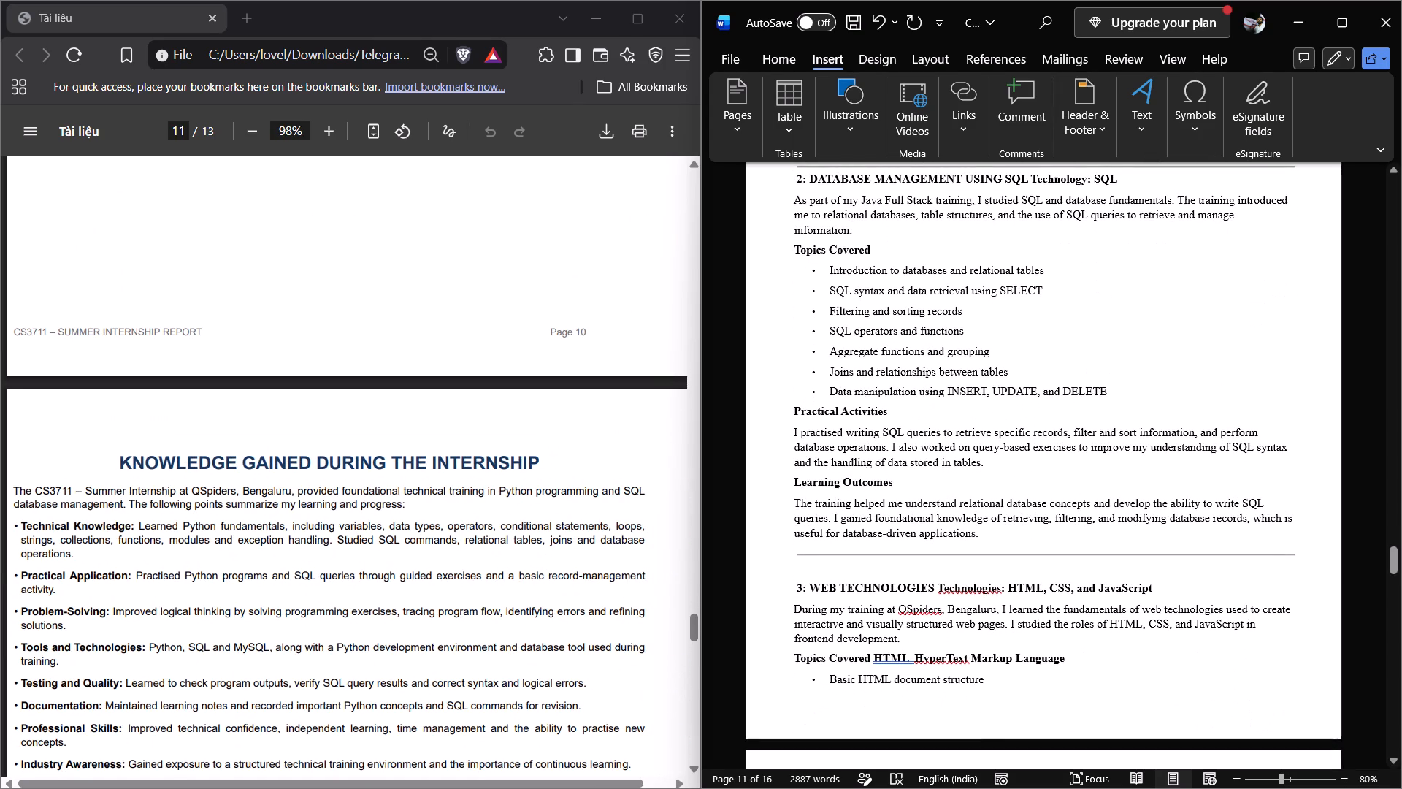
{"action": "scroll", "coordinate": [410, 521], "scroll_direction": "up", "scroll_amount": 6}
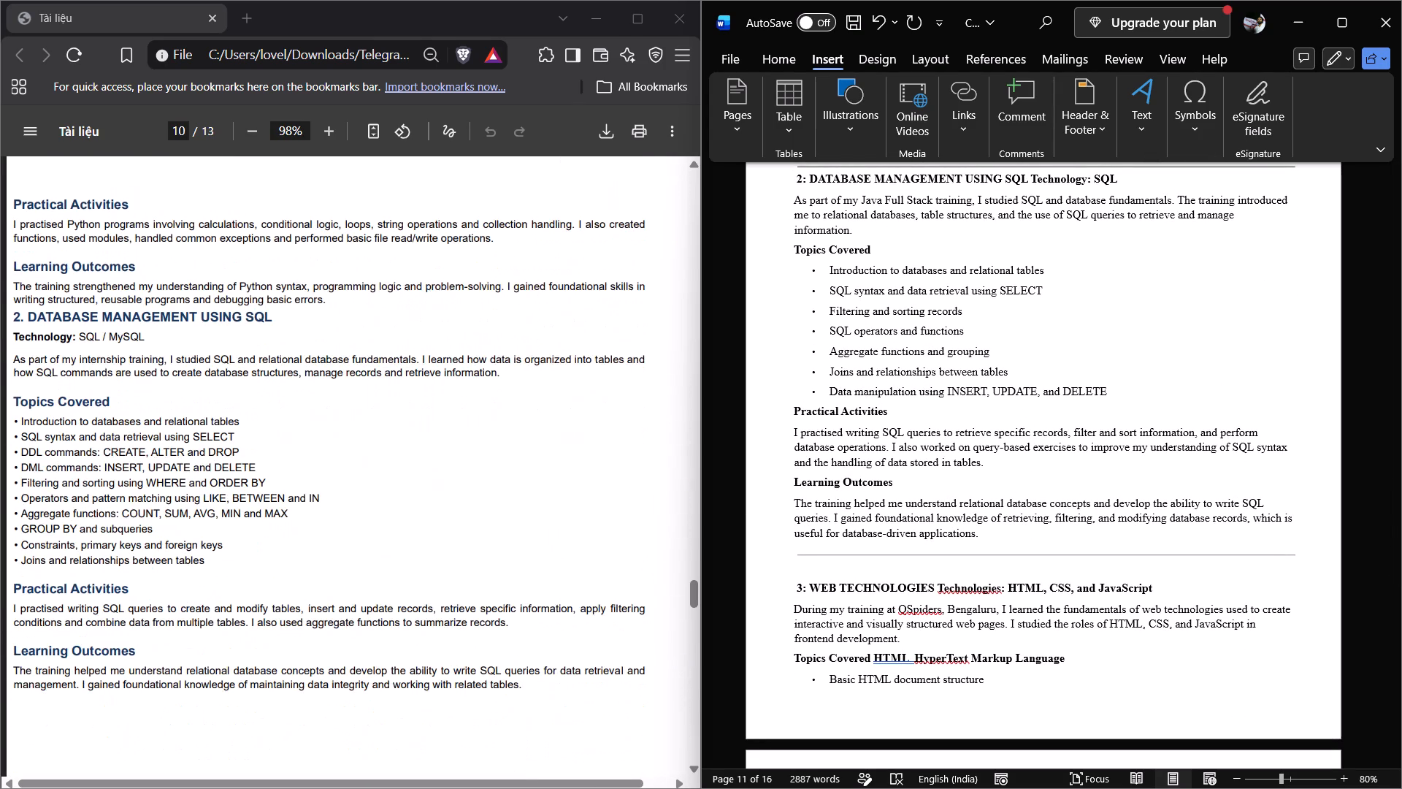
{"action": "scroll", "coordinate": [410, 521], "scroll_direction": "up", "scroll_amount": 1}
{"action": "scroll", "coordinate": [822, 302], "scroll_direction": "down", "scroll_amount": 1}
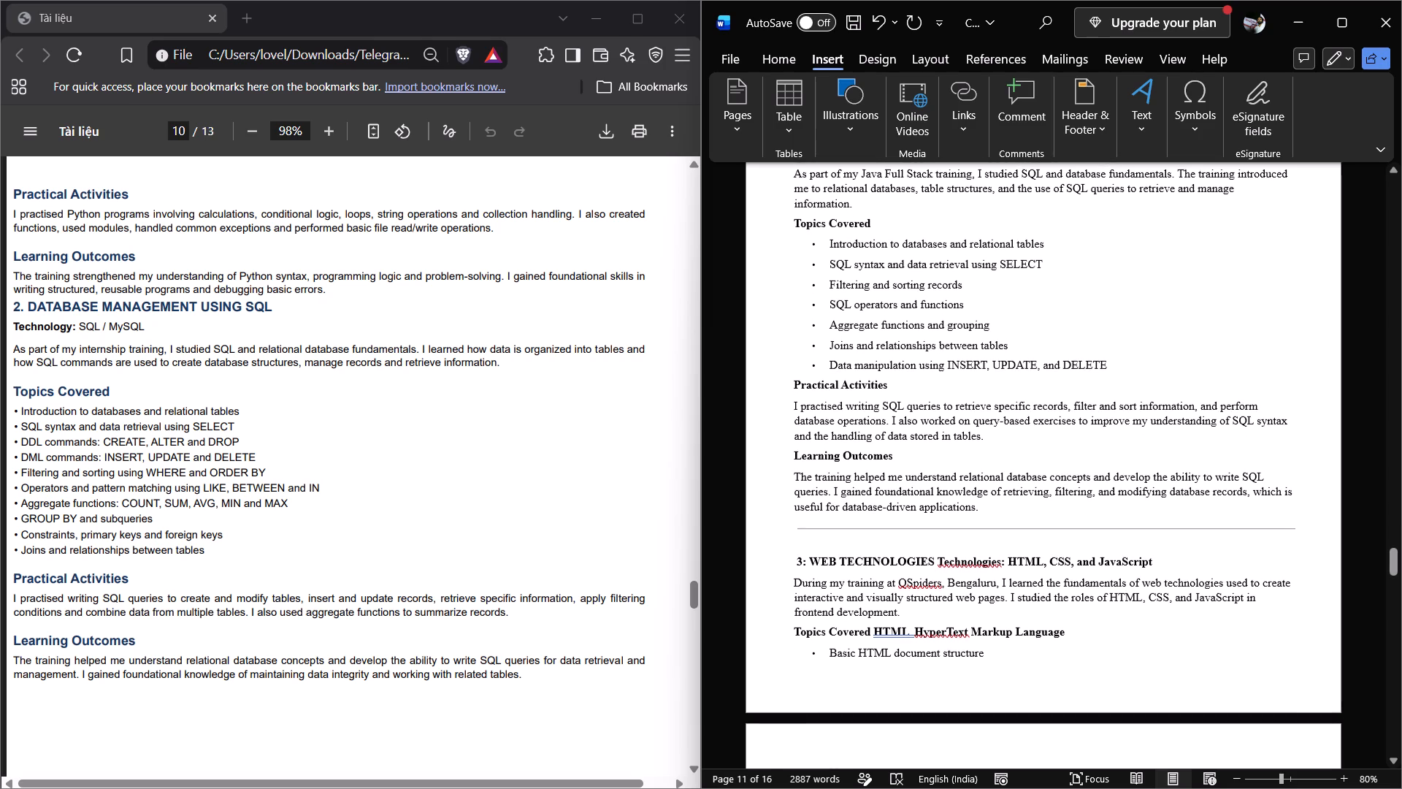
{"action": "scroll", "coordinate": [822, 302], "scroll_direction": "down", "scroll_amount": 1}
{"action": "scroll", "coordinate": [397, 558], "scroll_direction": "down", "scroll_amount": 2}
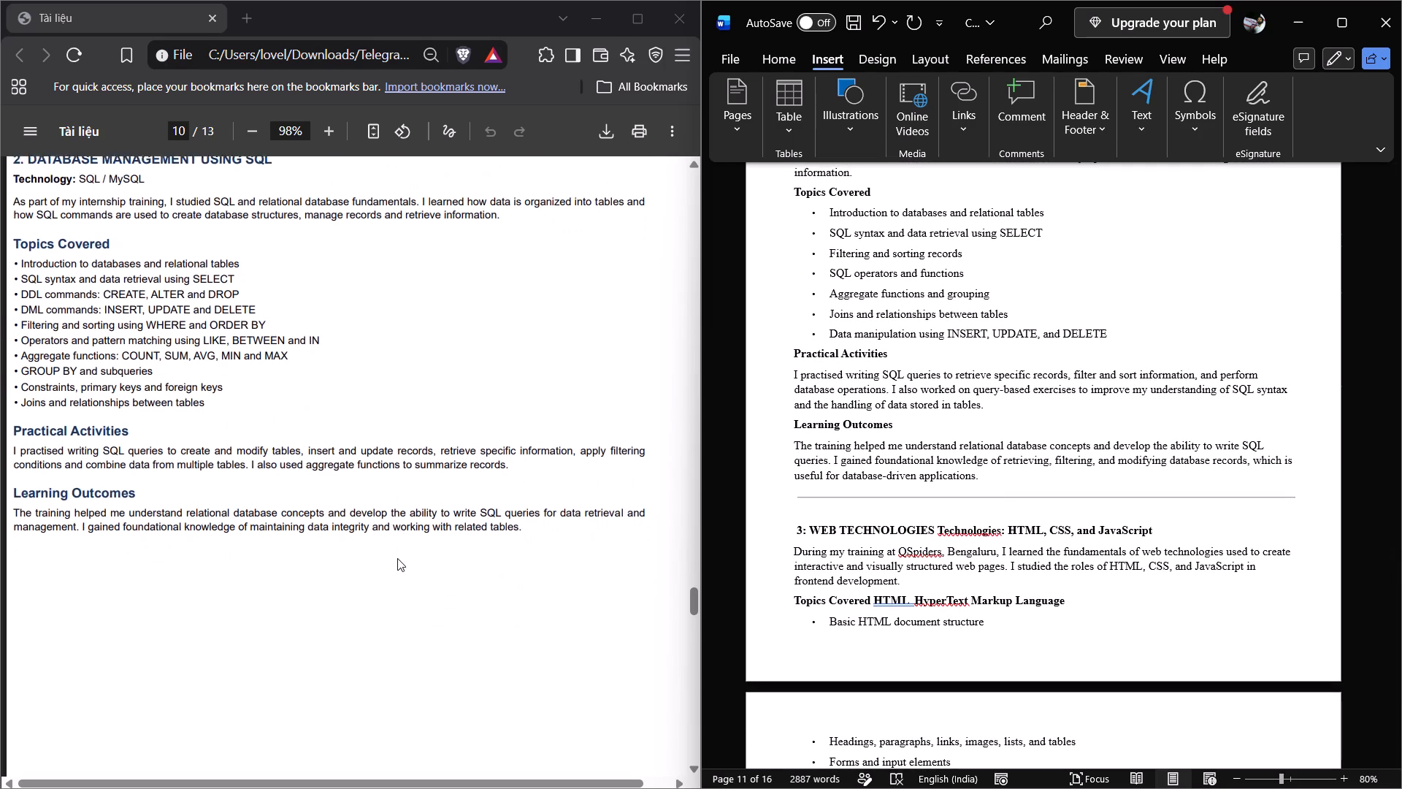
{"action": "scroll", "coordinate": [397, 558], "scroll_direction": "down", "scroll_amount": 5}
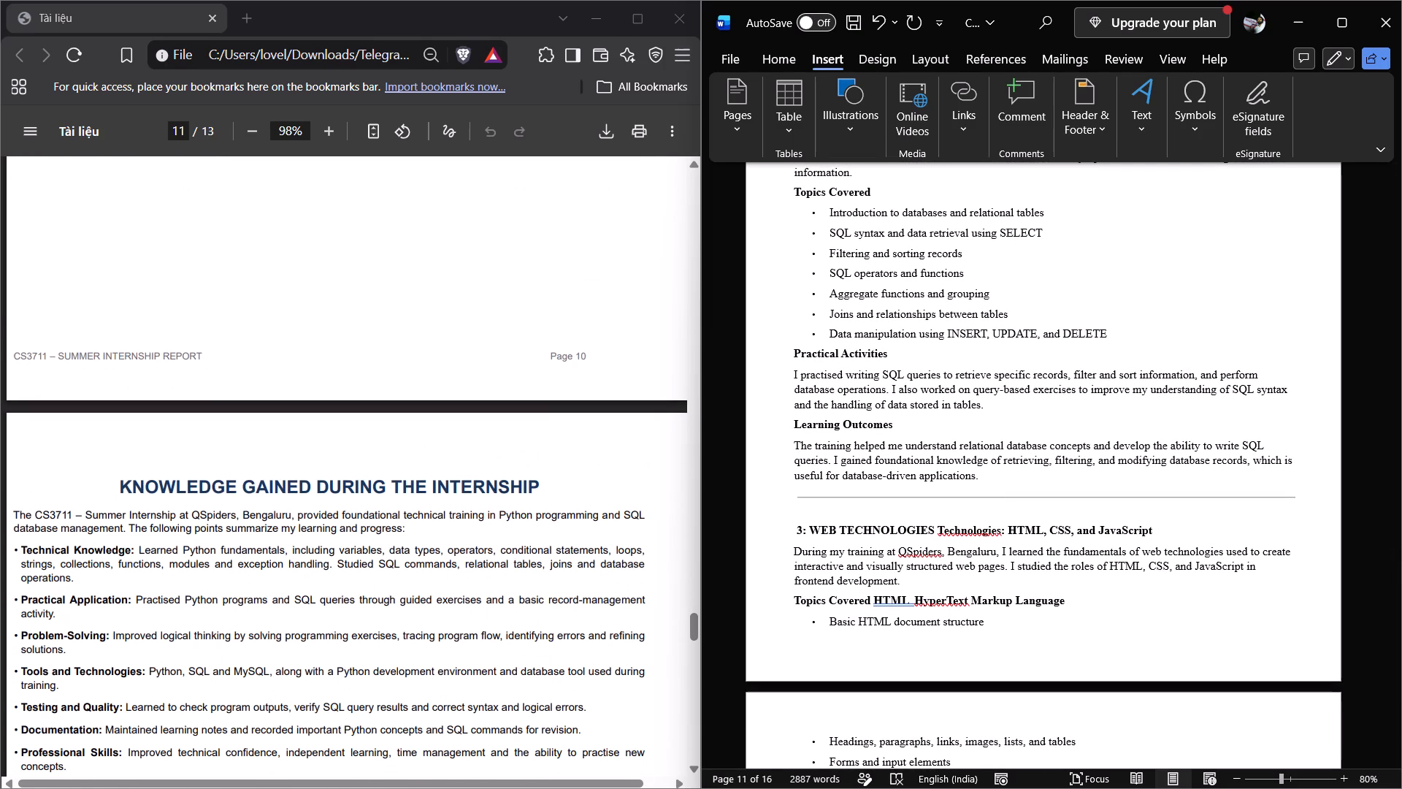
Delete the code and SQL screenshots under "Photo Evidence:" in the Word report.
{"action": "scroll", "coordinate": [787, 616], "scroll_direction": "down", "scroll_amount": 4}
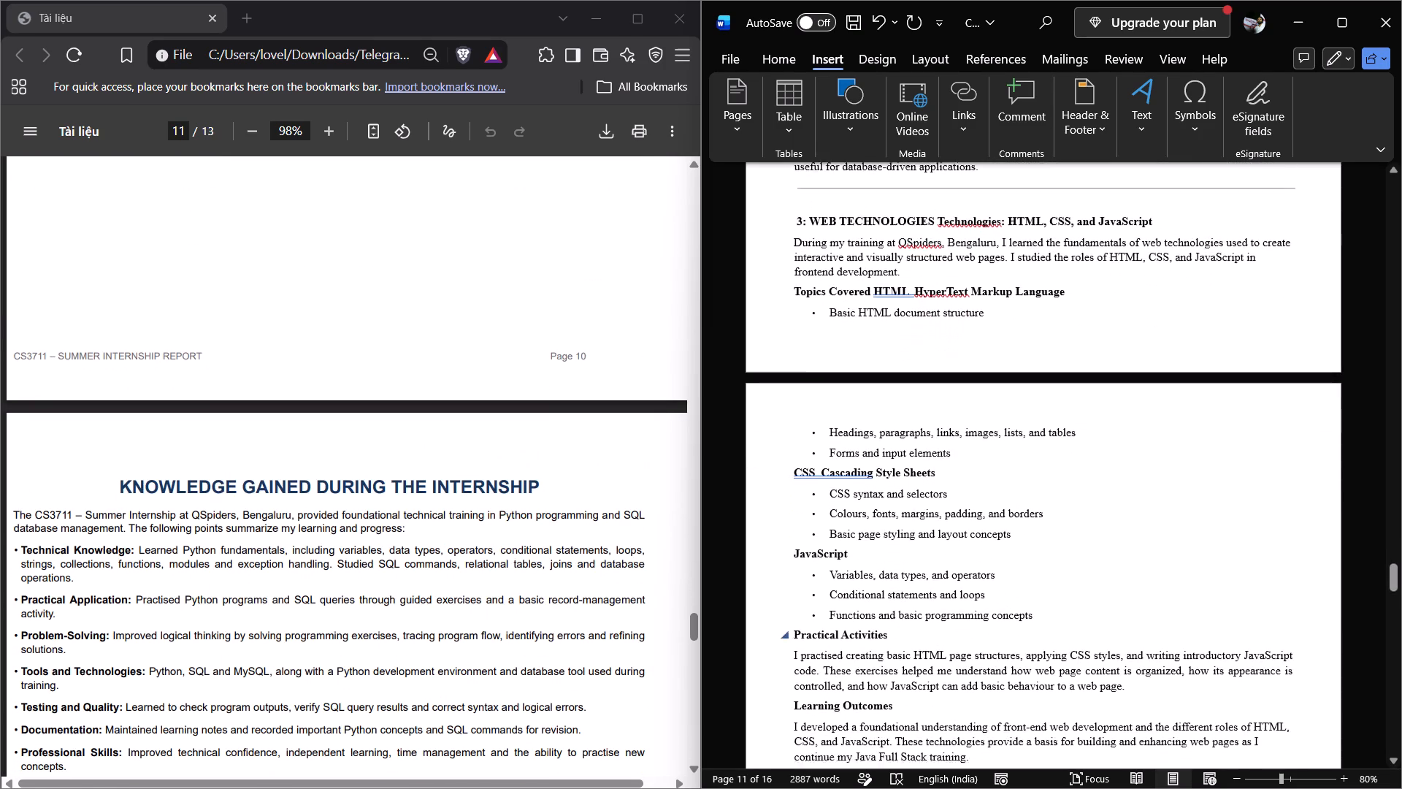
{"action": "scroll", "coordinate": [787, 616], "scroll_direction": "down", "scroll_amount": 5}
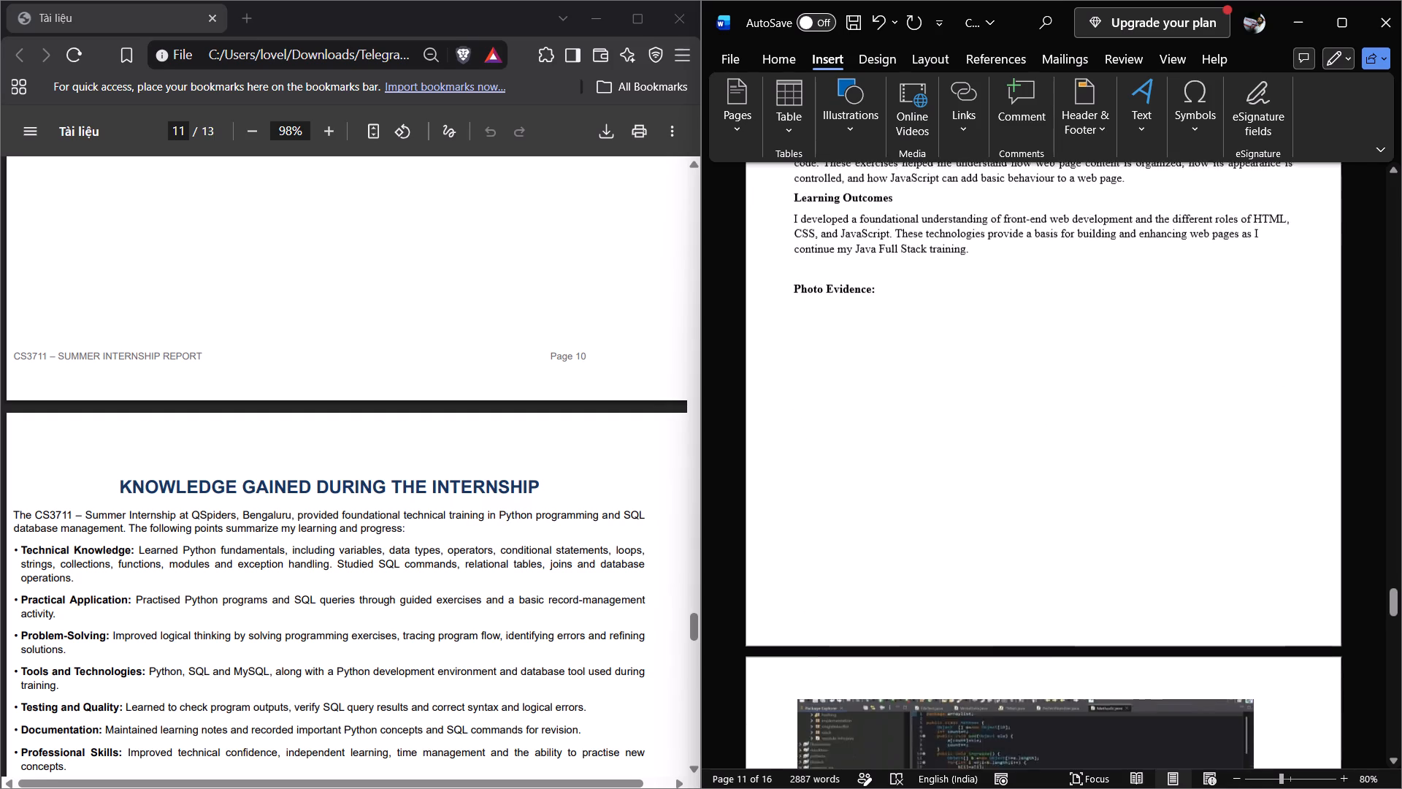
{"action": "scroll", "coordinate": [787, 616], "scroll_direction": "down", "scroll_amount": 5}
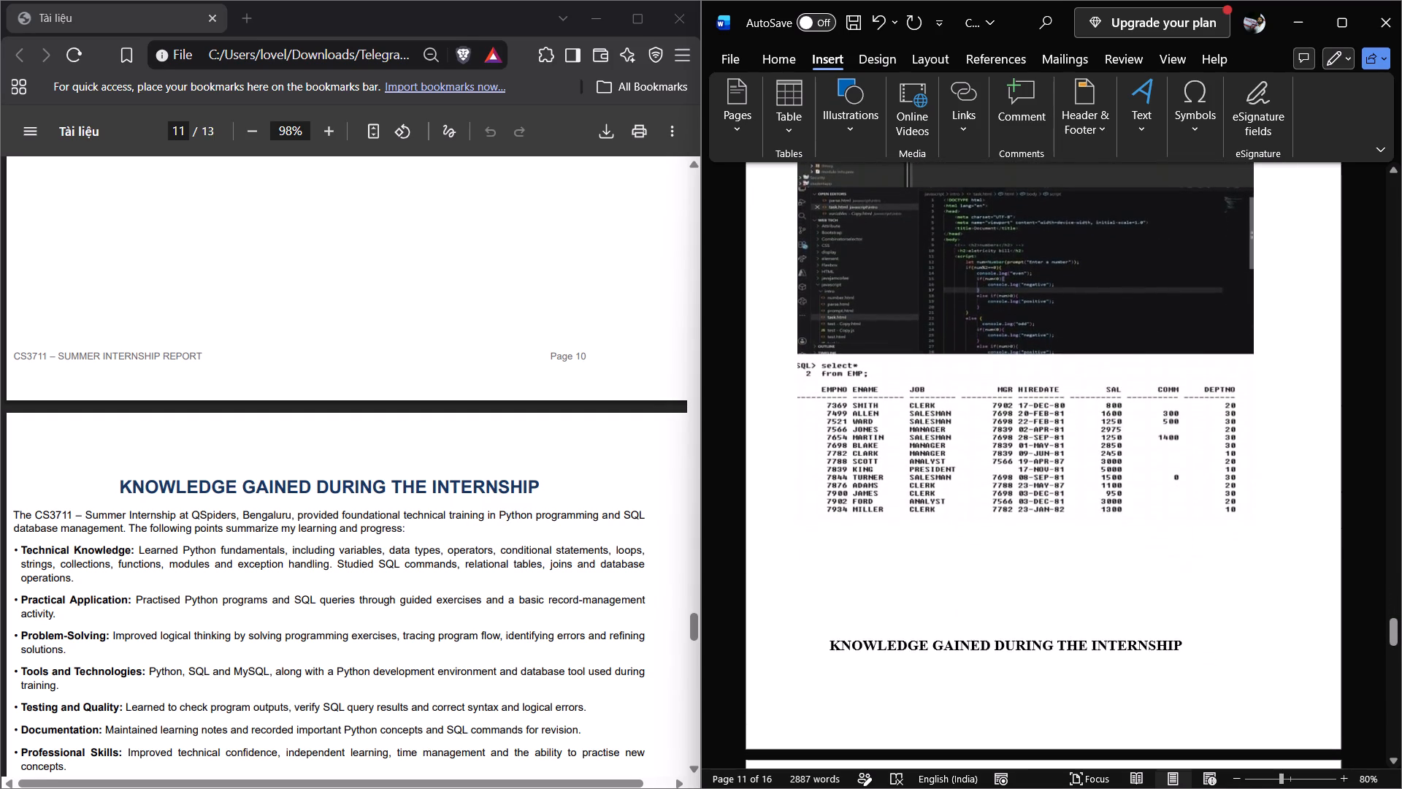
{"action": "left_click", "coordinate": [933, 458]}
{"action": "key", "text": "Delete"}
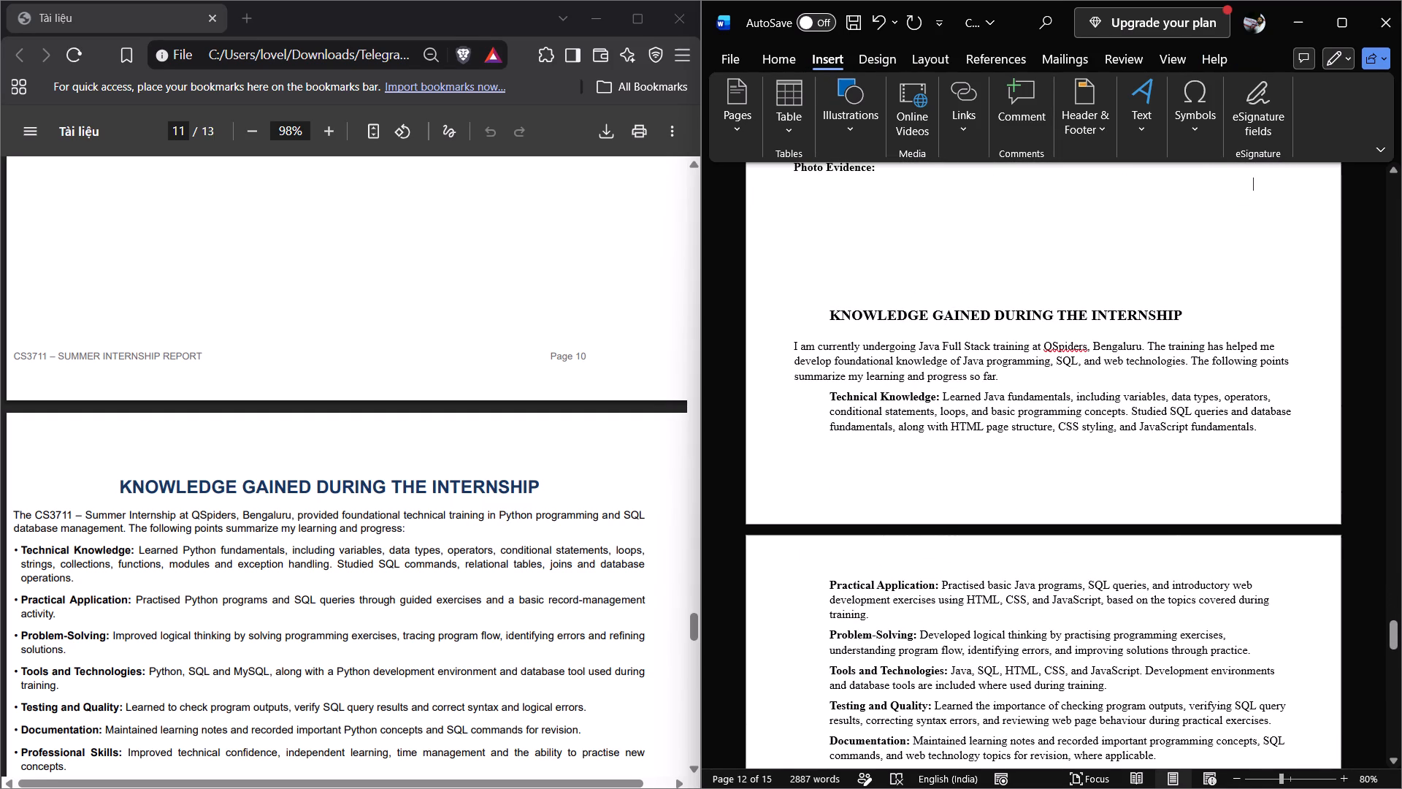
Delete the whole "3: WEB TECHNOLOGIES" section from the Word report, from its heading through the "Photo Evidence:" line.
{"action": "scroll", "coordinate": [855, 368], "scroll_direction": "up", "scroll_amount": 4}
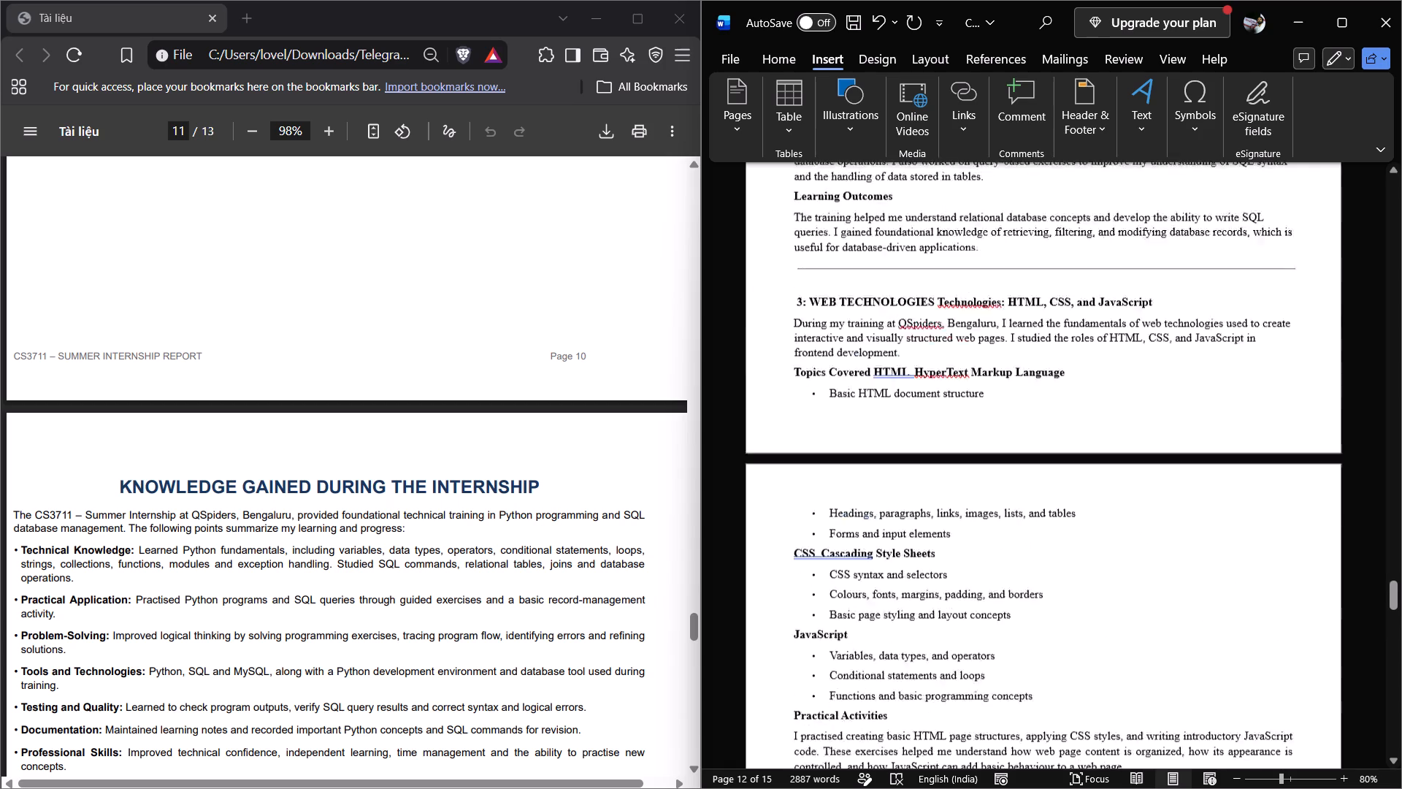
{"action": "scroll", "coordinate": [855, 368], "scroll_direction": "up", "scroll_amount": 4}
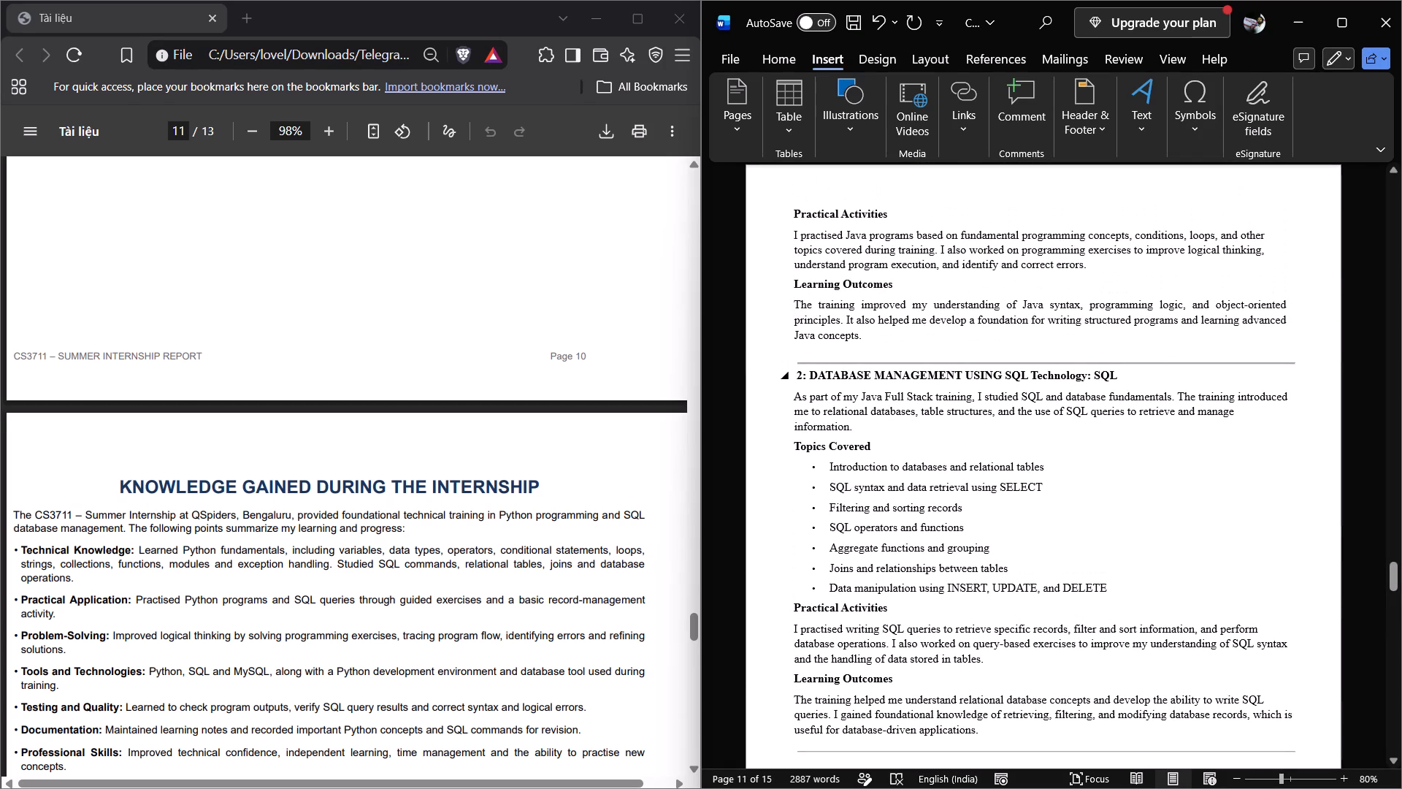
{"action": "scroll", "coordinate": [456, 428], "scroll_direction": "up", "scroll_amount": 3}
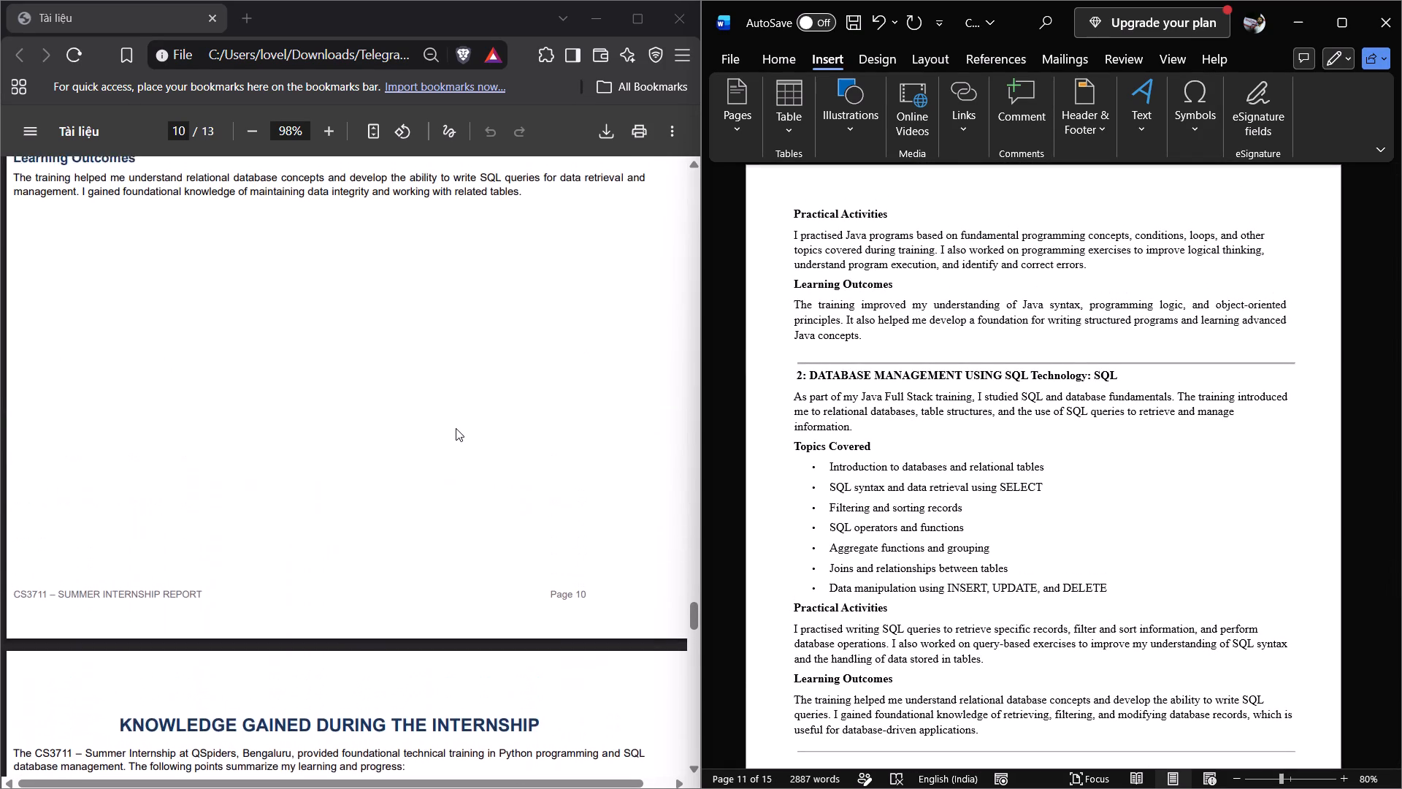
{"action": "scroll", "coordinate": [456, 428], "scroll_direction": "up", "scroll_amount": 6}
{"action": "scroll", "coordinate": [456, 428], "scroll_direction": "down", "scroll_amount": 1}
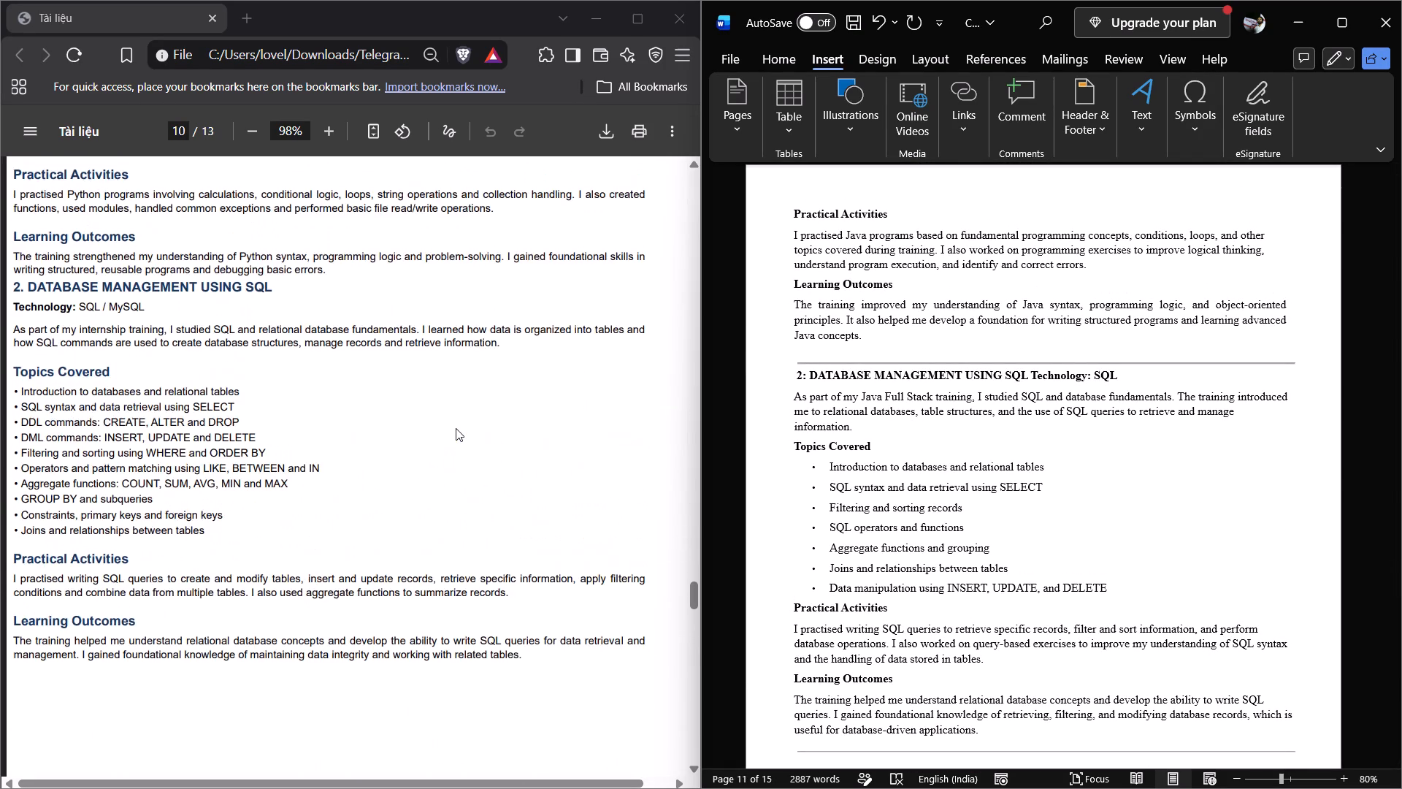
{"action": "scroll", "coordinate": [456, 428], "scroll_direction": "down", "scroll_amount": 1}
{"action": "scroll", "coordinate": [826, 626], "scroll_direction": "down", "scroll_amount": 1}
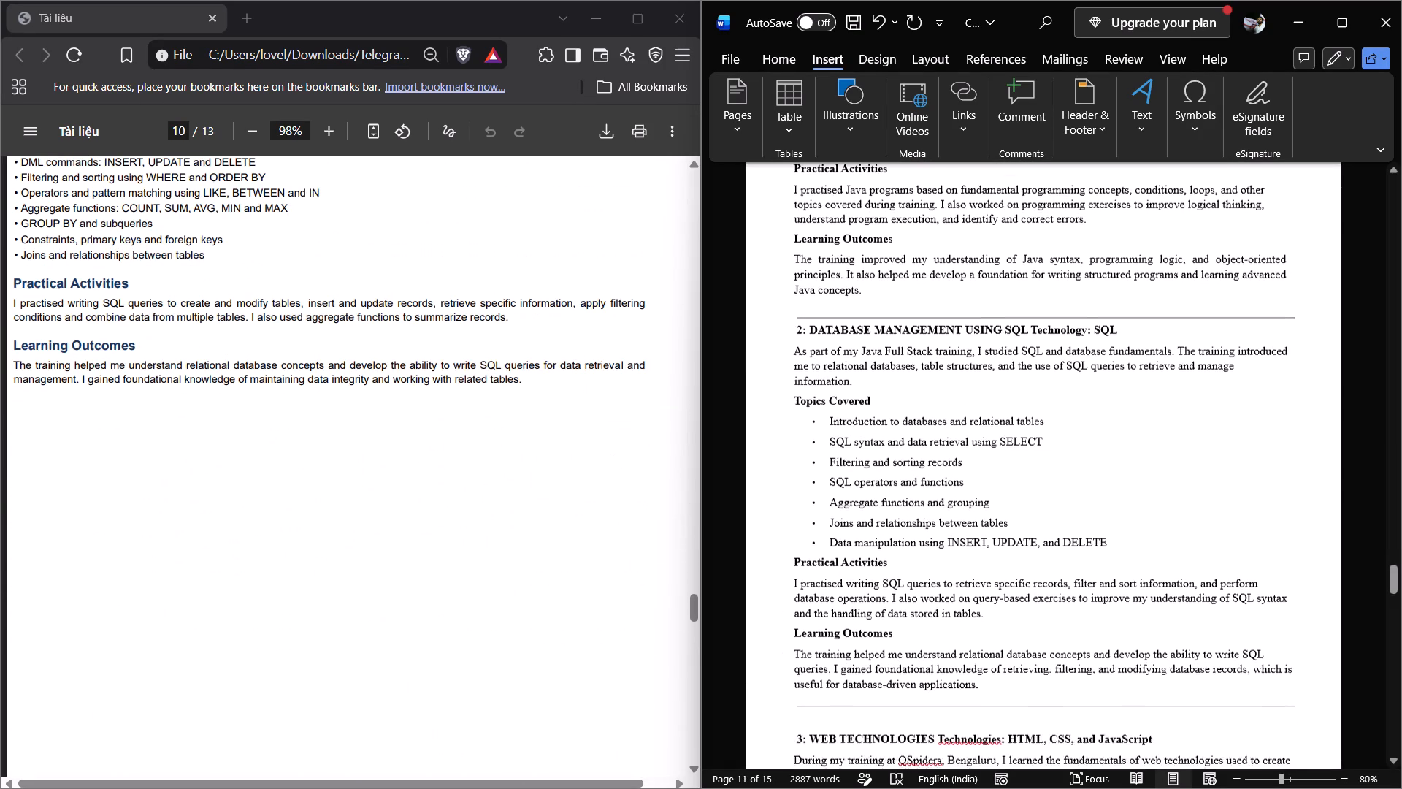
{"action": "scroll", "coordinate": [826, 626], "scroll_direction": "down", "scroll_amount": 2}
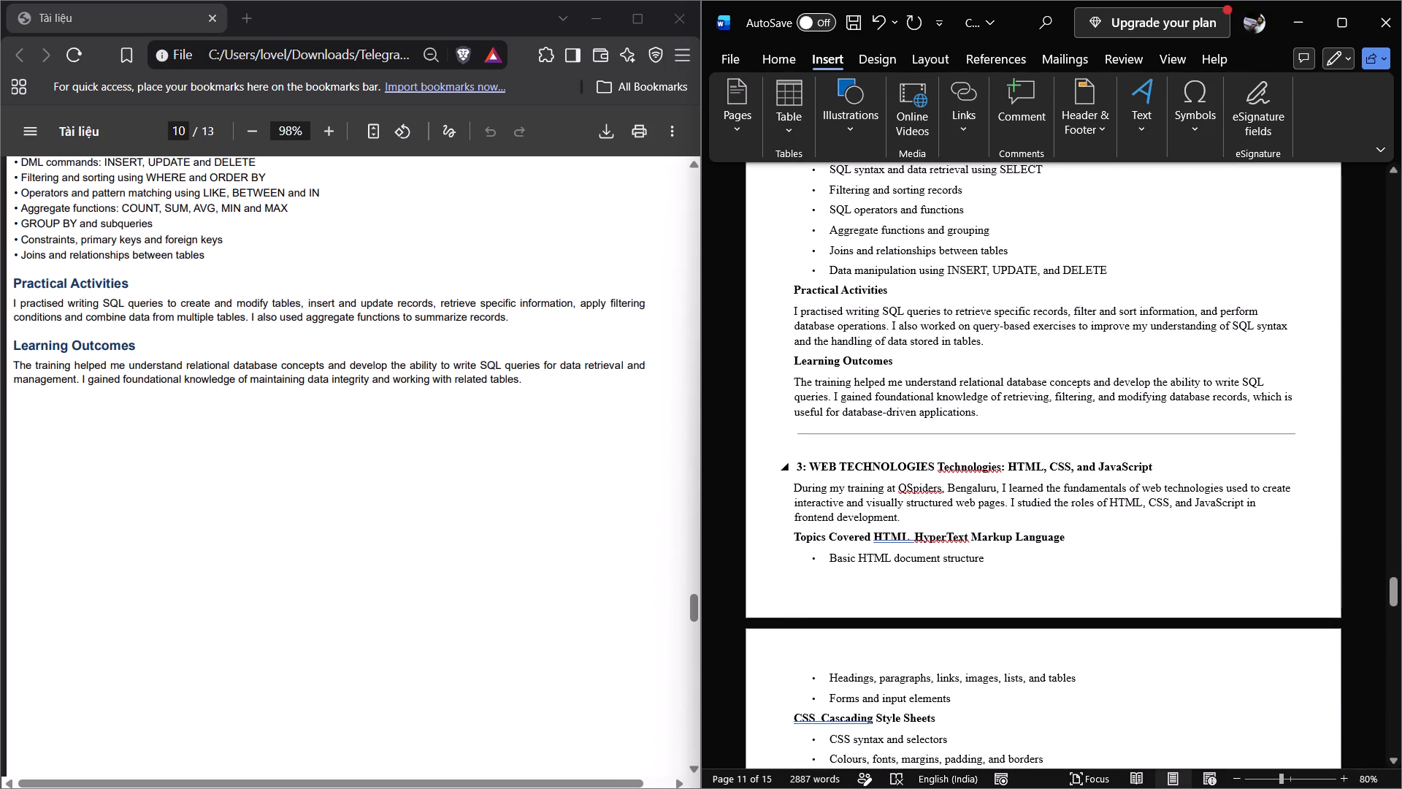
{"action": "left_click_drag", "start_coordinate": [794, 466], "coordinate": [913, 788]}
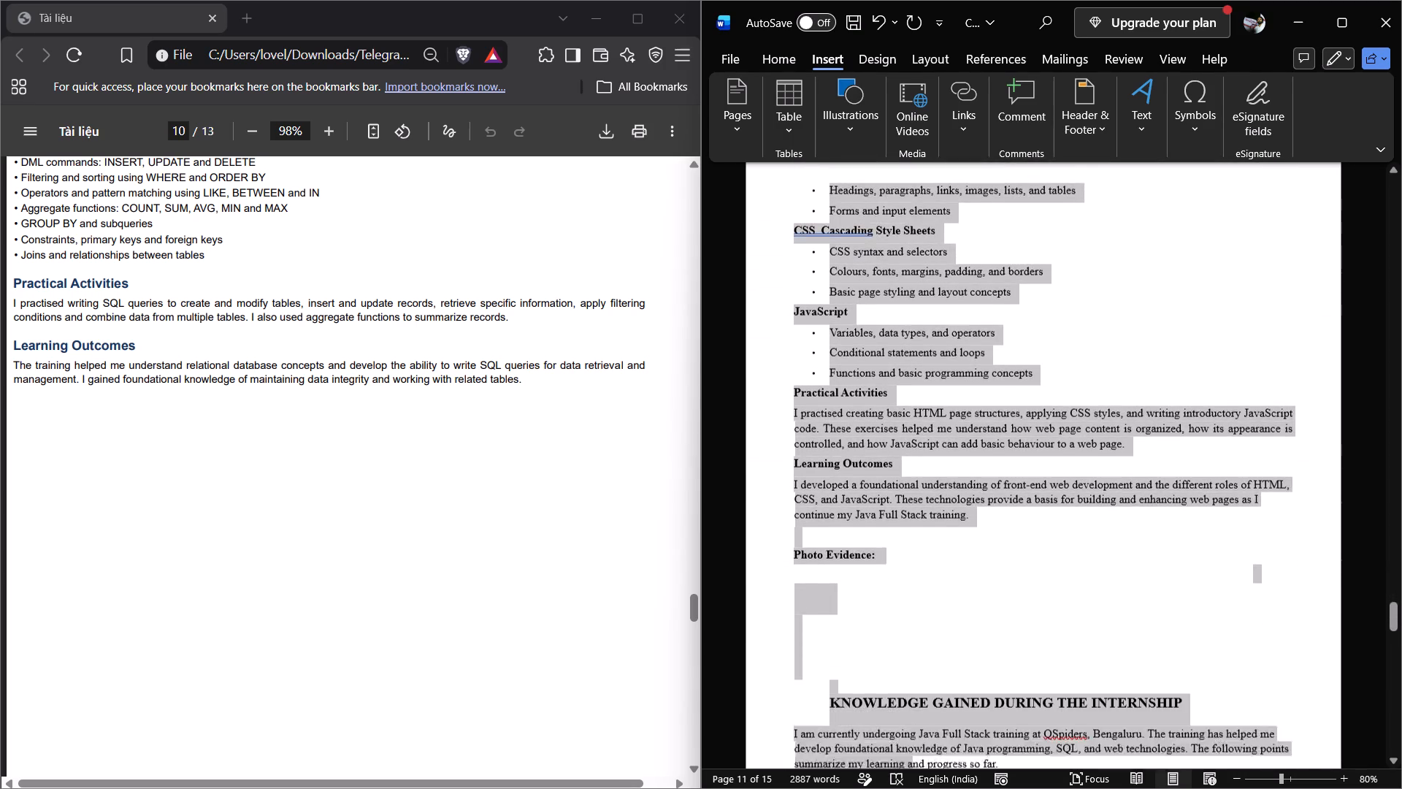
{"action": "left_click_drag", "start_coordinate": [913, 788], "coordinate": [881, 463]}
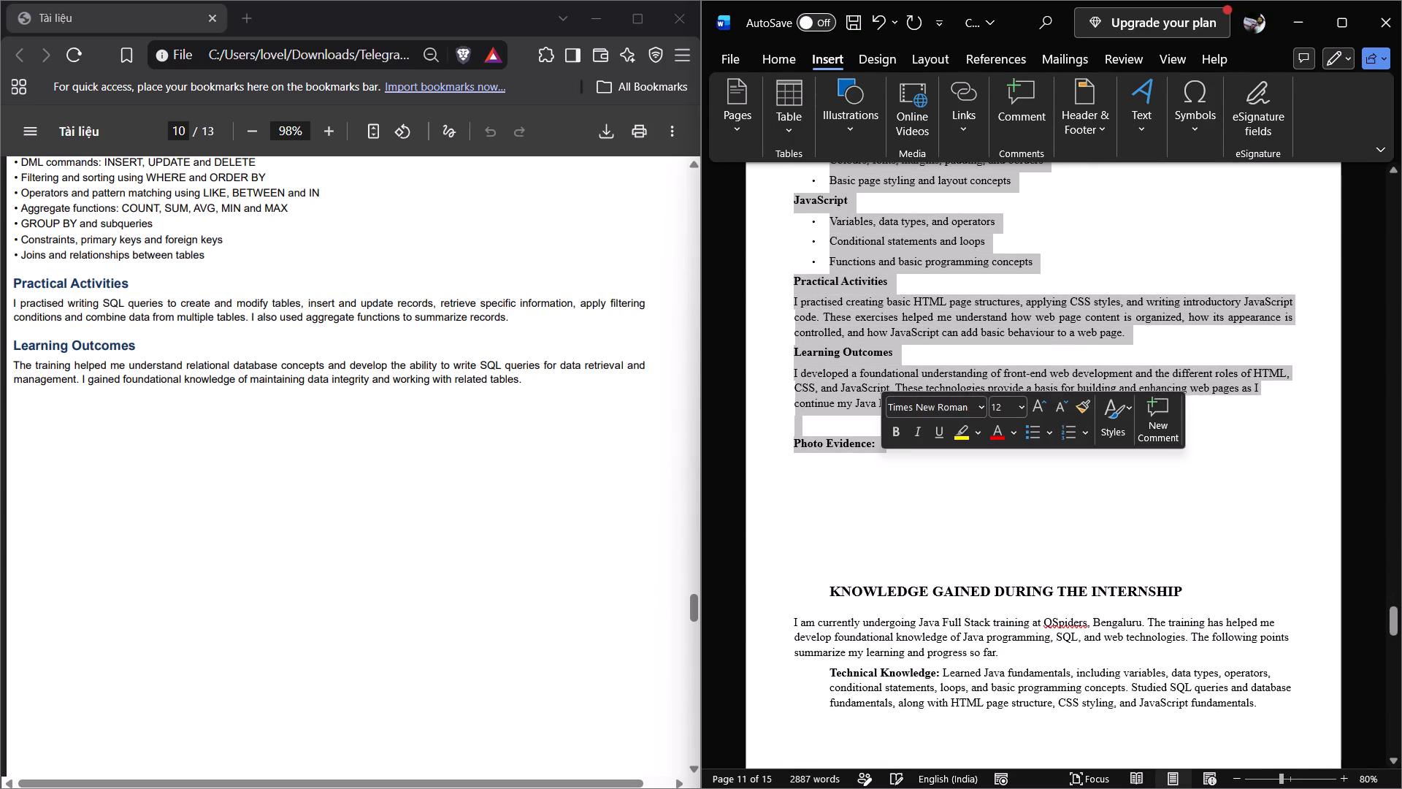
{"action": "key", "text": "BackSpace"}
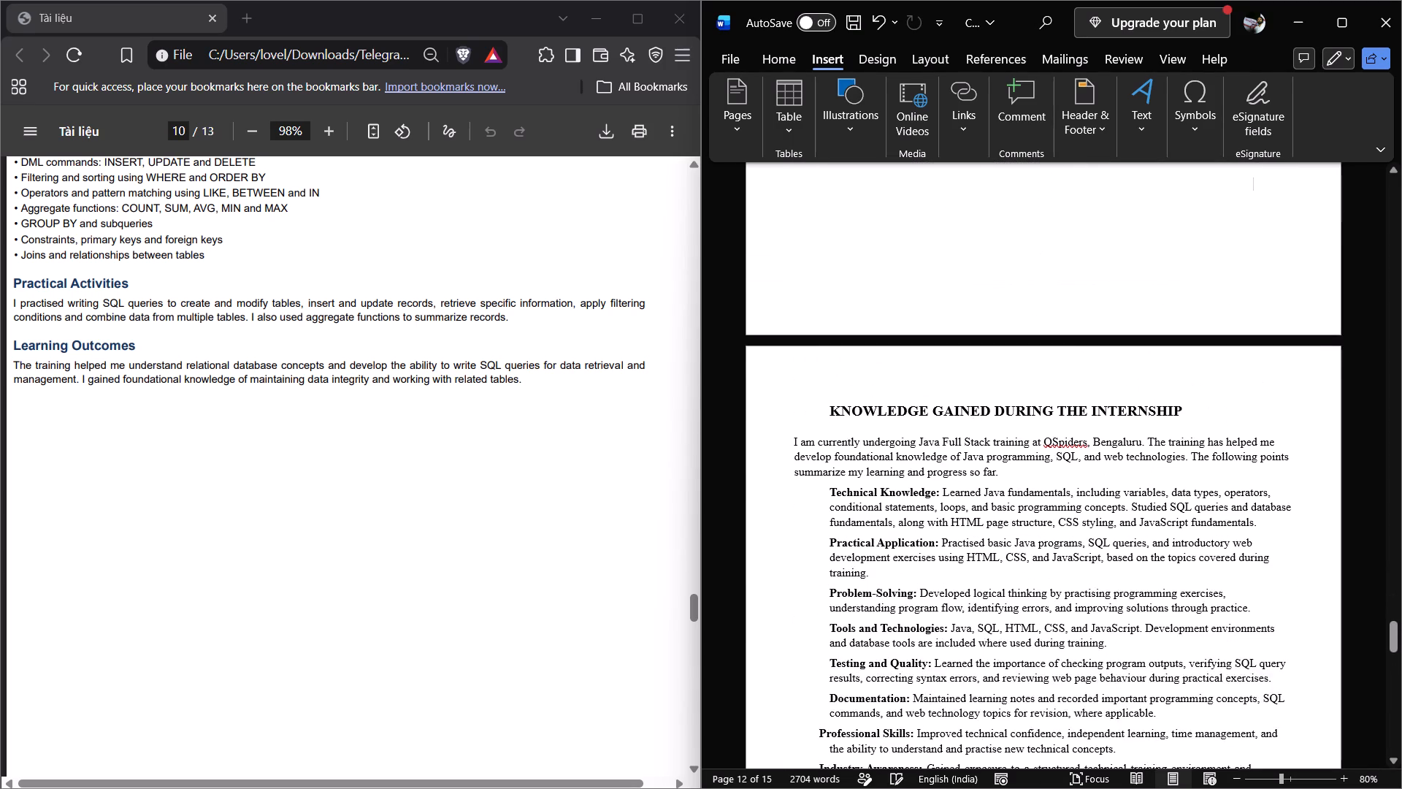
Compare the "Knowledge Gained During the Internship" section in Word with the PDF's version, down through "Further Learning".
{"action": "scroll", "coordinate": [881, 463], "scroll_direction": "up", "scroll_amount": 1}
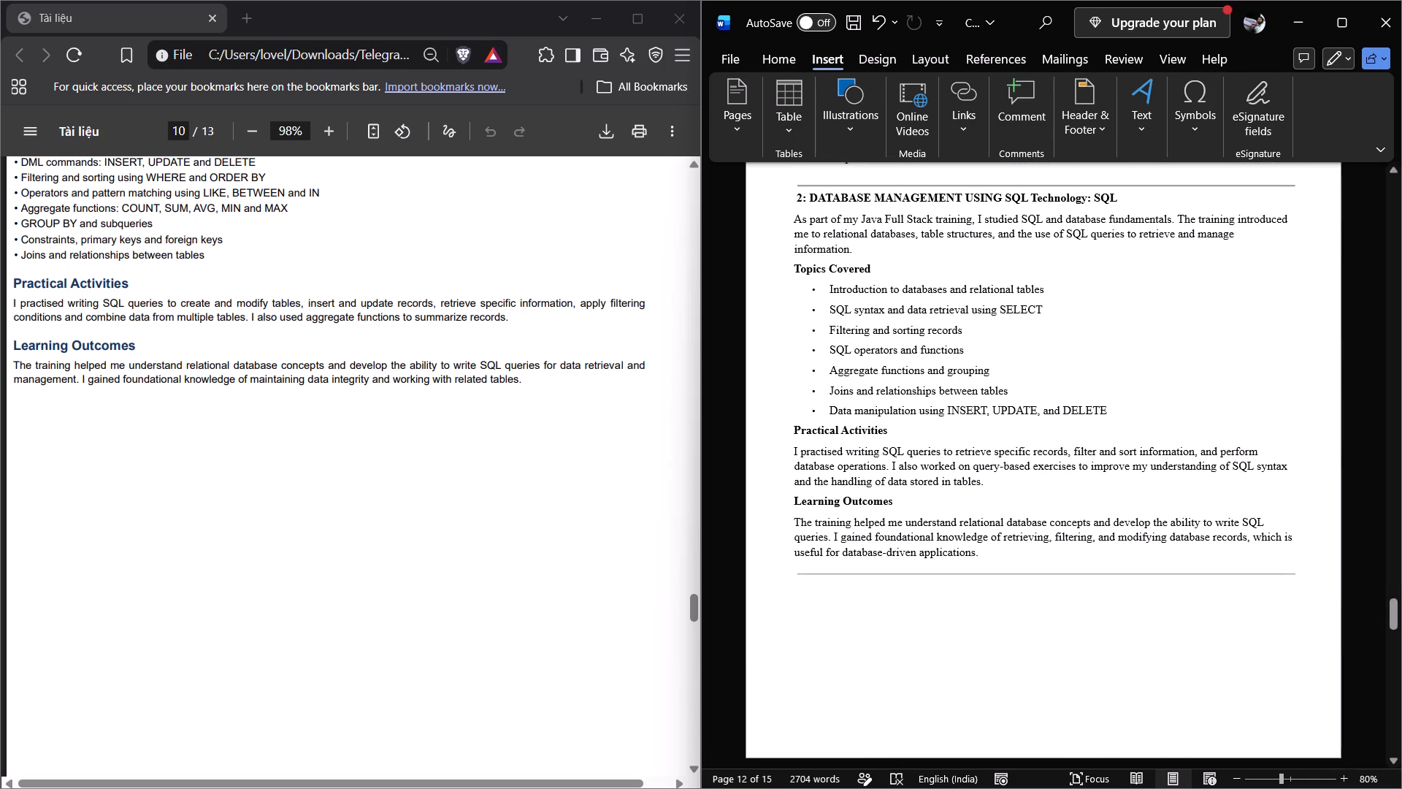
{"action": "scroll", "coordinate": [504, 496], "scroll_direction": "down", "scroll_amount": 4}
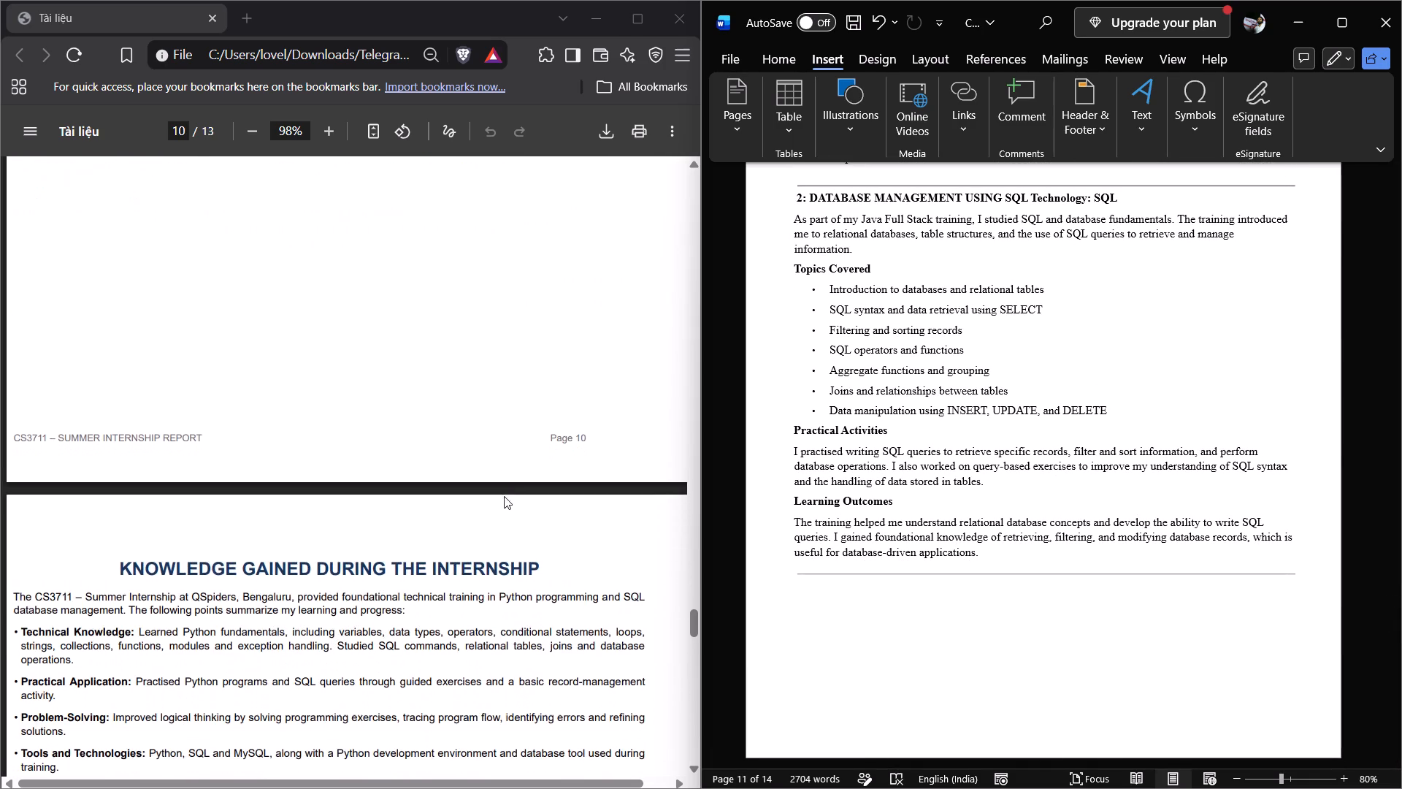
{"action": "scroll", "coordinate": [504, 496], "scroll_direction": "down", "scroll_amount": 3}
{"action": "scroll", "coordinate": [927, 641], "scroll_direction": "down", "scroll_amount": 3}
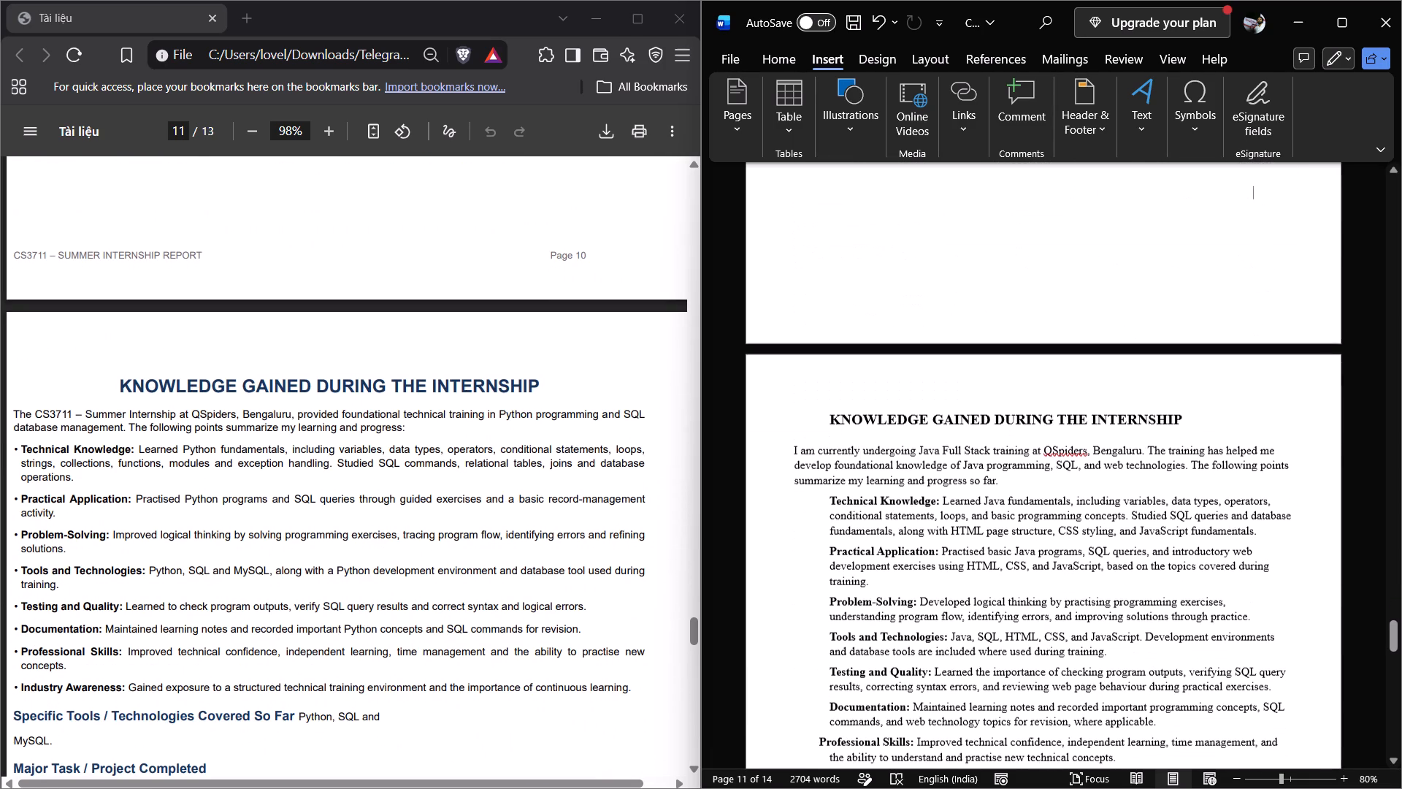
{"action": "scroll", "coordinate": [927, 641], "scroll_direction": "down", "scroll_amount": 1}
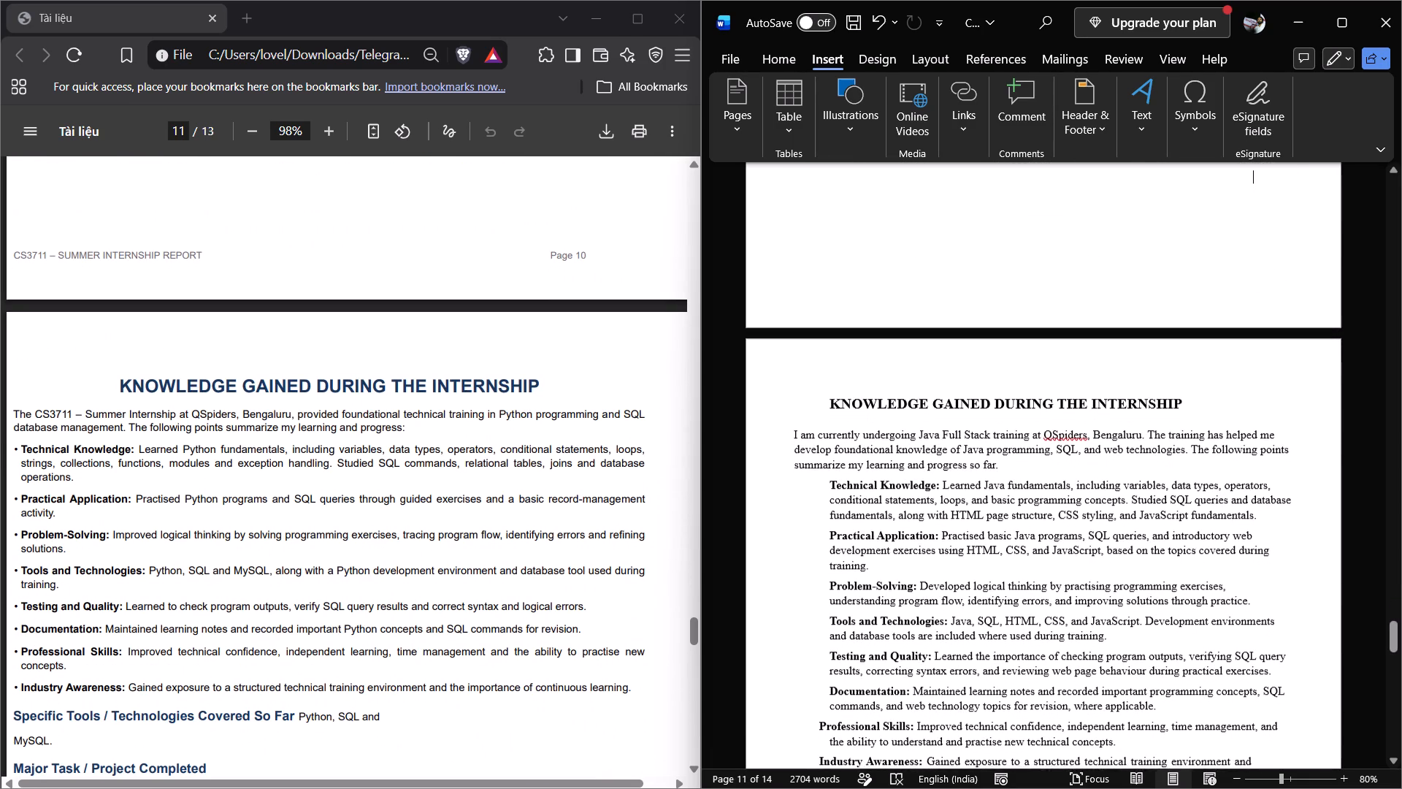
{"action": "scroll", "coordinate": [927, 641], "scroll_direction": "down", "scroll_amount": 1}
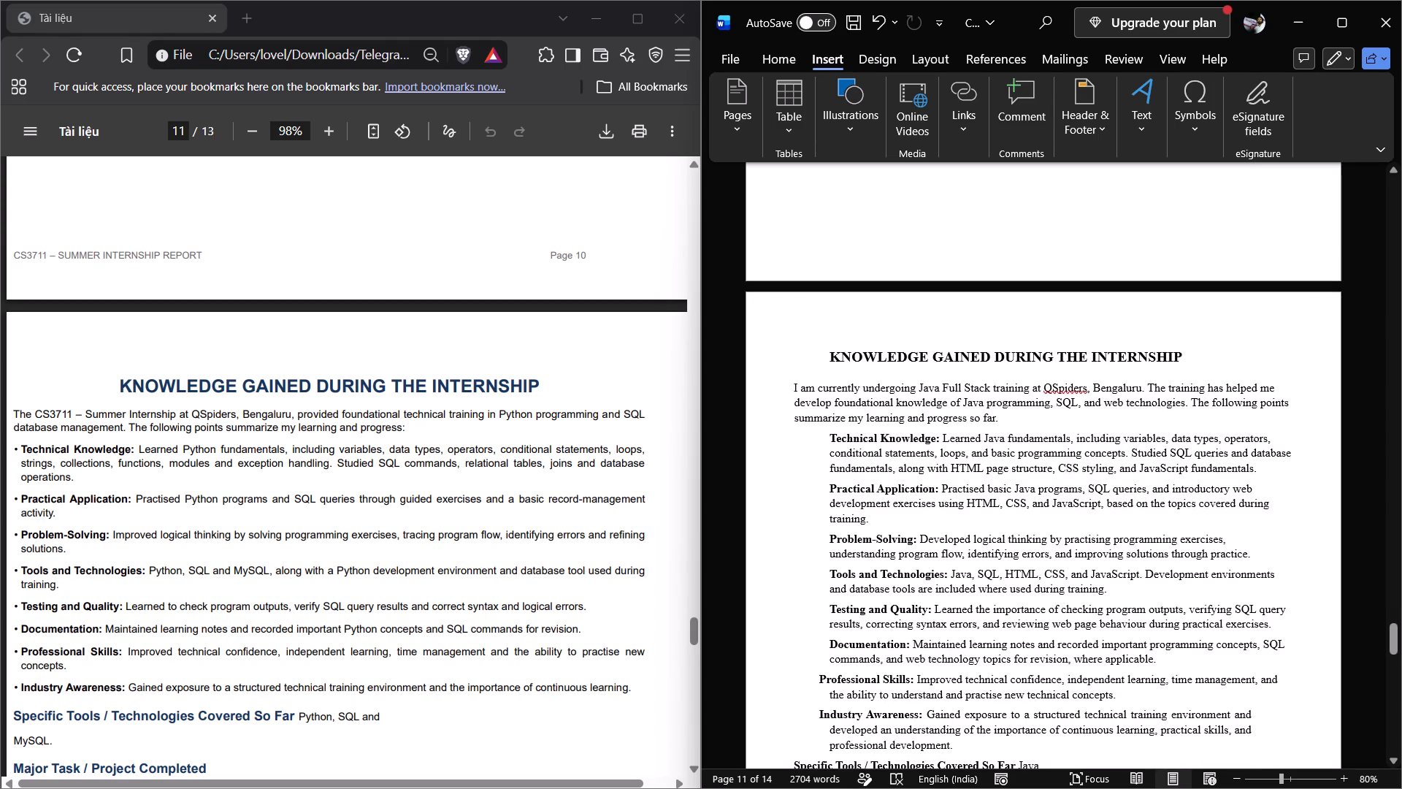
{"action": "scroll", "coordinate": [902, 638], "scroll_direction": "down", "scroll_amount": 1}
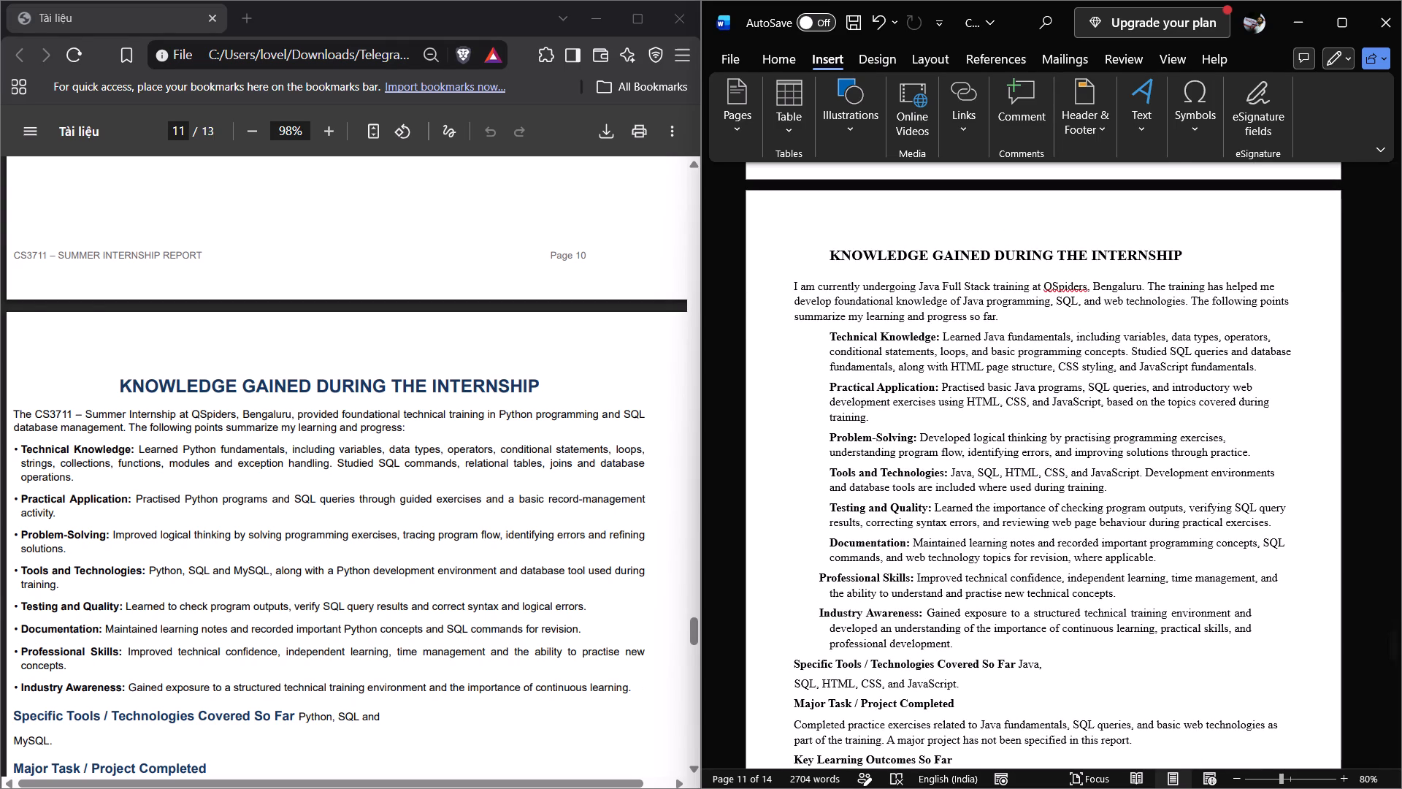
{"action": "scroll", "coordinate": [444, 674], "scroll_direction": "down", "scroll_amount": 2}
{"action": "scroll", "coordinate": [444, 674], "scroll_direction": "up", "scroll_amount": 1}
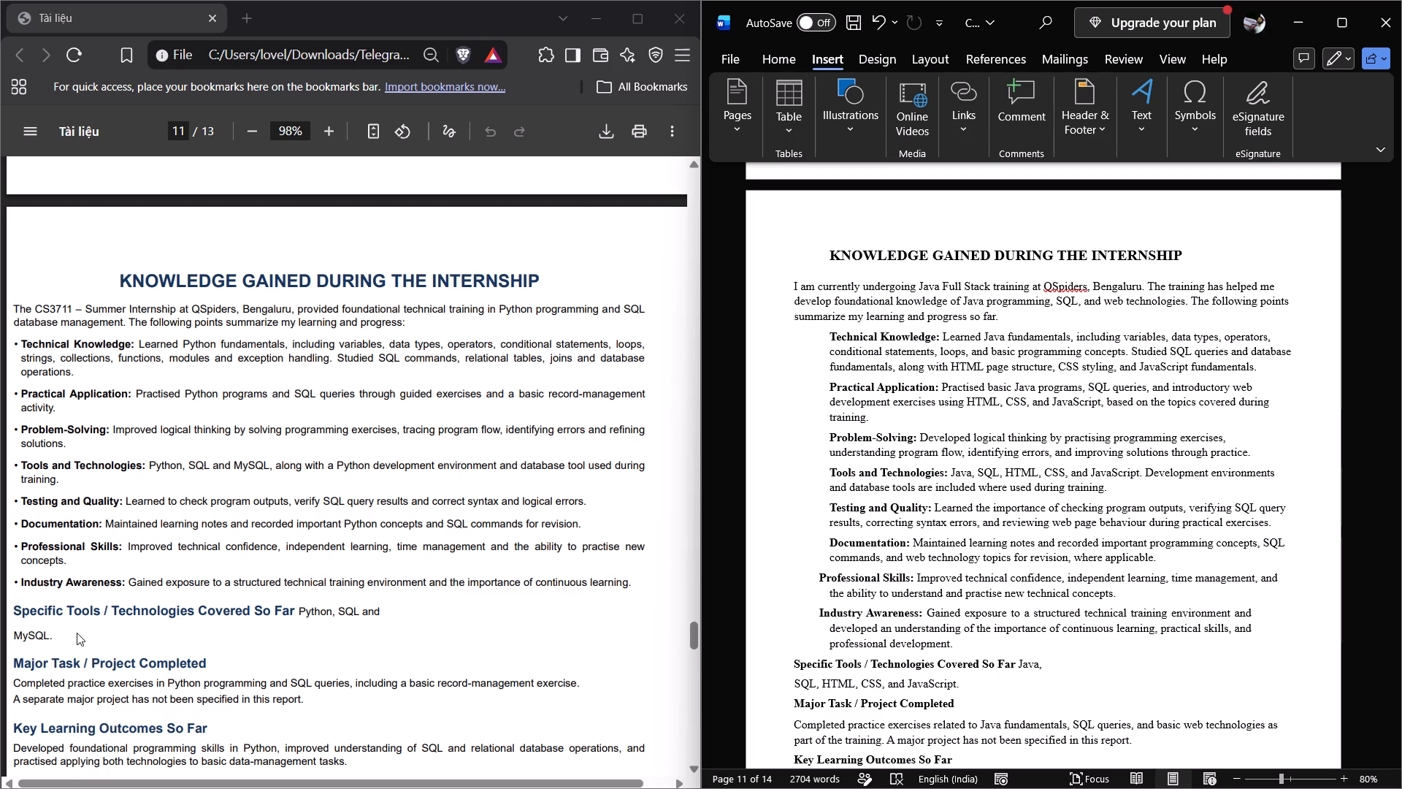
{"action": "scroll", "coordinate": [907, 617], "scroll_direction": "down", "scroll_amount": 1}
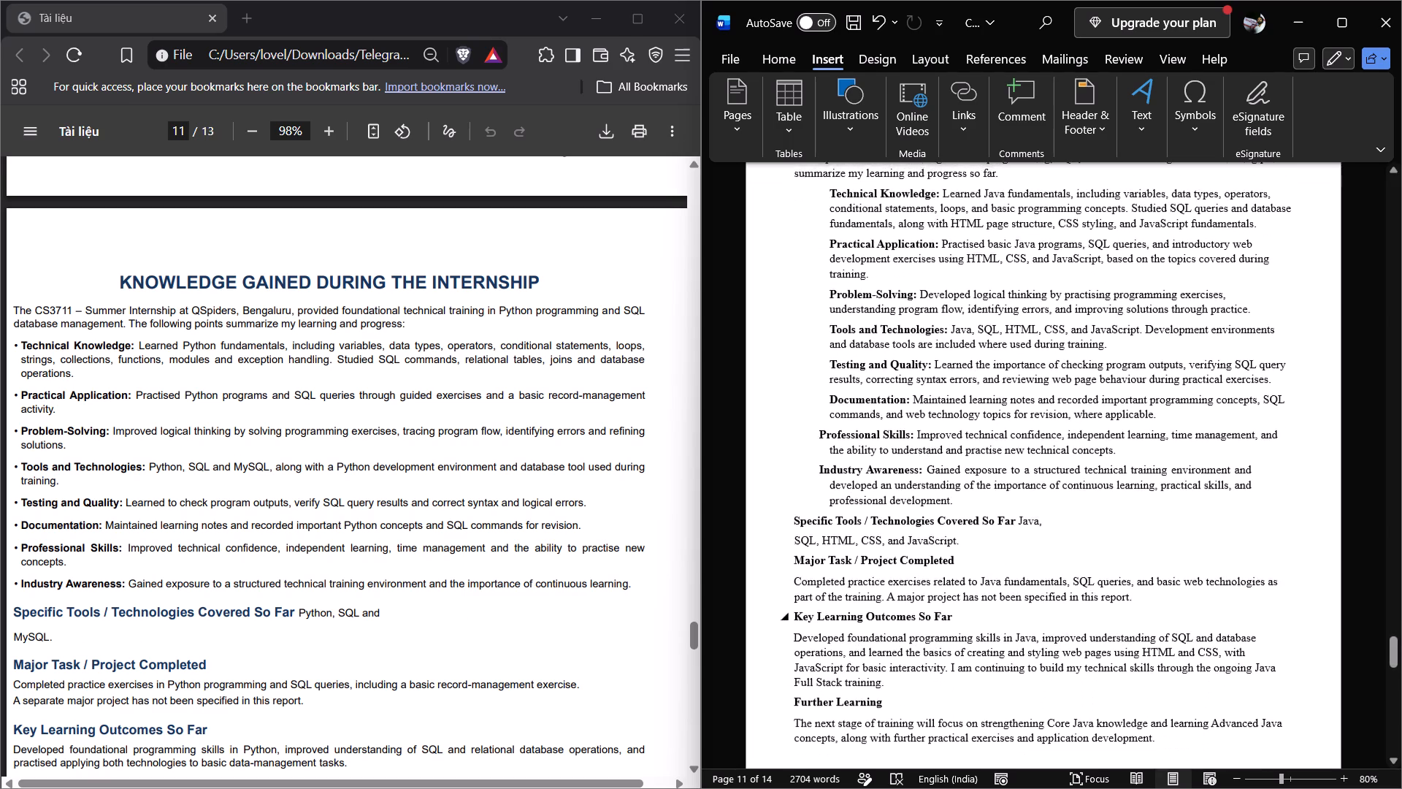
{"action": "scroll", "coordinate": [907, 617], "scroll_direction": "down", "scroll_amount": 1}
{"action": "scroll", "coordinate": [359, 703], "scroll_direction": "down", "scroll_amount": 1}
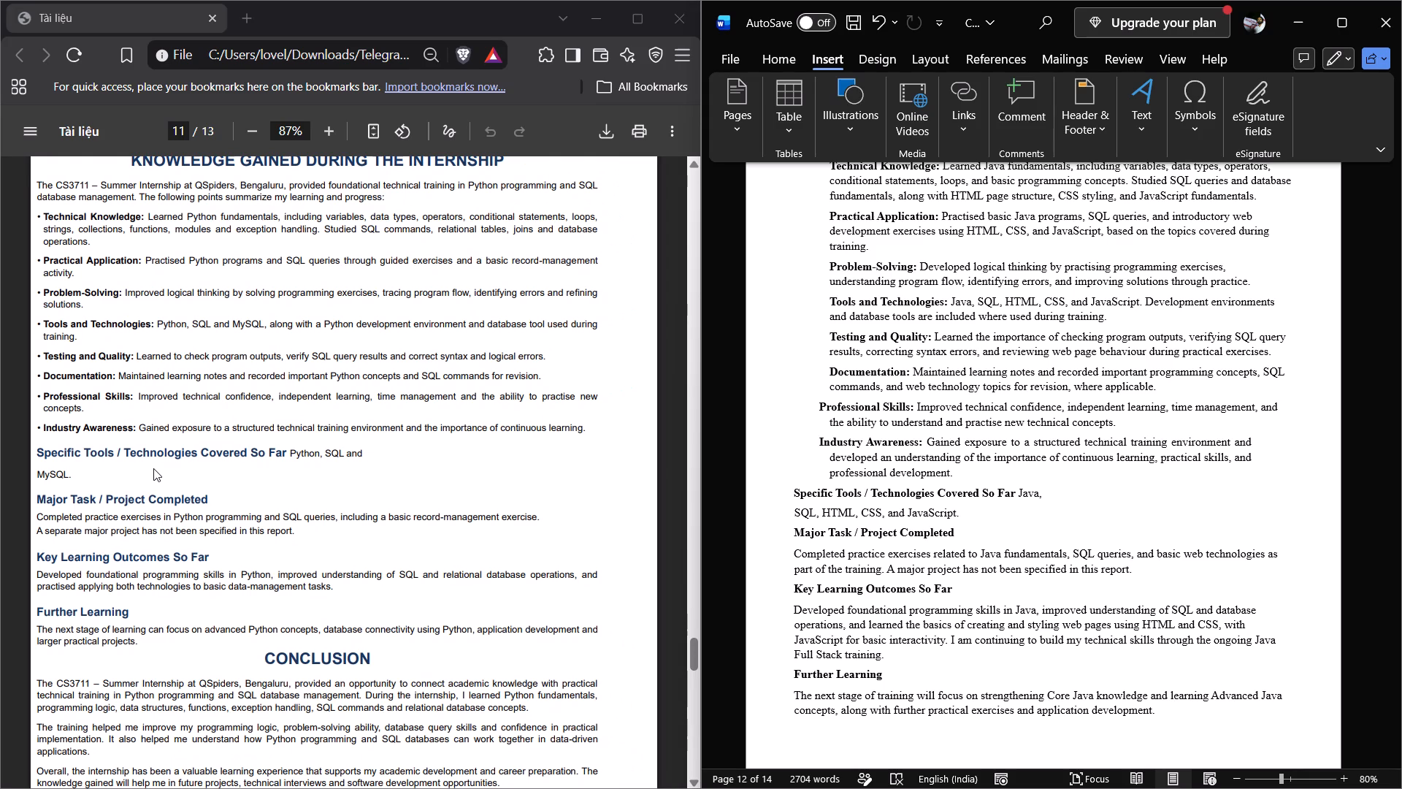
Replace the Word report's text under "Knowledge Gained During the Internship", through "Further Learning", with the PDF's corresponding text.
{"action": "scroll", "coordinate": [135, 334], "scroll_direction": "up", "scroll_amount": 1}
{"action": "left_click_drag", "start_coordinate": [38, 196], "coordinate": [143, 653]}
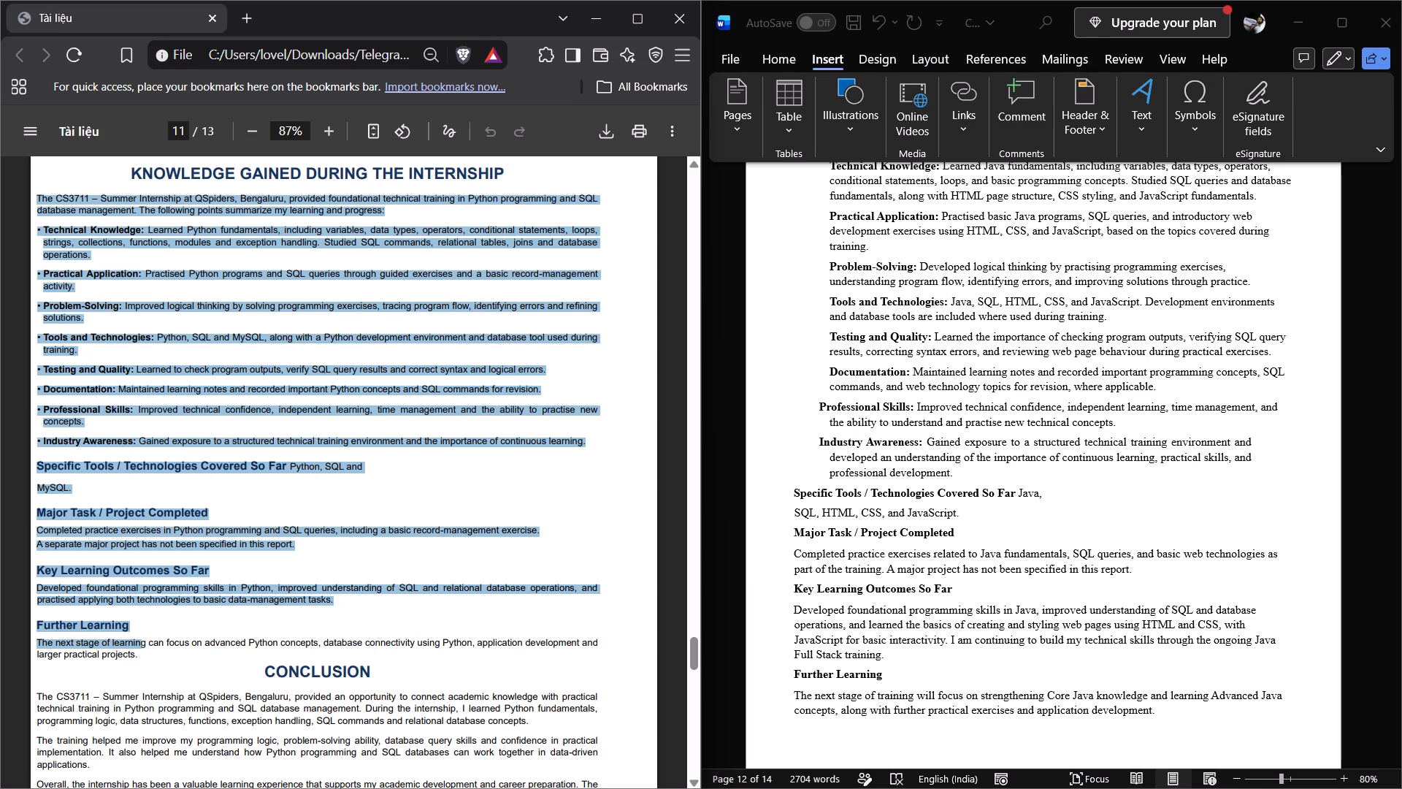
{"action": "left_click_drag", "start_coordinate": [143, 653], "coordinate": [144, 656]}
{"action": "key", "text": "ctrl+c"}
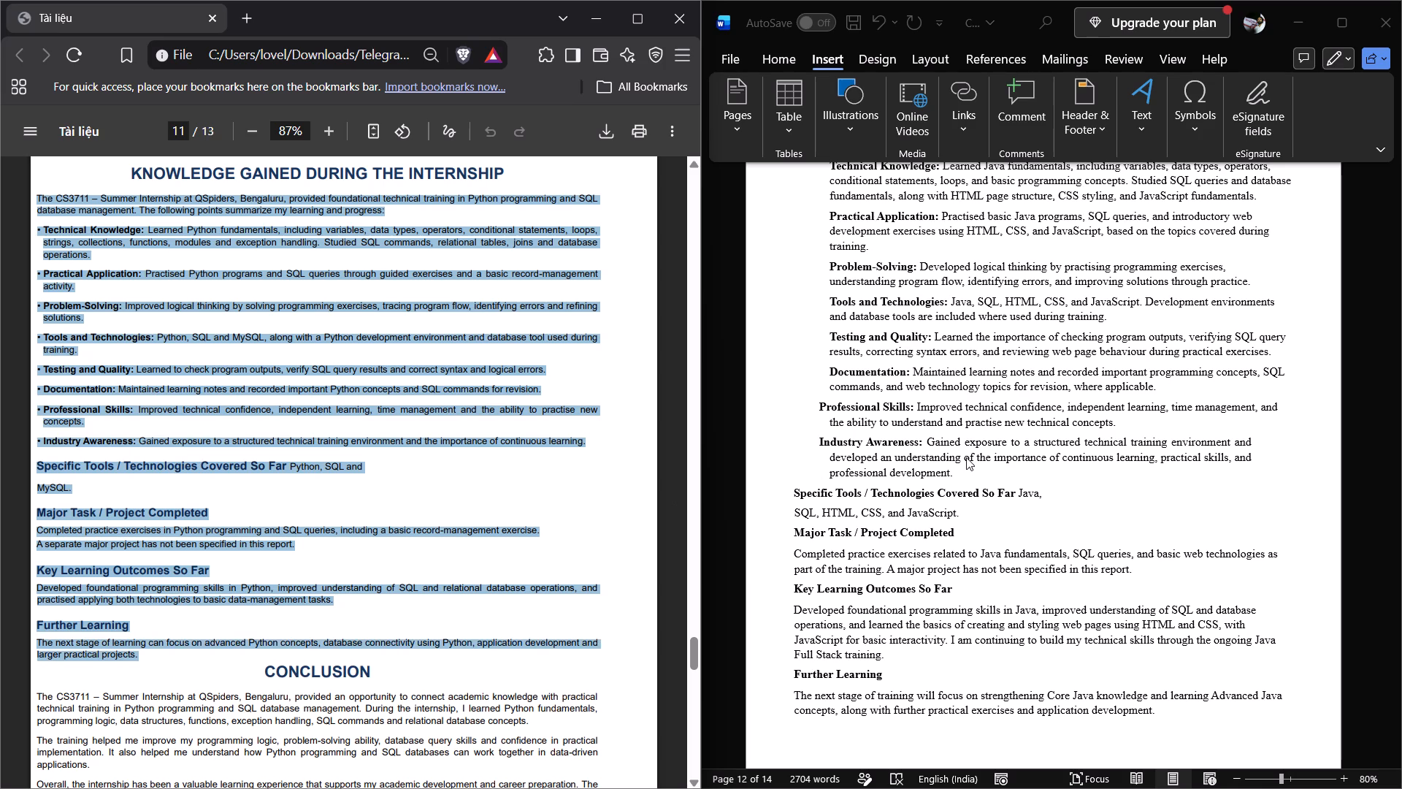
{"action": "scroll", "coordinate": [966, 457], "scroll_direction": "up", "scroll_amount": 1}
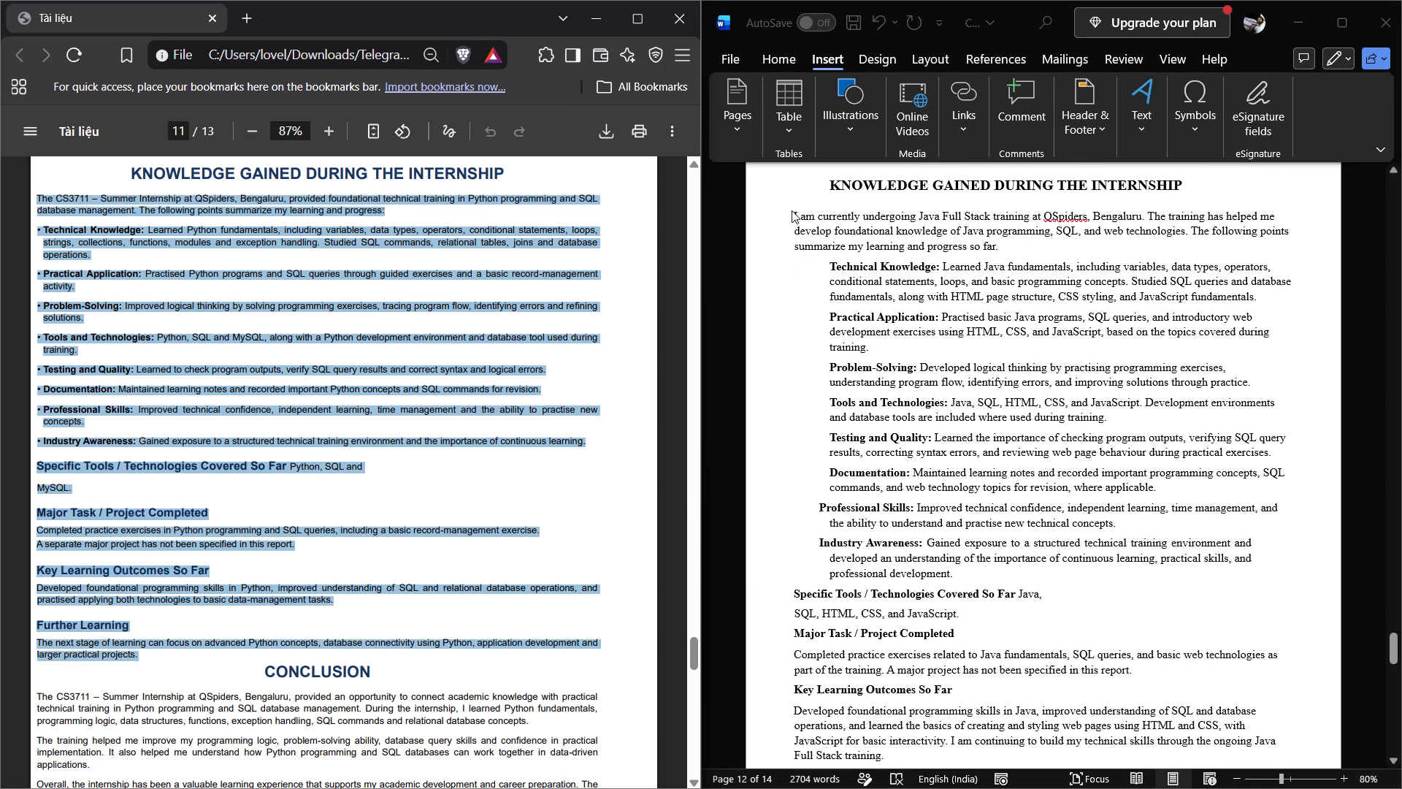
{"action": "left_click", "coordinate": [792, 210]}
{"action": "left_click_drag", "start_coordinate": [792, 213], "coordinate": [824, 254]}
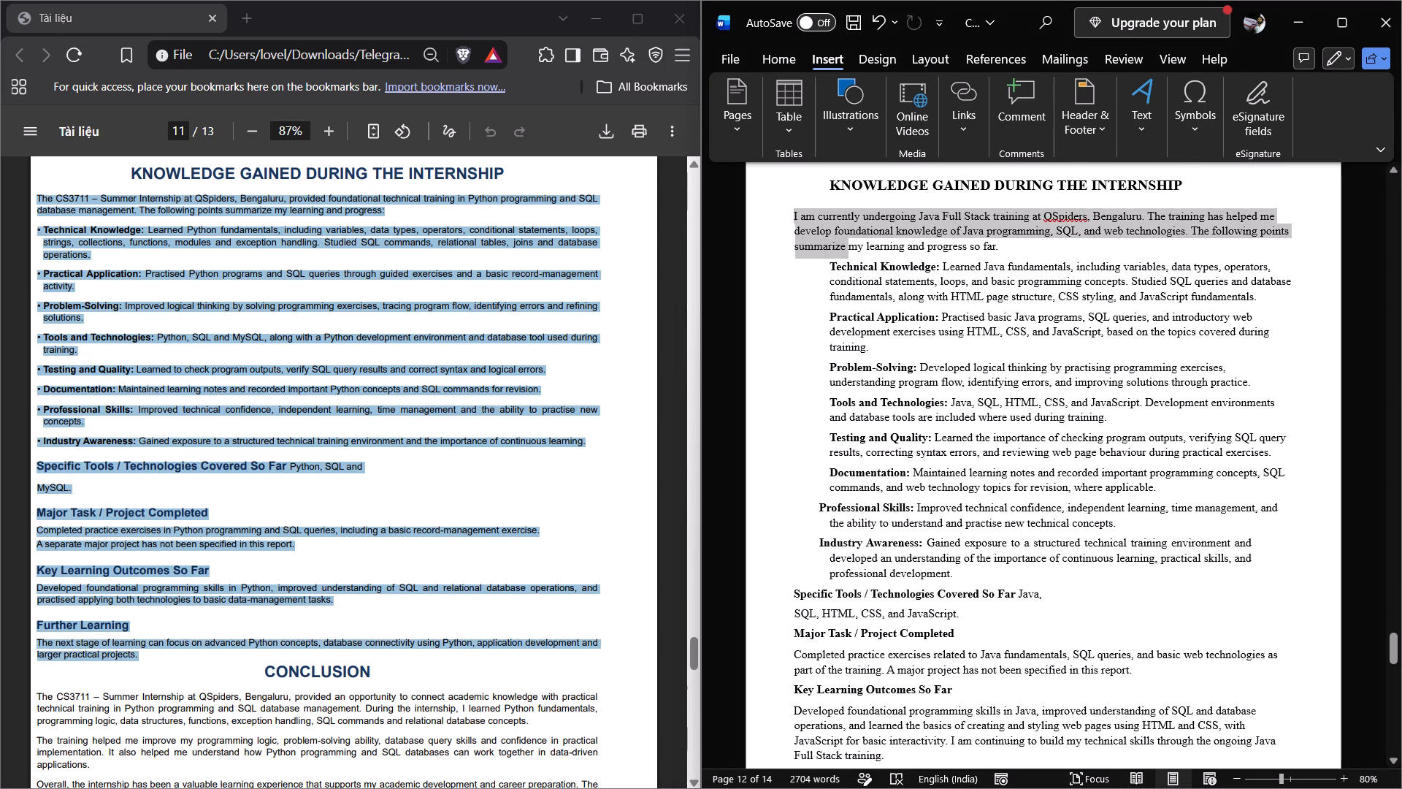
{"action": "left_click_drag", "start_coordinate": [824, 254], "coordinate": [949, 617]}
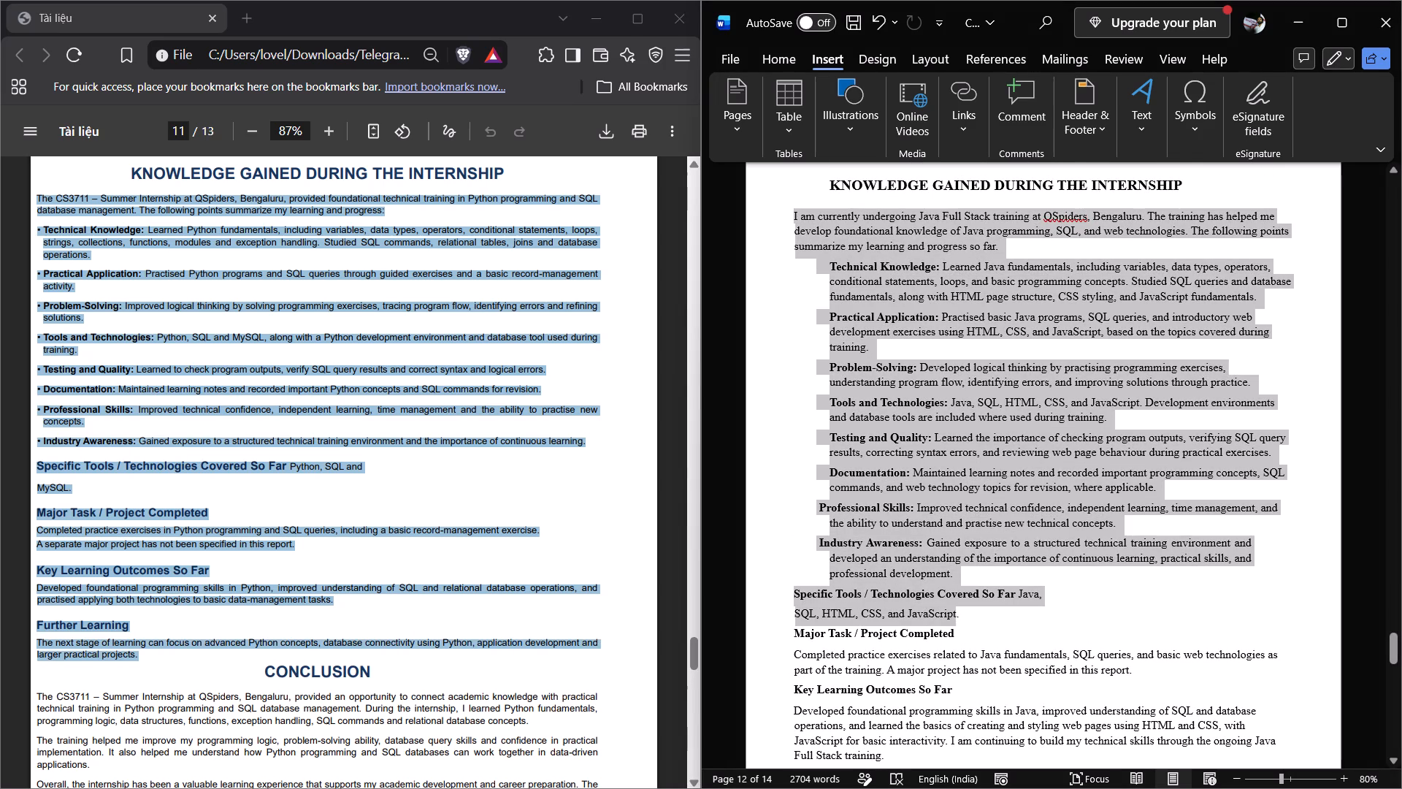
{"action": "left_click_drag", "start_coordinate": [949, 617], "coordinate": [948, 743]}
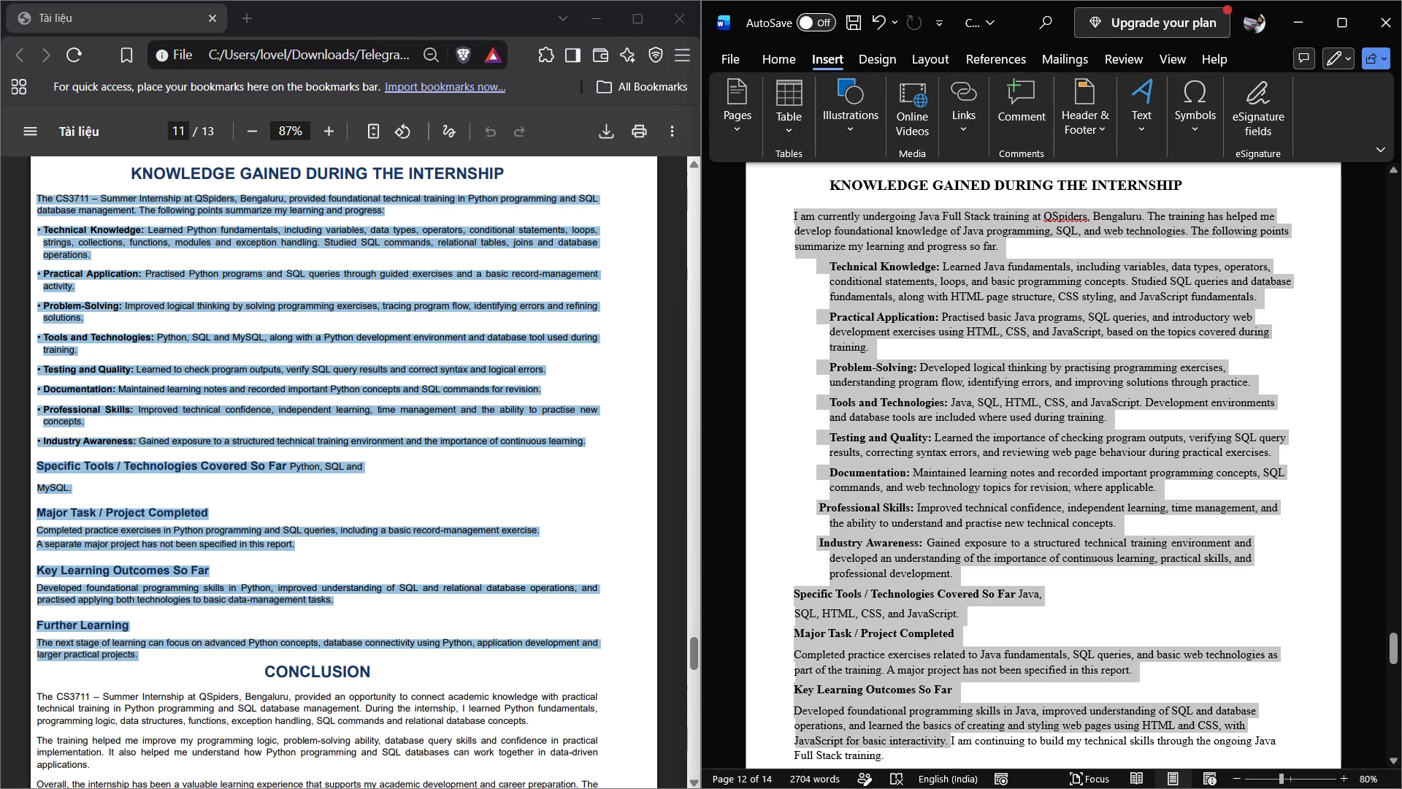
{"action": "left_click_drag", "start_coordinate": [948, 743], "coordinate": [998, 611]}
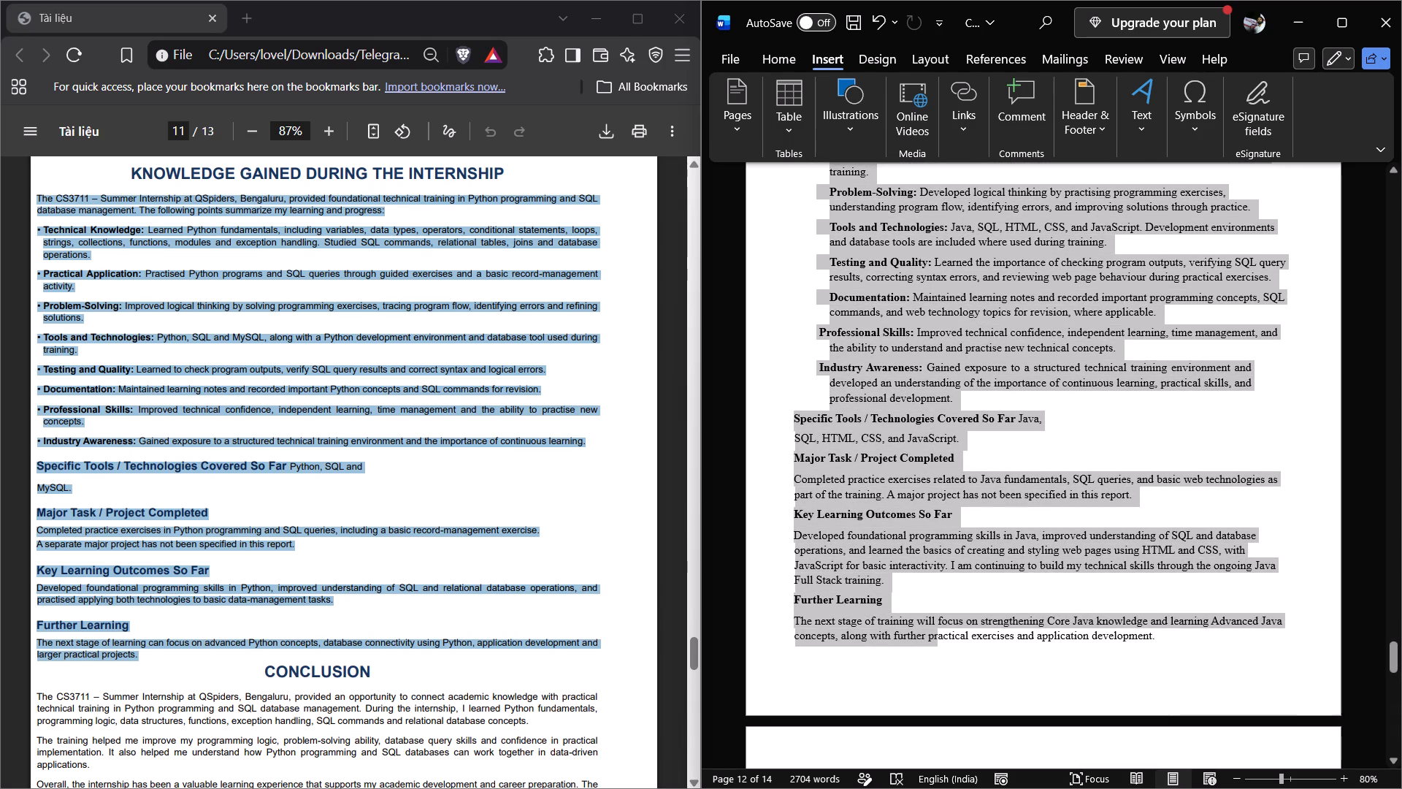
{"action": "left_click_drag", "start_coordinate": [998, 611], "coordinate": [1148, 634]}
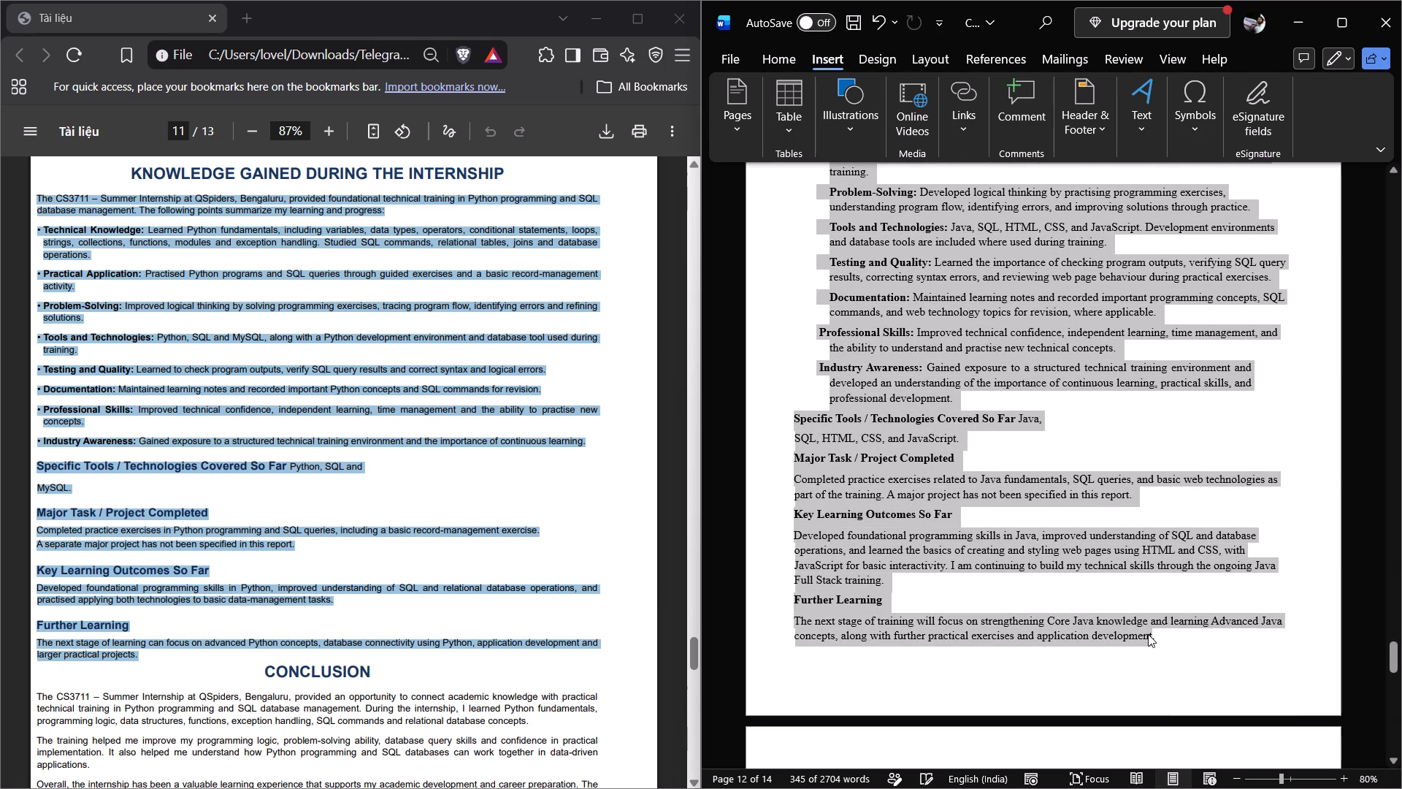
{"action": "key", "text": "ctrl+v"}
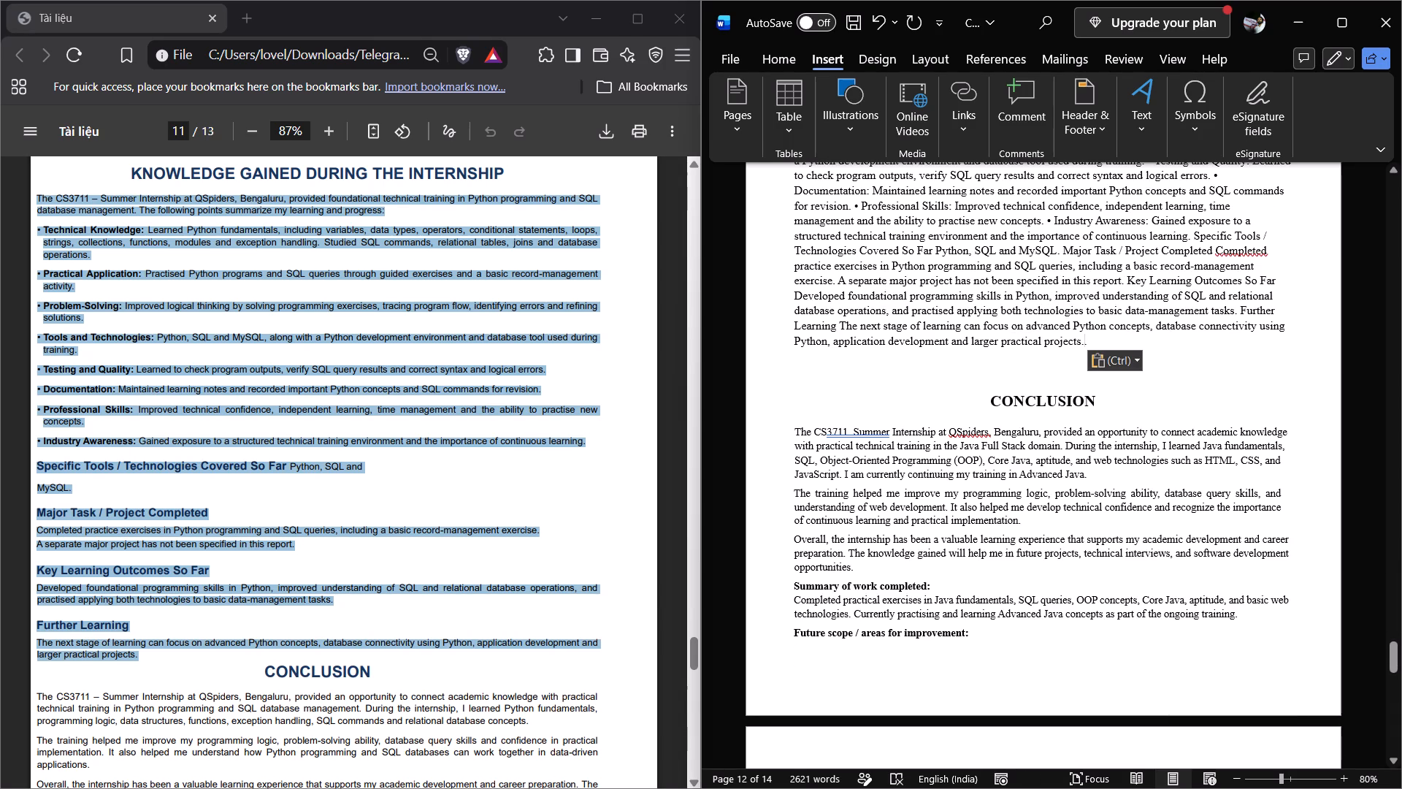
{"action": "scroll", "coordinate": [900, 542], "scroll_direction": "up", "scroll_amount": 4}
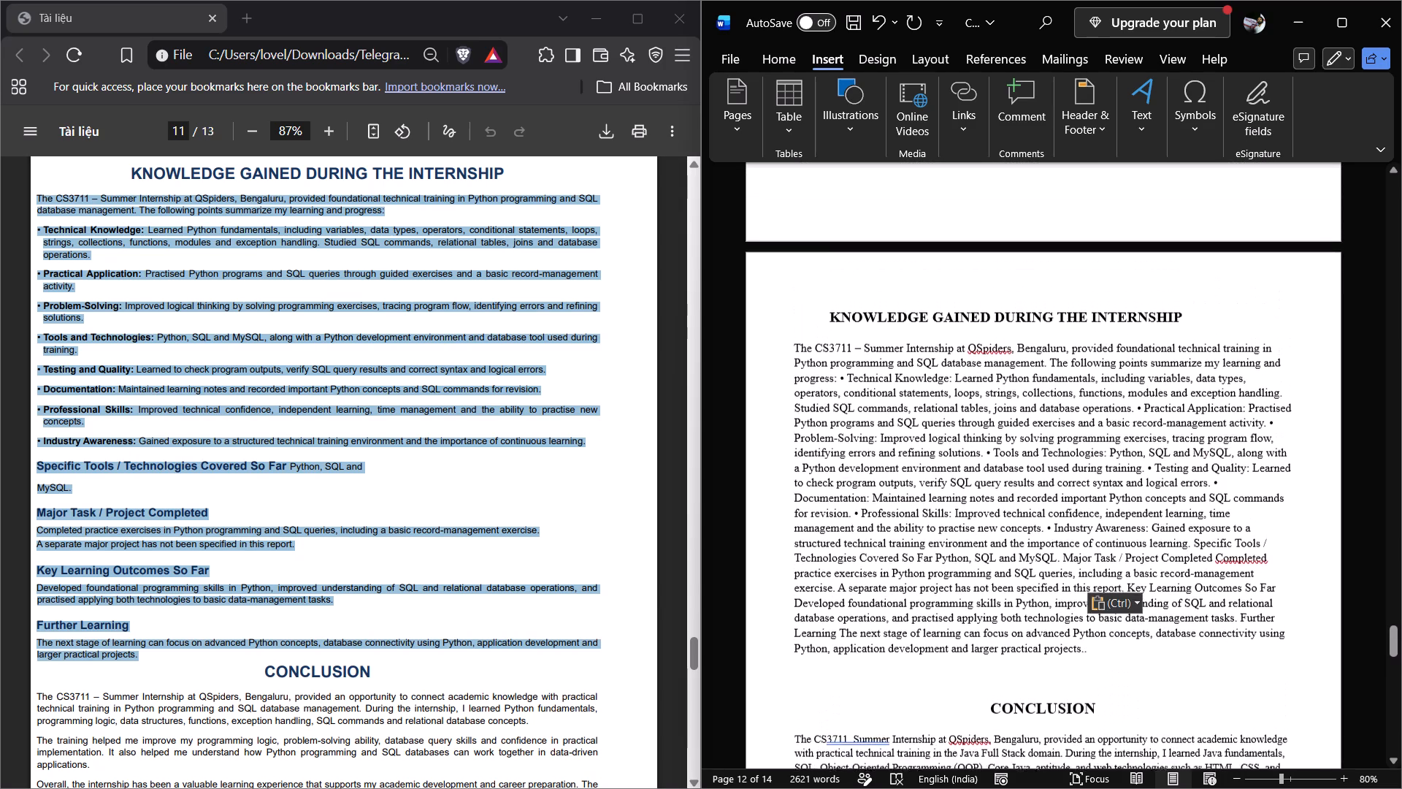
Start new paragraphs in the pasted text at the Technical Knowledge, Practical Application, Problem-Solving, and Tools and Technologies bullets, following the PDF's layout.
{"action": "left_click", "coordinate": [416, 324]}
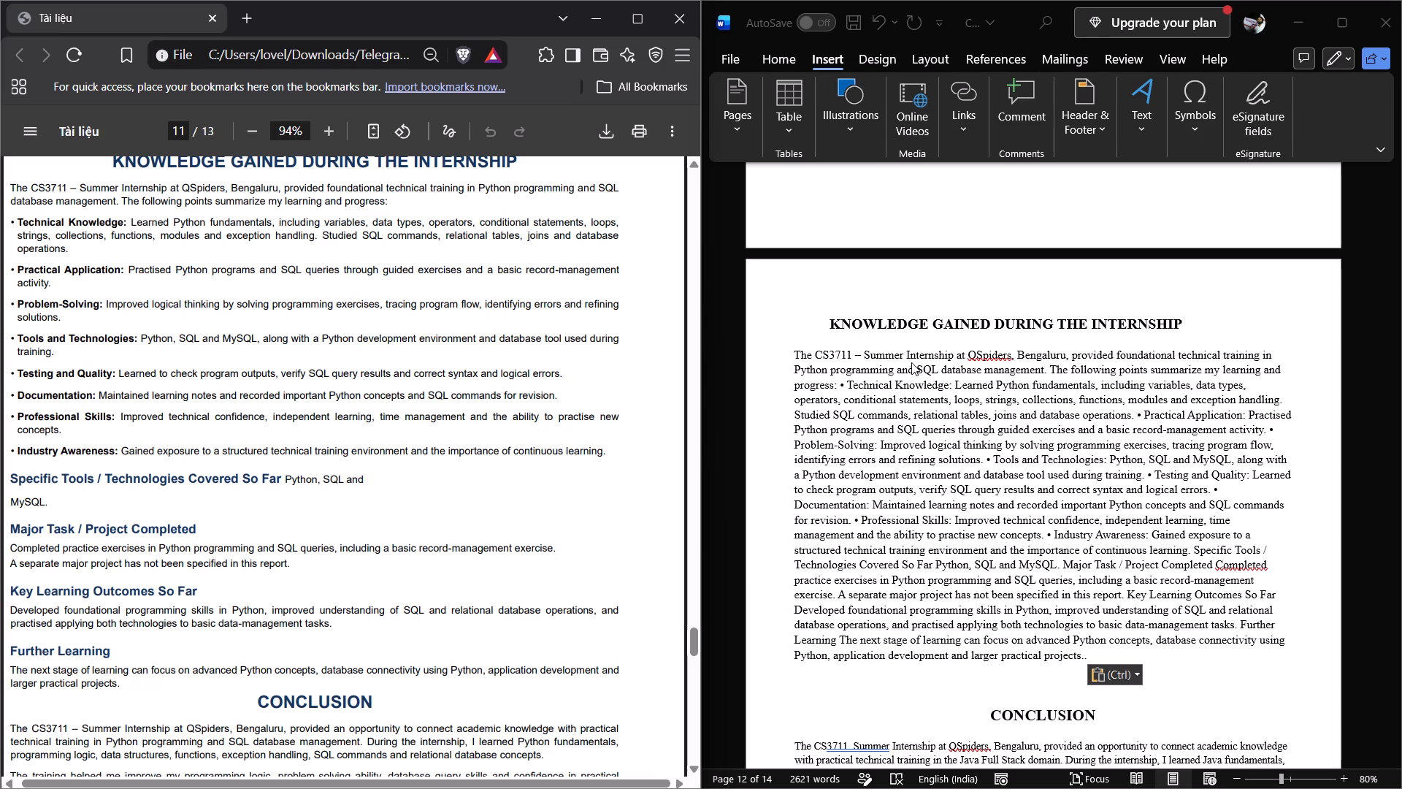
{"action": "left_click", "coordinate": [840, 380]}
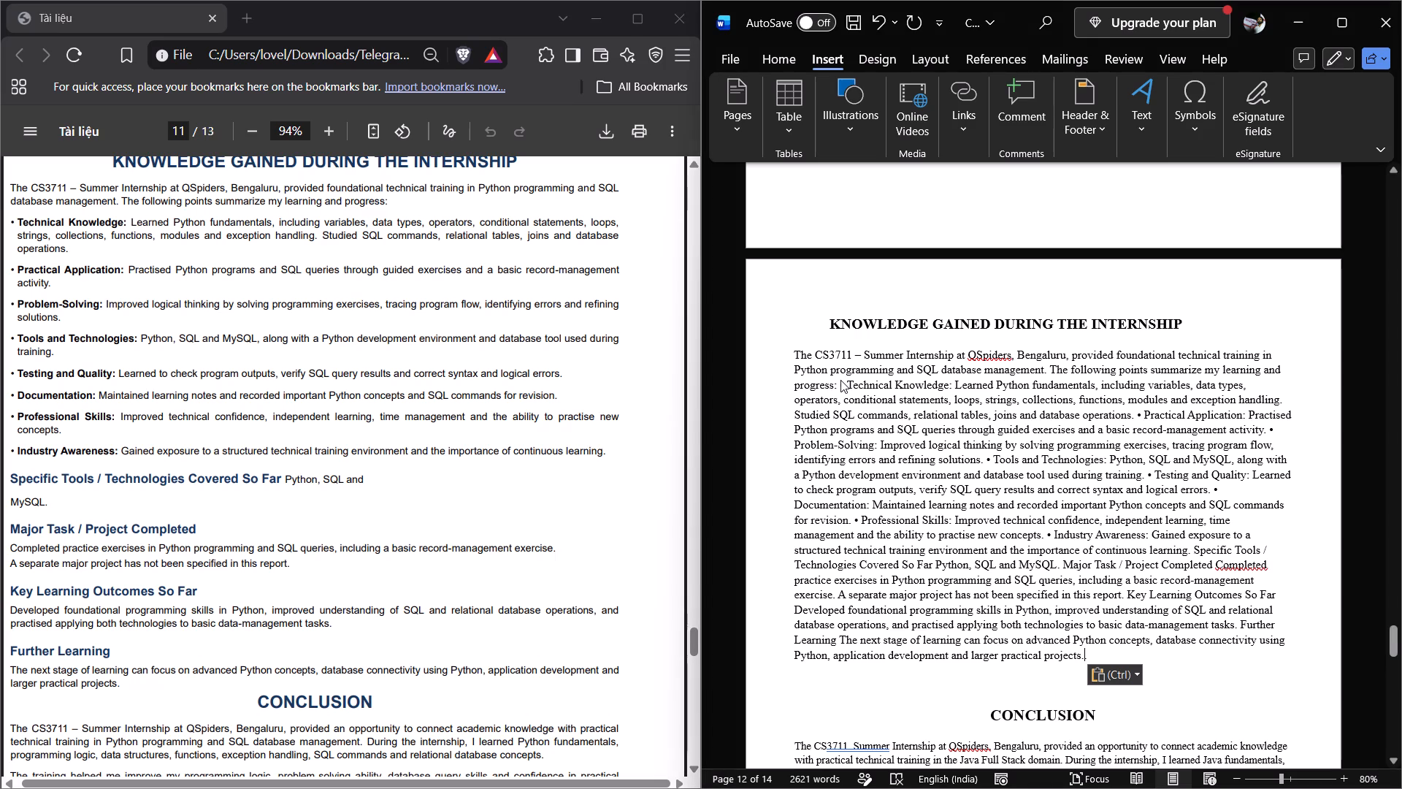
{"action": "left_click", "coordinate": [841, 383]}
{"action": "key", "text": "Return"}
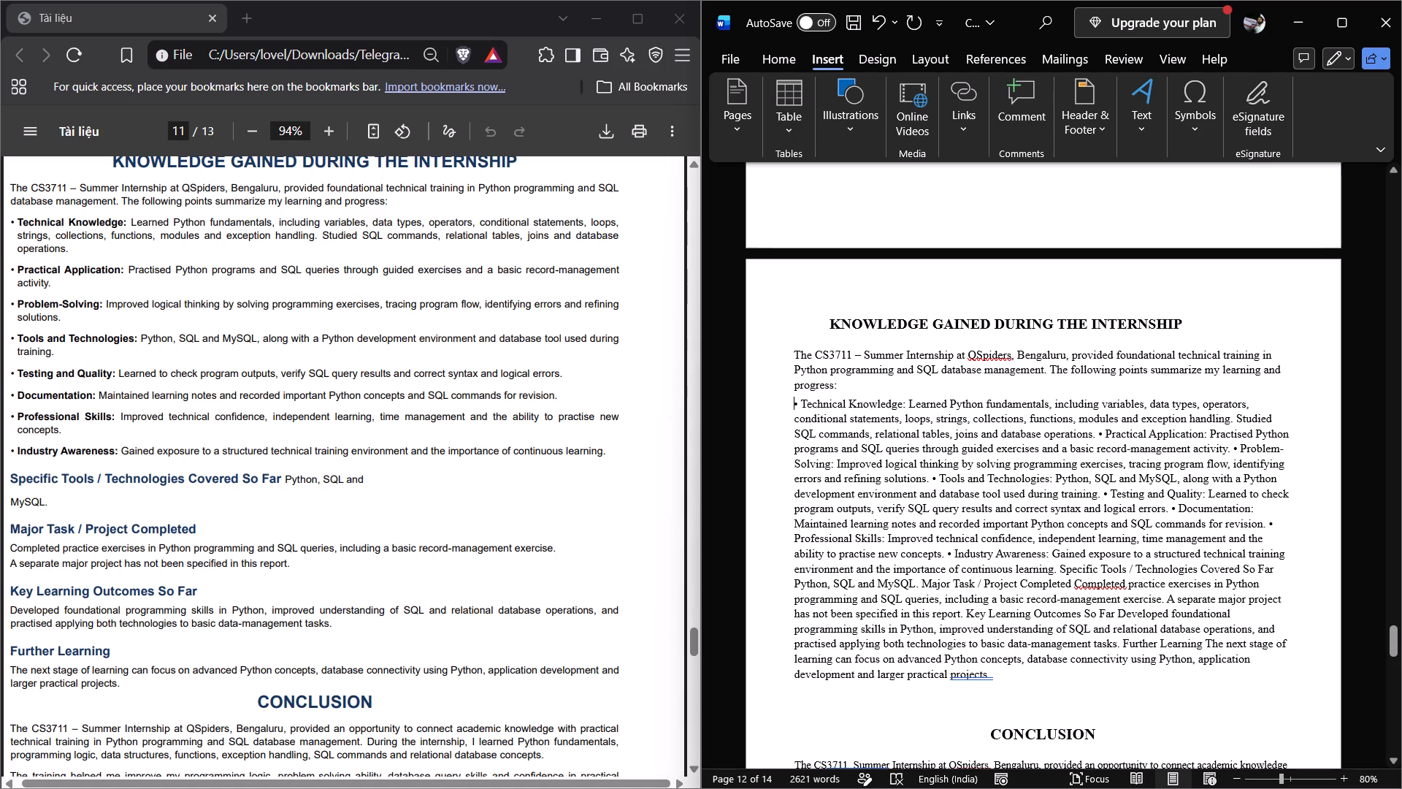
{"action": "left_click", "coordinate": [1095, 433]}
{"action": "key", "text": "Right"}
{"action": "key", "text": "Return"}
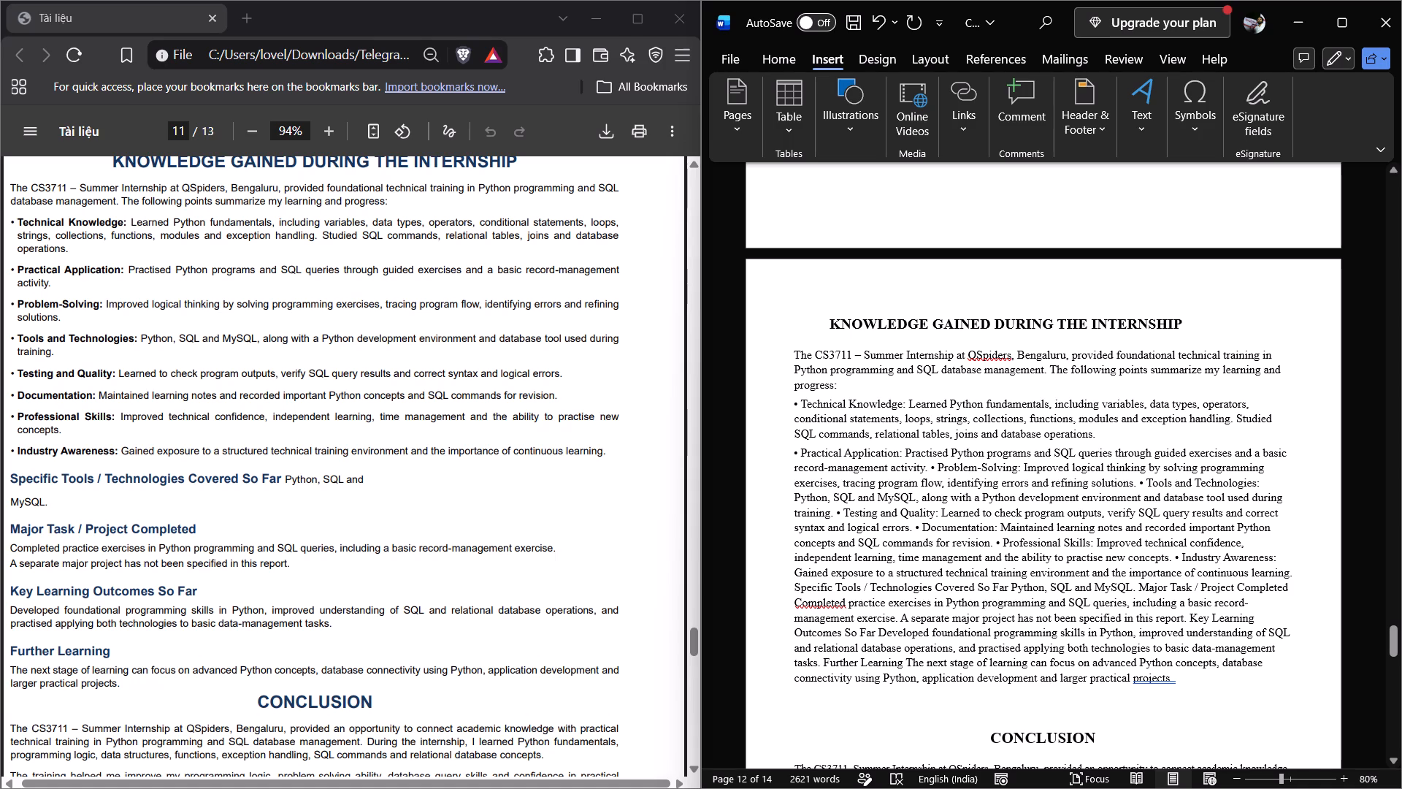
{"action": "left_click", "coordinate": [930, 466]}
{"action": "key", "text": "Return"}
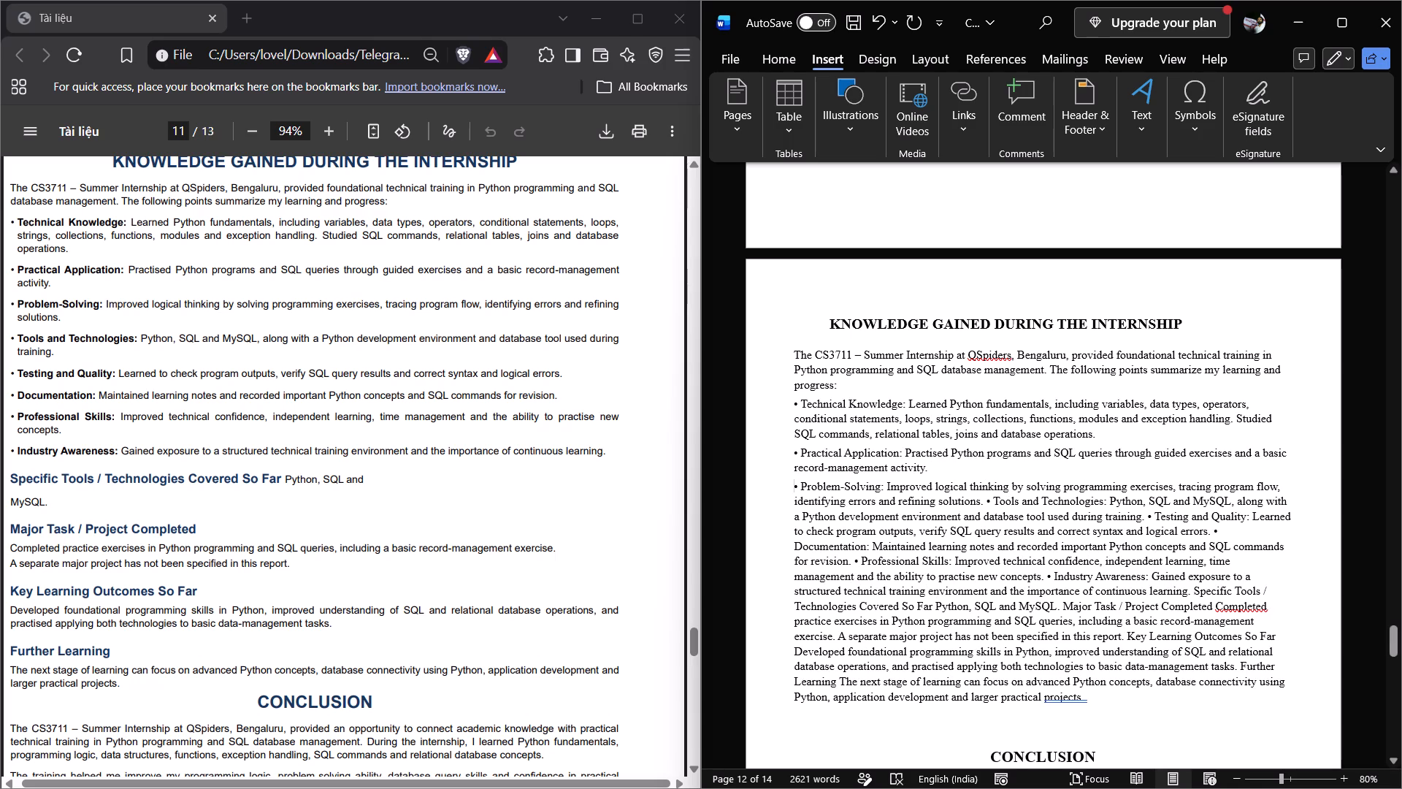
{"action": "left_click", "coordinate": [985, 500]}
{"action": "key", "text": "Return"}
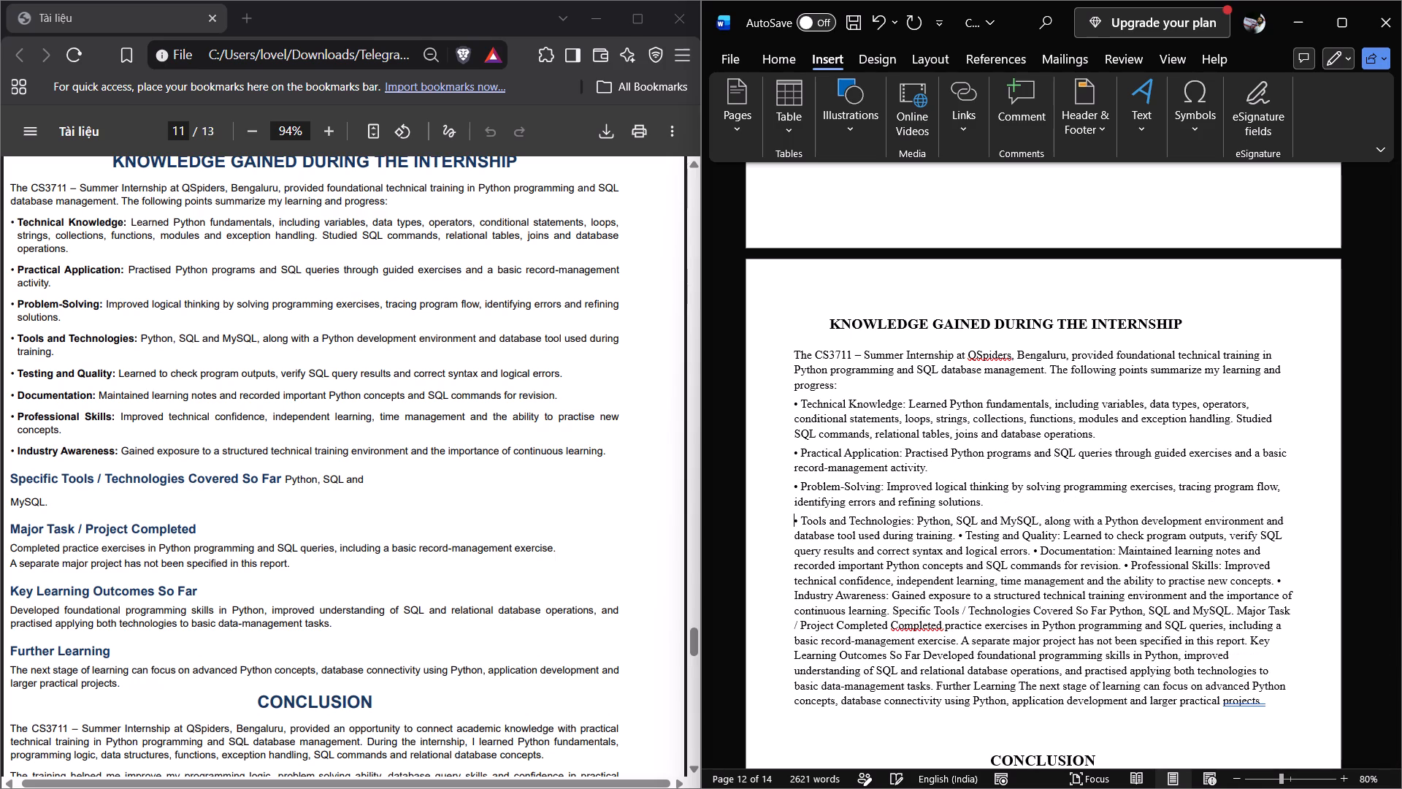
Put the Testing and Quality, Documentation, Professional Skills, and Industry Awareness bullets each on their own paragraph in the Word report.
{"action": "left_click", "coordinate": [958, 536]}
{"action": "key", "text": "Return"}
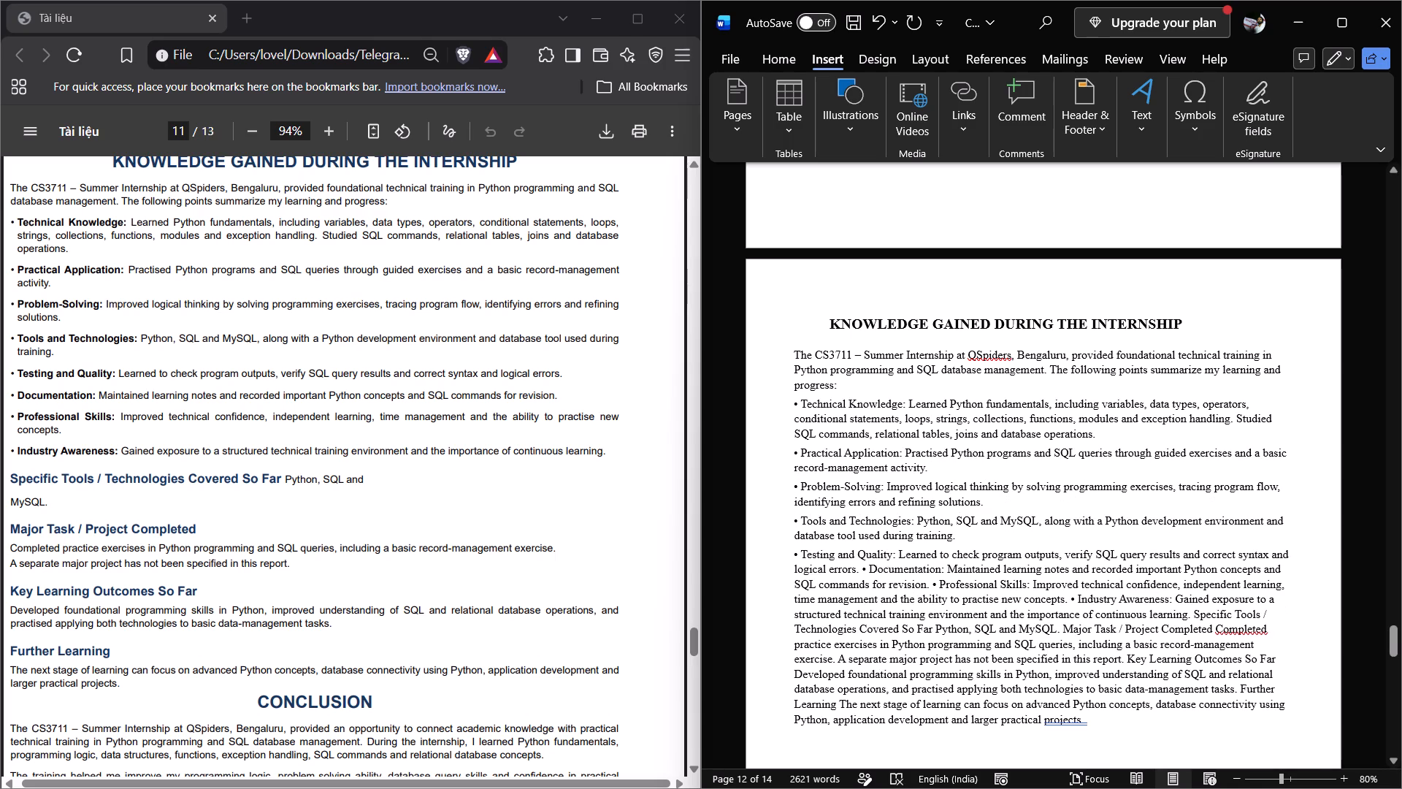
{"action": "left_click", "coordinate": [862, 568]}
{"action": "key", "text": "Return"}
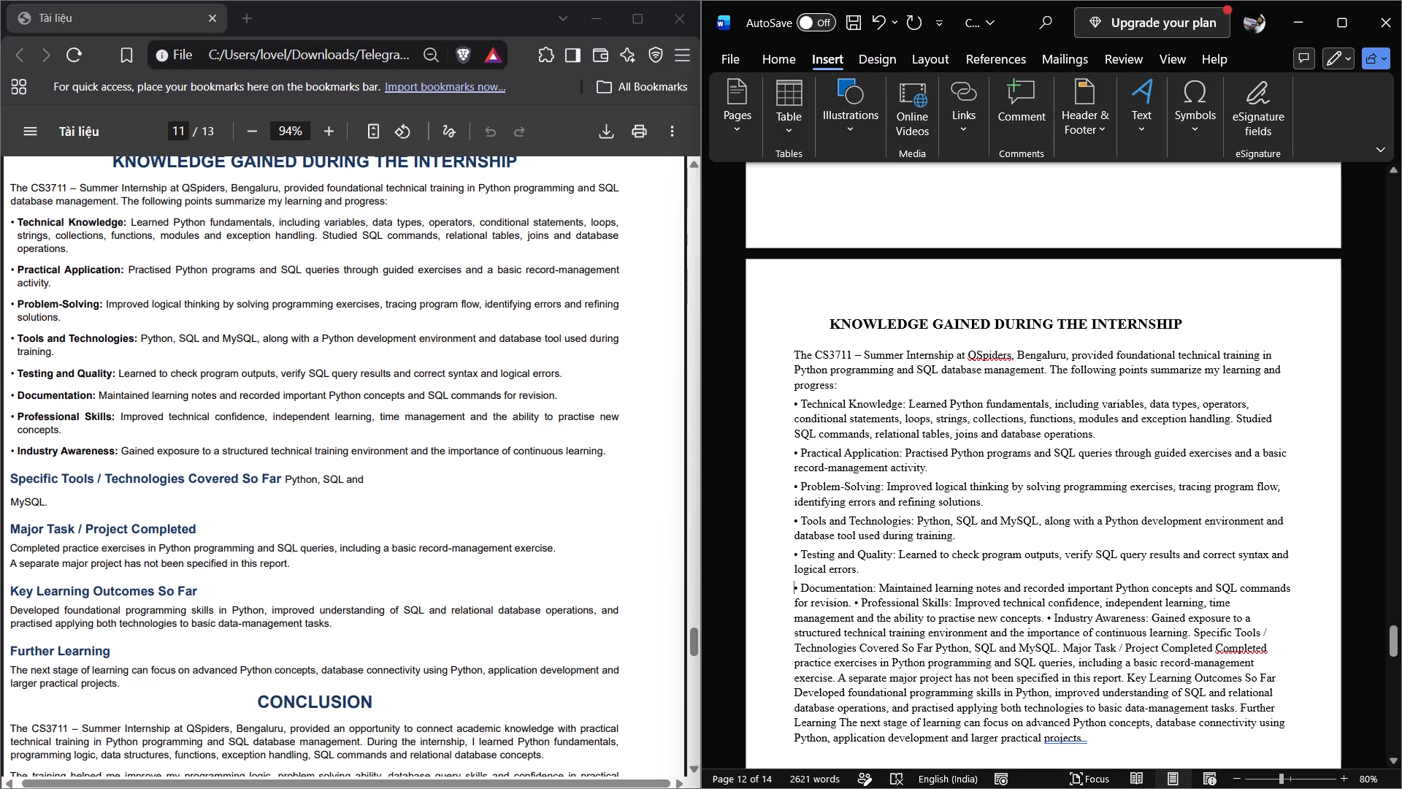
{"action": "left_click", "coordinate": [855, 599]}
{"action": "key", "text": "Return"}
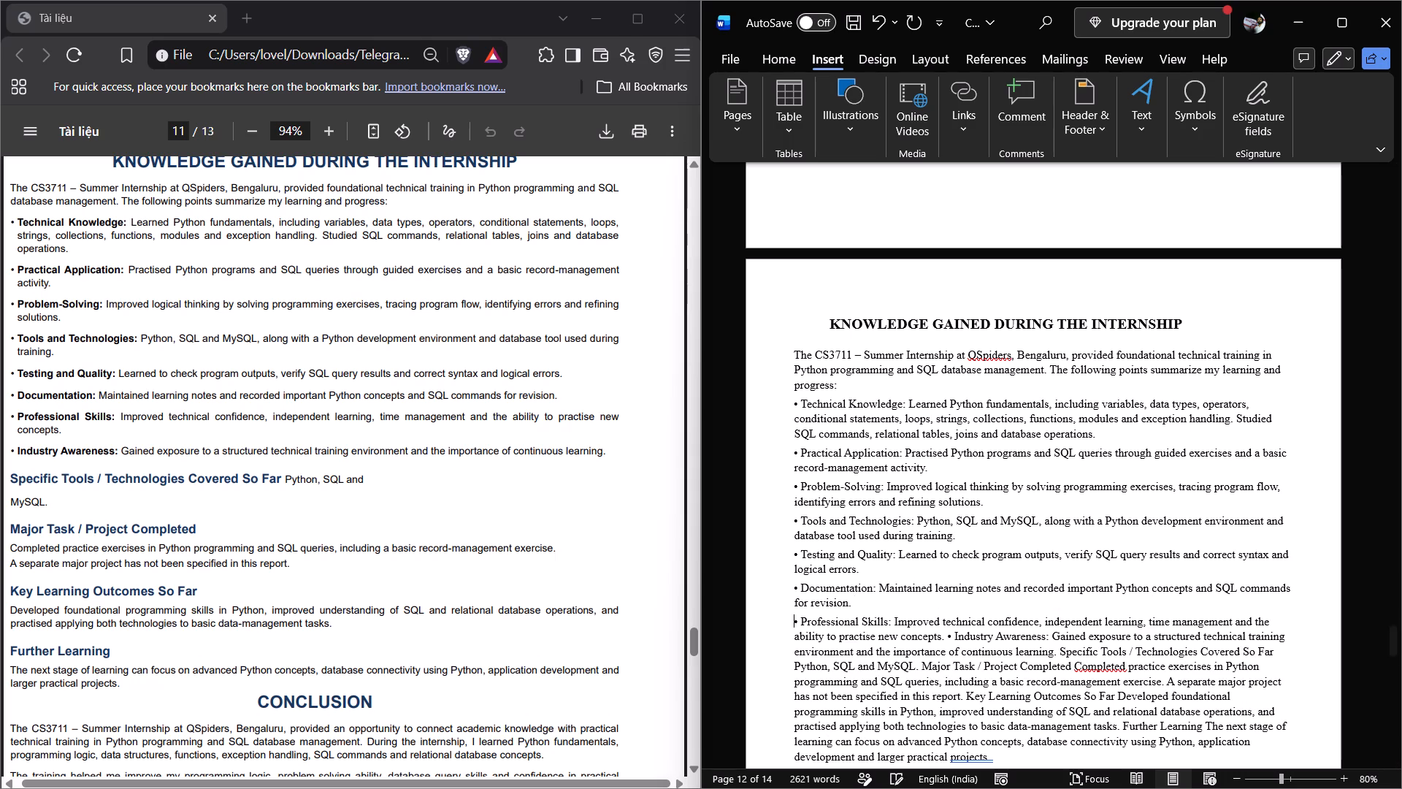
{"action": "scroll", "coordinate": [855, 599], "scroll_direction": "down", "scroll_amount": 1}
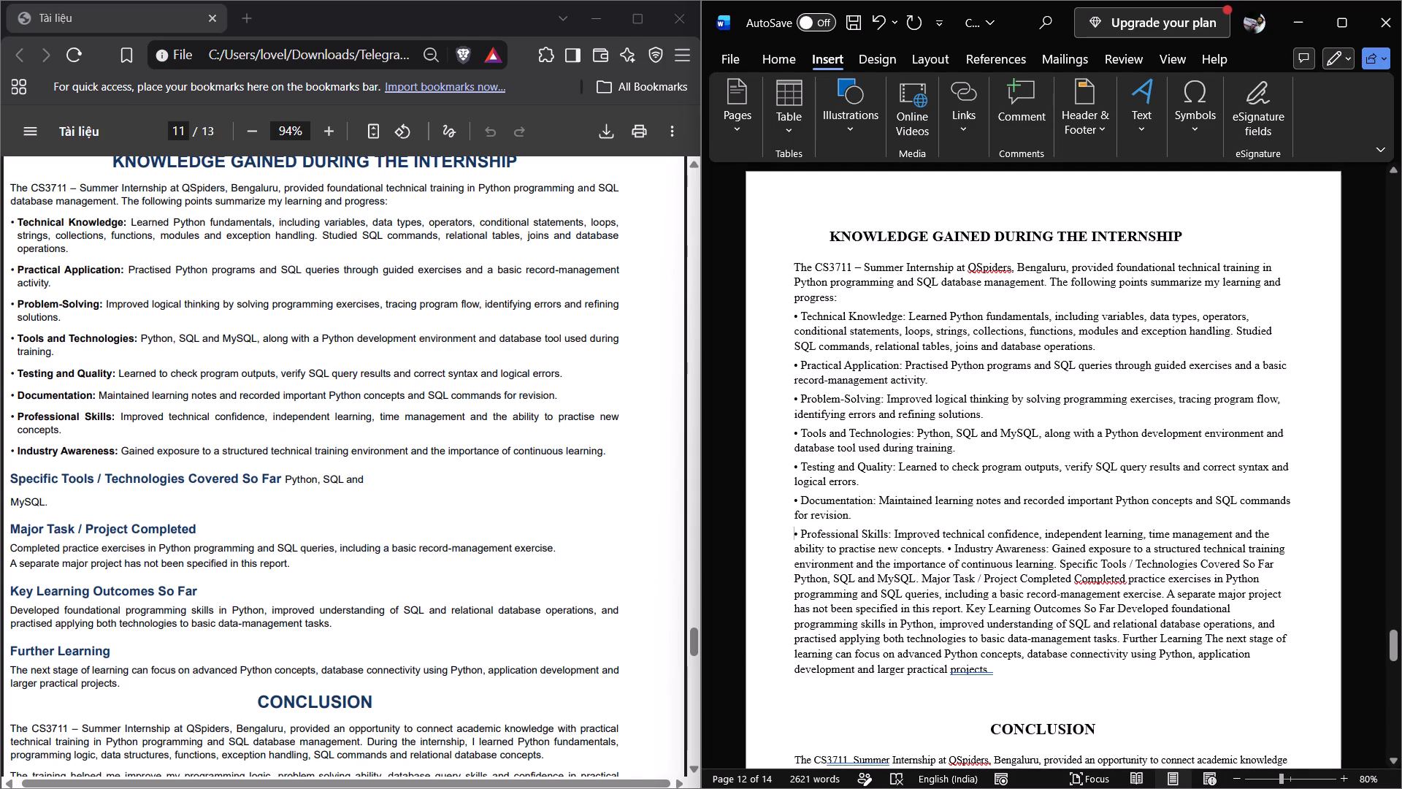
{"action": "left_click", "coordinate": [947, 549]}
{"action": "key", "text": "Return"}
Separate "Specific Tools / Technologies Covered So Far", "Major Task / Project Completed", and the text starting "Completed practice exercises" into individual paragraphs.
{"action": "scroll", "coordinate": [947, 549], "scroll_direction": "down", "scroll_amount": 1}
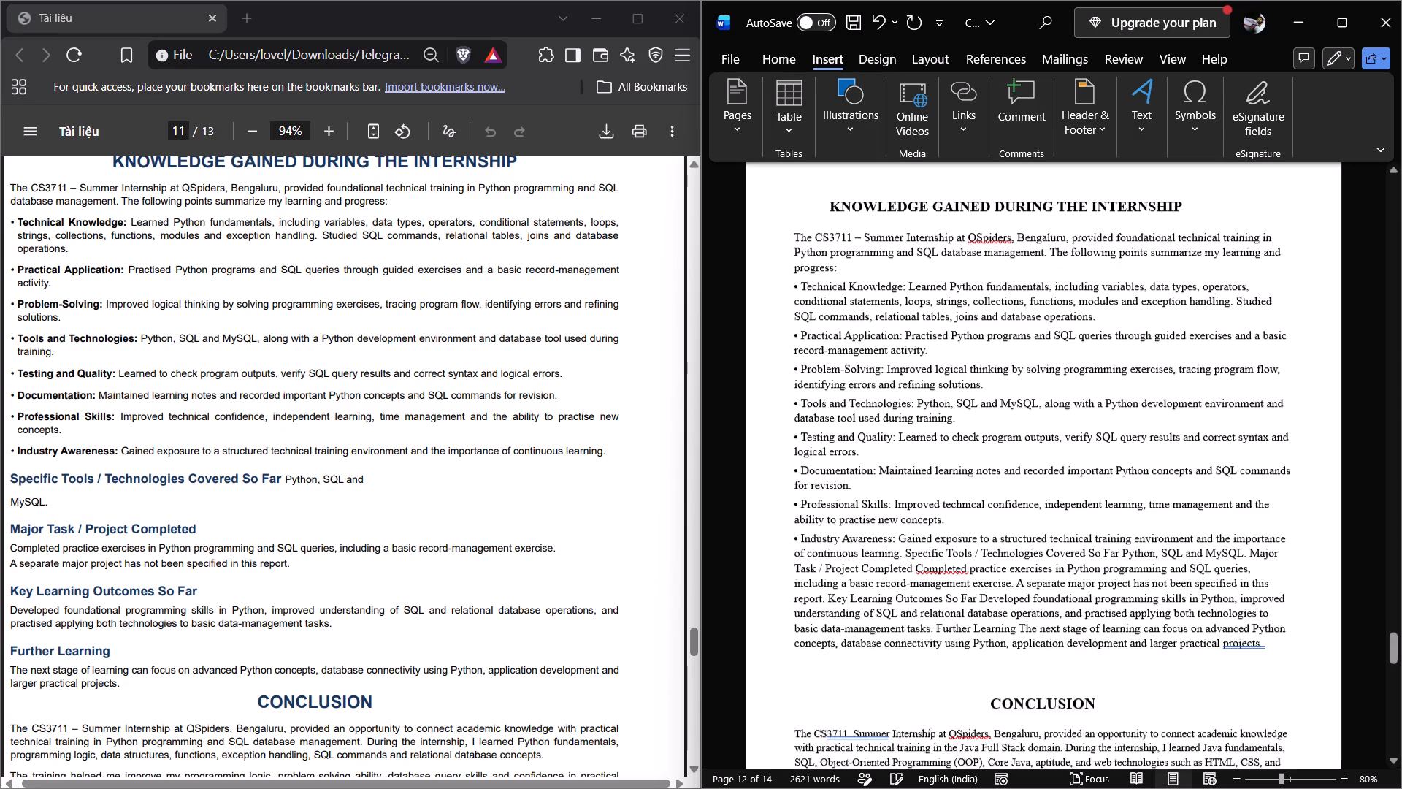
{"action": "scroll", "coordinate": [947, 549], "scroll_direction": "down", "scroll_amount": 1}
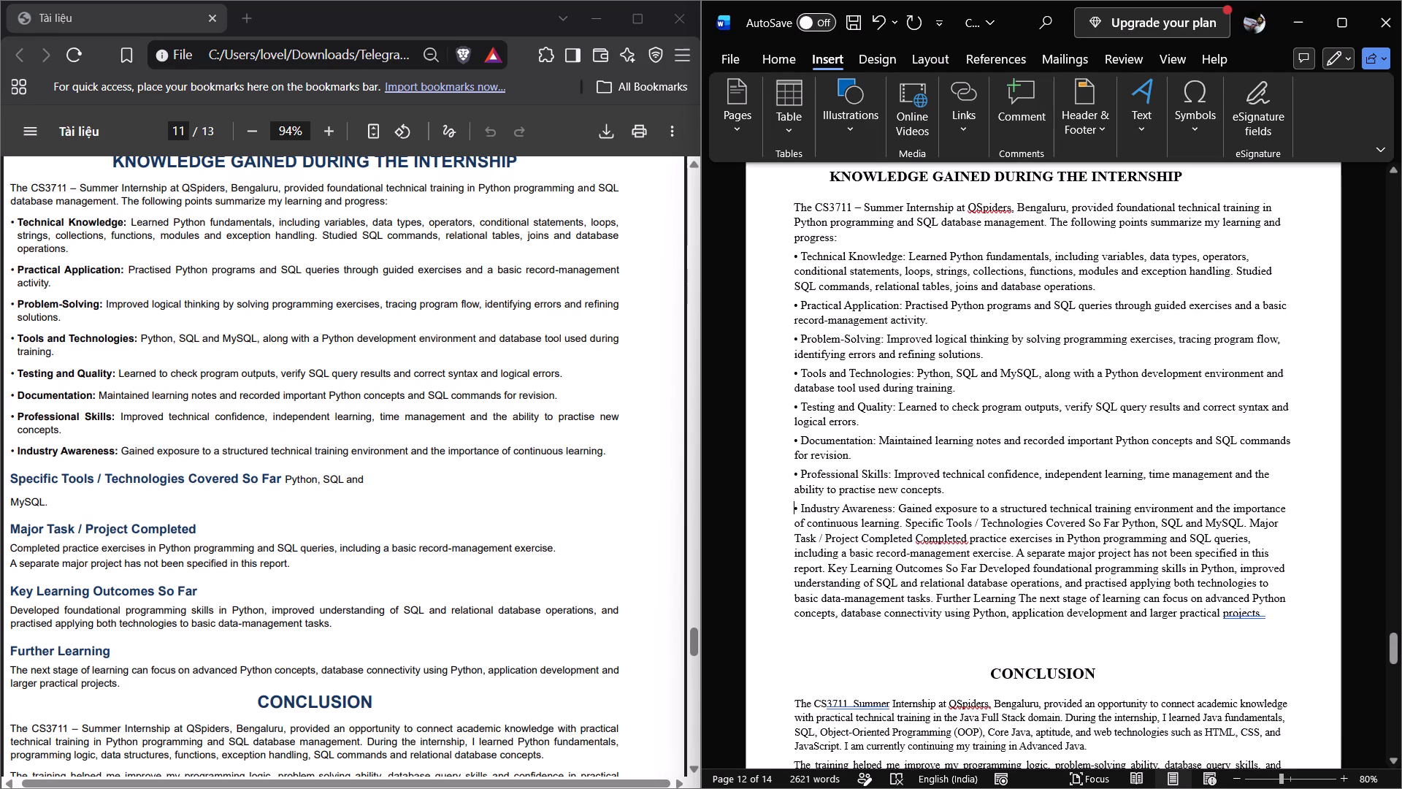
{"action": "left_click", "coordinate": [902, 522]}
{"action": "key", "text": "Return"}
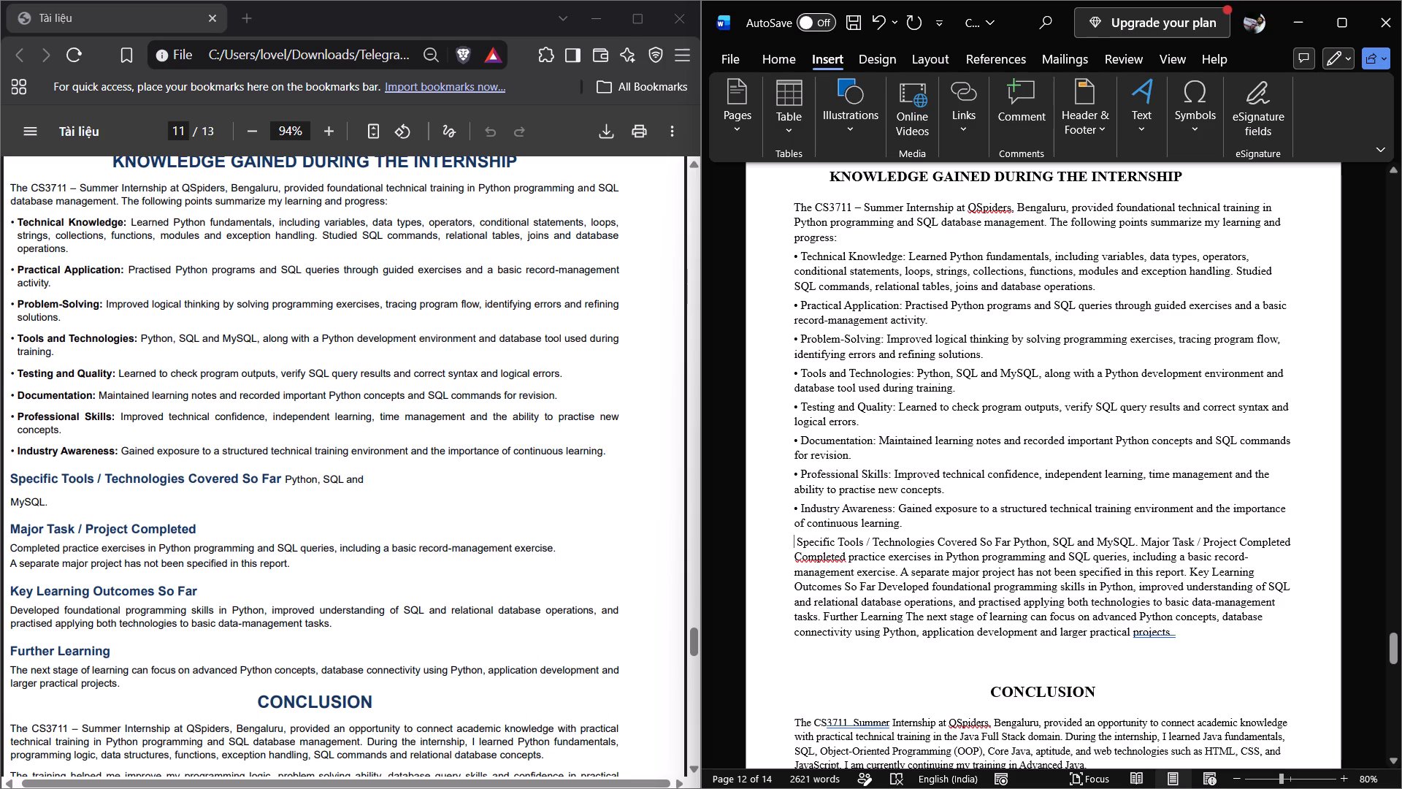
{"action": "left_click", "coordinate": [1141, 539]}
{"action": "key", "text": "Return"}
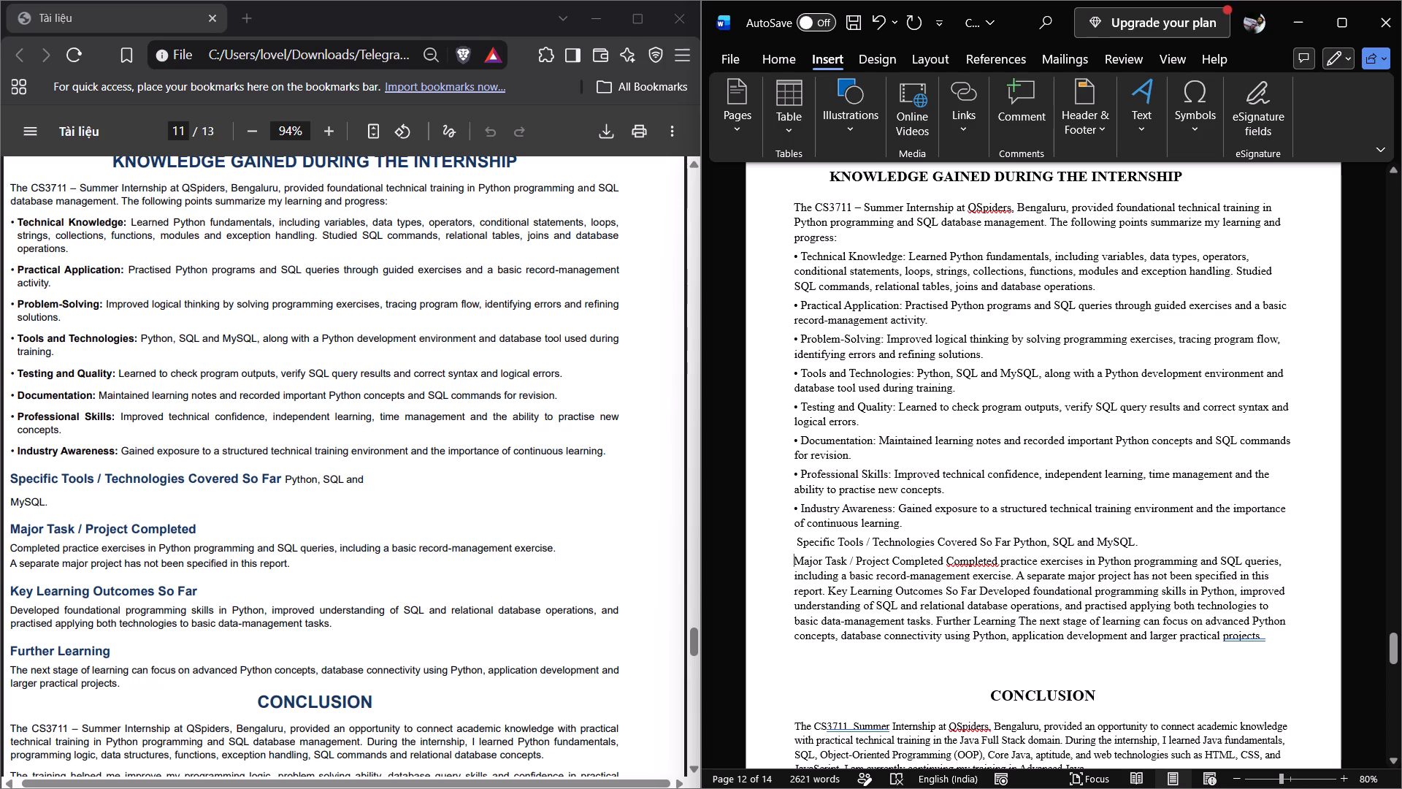
{"action": "left_click", "coordinate": [1002, 562]}
{"action": "left_click", "coordinate": [946, 558]}
{"action": "key", "text": "Return"}
{"action": "scroll", "coordinate": [946, 558], "scroll_direction": "down", "scroll_amount": 1}
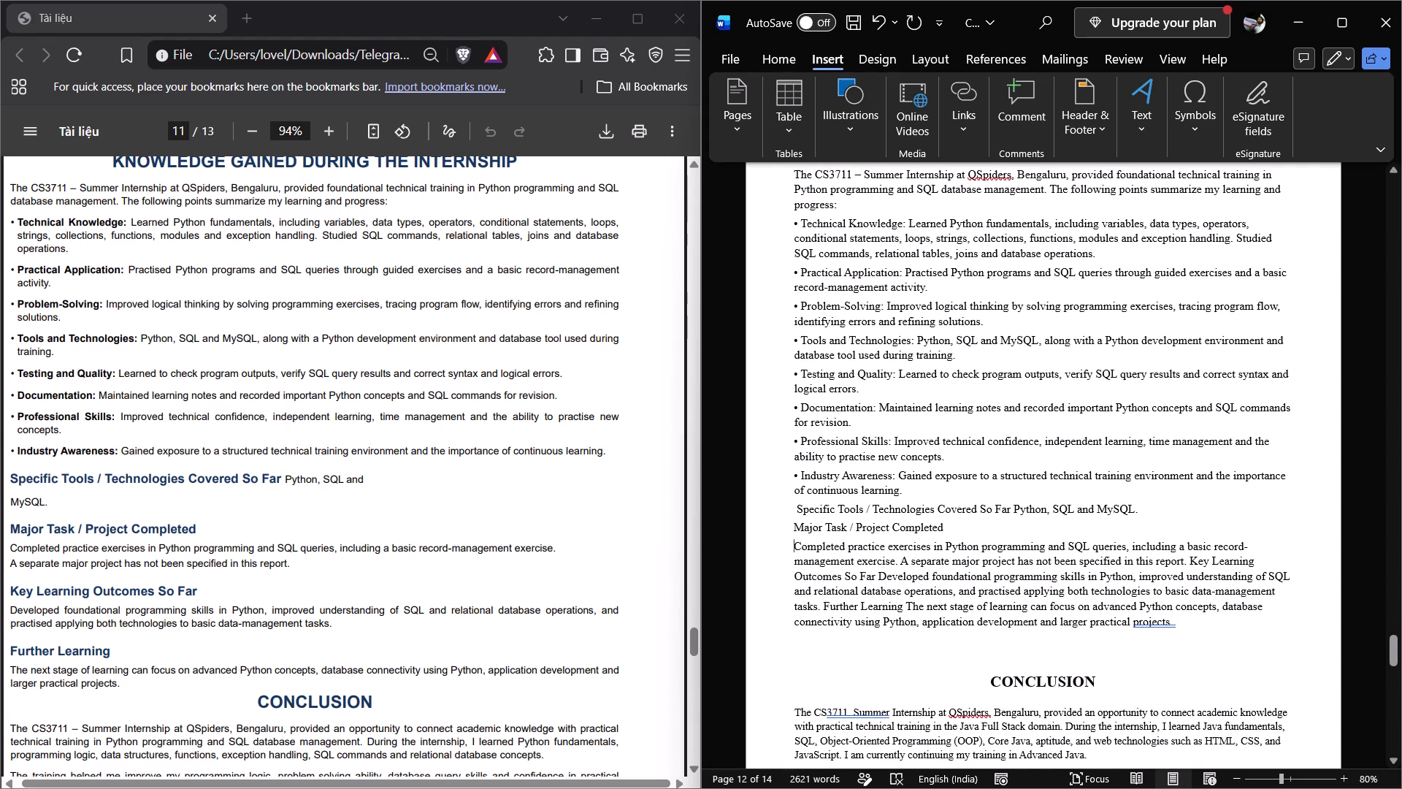
Bold the headings "Major Task / Project Completed" and "Specific Tools / Technologies Covered So Far" in the Word report.
{"action": "left_click_drag", "start_coordinate": [943, 527], "coordinate": [805, 529]}
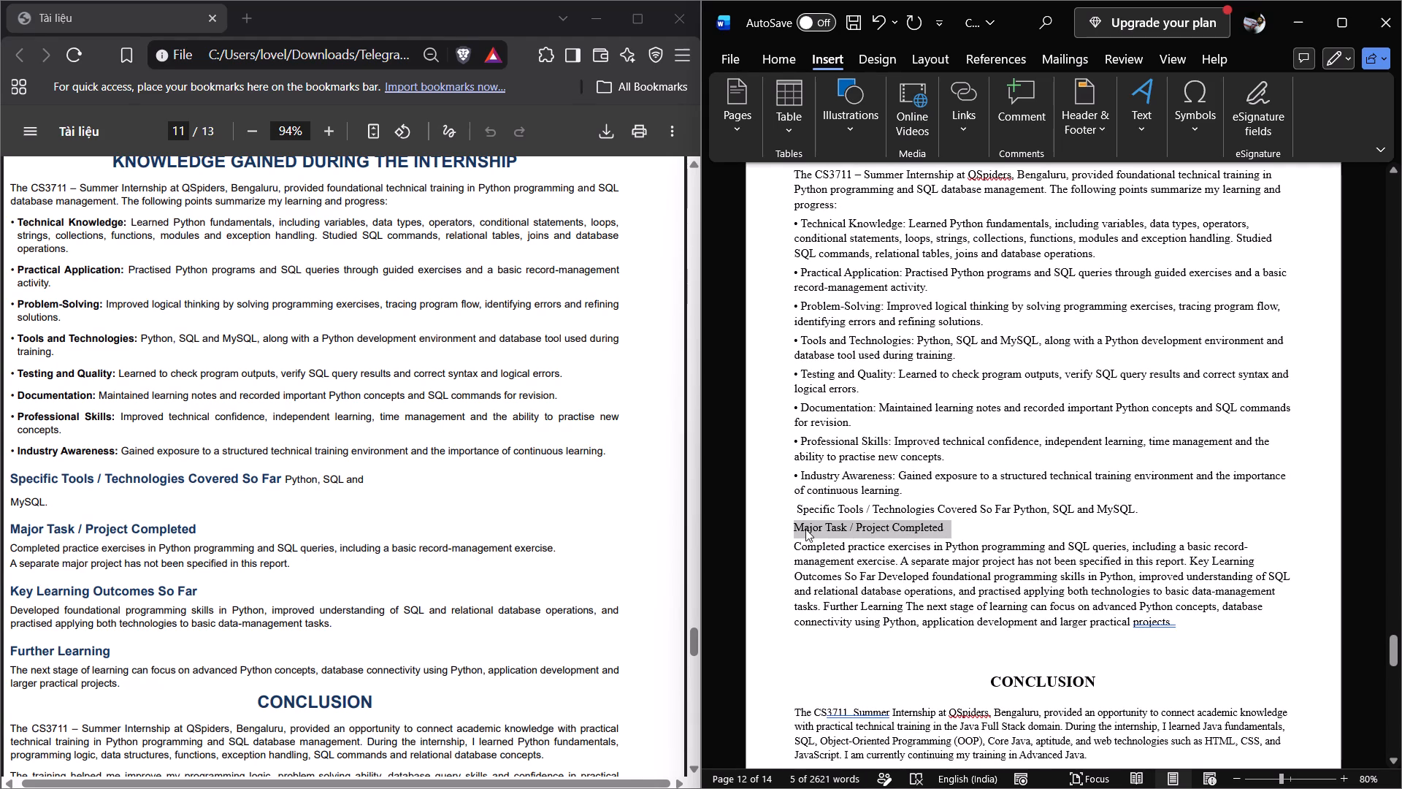
{"action": "key", "text": "ctrl+b"}
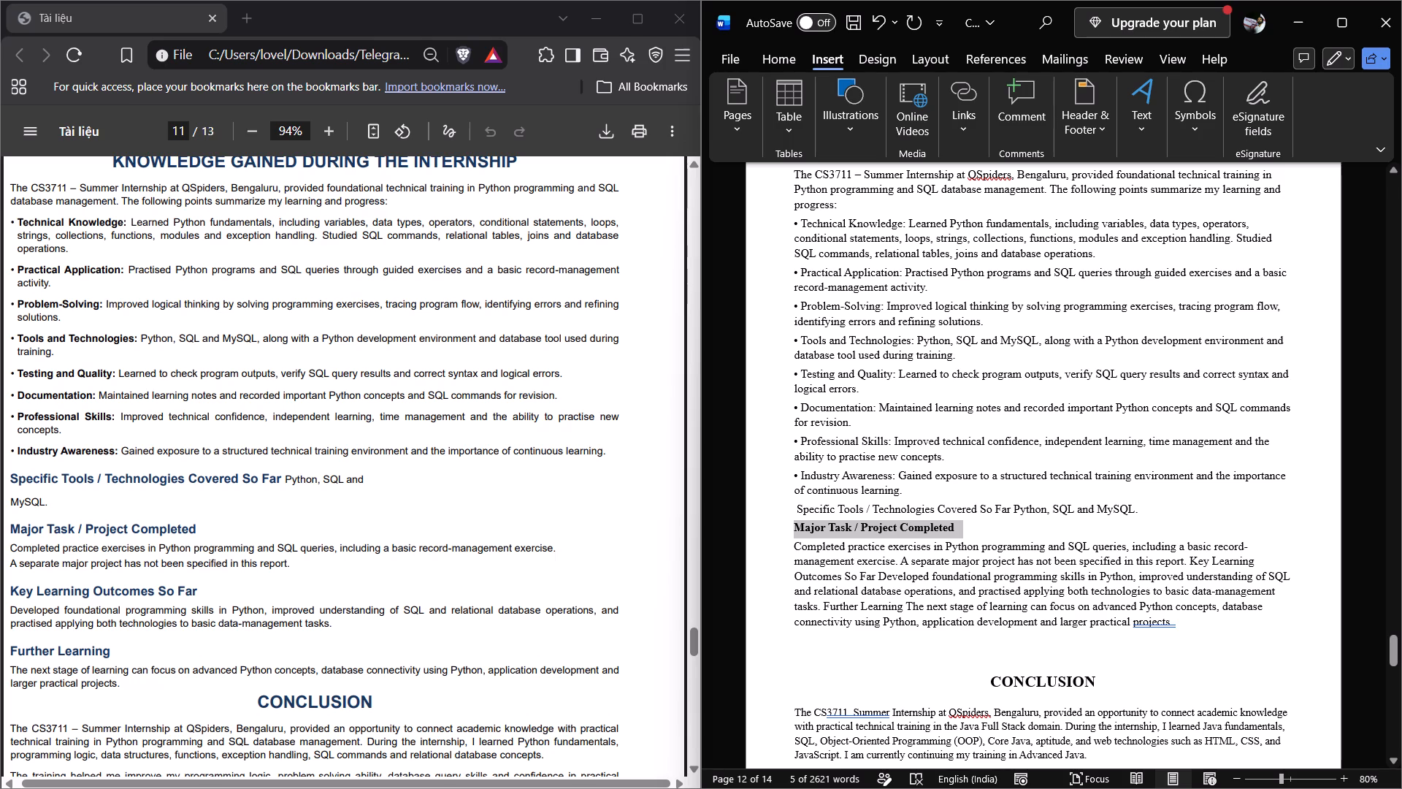
{"action": "left_click_drag", "start_coordinate": [799, 508], "coordinate": [1019, 509]}
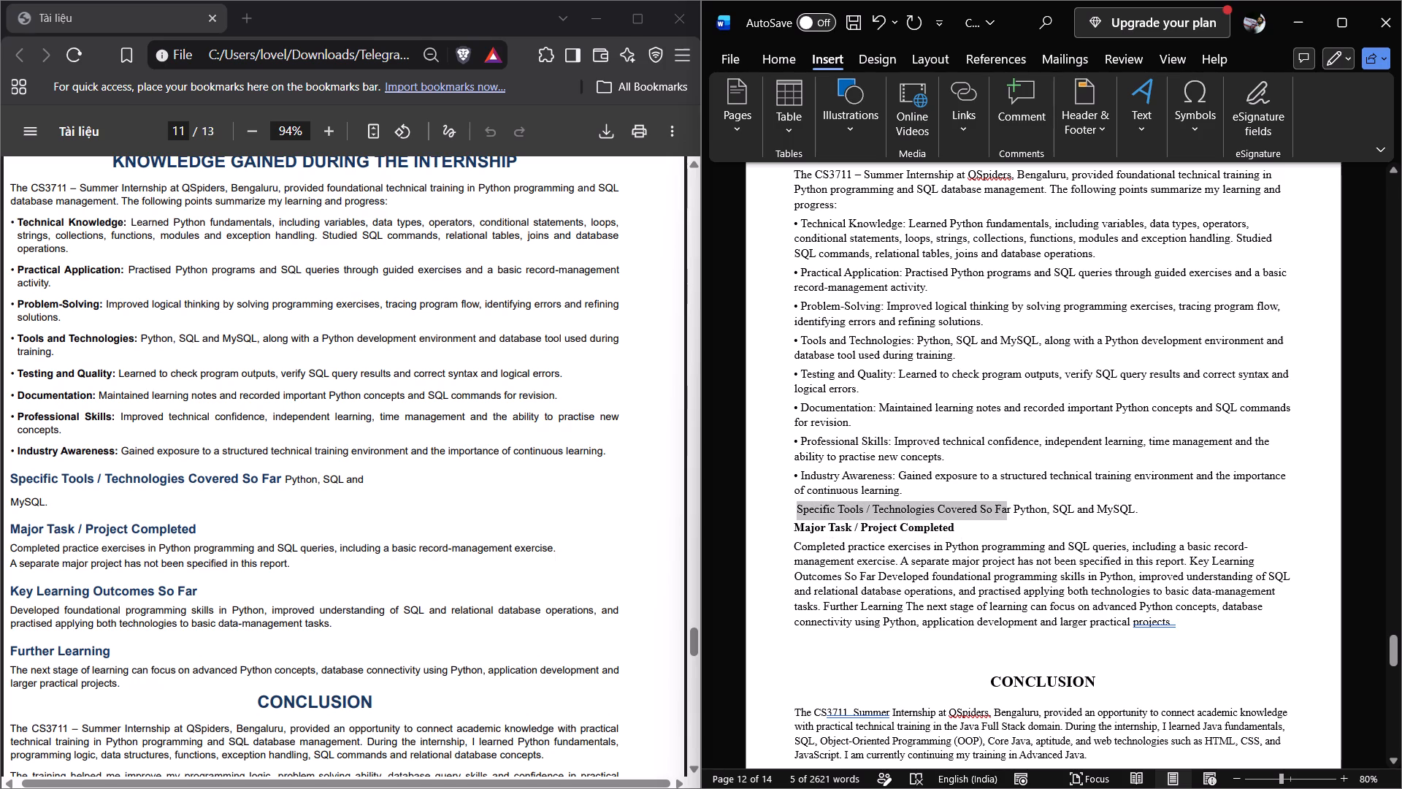
{"action": "left_click_drag", "start_coordinate": [1019, 509], "coordinate": [1008, 516]}
{"action": "left_click_drag", "start_coordinate": [1008, 516], "coordinate": [1011, 516]}
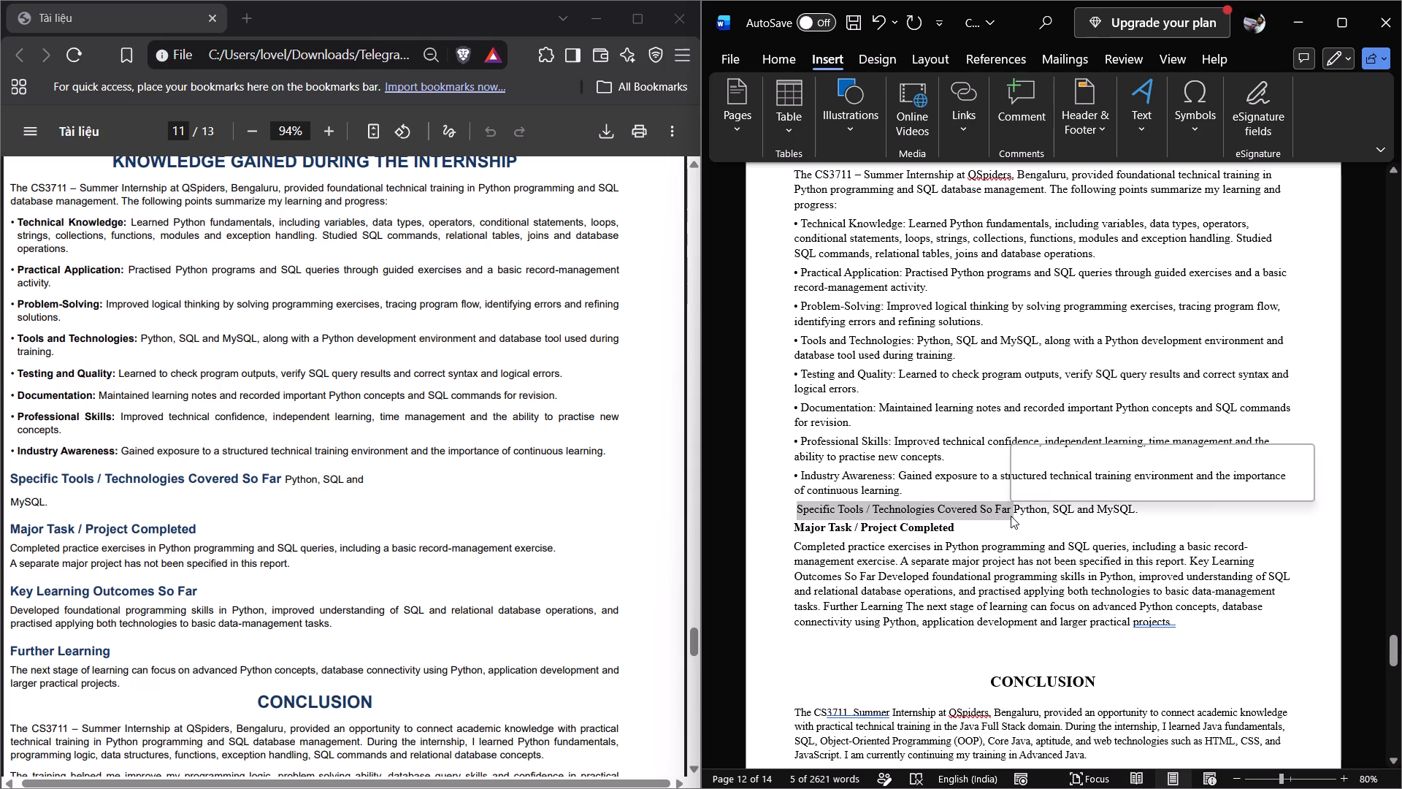
{"action": "key", "text": "ctrl+b"}
{"action": "left_click", "coordinate": [1000, 527]}
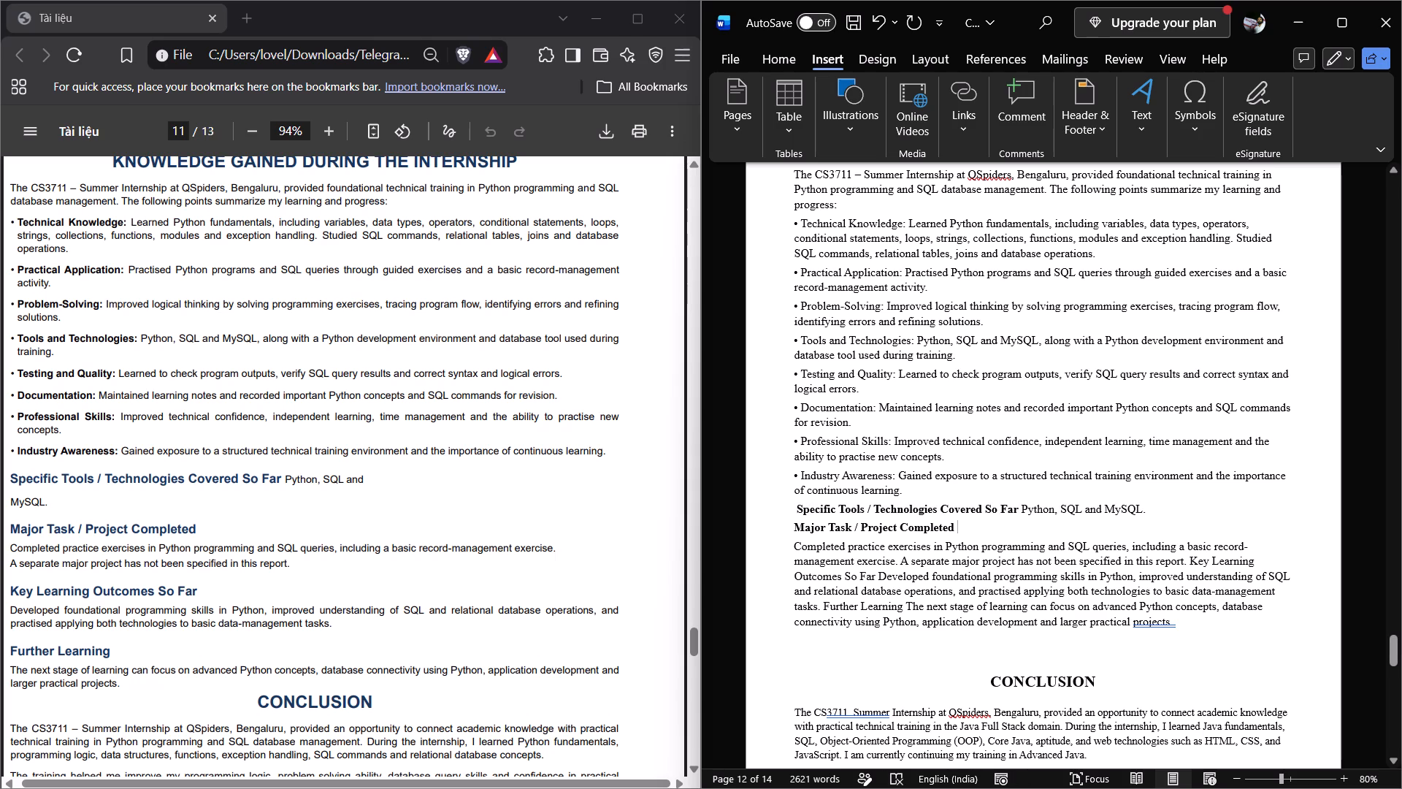
Bold the Industry Awareness, Professional Skills, Documentation, and Testing and Quality bullet labels in the knowledge-gained section.
{"action": "left_click_drag", "start_coordinate": [893, 476], "coordinate": [811, 478]}
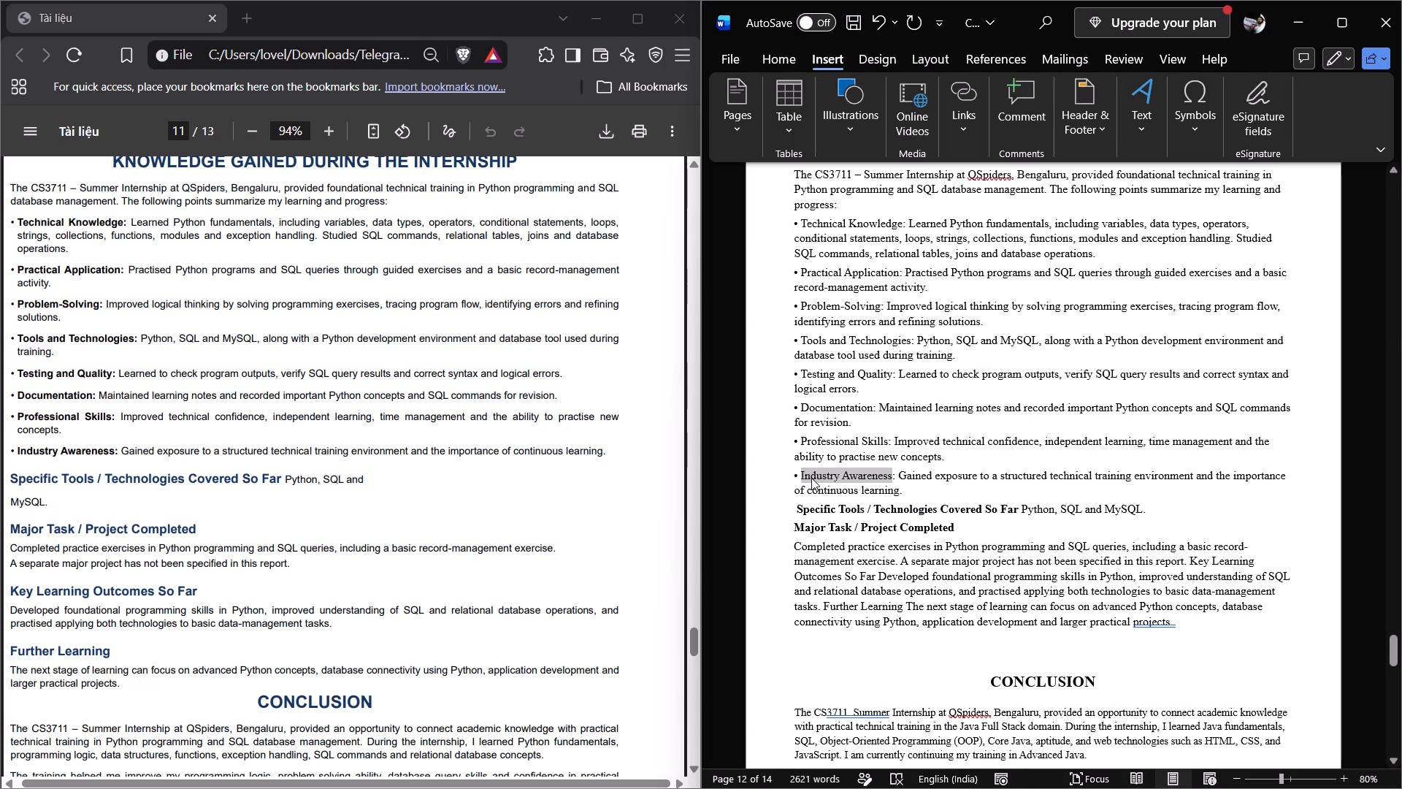
{"action": "key", "text": "ctrl+b"}
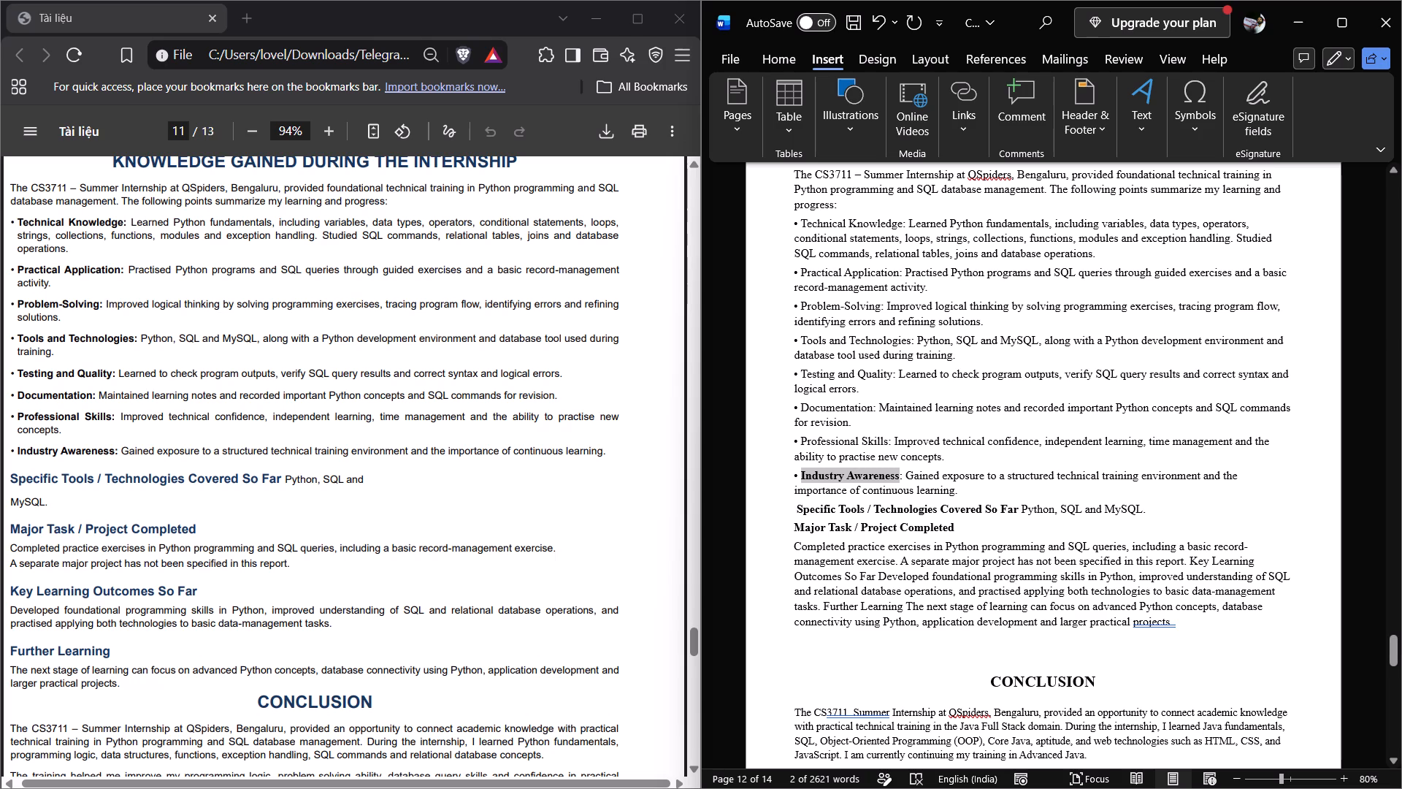
{"action": "left_click_drag", "start_coordinate": [890, 441], "coordinate": [821, 441]}
{"action": "key", "text": "ctrl+b"}
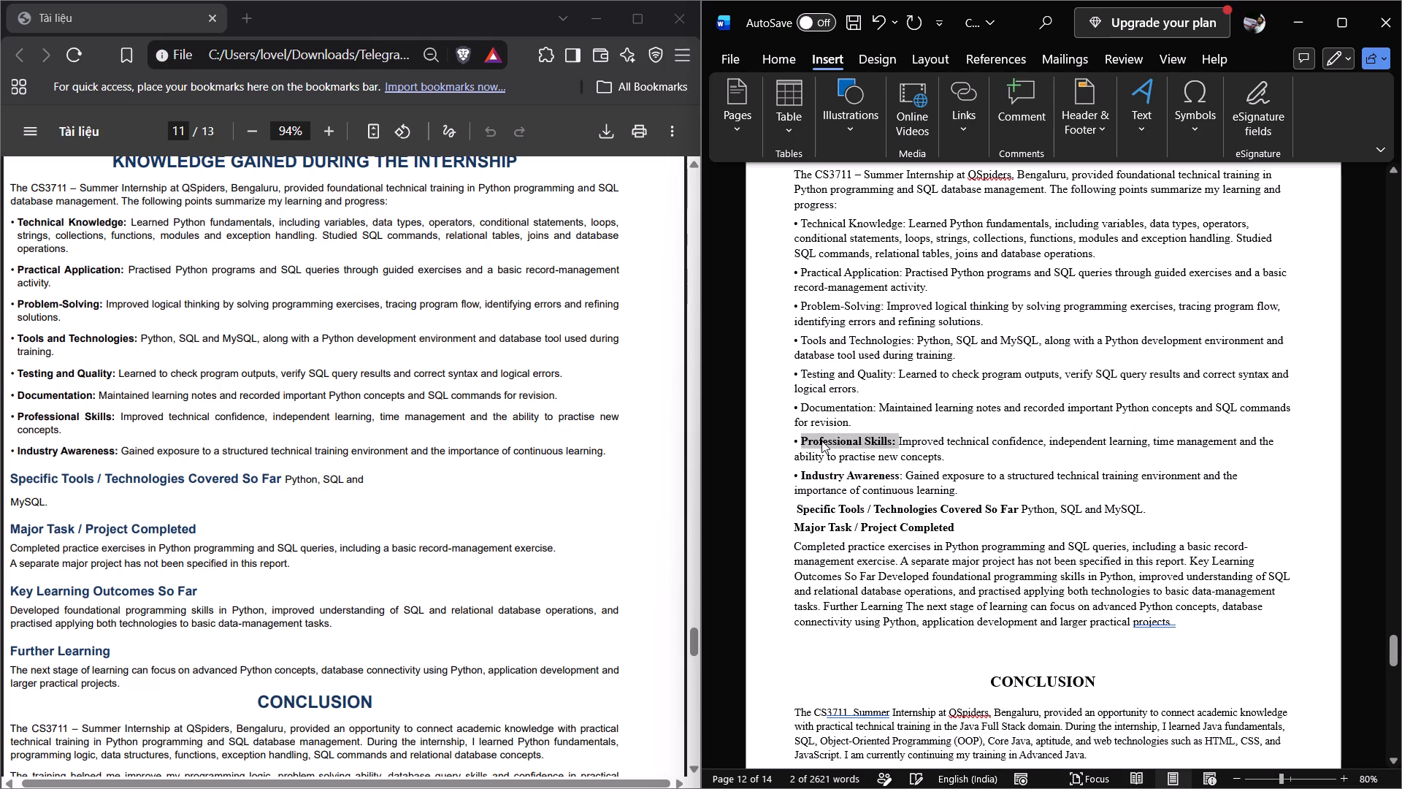
{"action": "left_click_drag", "start_coordinate": [876, 407], "coordinate": [839, 407]}
{"action": "key", "text": "ctrl+b"}
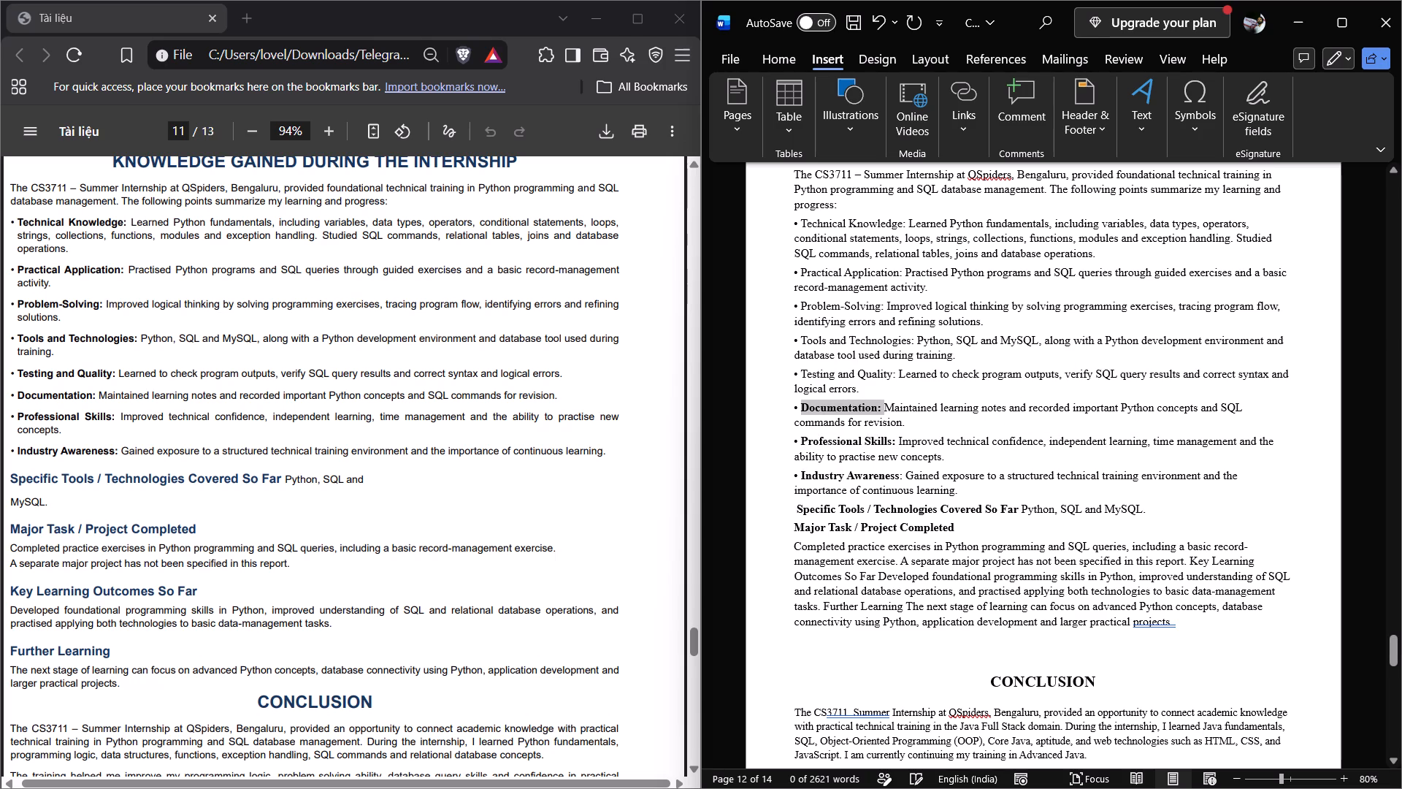
{"action": "left_click_drag", "start_coordinate": [895, 373], "coordinate": [824, 377]}
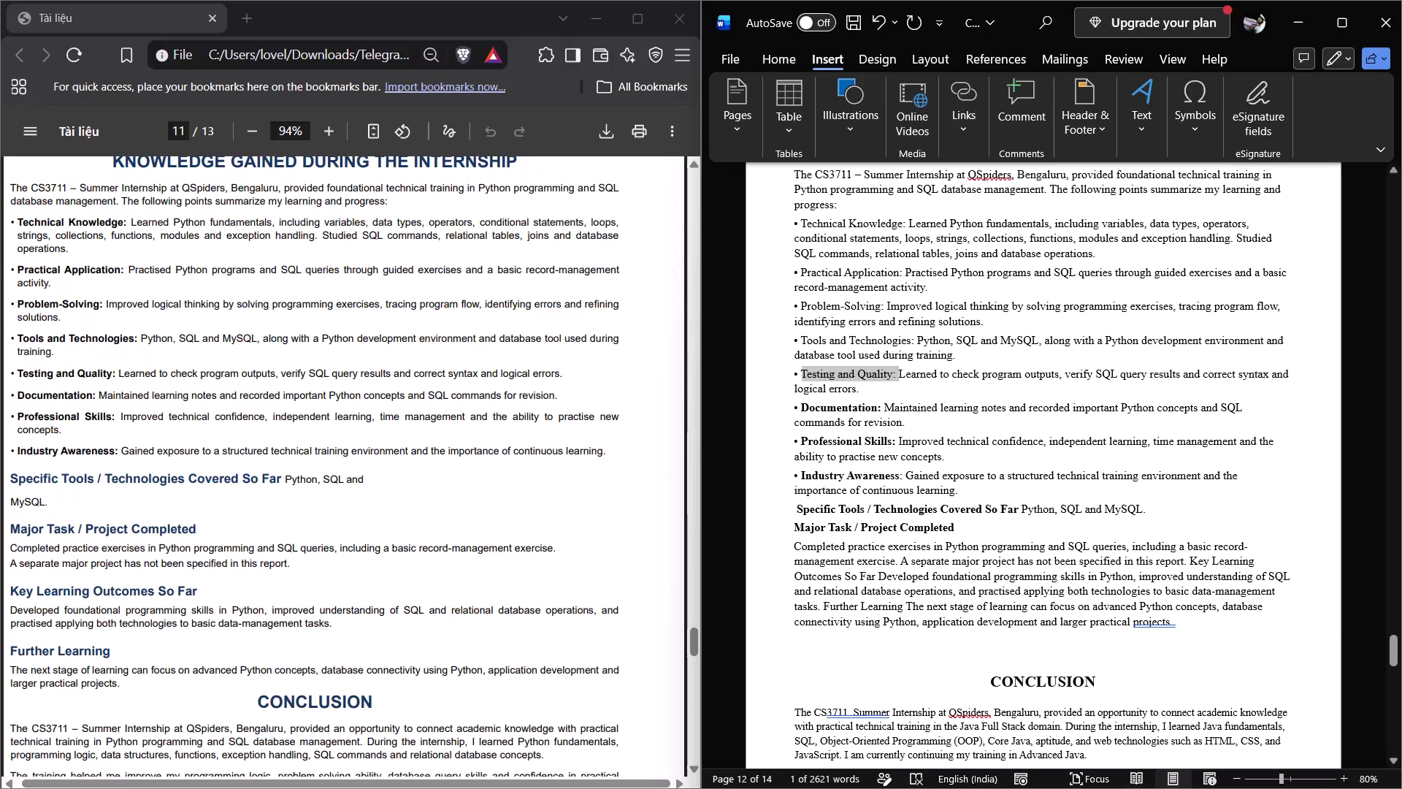
{"action": "left_click_drag", "start_coordinate": [824, 377], "coordinate": [823, 377]}
{"action": "key", "text": "ctrl+b"}
Bold the Tools and Technologies, Problem-Solving, Practical Application, and Technical Knowledge bullet labels in the Word report.
{"action": "scroll", "coordinate": [823, 377], "scroll_direction": "up", "scroll_amount": 1}
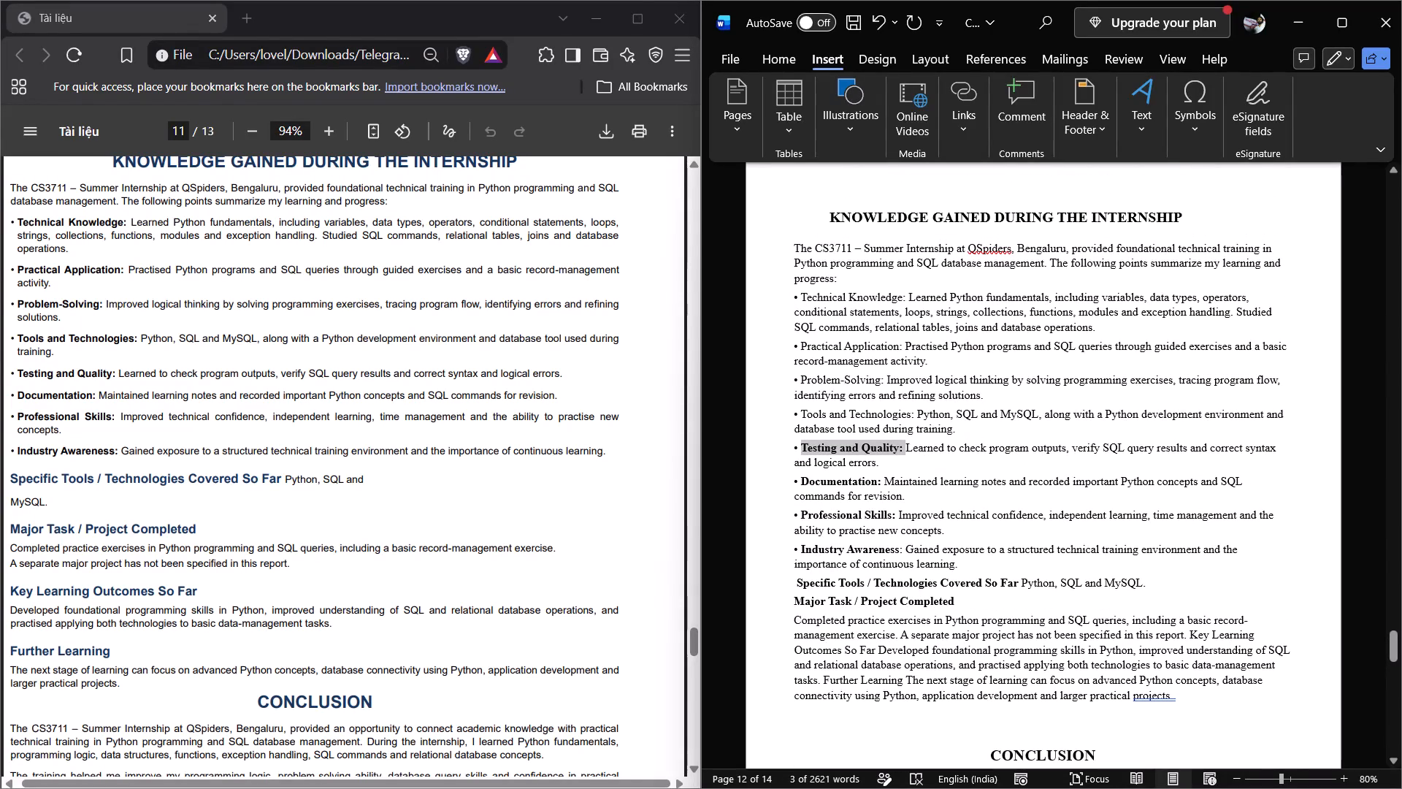
{"action": "left_click_drag", "start_coordinate": [912, 415], "coordinate": [832, 411]}
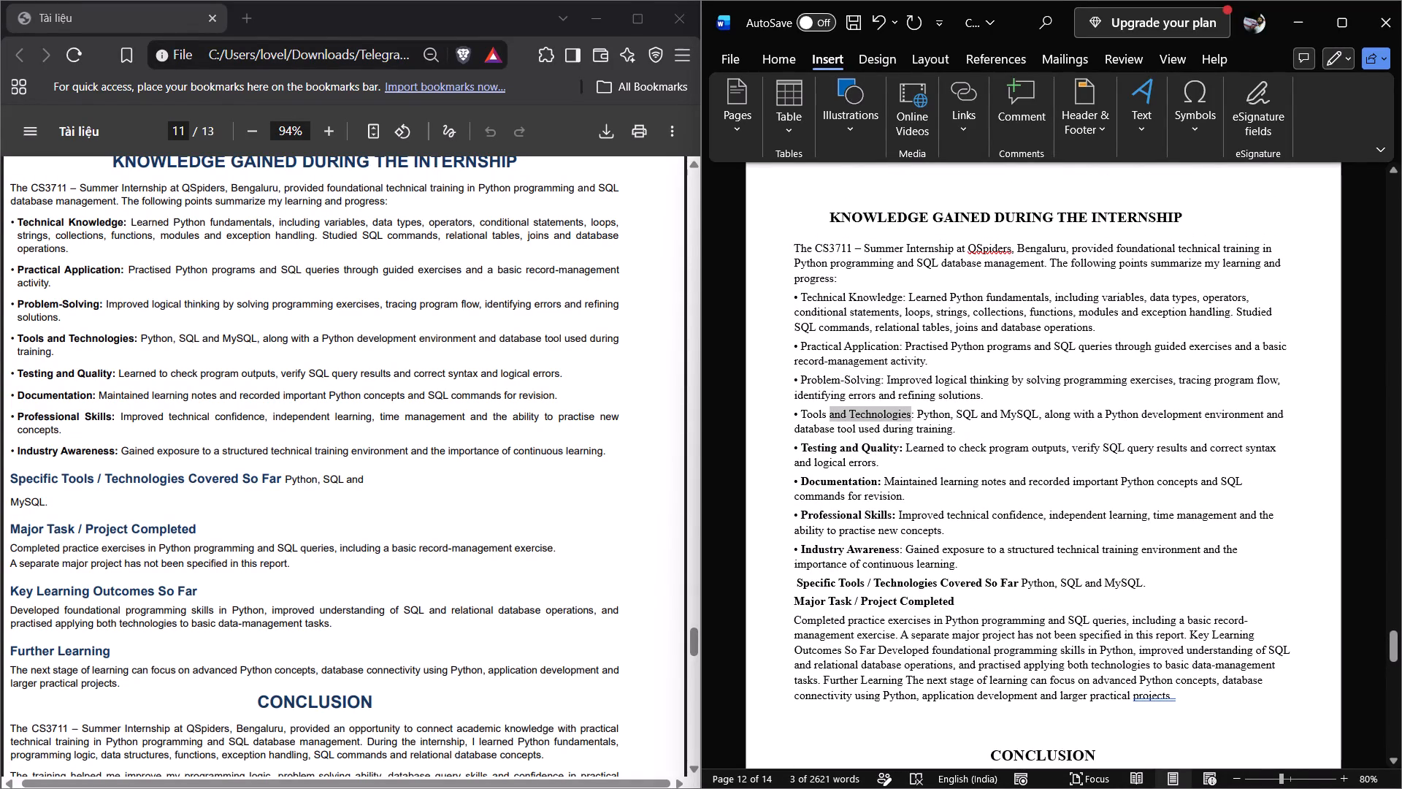
{"action": "left_click_drag", "start_coordinate": [832, 411], "coordinate": [822, 411]}
{"action": "key", "text": "ctrl+b"}
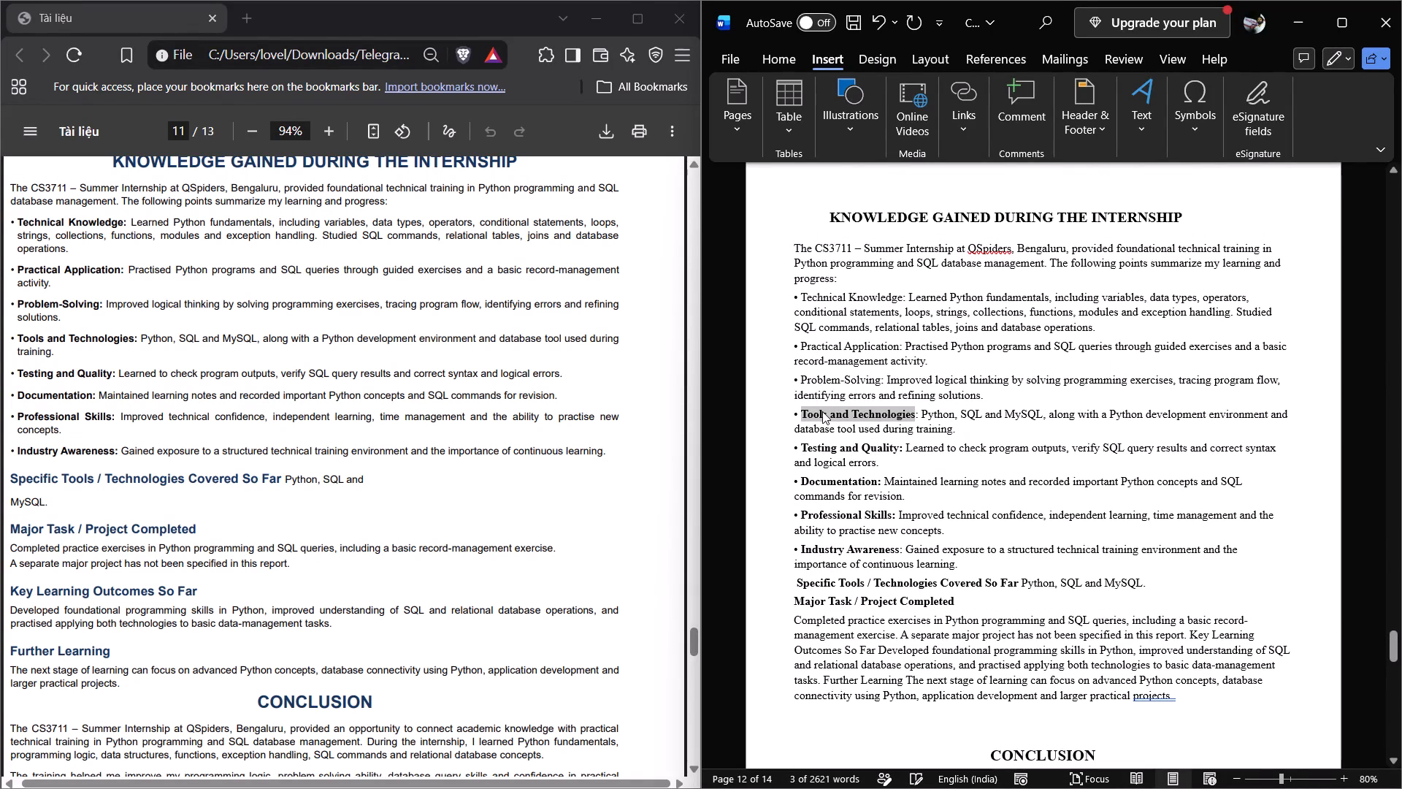
{"action": "scroll", "coordinate": [822, 411], "scroll_direction": "up", "scroll_amount": 1}
{"action": "left_click_drag", "start_coordinate": [882, 412], "coordinate": [829, 413]}
{"action": "key", "text": "ctrl+b"}
{"action": "scroll", "coordinate": [829, 413], "scroll_direction": "up", "scroll_amount": 1}
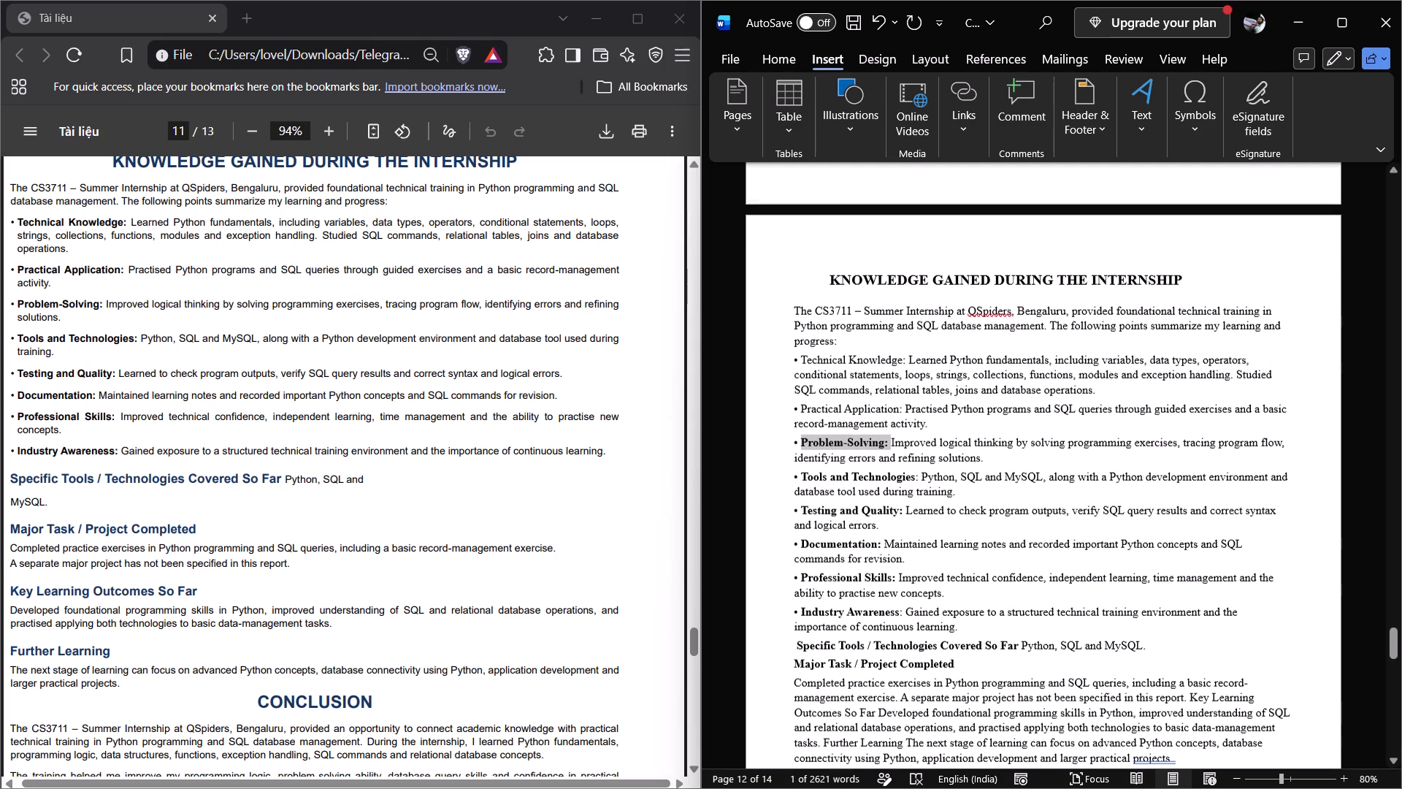
{"action": "left_click_drag", "start_coordinate": [902, 410], "coordinate": [838, 410]}
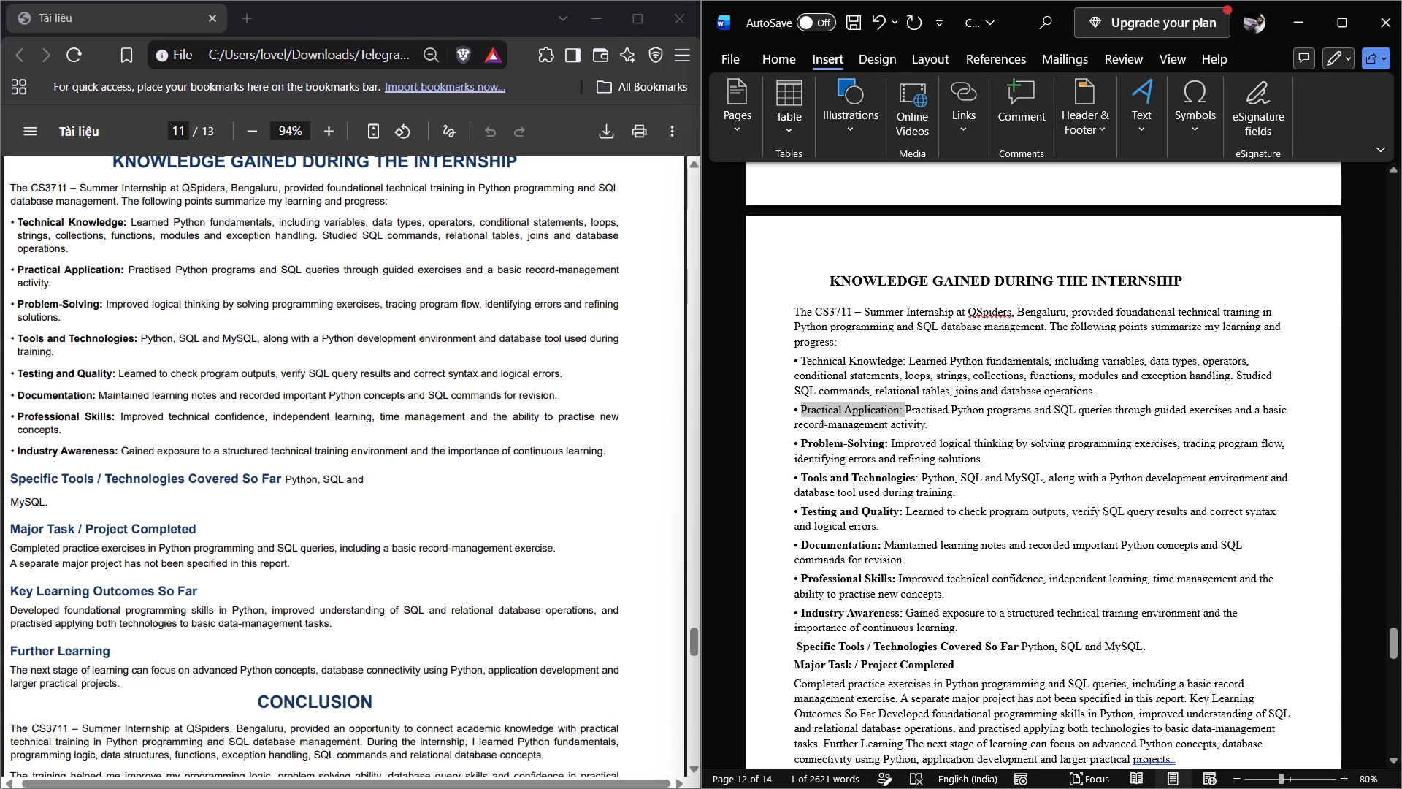
{"action": "left_click_drag", "start_coordinate": [838, 410], "coordinate": [835, 410]}
{"action": "key", "text": "ctrl+b"}
{"action": "scroll", "coordinate": [835, 410], "scroll_direction": "up", "scroll_amount": 1}
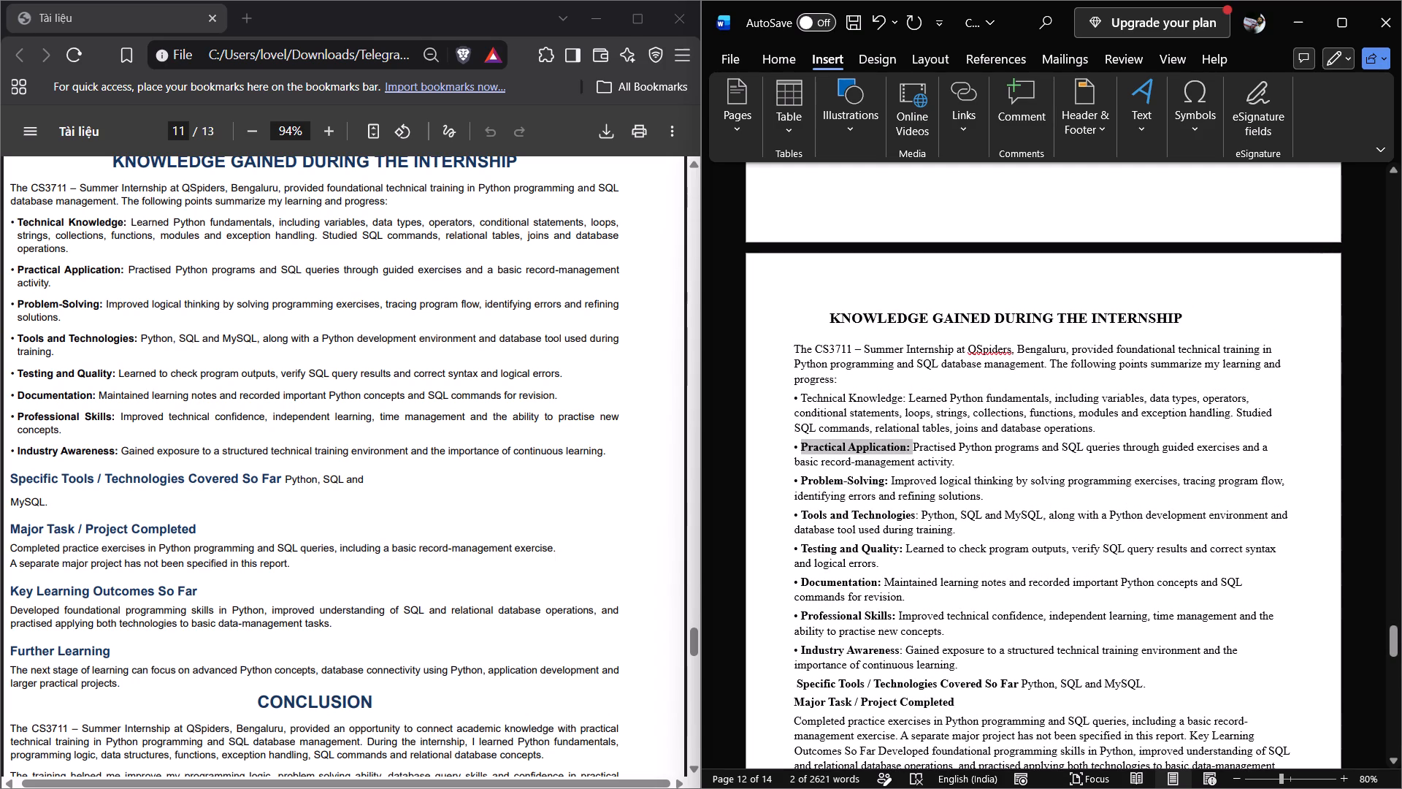
{"action": "left_click_drag", "start_coordinate": [905, 397], "coordinate": [832, 400]}
{"action": "key", "text": "ctrl+b"}
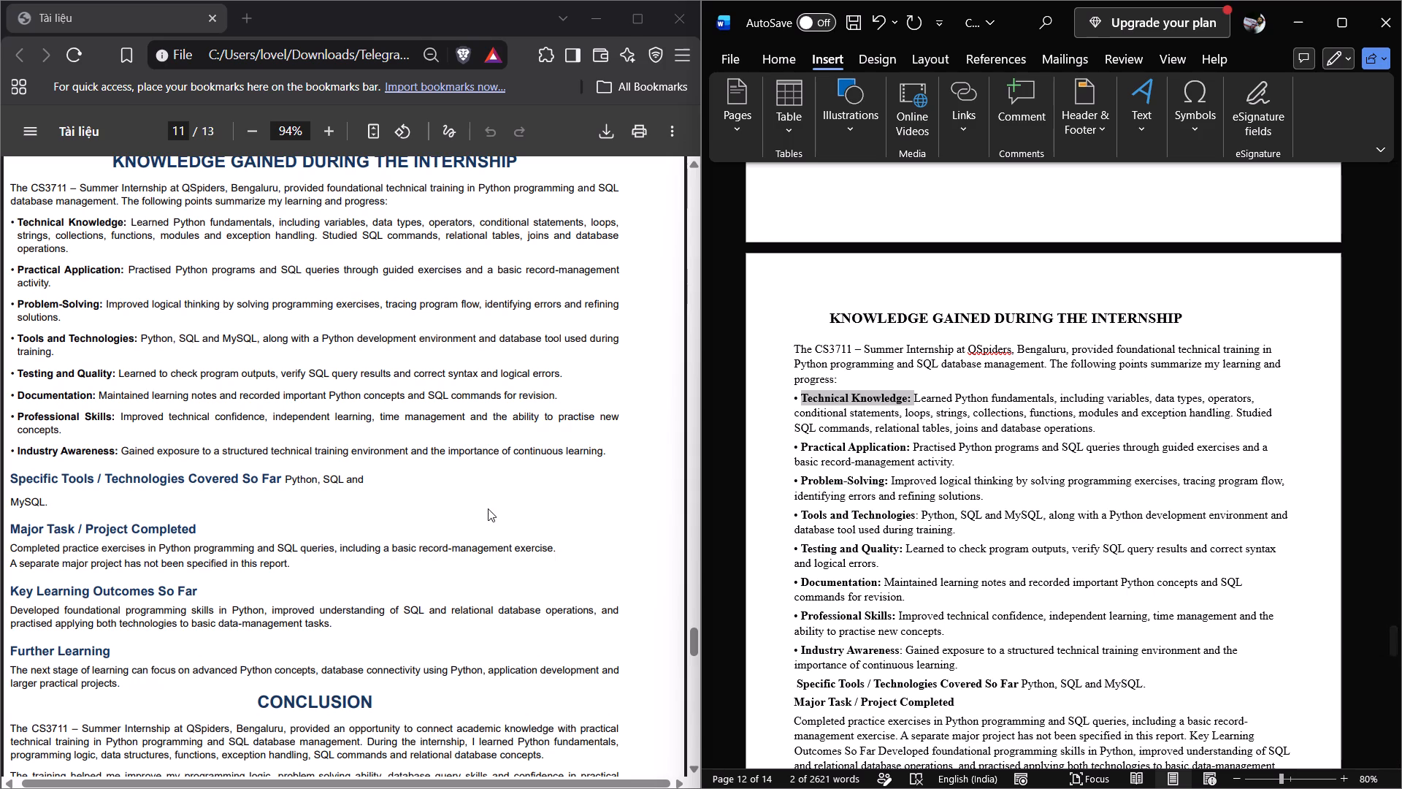
Put "Key Learning Outcomes So Far", "Further Learning", and the text following each heading on separate paragraphs, following the PDF's layout.
{"action": "scroll", "coordinate": [488, 508], "scroll_direction": "down", "scroll_amount": 3}
{"action": "scroll", "coordinate": [933, 628], "scroll_direction": "down", "scroll_amount": 1}
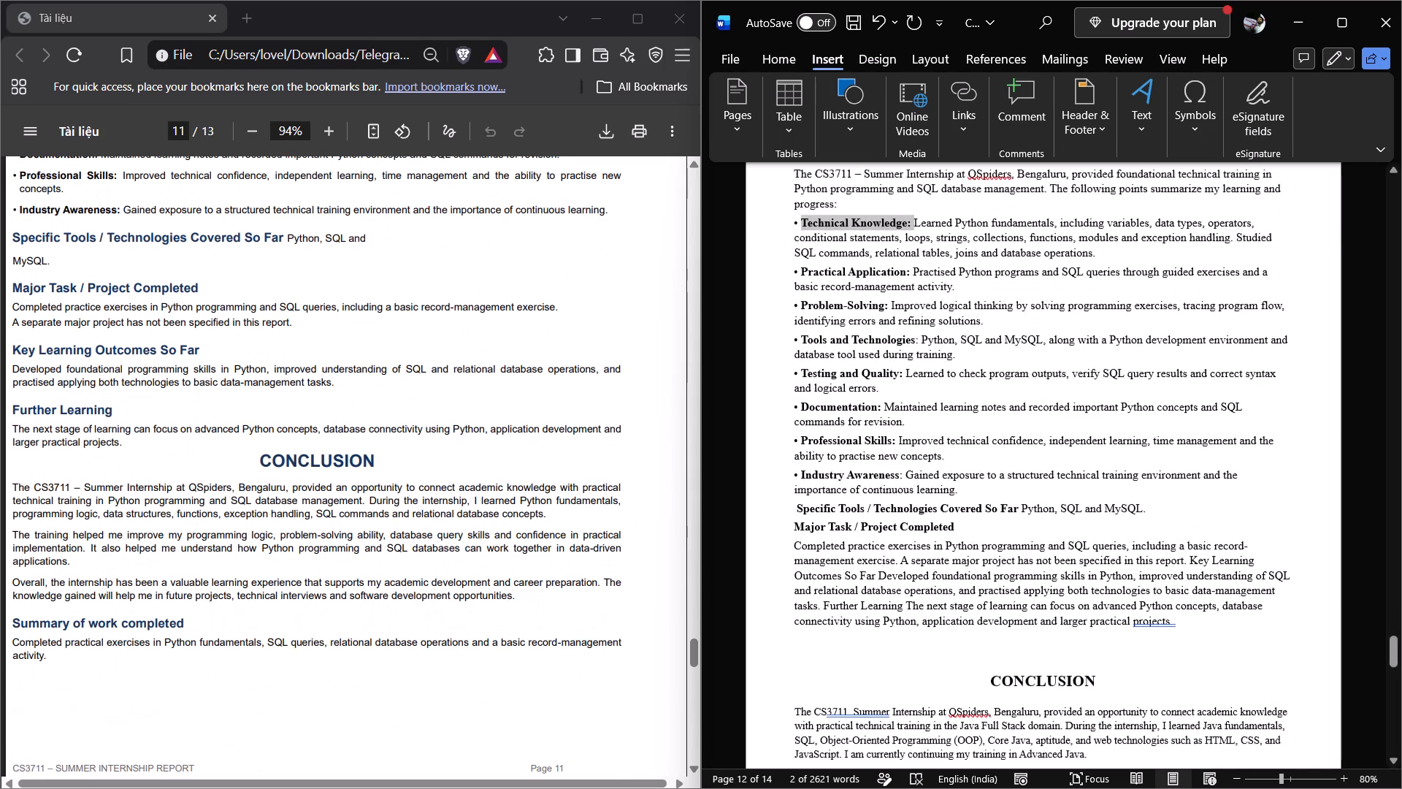
{"action": "scroll", "coordinate": [933, 628], "scroll_direction": "down", "scroll_amount": 1}
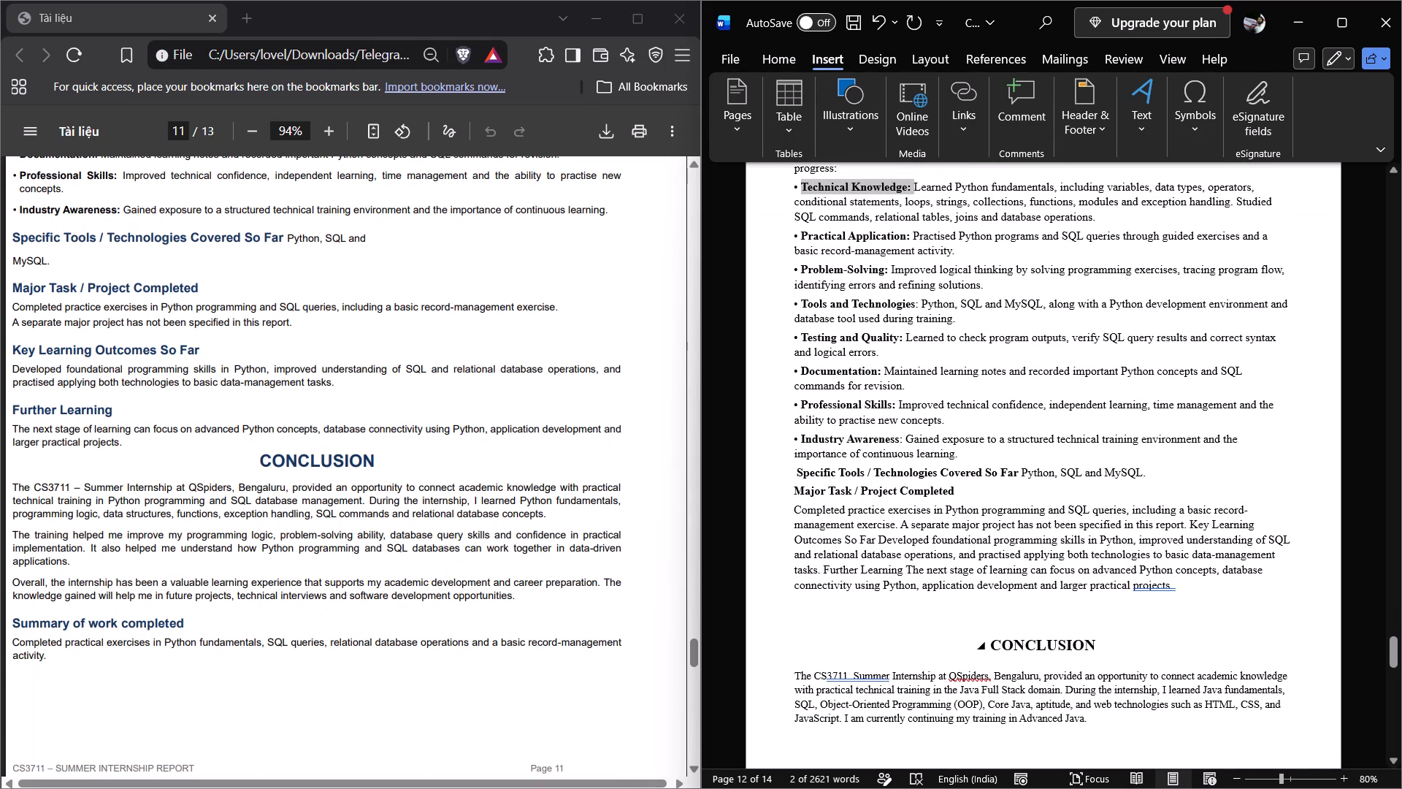
{"action": "left_click", "coordinate": [985, 638]}
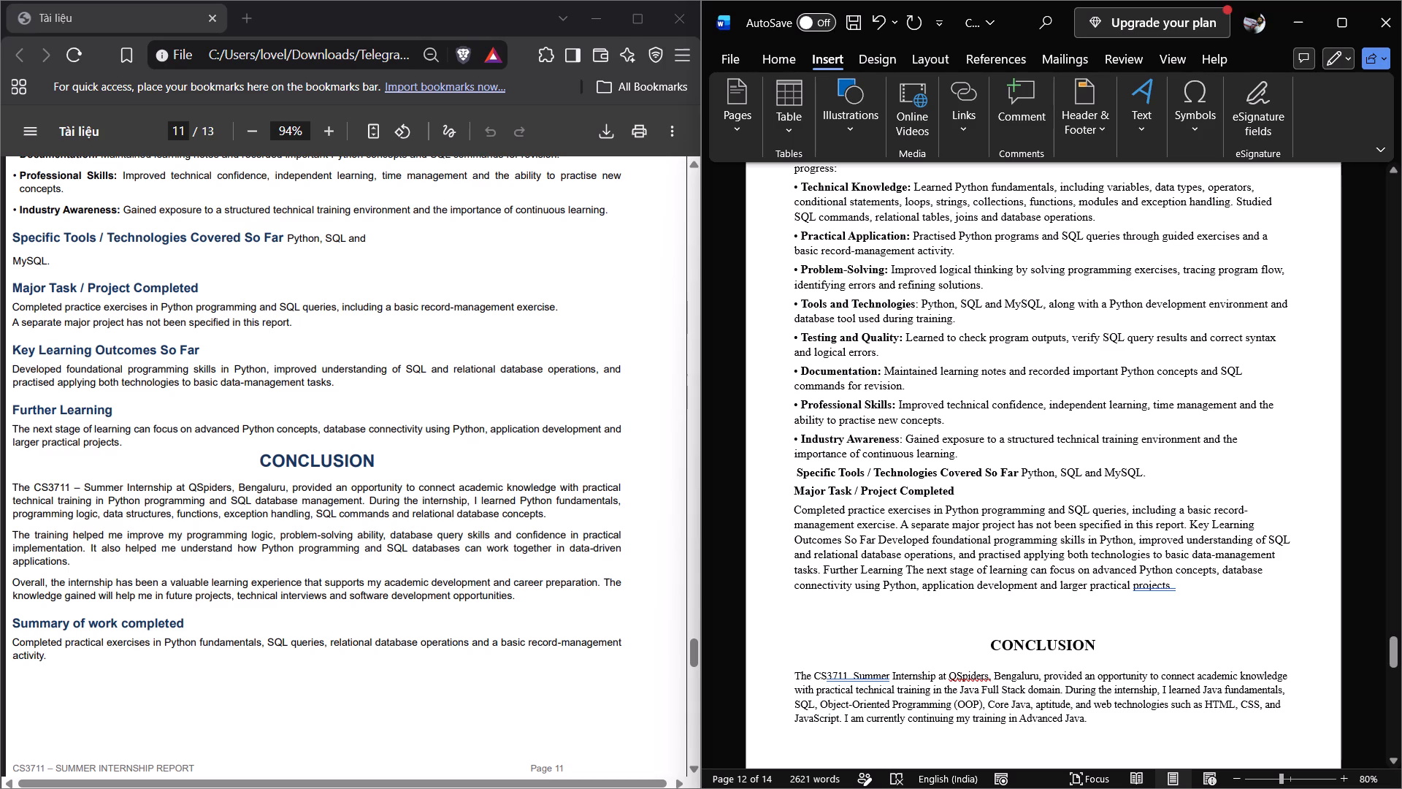
{"action": "left_click", "coordinate": [1187, 525]}
{"action": "key", "text": "Return"}
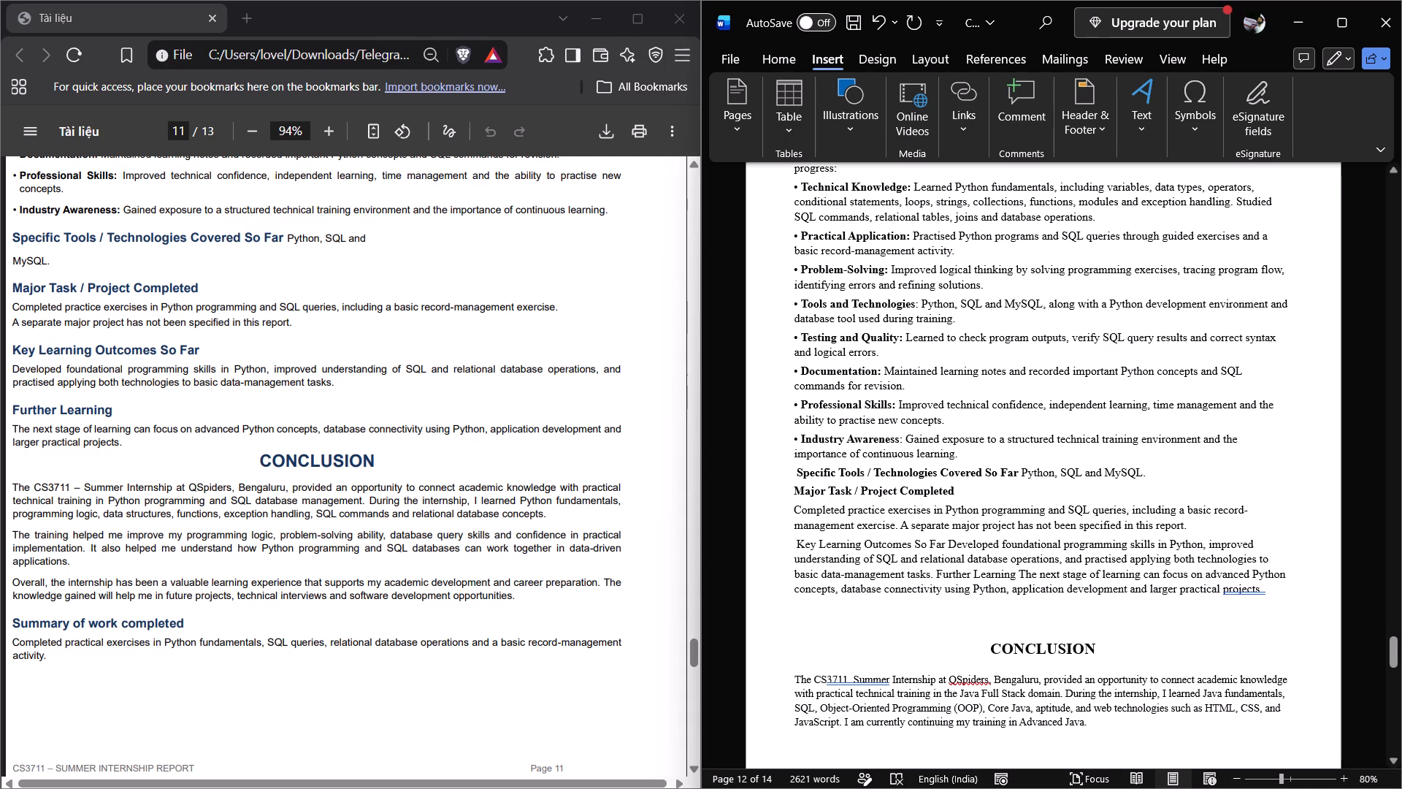
{"action": "left_click", "coordinate": [951, 543]}
{"action": "key", "text": "Return"}
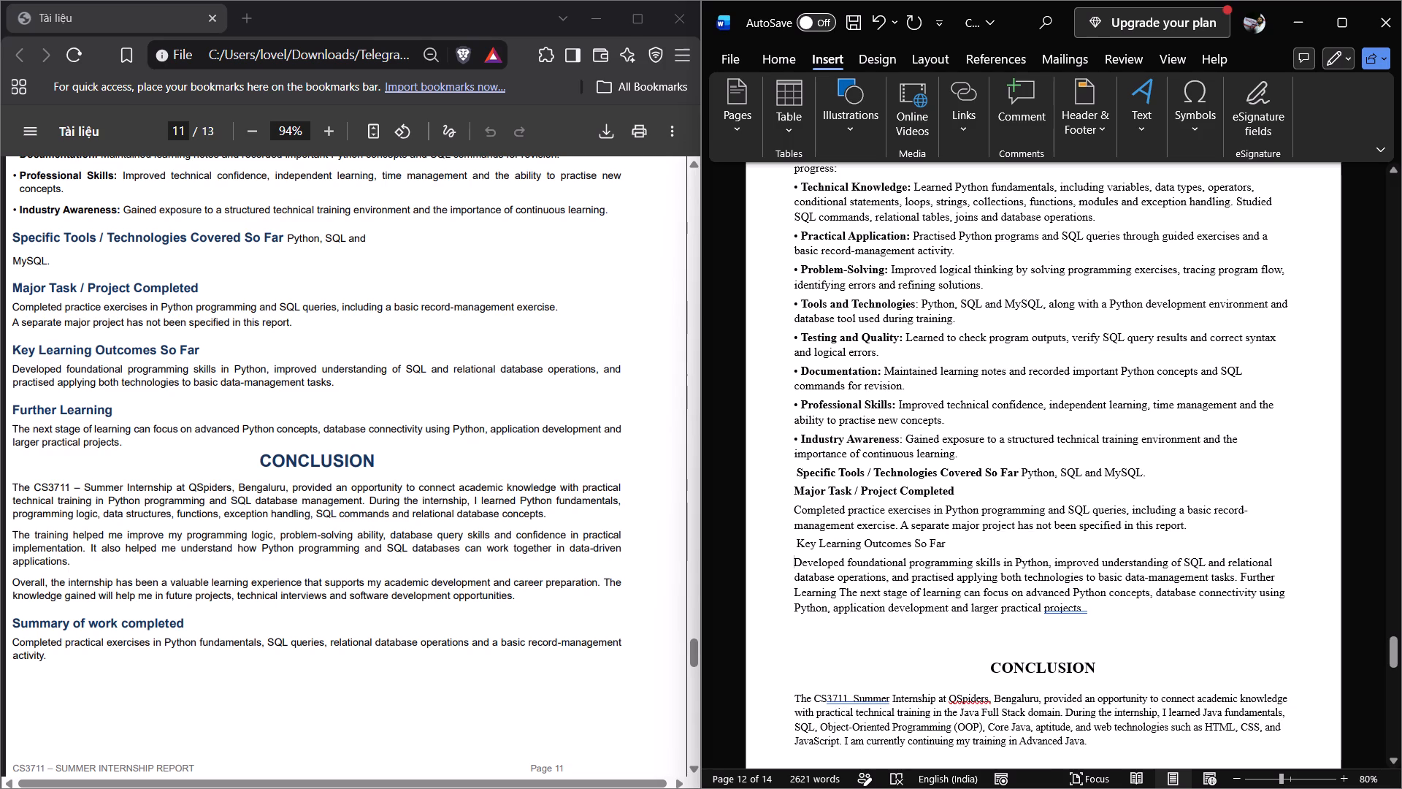
{"action": "left_click", "coordinate": [1237, 576]}
{"action": "key", "text": "Return"}
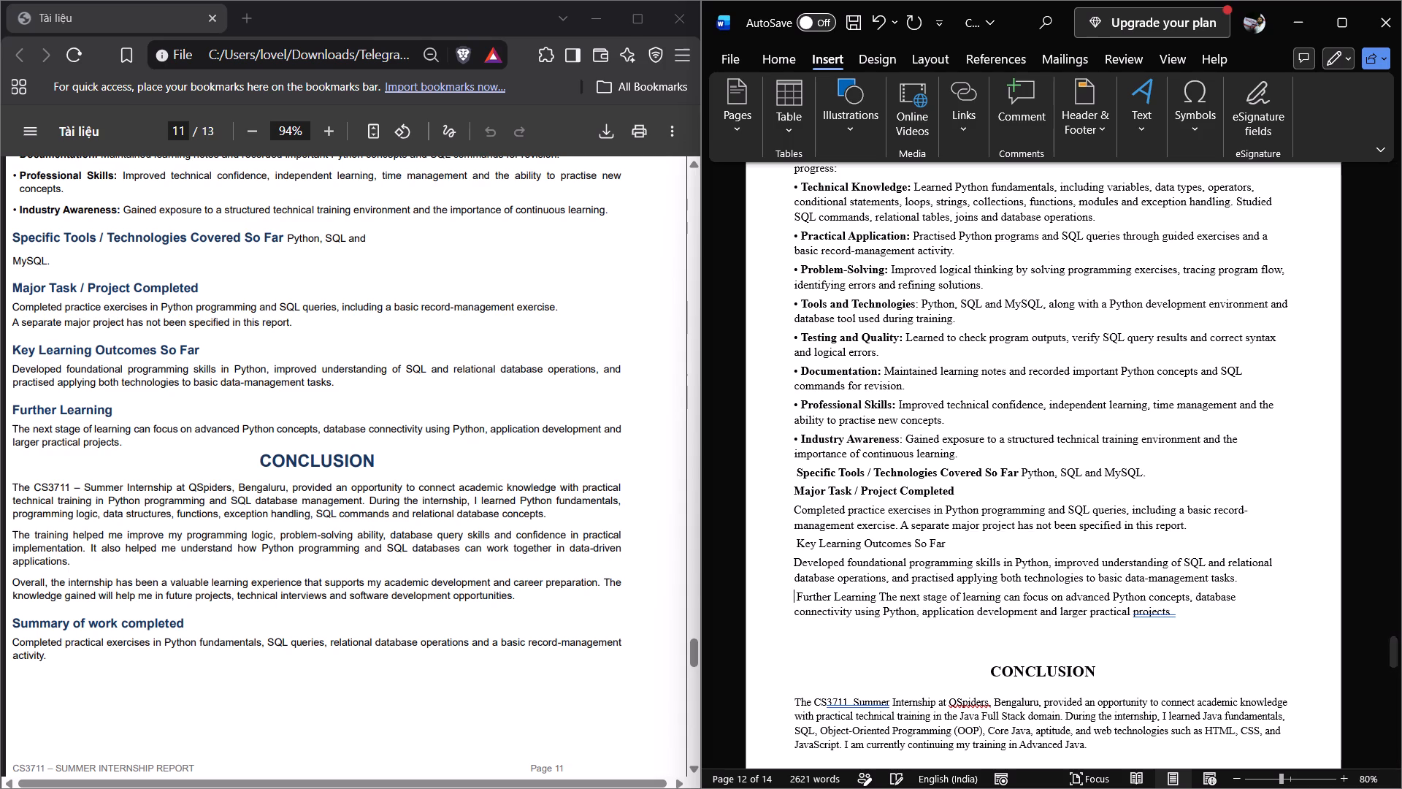
{"action": "left_click", "coordinate": [881, 596]}
{"action": "key", "text": "Return"}
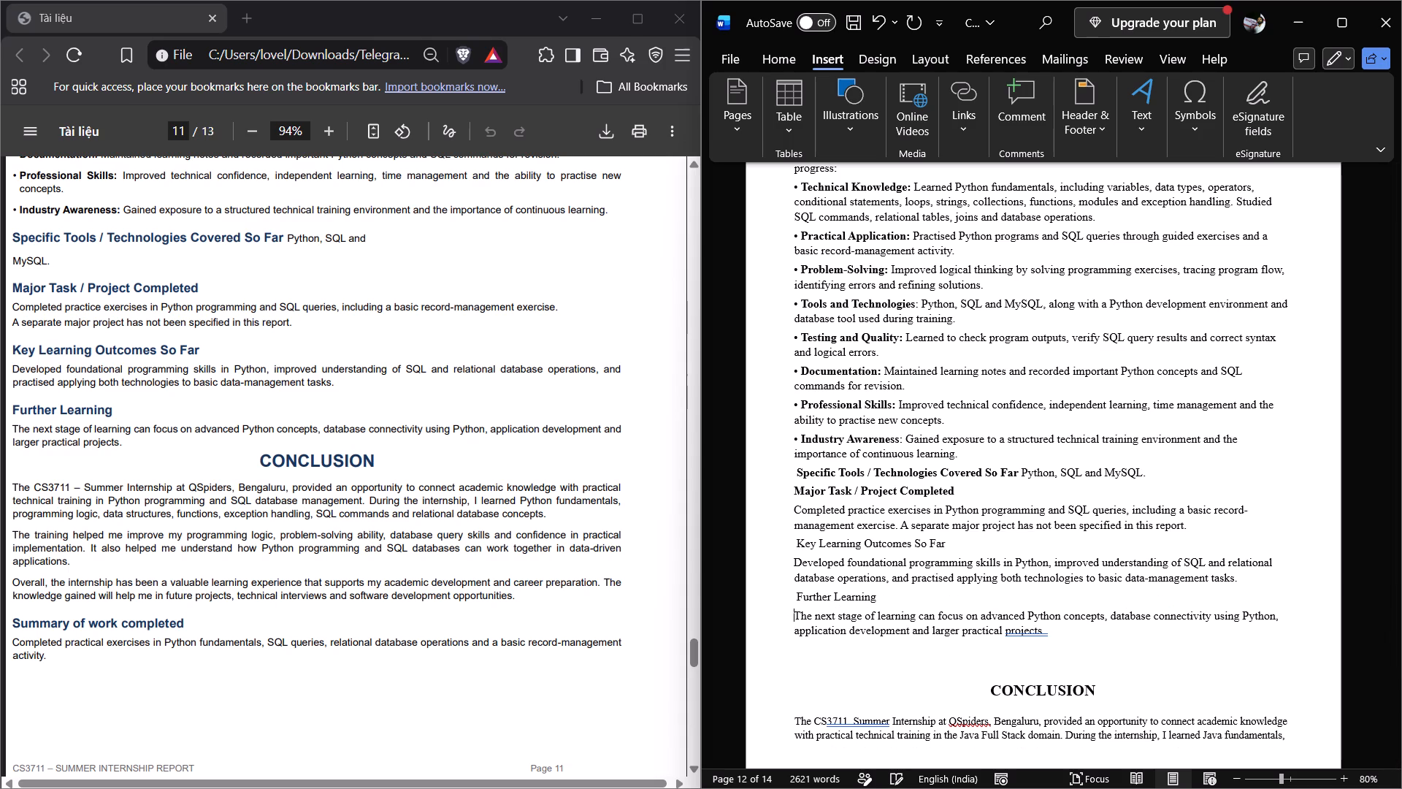
Bold the "Further Learning" and "Key Learning Outcomes So Far" headings in the Word report.
{"action": "left_click_drag", "start_coordinate": [876, 599], "coordinate": [817, 600]}
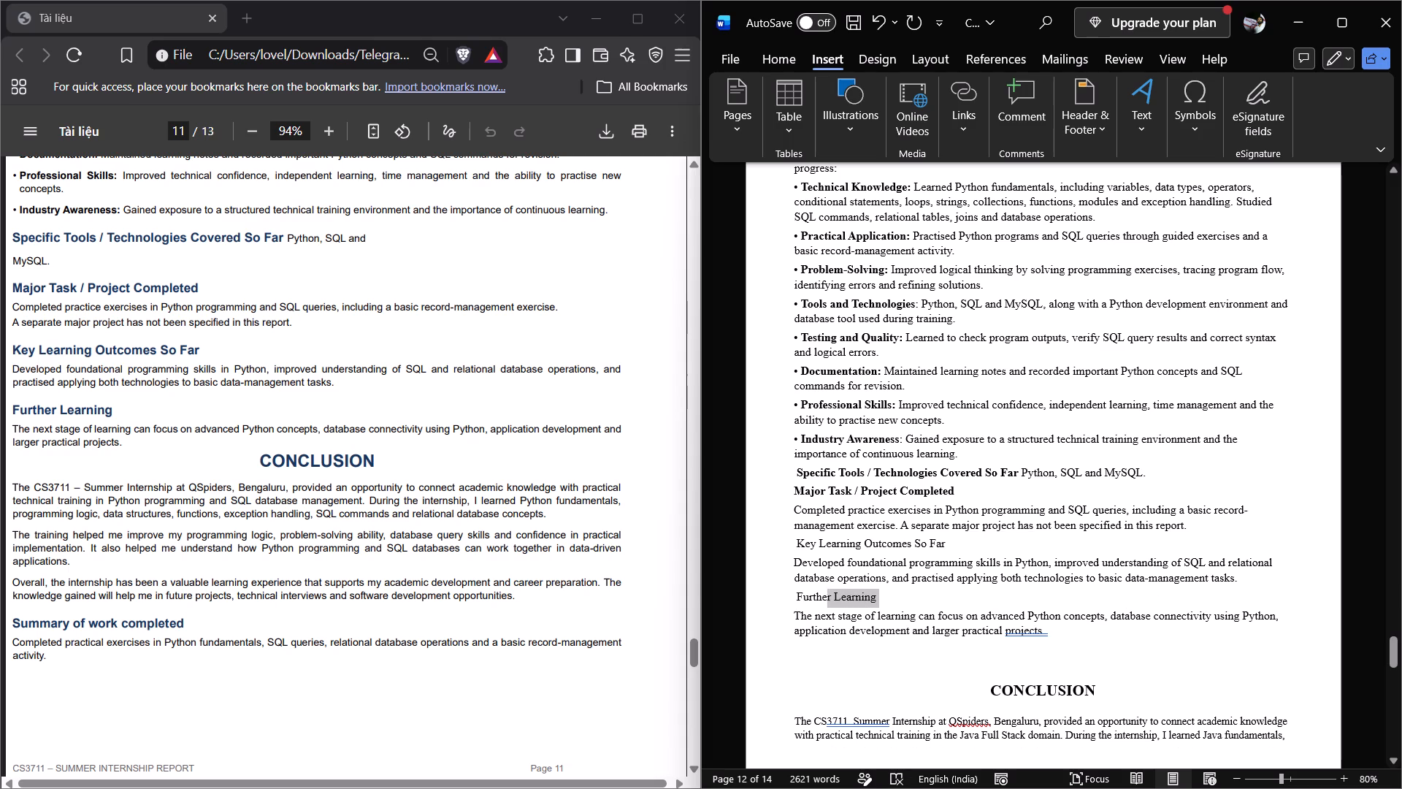
{"action": "left_click_drag", "start_coordinate": [817, 600], "coordinate": [805, 600]}
{"action": "key", "text": "ctrl+b"}
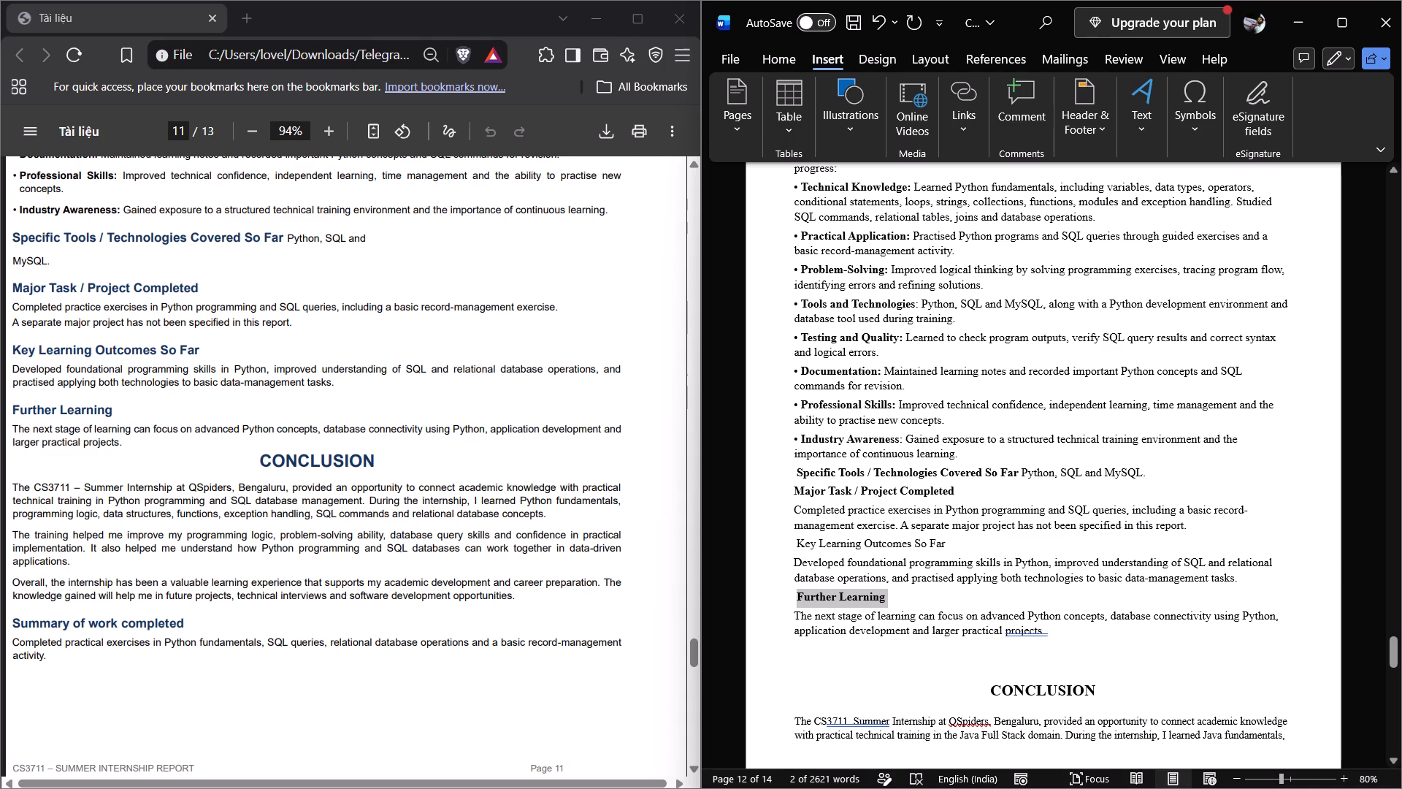
{"action": "left_click_drag", "start_coordinate": [944, 544], "coordinate": [821, 548]}
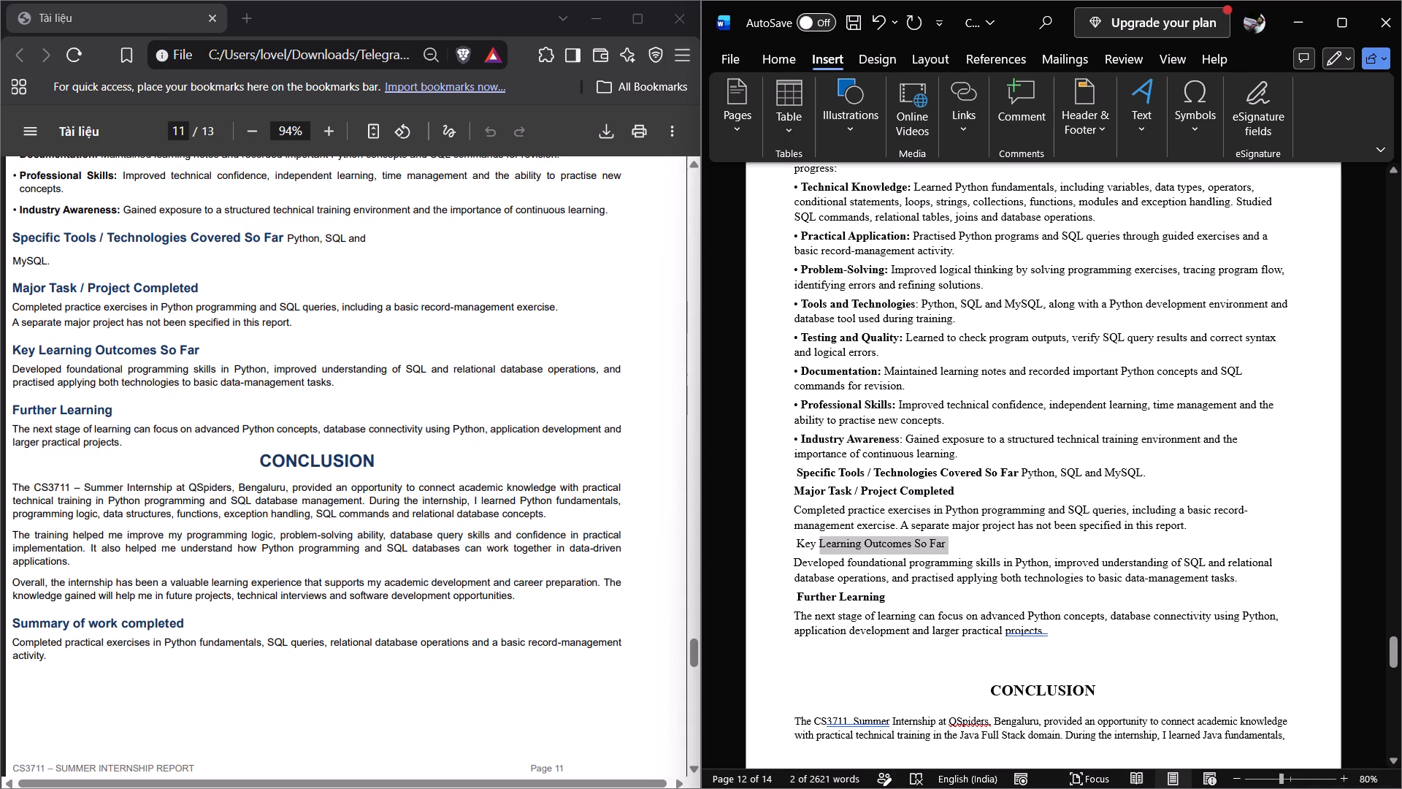
{"action": "left_click_drag", "start_coordinate": [821, 548], "coordinate": [801, 552]}
{"action": "key", "text": "ctrl+b"}
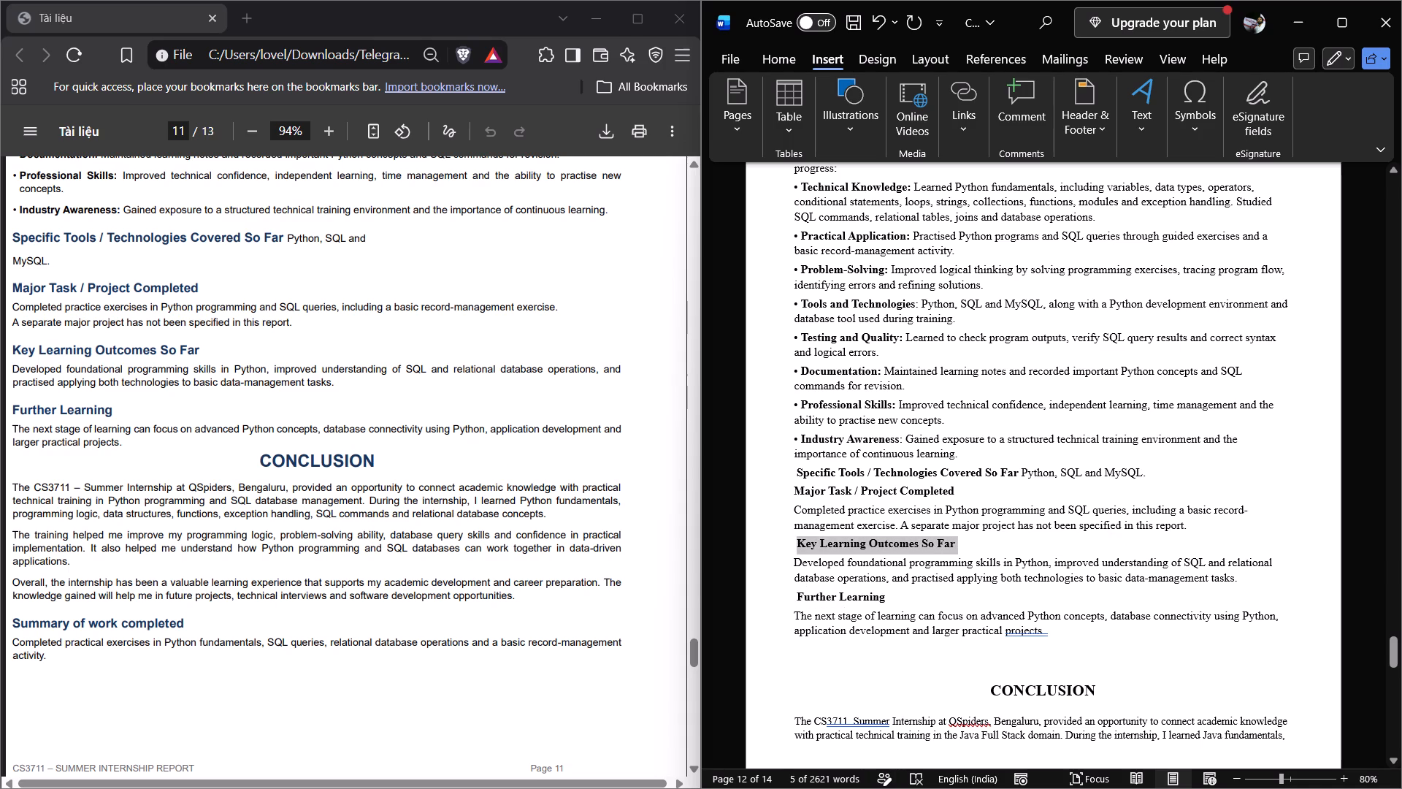
{"action": "left_click", "coordinate": [893, 598]}
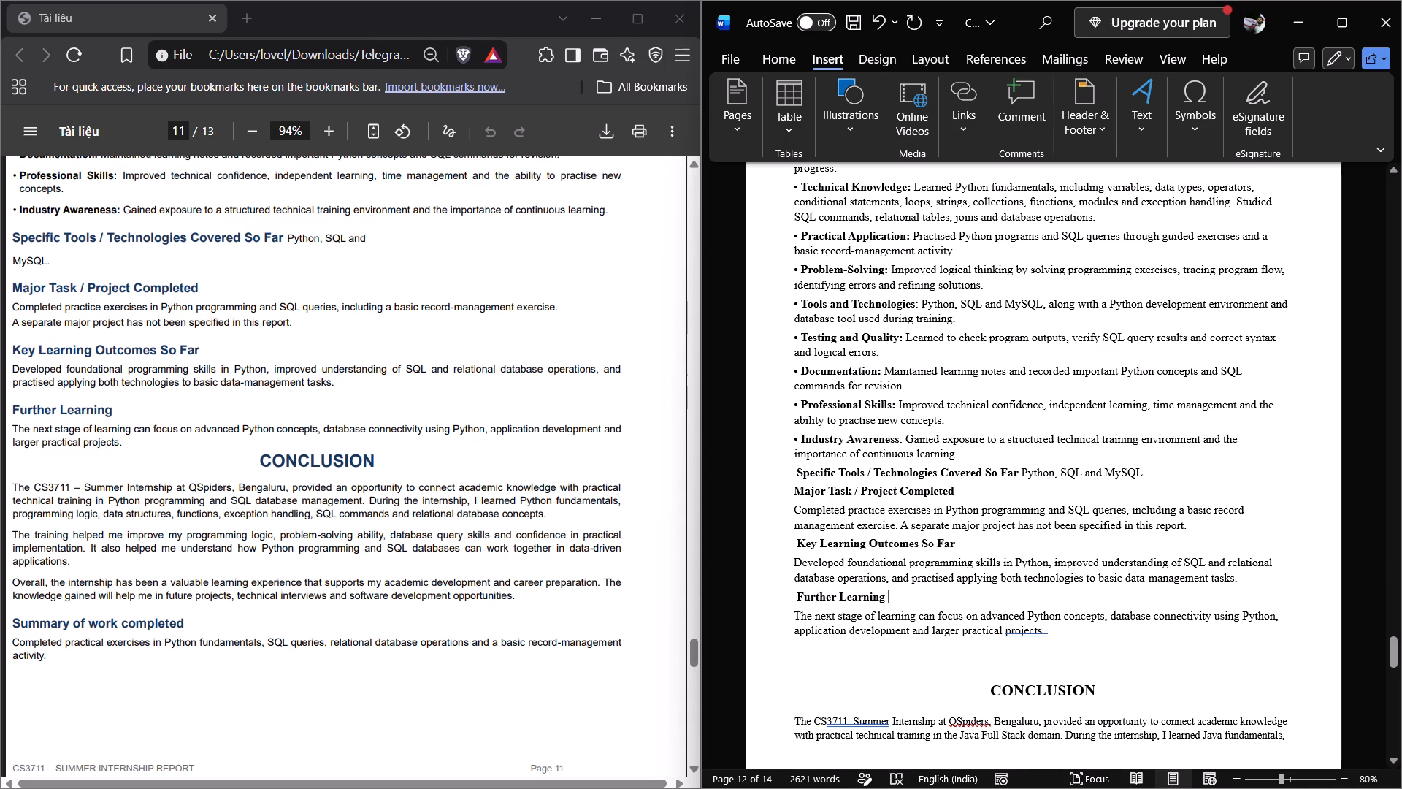
Insert a blank line before the CONCLUSION heading to push it onto the following page.
{"action": "scroll", "coordinate": [893, 598], "scroll_direction": "down", "scroll_amount": 1}
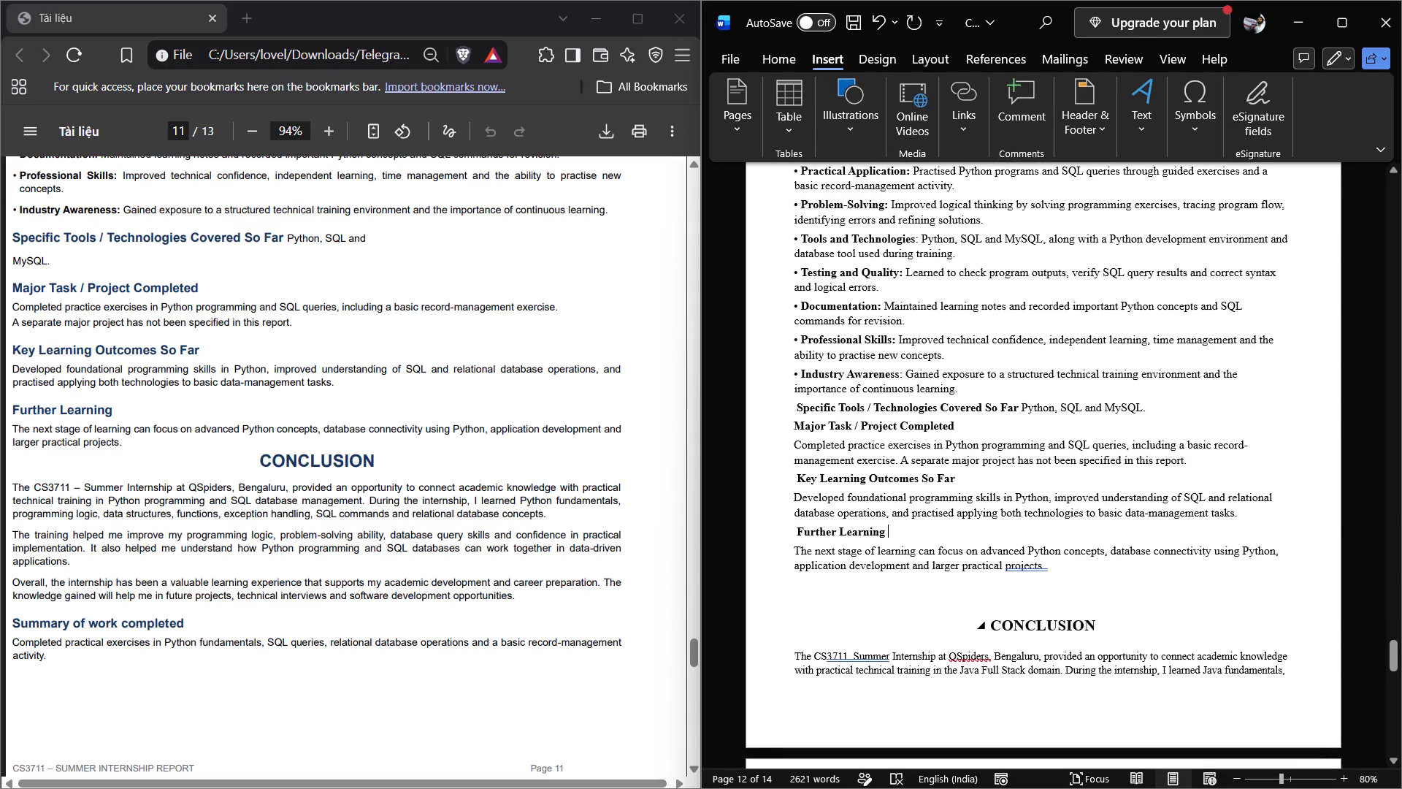
{"action": "left_click", "coordinate": [988, 622]}
{"action": "key", "text": "Return"}
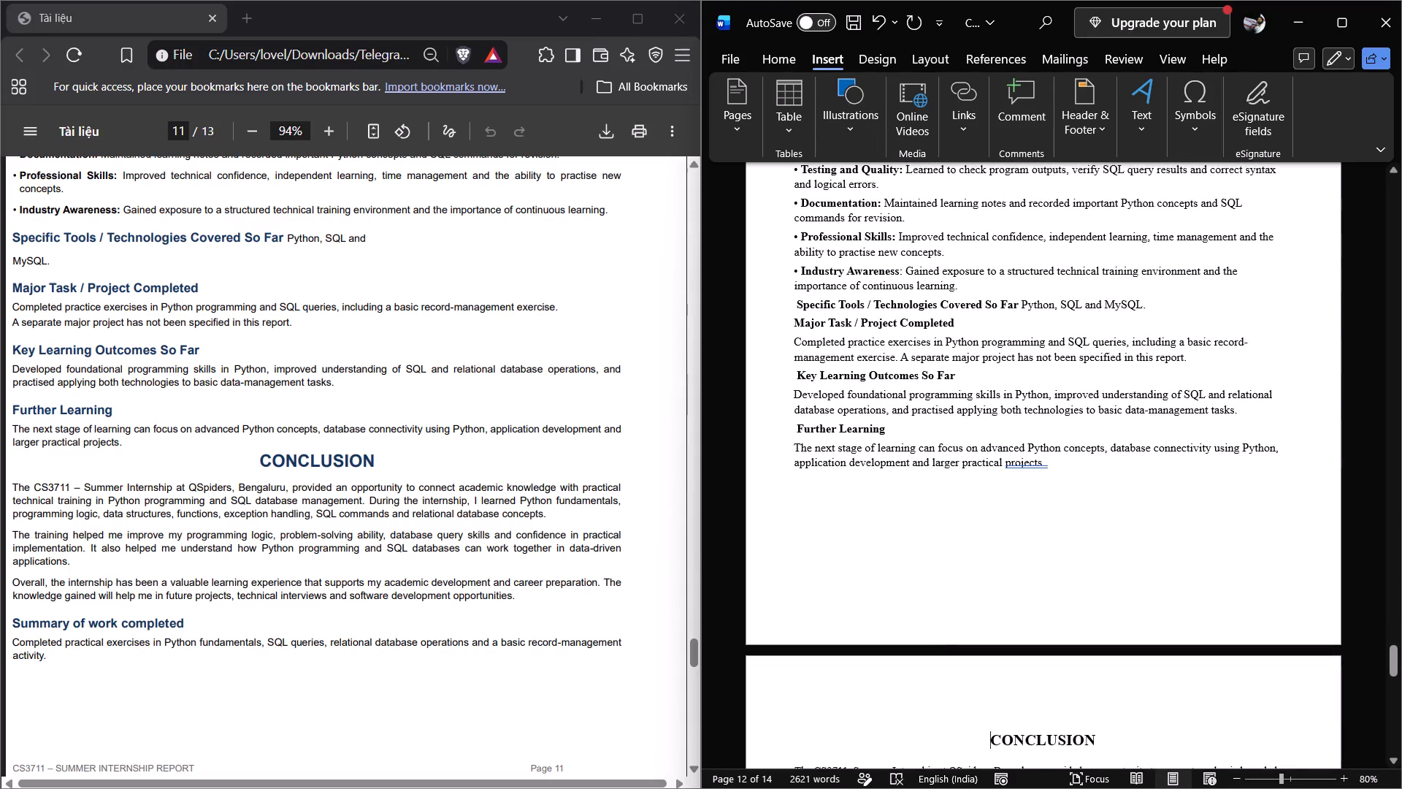
{"action": "scroll", "coordinate": [643, 510], "scroll_direction": "down", "scroll_amount": 2}
{"action": "scroll", "coordinate": [913, 583], "scroll_direction": "down", "scroll_amount": 2}
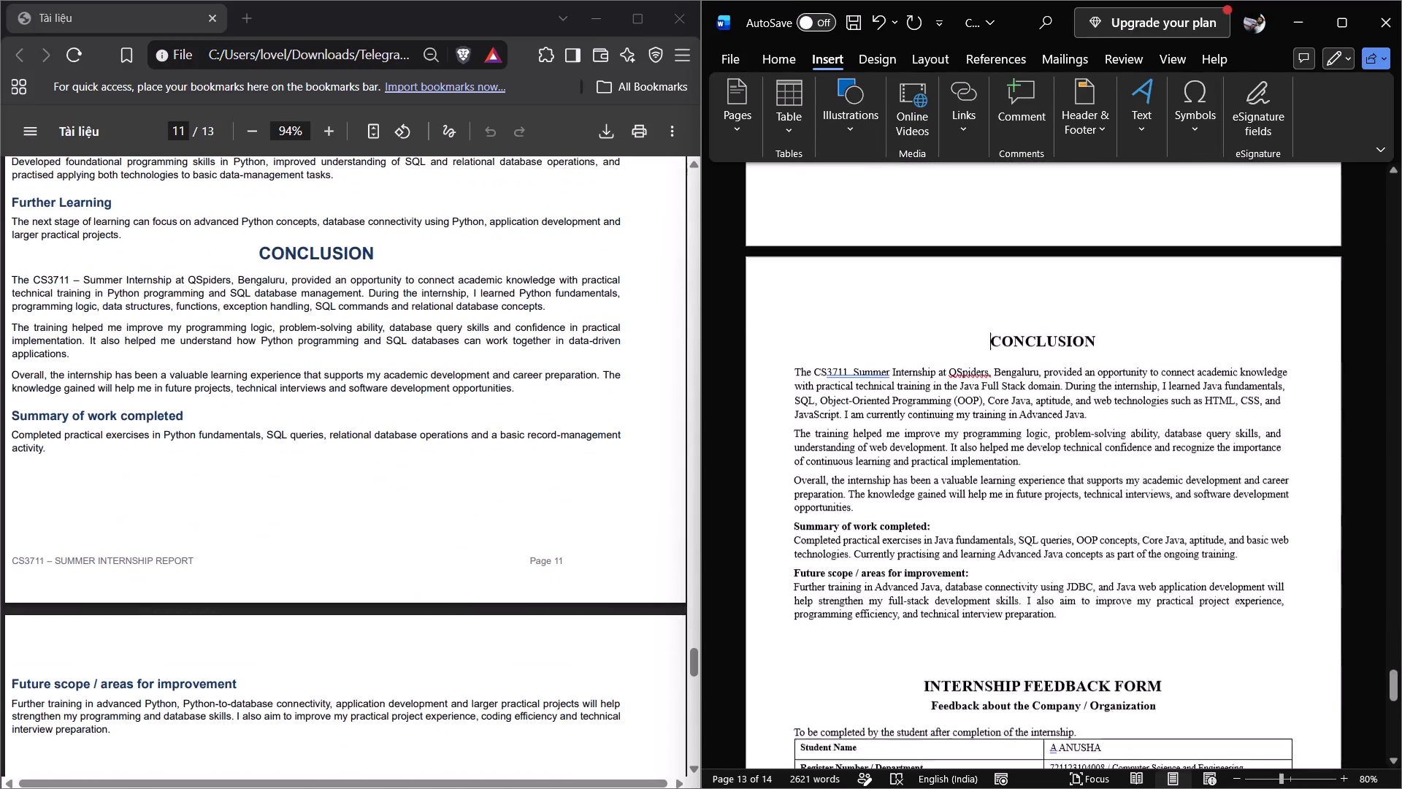
Replace the Word report's CONCLUSION body text with the PDF's conclusion text, from "The CS3711" through the "Future scope / areas for improvement" paragraph.
{"action": "scroll", "coordinate": [913, 583], "scroll_direction": "down", "scroll_amount": 1}
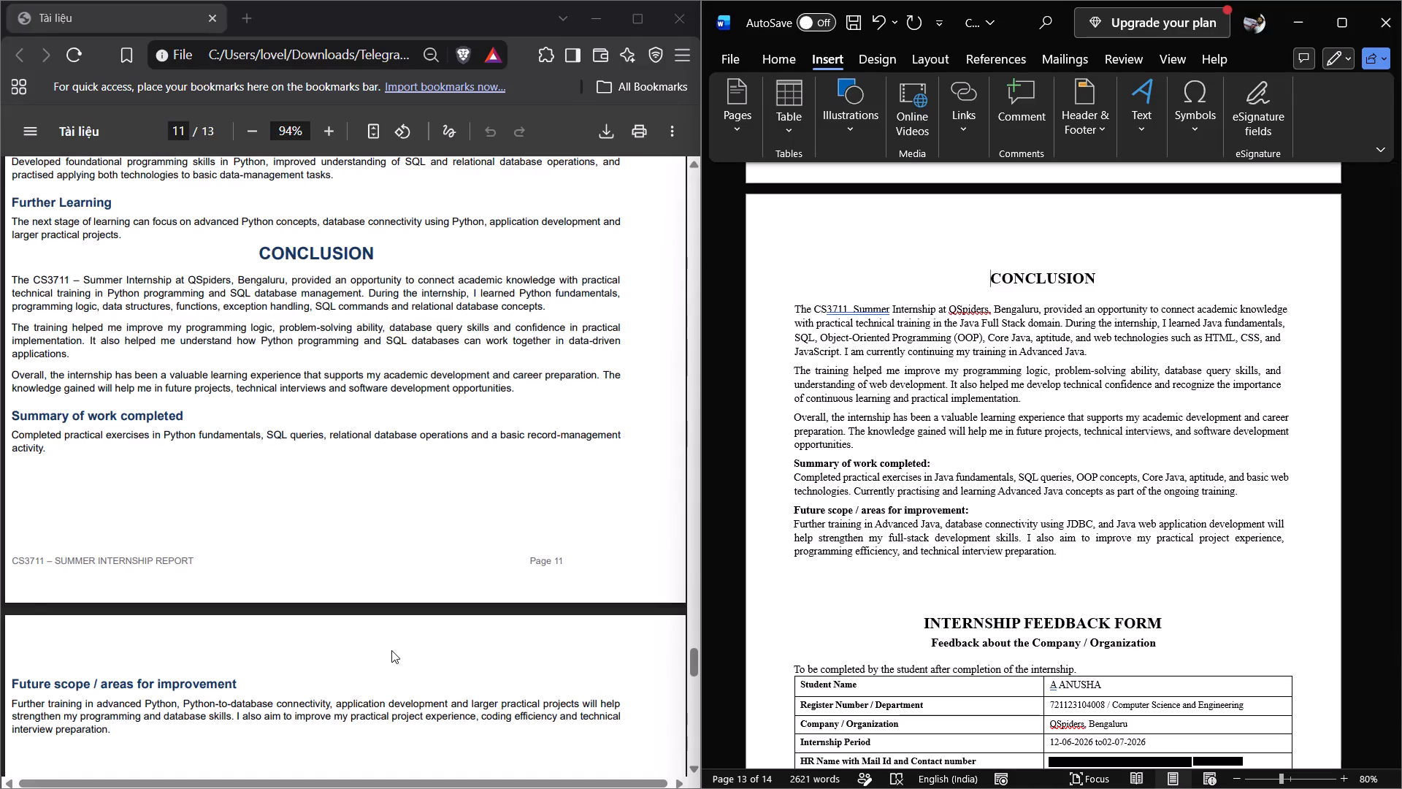
{"action": "scroll", "coordinate": [391, 650], "scroll_direction": "down", "scroll_amount": 7}
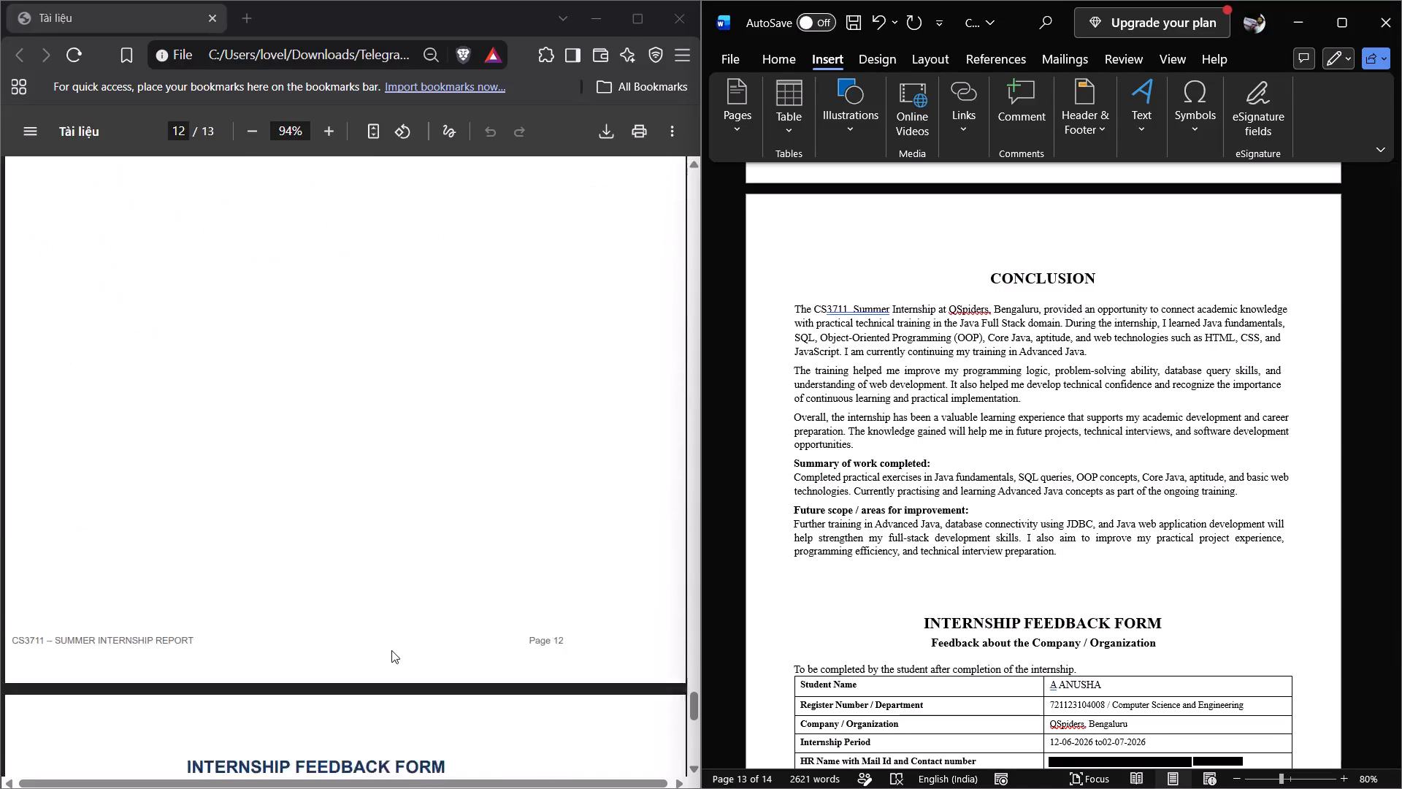
{"action": "scroll", "coordinate": [391, 650], "scroll_direction": "down", "scroll_amount": 5}
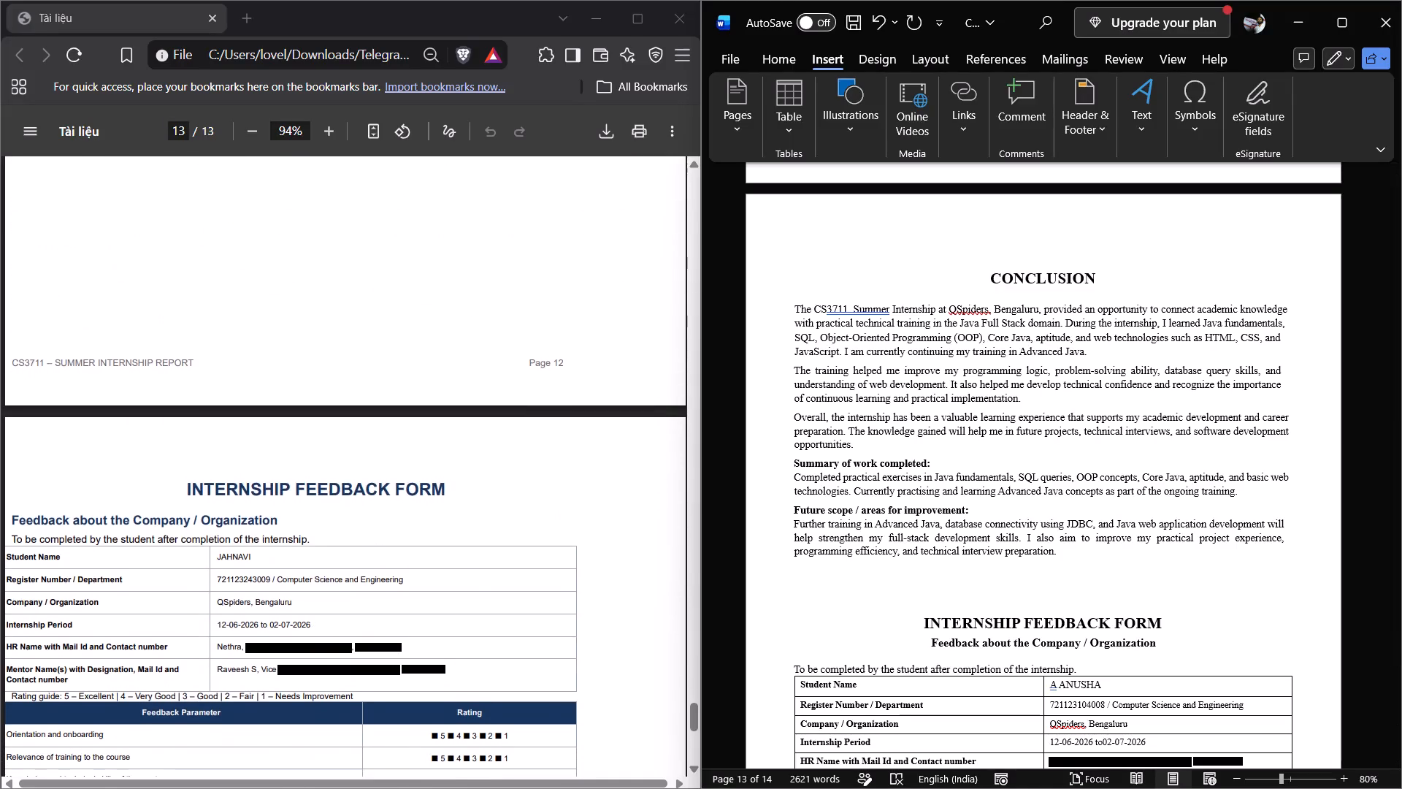
{"action": "scroll", "coordinate": [437, 519], "scroll_direction": "up", "scroll_amount": 8}
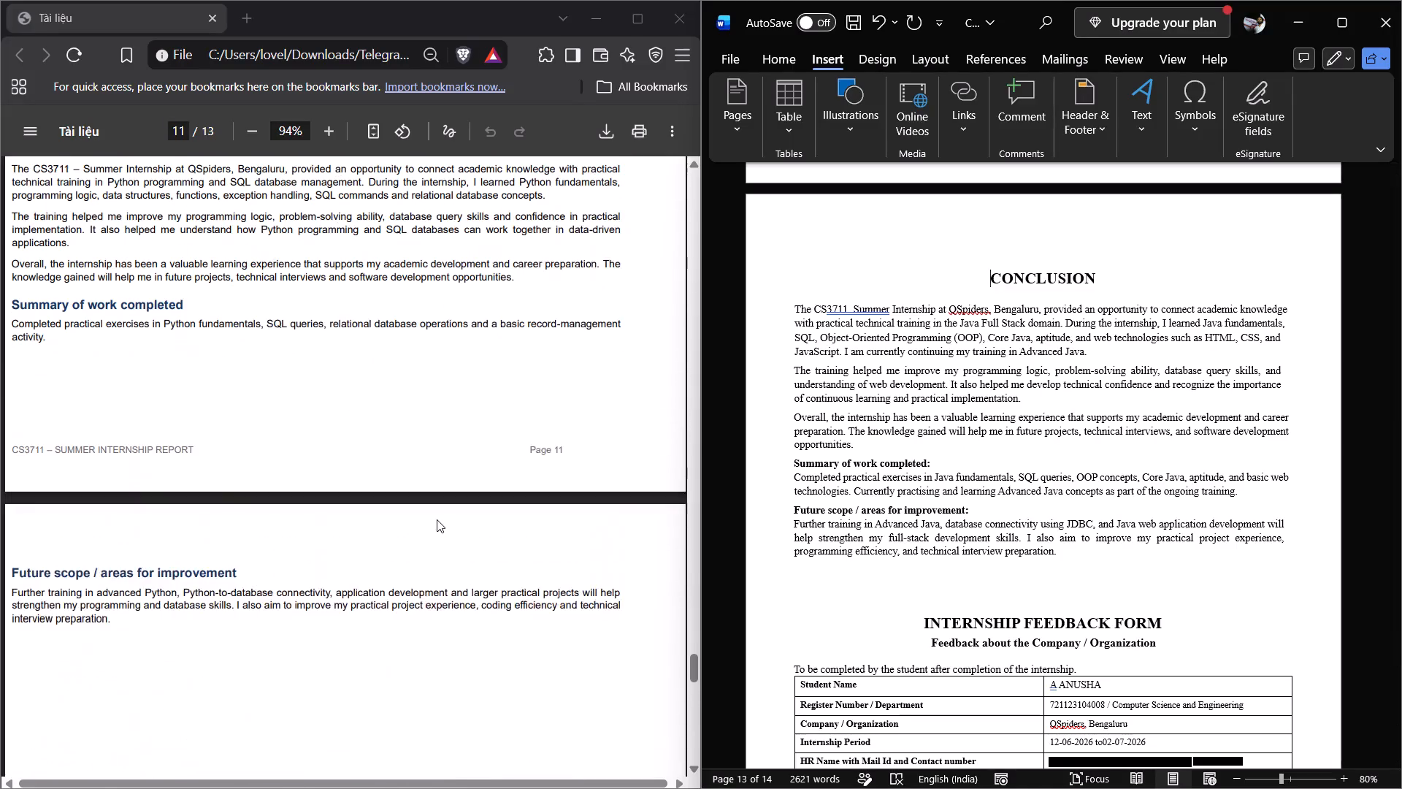
{"action": "scroll", "coordinate": [437, 519], "scroll_direction": "up", "scroll_amount": 1}
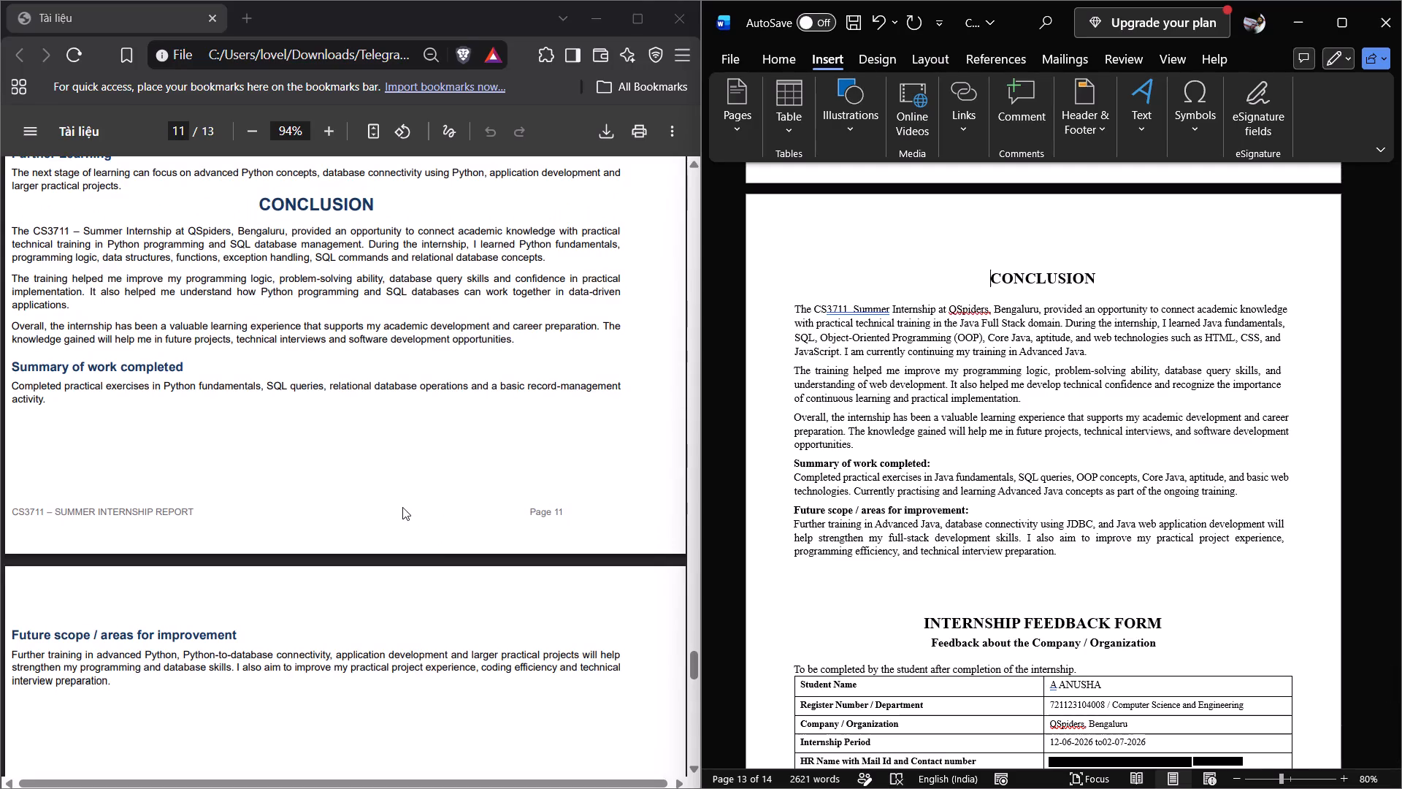
{"action": "scroll", "coordinate": [402, 507], "scroll_direction": "up", "scroll_amount": 1}
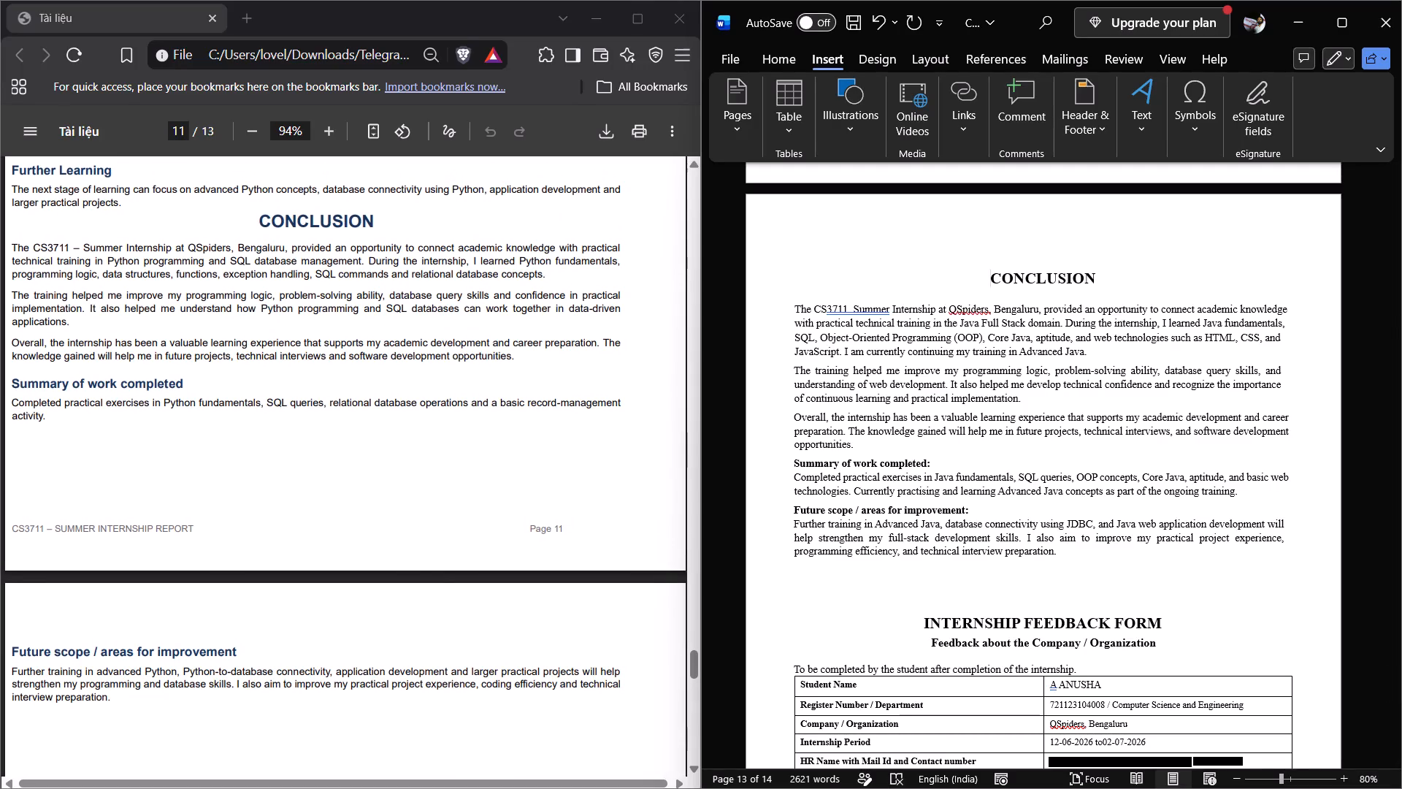
{"action": "left_click_drag", "start_coordinate": [11, 249], "coordinate": [110, 699]}
{"action": "key", "text": "ctrl+c"}
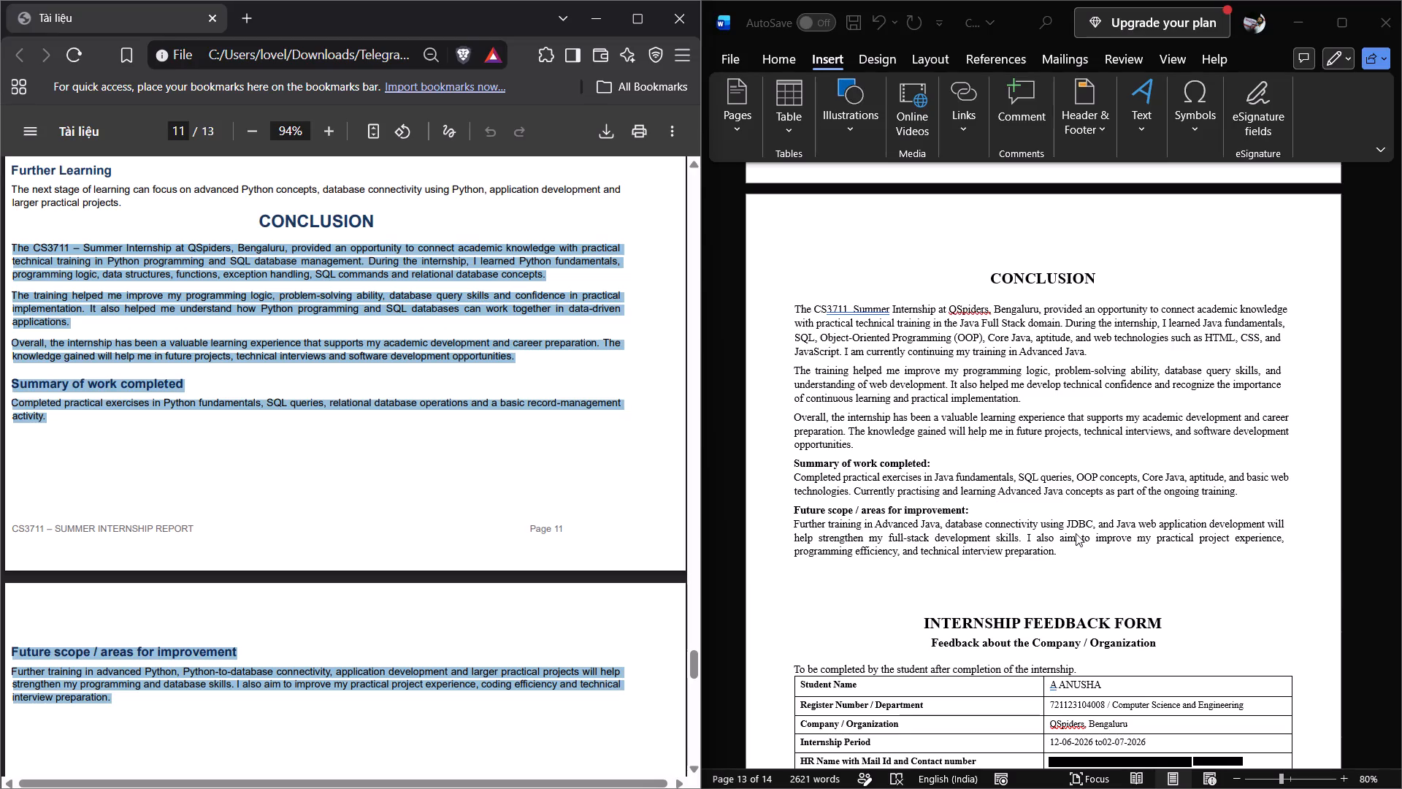
{"action": "left_click", "coordinate": [1054, 549]}
{"action": "left_click_drag", "start_coordinate": [1054, 549], "coordinate": [789, 312]}
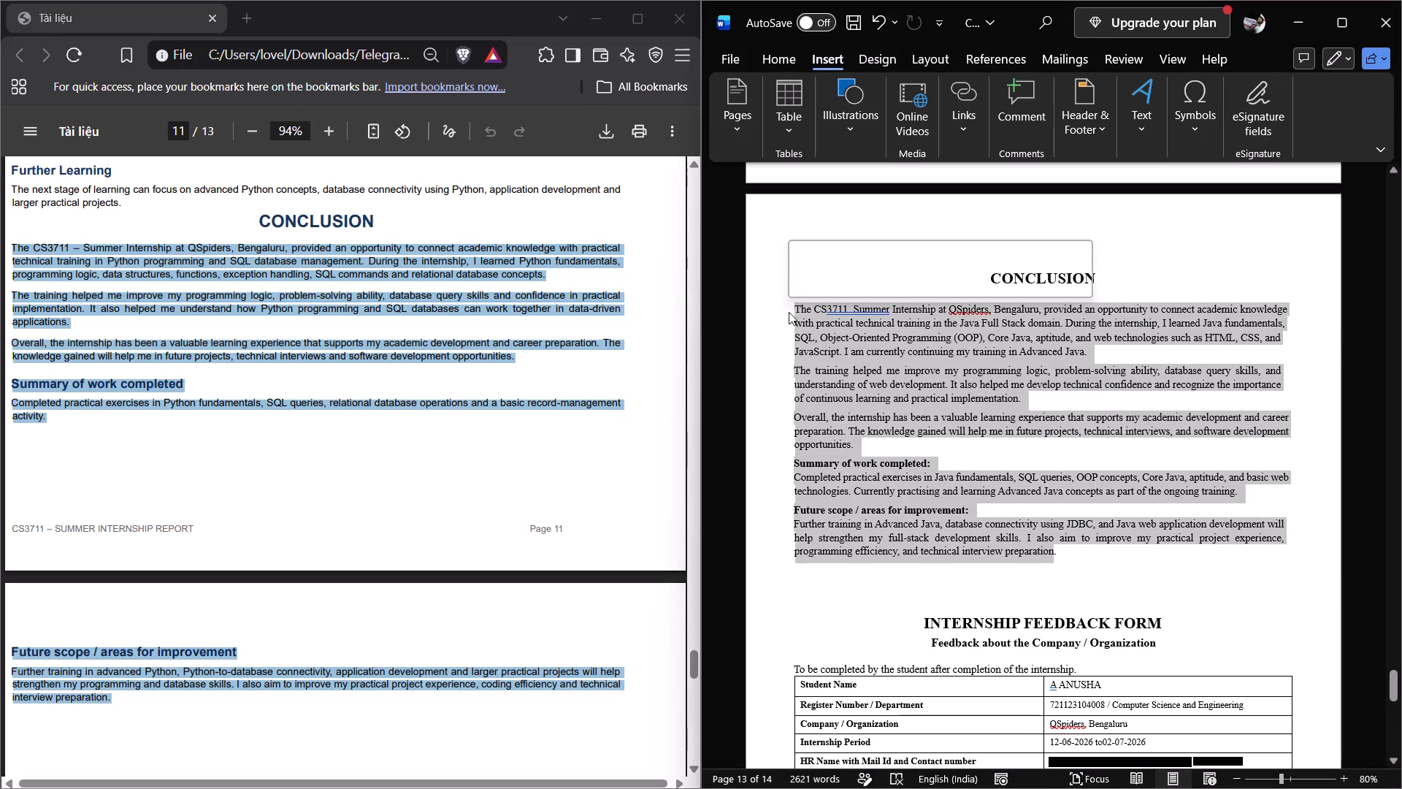
{"action": "key", "text": "ctrl+v"}
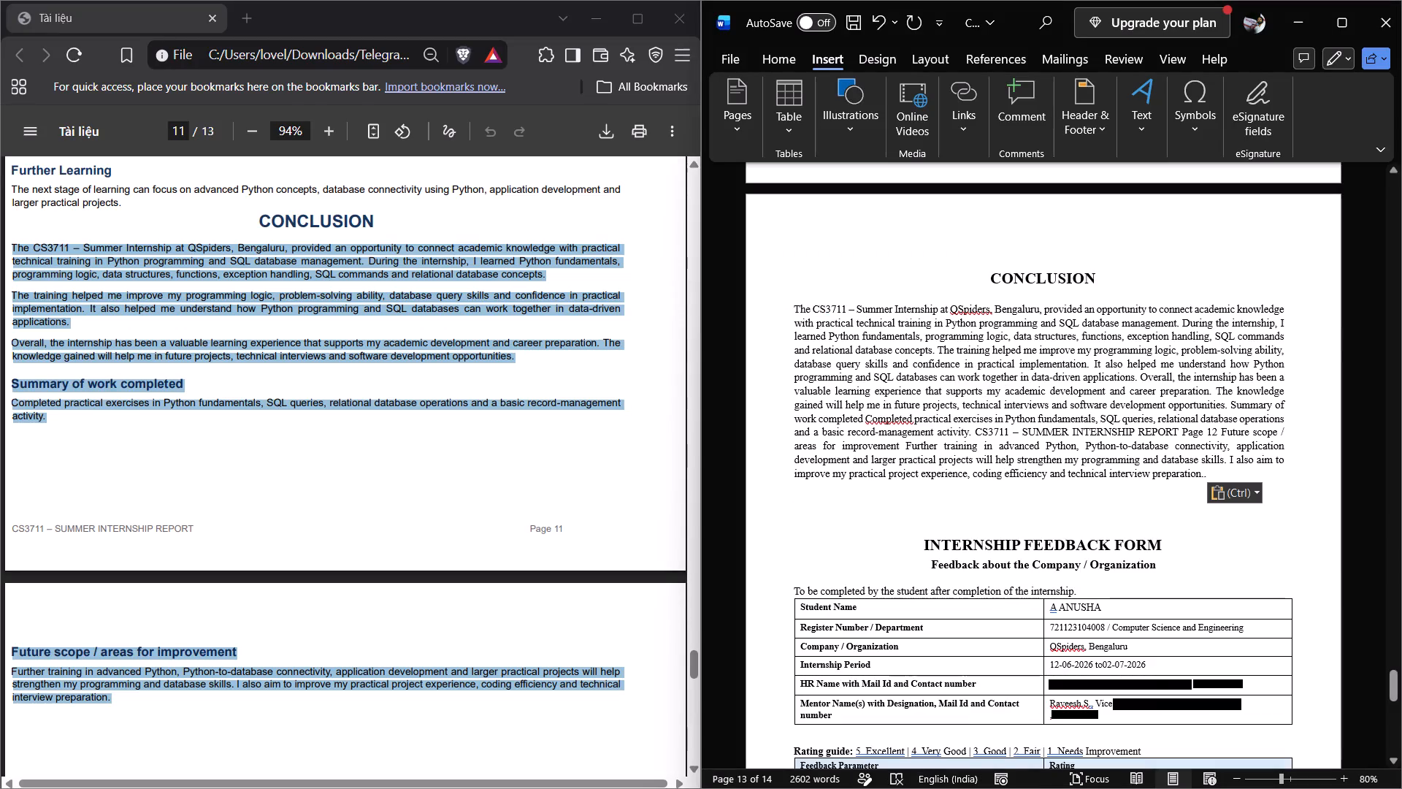
Start new paragraphs at "The training helped", "Overall", "Summary of work completed" and "Completed practical exercises" in the conclusion, following the PDF's layout.
{"action": "left_click", "coordinate": [454, 418]}
{"action": "scroll", "coordinate": [454, 418], "scroll_direction": "up", "scroll_amount": 1}
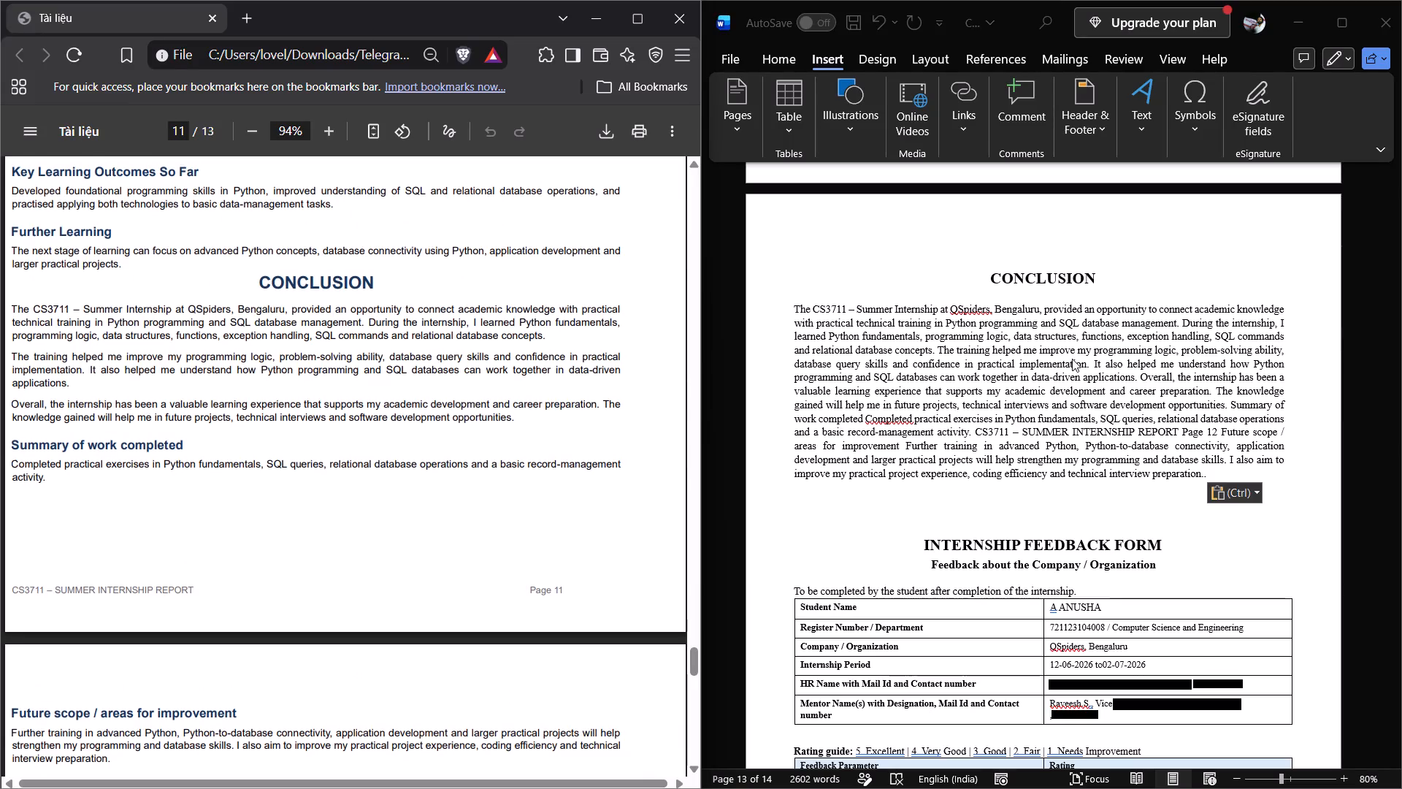
{"action": "left_click", "coordinate": [938, 346]}
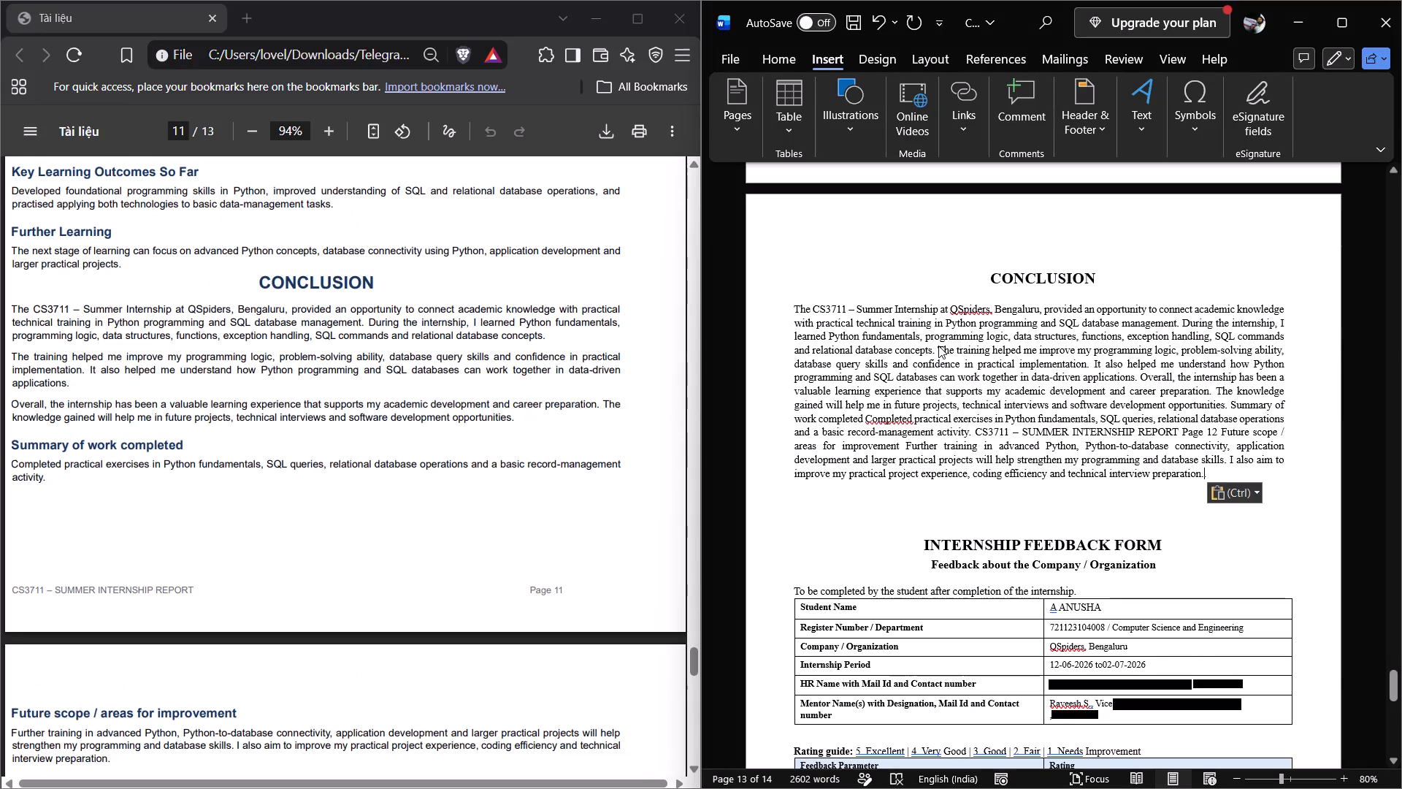
{"action": "left_click", "coordinate": [936, 346]}
{"action": "key", "text": "Return"}
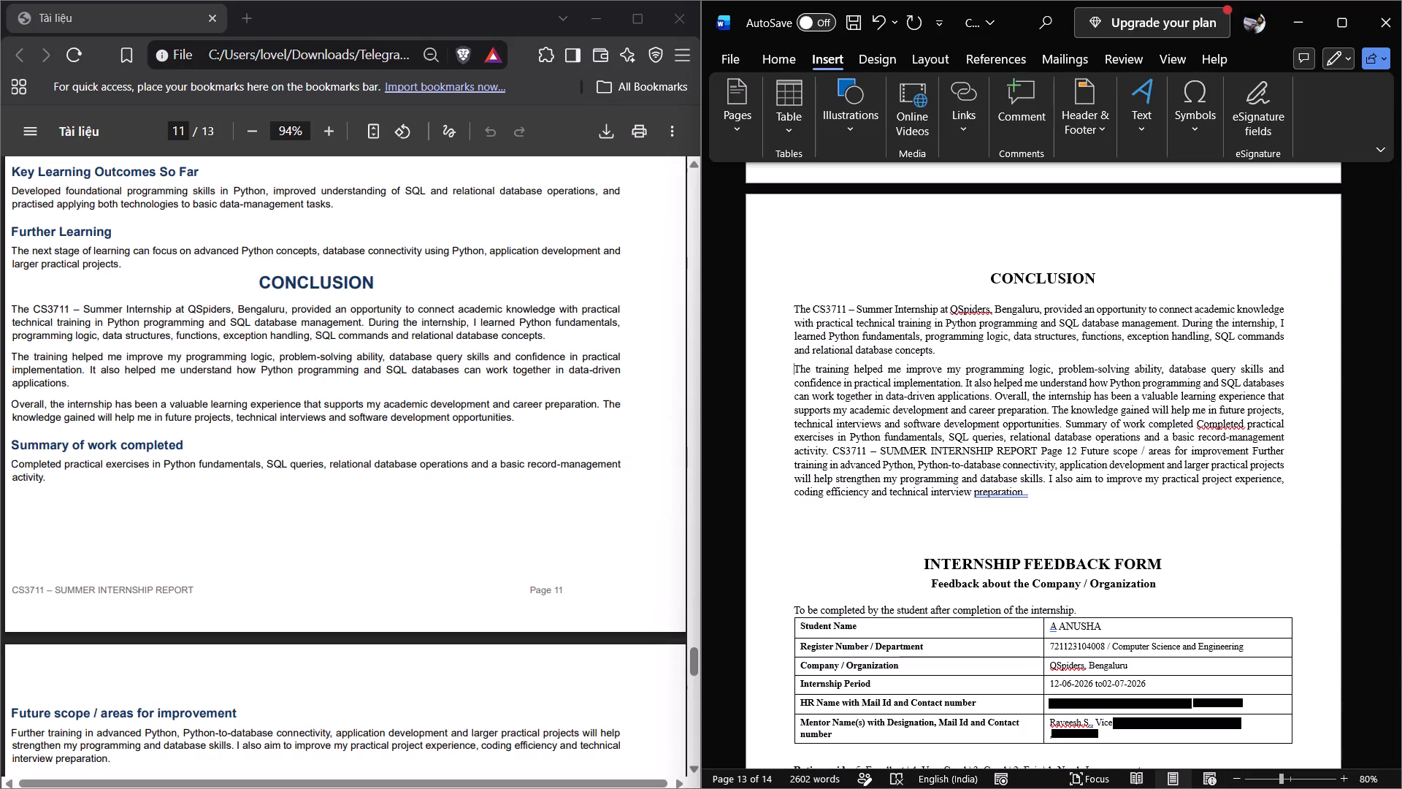
{"action": "left_click", "coordinate": [995, 398]}
{"action": "key", "text": "Return"}
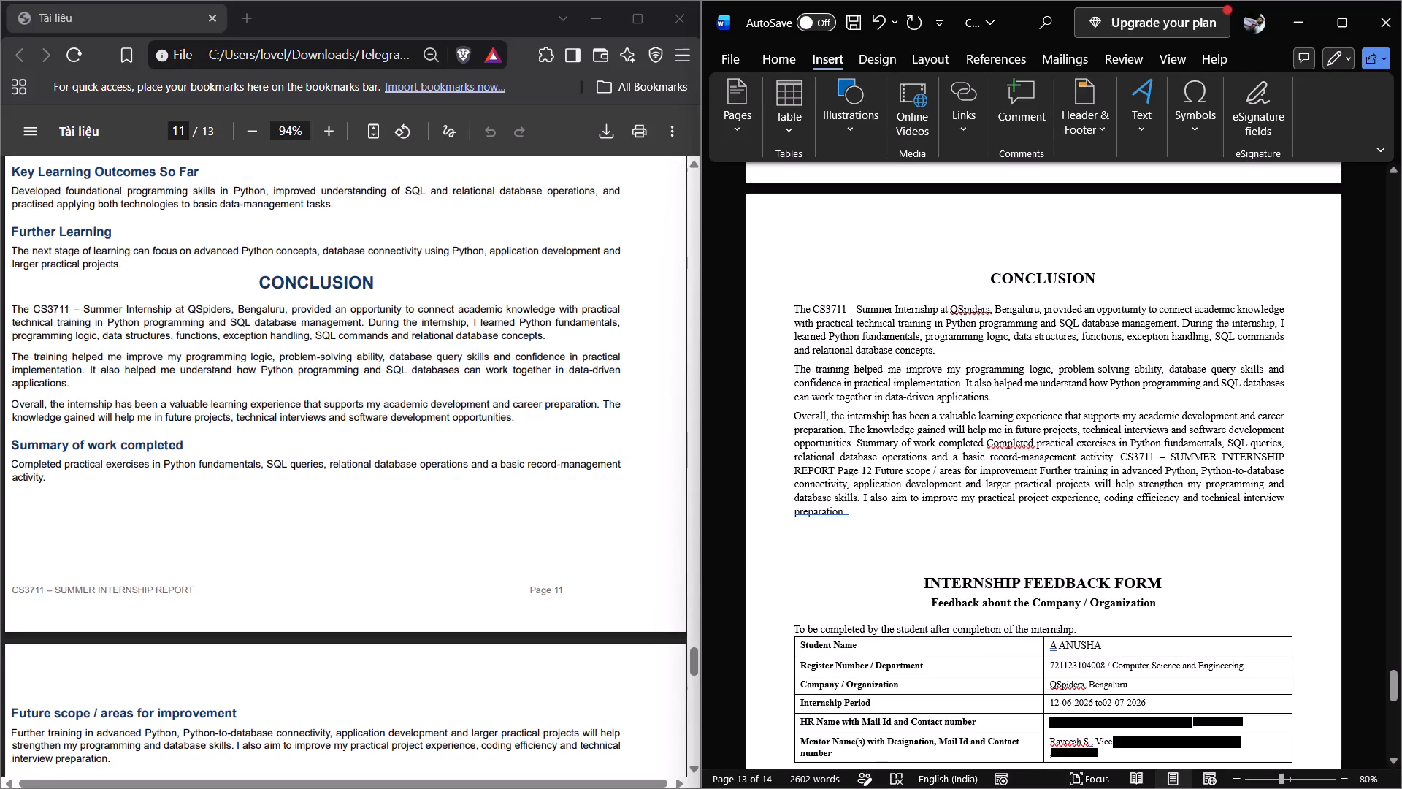
{"action": "left_click", "coordinate": [857, 441]}
{"action": "key", "text": "Return"}
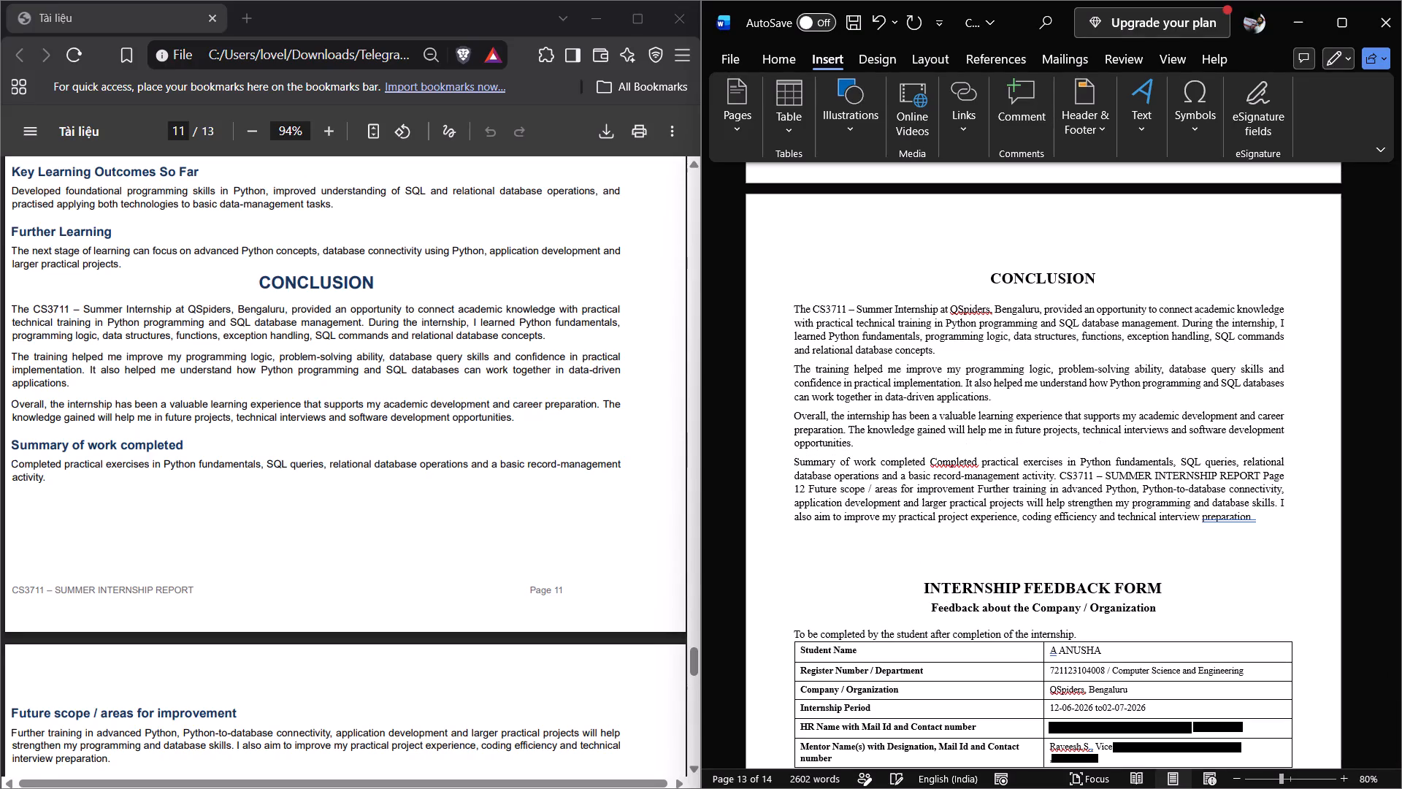
{"action": "left_click", "coordinate": [930, 460]}
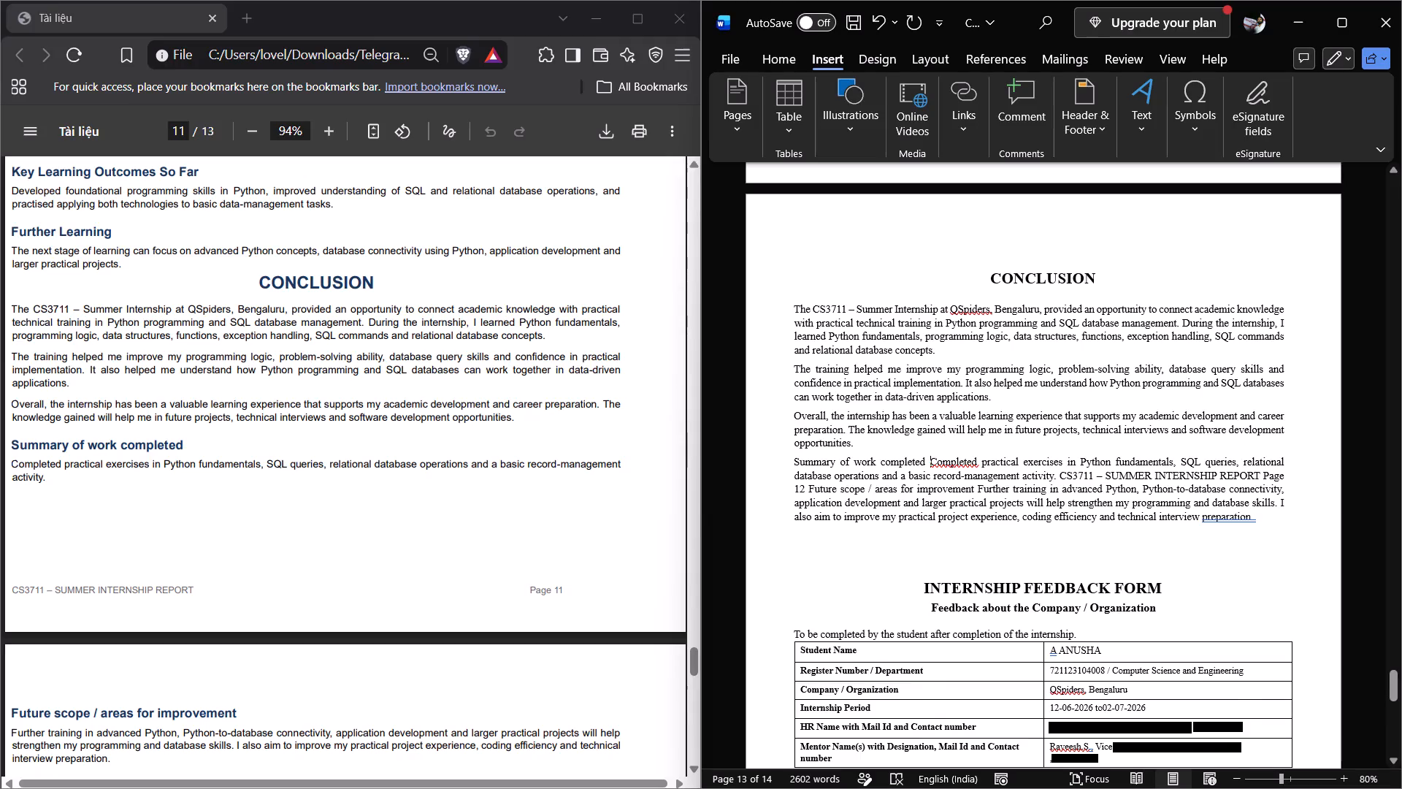
{"action": "key", "text": "Return"}
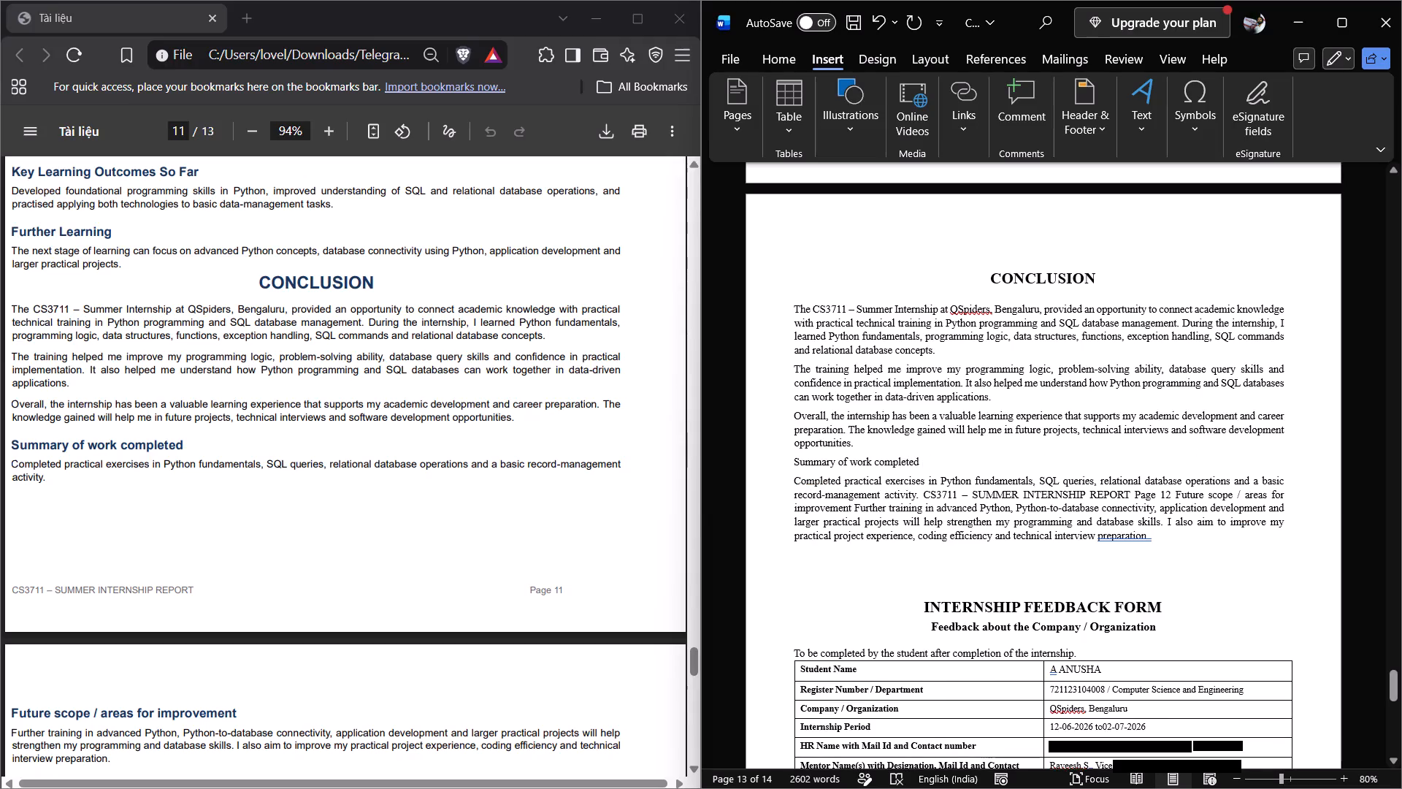
Bold the "Summary of work completed" heading in the conclusion.
{"action": "left_click_drag", "start_coordinate": [922, 461], "coordinate": [797, 466]}
{"action": "key", "text": "ctrl+b"}
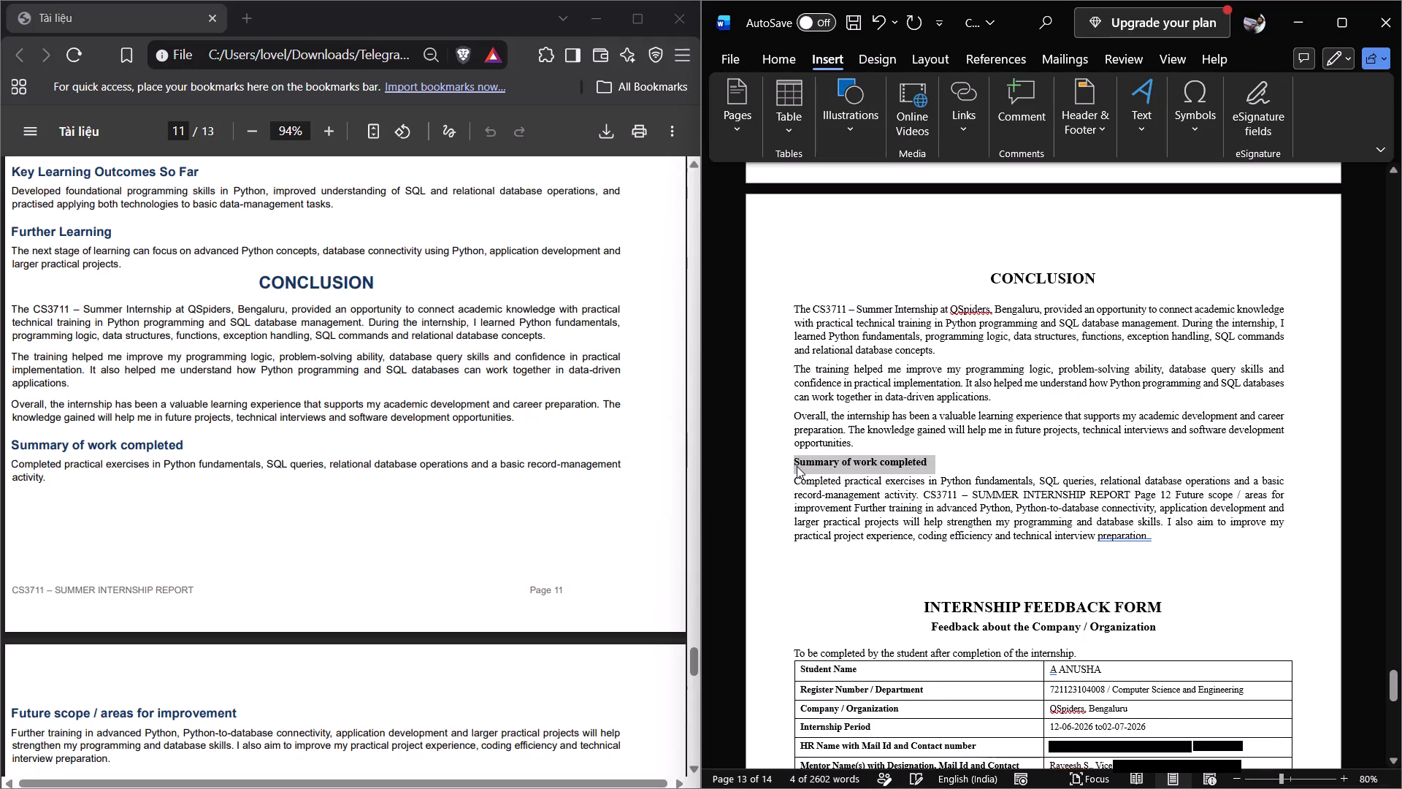
{"action": "left_click", "coordinate": [962, 443]}
Insert blank lines before the INTERNSHIP FEEDBACK FORM heading in the Word report to push it onto the following page.
{"action": "scroll", "coordinate": [962, 443], "scroll_direction": "down", "scroll_amount": 1}
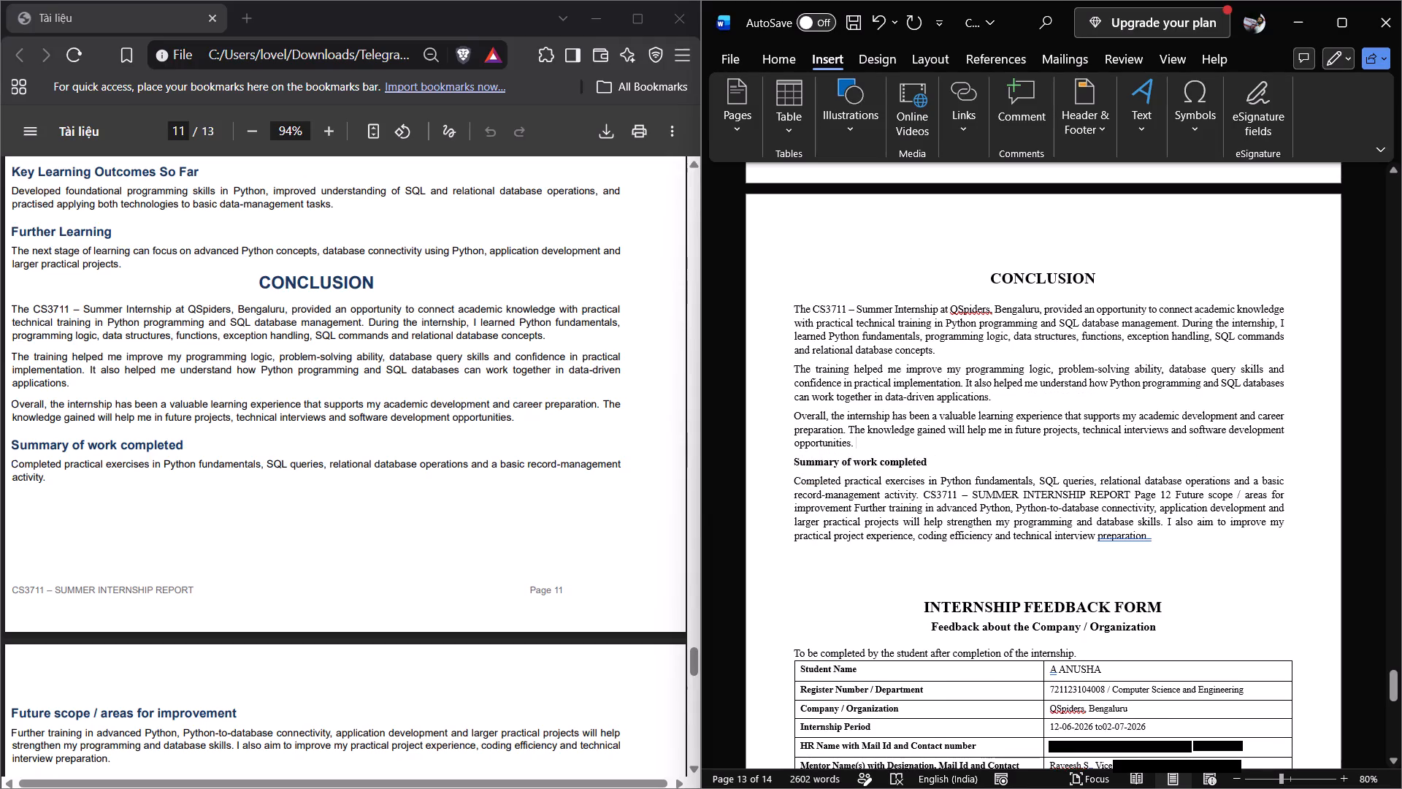
{"action": "scroll", "coordinate": [962, 443], "scroll_direction": "down", "scroll_amount": 1}
{"action": "scroll", "coordinate": [873, 582], "scroll_direction": "down", "scroll_amount": 1}
{"action": "scroll", "coordinate": [467, 647], "scroll_direction": "down", "scroll_amount": 2}
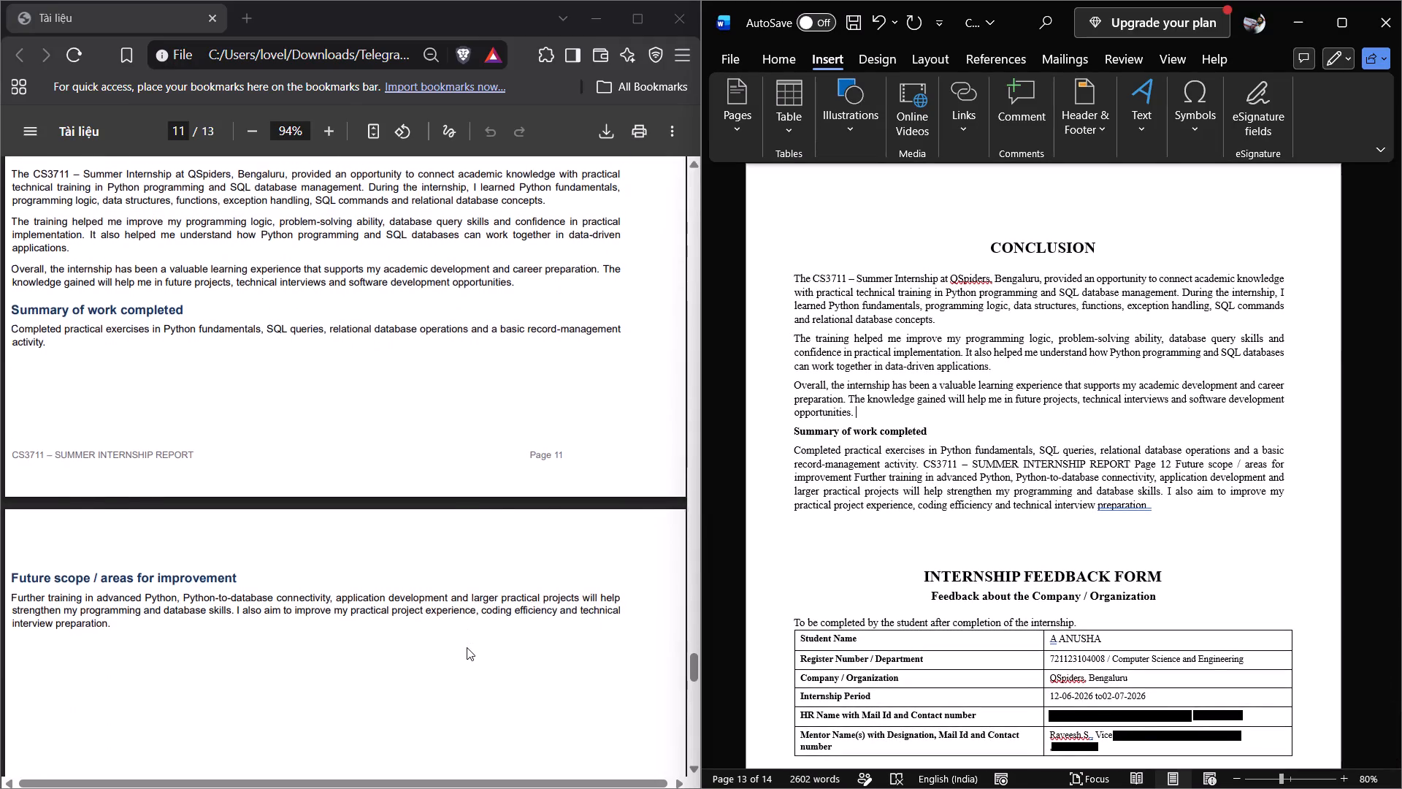
{"action": "scroll", "coordinate": [467, 647], "scroll_direction": "down", "scroll_amount": 1}
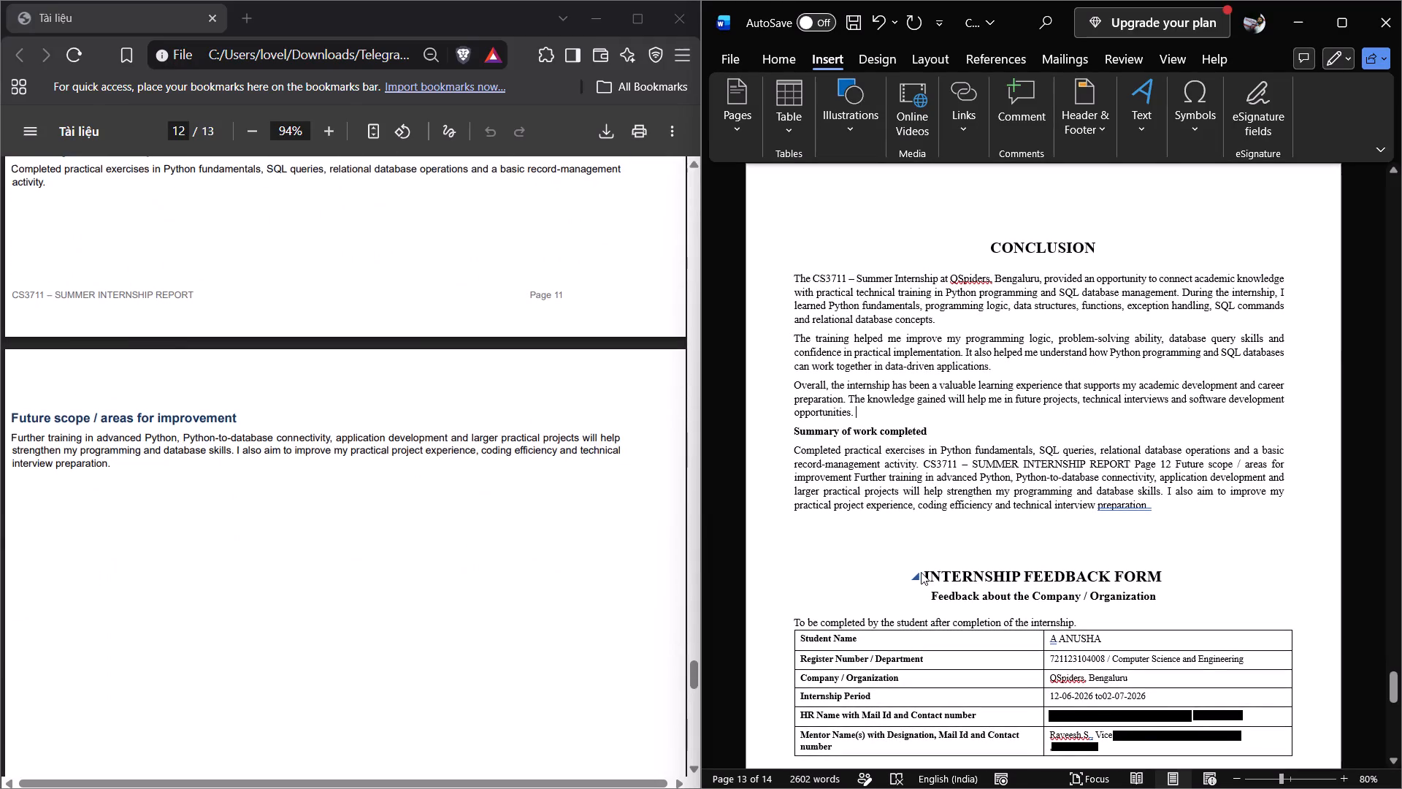
{"action": "left_click", "coordinate": [925, 573]}
{"action": "key", "text": "Return"}
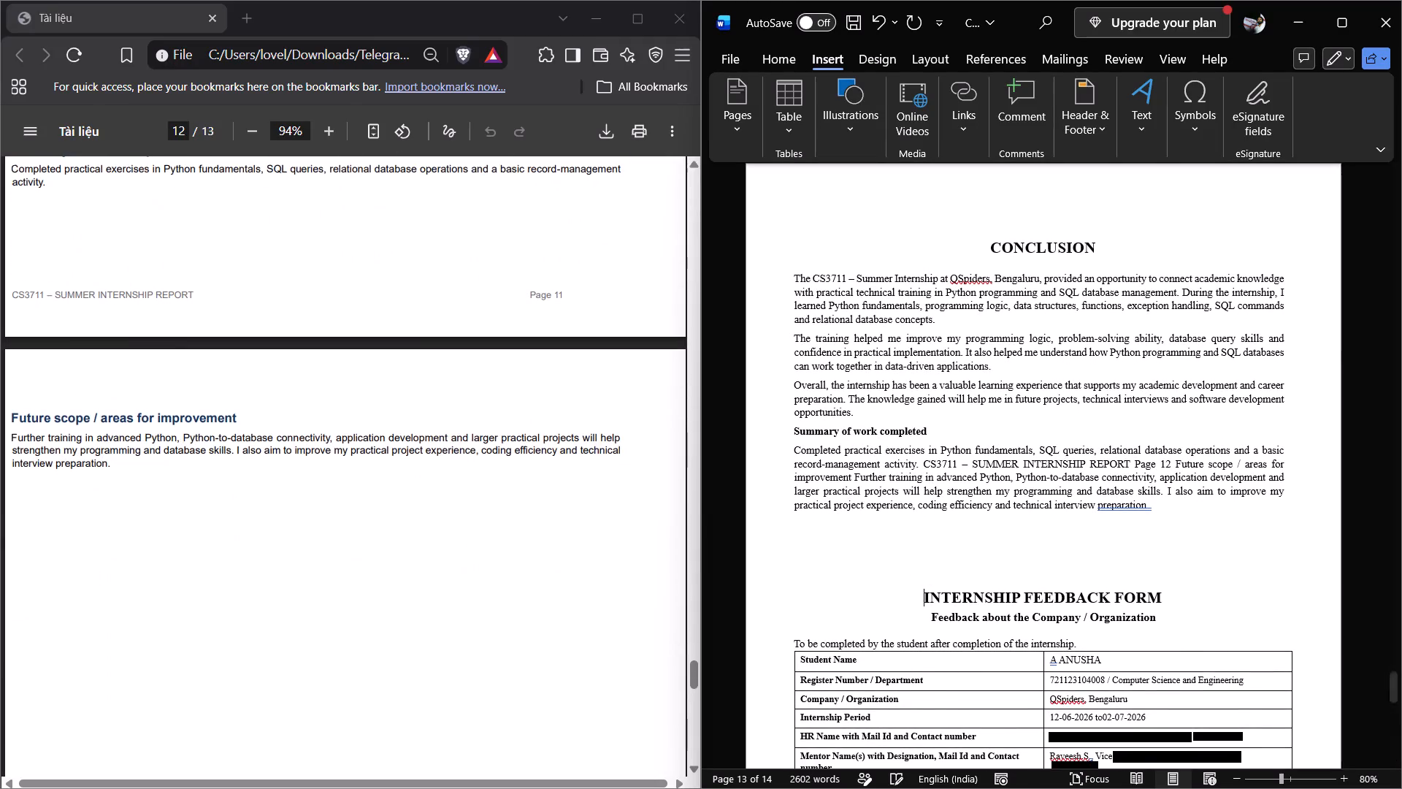
{"action": "key", "text": "Return"}
{"action": "key", "text": "Return"}
{"action": "key", "text": "Return"}
{"action": "key", "text": "Return"}
{"action": "key", "text": "Return"}
{"action": "key", "text": "Return"}
{"action": "key", "text": "Return"}
{"action": "key", "text": "Return"}
{"action": "key", "text": "Return"}
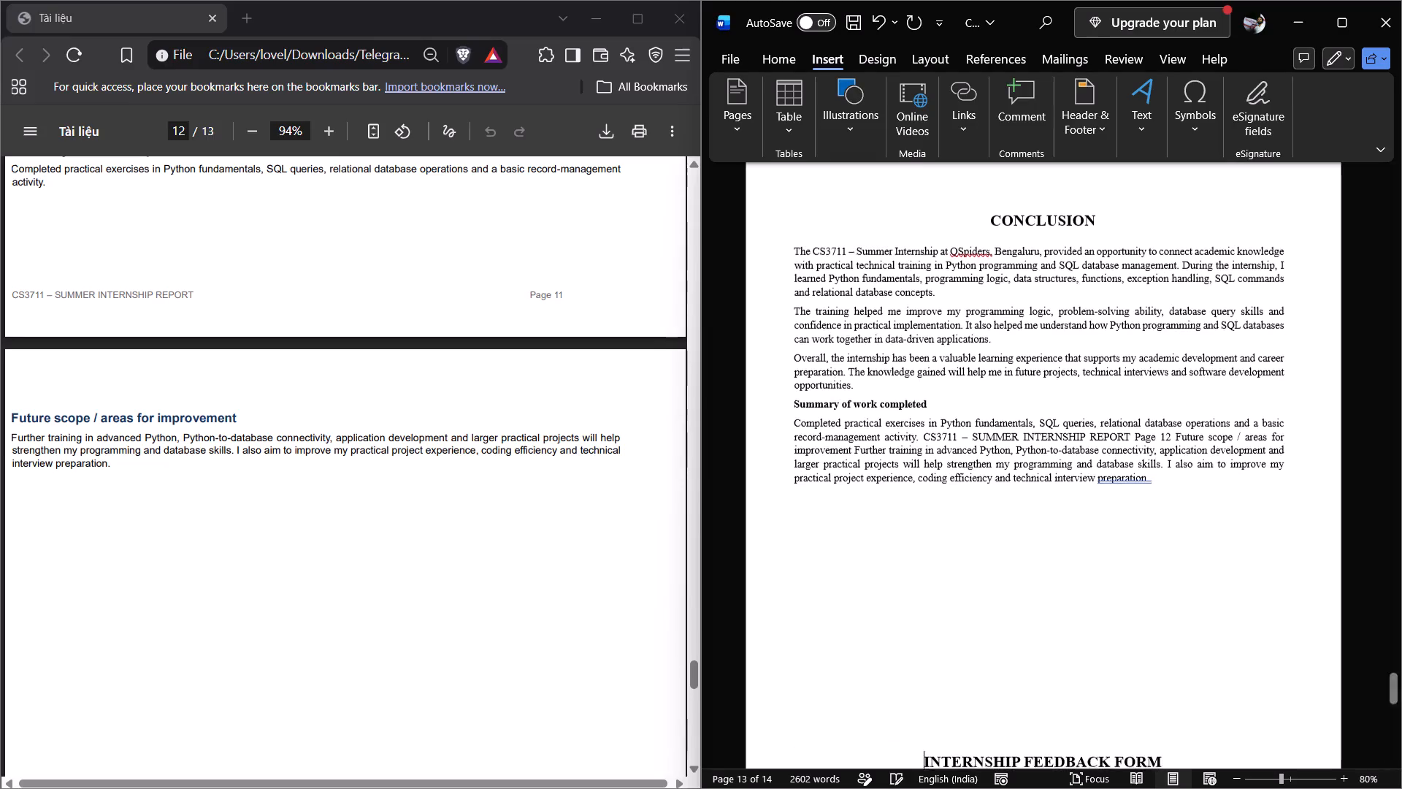
{"action": "key", "text": "Return"}
{"action": "key", "text": "Return"}
{"action": "key", "text": "Return"}
{"action": "key", "text": "Return"}
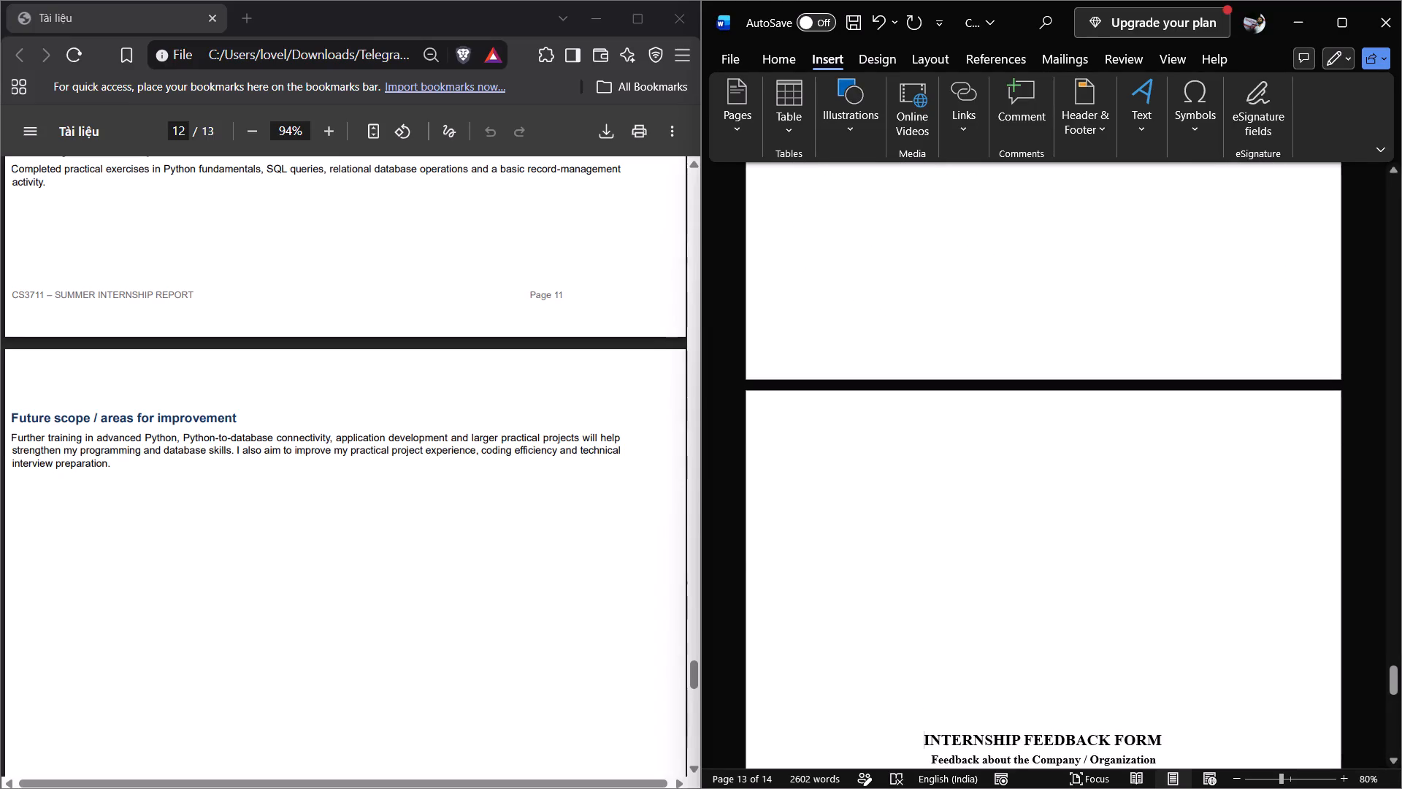
Delete excess blank lines between the conclusion and the INTERNSHIP FEEDBACK FORM heading.
{"action": "left_click", "coordinate": [919, 555]}
{"action": "key", "text": "BackSpace"}
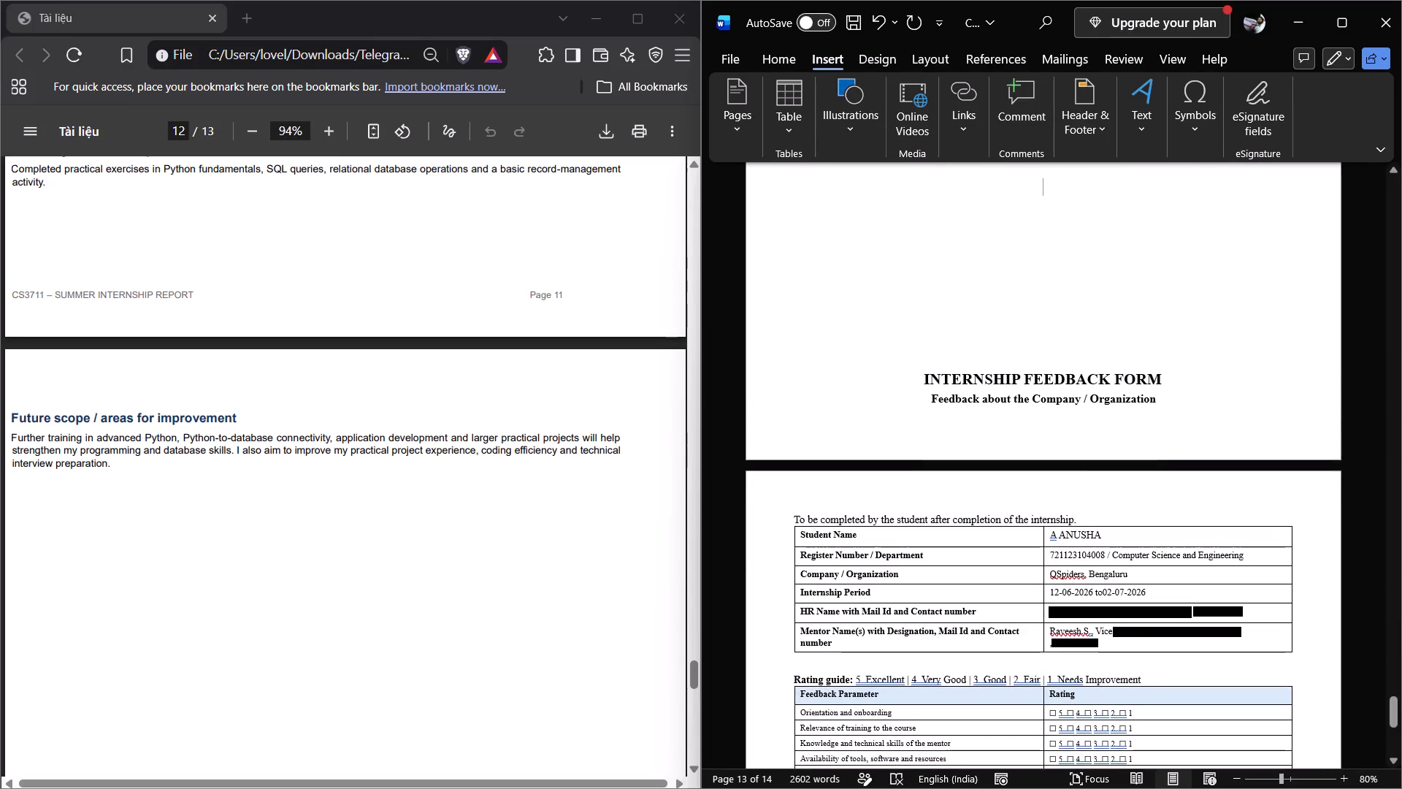
{"action": "key", "text": "BackSpace"}
{"action": "key", "text": "BackSpace"}
{"action": "key", "text": "Down"}
{"action": "key", "text": "Down"}
{"action": "key", "text": "Down"}
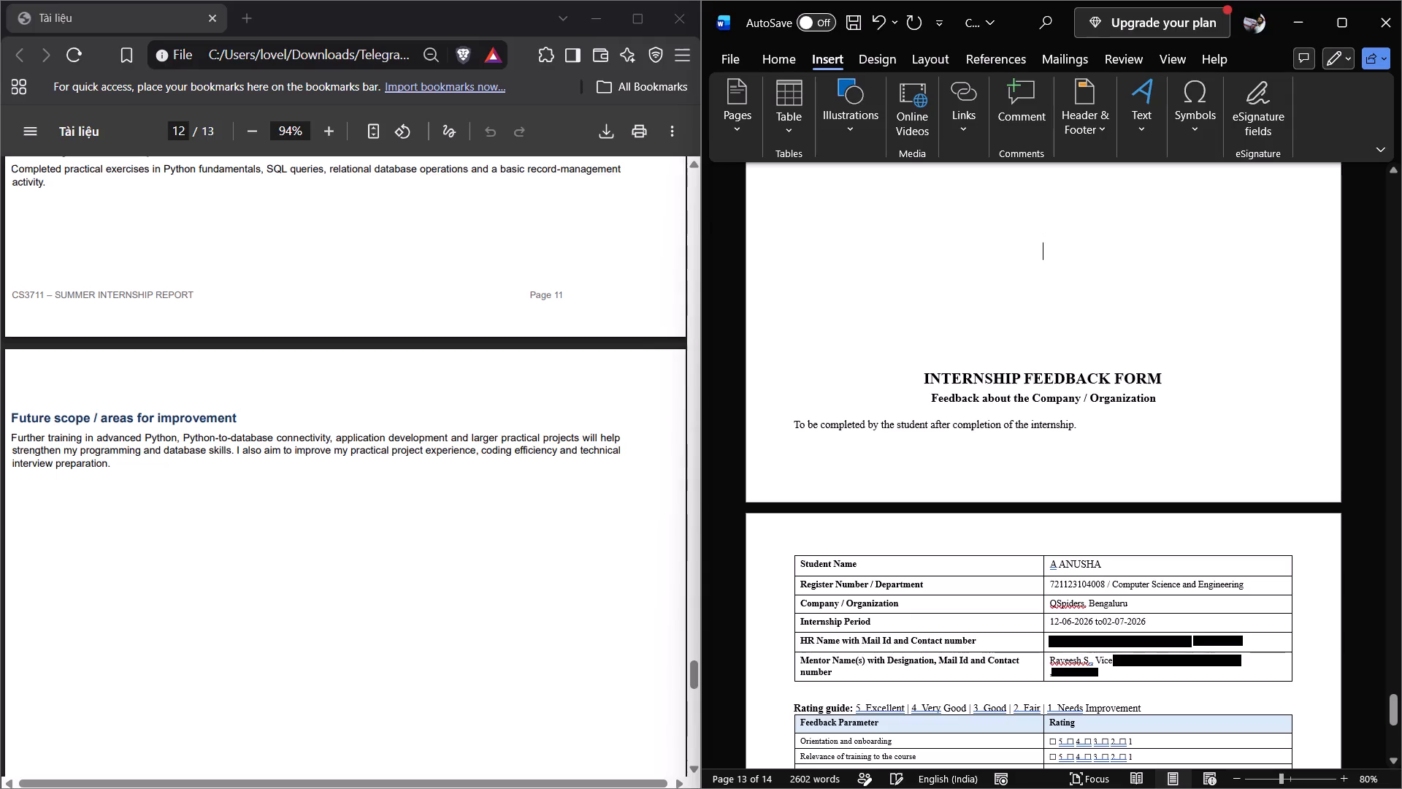
{"action": "key", "text": "Down"}
{"action": "key", "text": "Down"}
{"action": "key", "text": "Down"}
{"action": "key", "text": "Down"}
{"action": "key", "text": "Down"}
{"action": "key", "text": "BackSpace"}
{"action": "key", "text": "BackSpace"}
{"action": "key", "text": "BackSpace"}
{"action": "key", "text": "BackSpace"}
{"action": "key", "text": "BackSpace"}
{"action": "key", "text": "BackSpace"}
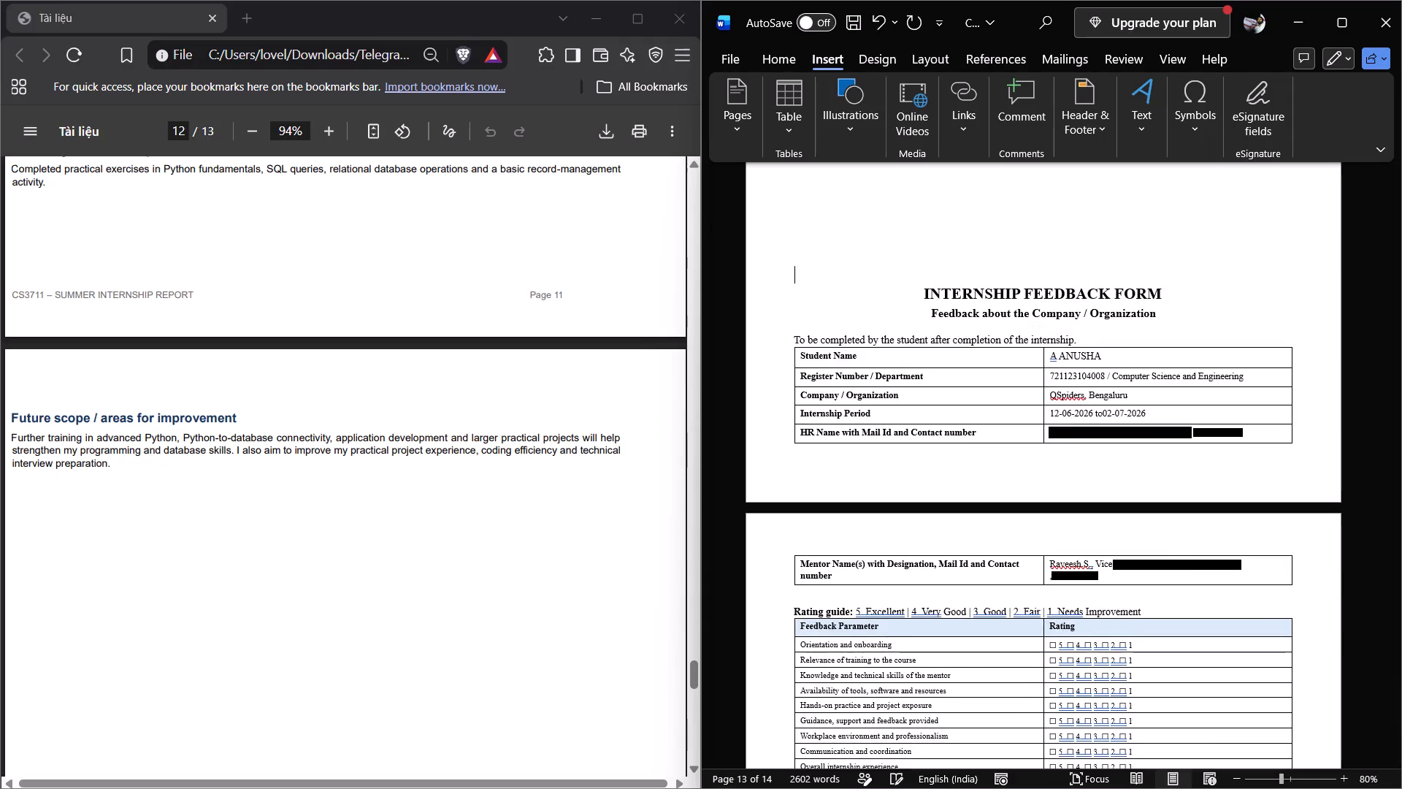
Add blank lines below the conclusion so the INTERNSHIP FEEDBACK FORM heading starts at the top of the following page.
{"action": "scroll", "coordinate": [919, 555], "scroll_direction": "up", "scroll_amount": 1}
{"action": "key", "text": "Return"}
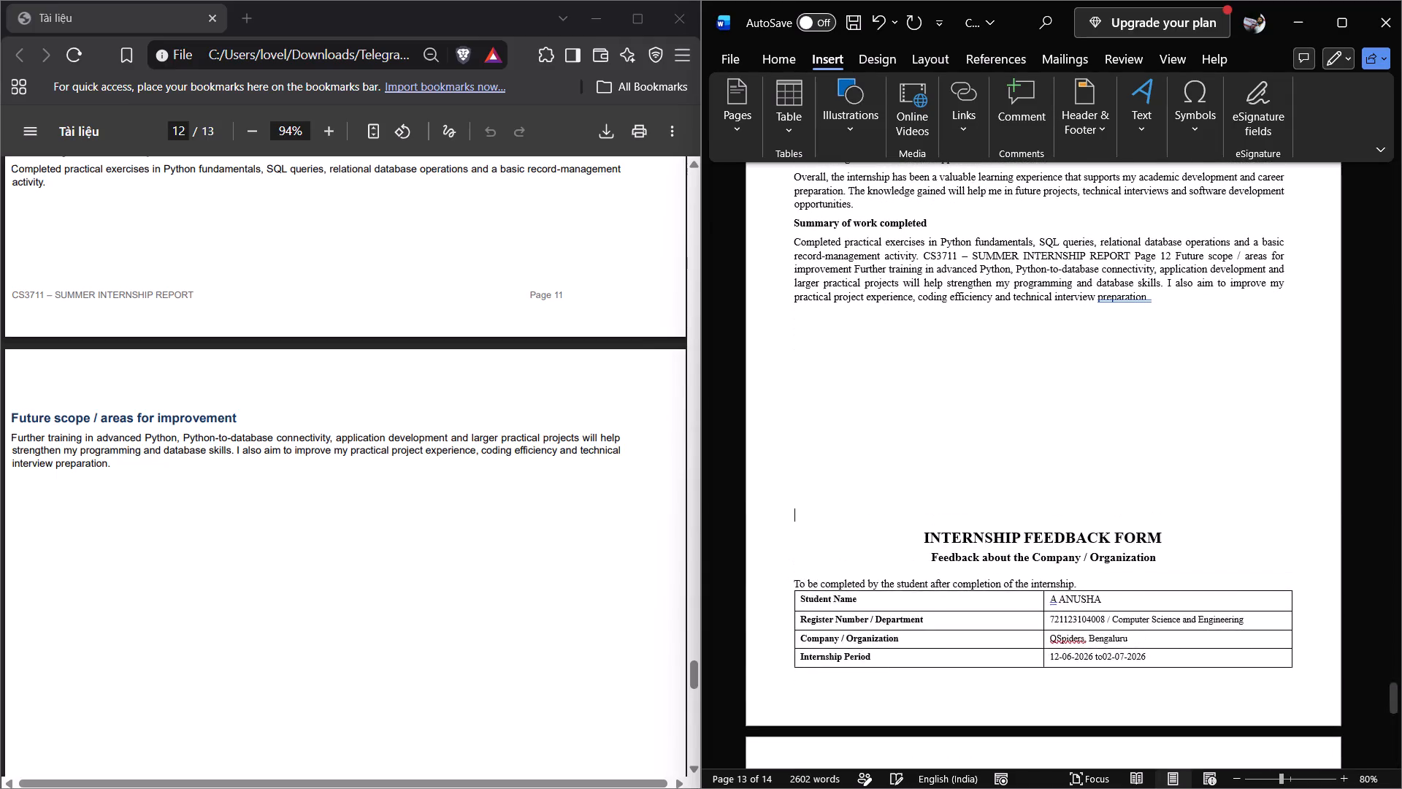
{"action": "key", "text": "Return"}
{"action": "key", "text": "Return"}
{"action": "key", "text": "Return"}
{"action": "key", "text": "Return"}
{"action": "key", "text": "Return"}
{"action": "key", "text": "Return"}
{"action": "key", "text": "Return"}
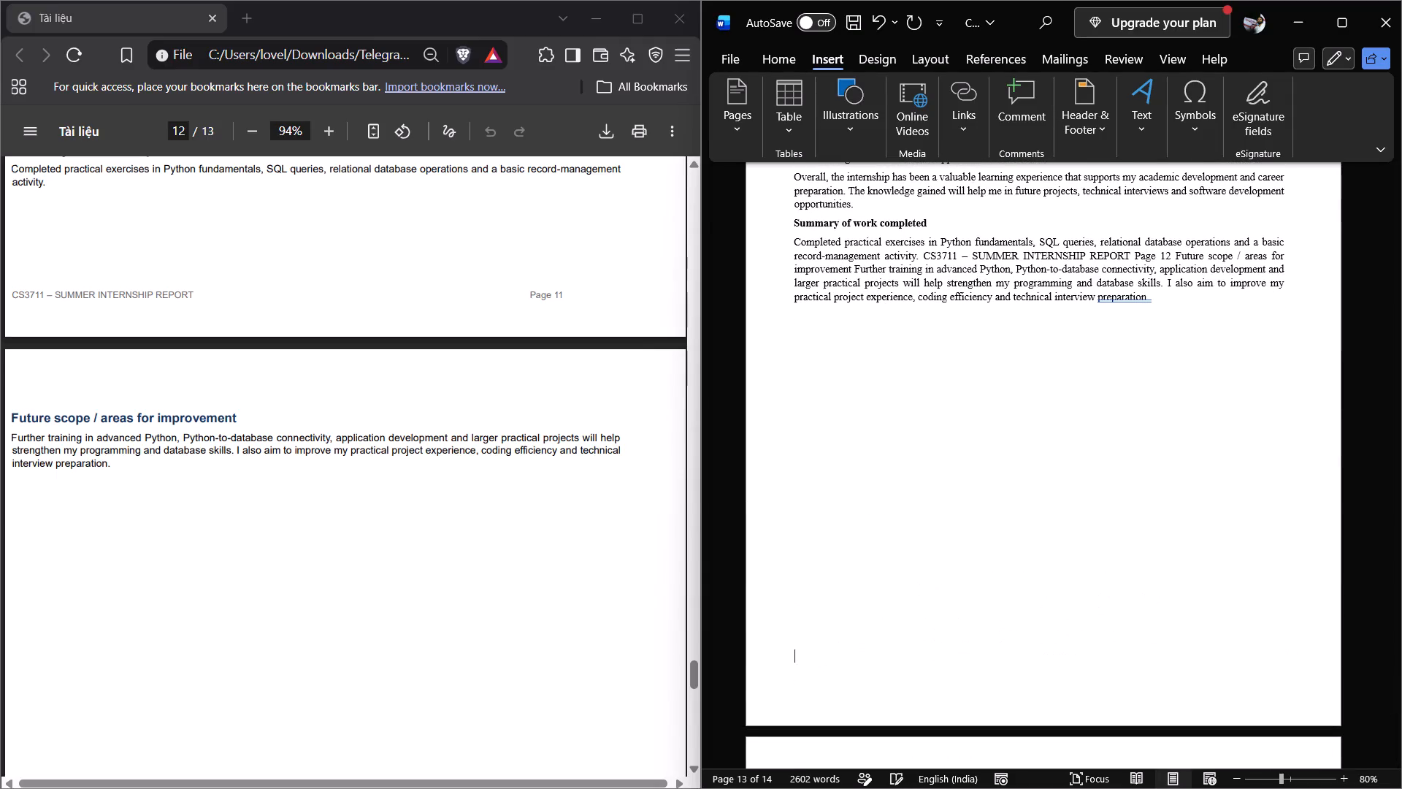
{"action": "scroll", "coordinate": [919, 555], "scroll_direction": "down", "scroll_amount": 2}
{"action": "scroll", "coordinate": [1052, 573], "scroll_direction": "down", "scroll_amount": 1}
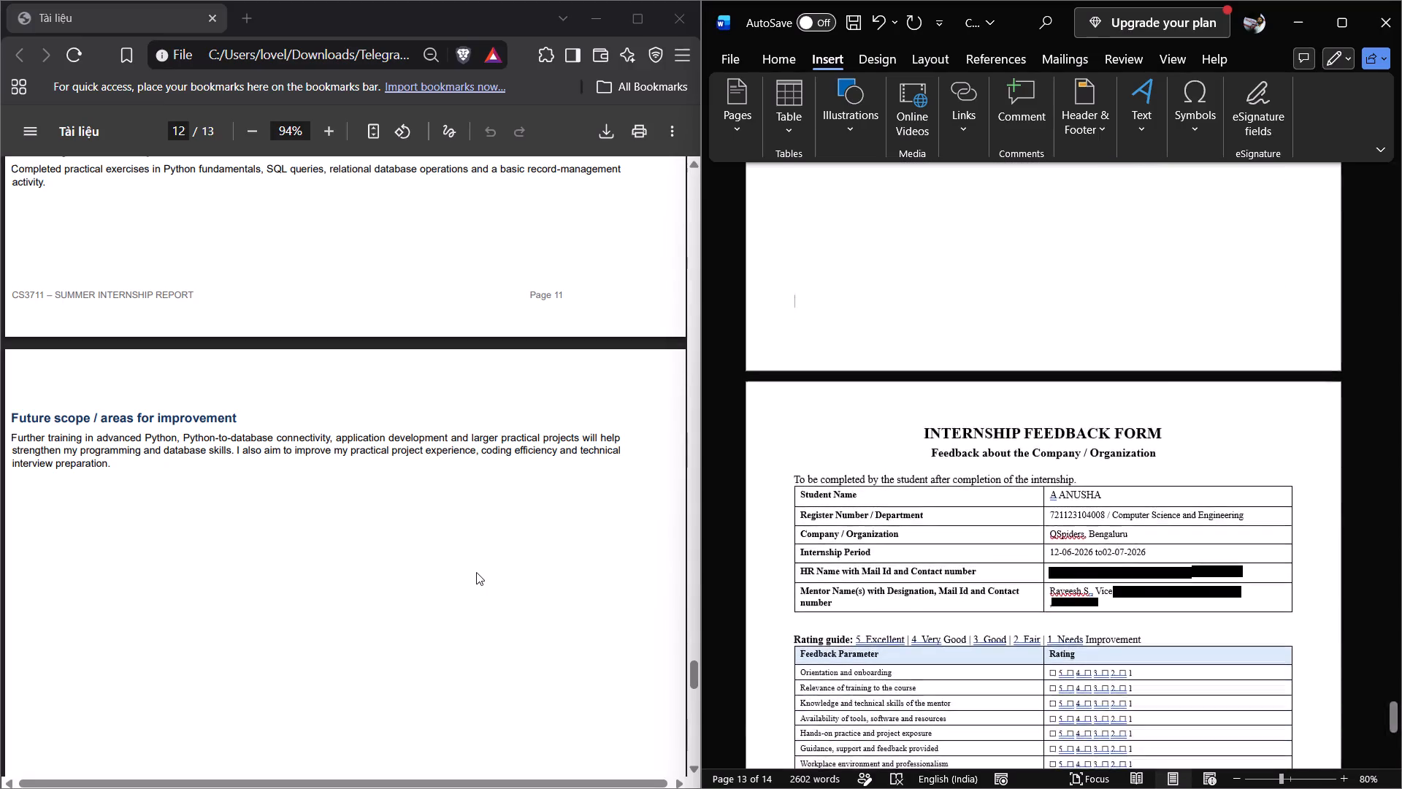
Replace the Student Name entry in the Word feedback form with the student name copied from the PDF's feedback form.
{"action": "scroll", "coordinate": [472, 571], "scroll_direction": "down", "scroll_amount": 7}
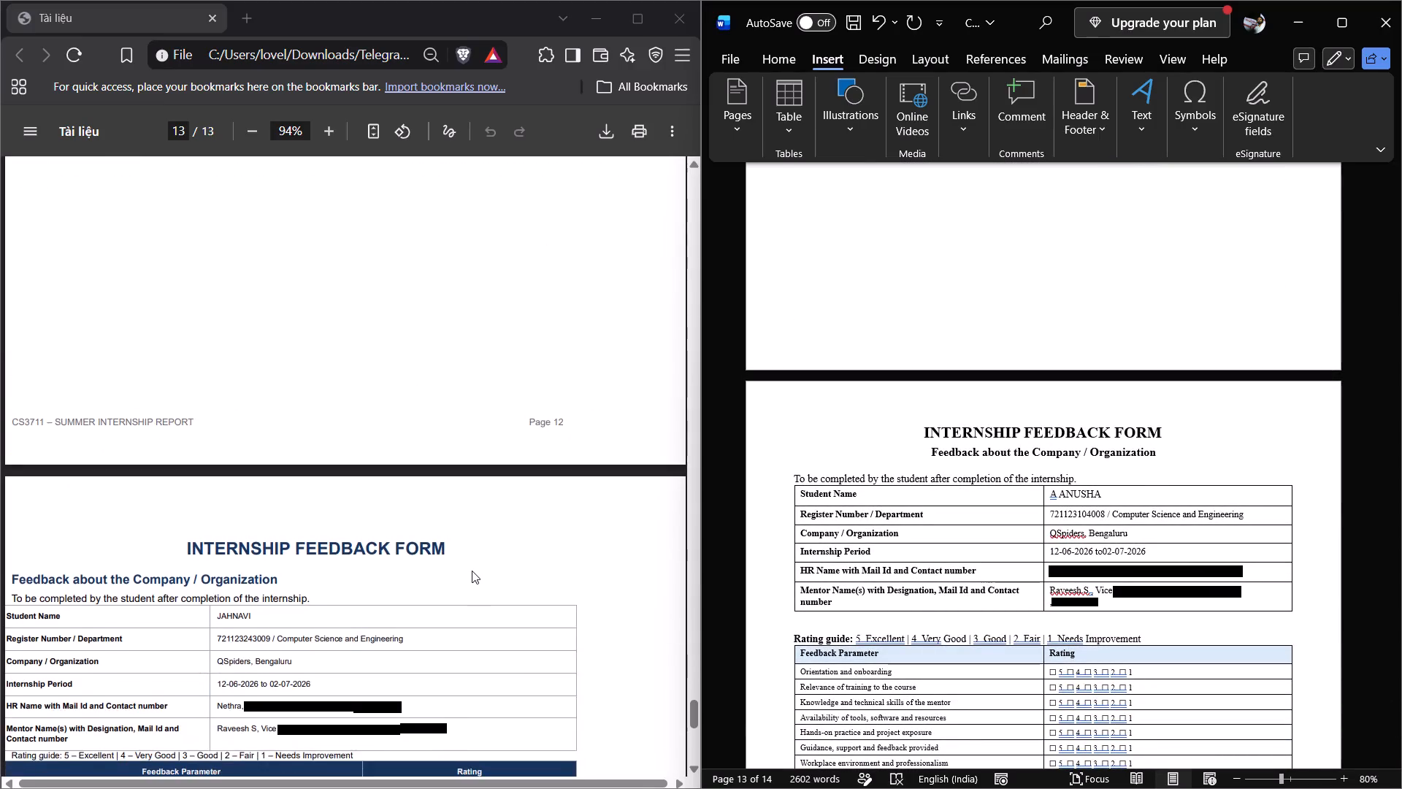
{"action": "scroll", "coordinate": [472, 571], "scroll_direction": "down", "scroll_amount": 2}
{"action": "scroll", "coordinate": [472, 571], "scroll_direction": "right", "scroll_amount": 1}
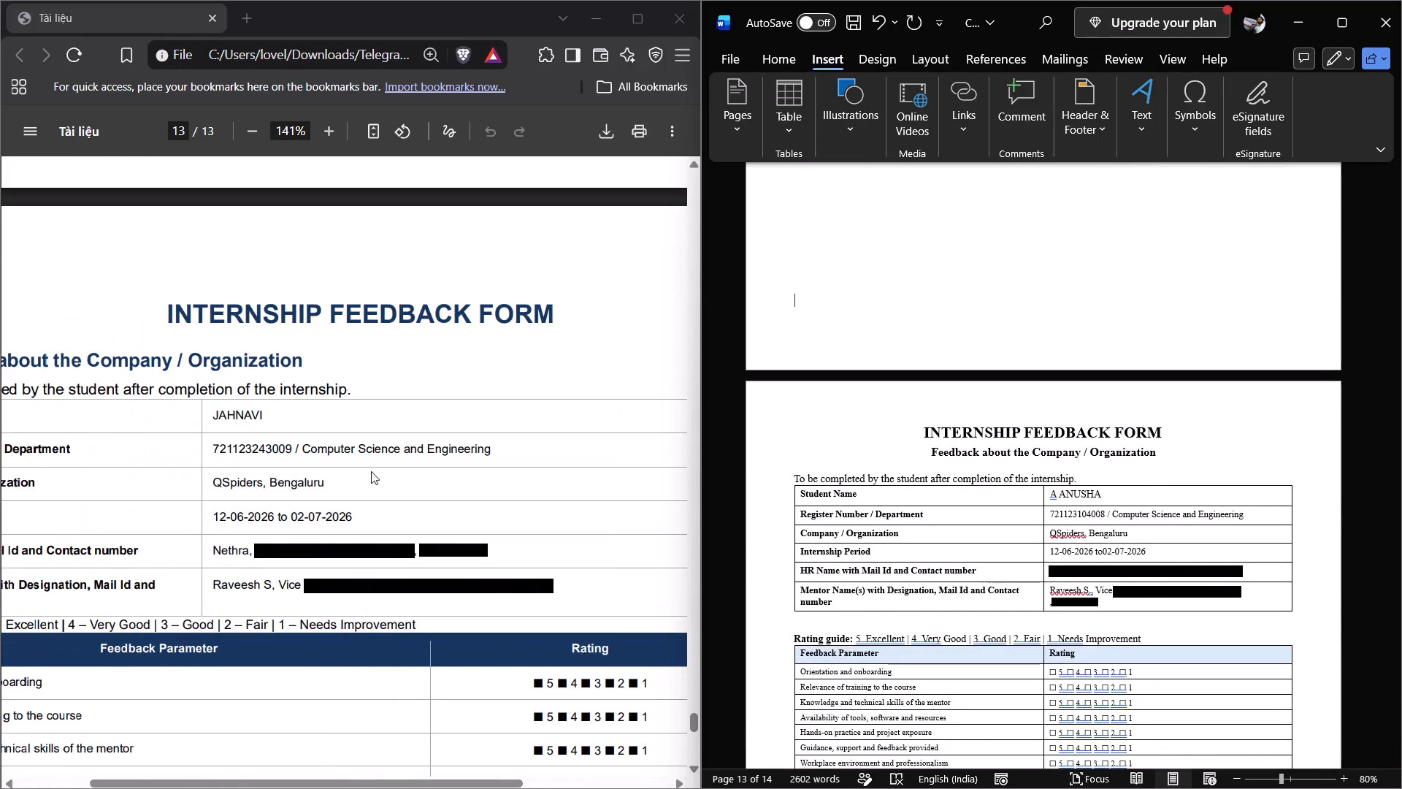
{"action": "scroll", "coordinate": [329, 432], "scroll_direction": "right", "scroll_amount": 1}
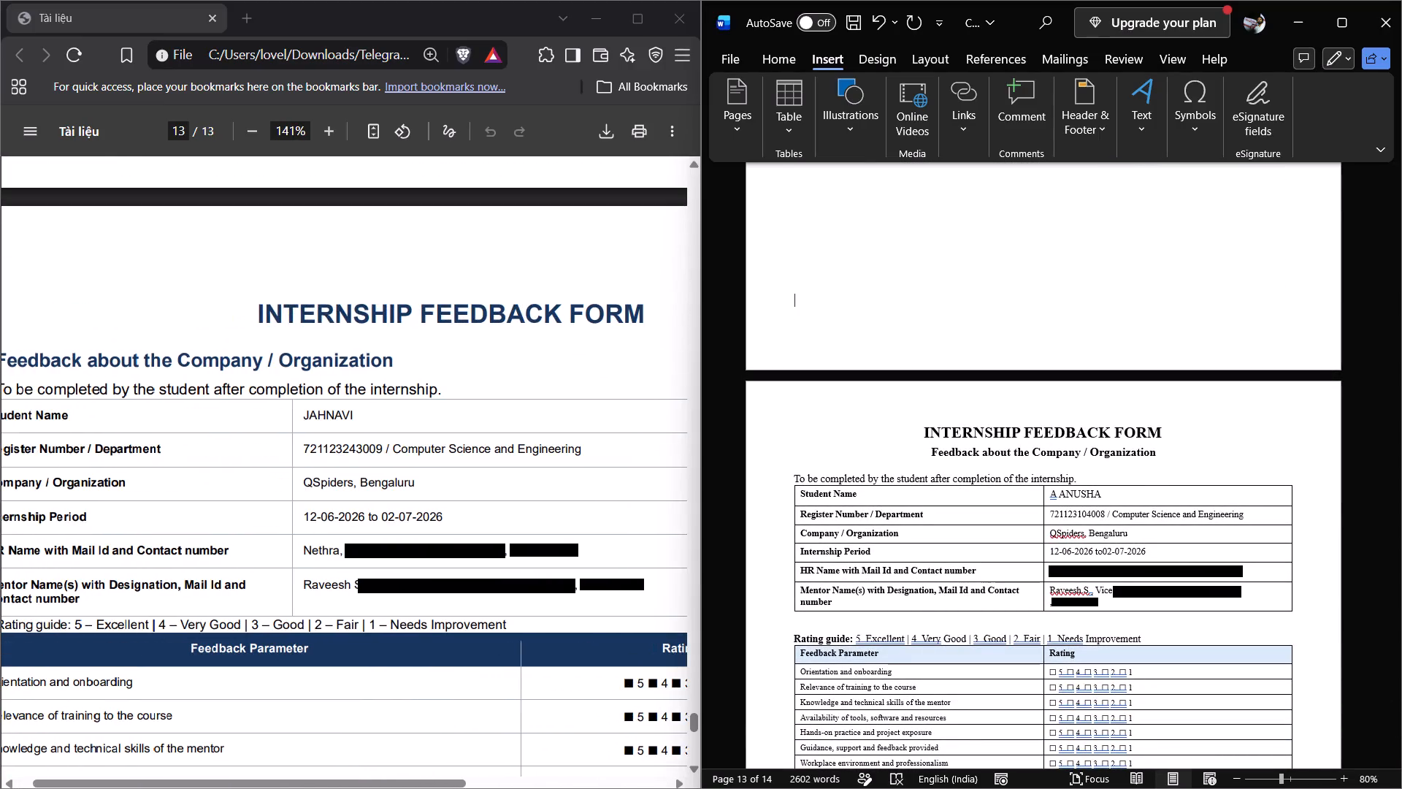
{"action": "left_click_drag", "start_coordinate": [356, 412], "coordinate": [310, 416]}
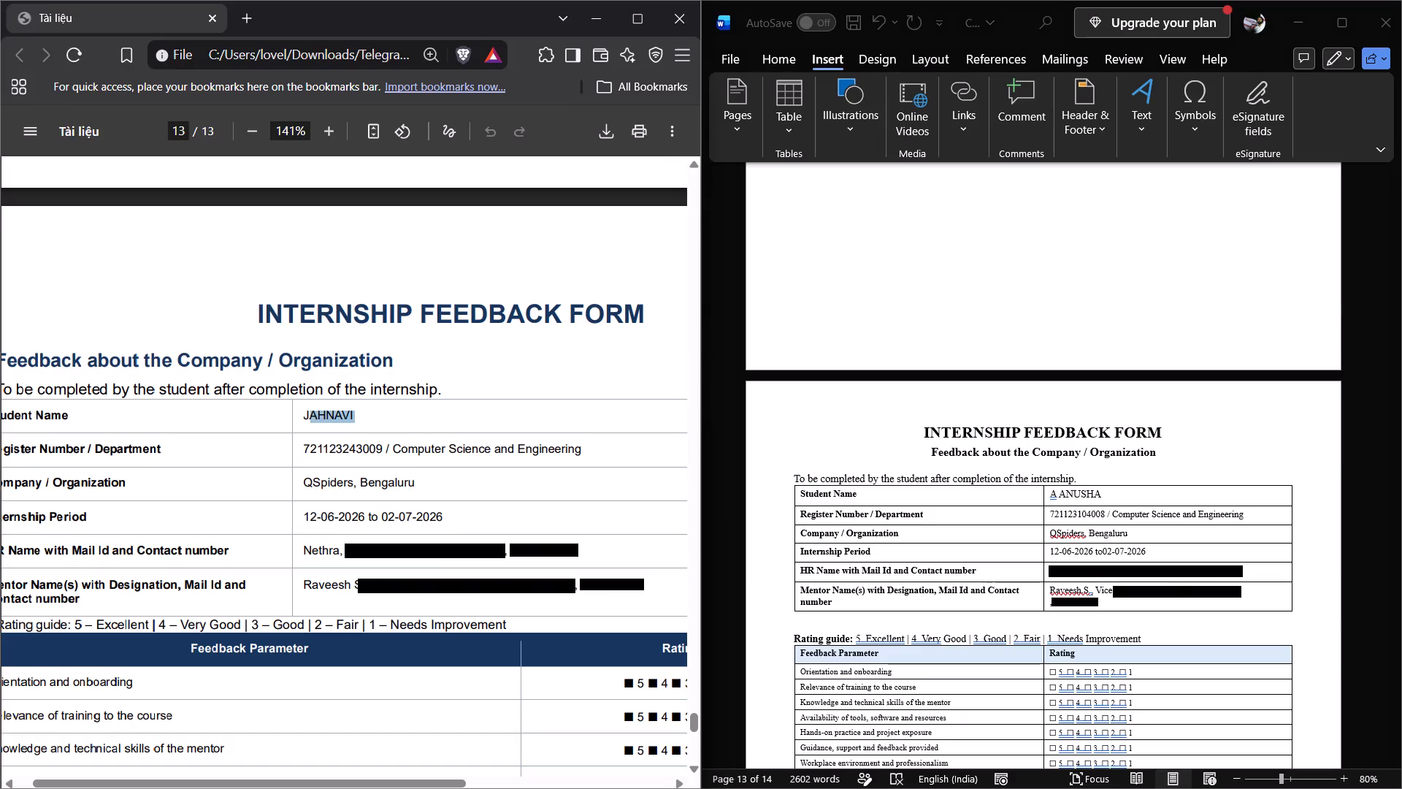
{"action": "left_click_drag", "start_coordinate": [310, 416], "coordinate": [302, 416]}
{"action": "key", "text": "ctrl+c"}
{"action": "left_click", "coordinate": [1098, 492]}
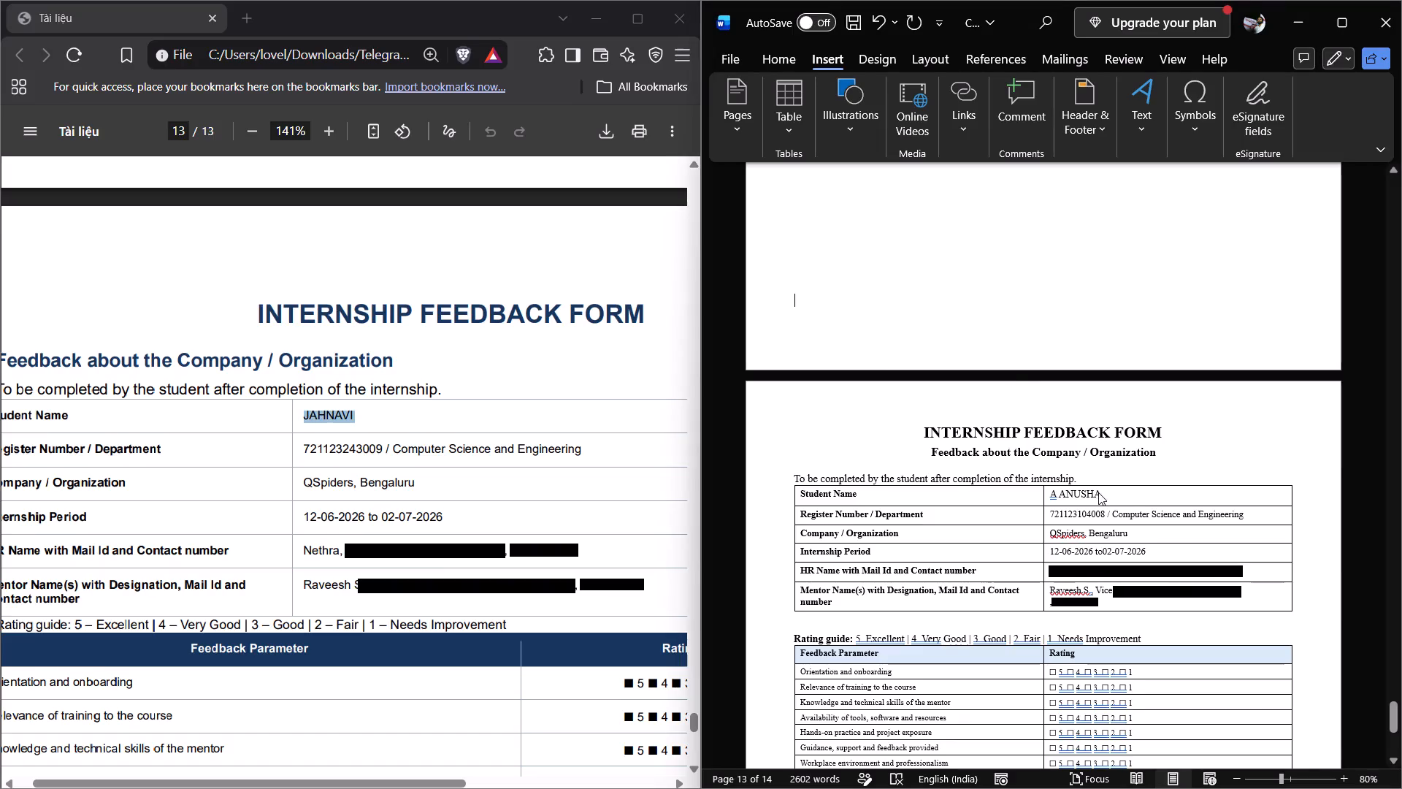
{"action": "left_click_drag", "start_coordinate": [1101, 492], "coordinate": [1052, 497]}
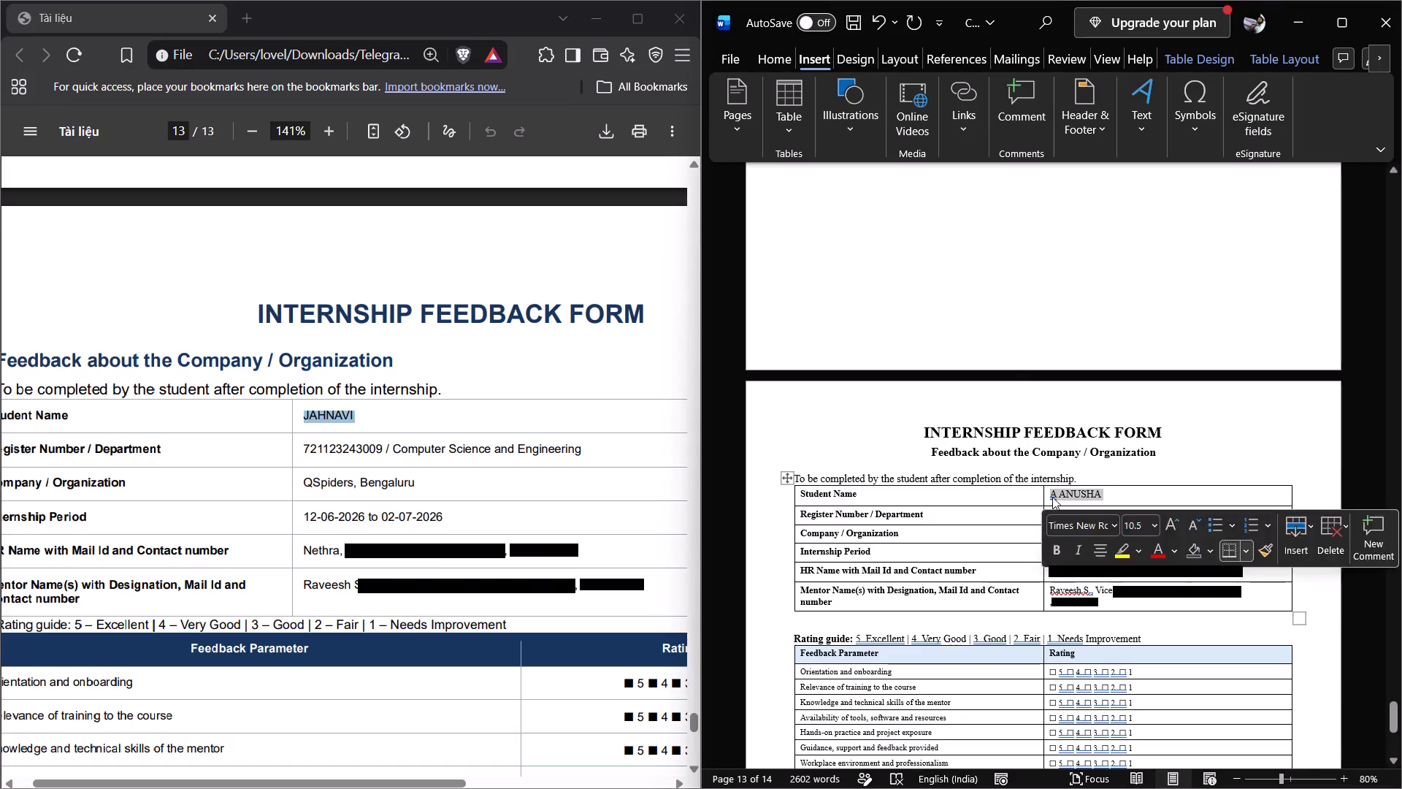
{"action": "key", "text": "ctrl+v"}
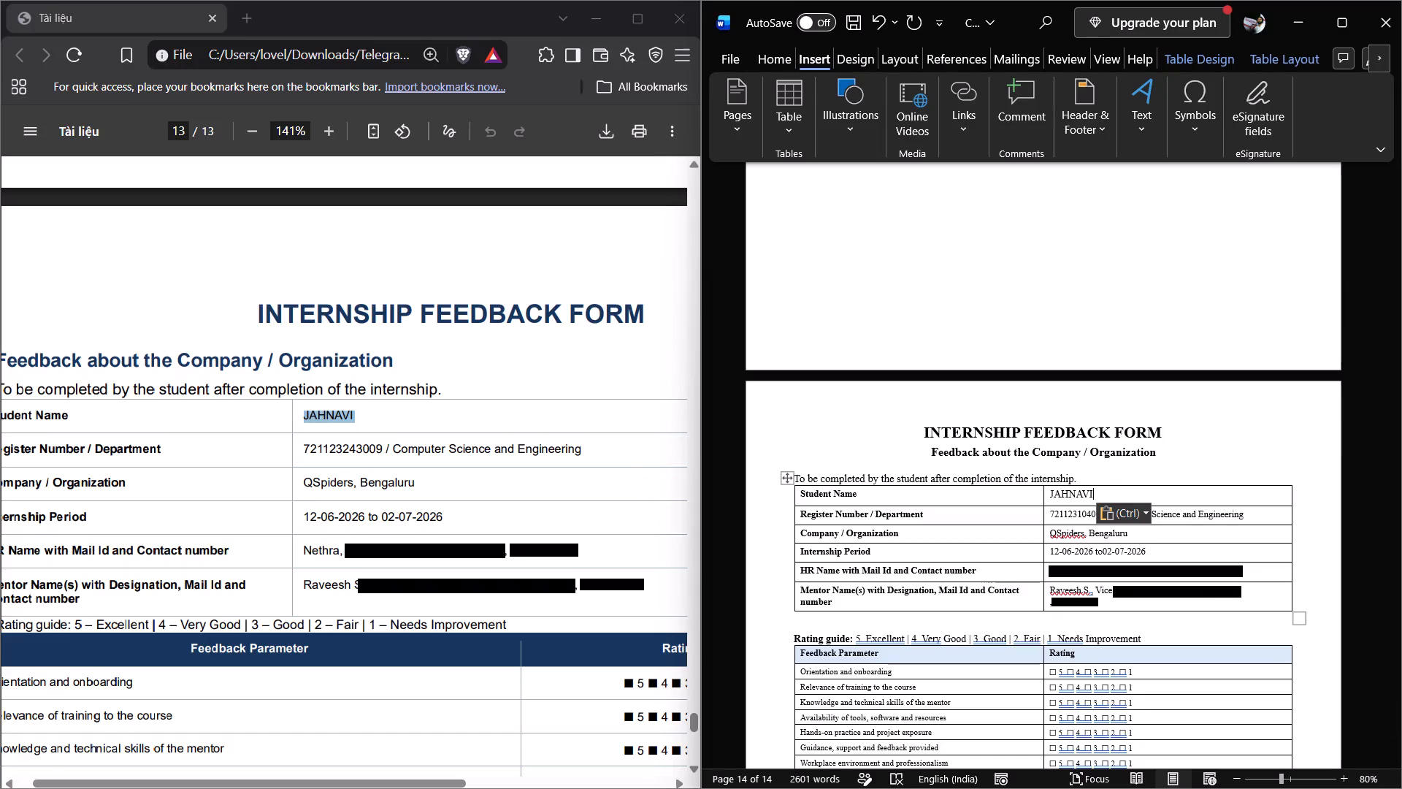
Replace the Register Number / Department entry in the Word feedback form with the PDF's register number and Computer Science and Engineering.
{"action": "left_click_drag", "start_coordinate": [586, 448], "coordinate": [402, 449]}
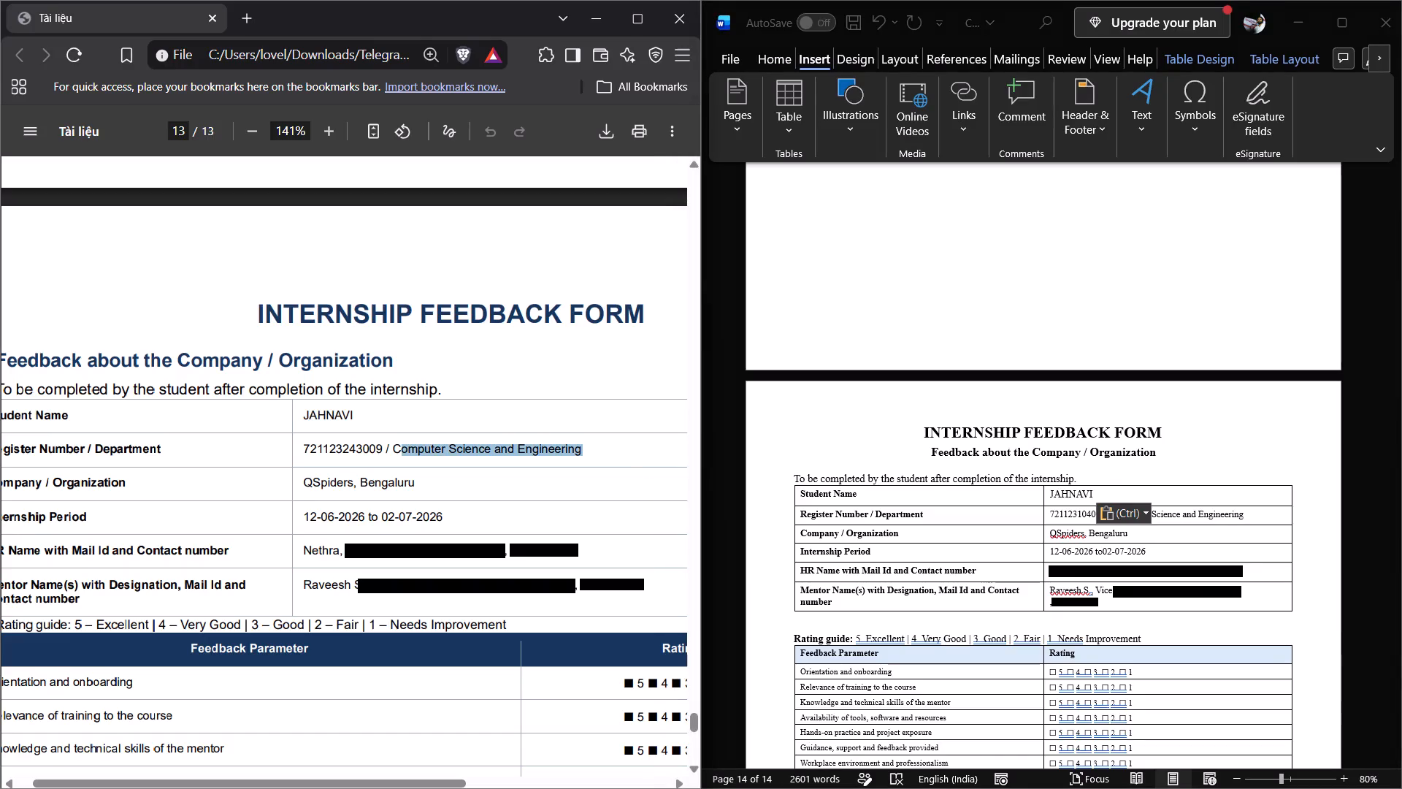
{"action": "left_click_drag", "start_coordinate": [302, 446], "coordinate": [580, 452]}
{"action": "key", "text": "ctrl+c"}
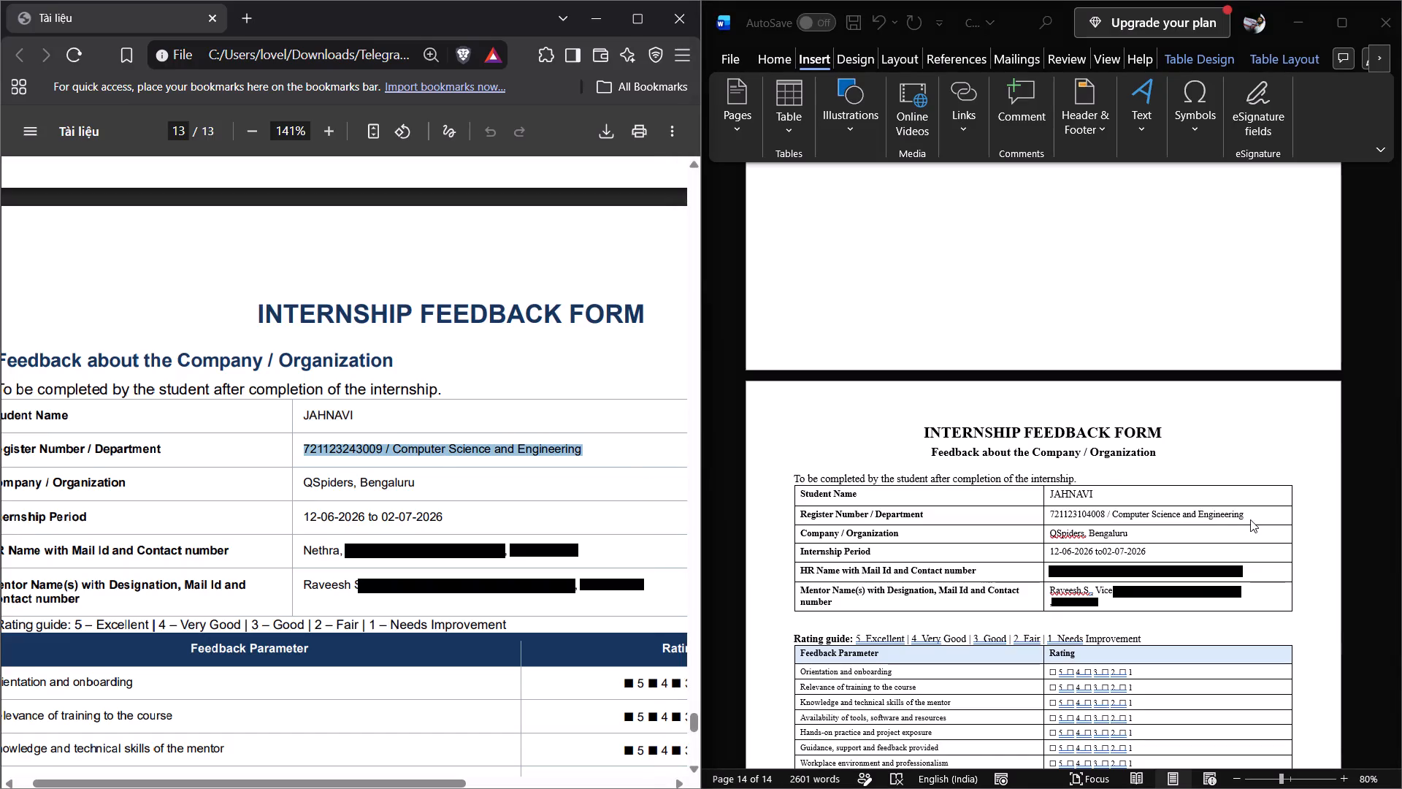
{"action": "left_click", "coordinate": [1244, 514]}
{"action": "left_click_drag", "start_coordinate": [1244, 514], "coordinate": [1070, 520]}
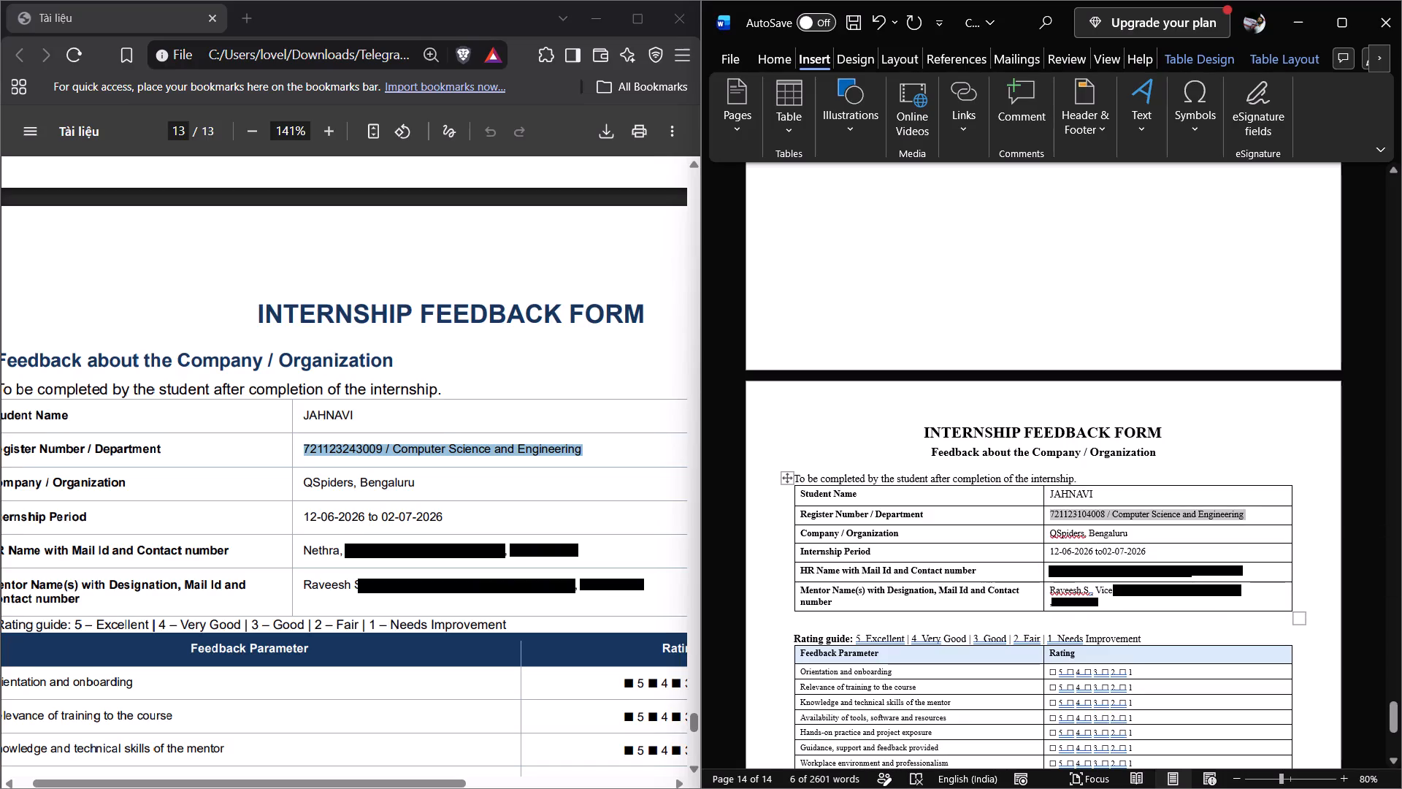
{"action": "key", "text": "ctrl+v"}
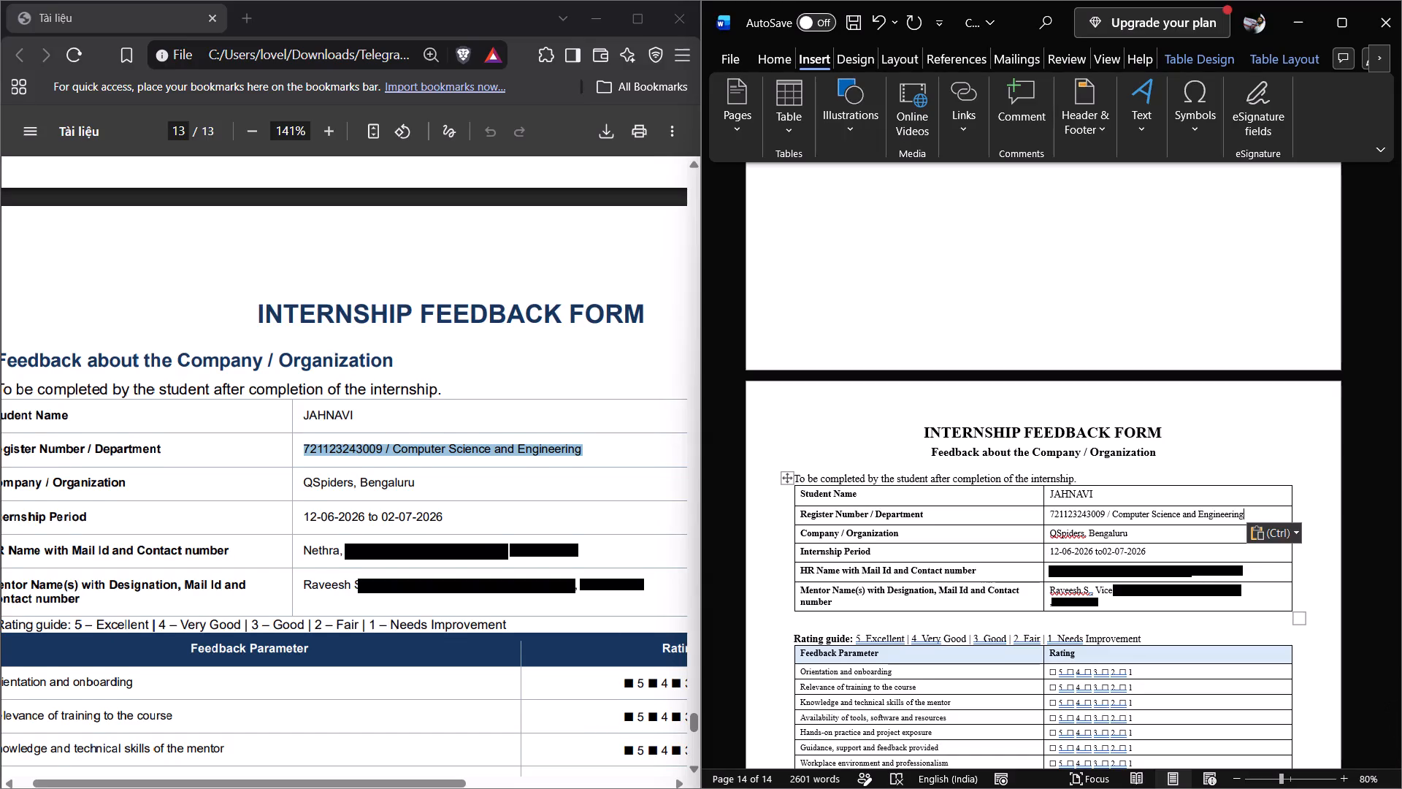
Review the PDF feedback form's contact details, rating table, question responses and signature line.
{"action": "scroll", "coordinate": [440, 584], "scroll_direction": "down", "scroll_amount": 4}
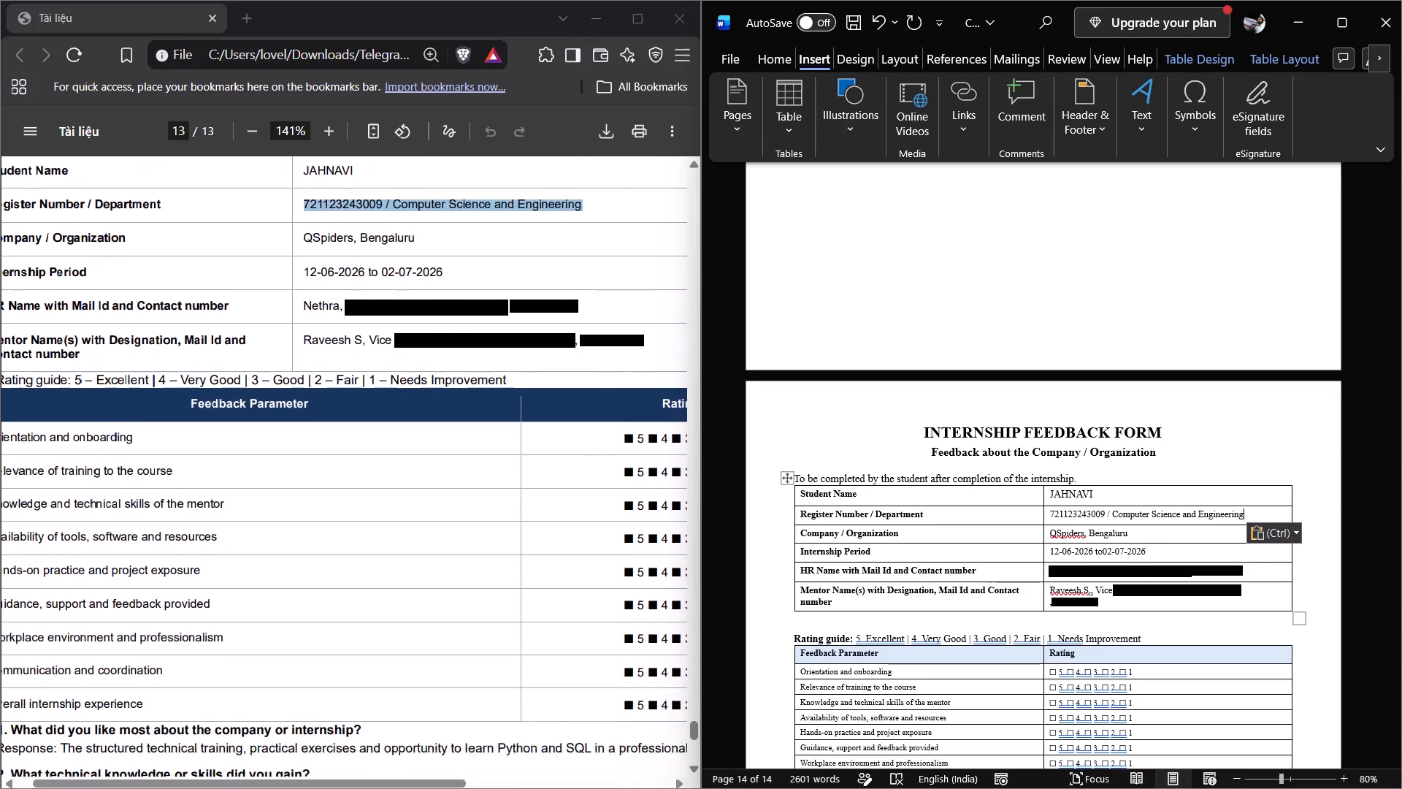
{"action": "scroll", "coordinate": [440, 584], "scroll_direction": "down", "scroll_amount": 2}
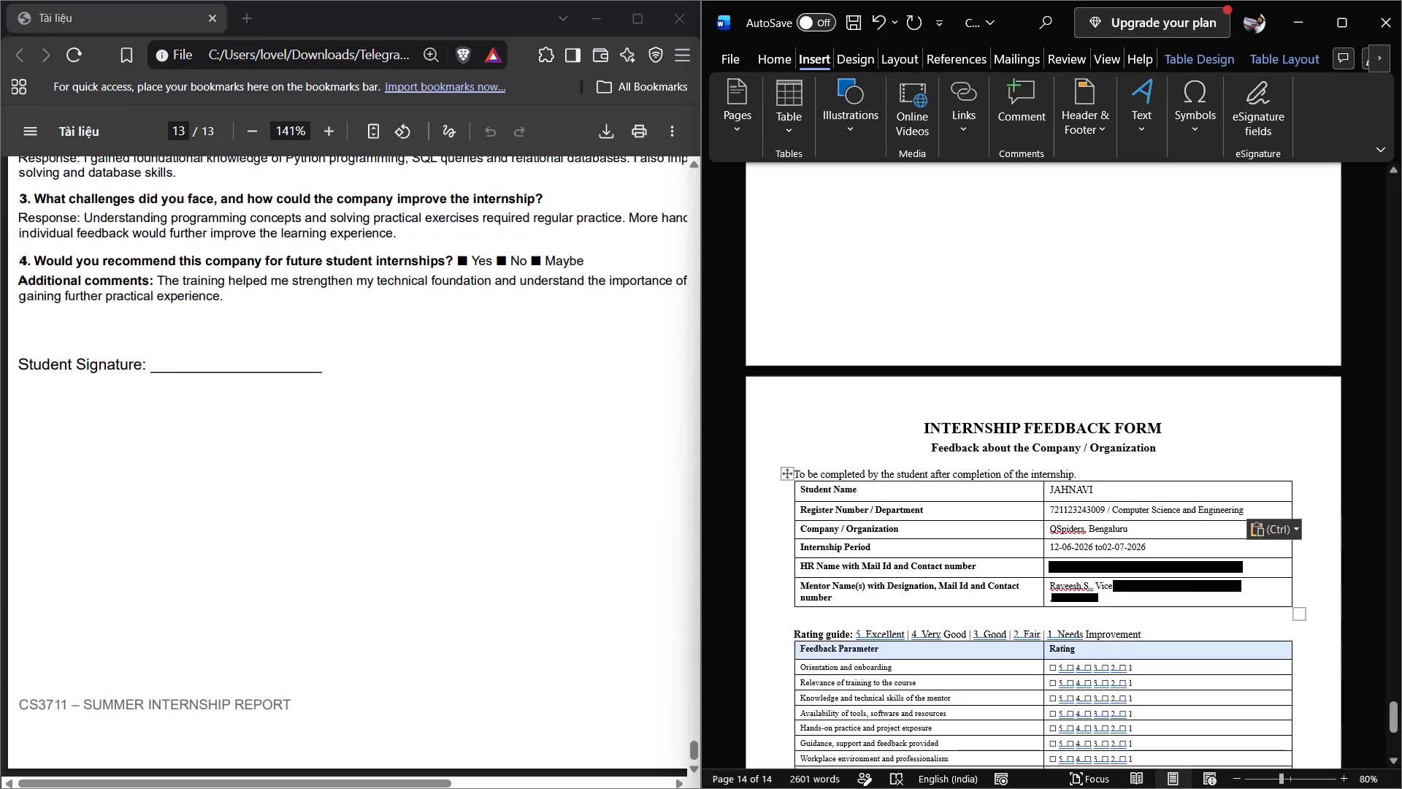
{"action": "scroll", "coordinate": [437, 487], "scroll_direction": "up", "scroll_amount": 2}
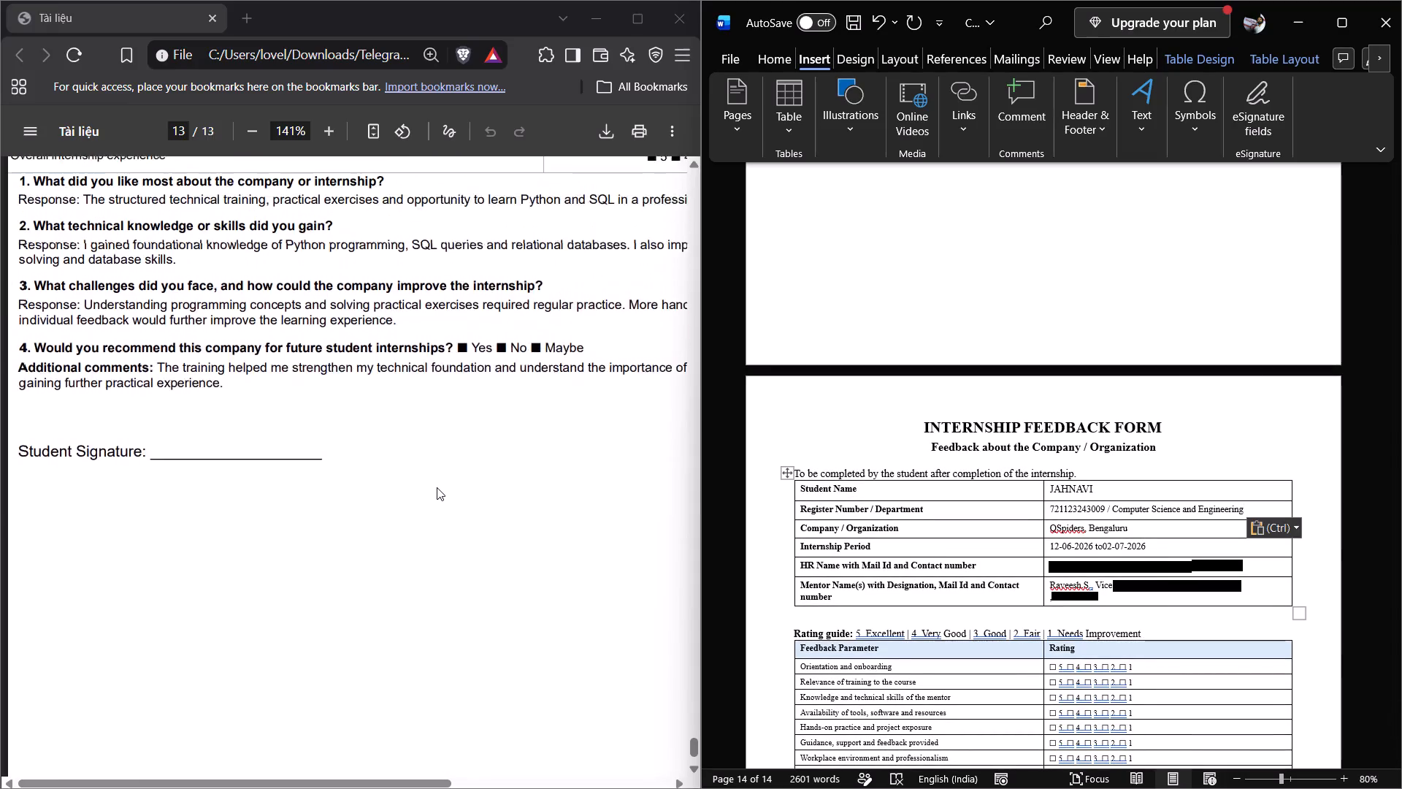
{"action": "scroll", "coordinate": [437, 487], "scroll_direction": "up", "scroll_amount": 5}
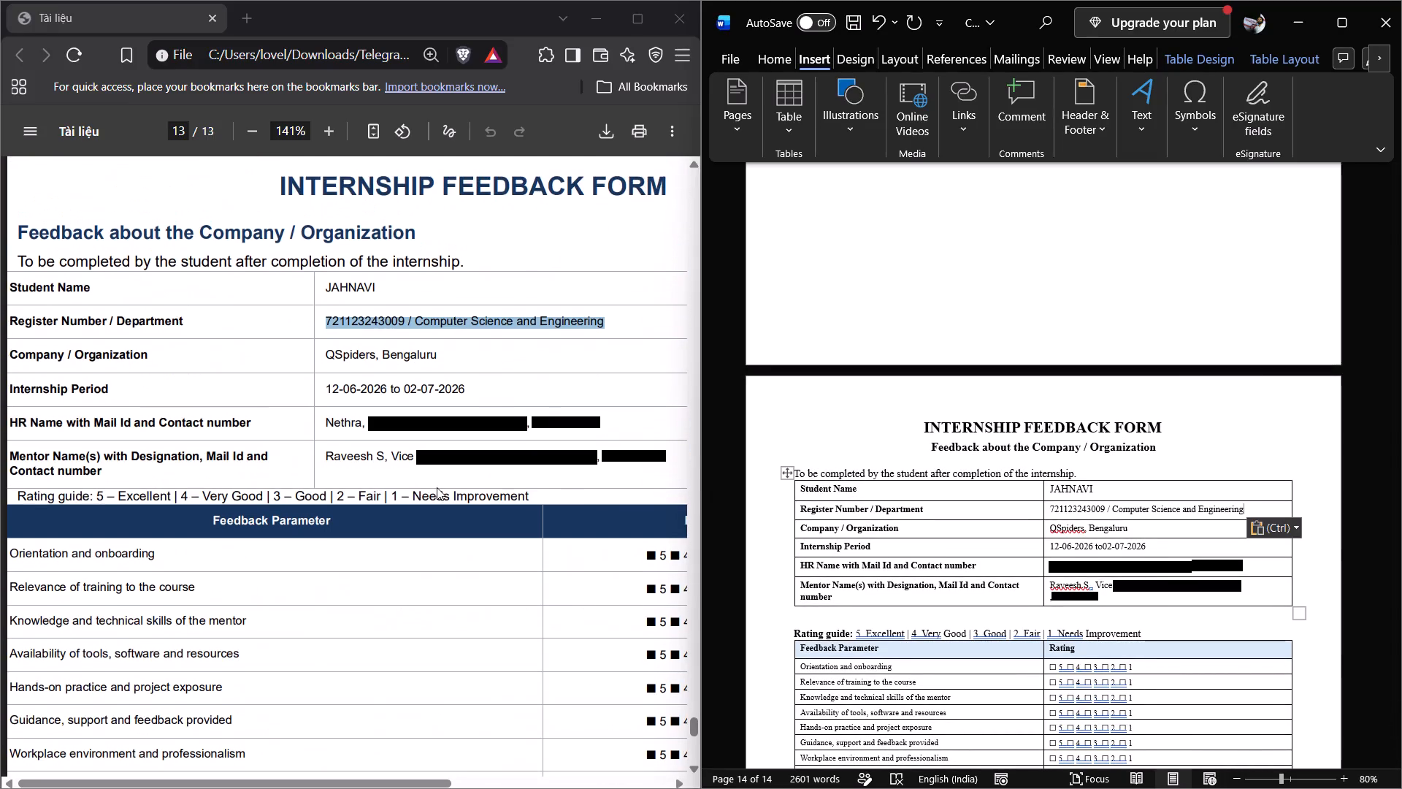
{"action": "scroll", "coordinate": [437, 487], "scroll_direction": "up", "scroll_amount": 2}
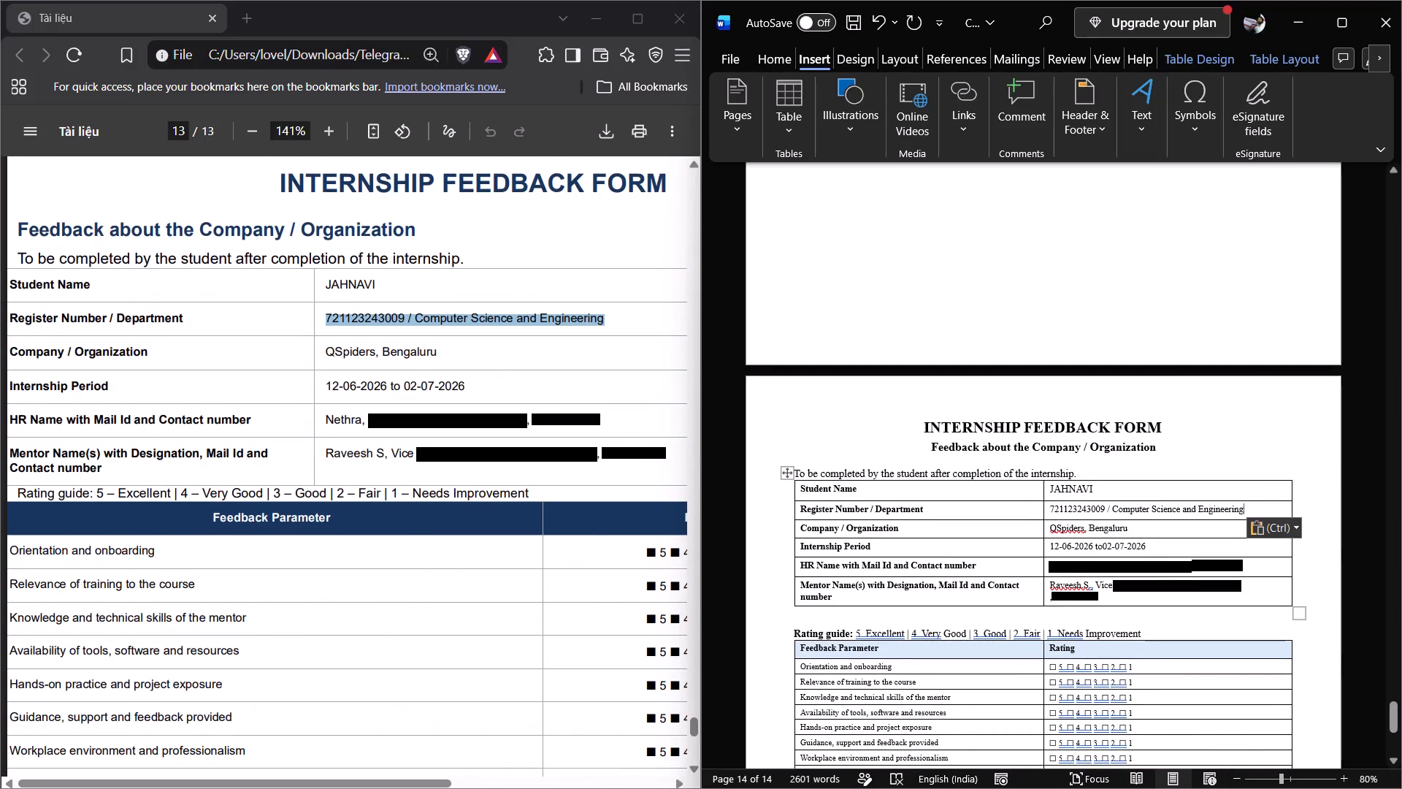
{"action": "scroll", "coordinate": [973, 590], "scroll_direction": "up", "scroll_amount": 2, "text": "ctrl"}
{"action": "scroll", "coordinate": [973, 590], "scroll_direction": "down", "scroll_amount": 2, "text": "ctrl"}
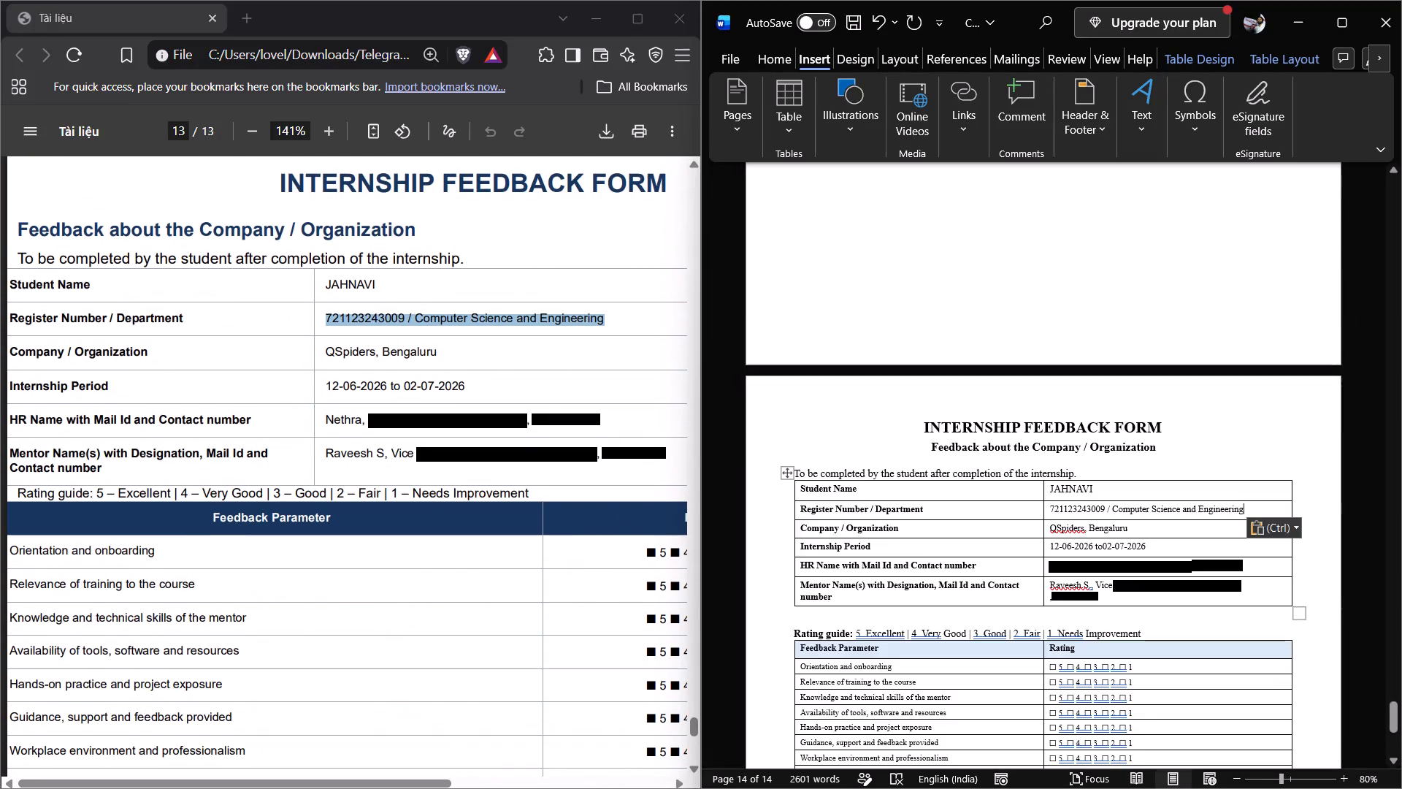
Review the Word report's pages, including the signatures, offer letter, completion certificate and feedback form.
{"action": "scroll", "coordinate": [1097, 613], "scroll_direction": "down", "scroll_amount": 2, "text": "ctrl"}
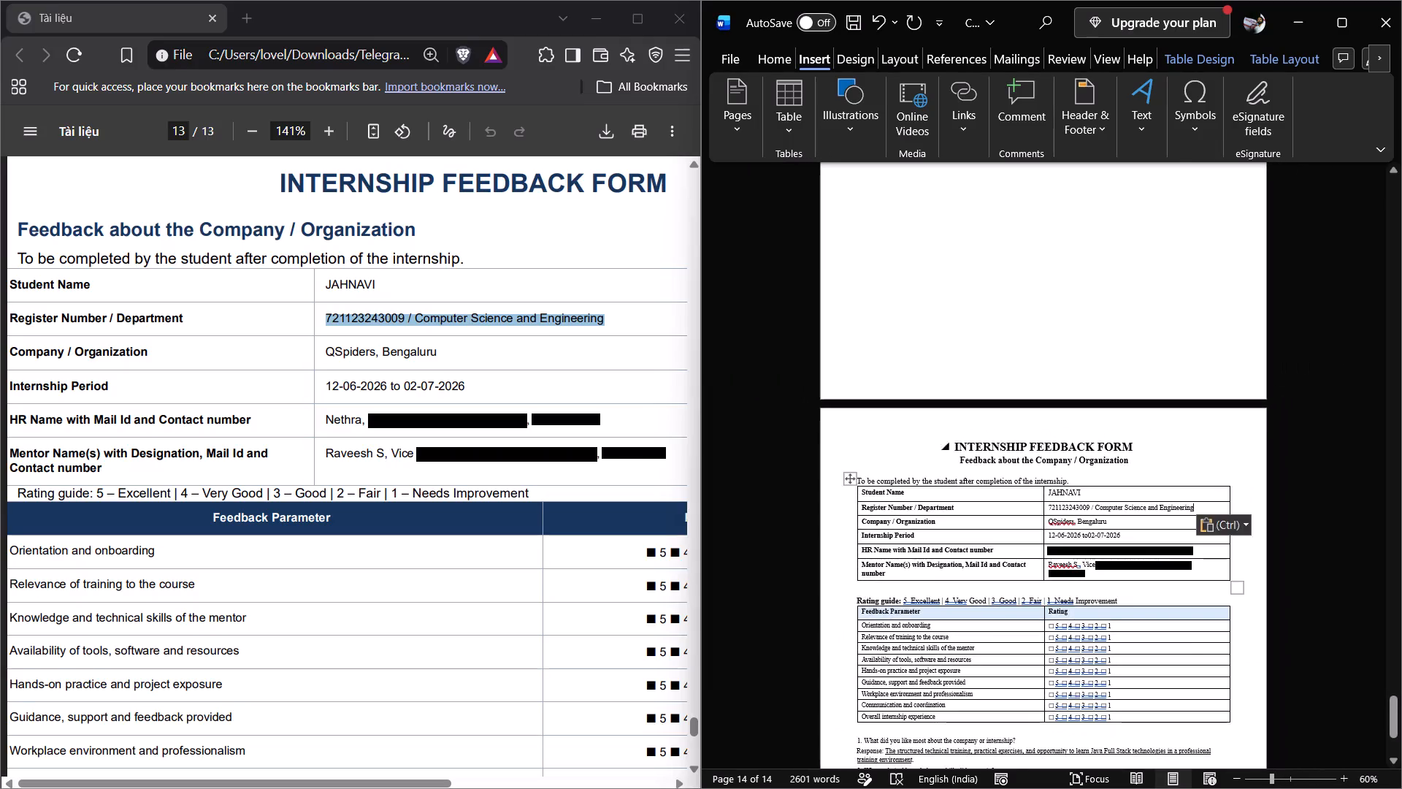
{"action": "scroll", "coordinate": [997, 346], "scroll_direction": "up", "scroll_amount": 20}
{"action": "scroll", "coordinate": [997, 346], "scroll_direction": "down", "scroll_amount": 17}
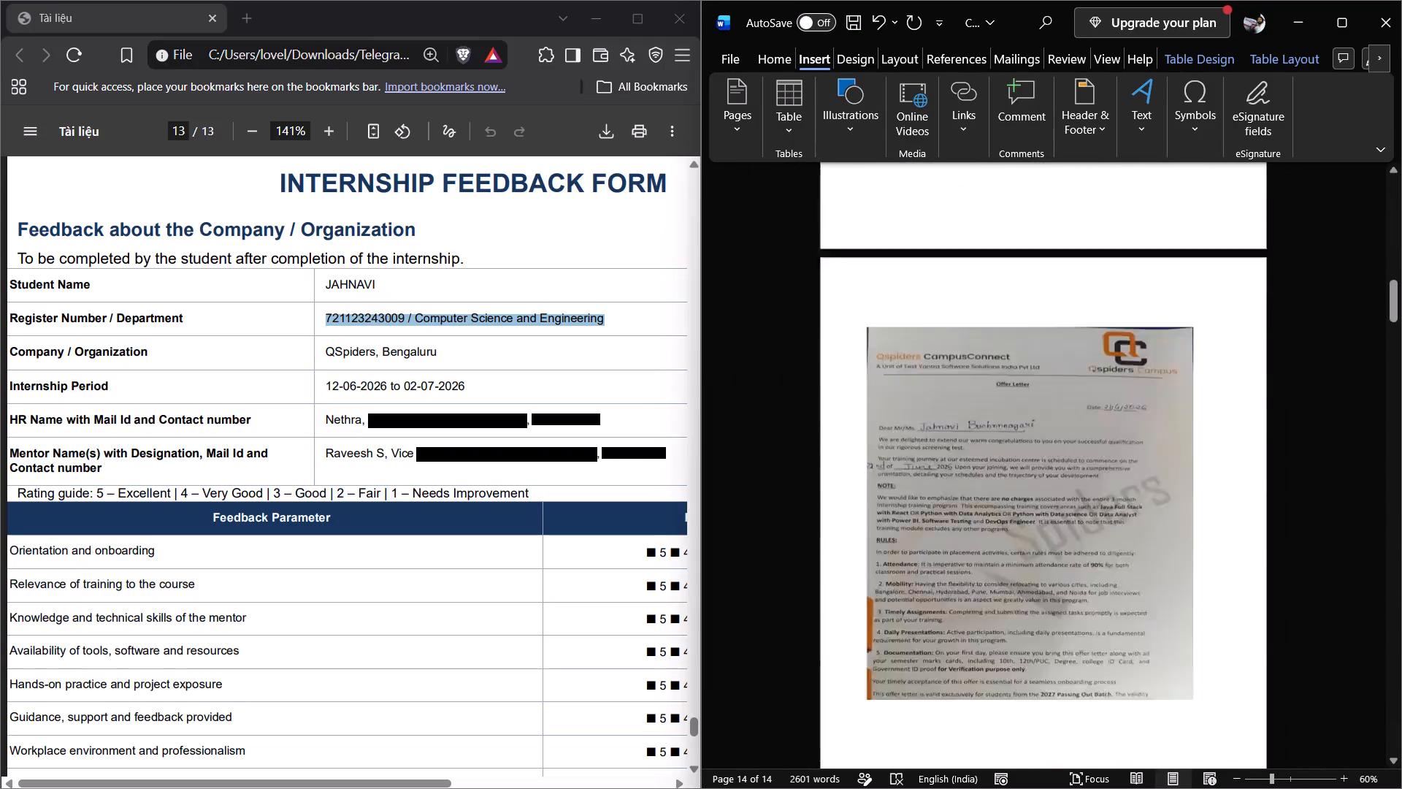
{"action": "scroll", "coordinate": [997, 346], "scroll_direction": "down", "scroll_amount": 3}
{"action": "scroll", "coordinate": [997, 346], "scroll_direction": "up", "scroll_amount": 2}
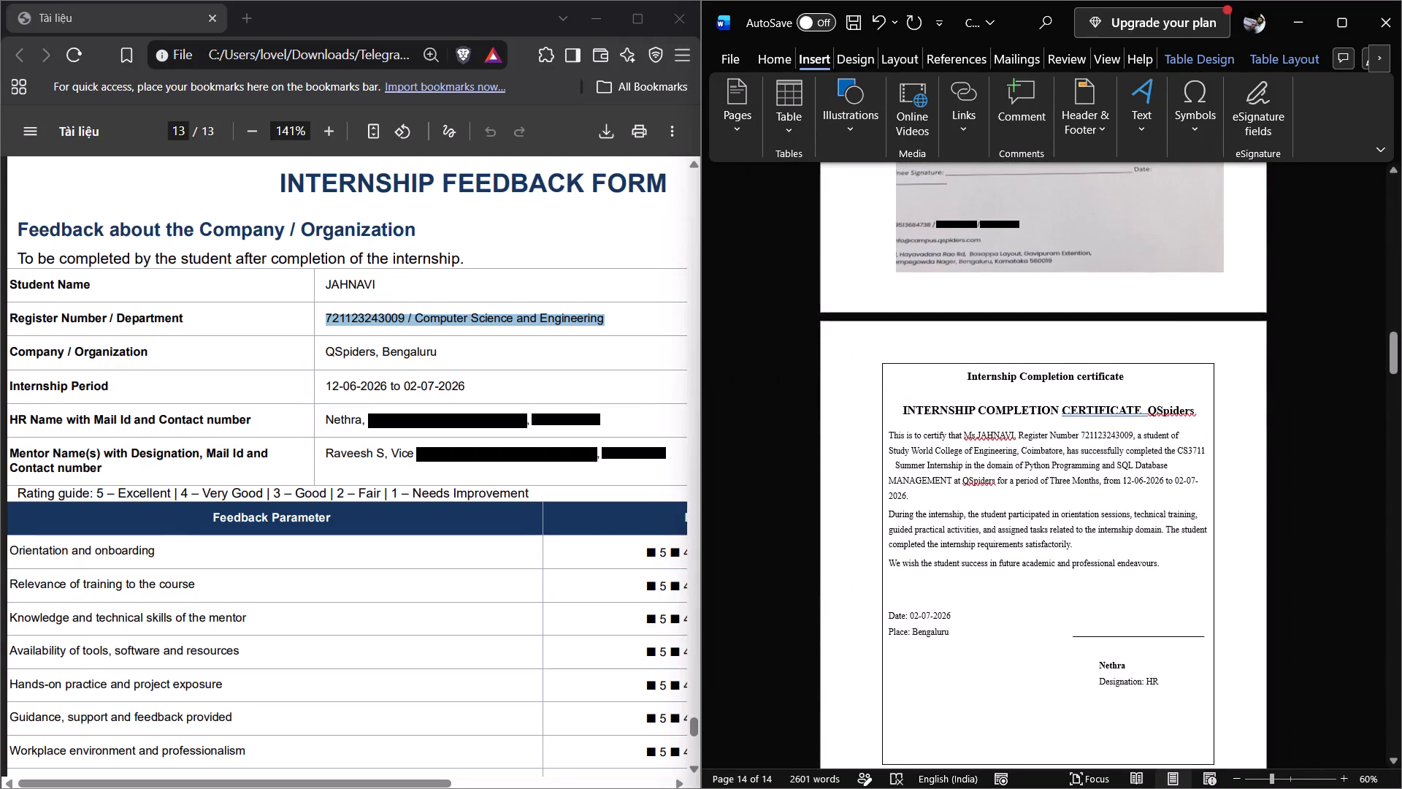
{"action": "scroll", "coordinate": [997, 346], "scroll_direction": "up", "scroll_amount": 8}
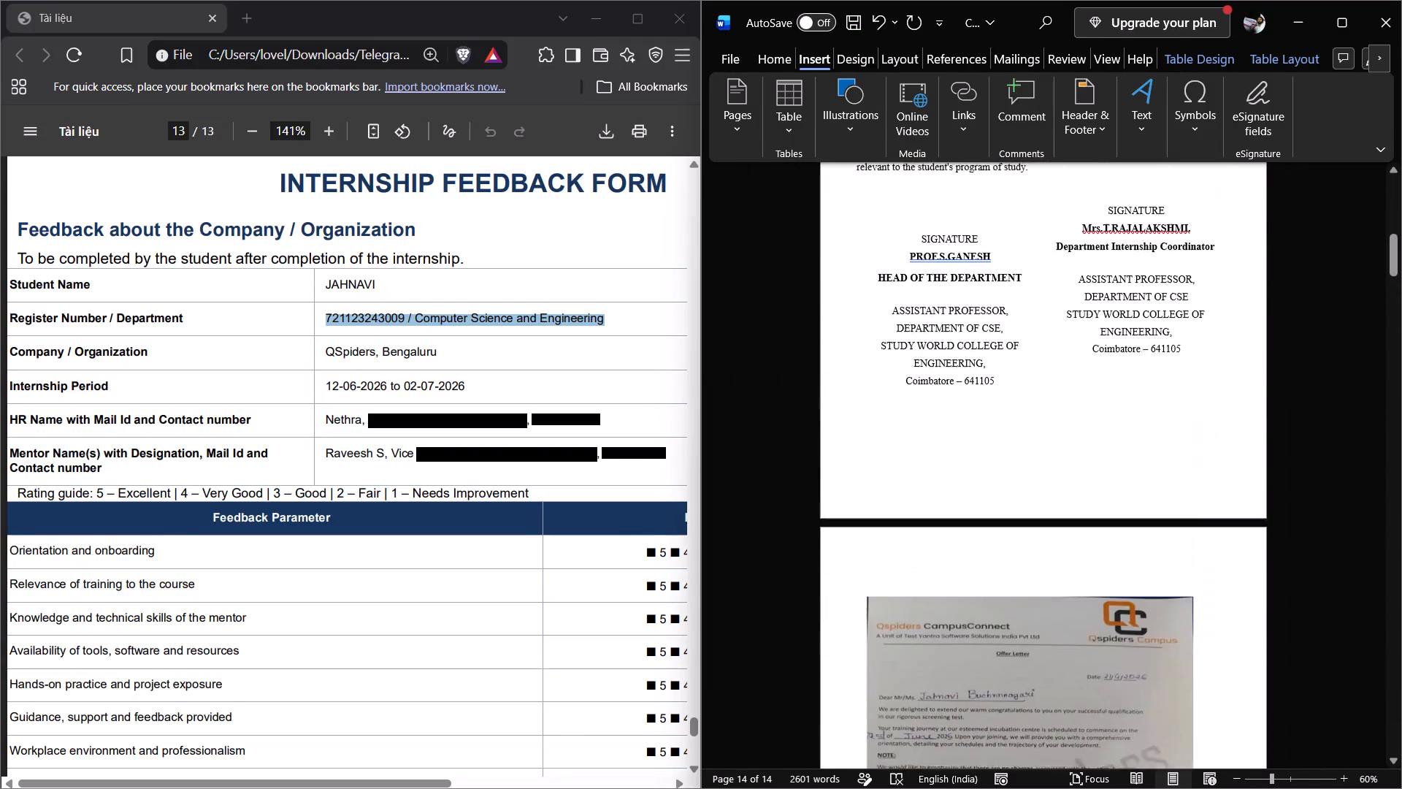
{"action": "scroll", "coordinate": [997, 346], "scroll_direction": "down", "scroll_amount": 9}
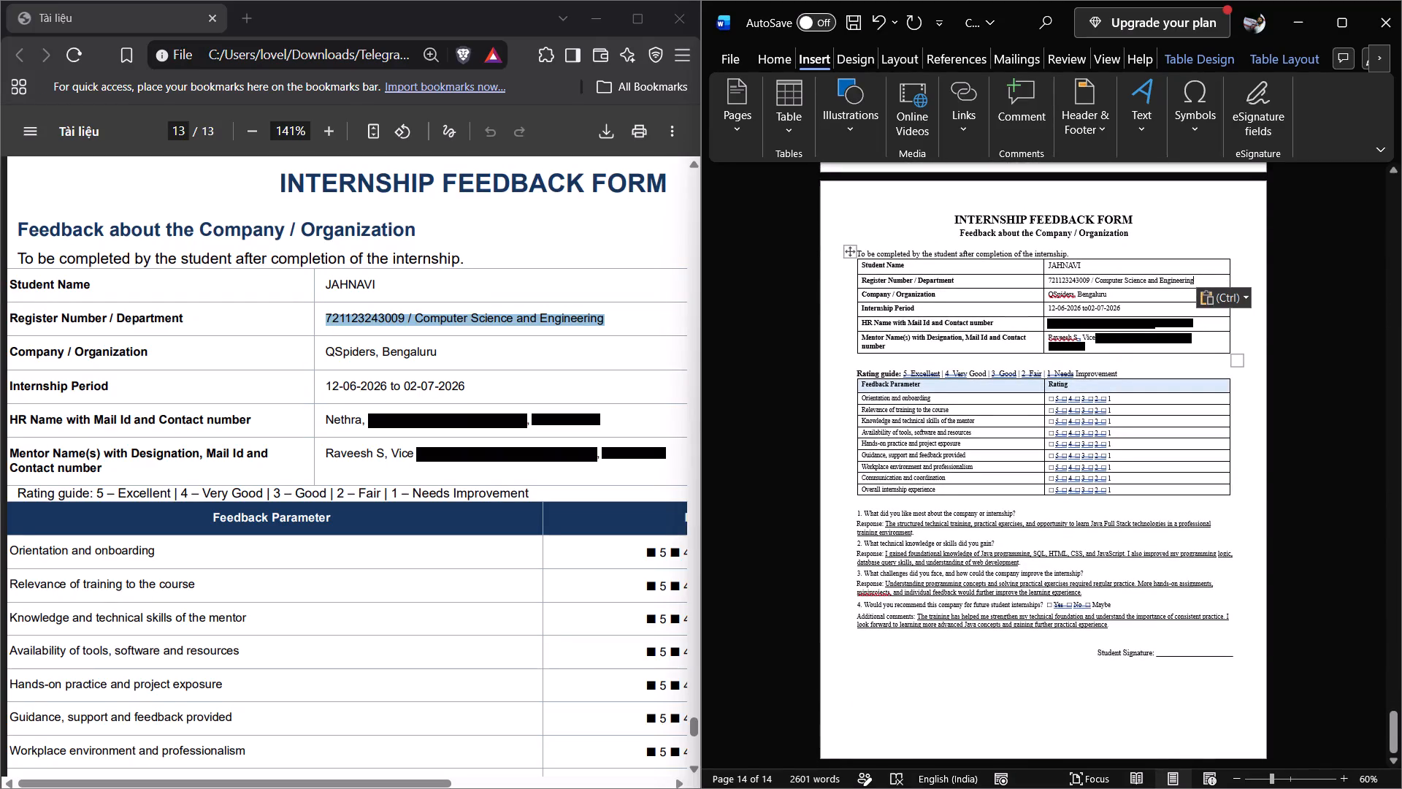
Enlarge the font size of all the body text under the CONCLUSION heading, including the summary of work completed.
{"action": "scroll", "coordinate": [968, 342], "scroll_direction": "up", "scroll_amount": 4}
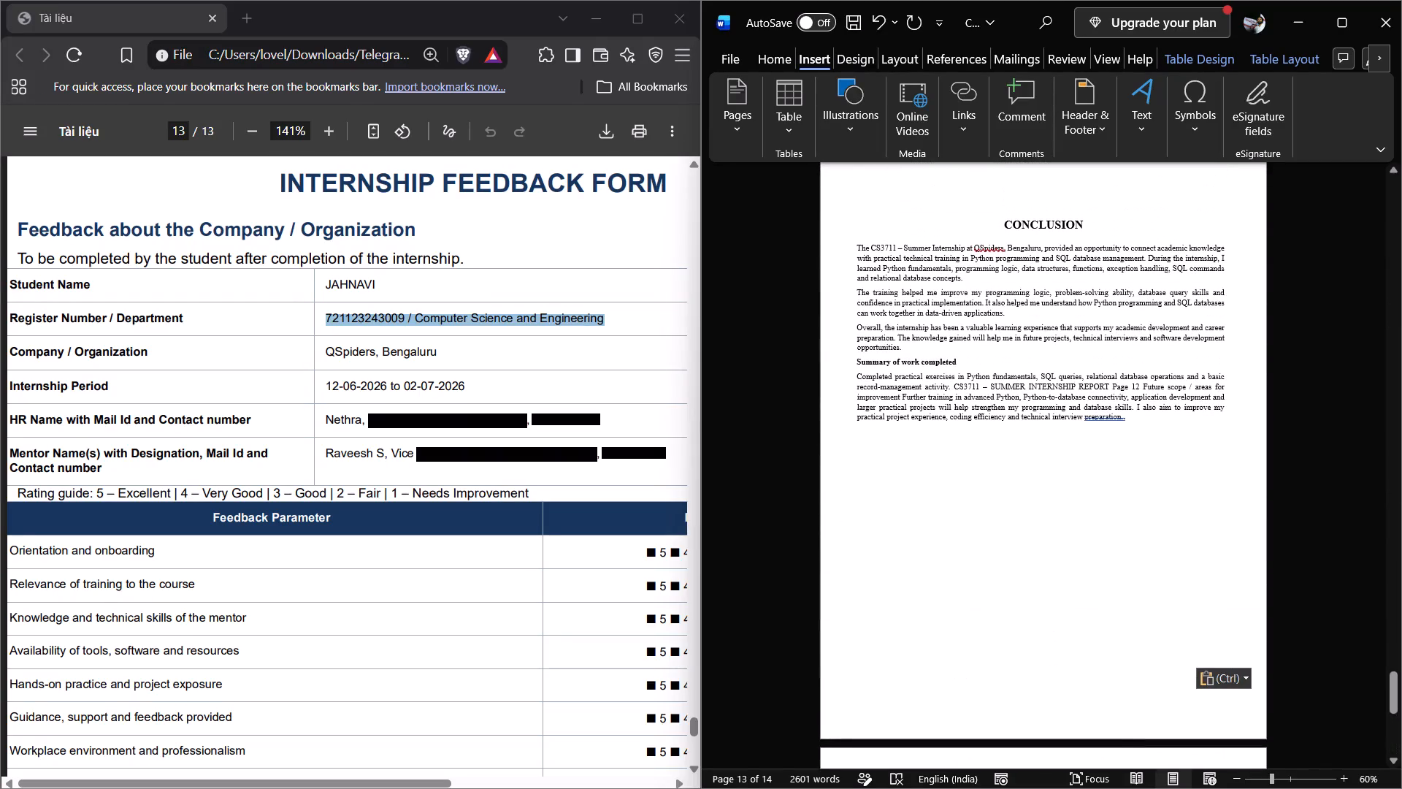
{"action": "left_click_drag", "start_coordinate": [854, 248], "coordinate": [1106, 417]}
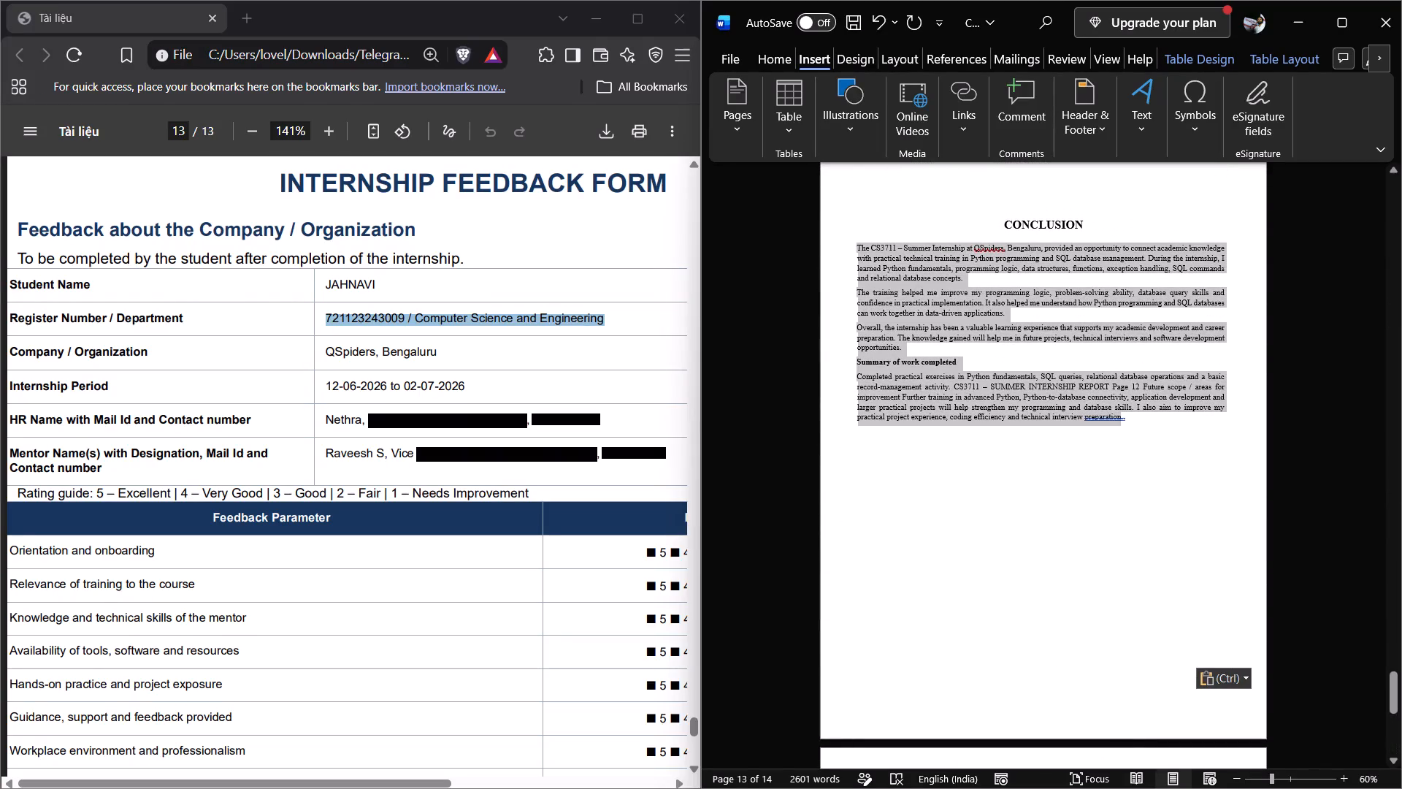
{"action": "left_click_drag", "start_coordinate": [1106, 417], "coordinate": [1113, 420]}
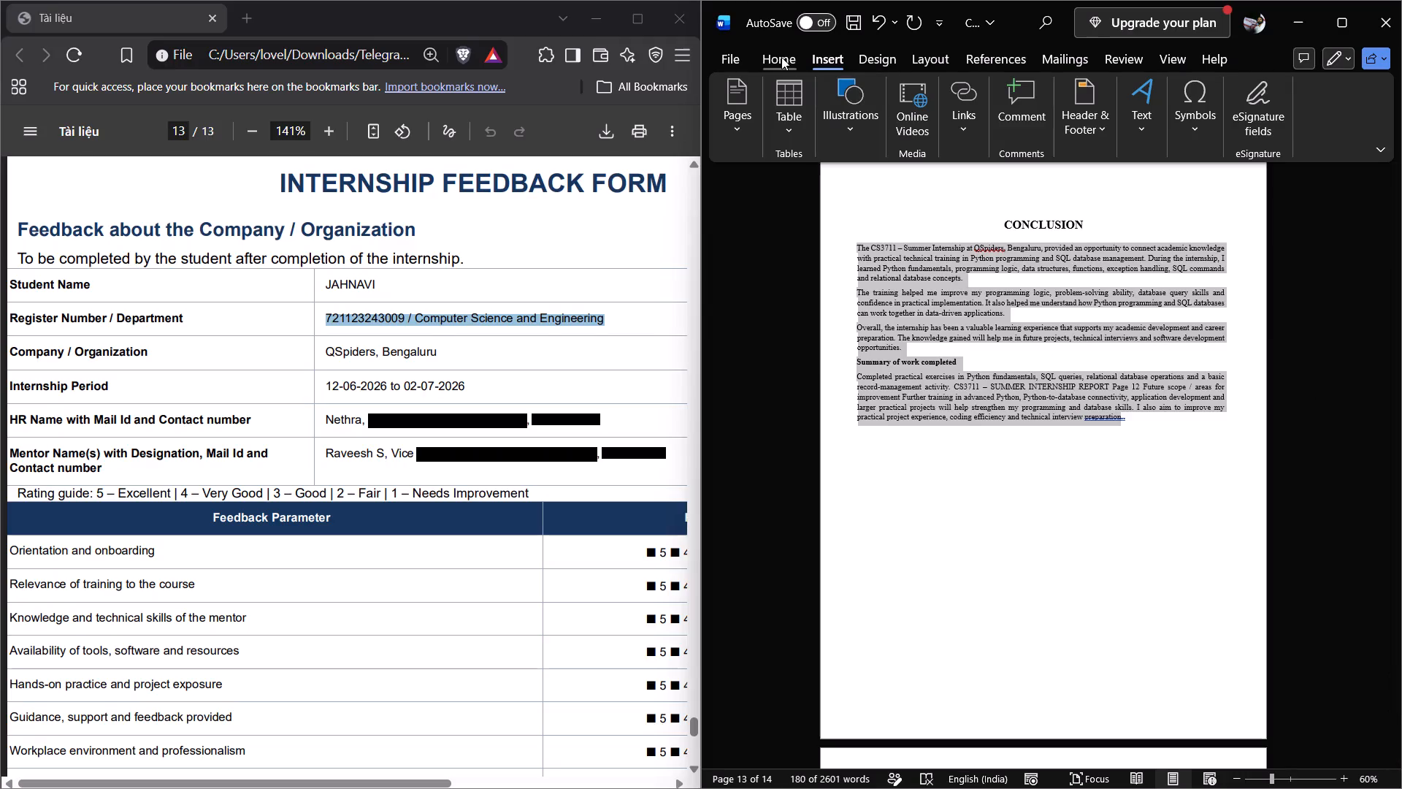
{"action": "left_click", "coordinate": [781, 57]}
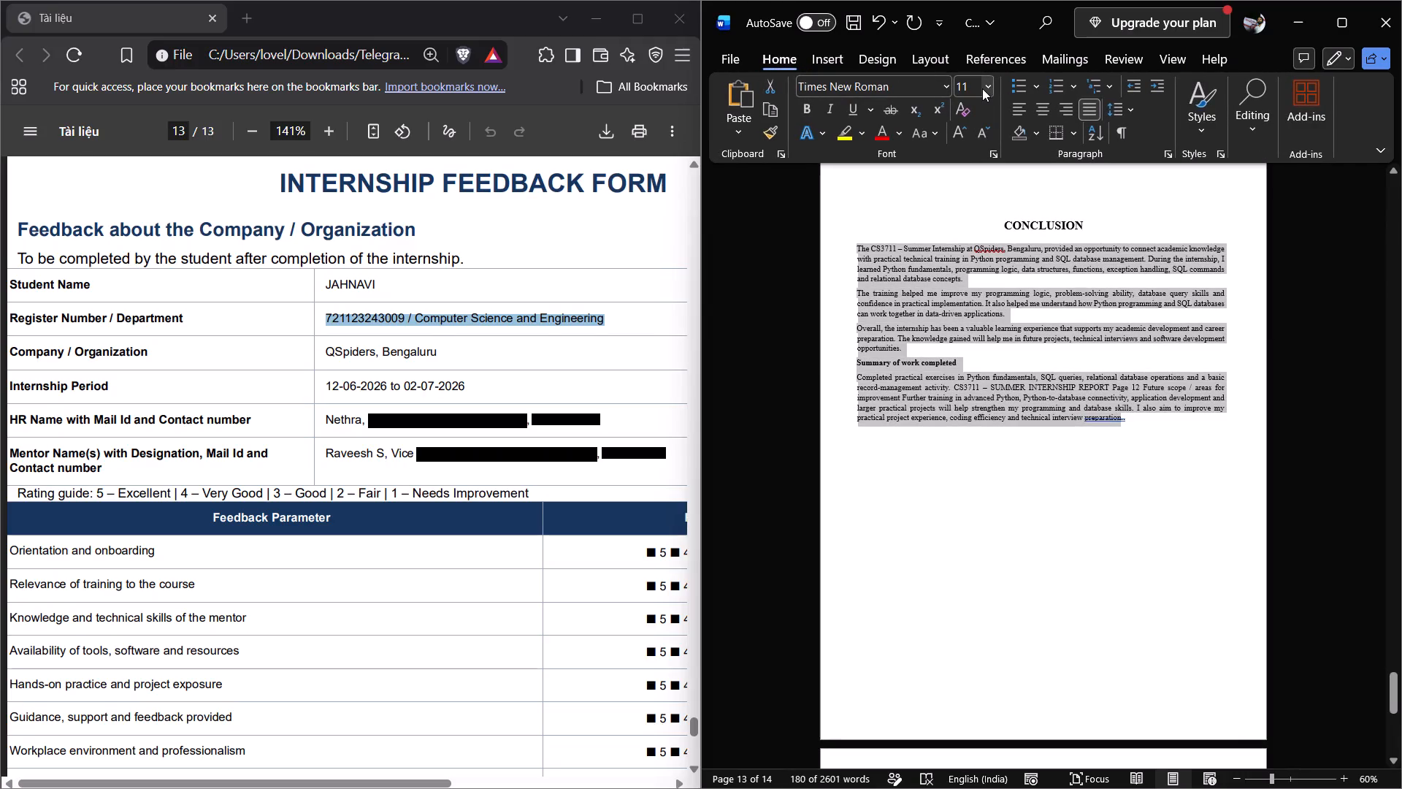
{"action": "left_click", "coordinate": [982, 88]}
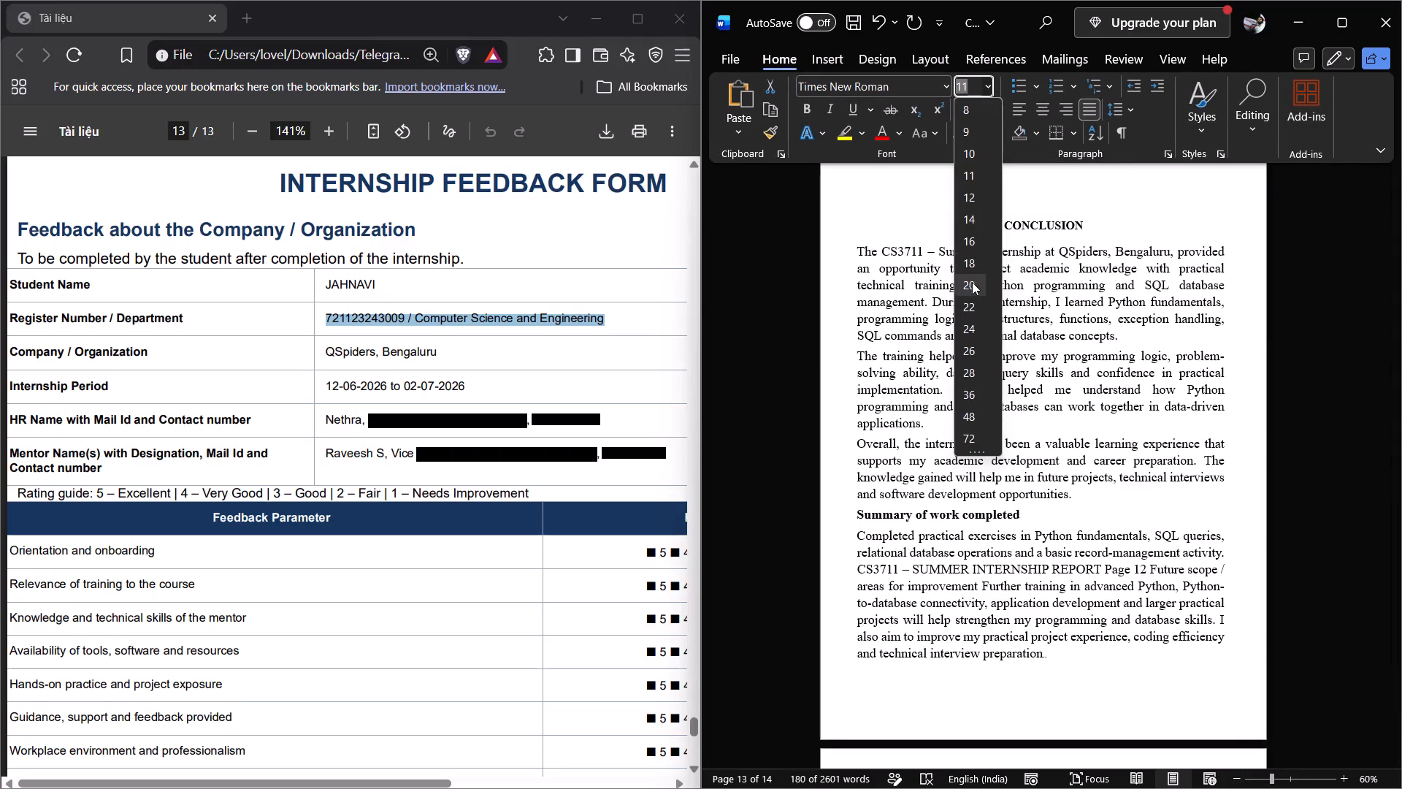
Set the font size of the selected body text under the CONCLUSION heading to 16.
{"action": "left_click", "coordinate": [971, 235]}
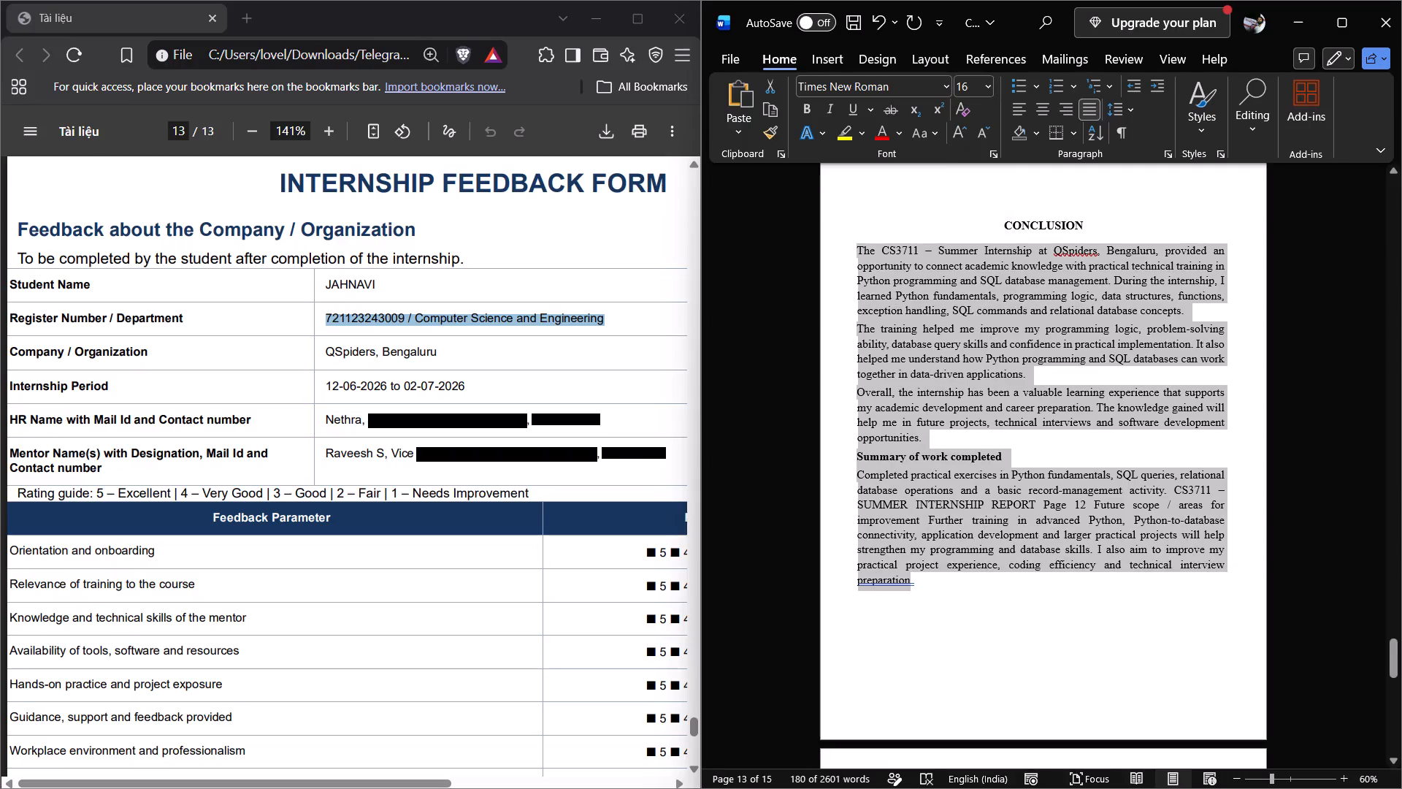
Apply the Times New Roman font to the entire Word report.
{"action": "left_click", "coordinate": [946, 603]}
{"action": "key", "text": "ctrl+a"}
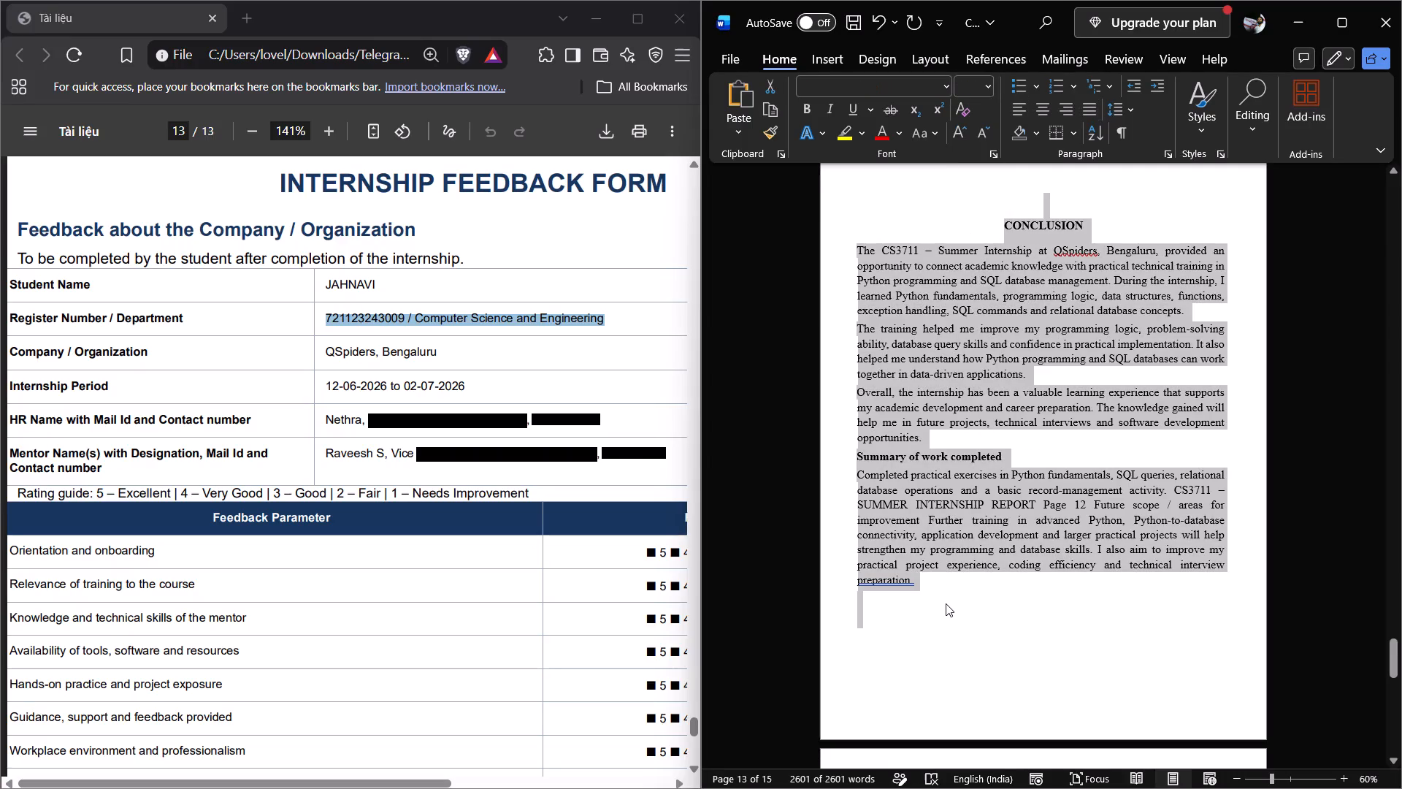
{"action": "left_click", "coordinate": [946, 80]}
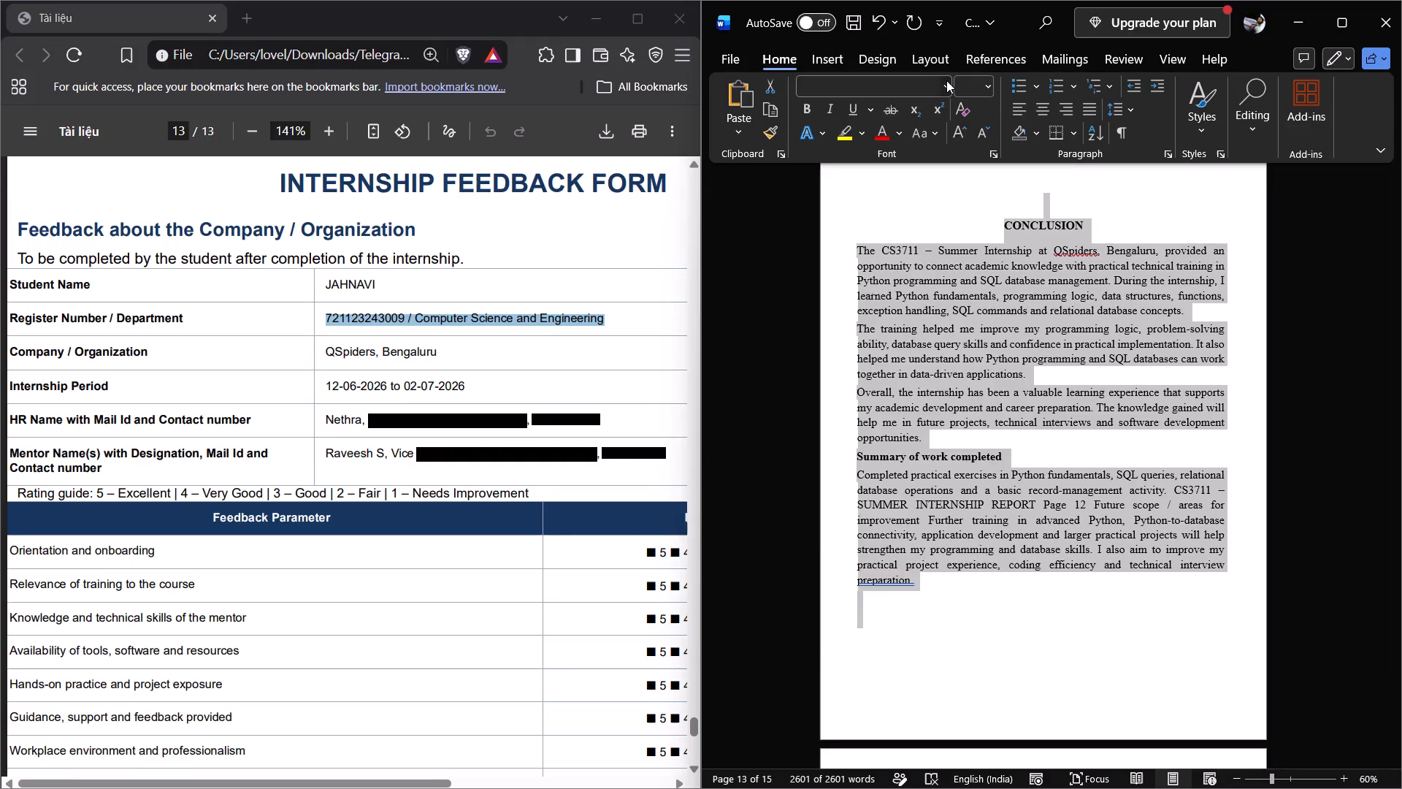
{"action": "left_click", "coordinate": [903, 213]}
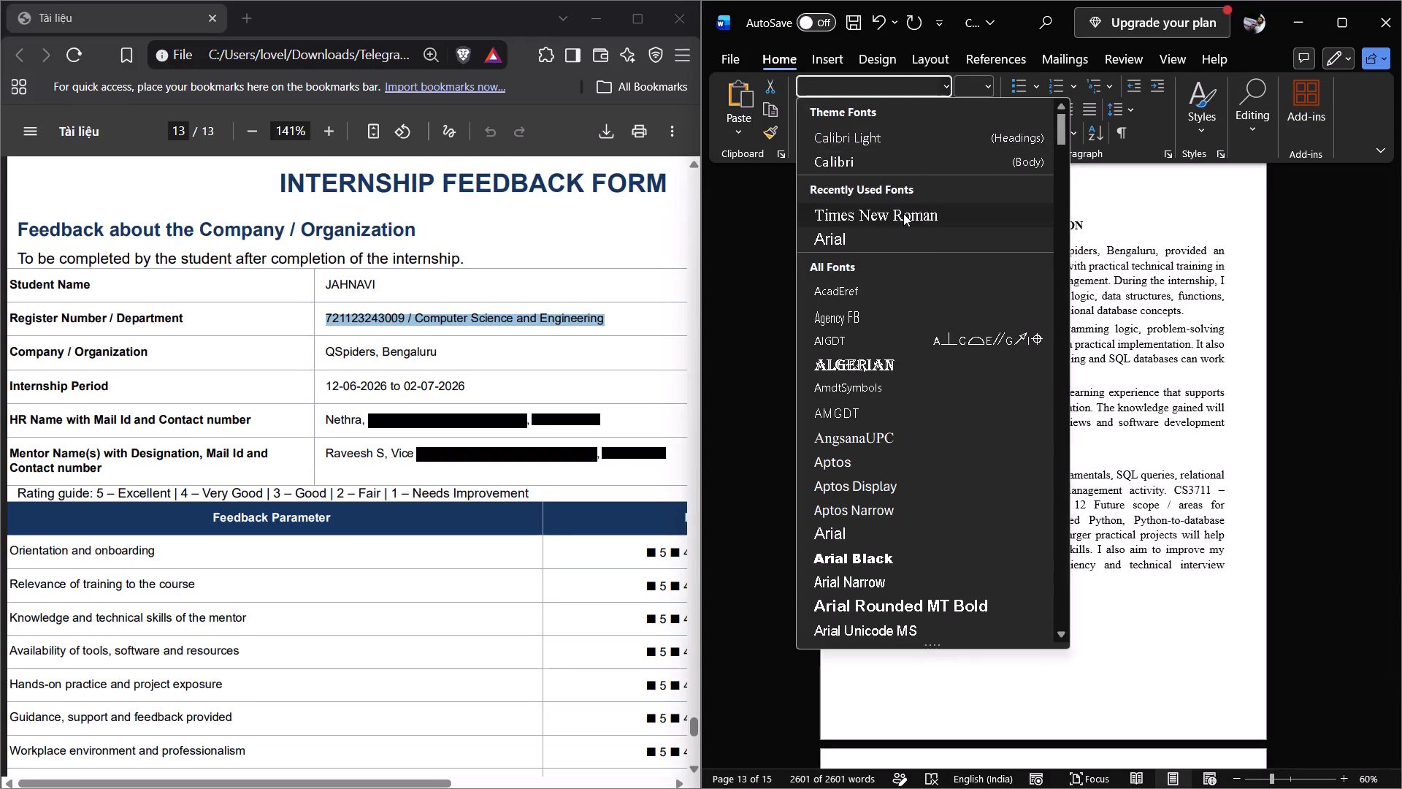
{"action": "left_click", "coordinate": [920, 654]}
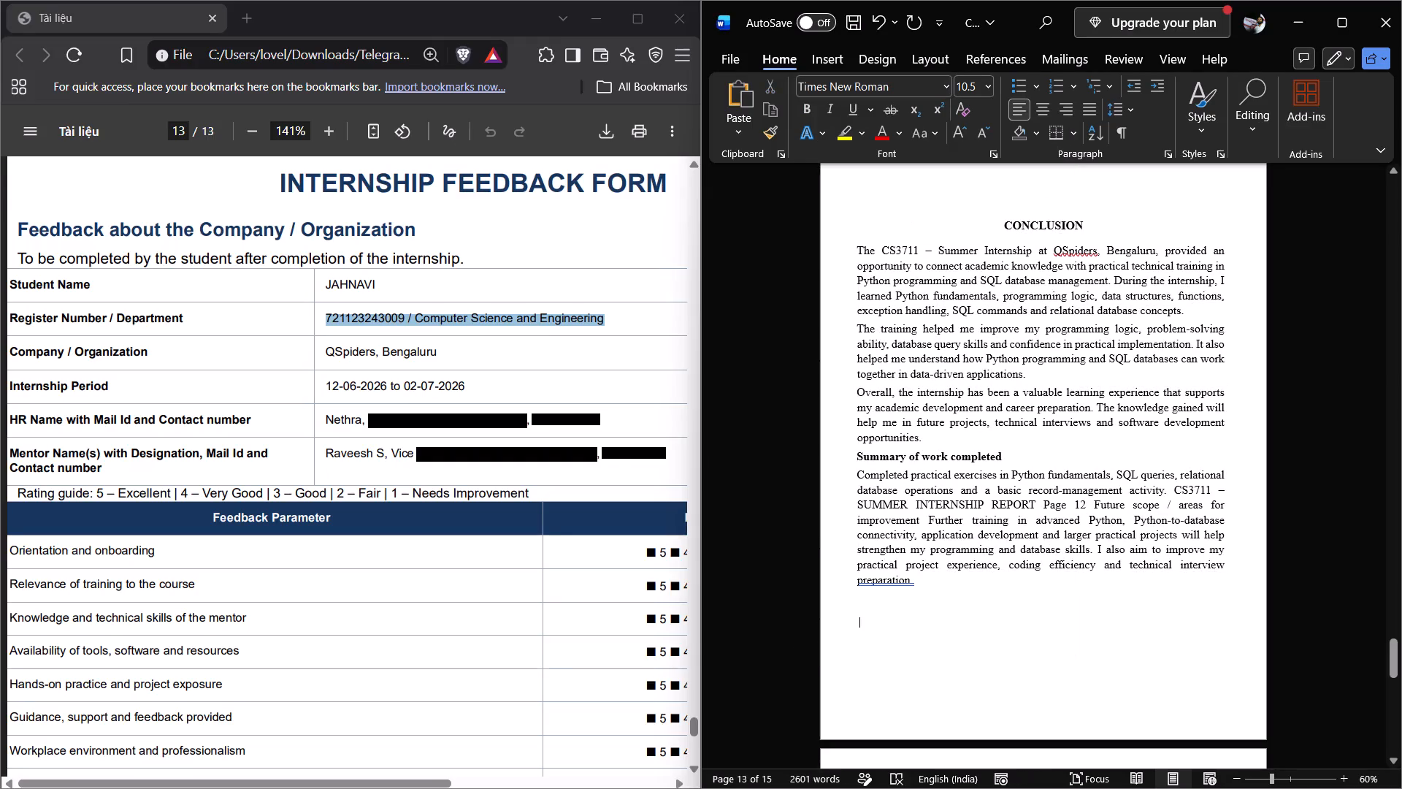
Save the report as a Word document in the Telegram Desktop folder, named after the student in the PDF feedback form, in capitals.
{"action": "key", "text": "ctrl+s"}
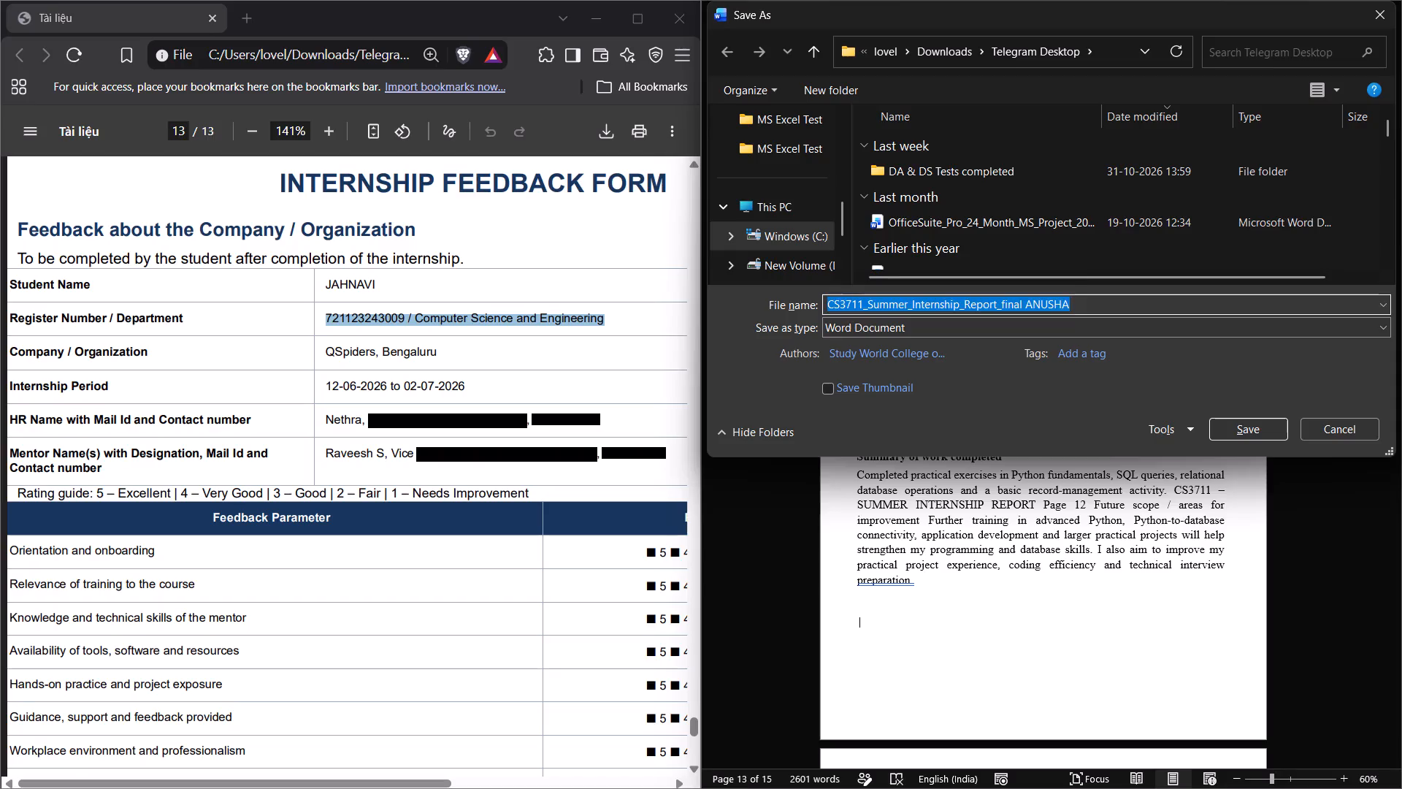
{"action": "key", "text": "BackSpace"}
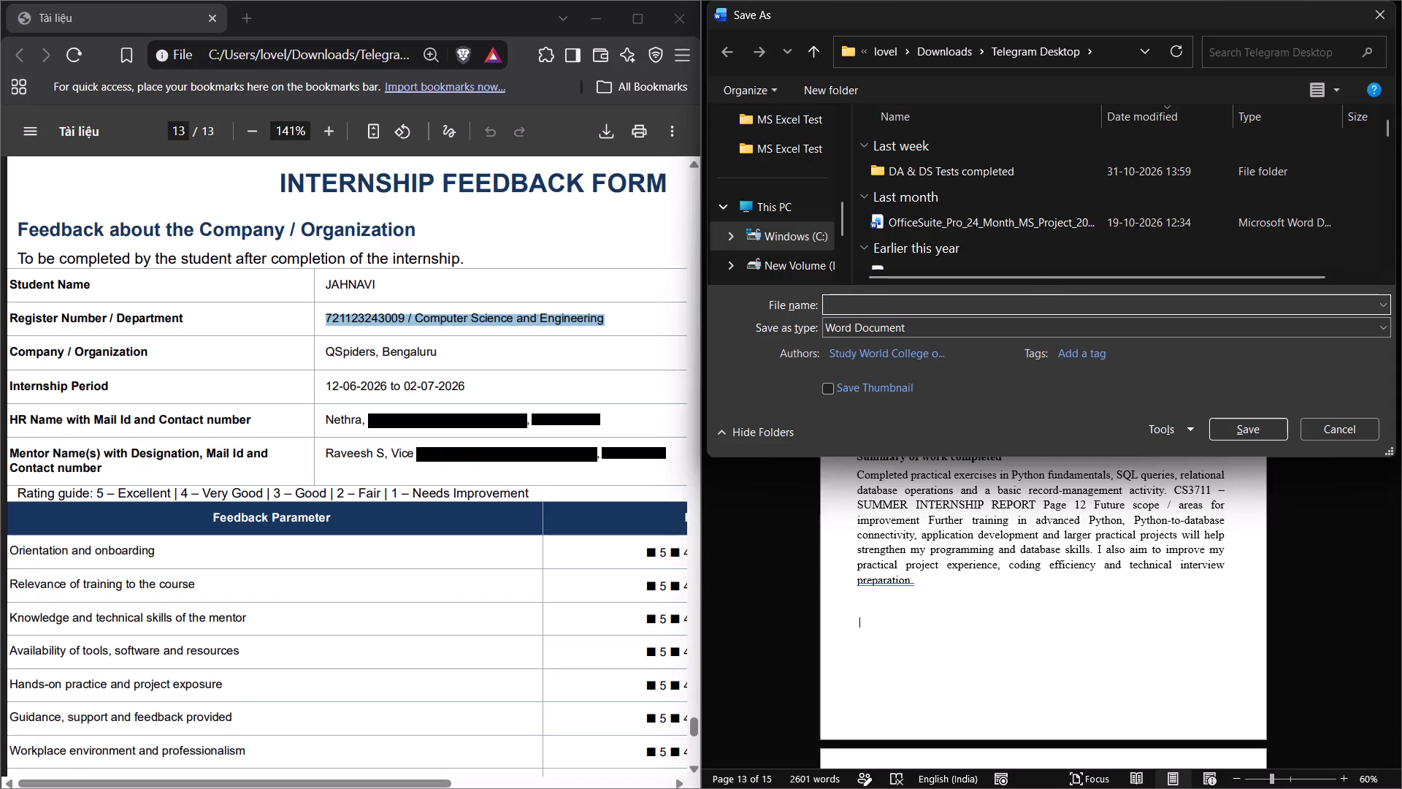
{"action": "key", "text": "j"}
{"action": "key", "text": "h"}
{"action": "key", "text": "BackSpace"}
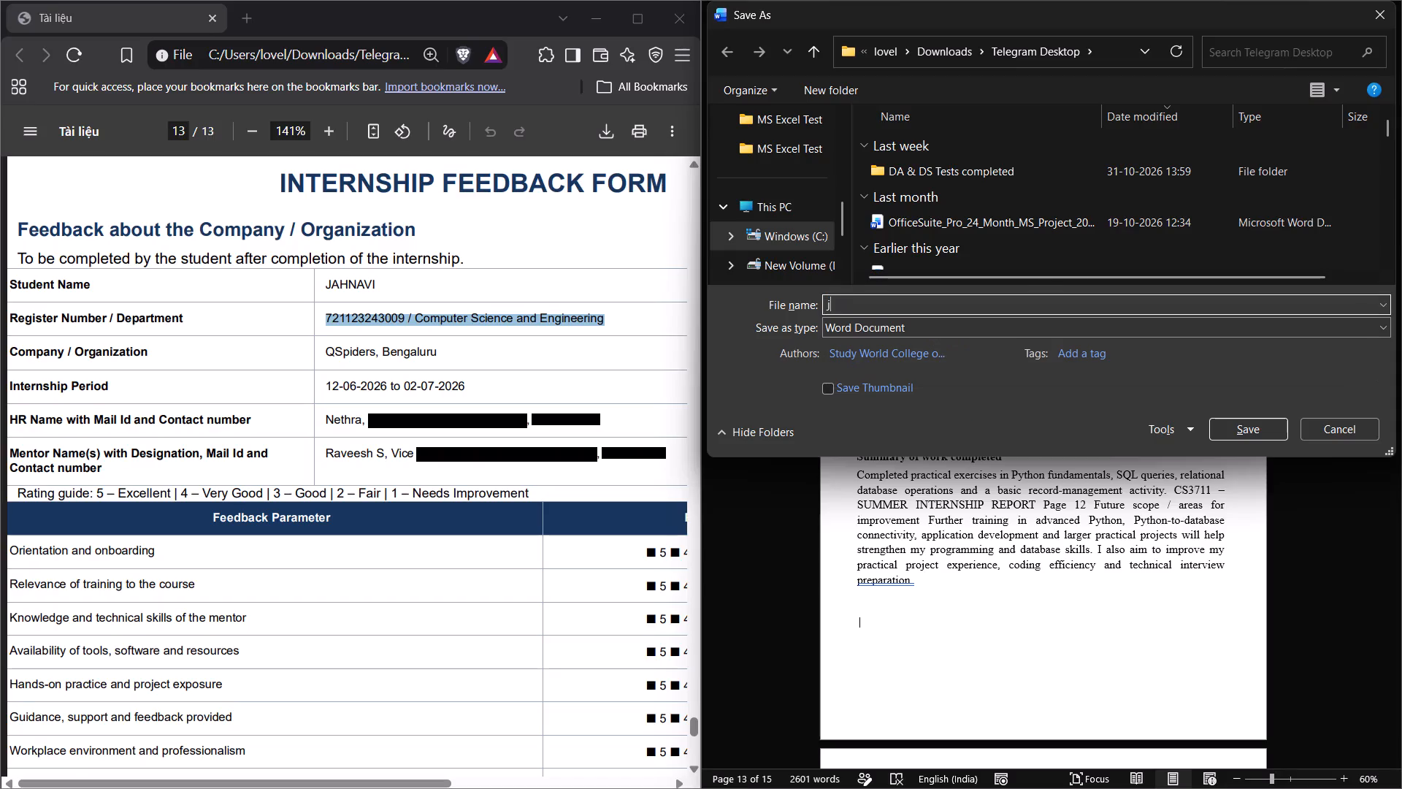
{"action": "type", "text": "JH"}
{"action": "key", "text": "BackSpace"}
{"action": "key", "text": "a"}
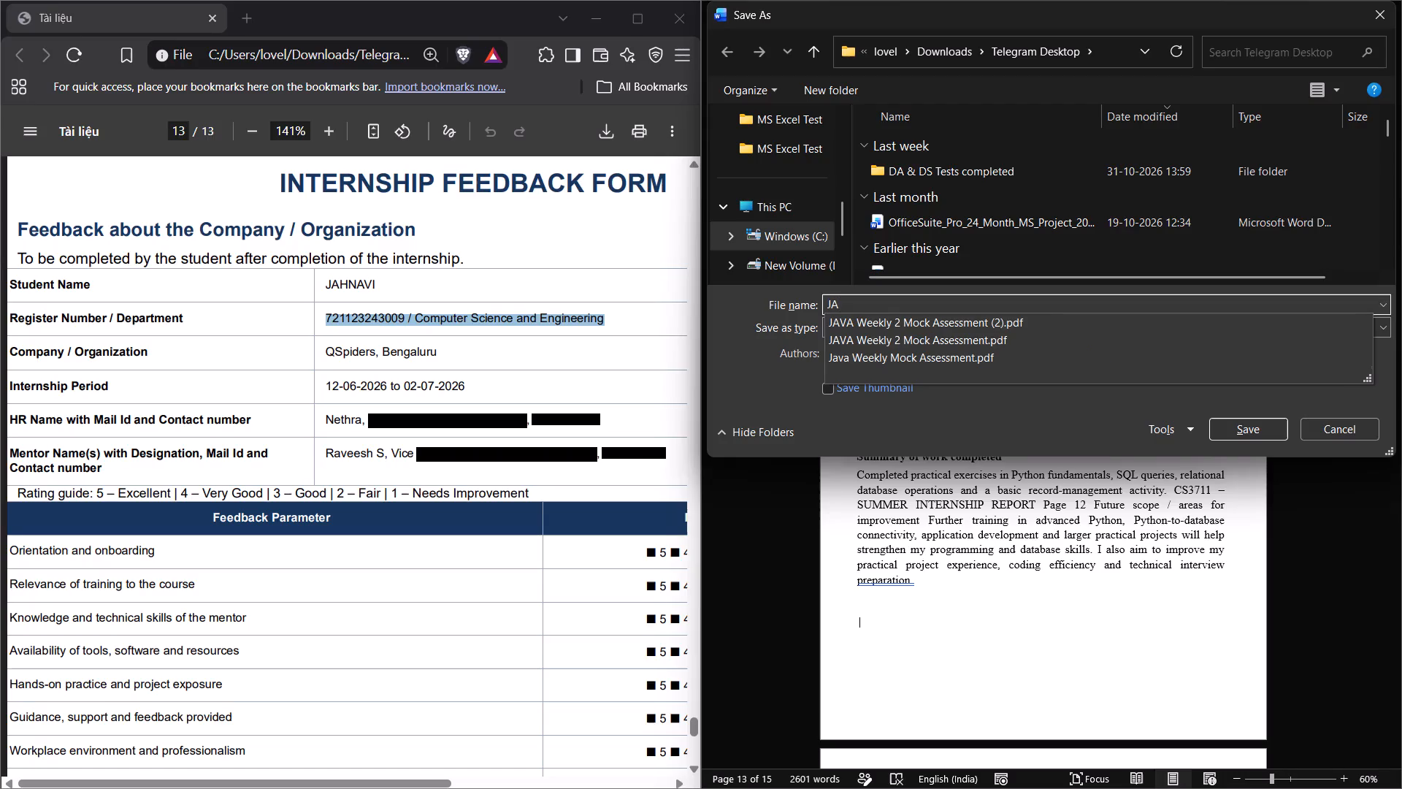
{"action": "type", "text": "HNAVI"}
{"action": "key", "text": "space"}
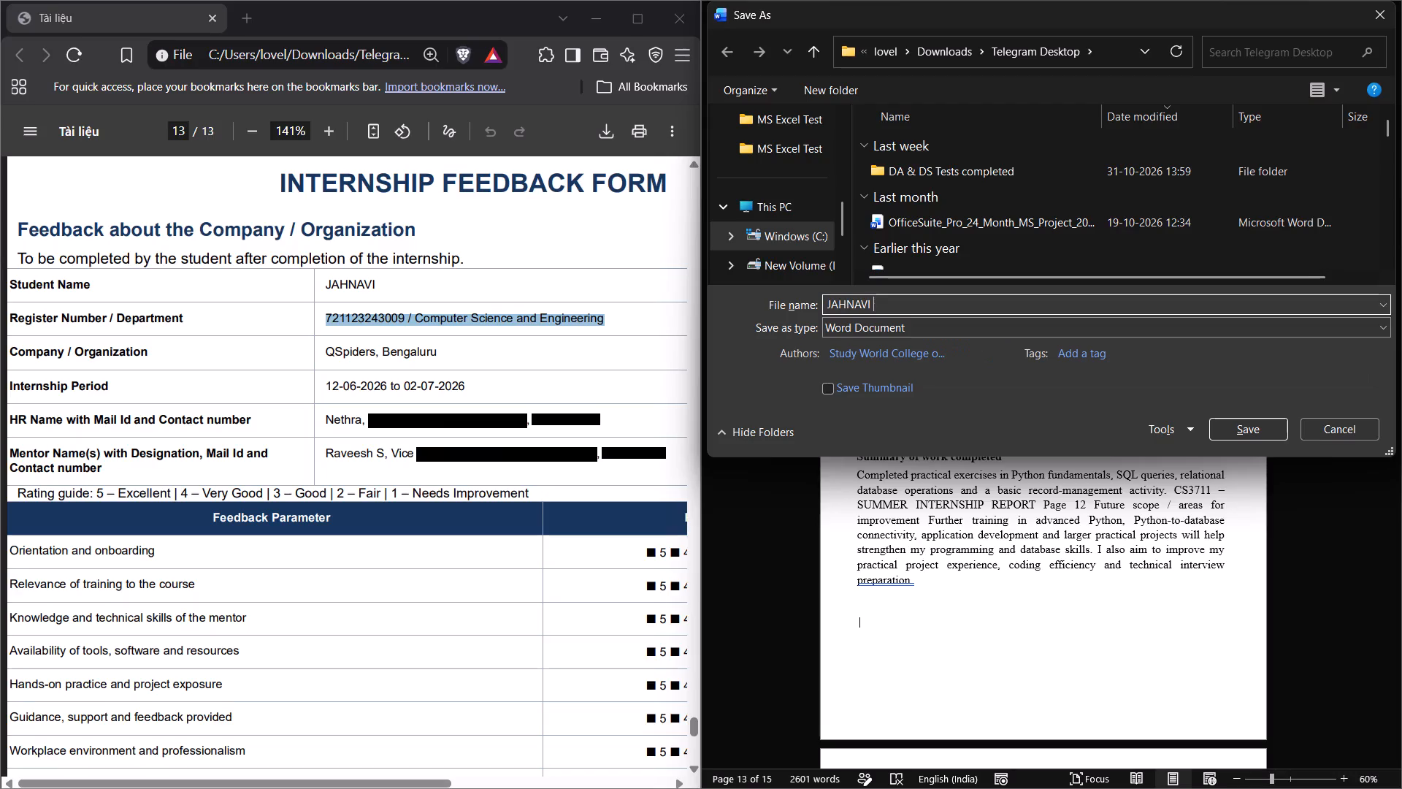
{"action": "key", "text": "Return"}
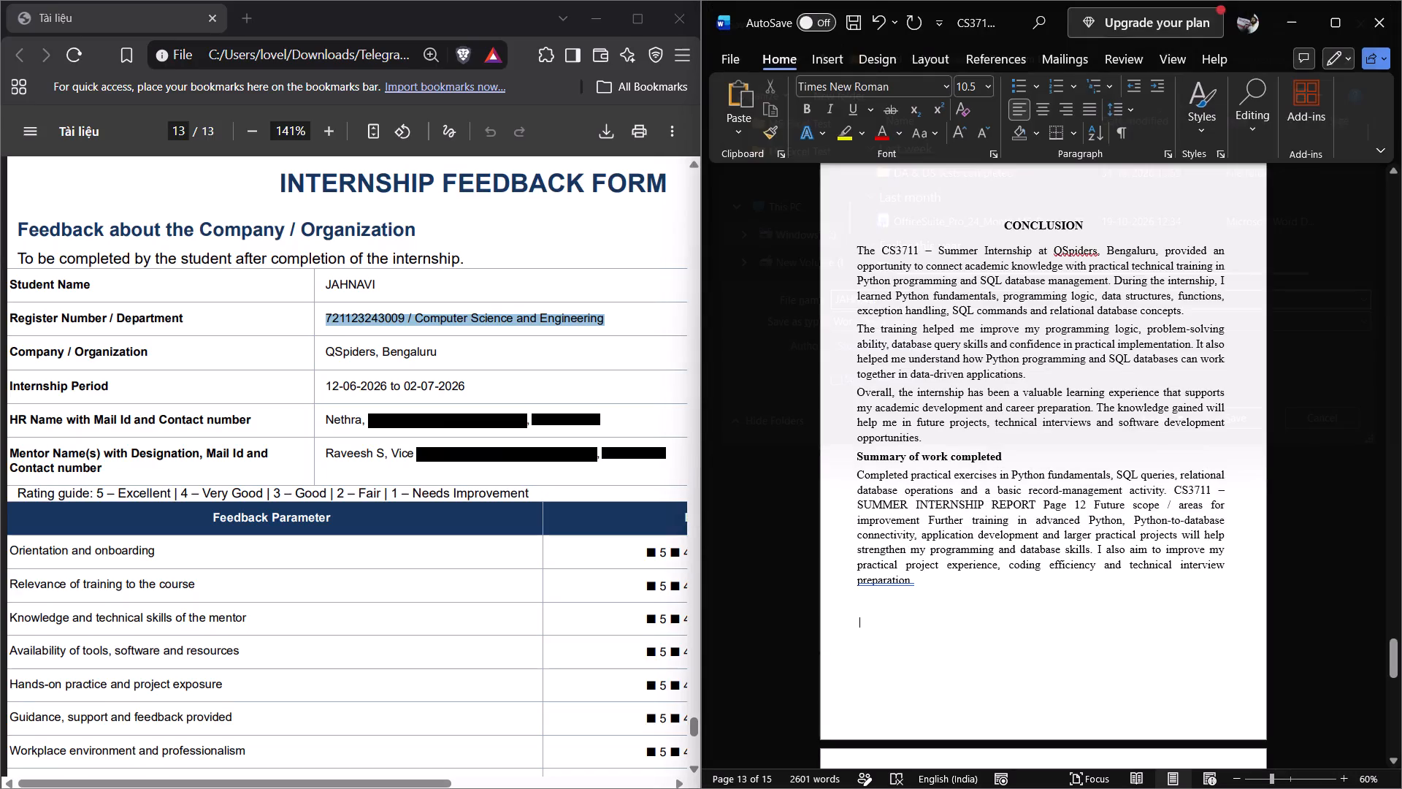
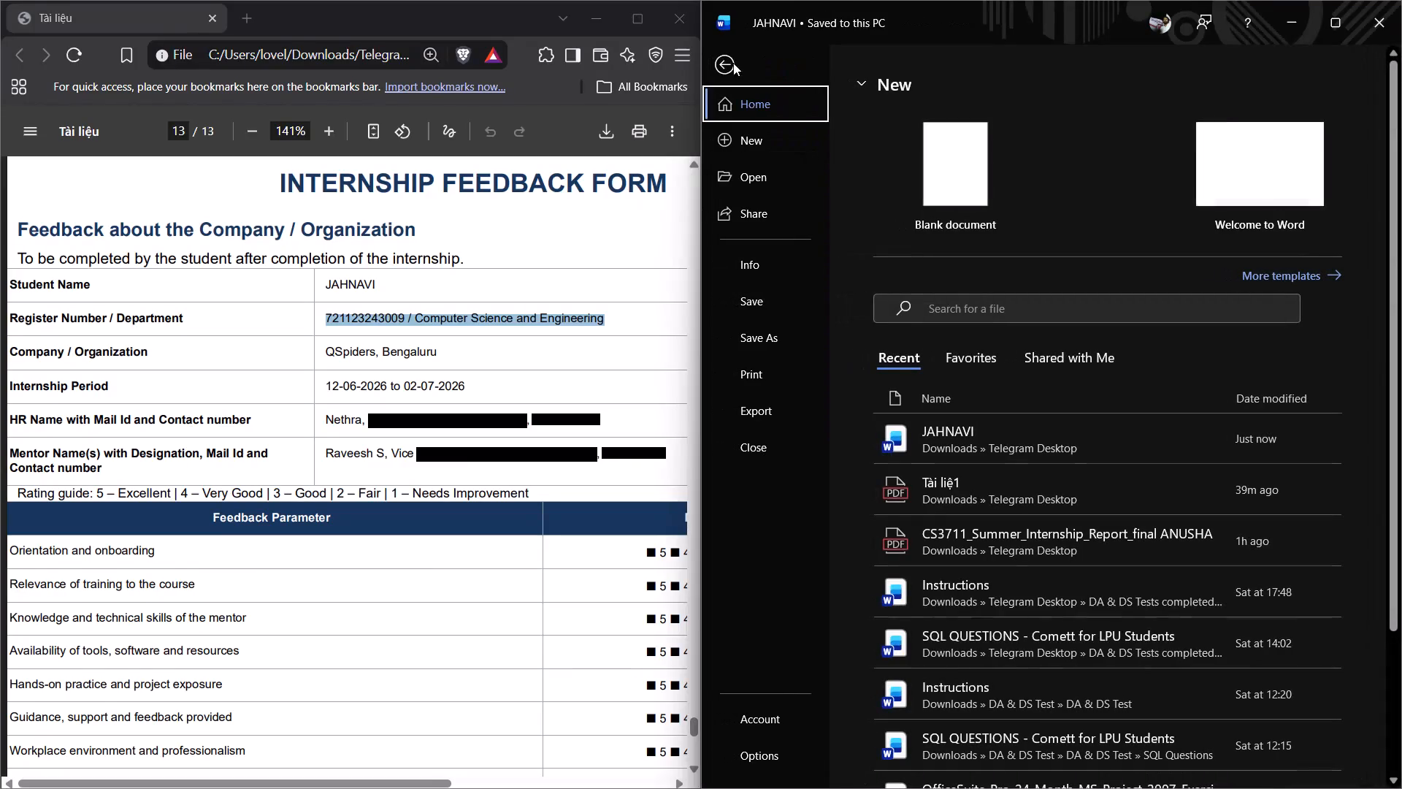
Open the sharing options for the current internship report document.
{"action": "left_click", "coordinate": [759, 213]}
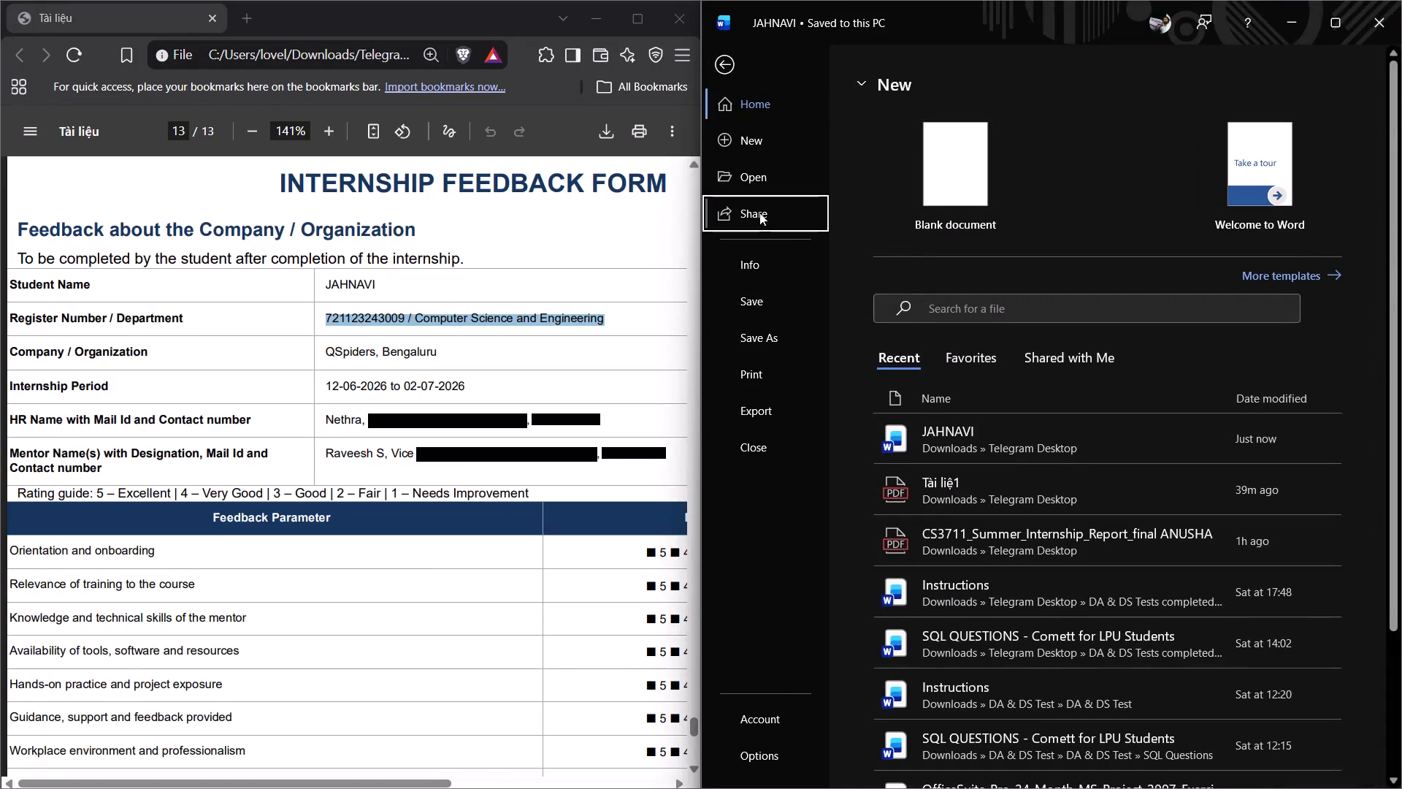
{"action": "left_click", "coordinate": [733, 52]}
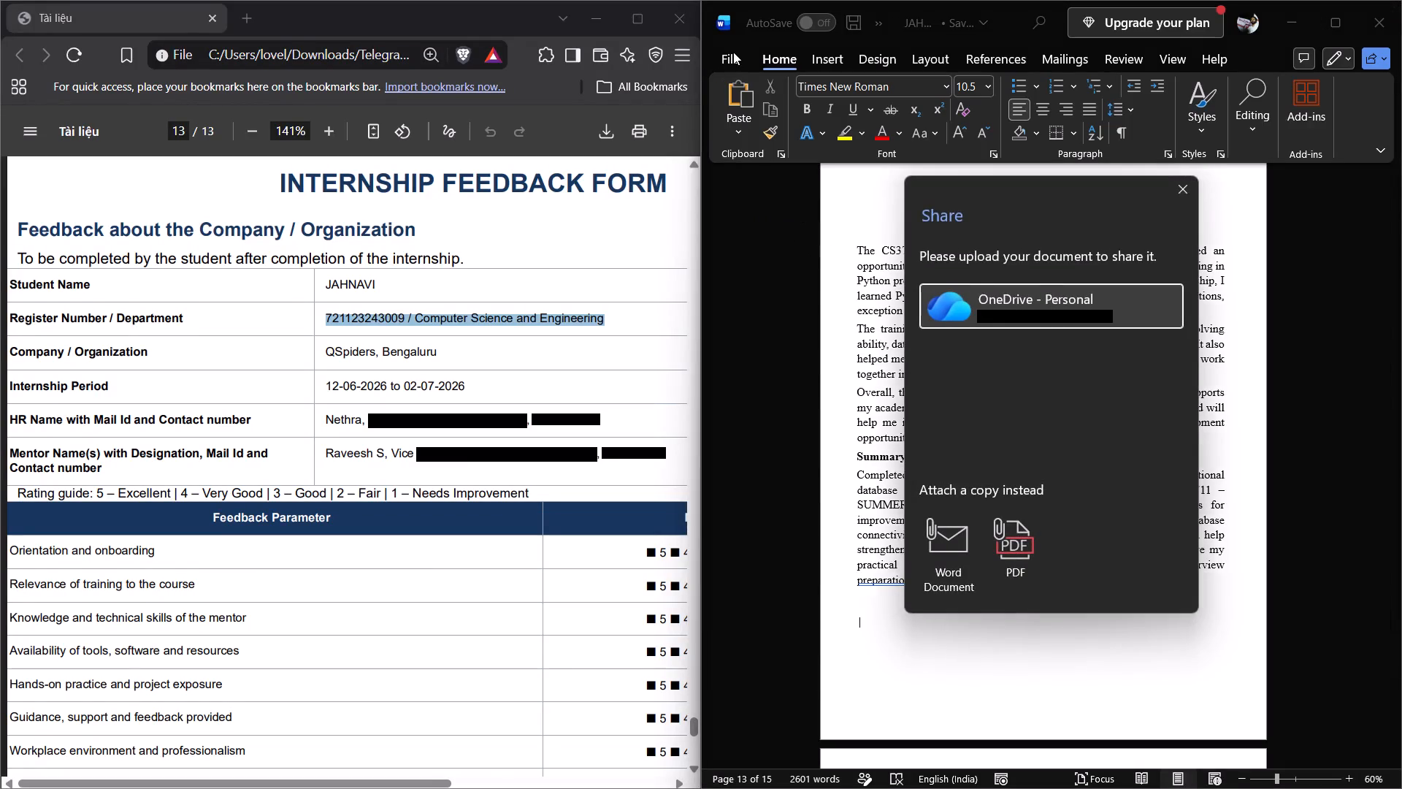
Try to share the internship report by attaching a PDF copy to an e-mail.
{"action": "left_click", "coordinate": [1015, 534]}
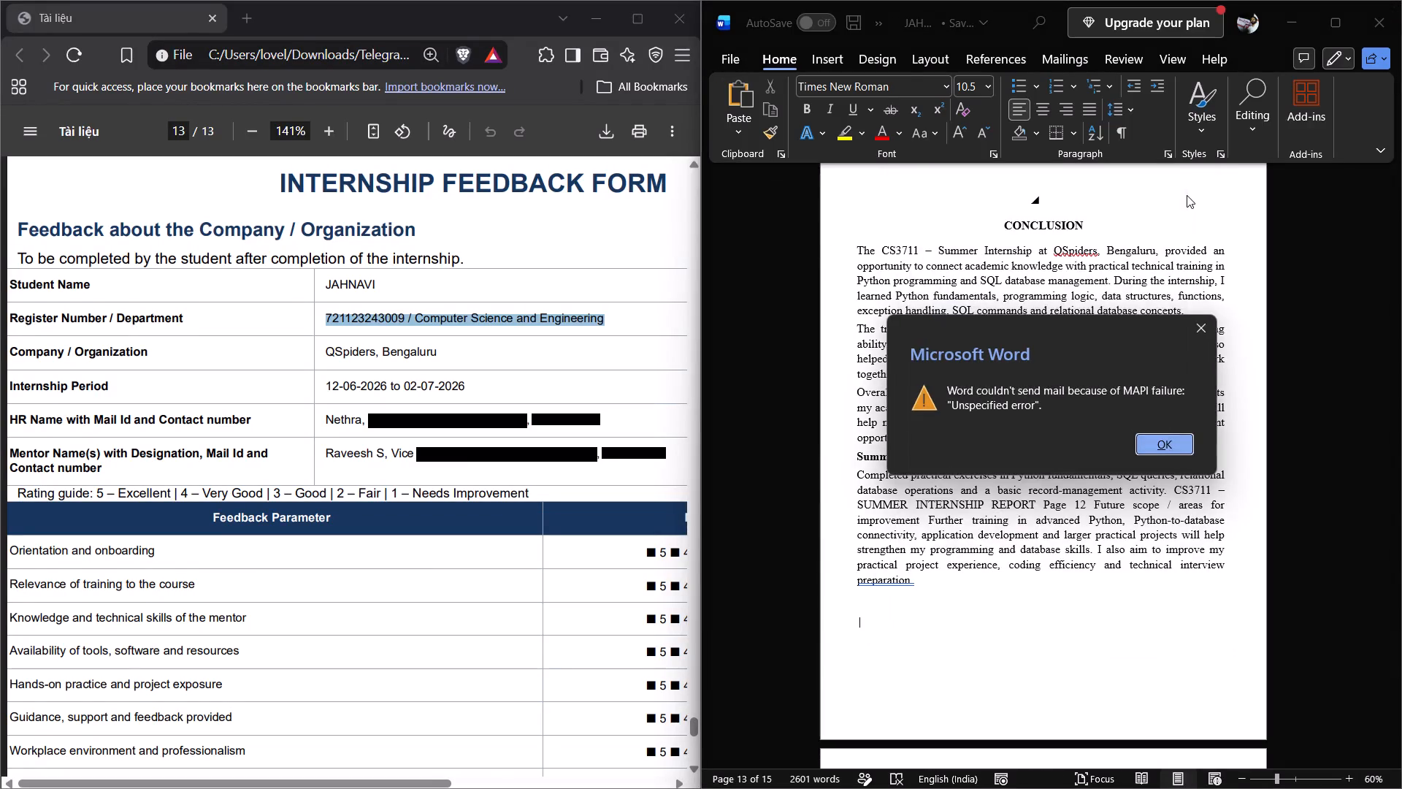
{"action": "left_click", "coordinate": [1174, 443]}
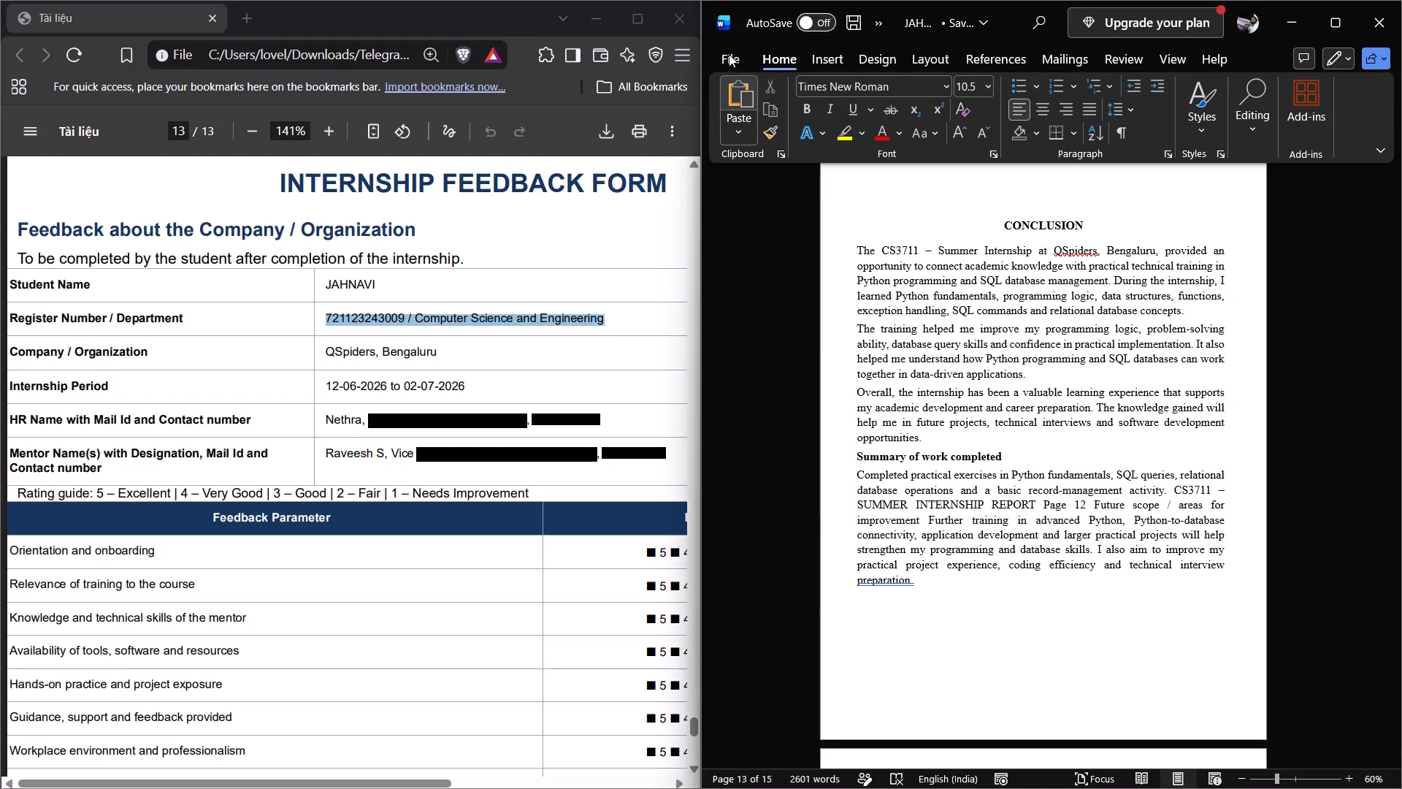
{"action": "left_click", "coordinate": [729, 54]}
{"action": "left_click", "coordinate": [785, 340]}
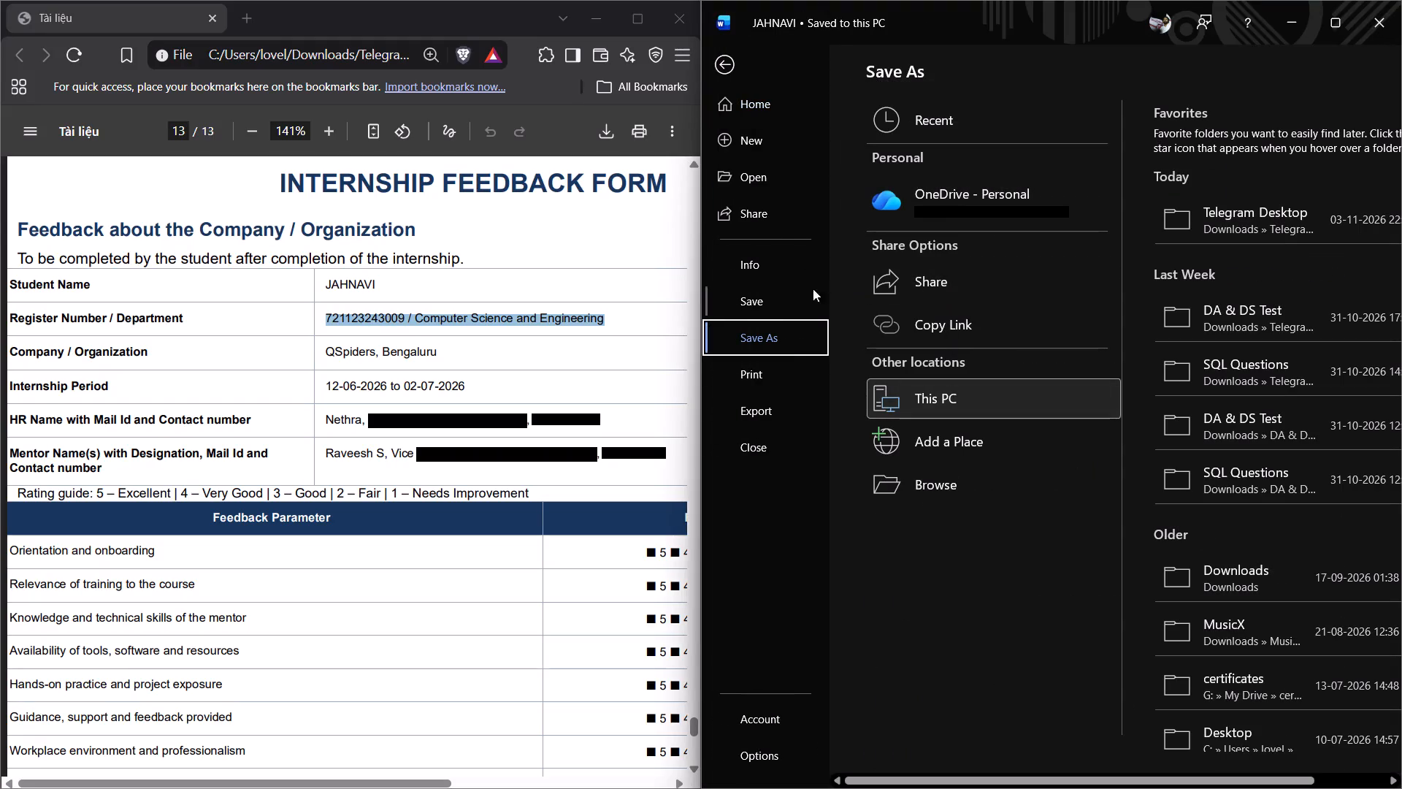
{"action": "left_click_drag", "start_coordinate": [808, 289], "coordinate": [770, 376]}
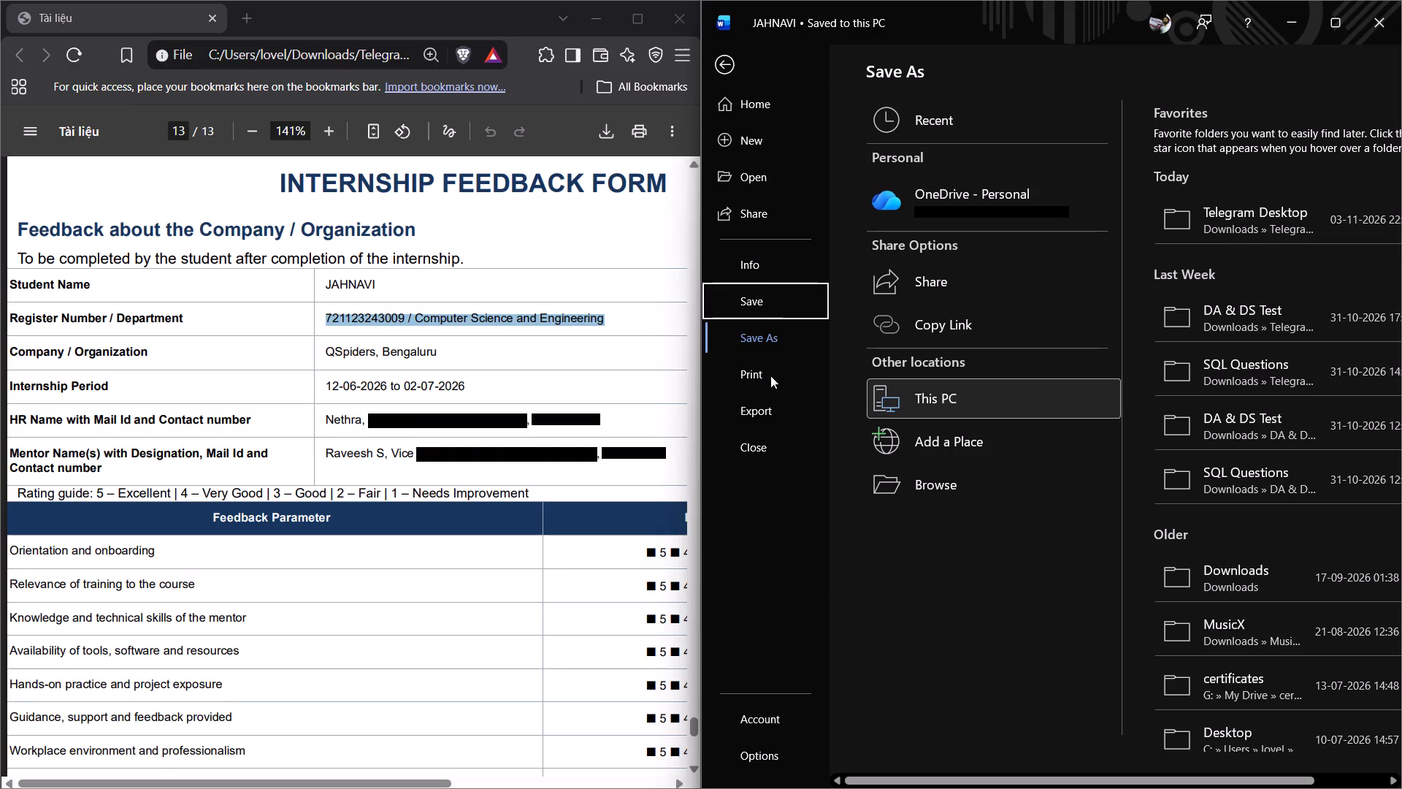
{"action": "left_click_drag", "start_coordinate": [770, 376], "coordinate": [770, 413]}
{"action": "left_click", "coordinate": [770, 413]}
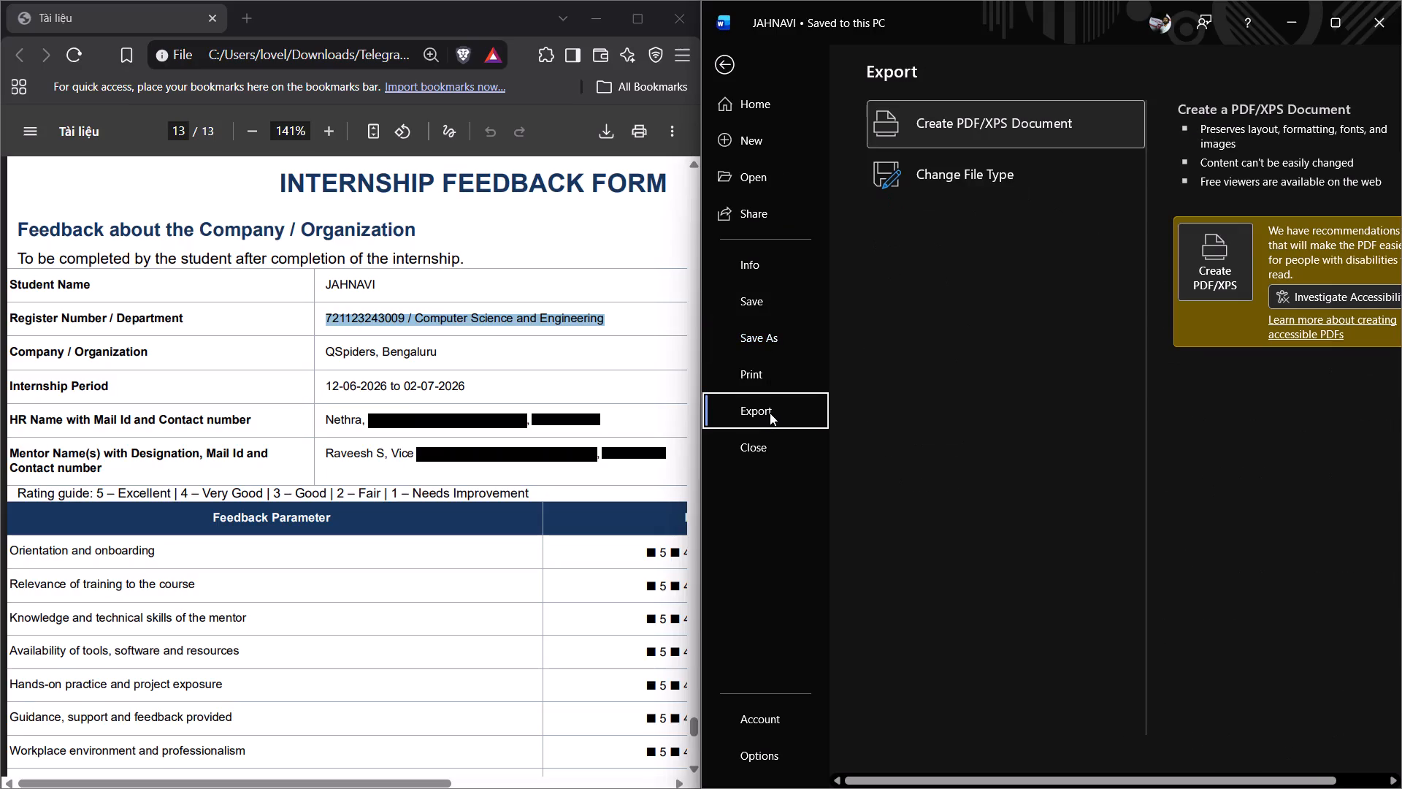
{"action": "left_click", "coordinate": [1007, 108]}
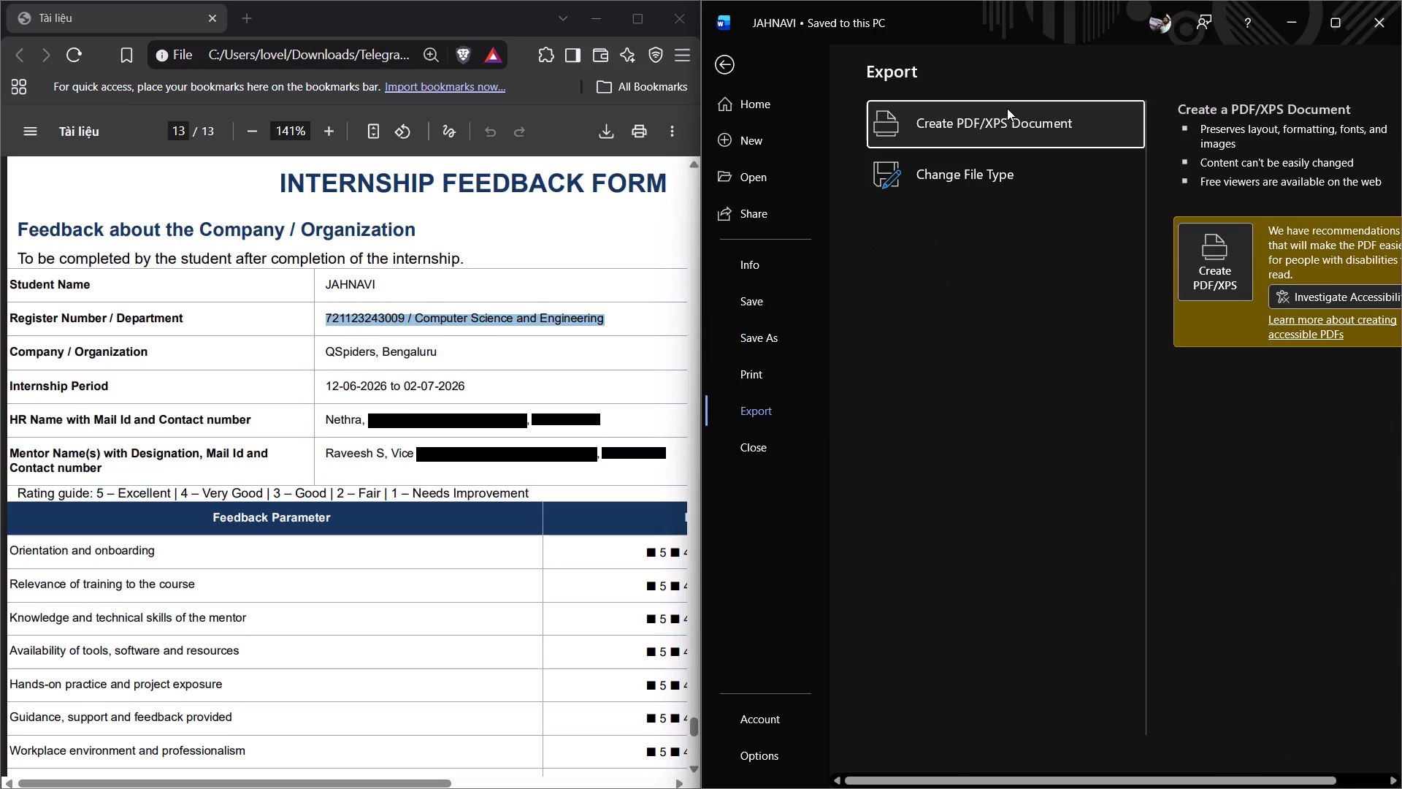